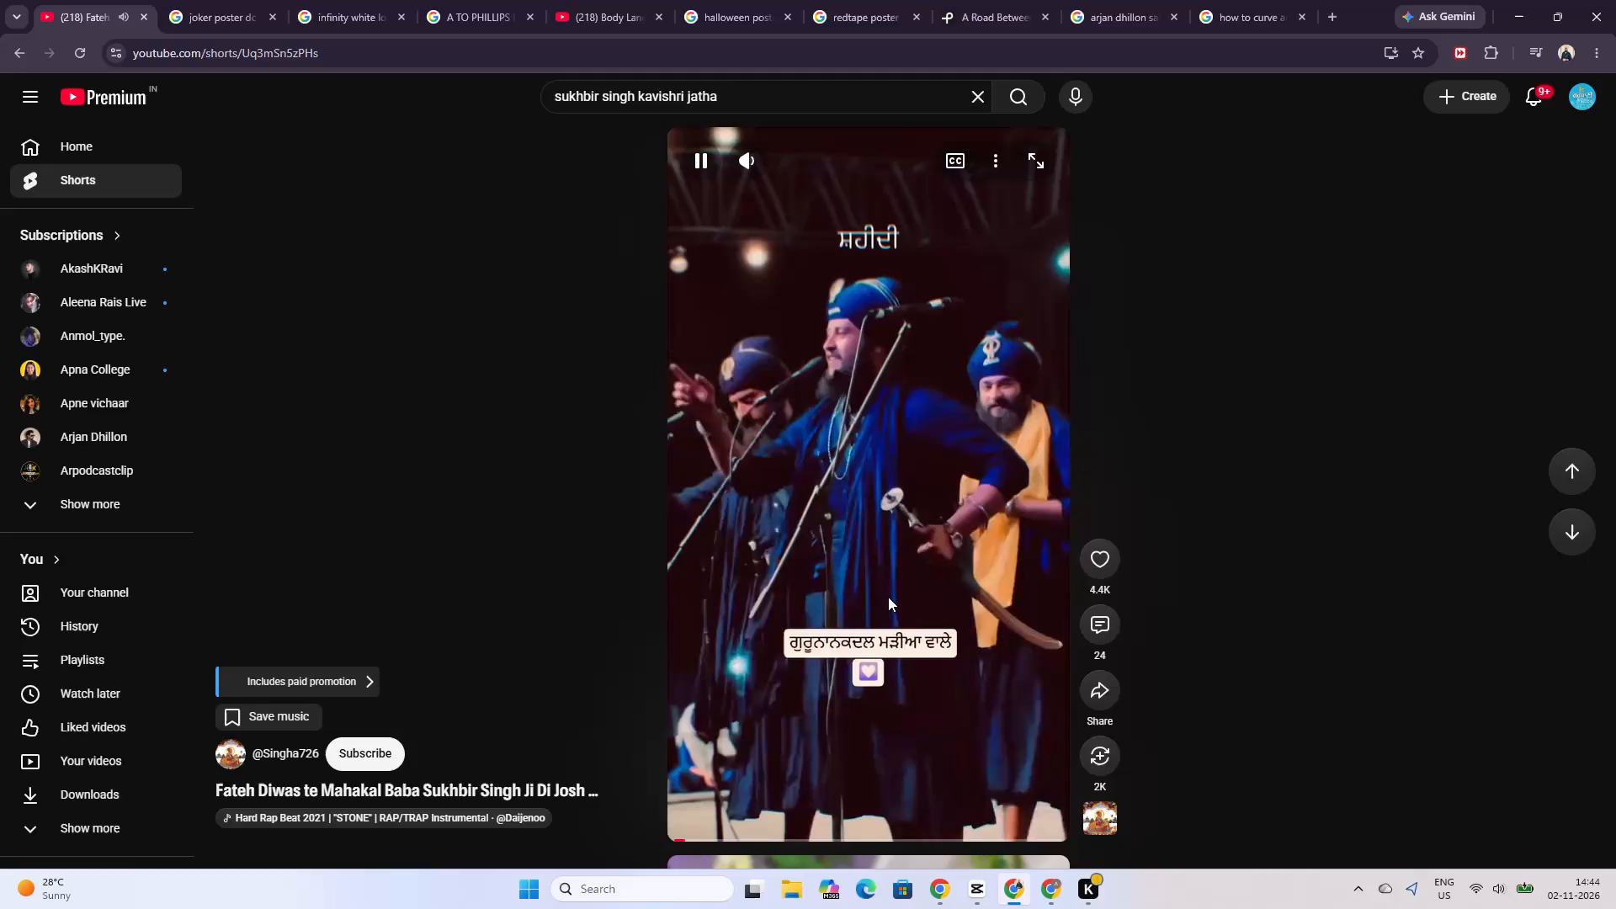
Pause the YouTube Short playing in Chrome and return to project 1102 in CapCut.
click(1057, 894)
click(1013, 883)
click(970, 889)
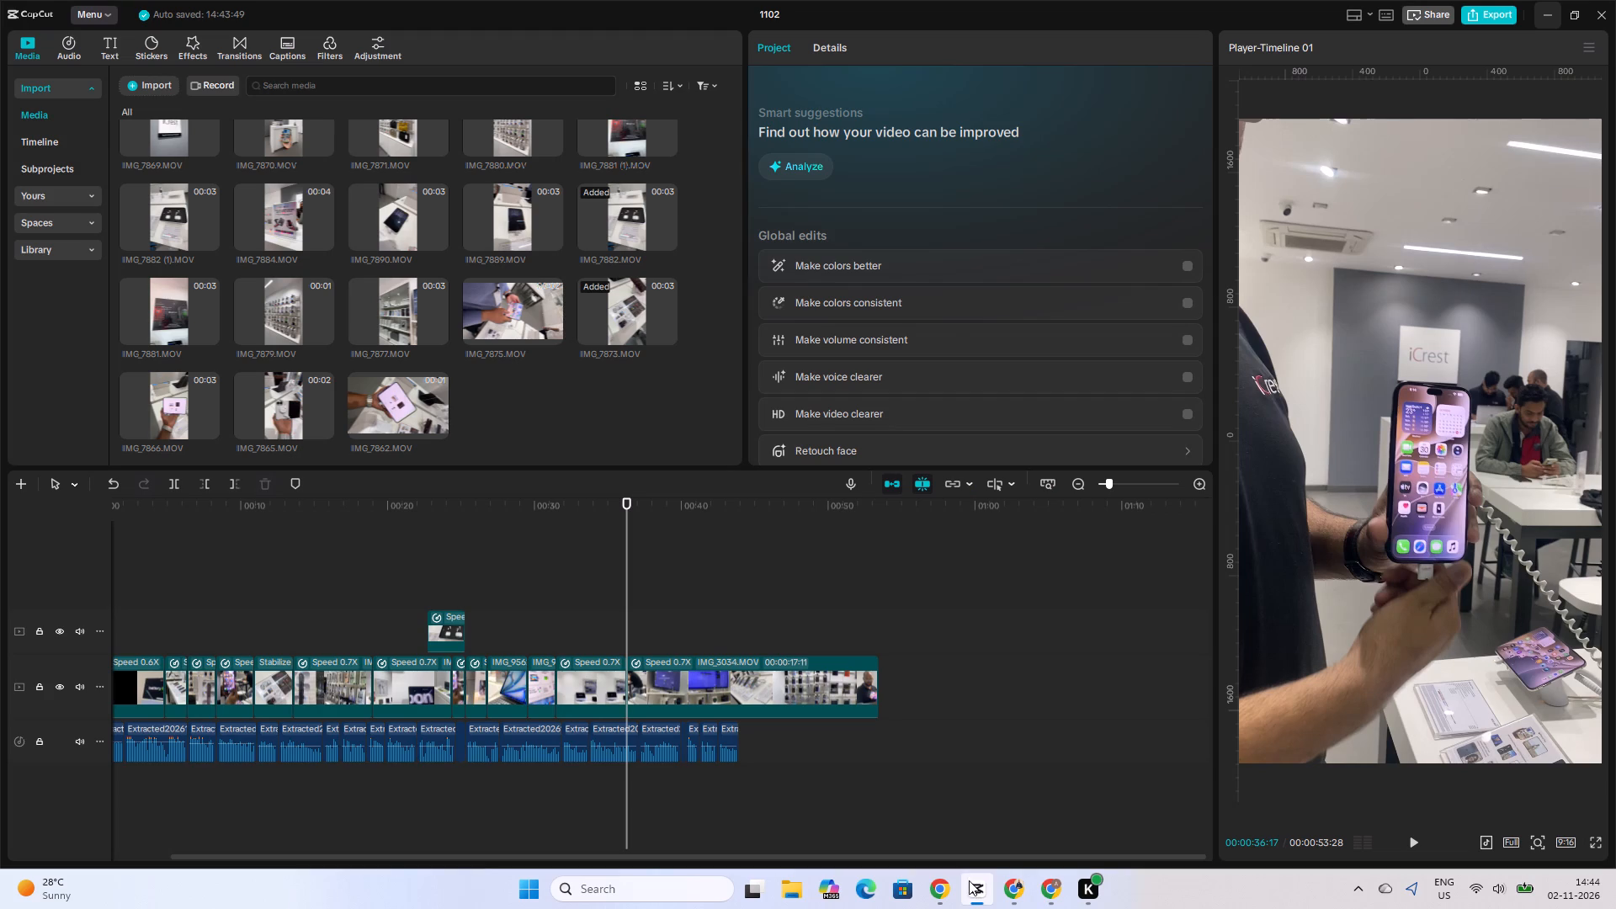
click(475, 586)
click(1021, 892)
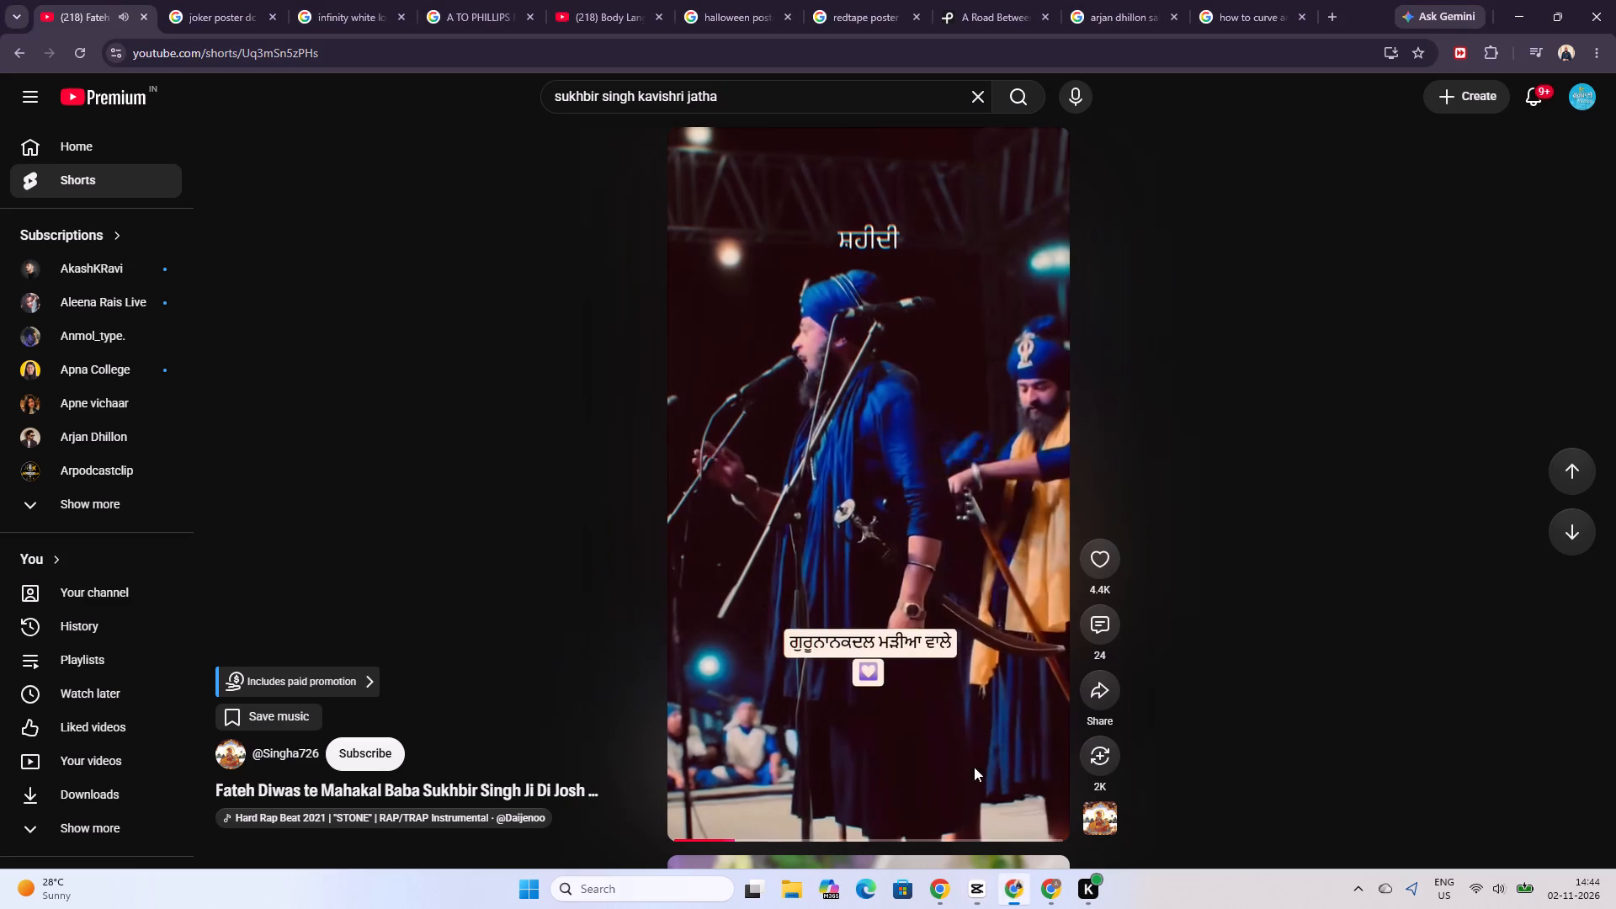
click(882, 648)
click(998, 896)
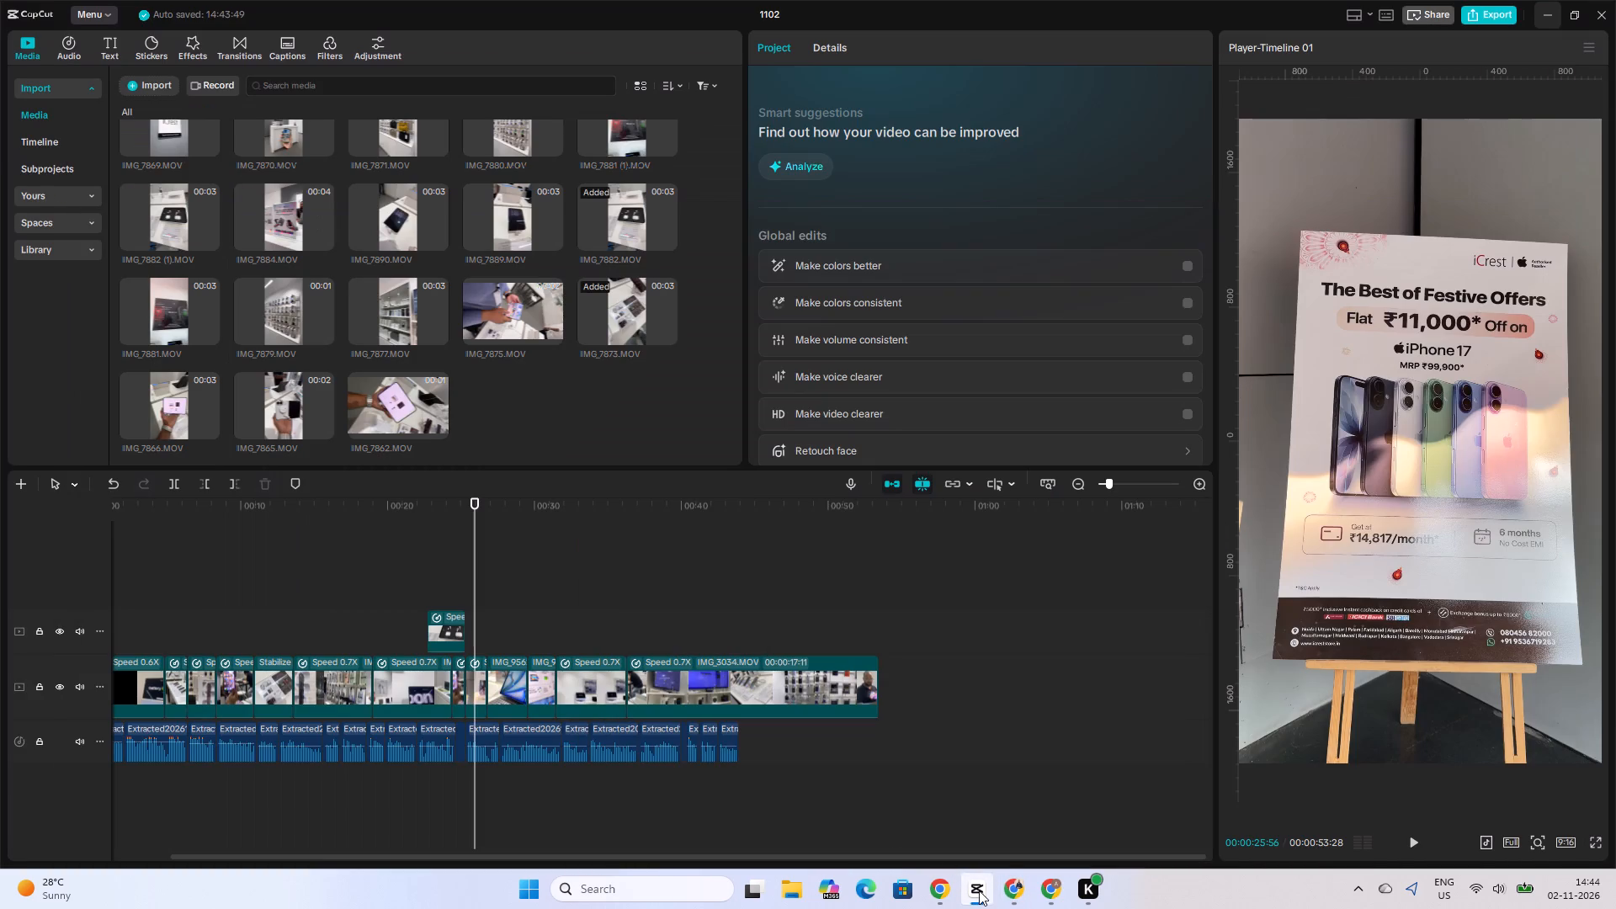
Play the timeline from near the start to about 31 seconds to review the edit.
click(316, 502)
key(space)
click(275, 584)
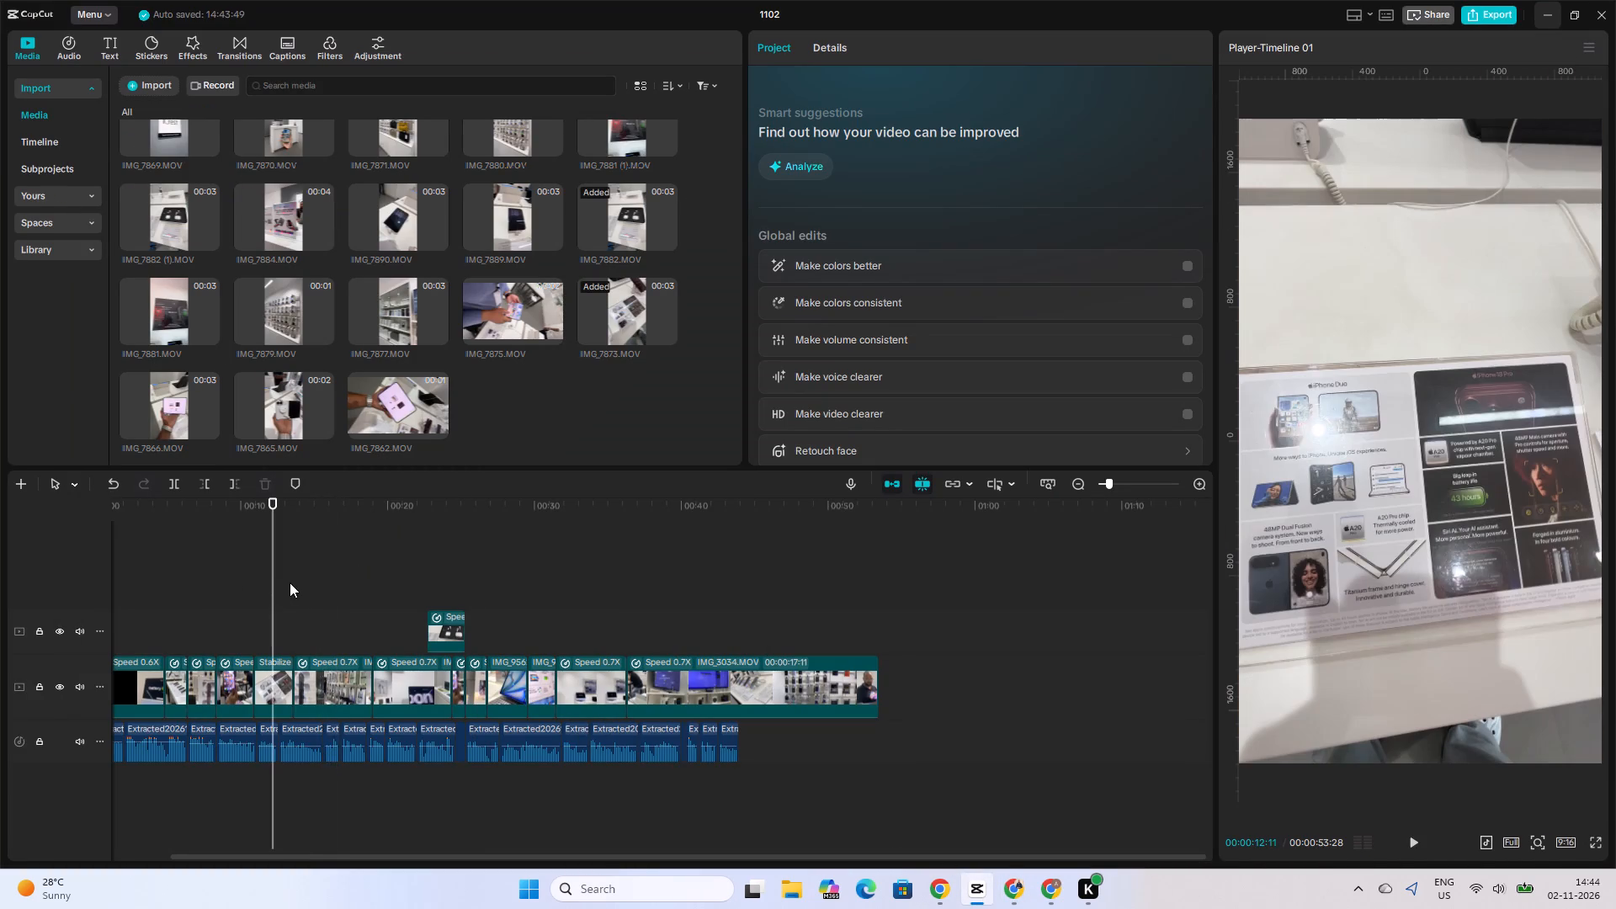
drag(283, 581, 57, 614)
click(317, 612)
drag(321, 611, 130, 627)
key(space)
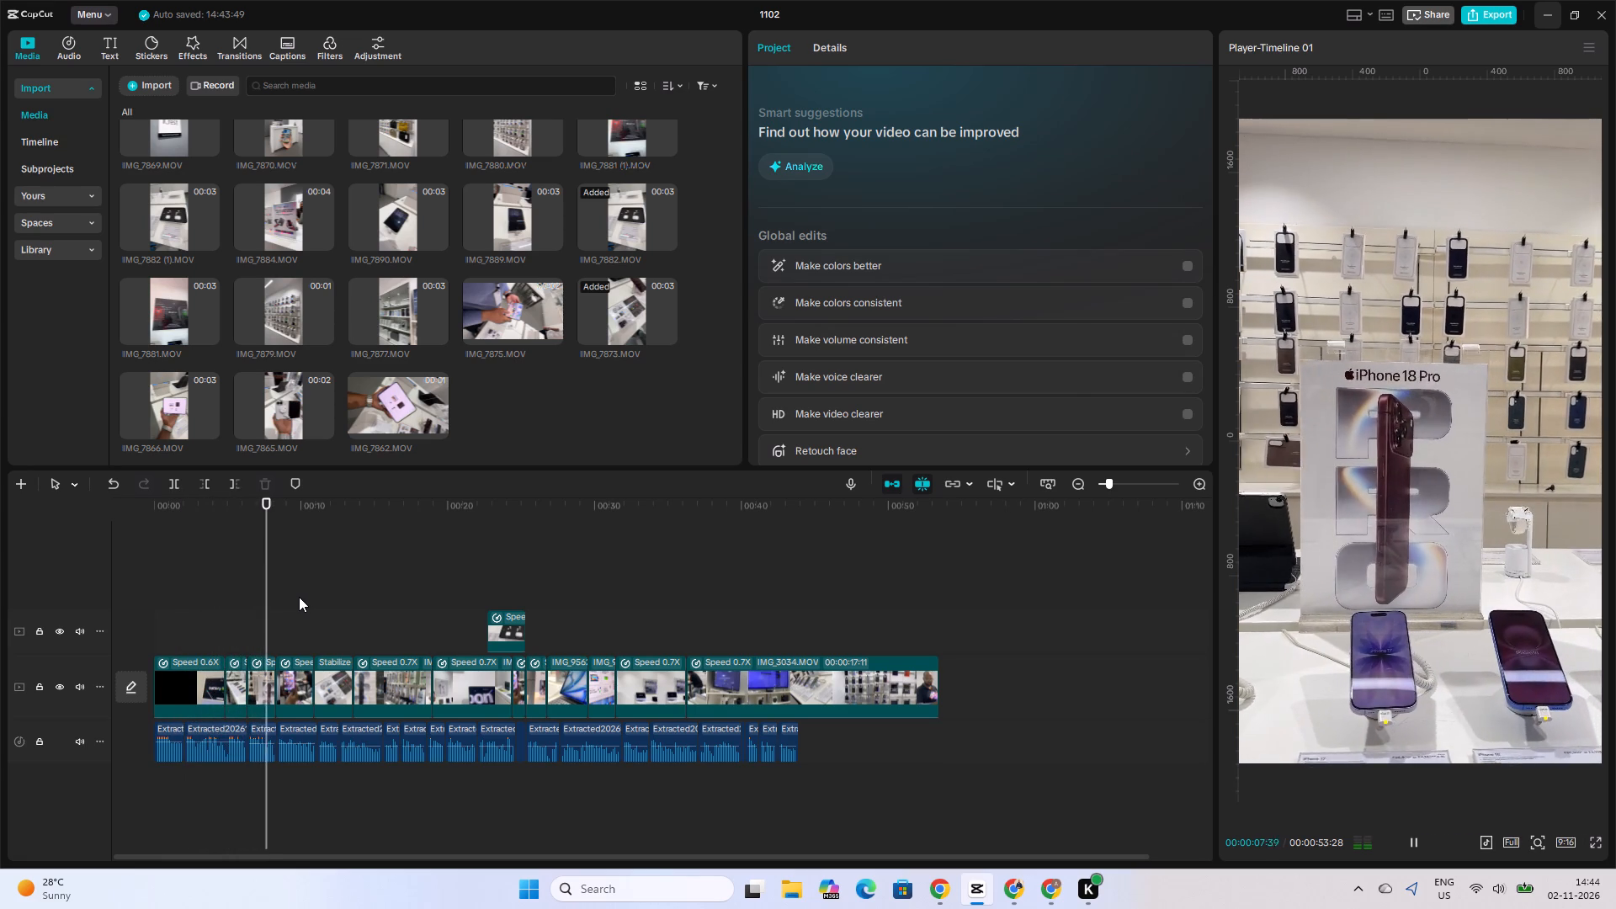
key(space)
click(241, 615)
key(space)
key(space)
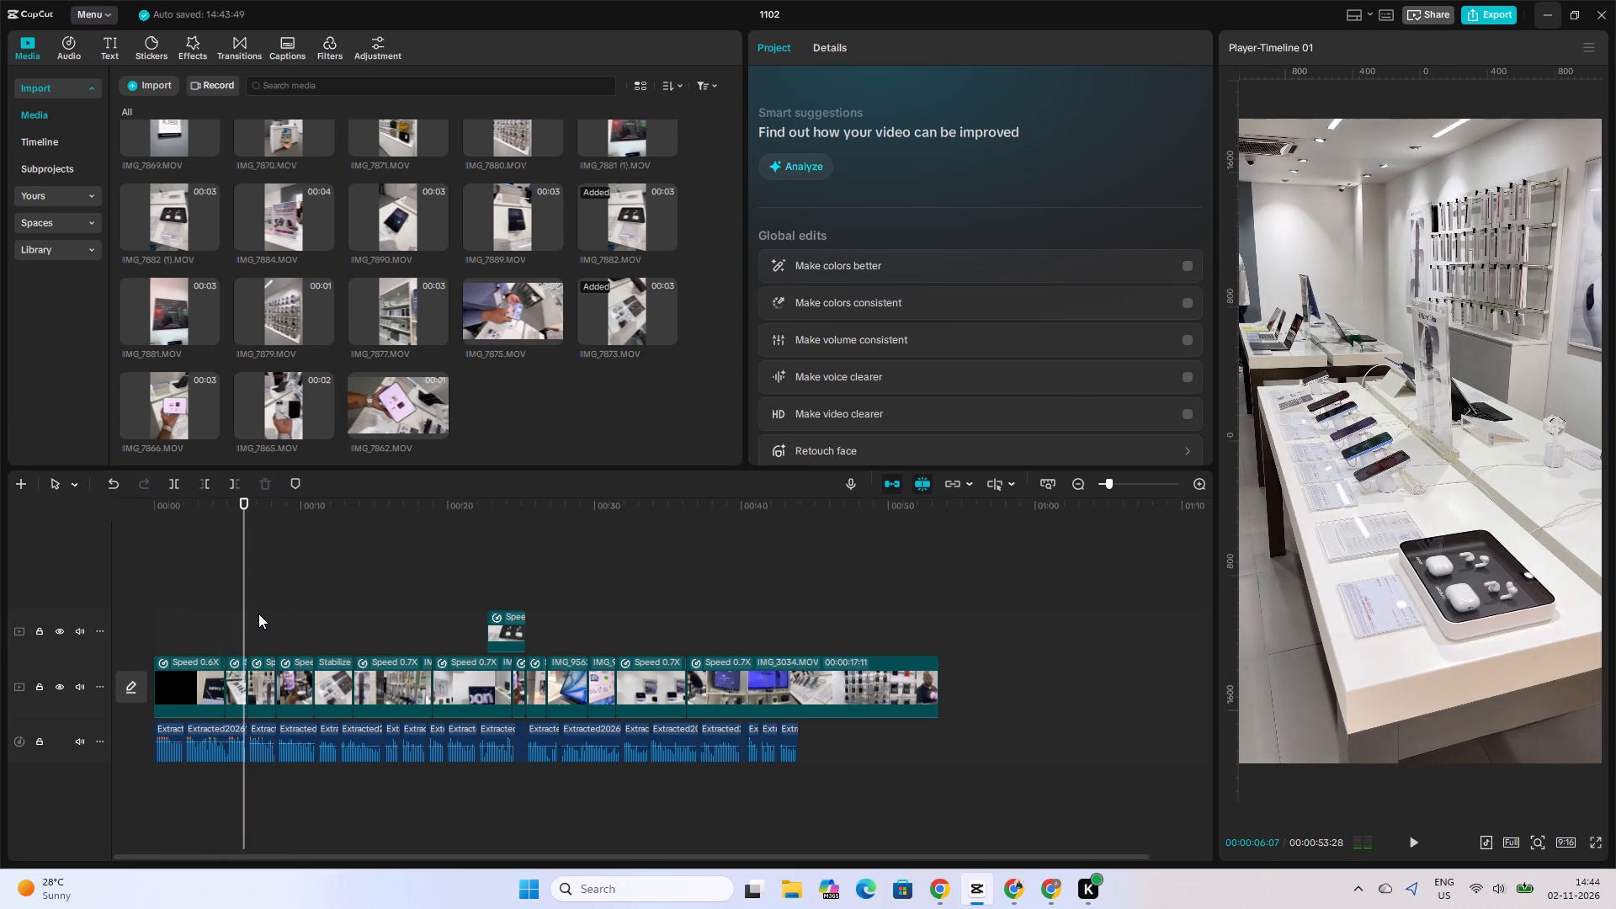
key(space)
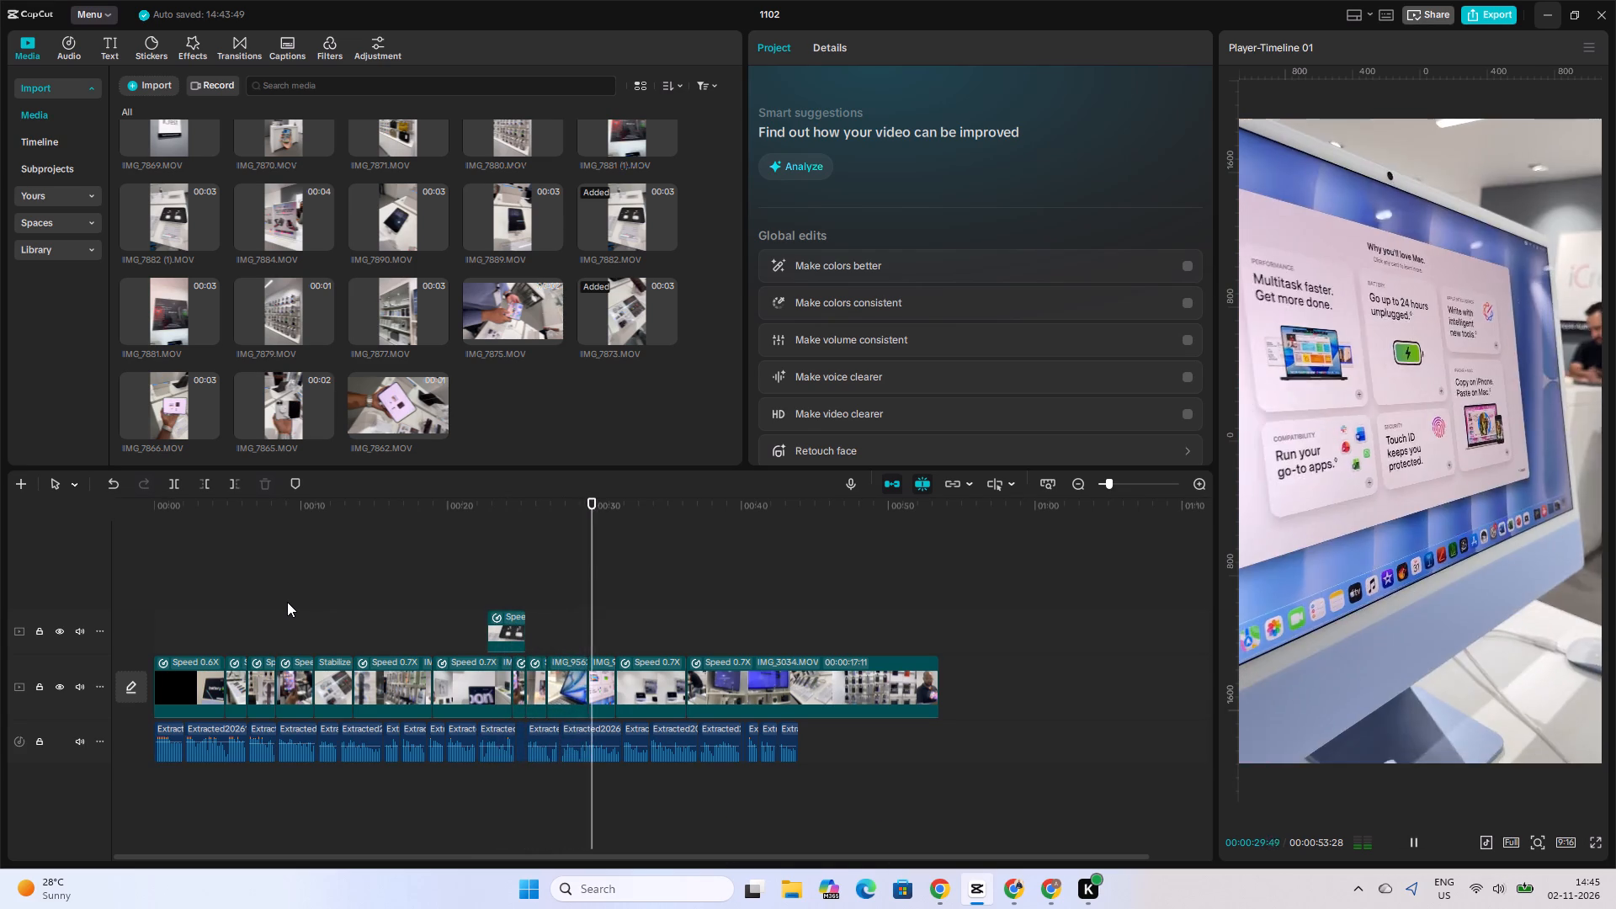
key(space)
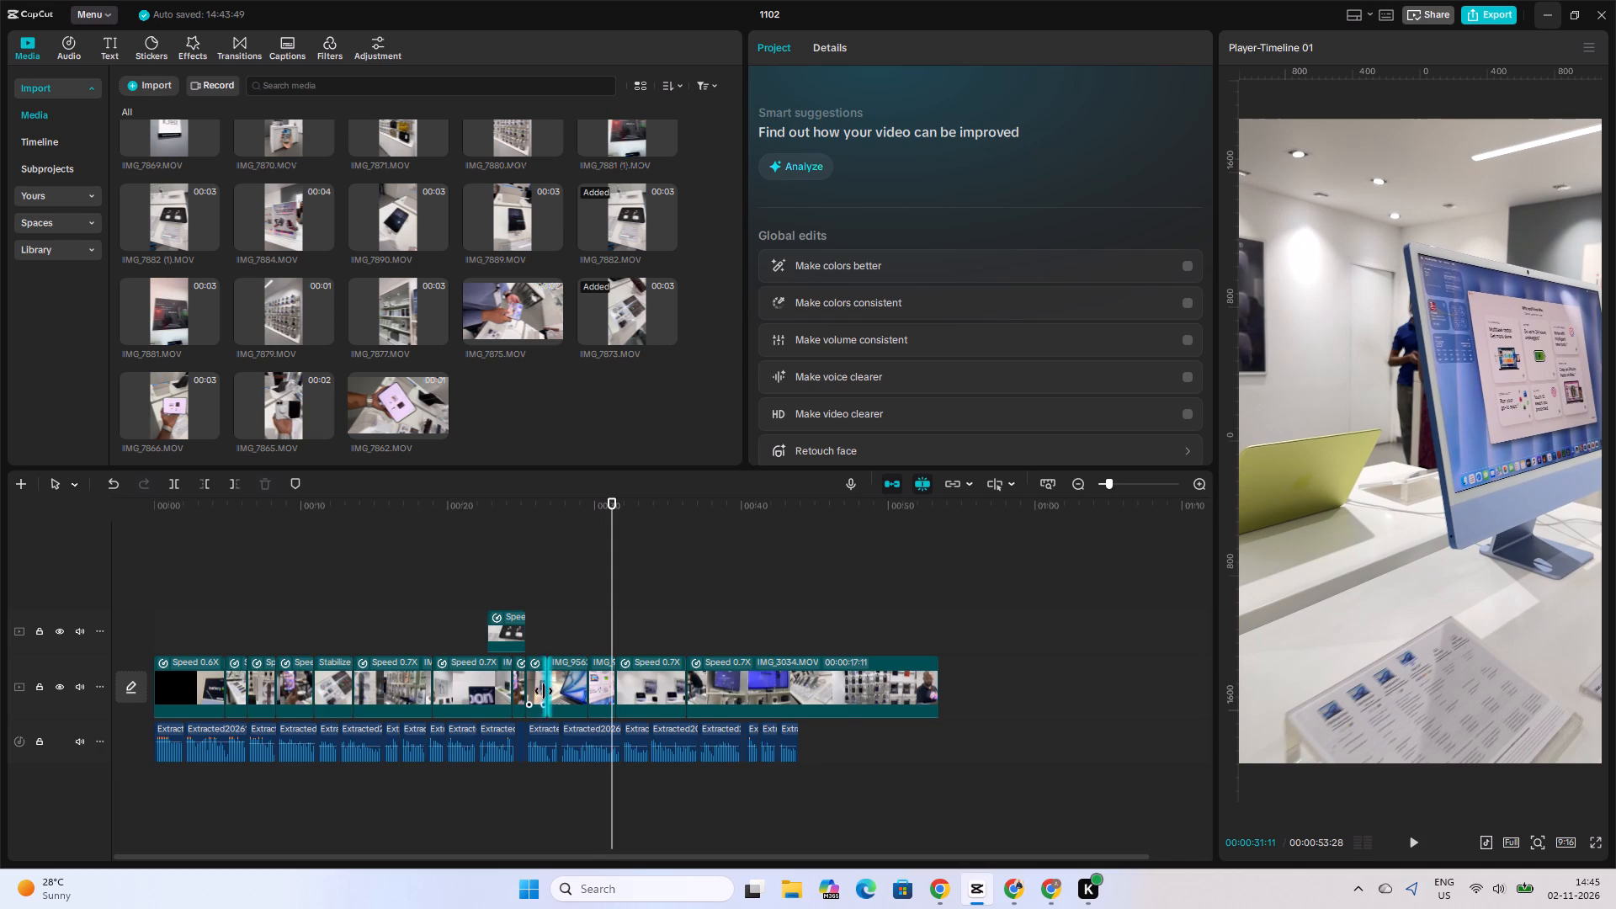
Extend the end of the IMG_9561.MOV clip on the main track to a duration of 00:00:02:47.
ctrl+scroll(550, 692, up, 13)
ctrl+scroll(676, 612, up, 5)
click(586, 662)
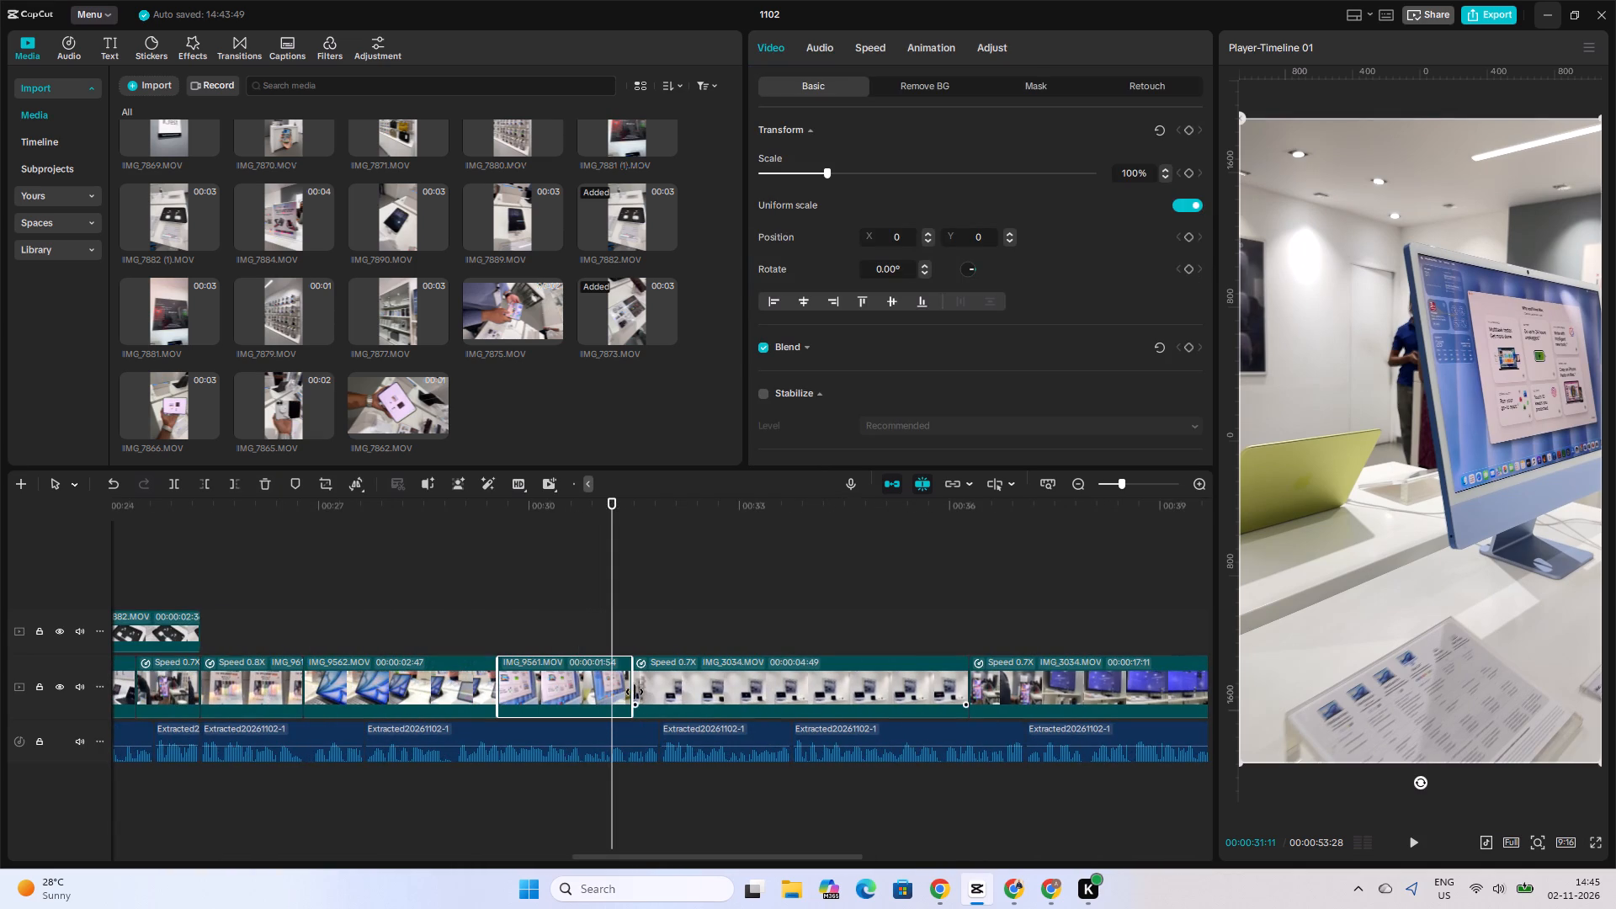
click(626, 685)
drag(632, 688, 689, 707)
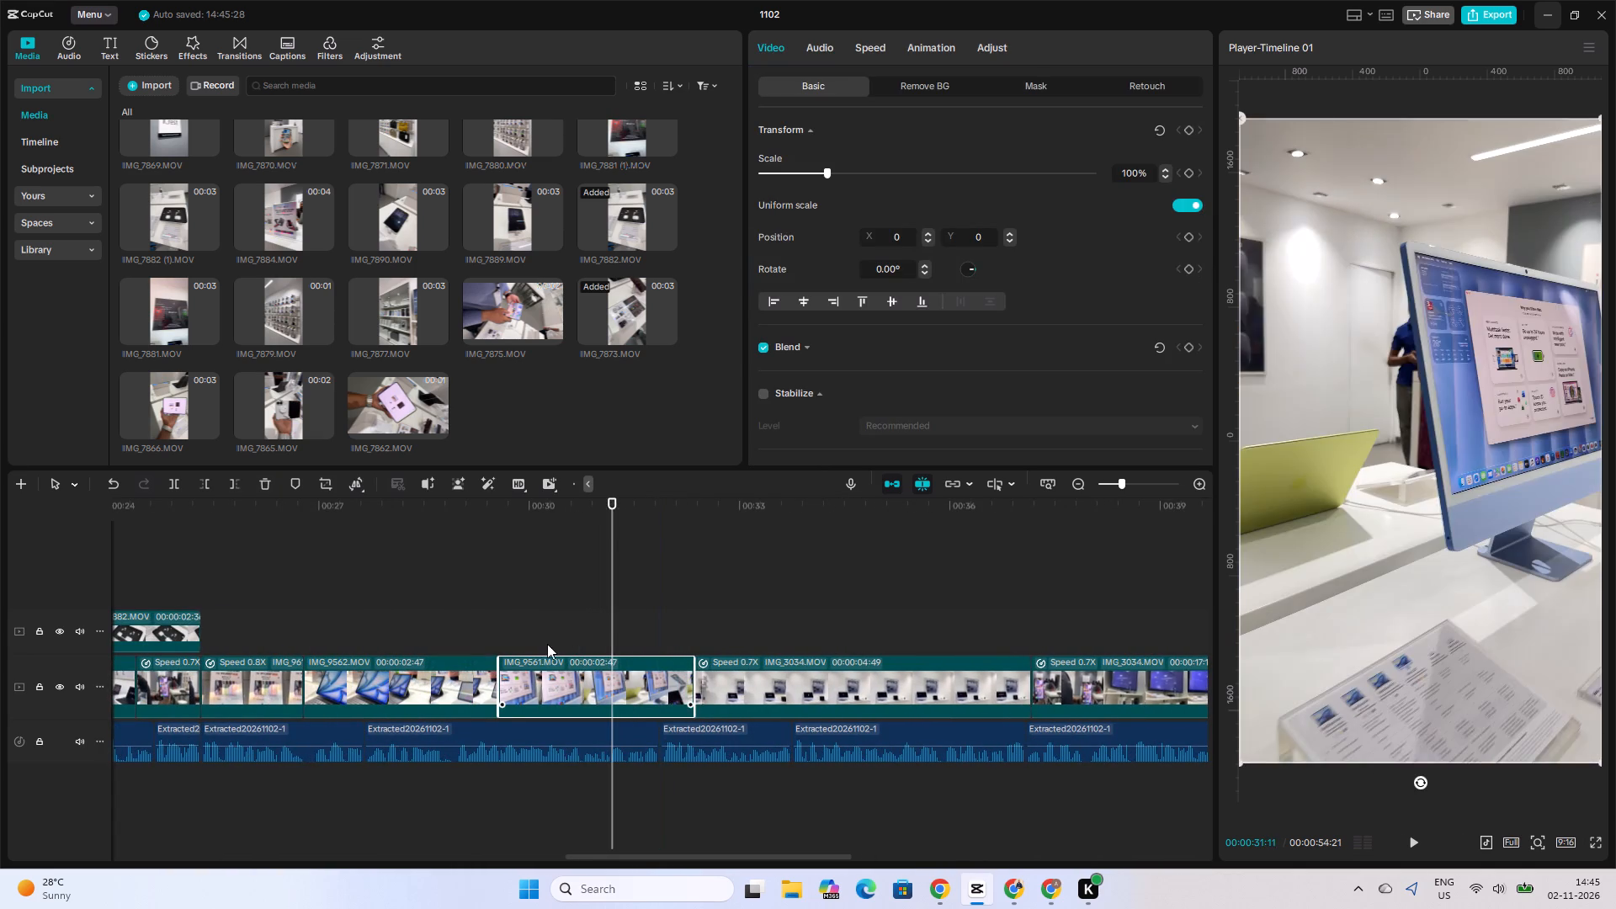
Split the IMG_9561.MOV clip at 00:00:30:00 and delete the short piece before the cut.
click(529, 641)
click(535, 672)
click(181, 480)
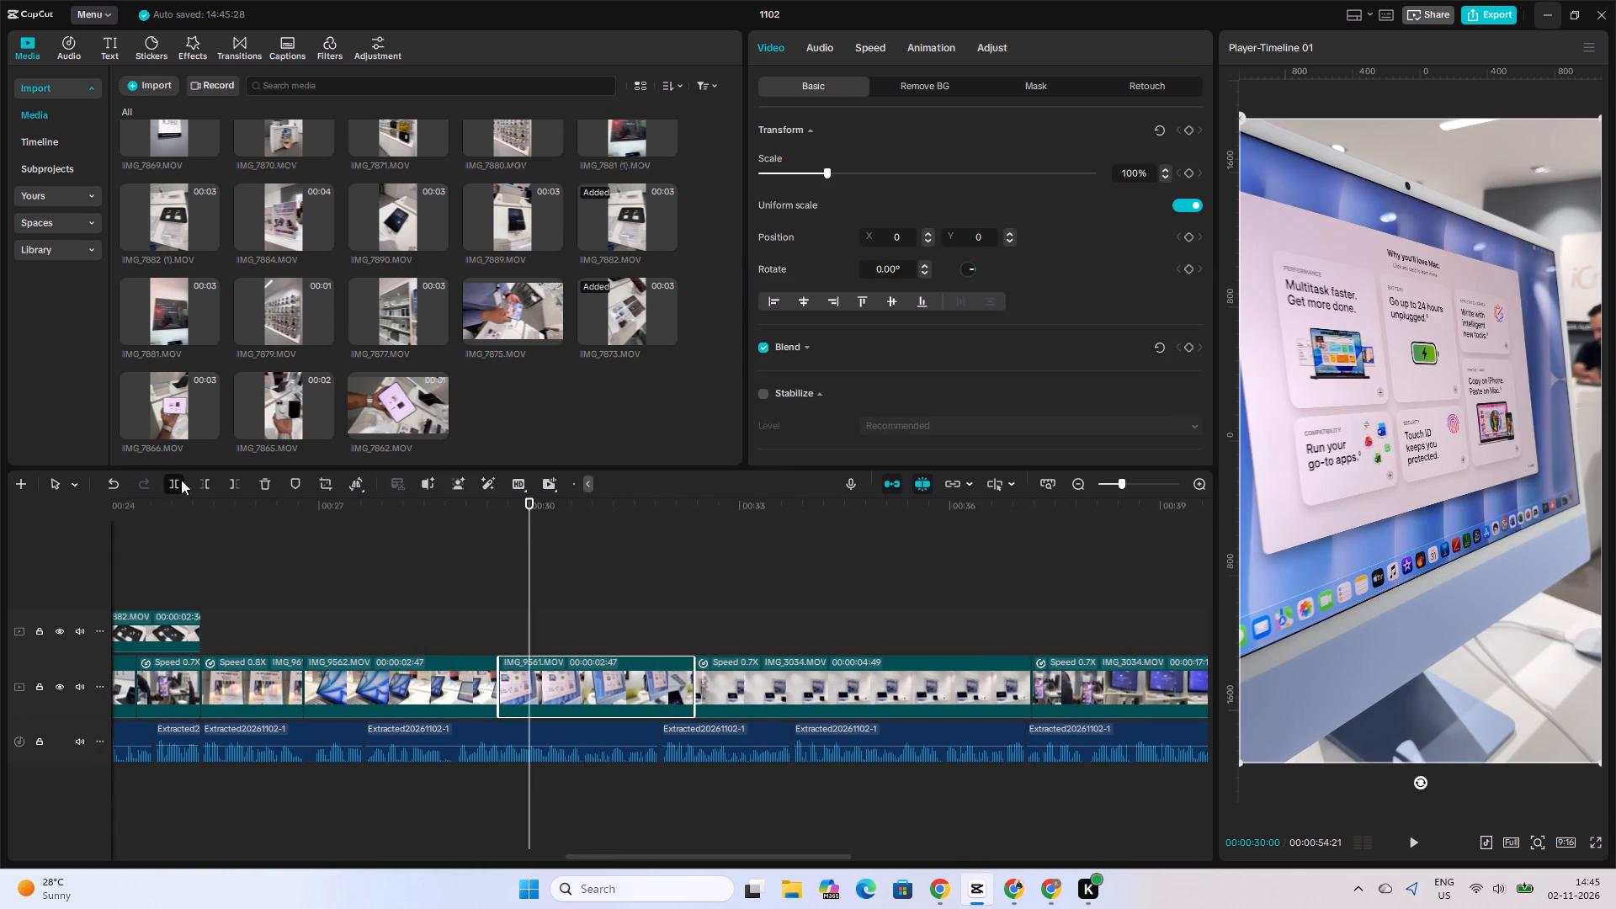
click(521, 684)
click(267, 484)
Review playback after the IMG_9561.MOV trim and split the following IMG_3034.MOV clip at 00:00:34:19.
ctrl+scroll(535, 628, down, 5)
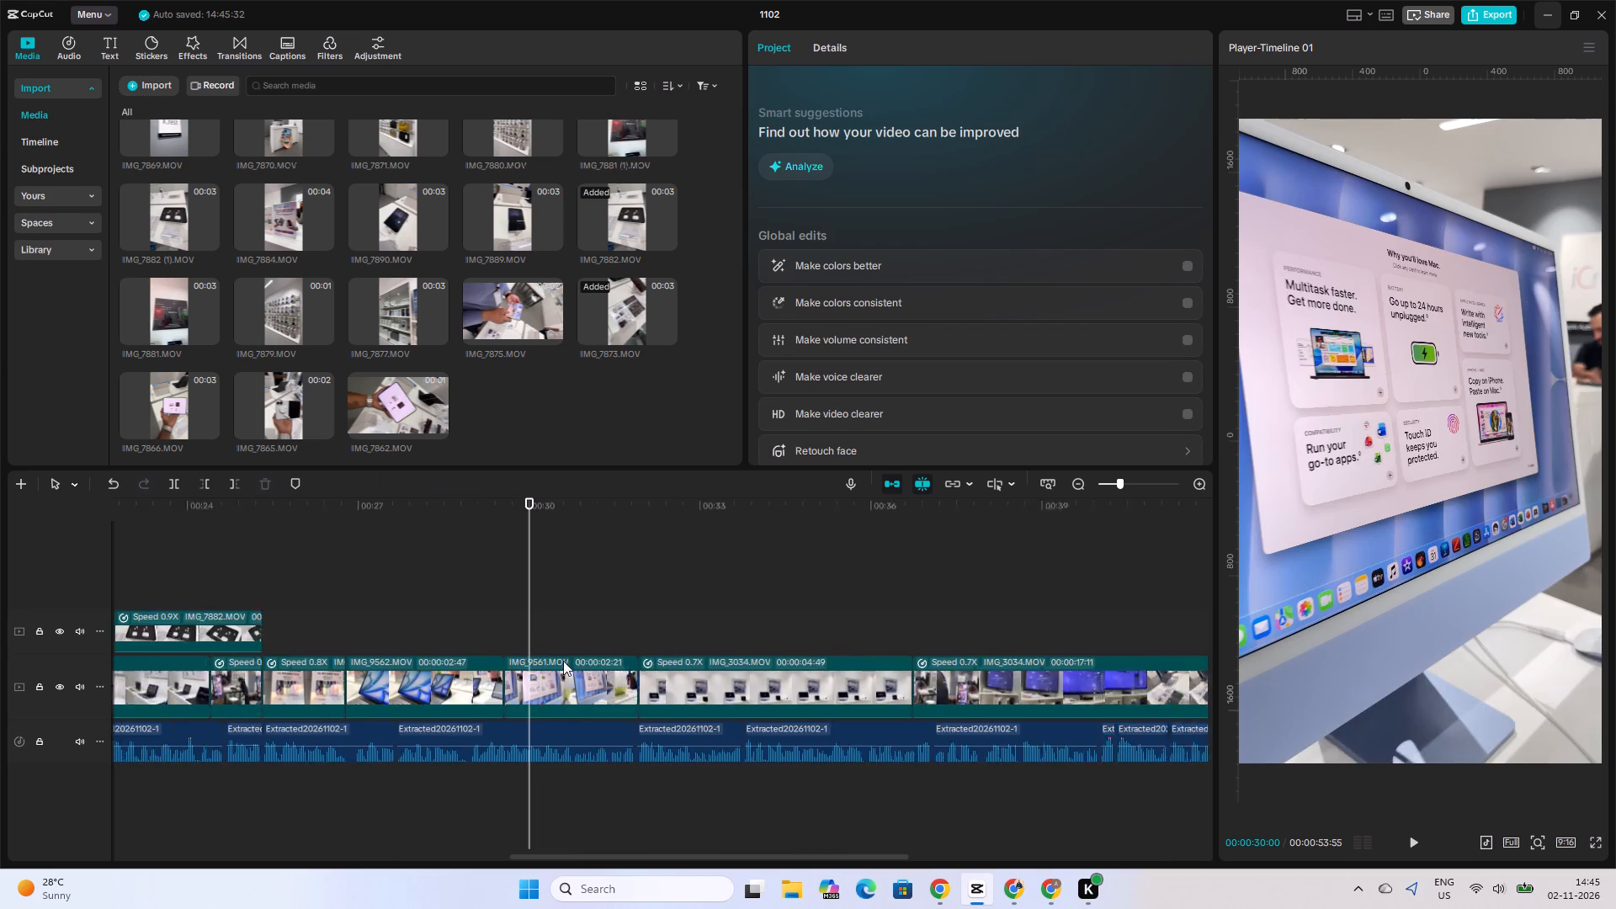
ctrl+scroll(563, 661, down, 8)
key(space)
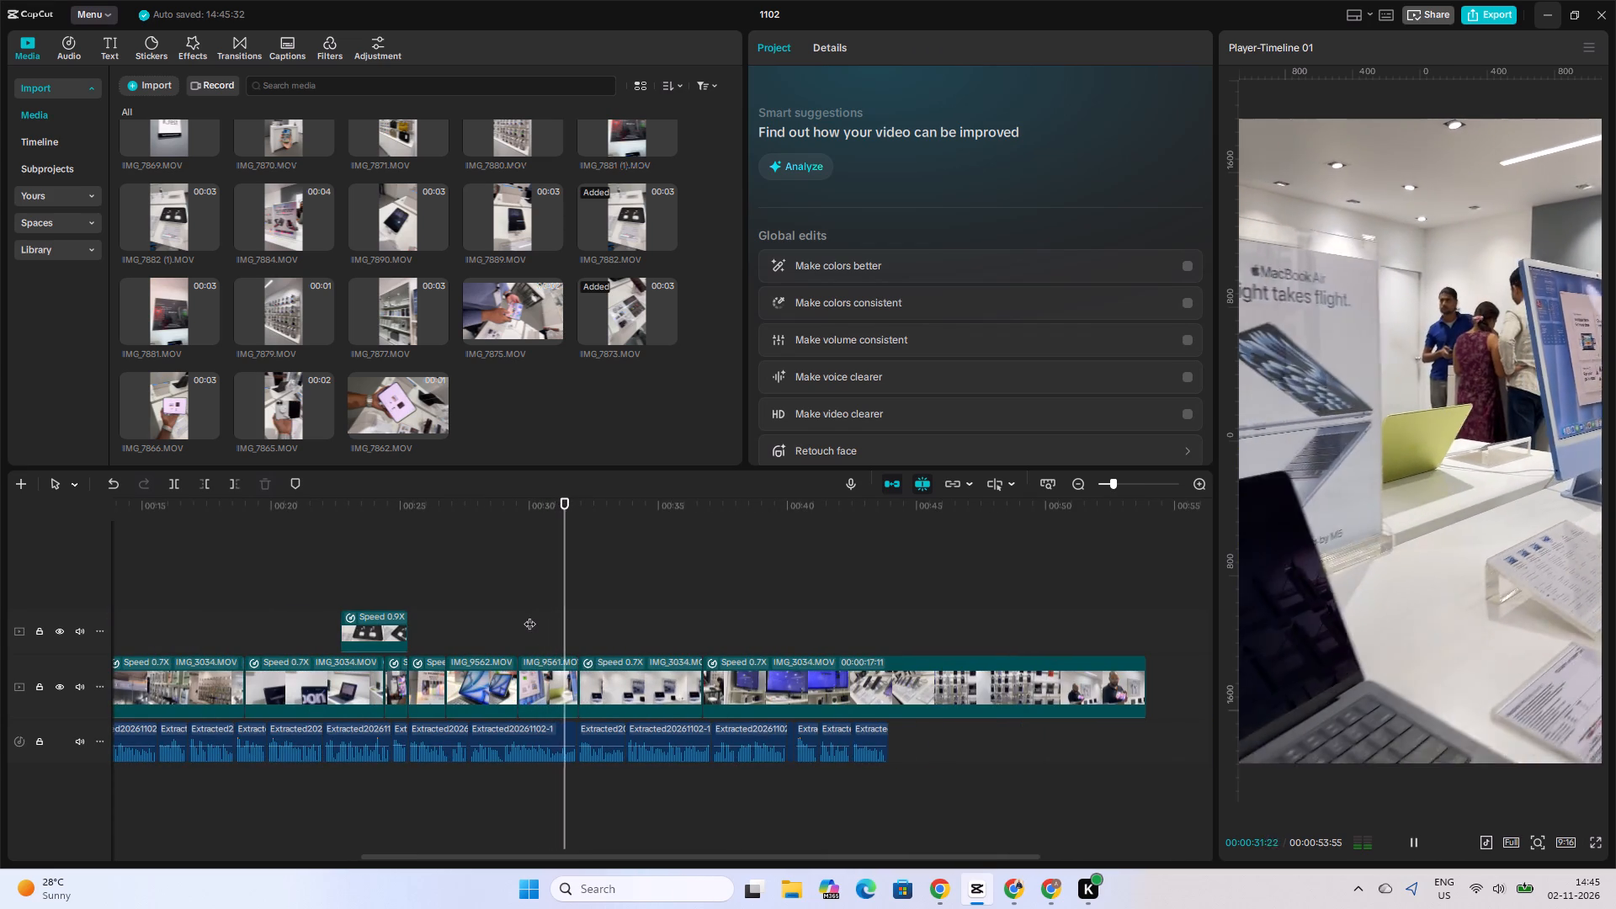
key(space)
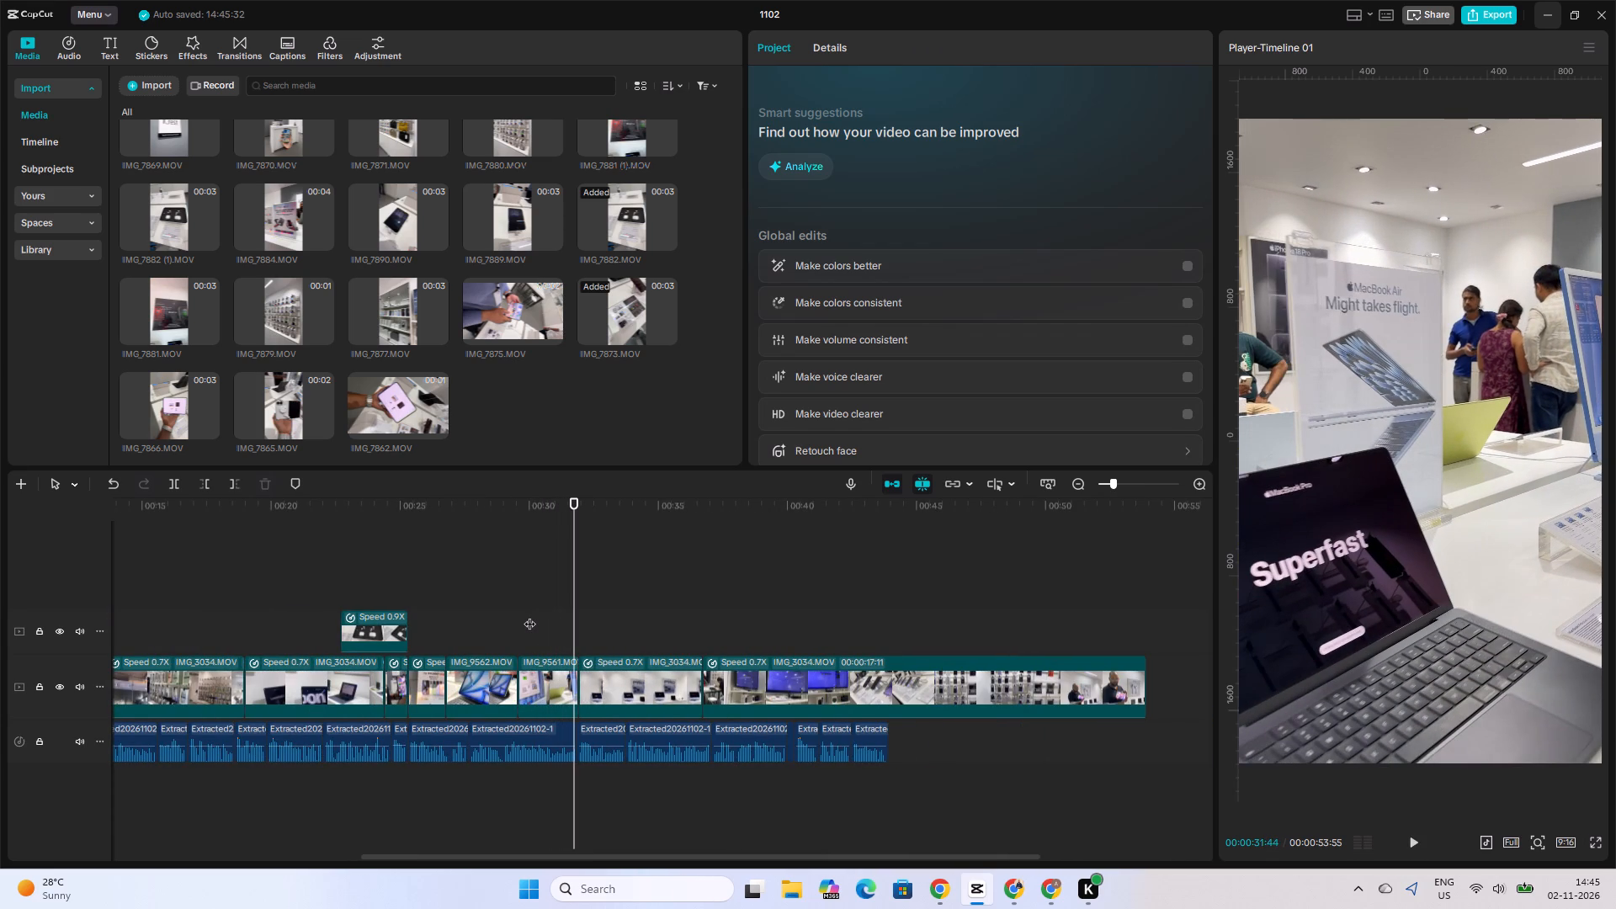
key(space)
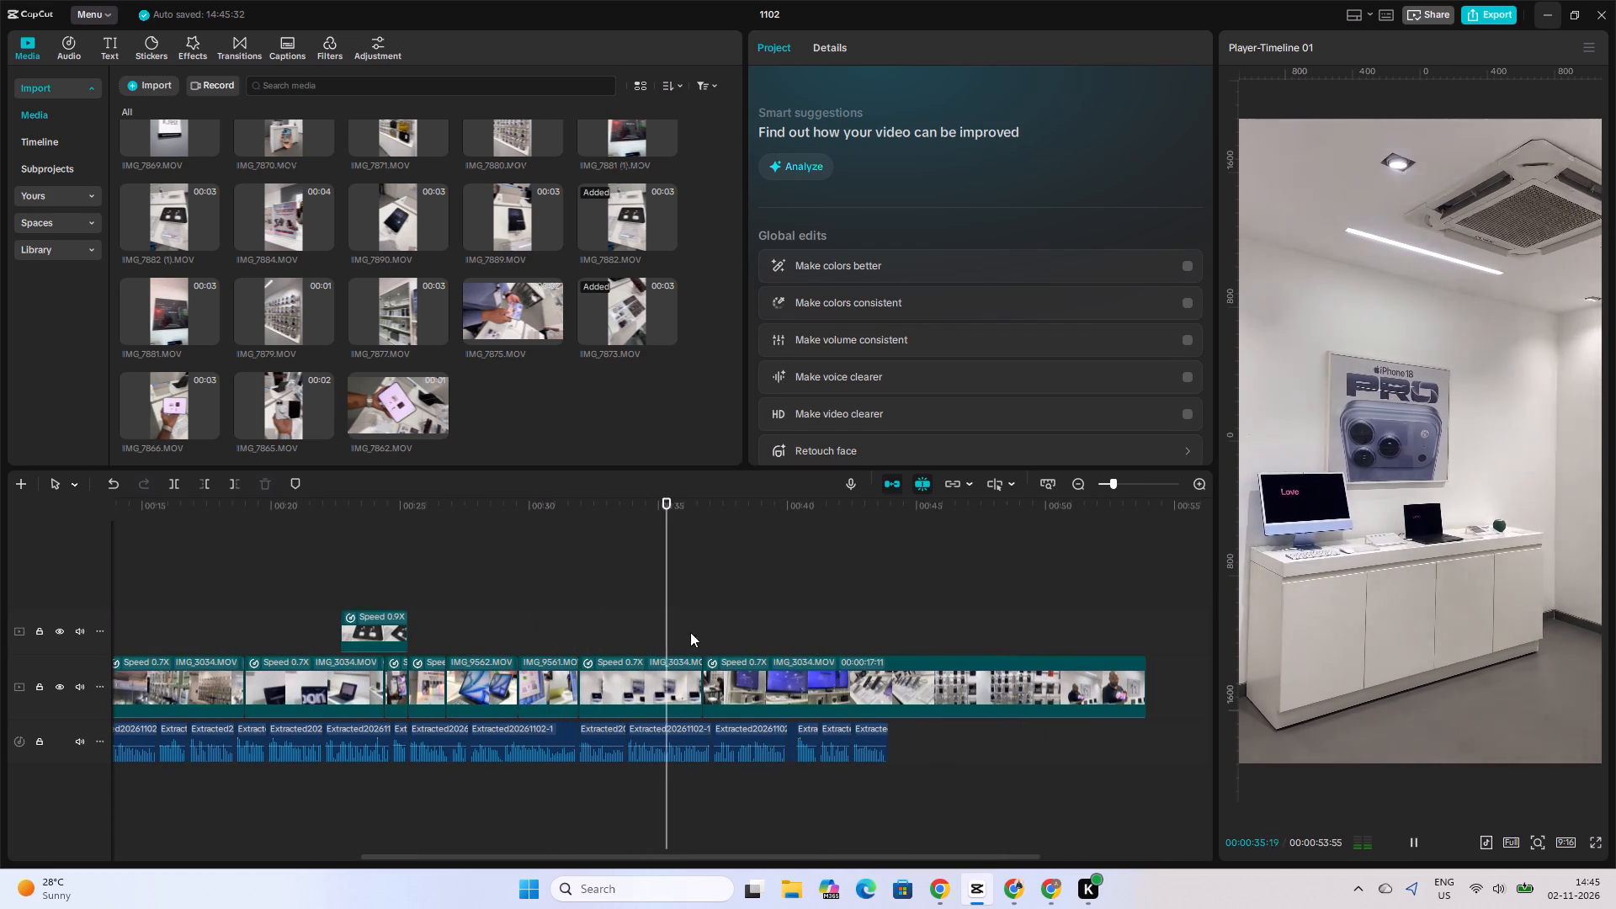
key(space)
drag(662, 633, 655, 634)
click(609, 628)
key(space)
key(space)
click(663, 664)
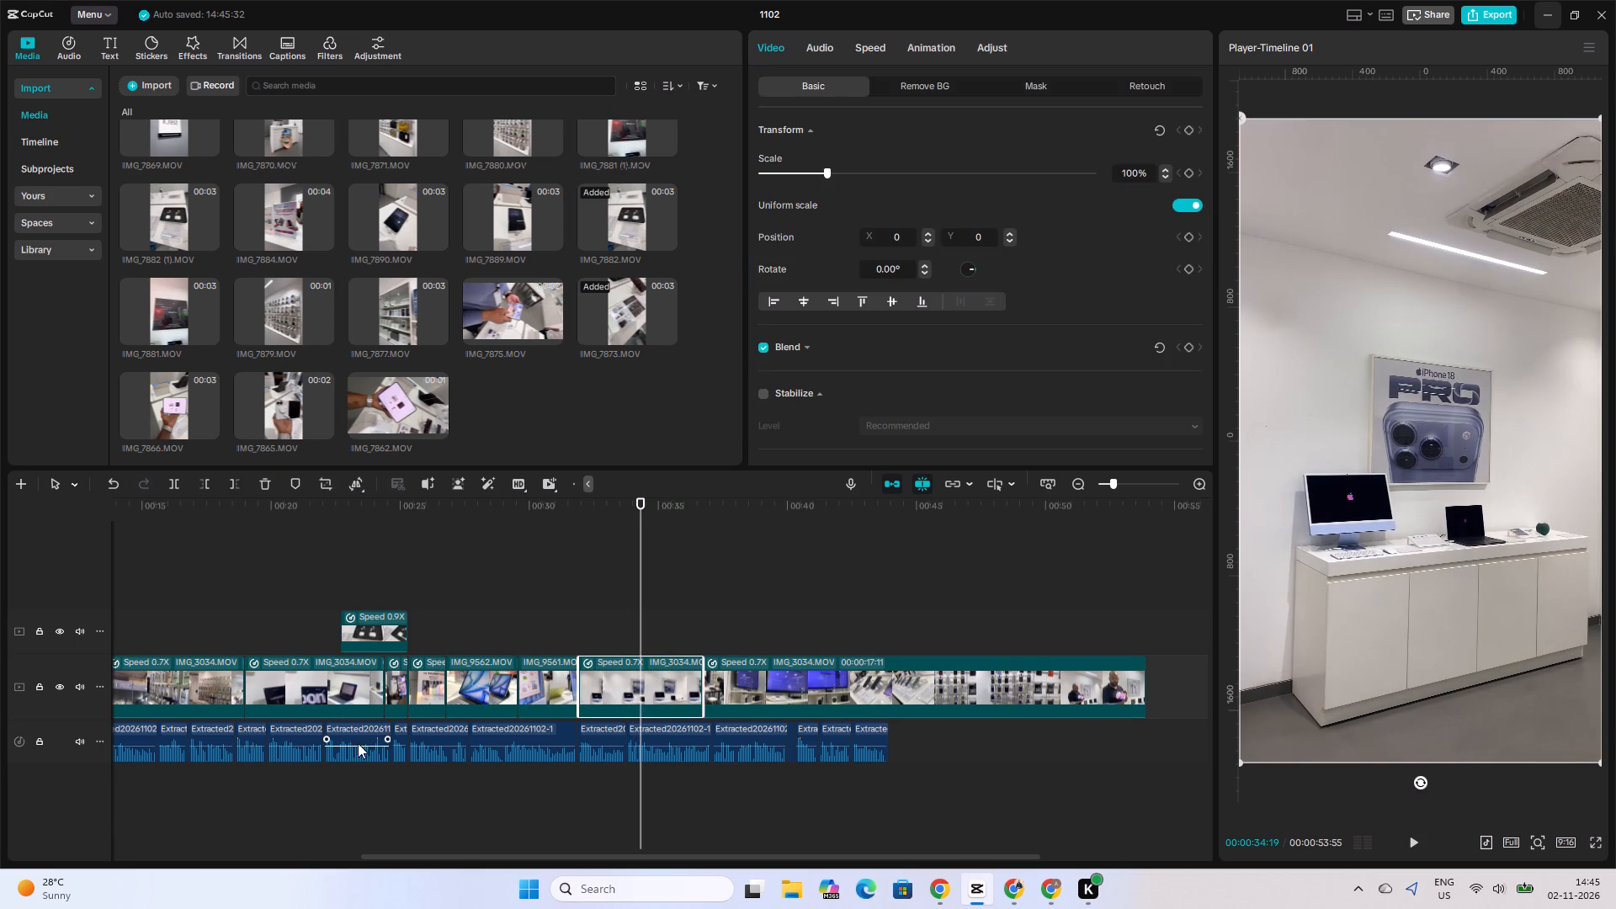
click(176, 485)
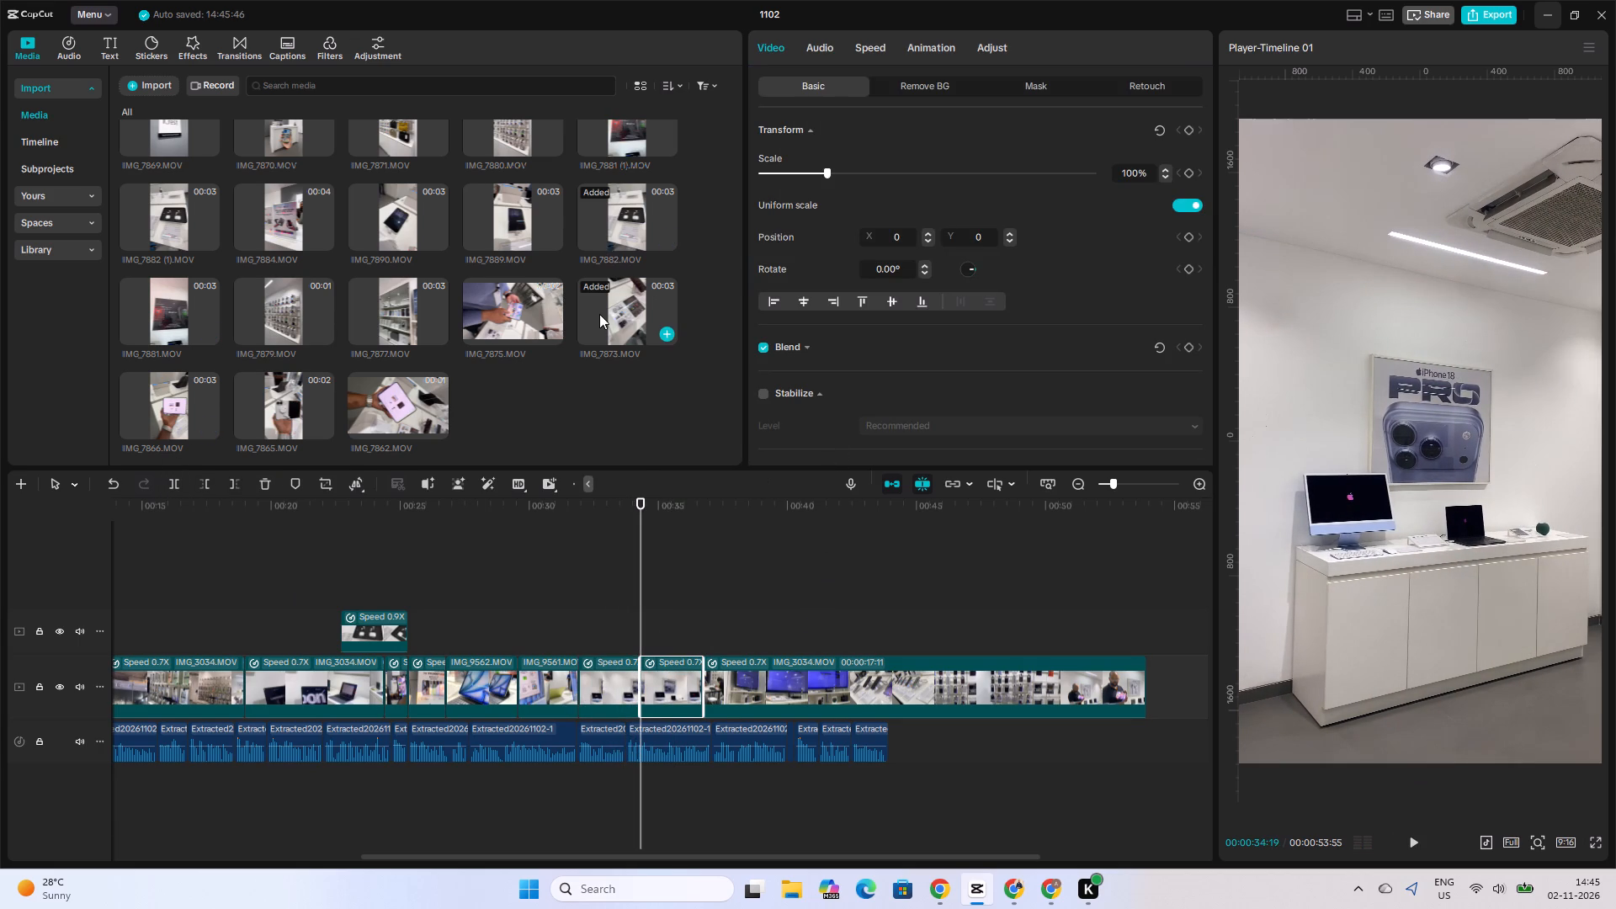
Preview imported store clips in the media library, including IMG_9558.MOV and IMG_9584.MOV, as candidate footage.
scroll(599, 315, up, 2)
scroll(257, 361, up, 1)
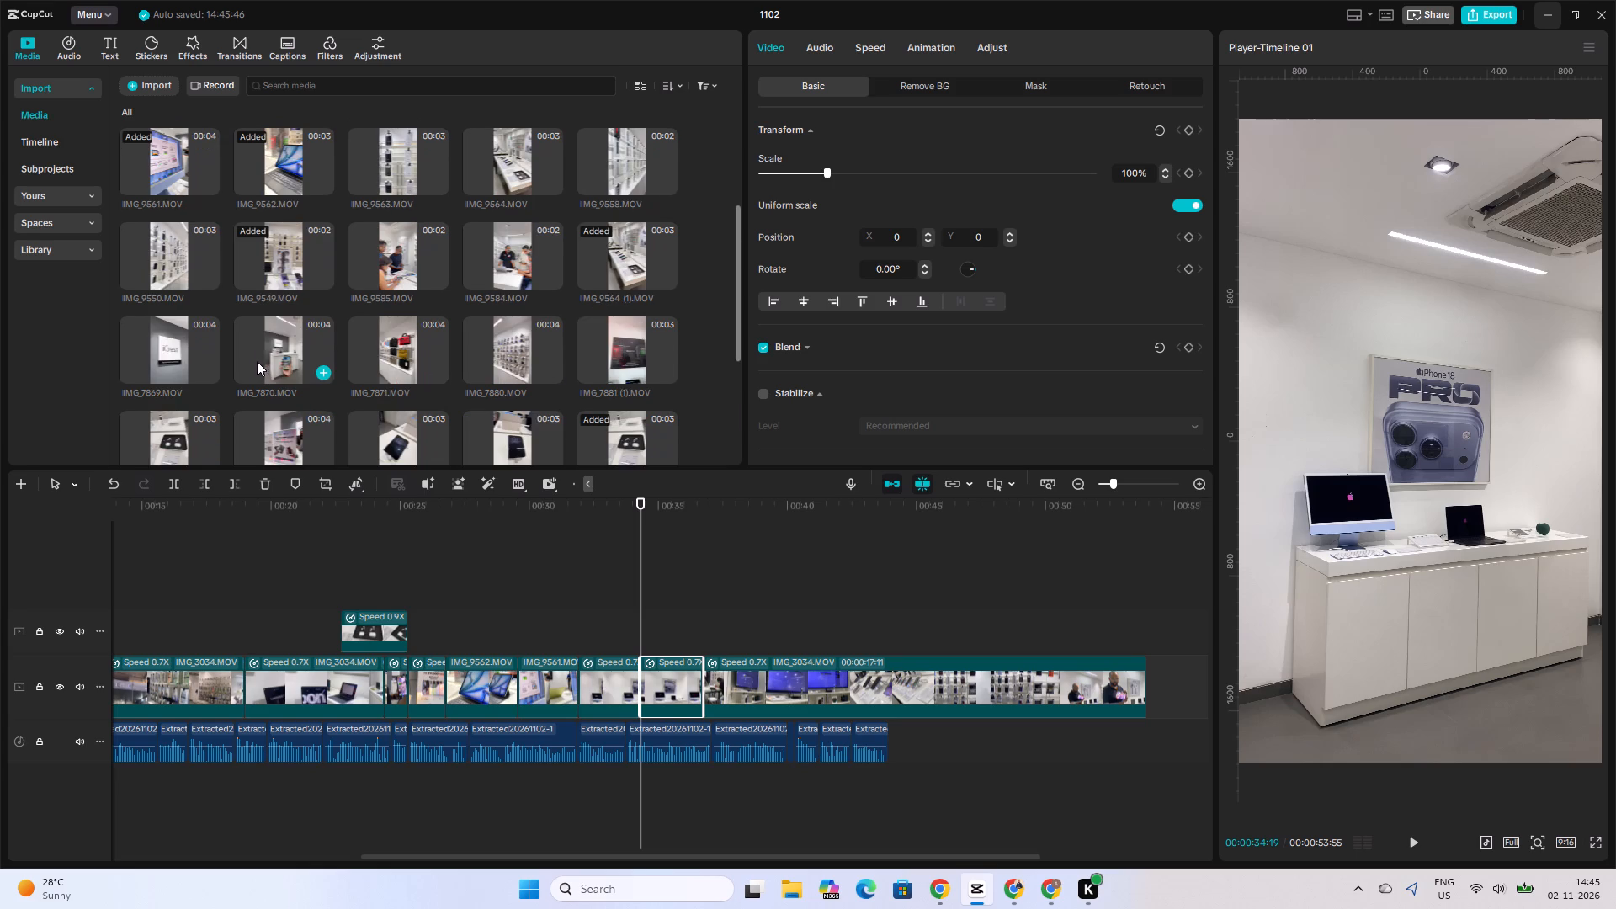
click(524, 168)
click(596, 162)
click(538, 157)
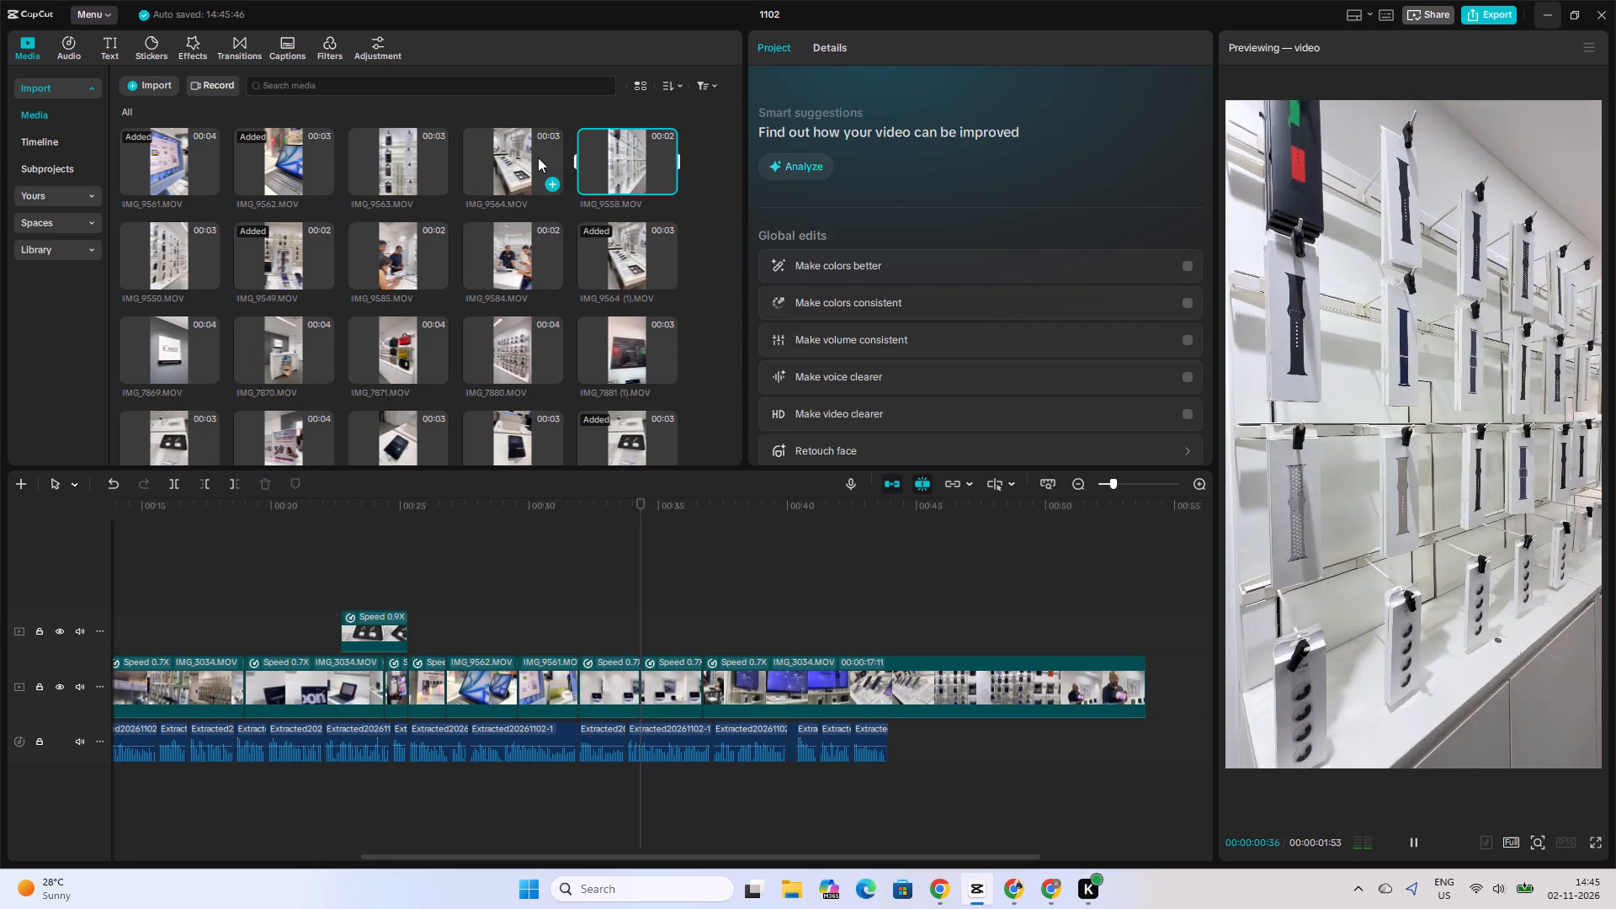
drag(537, 157, 530, 127)
click(501, 141)
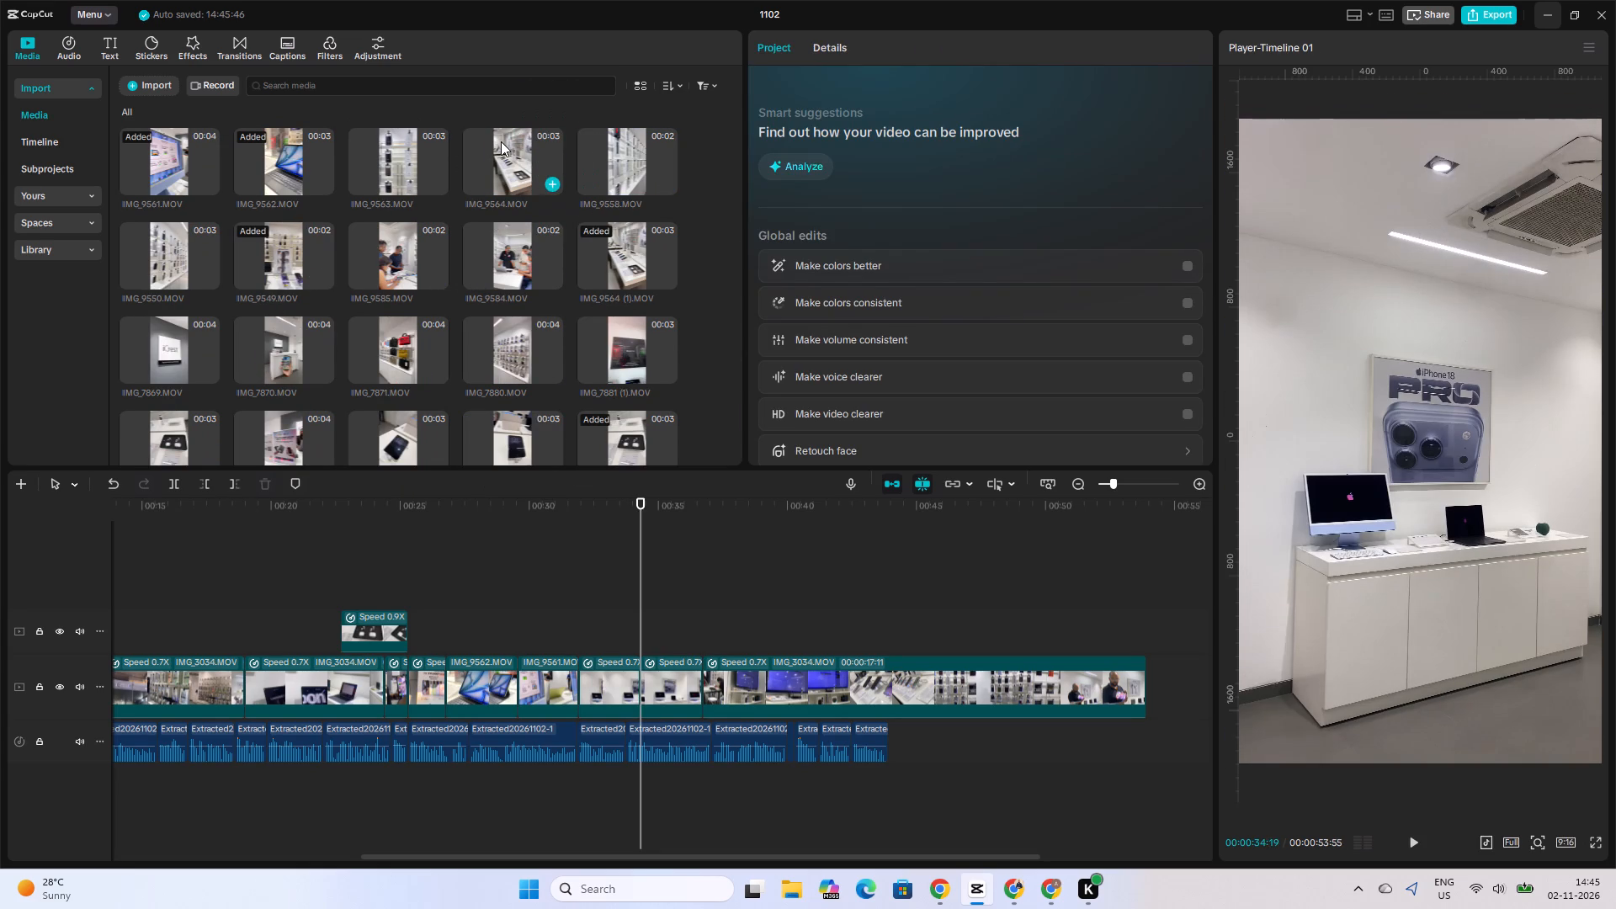
click(598, 170)
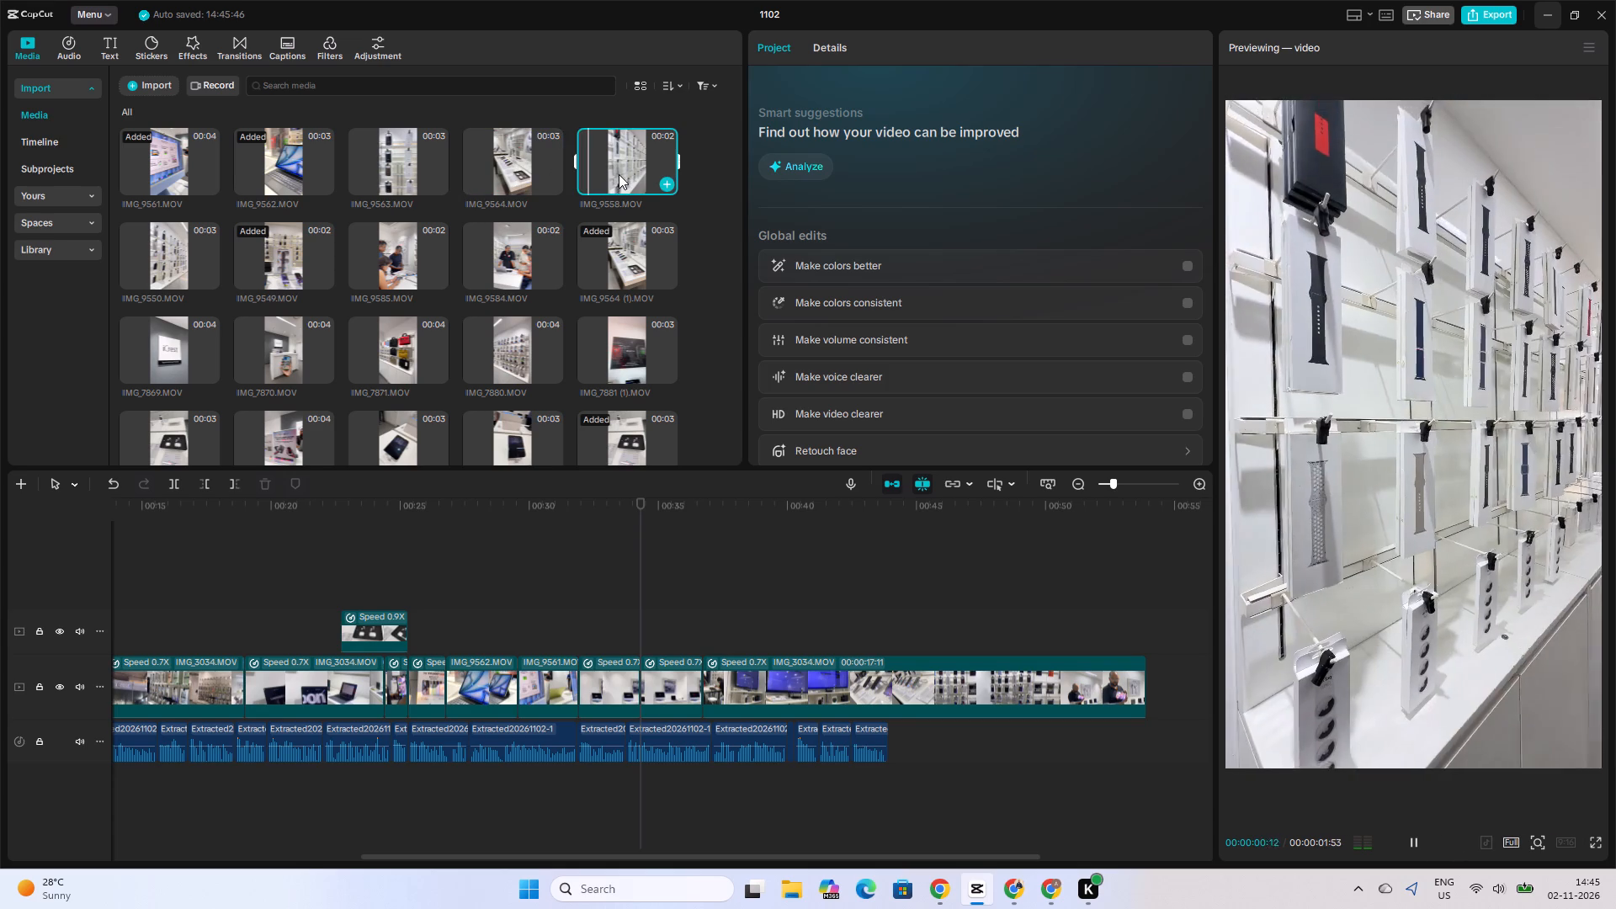
click(630, 262)
click(485, 268)
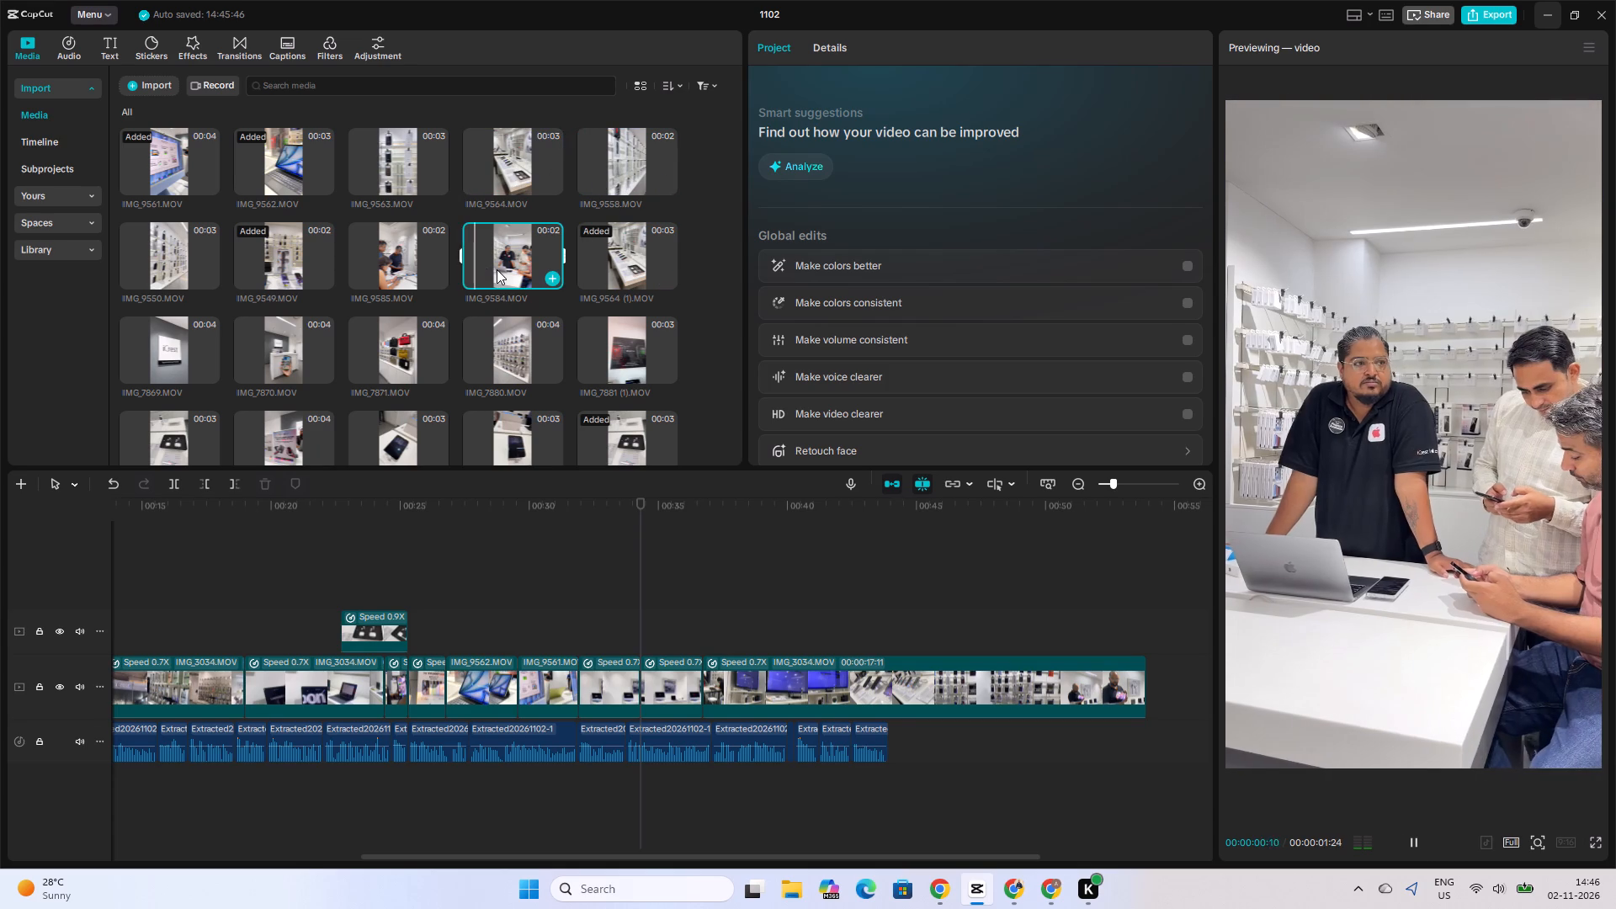
key(space)
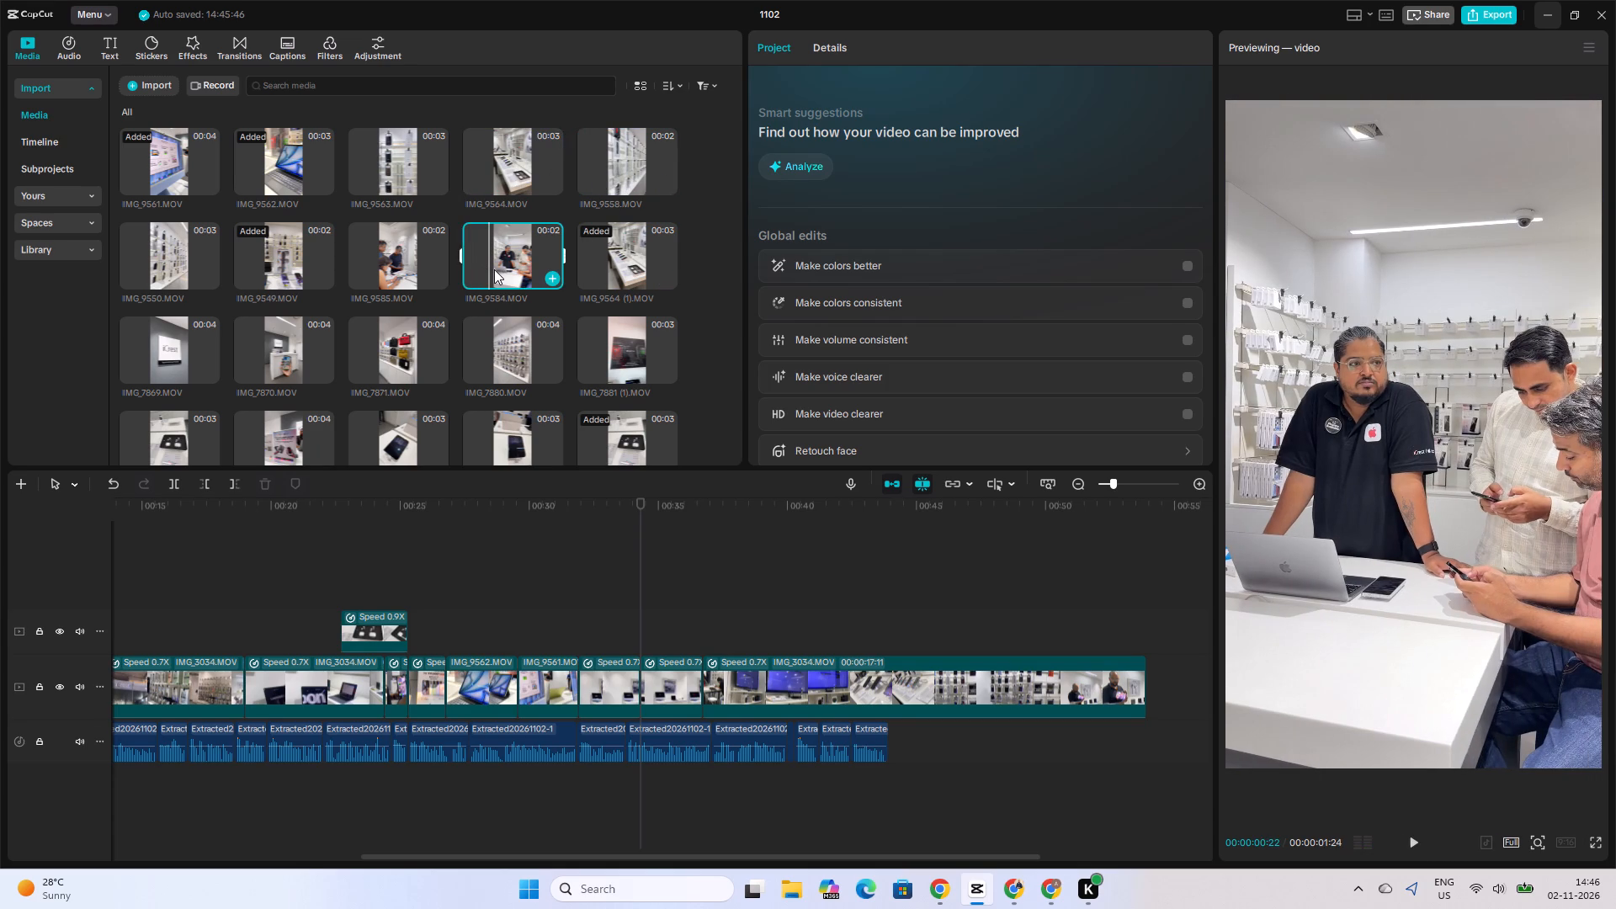
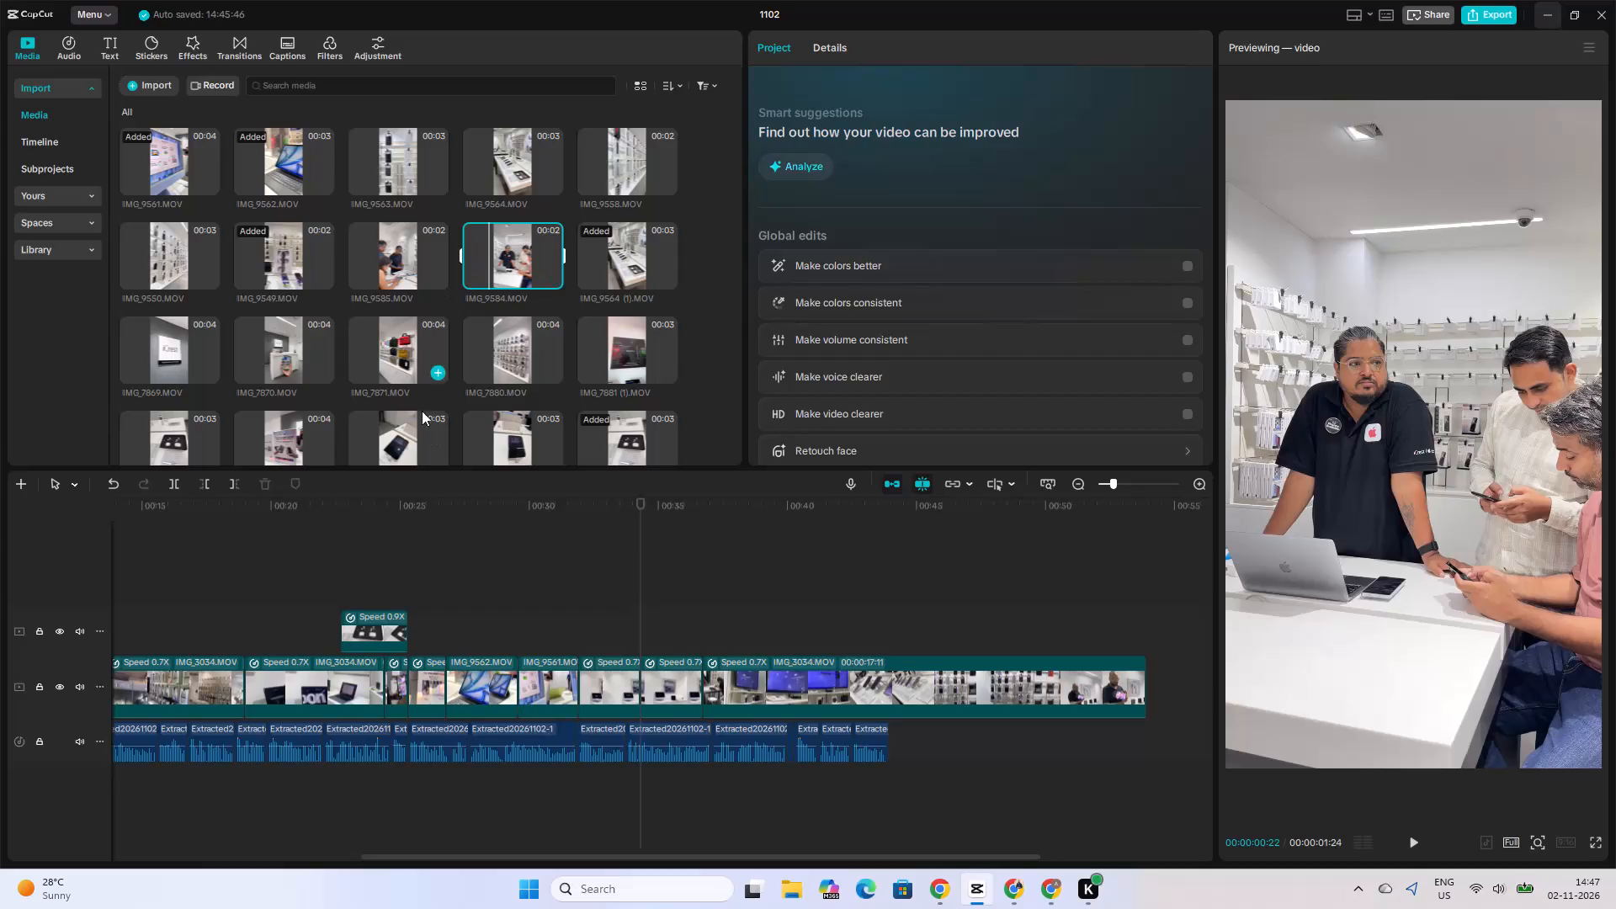
Extend the end of the IMG_9561.MOV clip on the main track to a duration of 00:00:03:32 and play back the transition.
click(595, 771)
click(552, 707)
key(space)
click(576, 605)
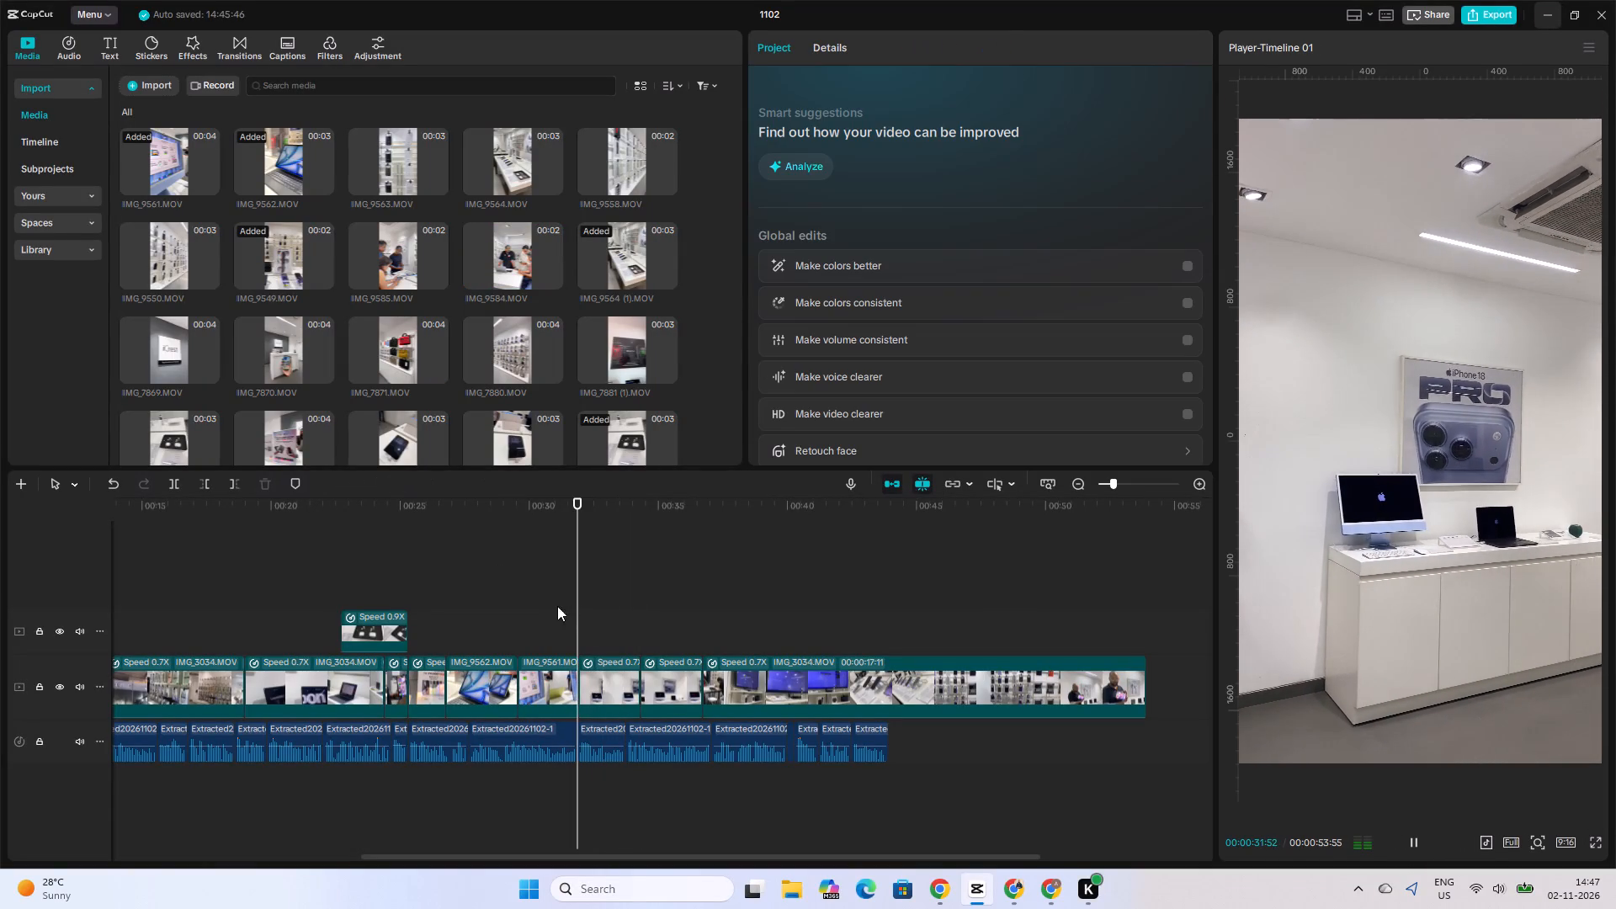
click(520, 610)
key(space)
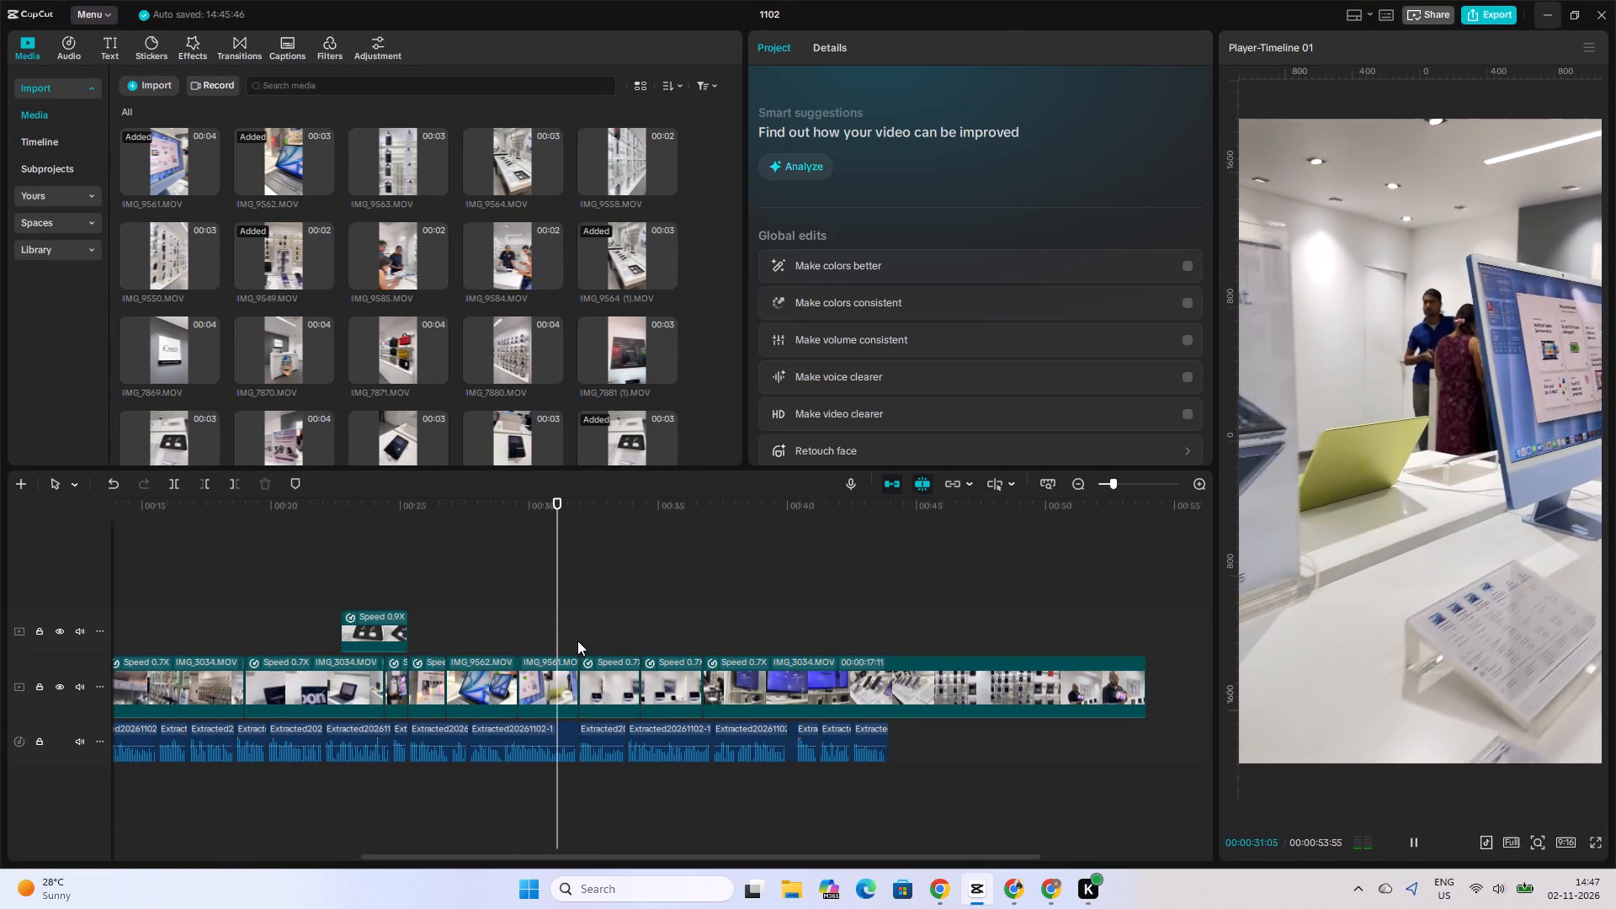
key(space)
click(572, 642)
click(572, 672)
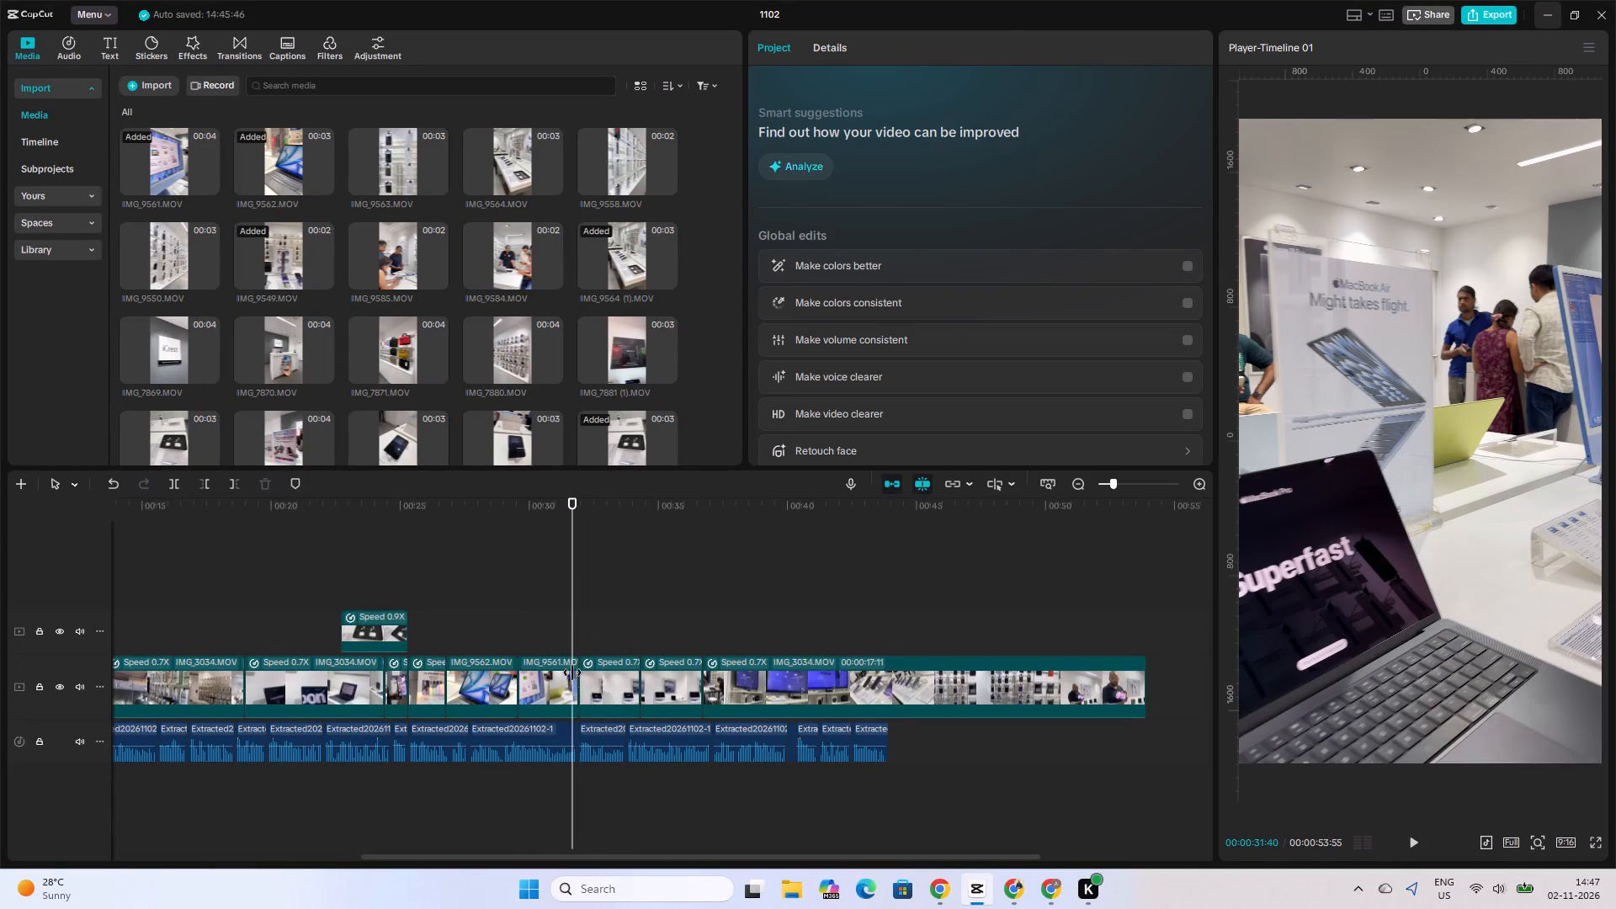
drag(580, 678, 635, 699)
key(space)
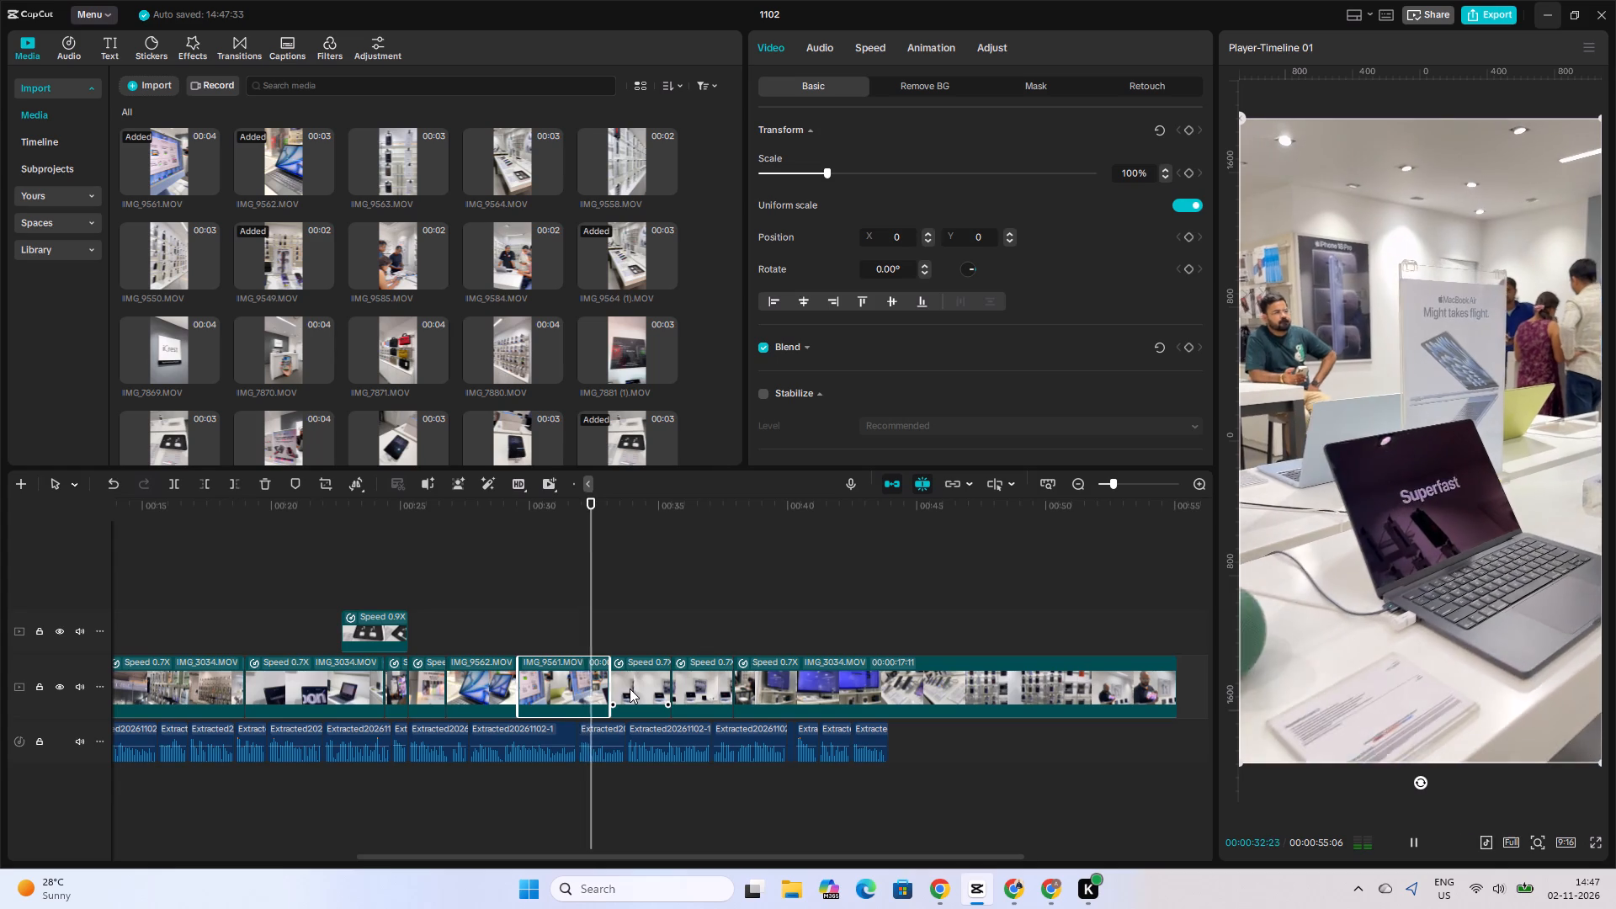
key(space)
key(space)
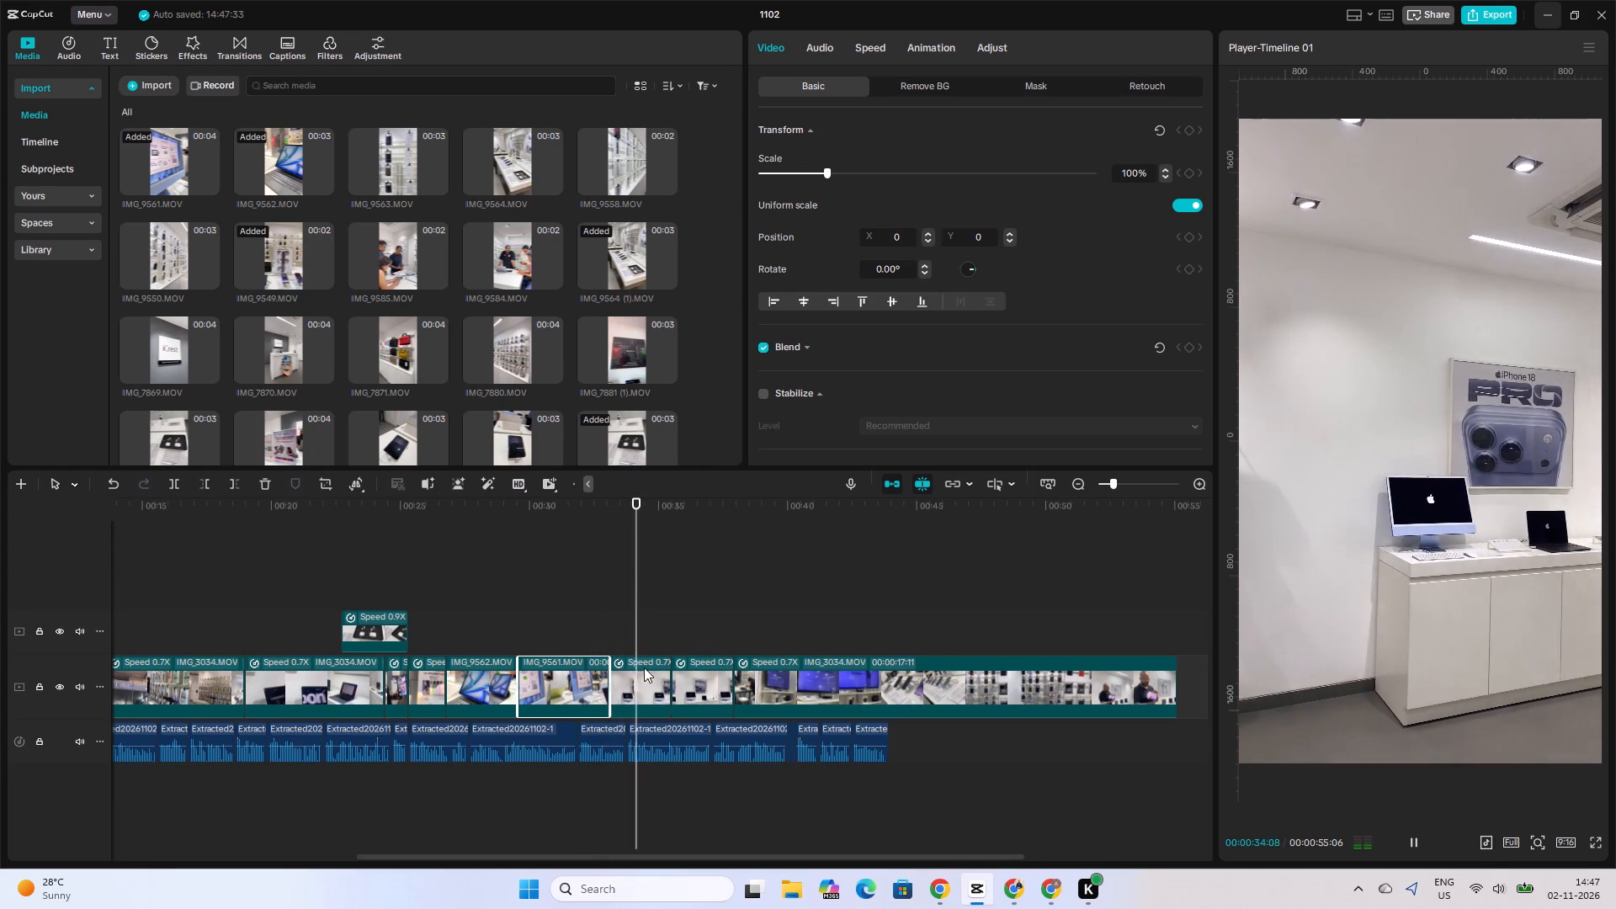
key(space)
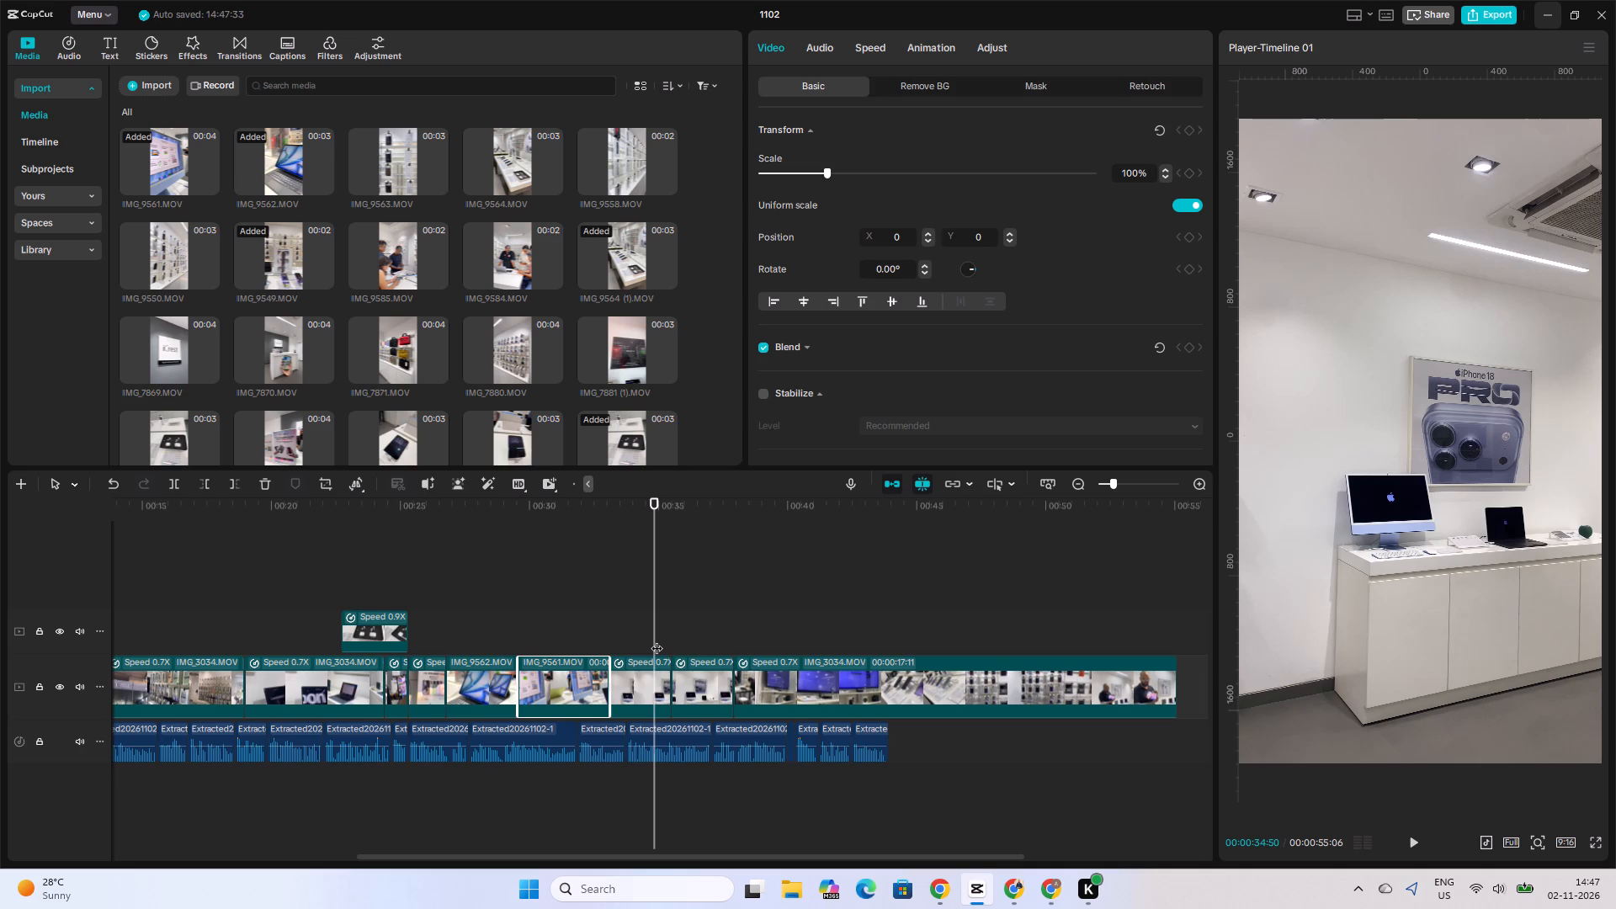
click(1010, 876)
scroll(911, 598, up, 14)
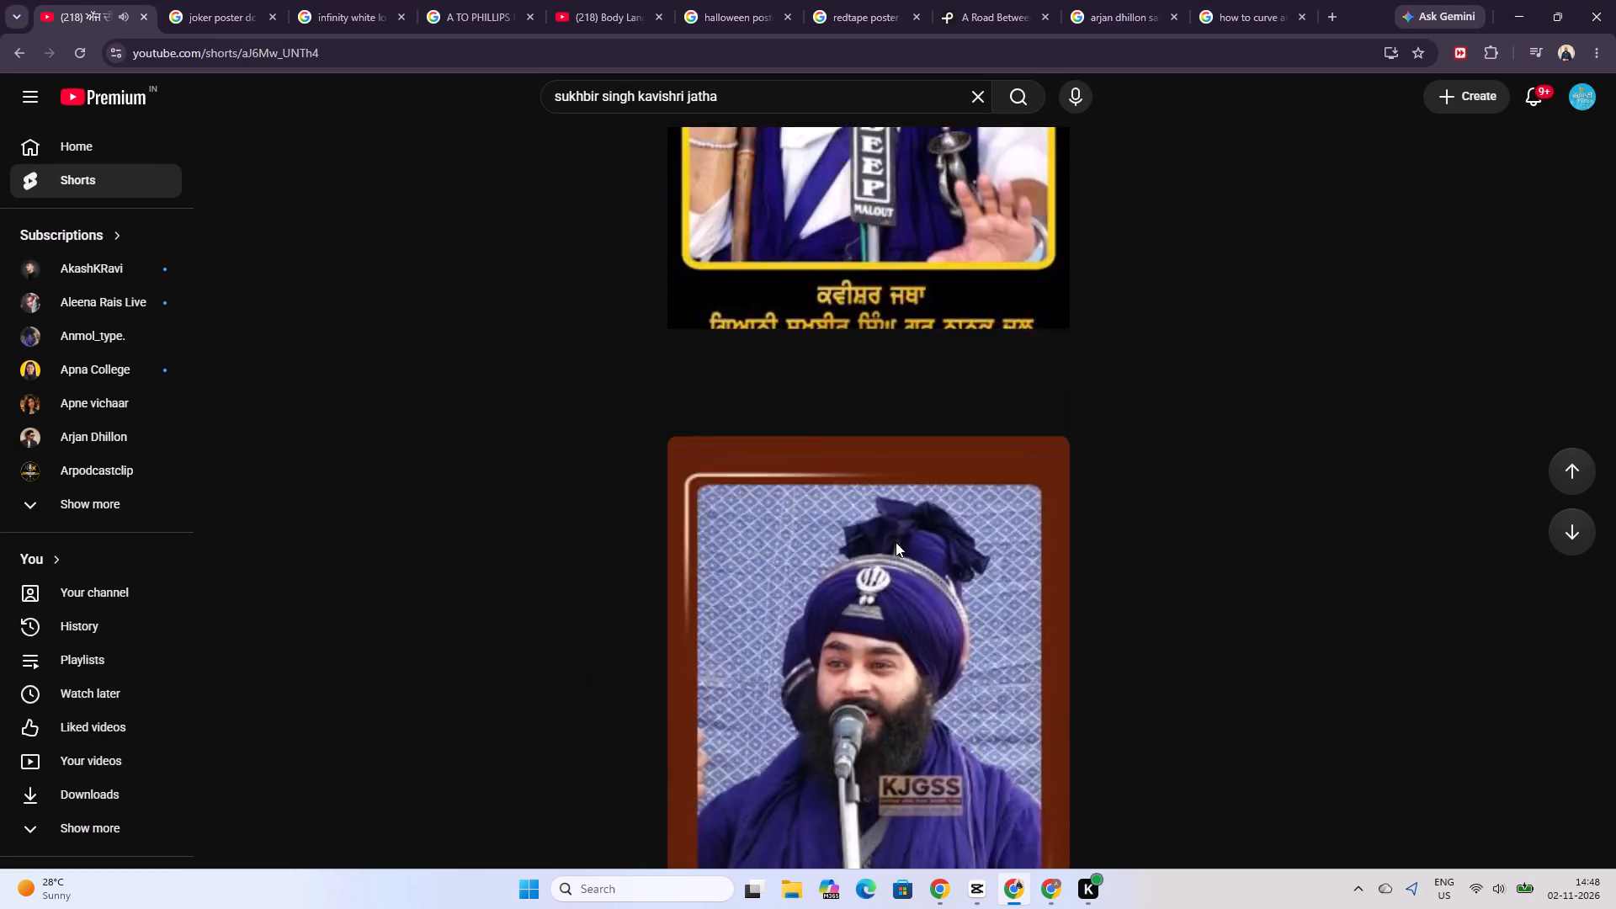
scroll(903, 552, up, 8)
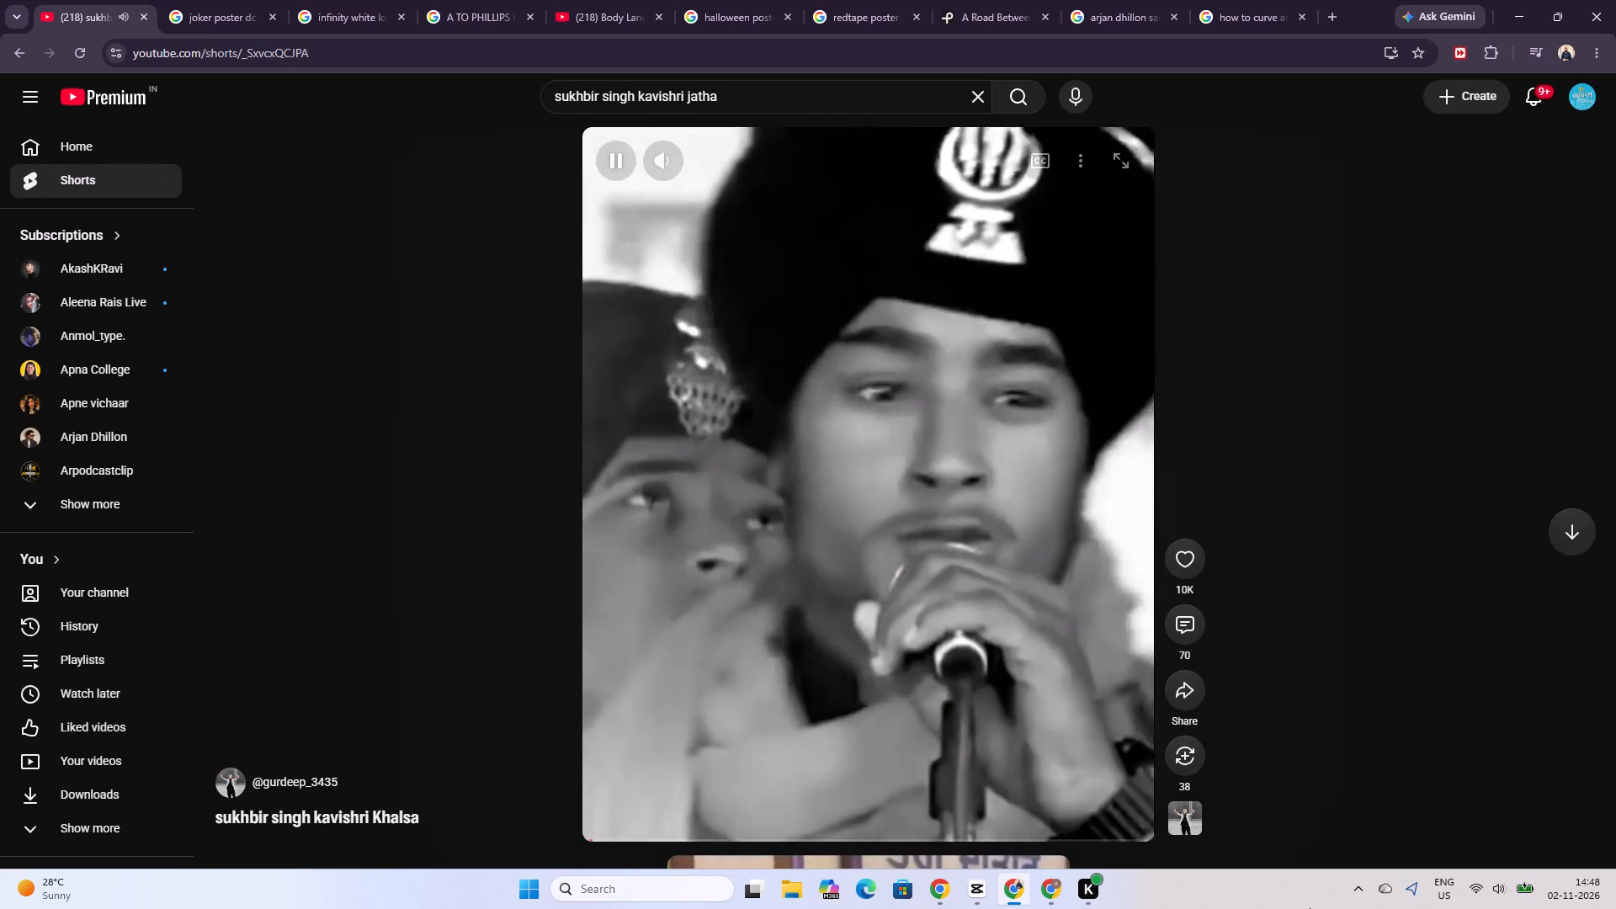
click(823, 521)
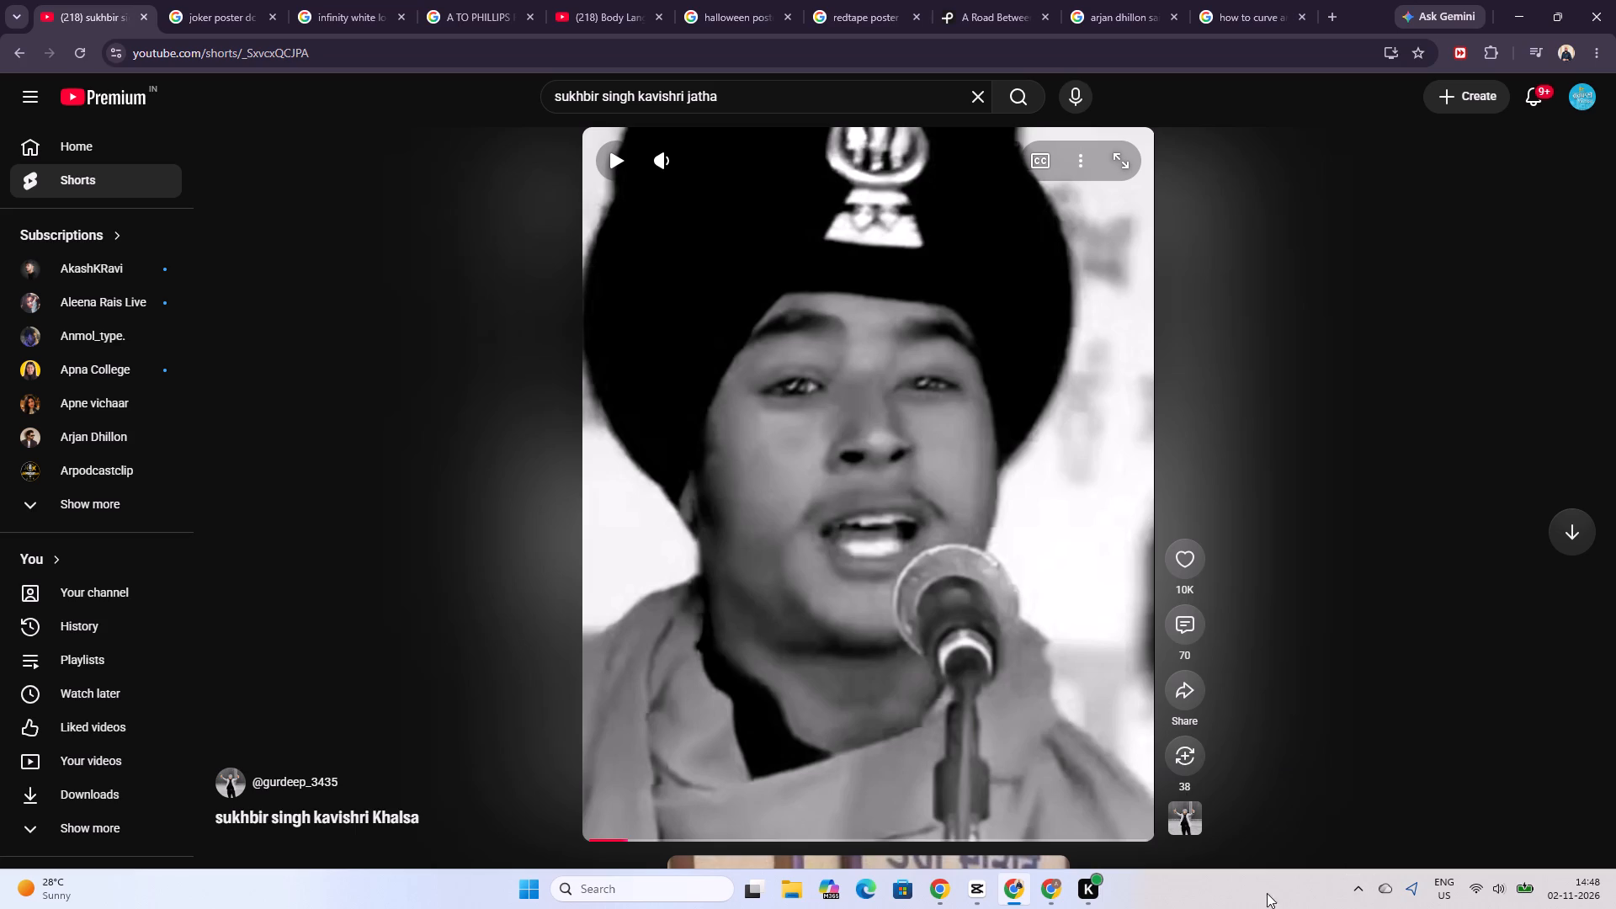
Switch to the Chrome window with the Translation Task Manager and rerun the task search.
click(1056, 896)
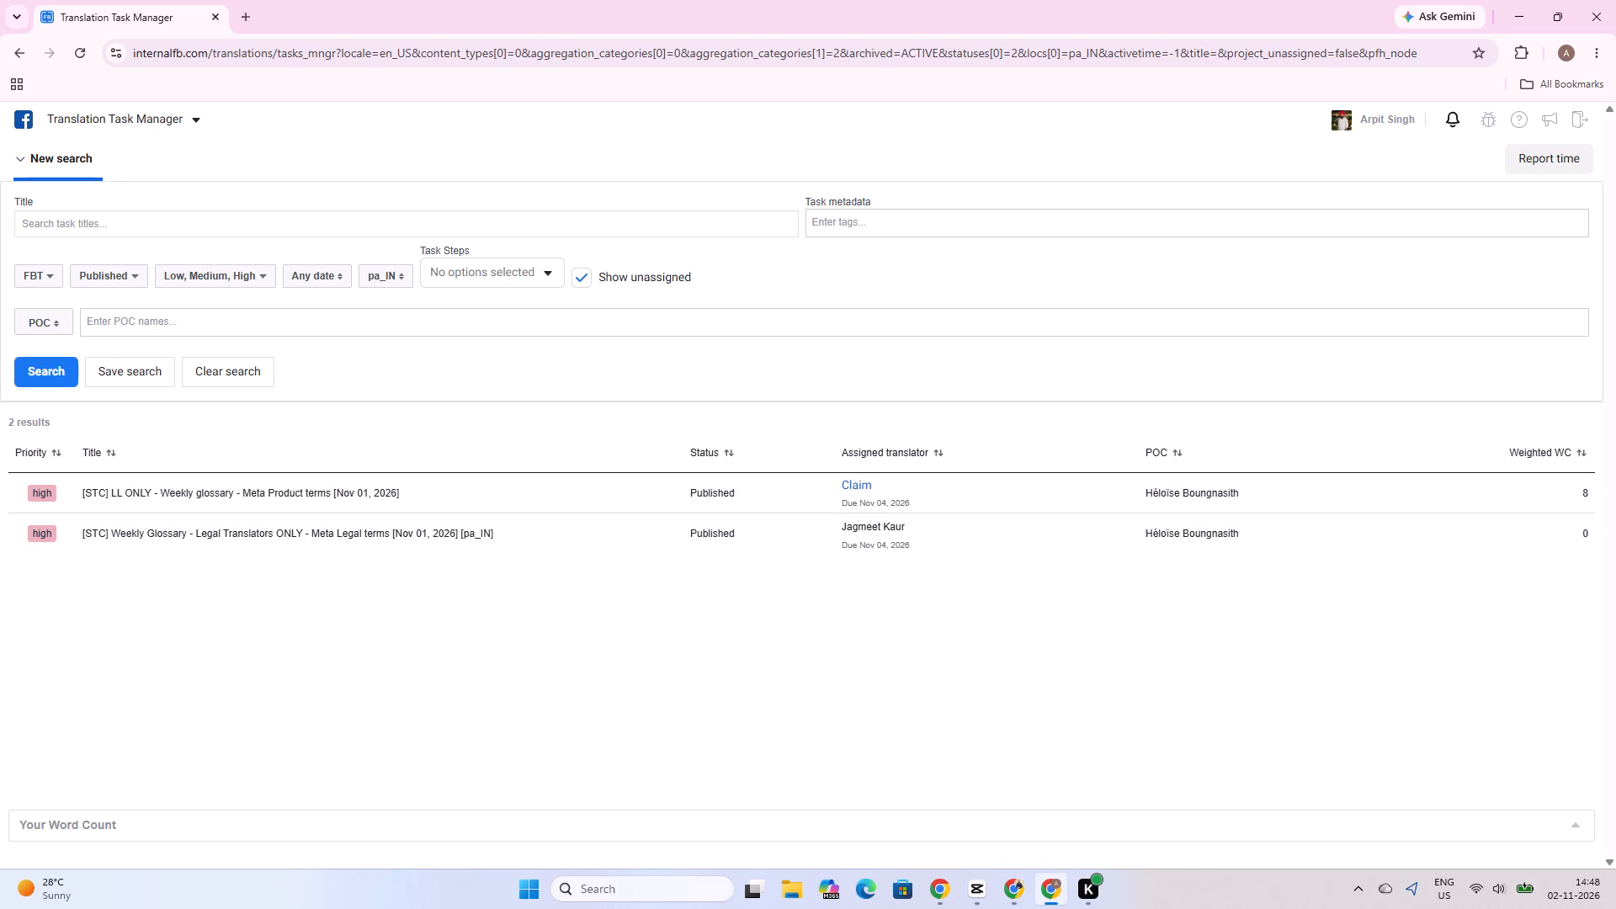
click(28, 375)
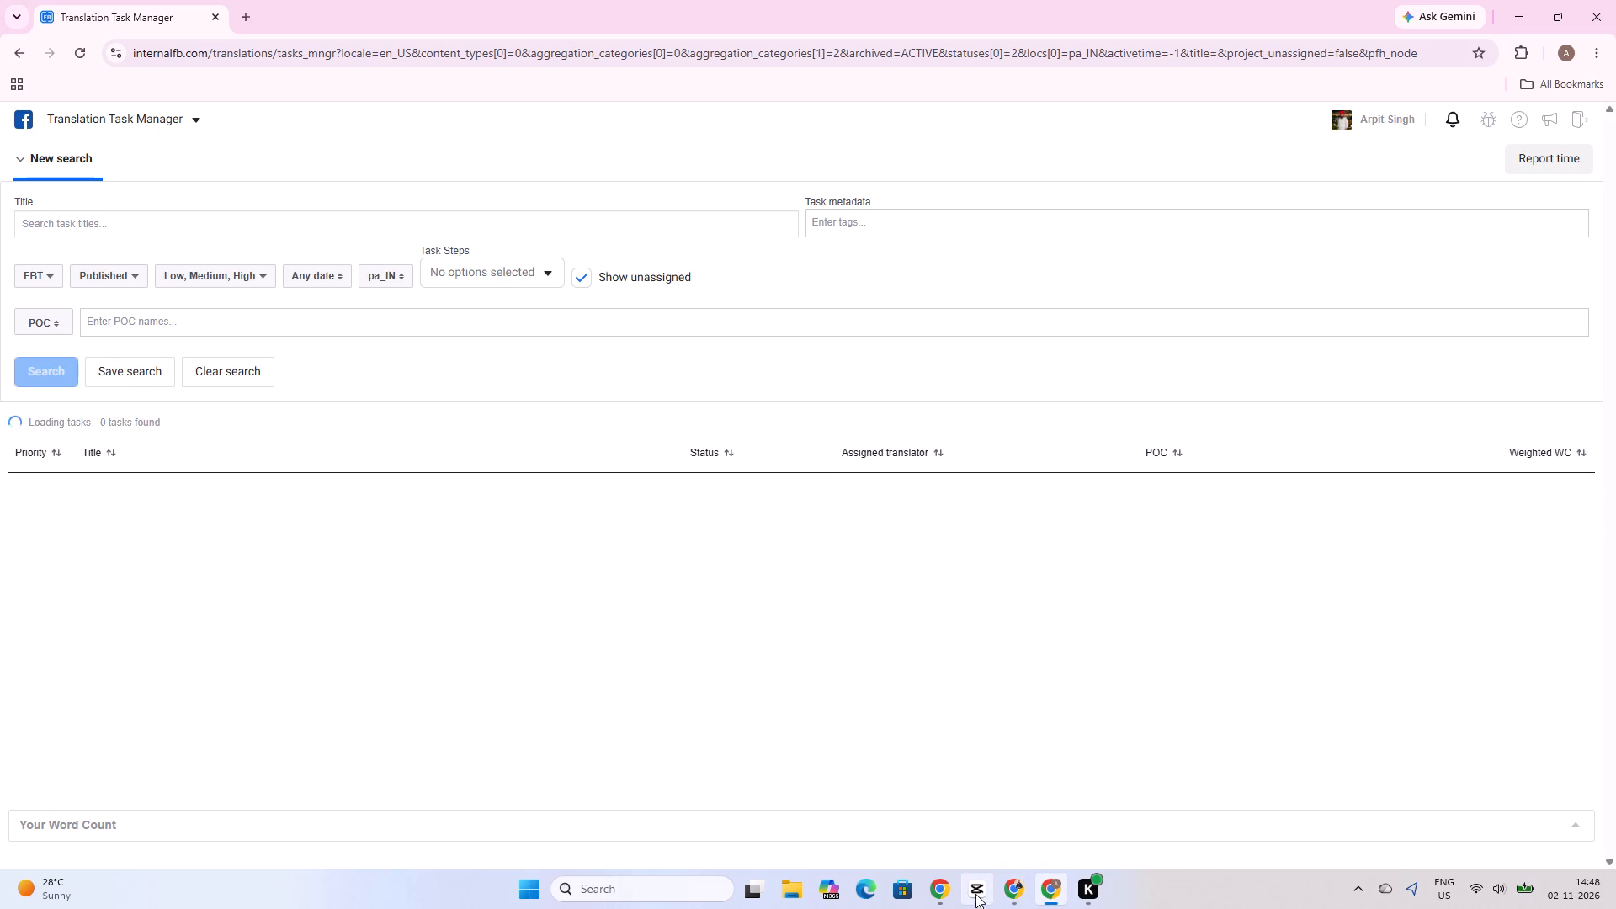
Switch back to CapCut and review playback of the IMG_3034.MOV clips around 00:00:35 on the main track.
click(975, 894)
key(space)
key(space)
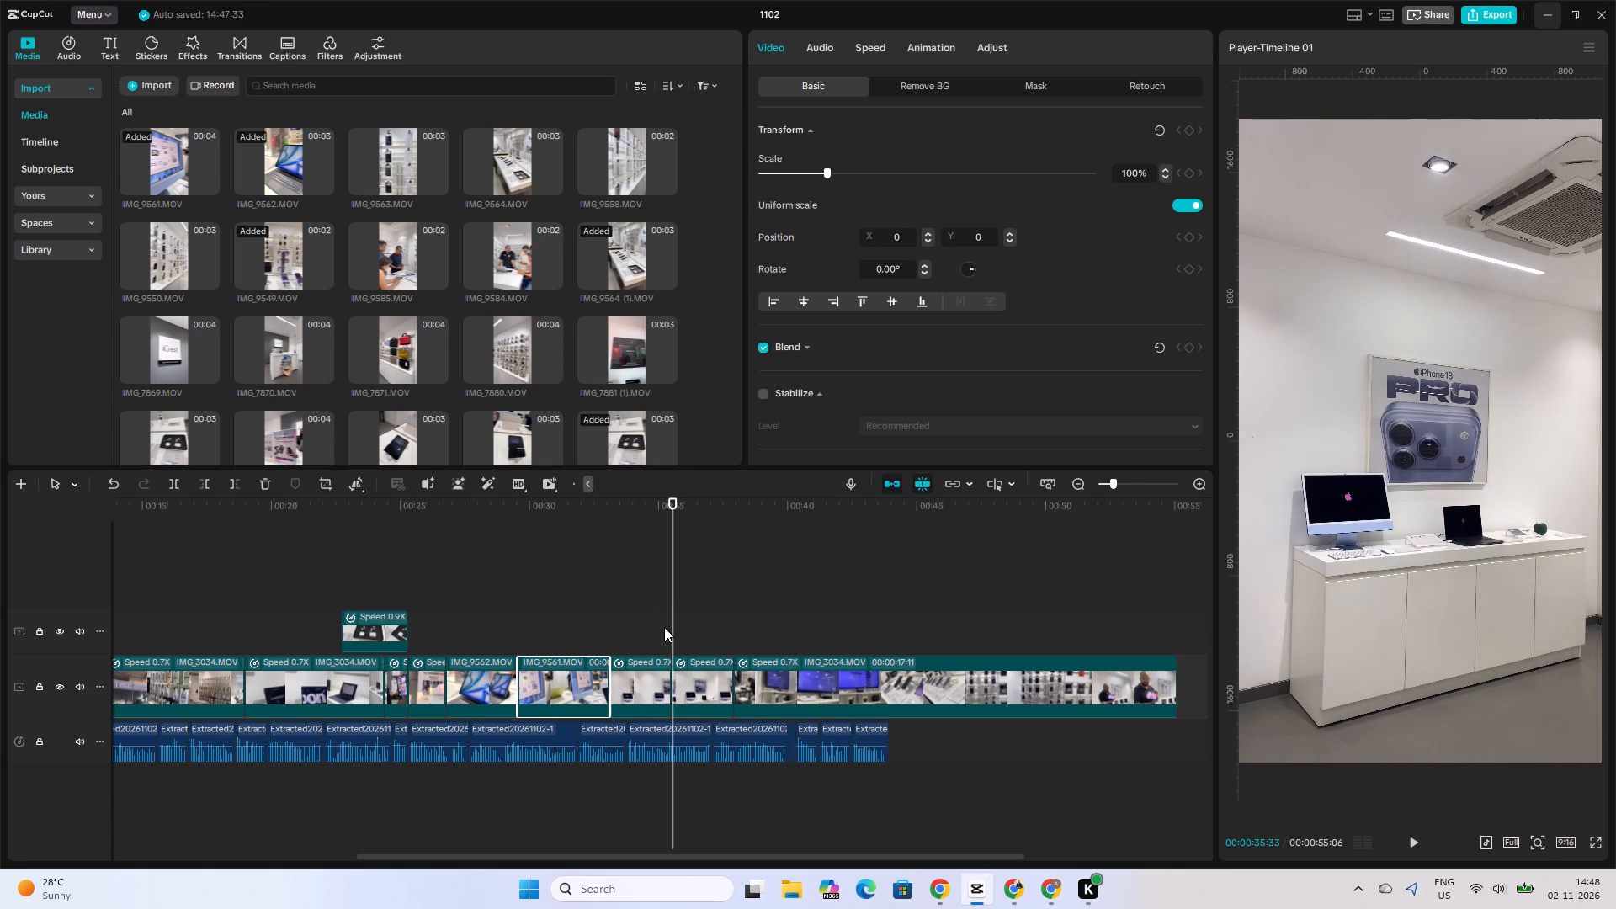
click(662, 626)
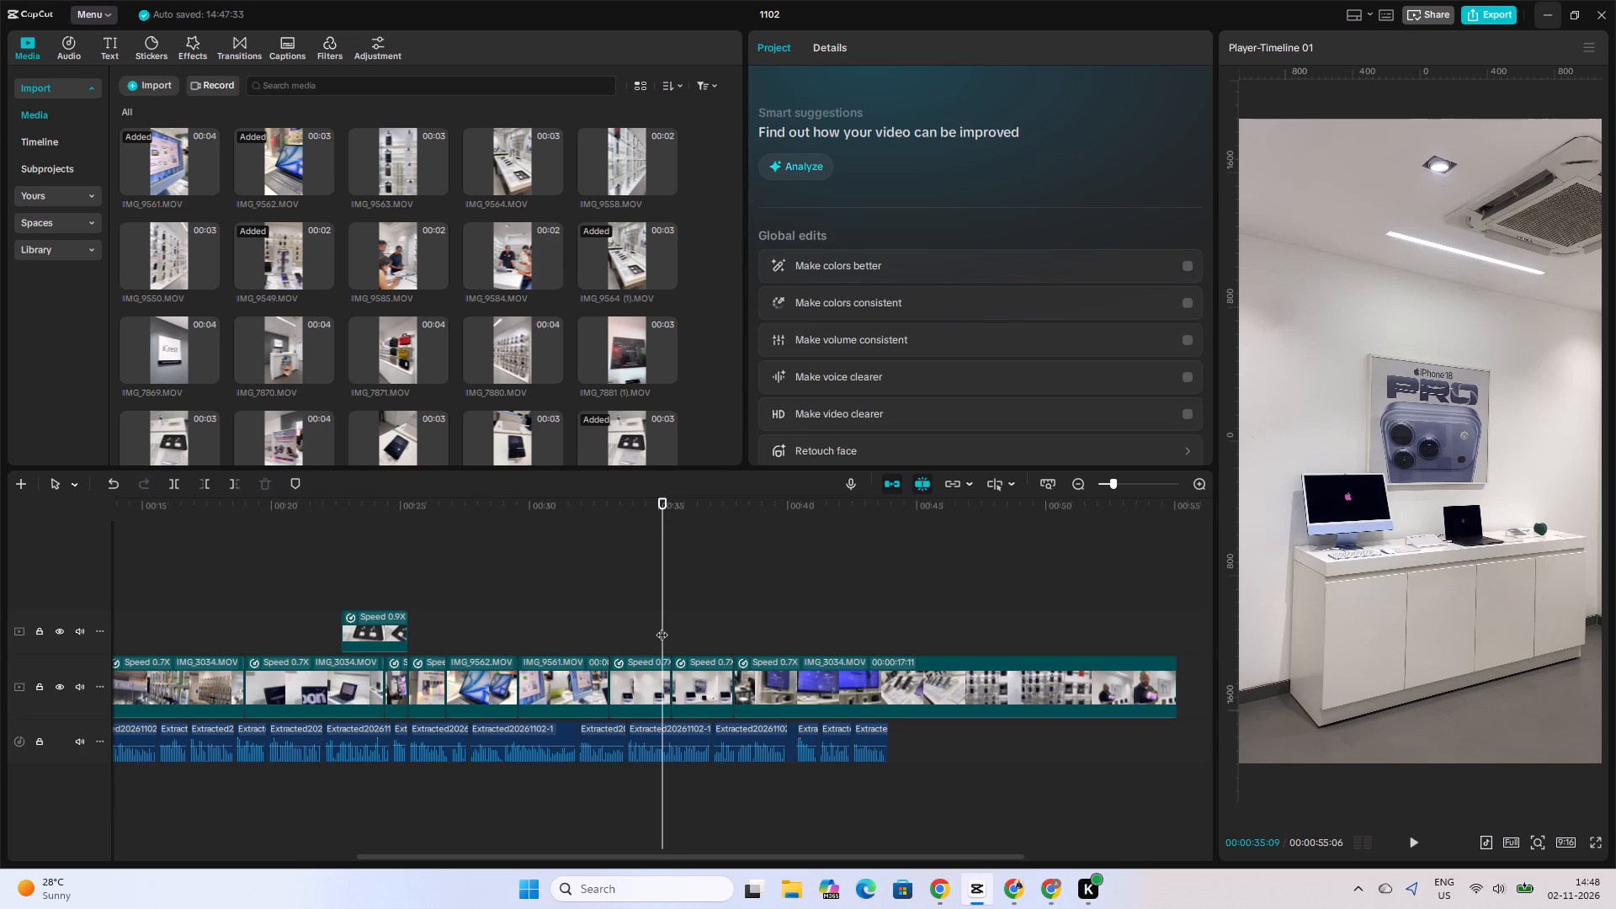
click(656, 626)
click(646, 626)
key(space)
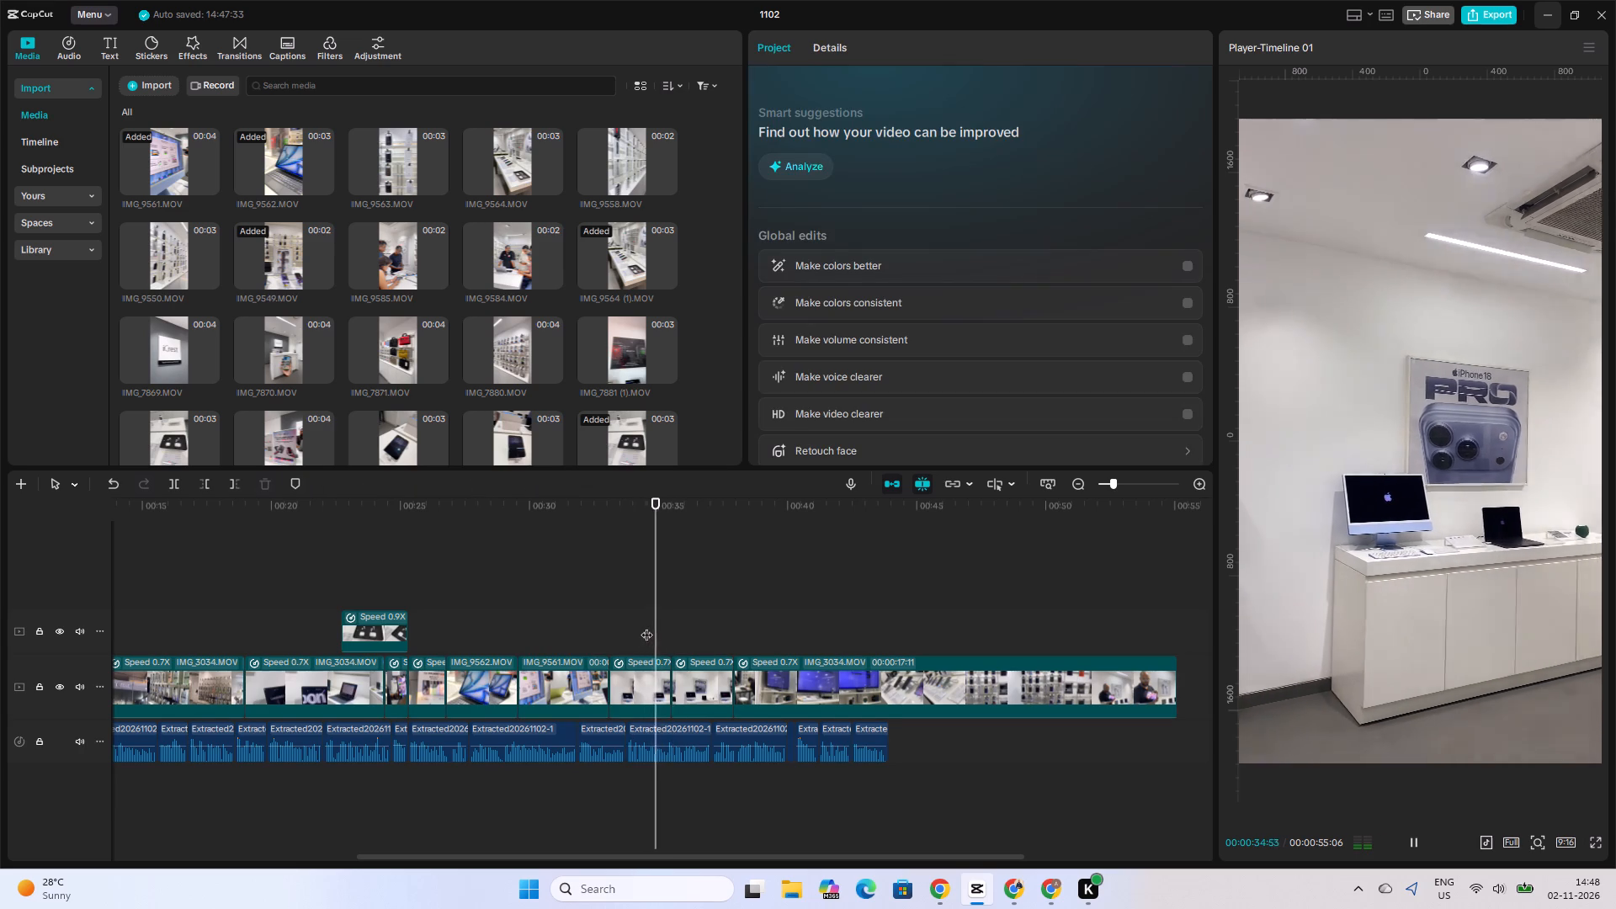
click(666, 624)
key(space)
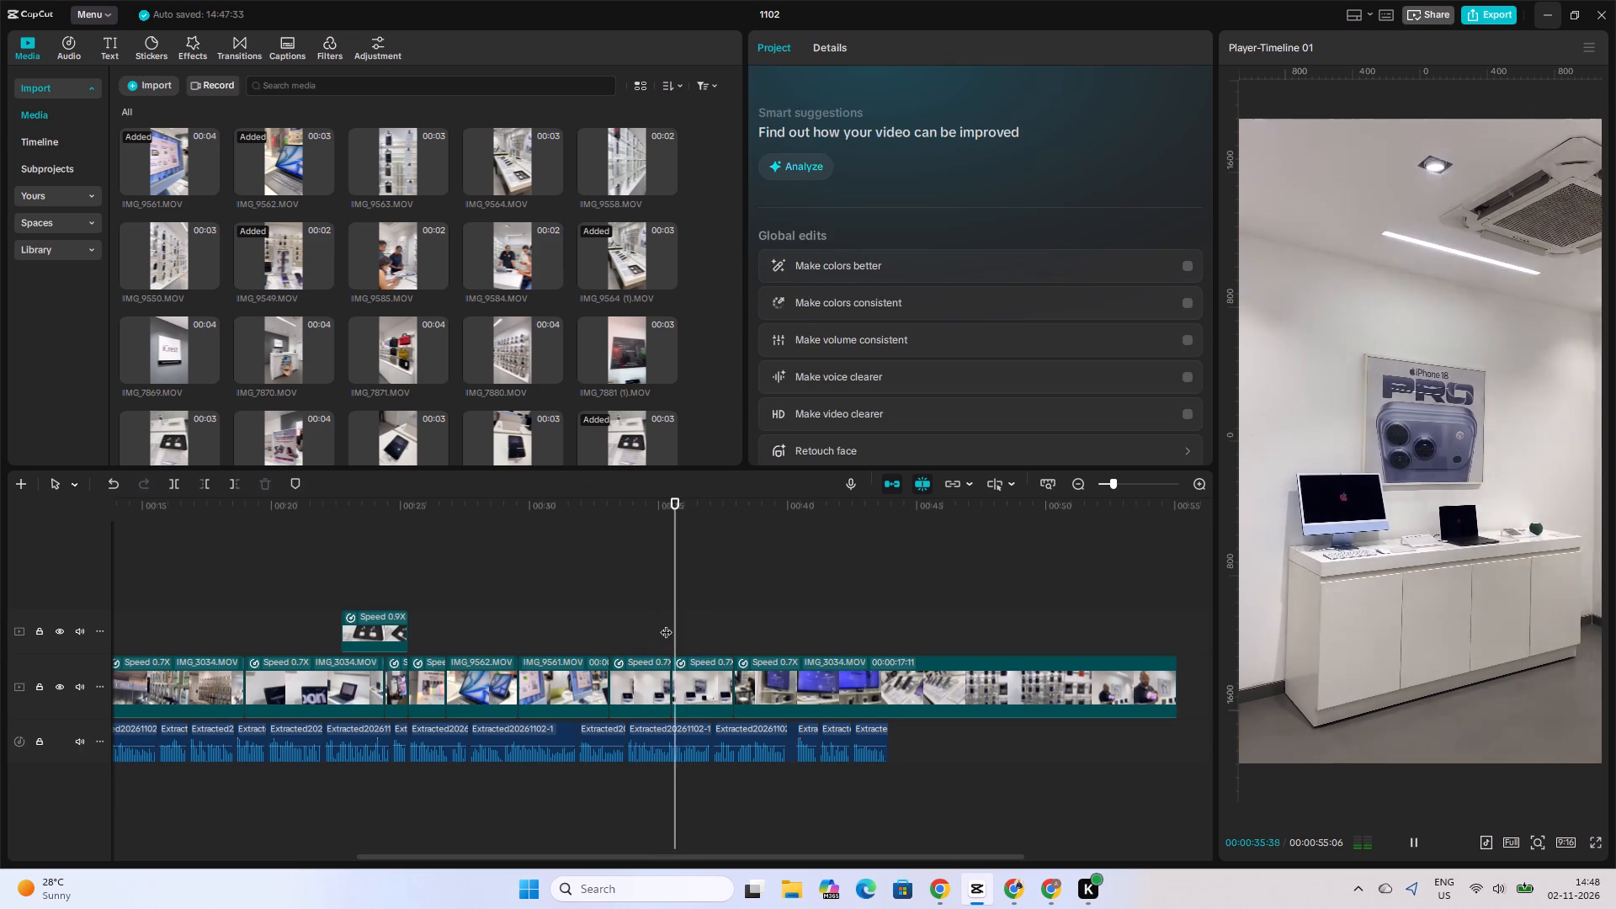
click(651, 621)
key(space)
Trim the end of the IMG_3034.MOV clip directly after IMG_9561.MOV so it ends at about 00:00:34:43.
click(635, 621)
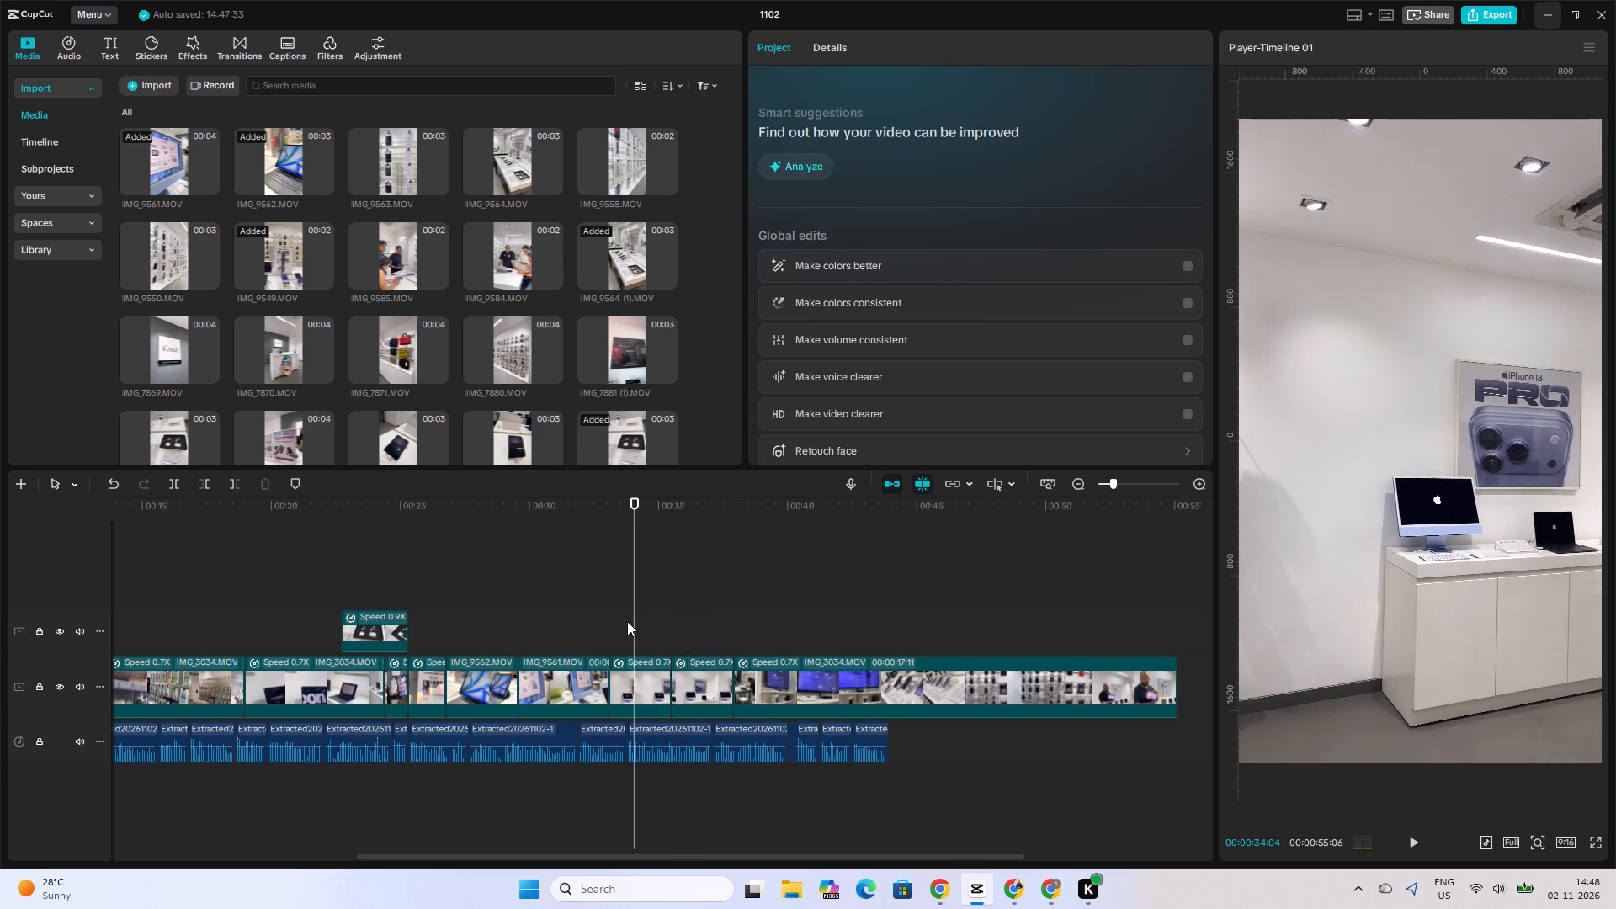
click(627, 621)
click(608, 619)
key(space)
click(564, 615)
key(space)
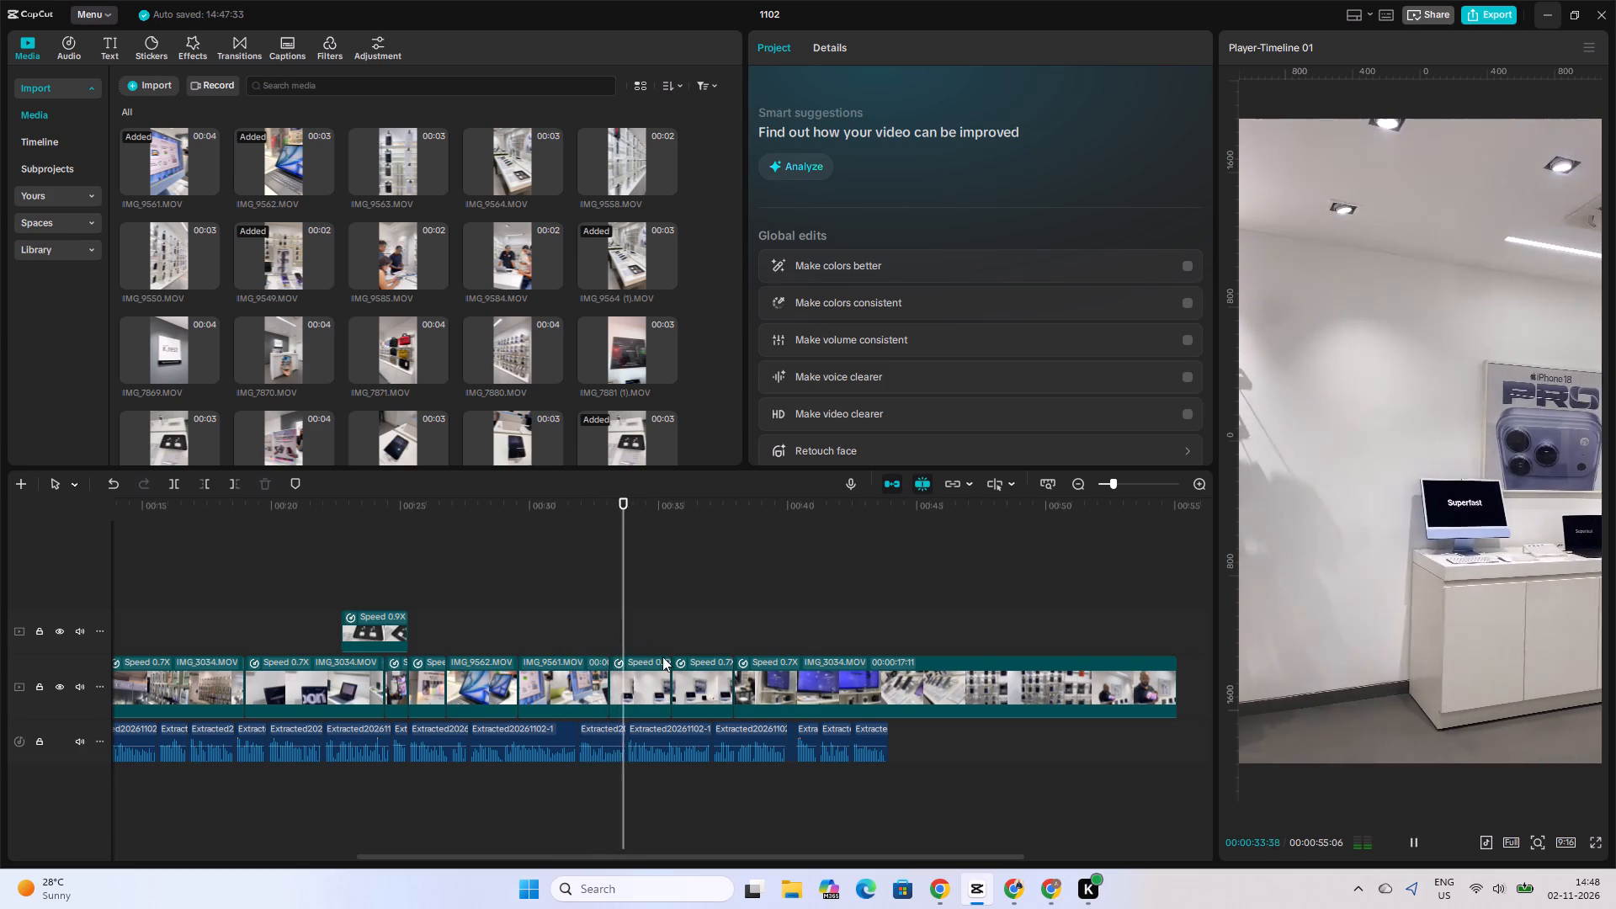
key(space)
click(660, 677)
drag(671, 682, 646, 687)
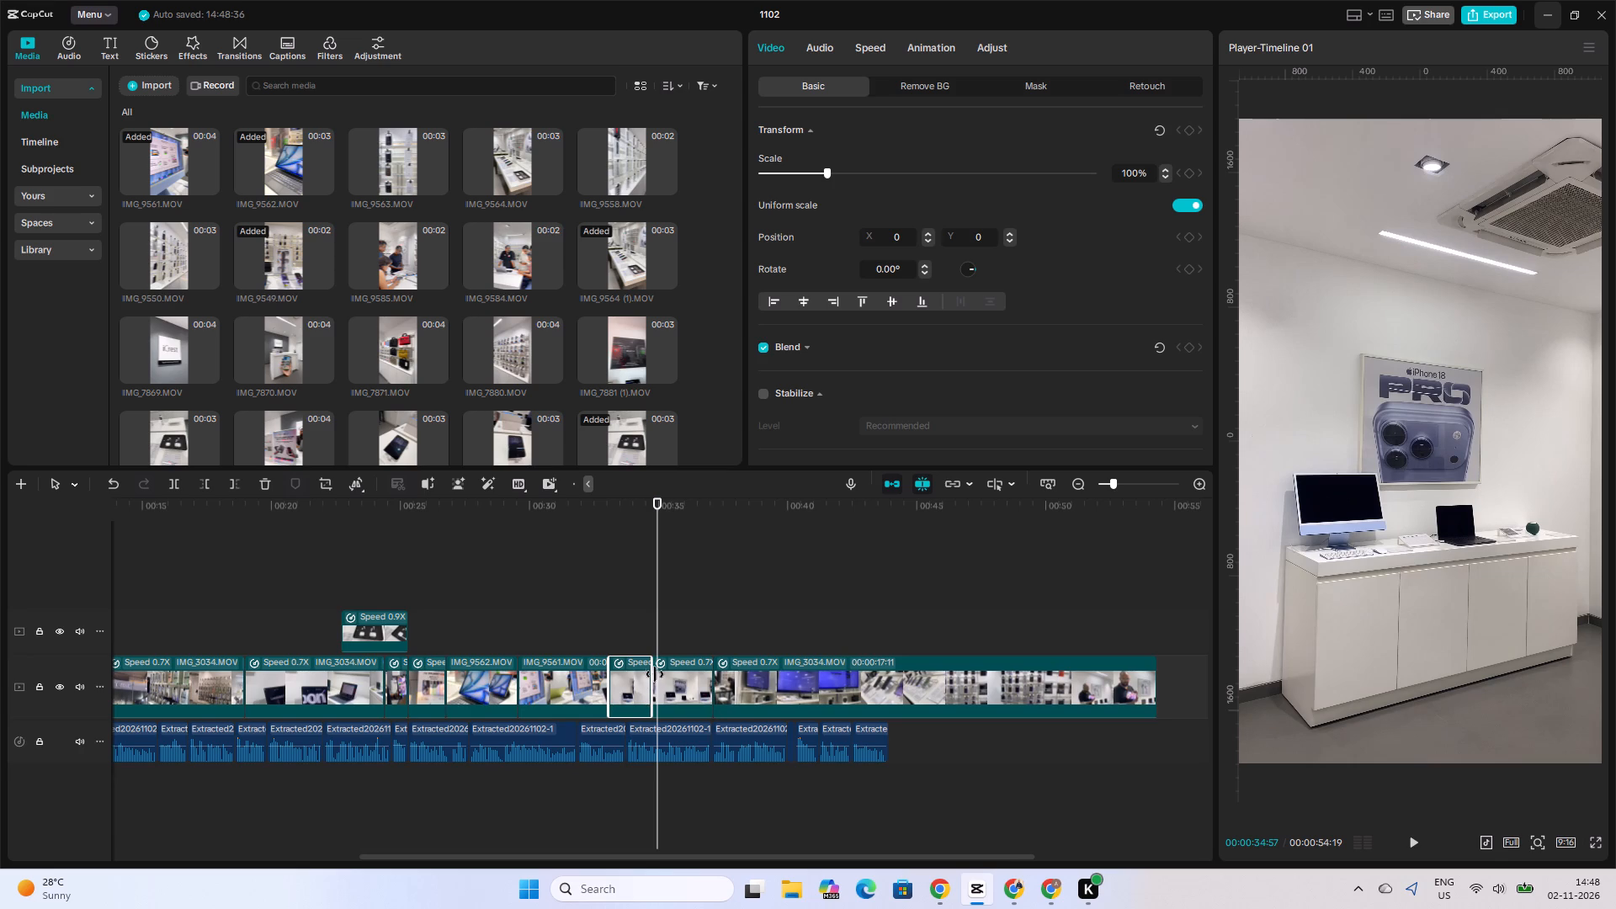
Insert the Apple Watch clip IMG_7881 (1).MOV into the main track at 00:00:34:43, between the two IMG_3034.MOV pieces.
click(652, 645)
click(671, 640)
click(653, 635)
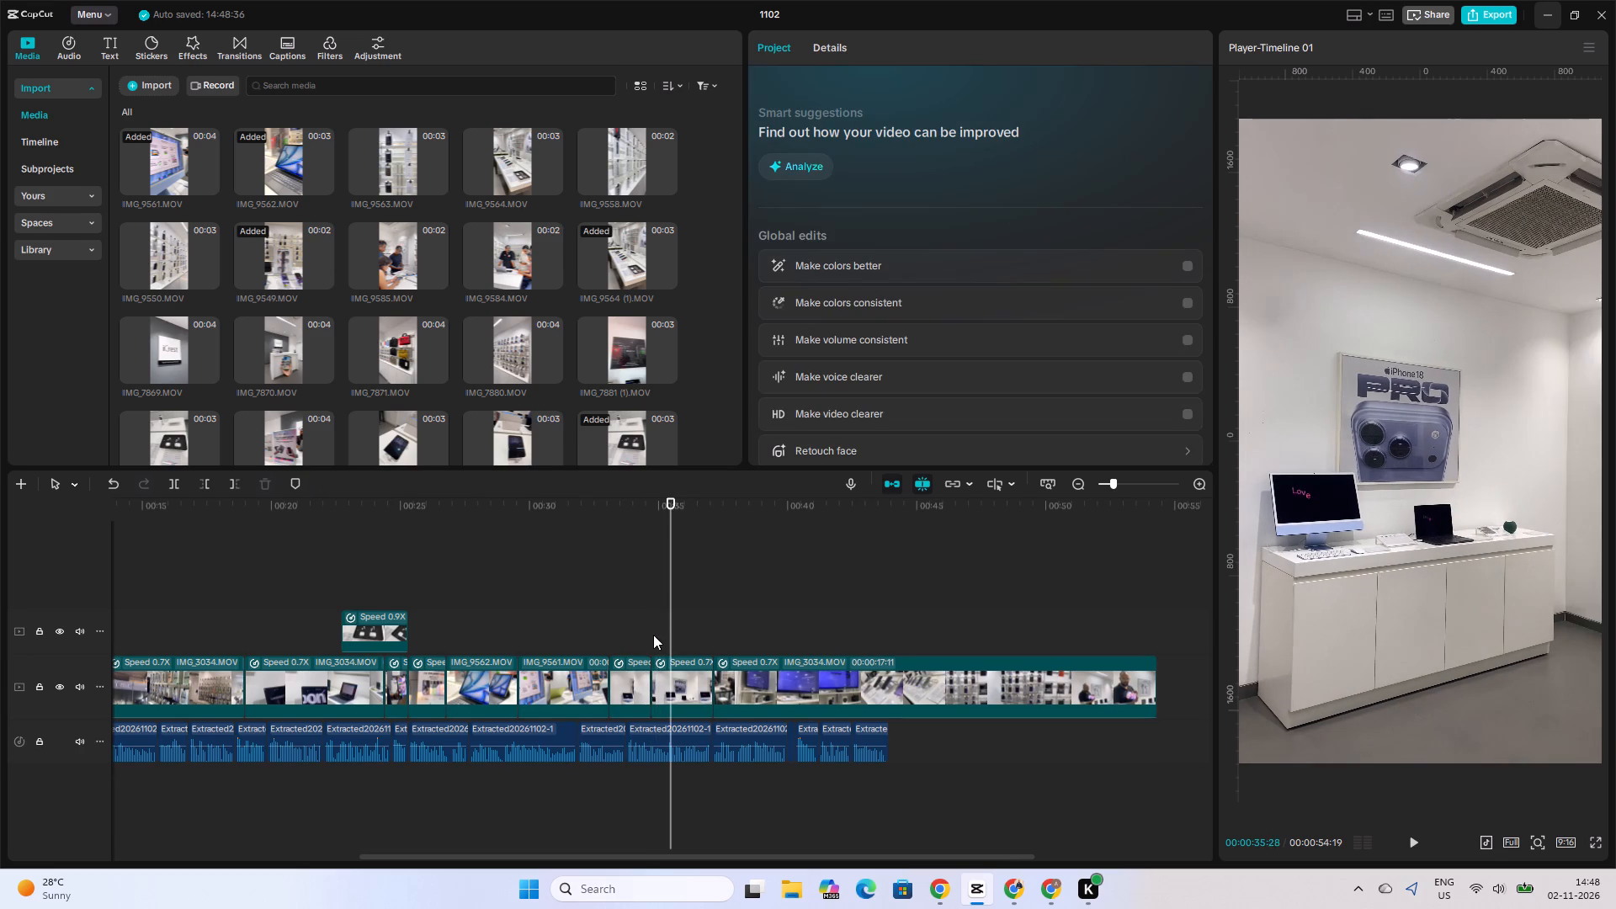
click(598, 353)
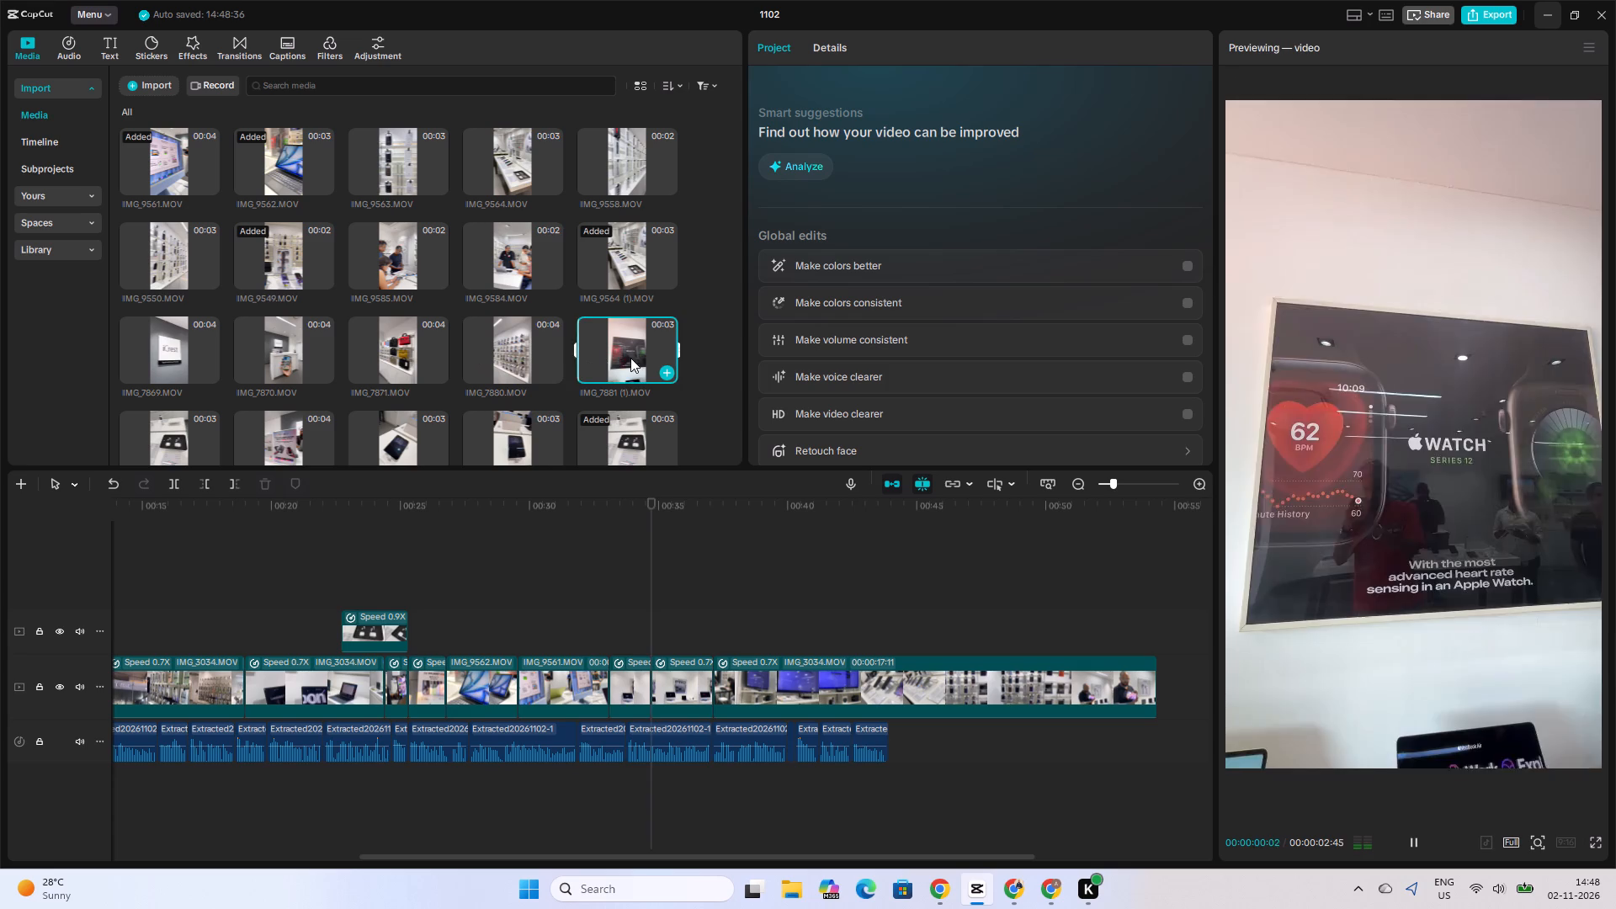
drag(625, 356, 645, 677)
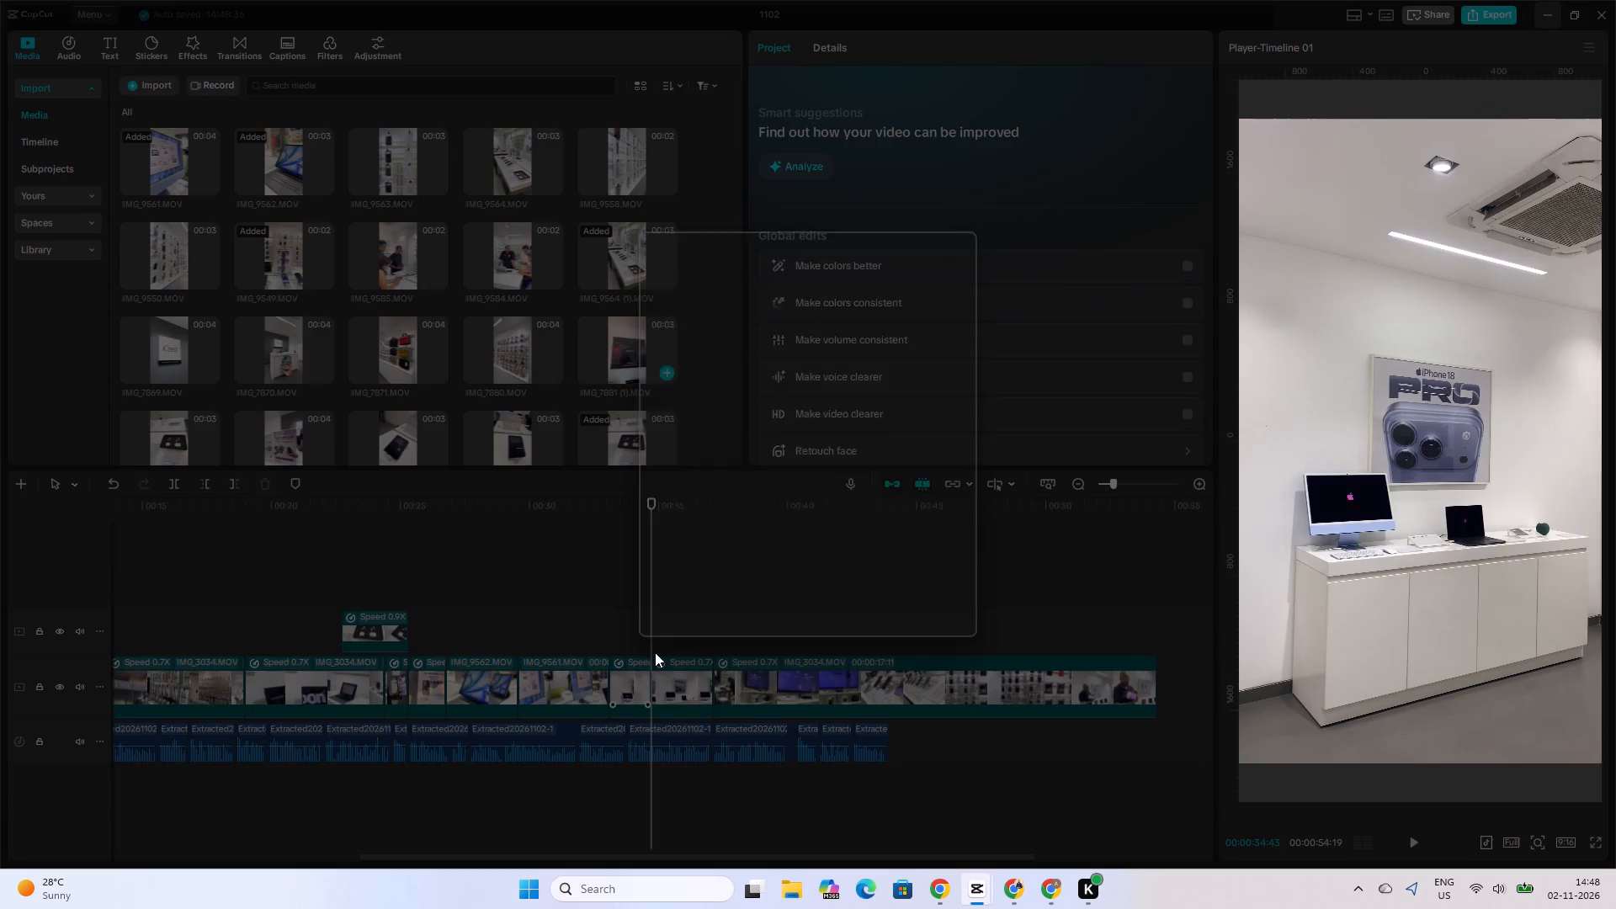
click(957, 609)
drag(631, 356, 674, 579)
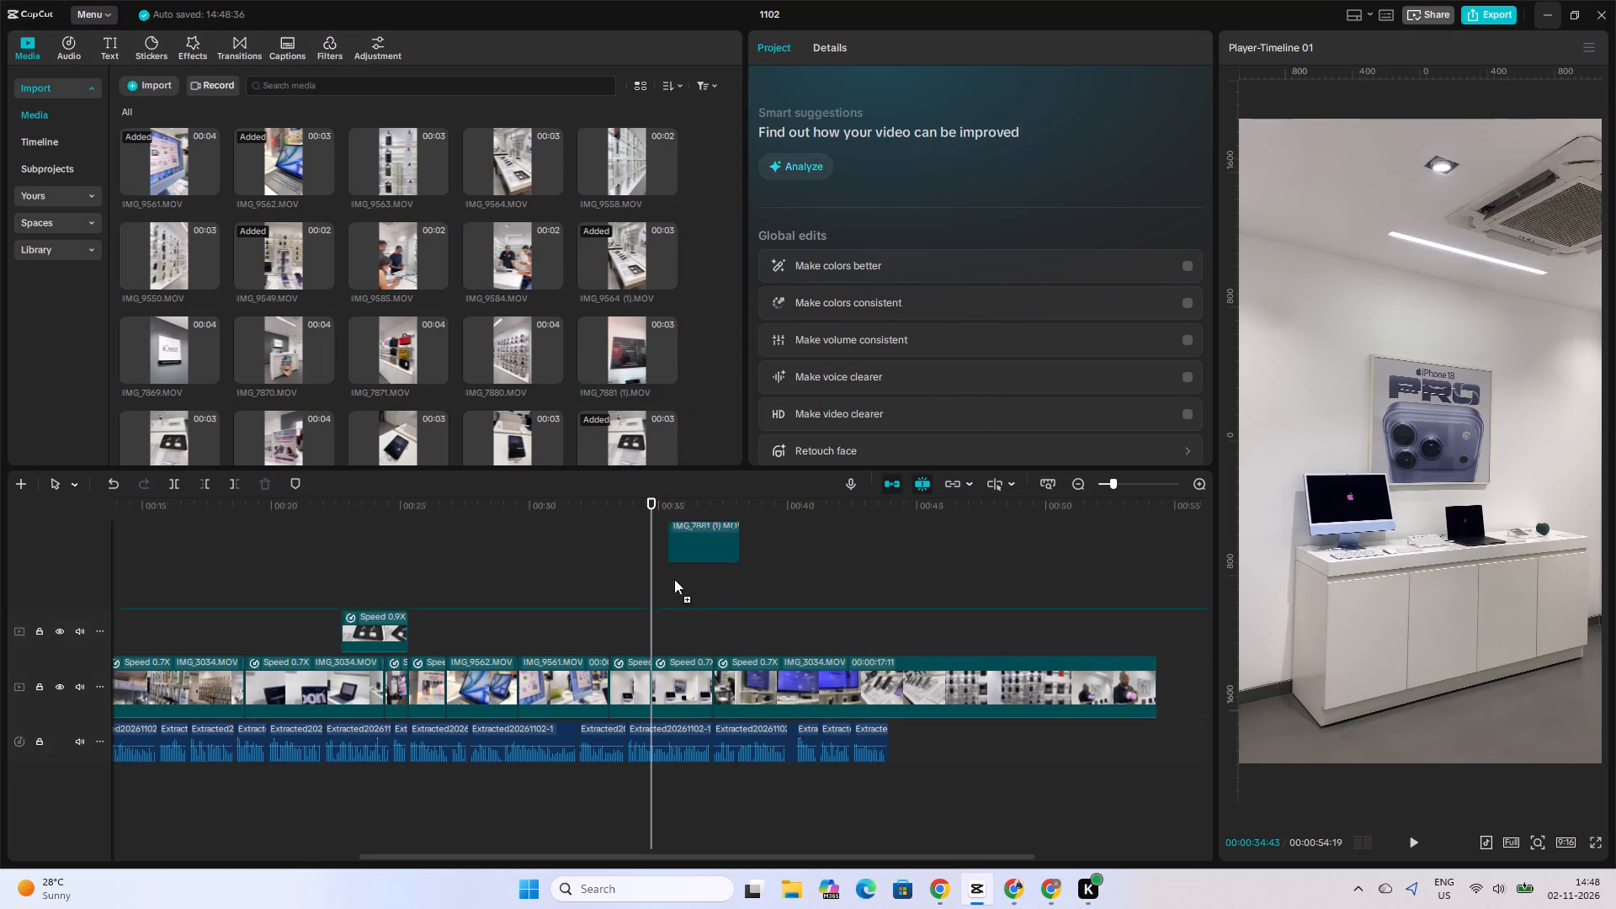
drag(674, 579, 656, 677)
drag(688, 710, 689, 728)
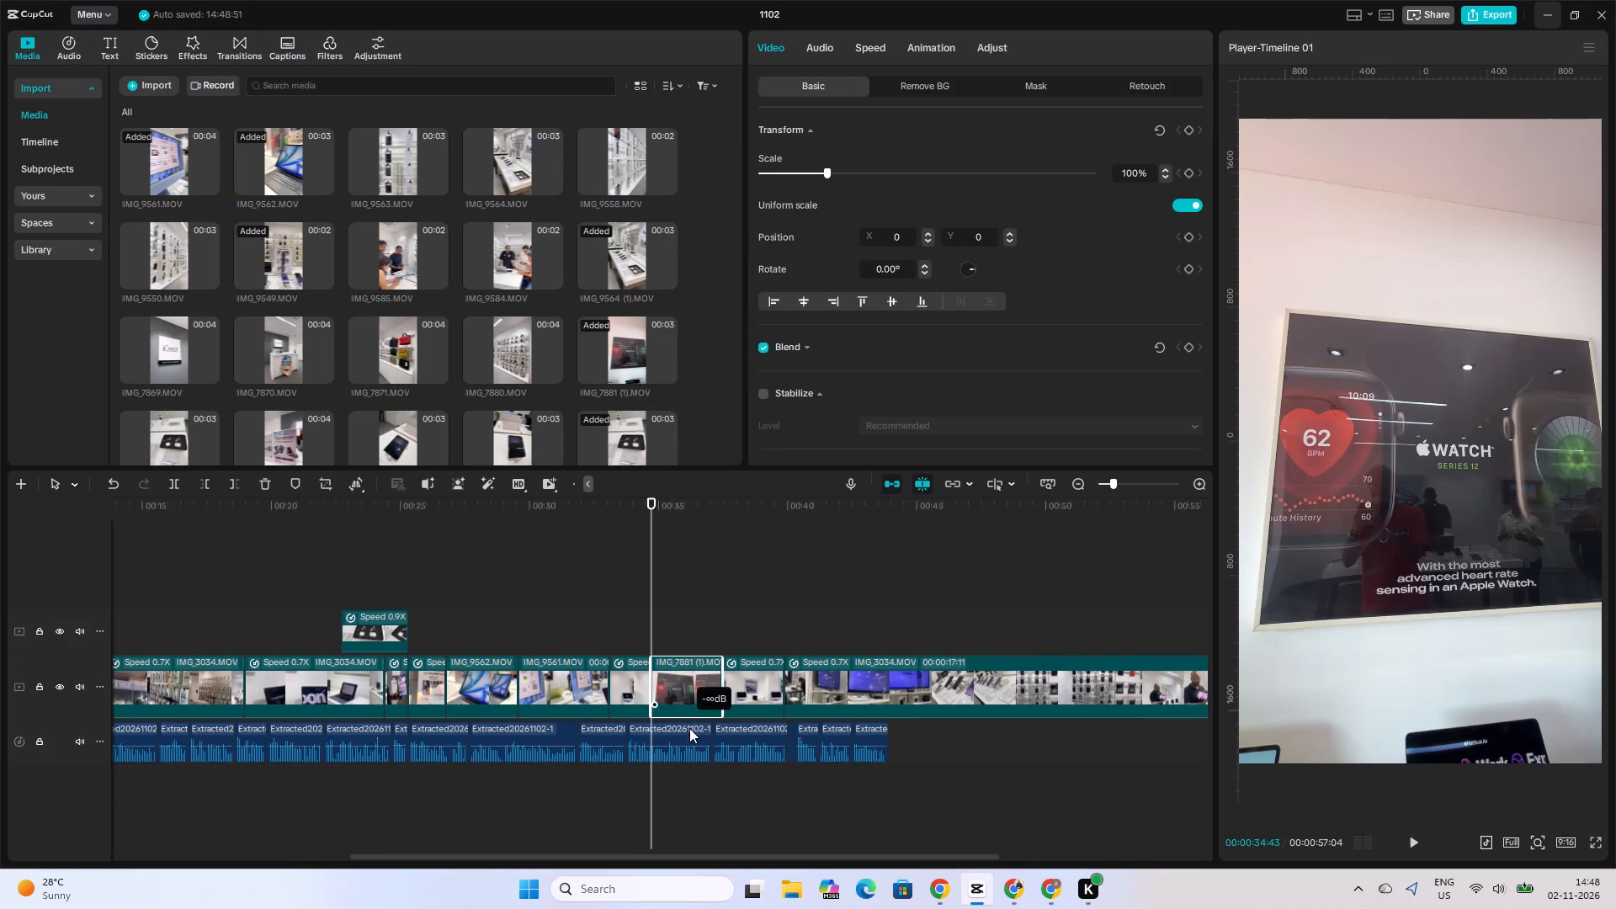
drag(689, 728, 689, 729)
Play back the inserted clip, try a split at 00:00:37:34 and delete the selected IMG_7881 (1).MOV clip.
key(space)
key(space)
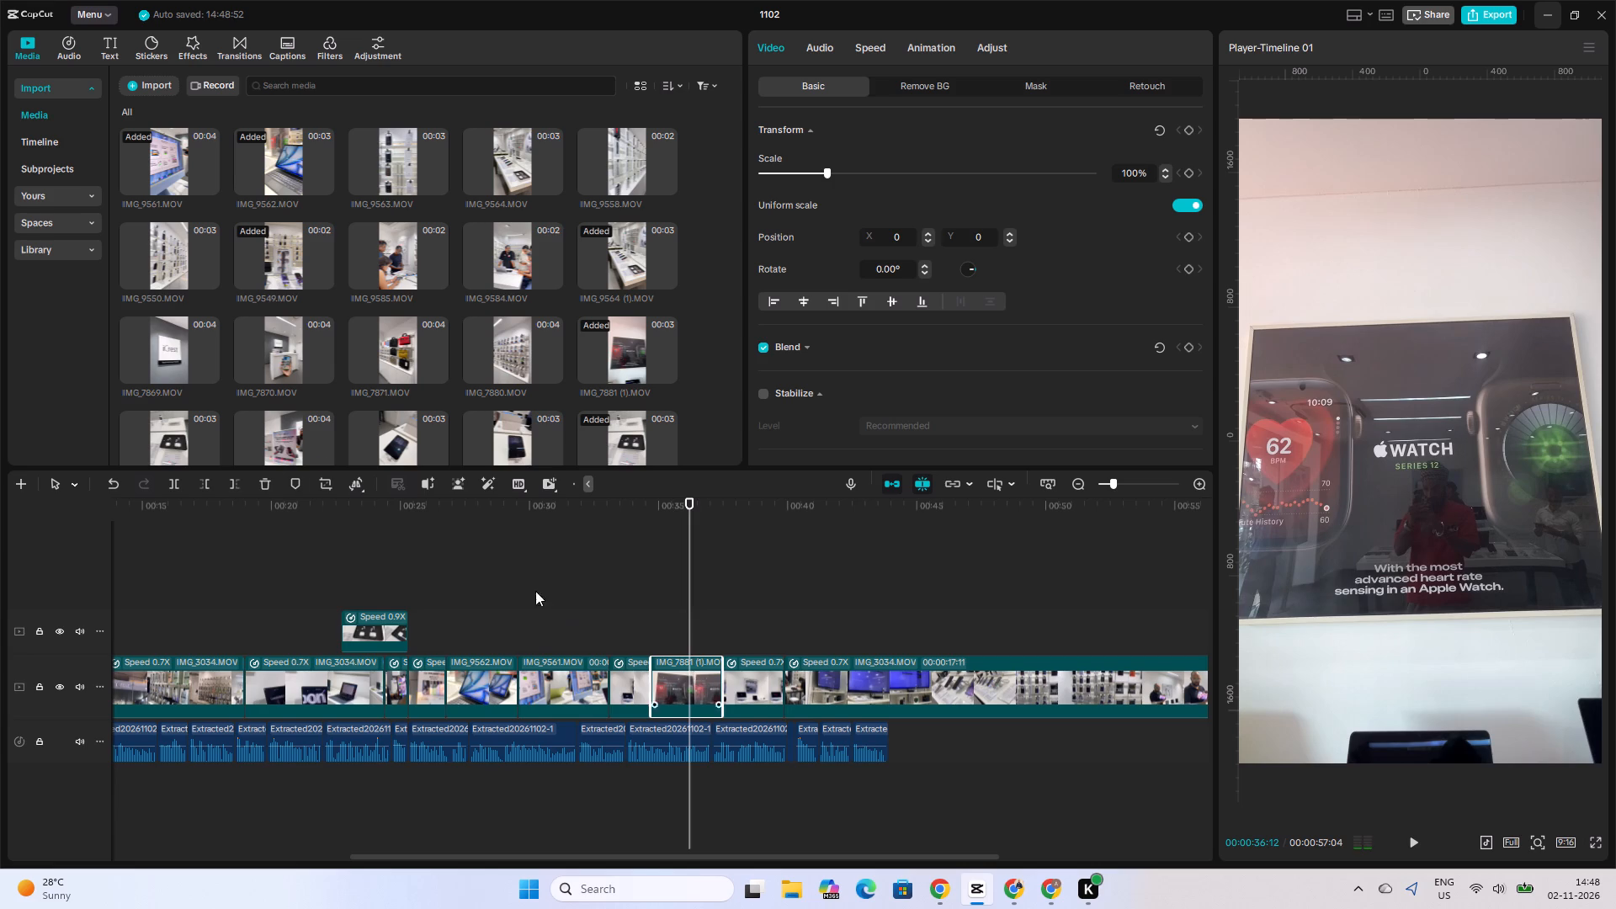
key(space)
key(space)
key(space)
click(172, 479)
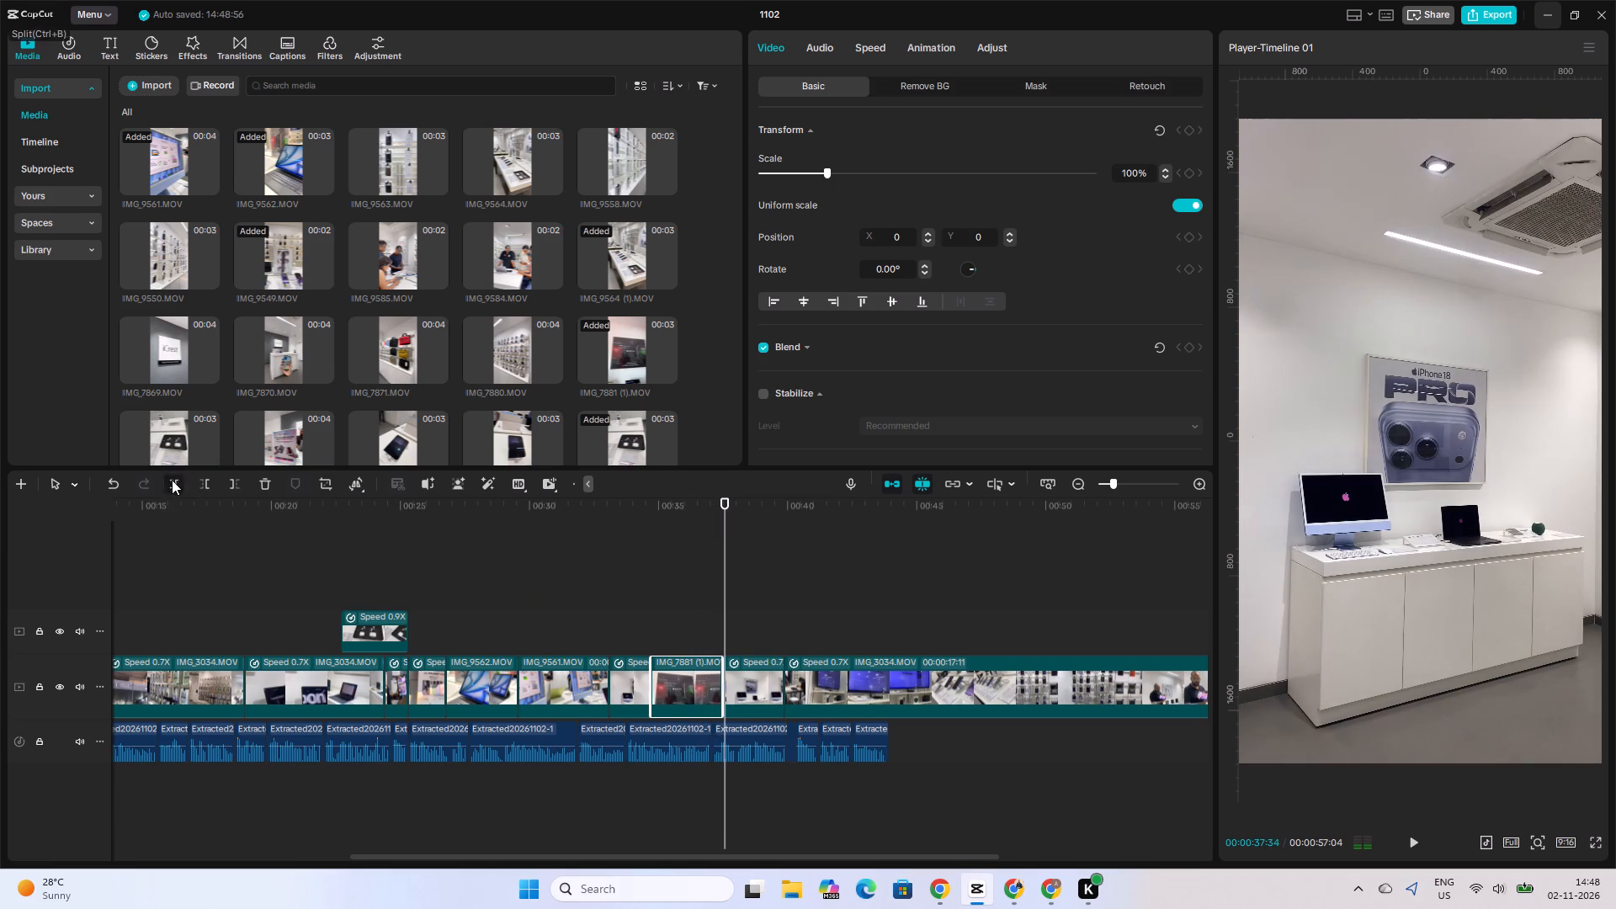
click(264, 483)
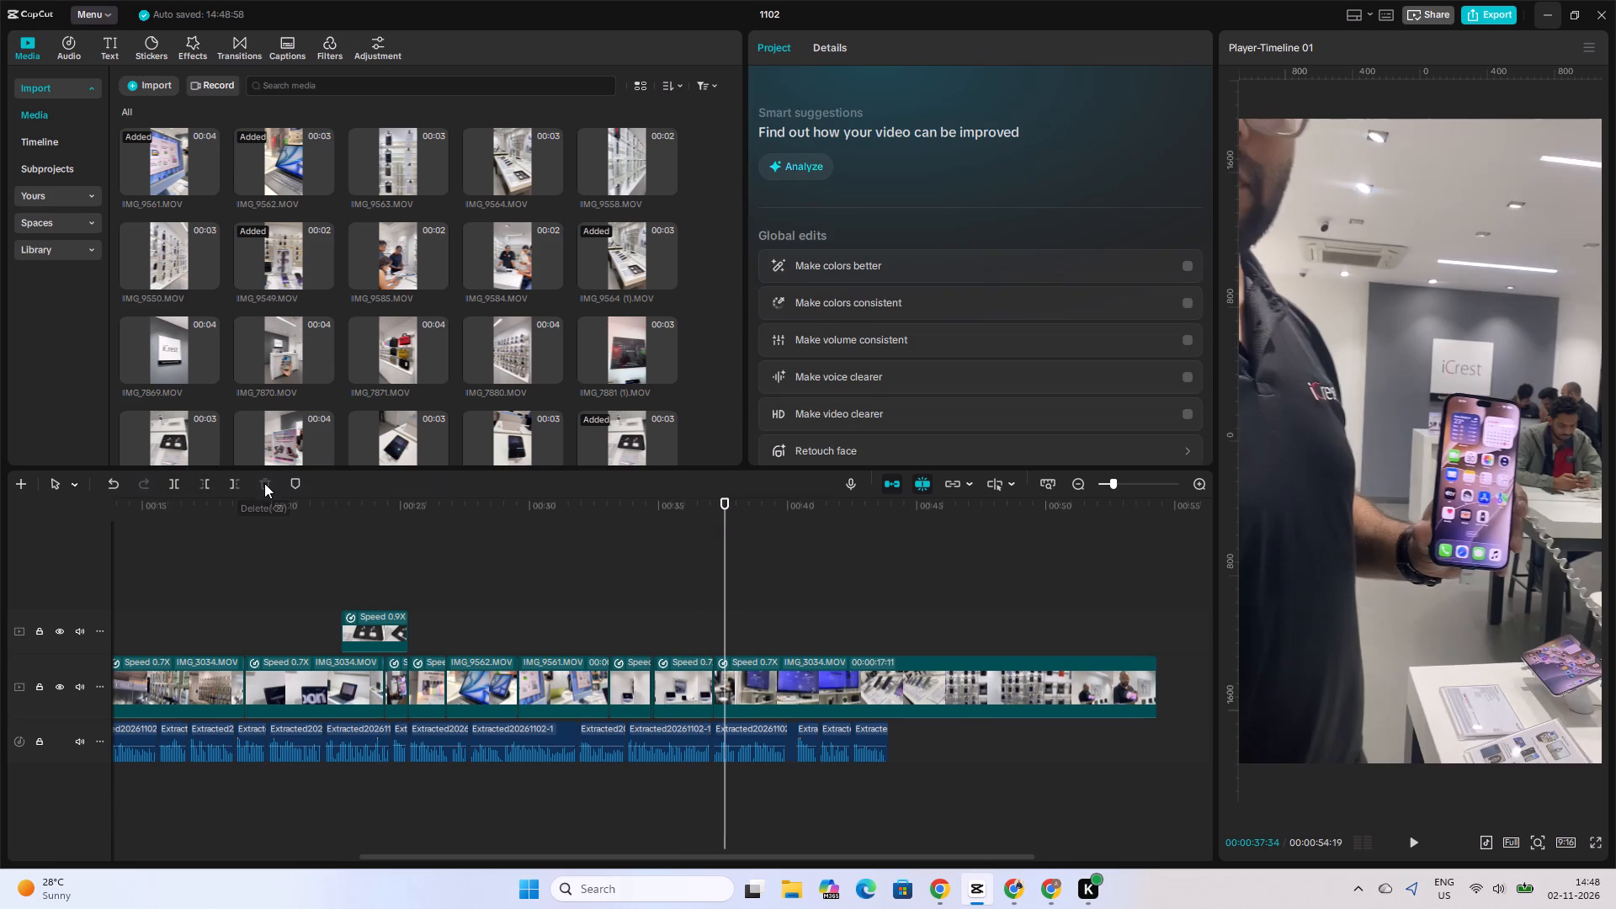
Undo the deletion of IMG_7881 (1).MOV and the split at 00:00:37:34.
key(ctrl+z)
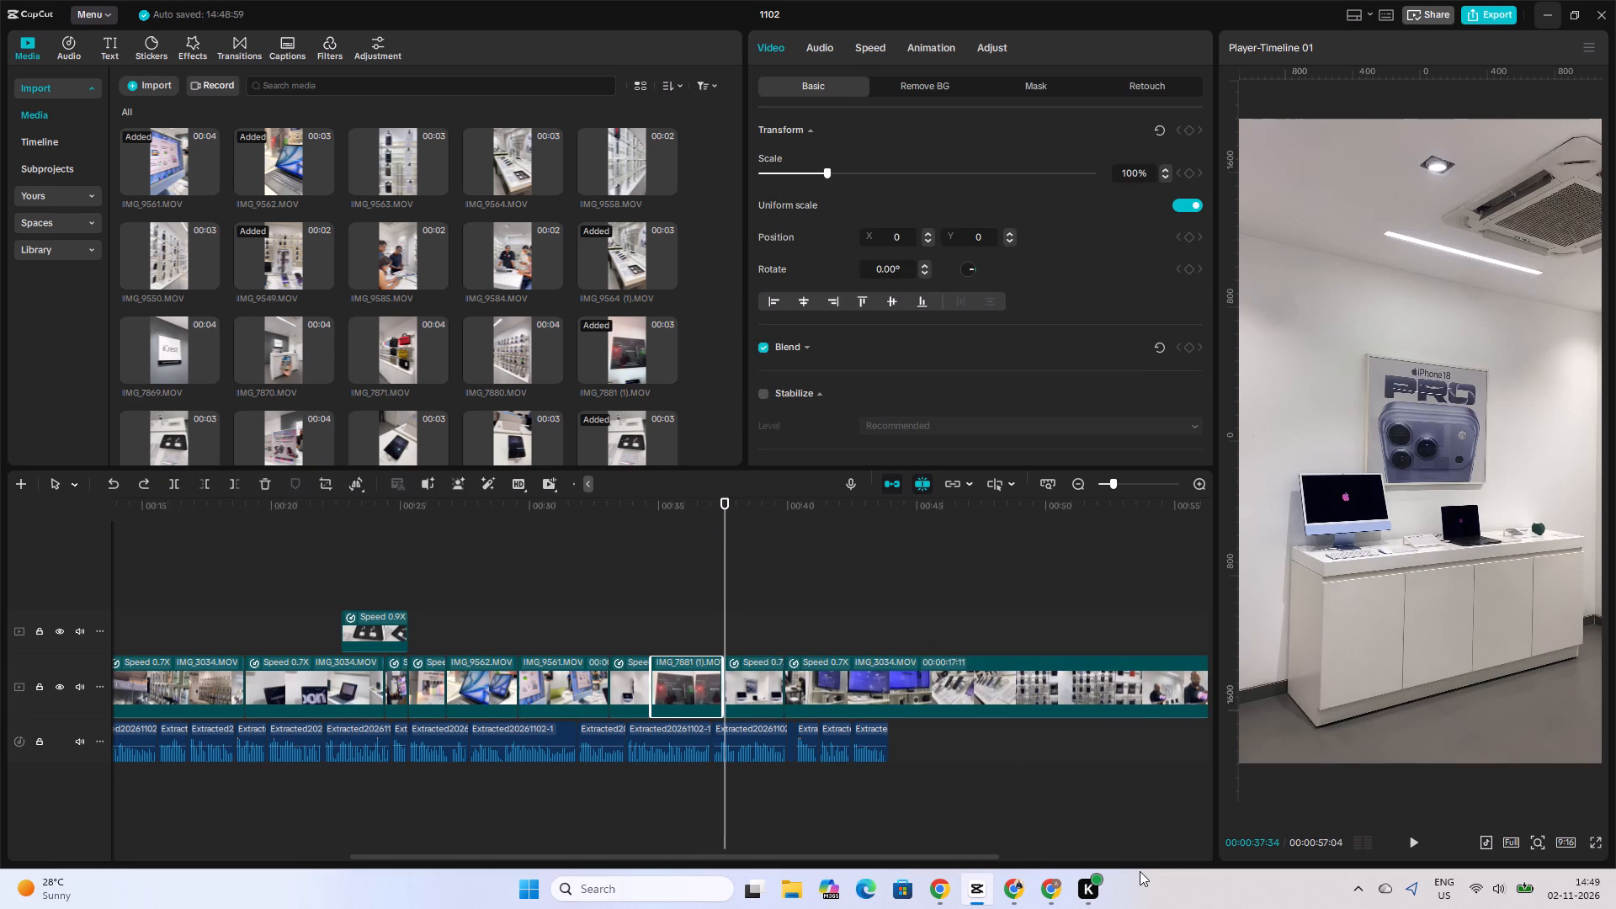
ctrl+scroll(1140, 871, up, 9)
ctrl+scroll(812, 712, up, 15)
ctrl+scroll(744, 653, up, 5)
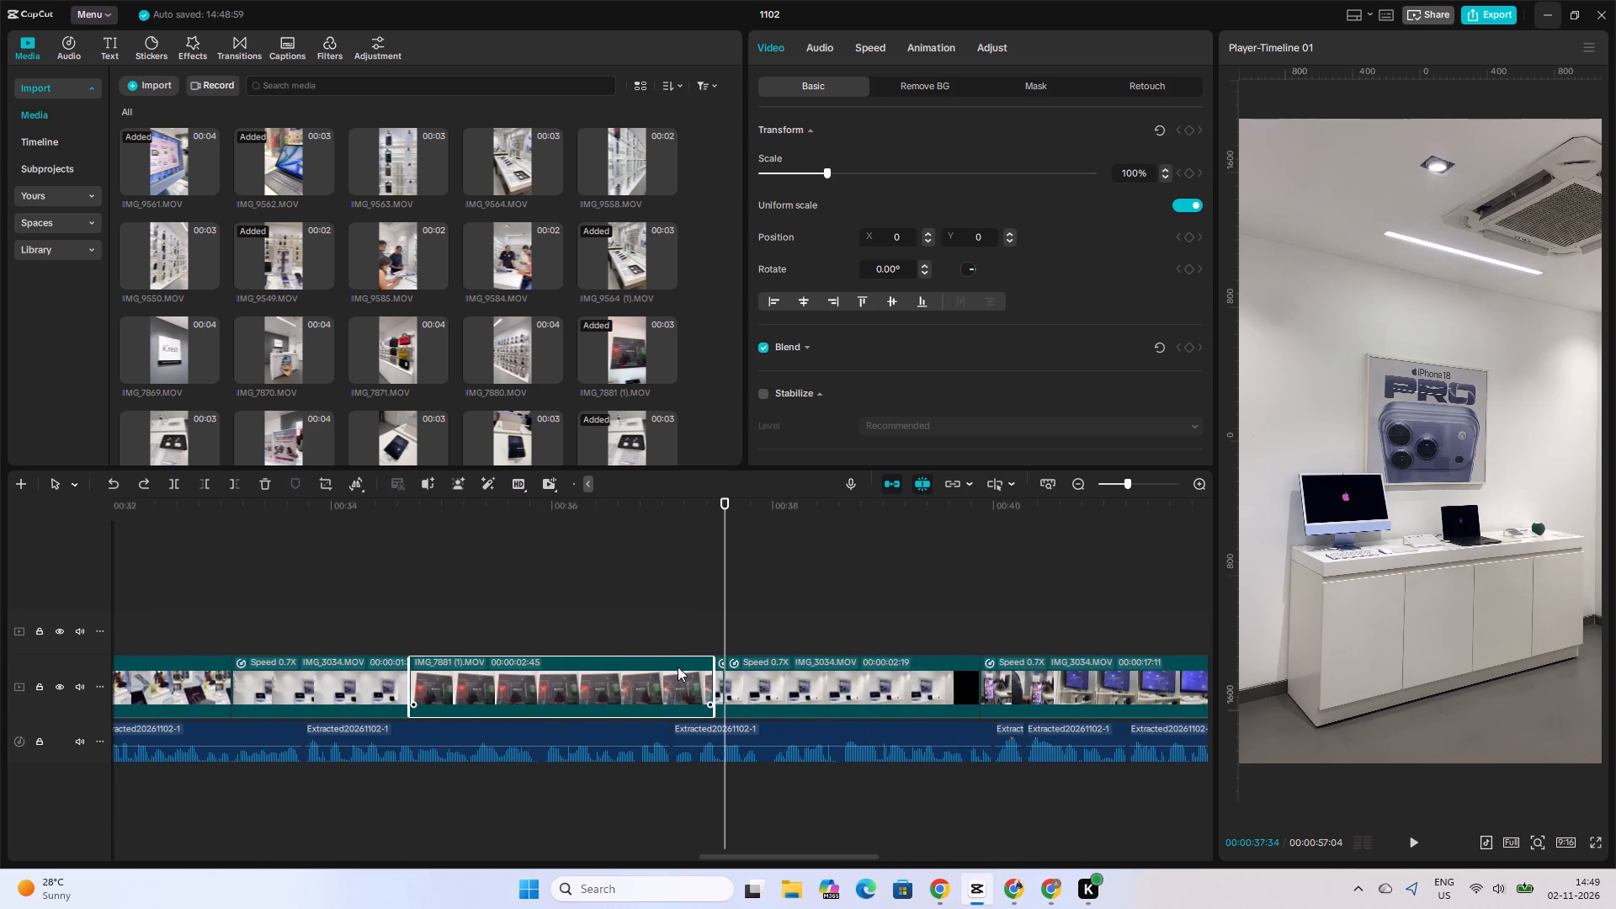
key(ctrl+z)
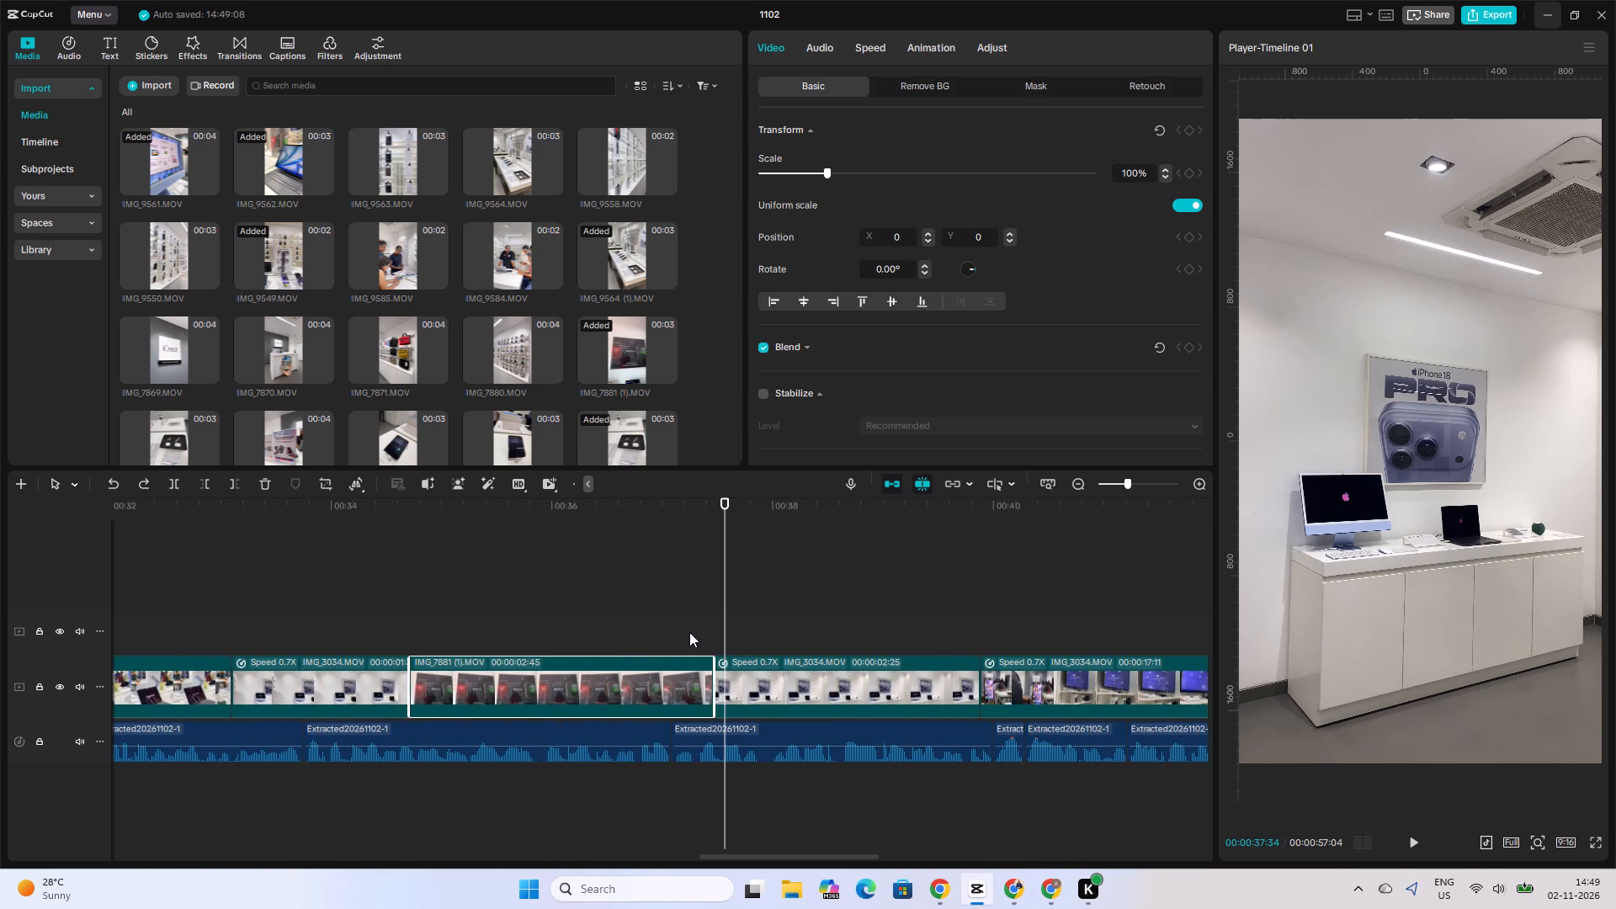
Trim the end of the IMG_7881 (1).MOV clip on the main track to a duration of 00:00:01:44.
ctrl+click(683, 631)
click(620, 646)
click(663, 704)
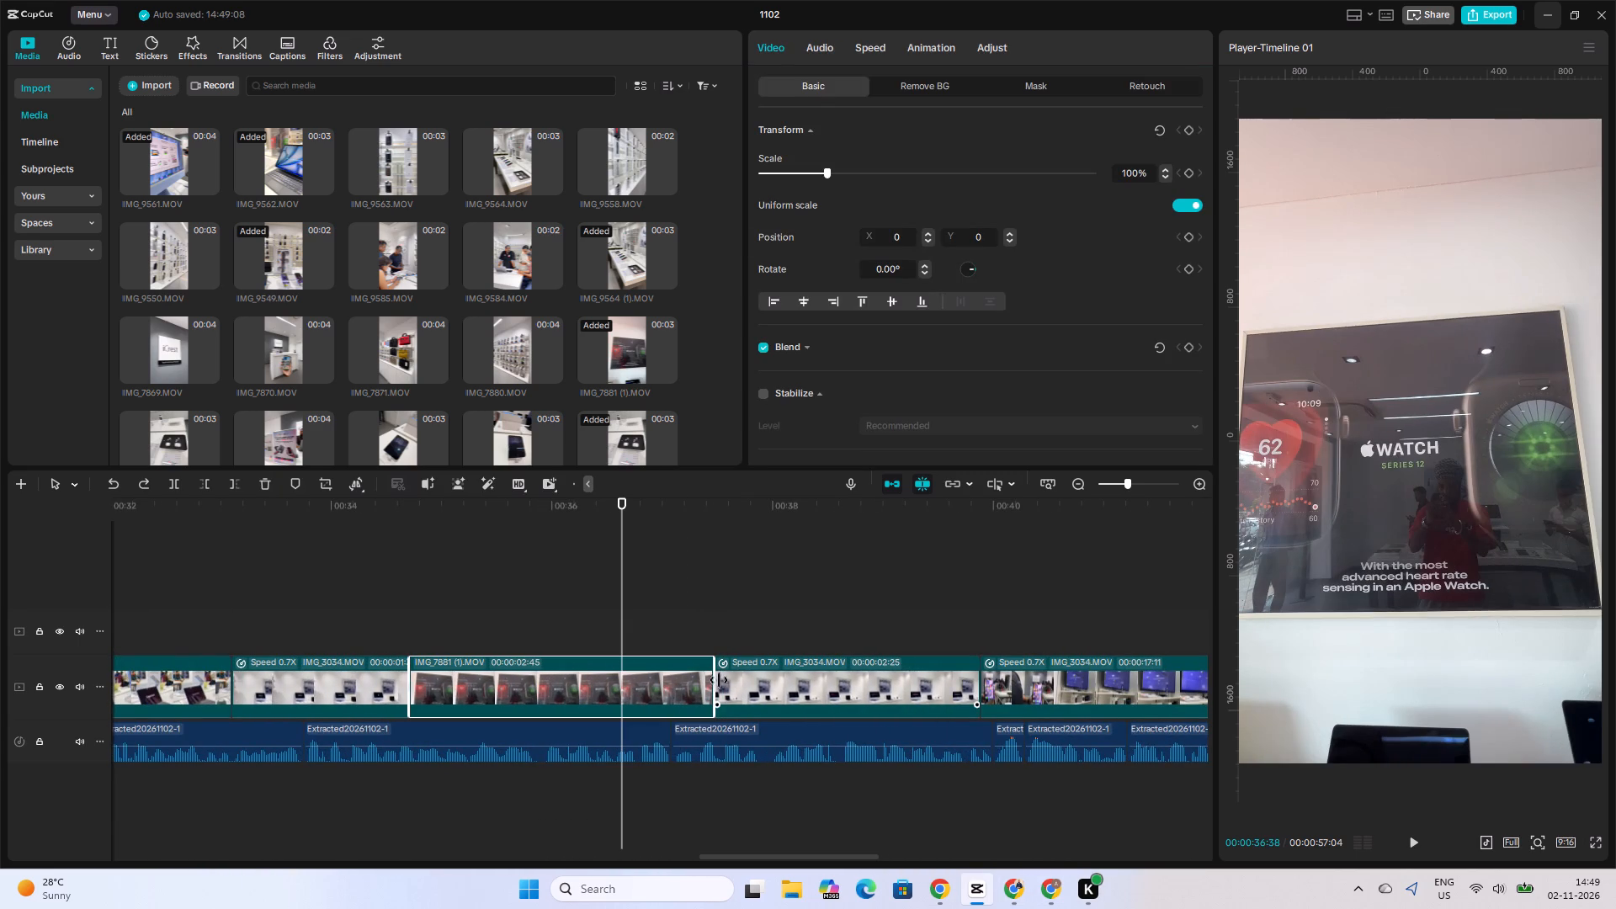
drag(715, 680, 598, 703)
key(space)
key(space)
key(space)
key(space)
key(space)
key(space)
scroll(626, 678, down, 12)
ctrl+scroll(666, 699, down, 11)
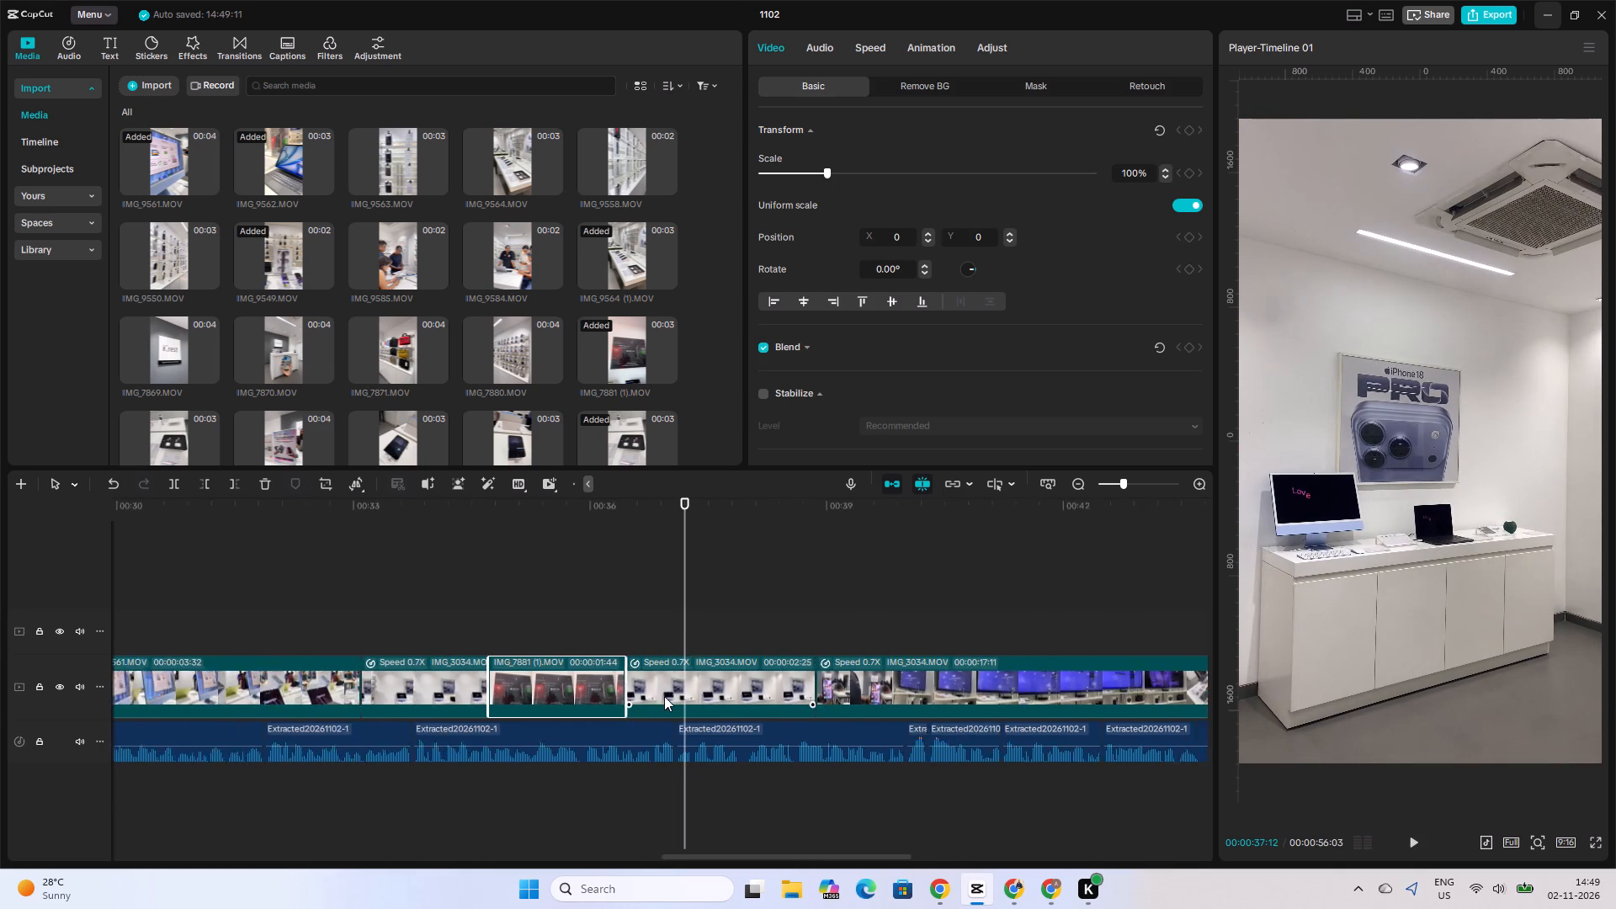
Review playback of the main track from before the IMG_7881 (1).MOV clip into the following IMG_3034.MOV clip.
ctrl+scroll(664, 696, down, 1)
click(472, 609)
key(space)
ctrl+scroll(474, 609, down, 9)
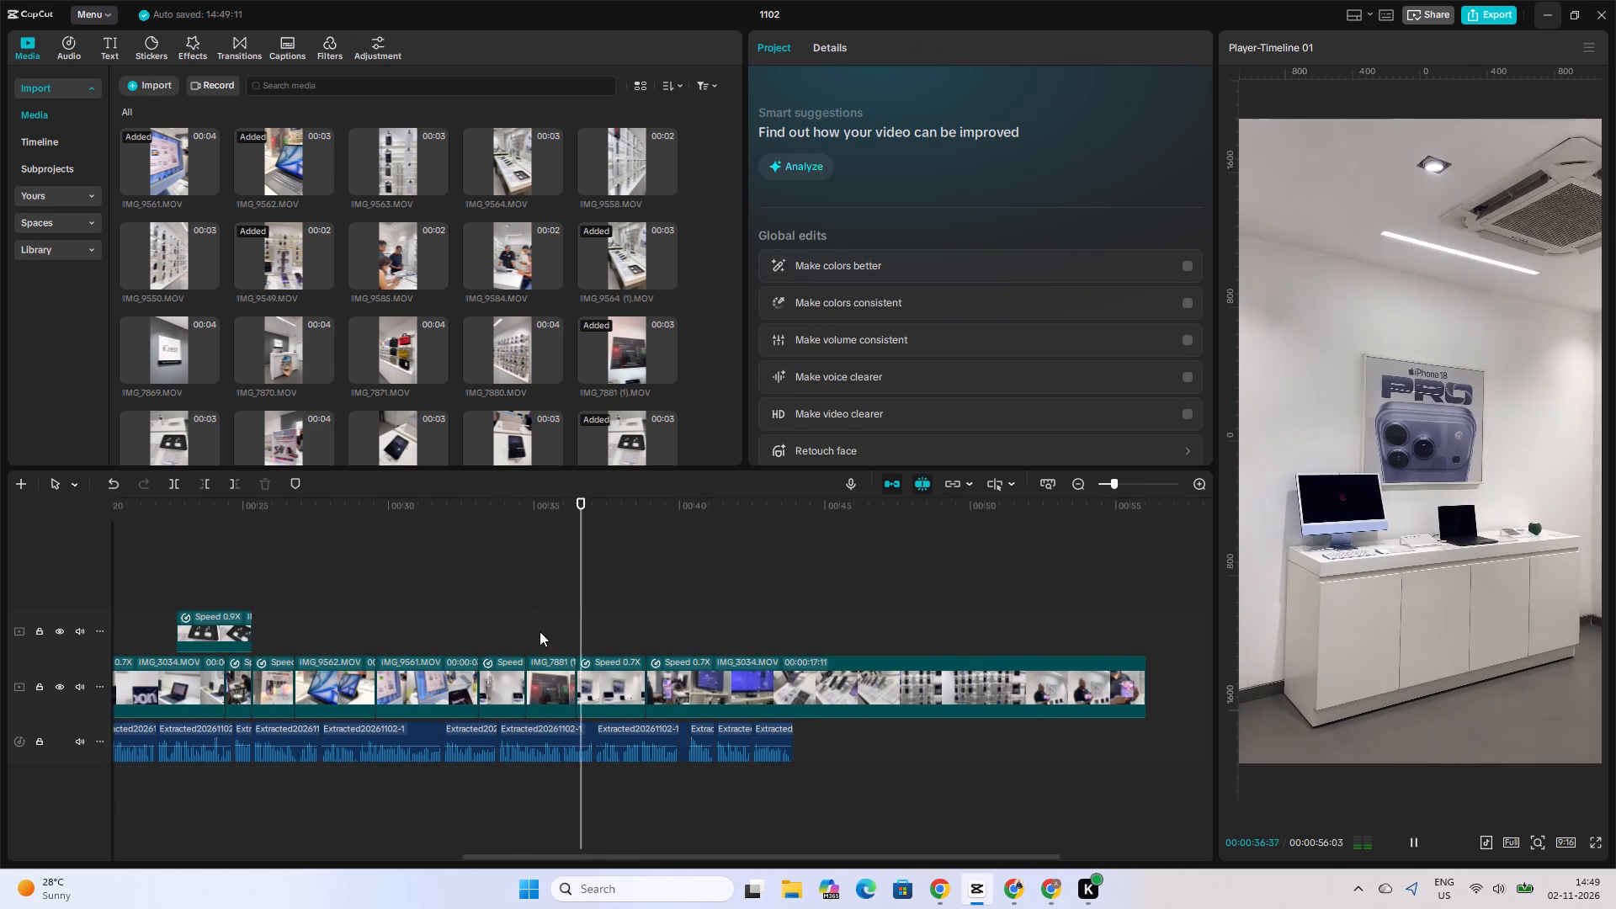
key(space)
click(575, 640)
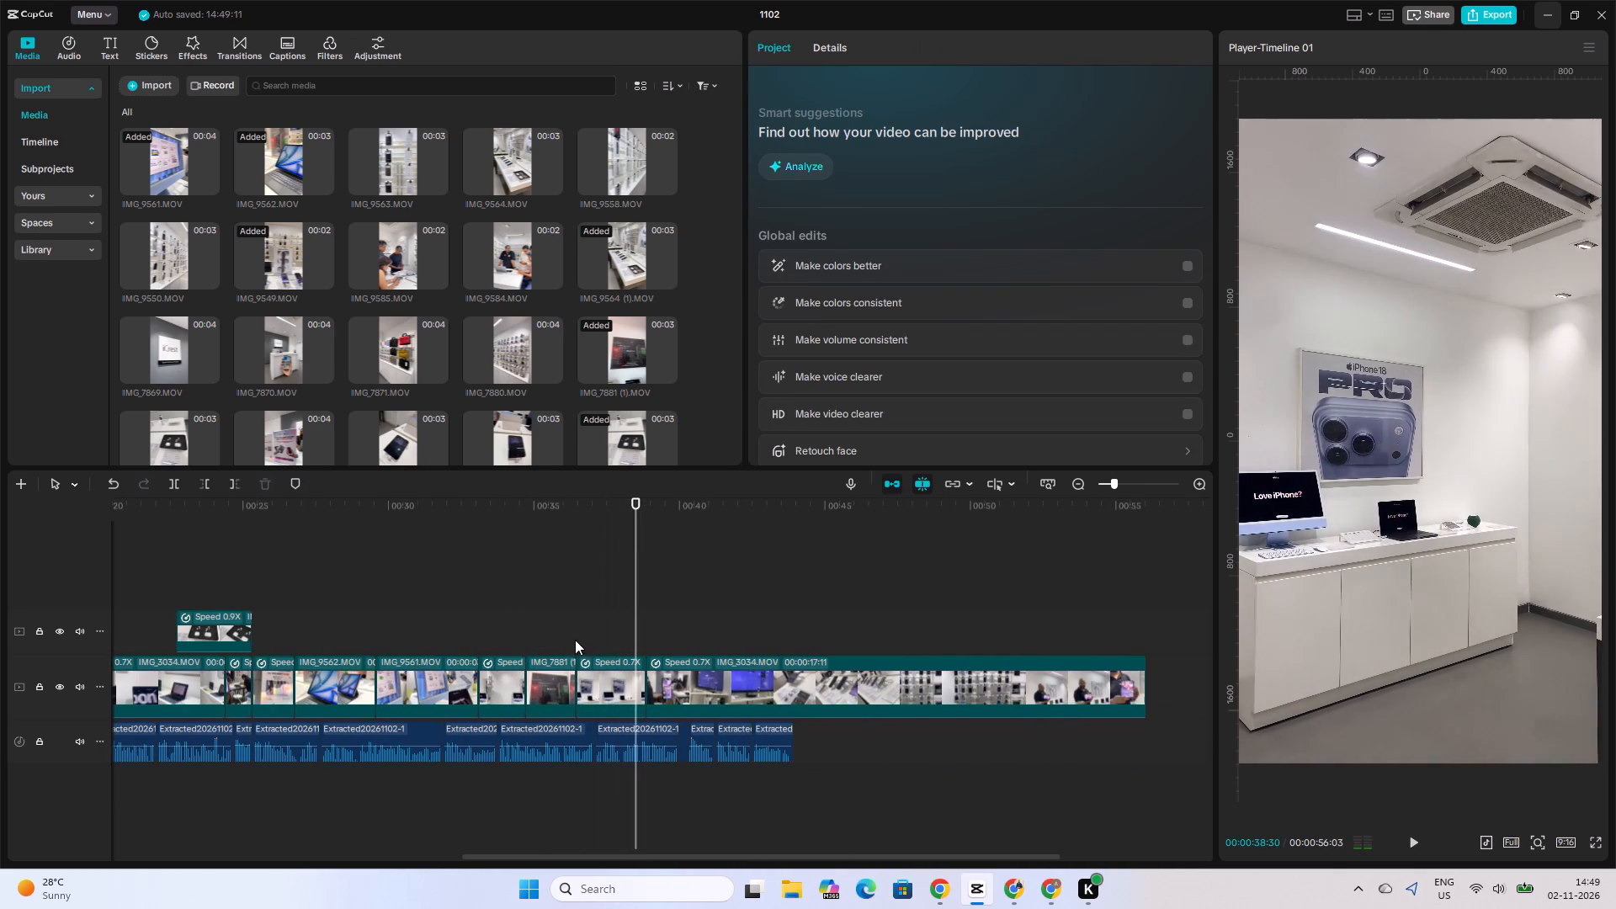
Insert IMG_7882 (1).MOV on the main track directly after the IMG_7881 (1).MOV clip and play it back.
click(150, 429)
drag(159, 430, 524, 677)
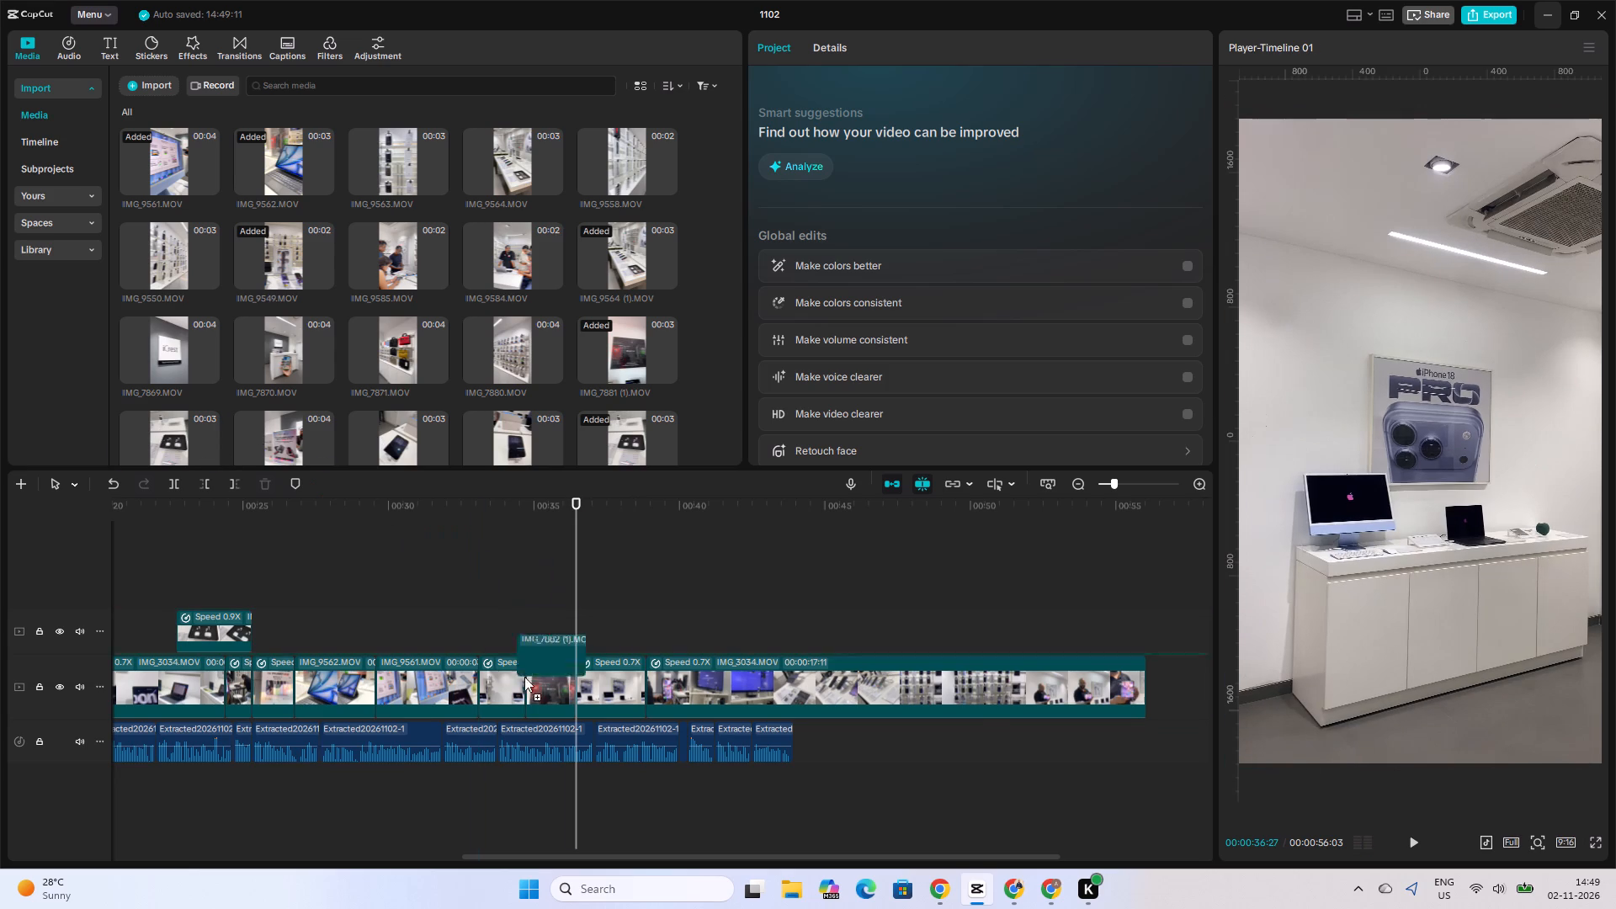
drag(524, 677, 577, 685)
key(space)
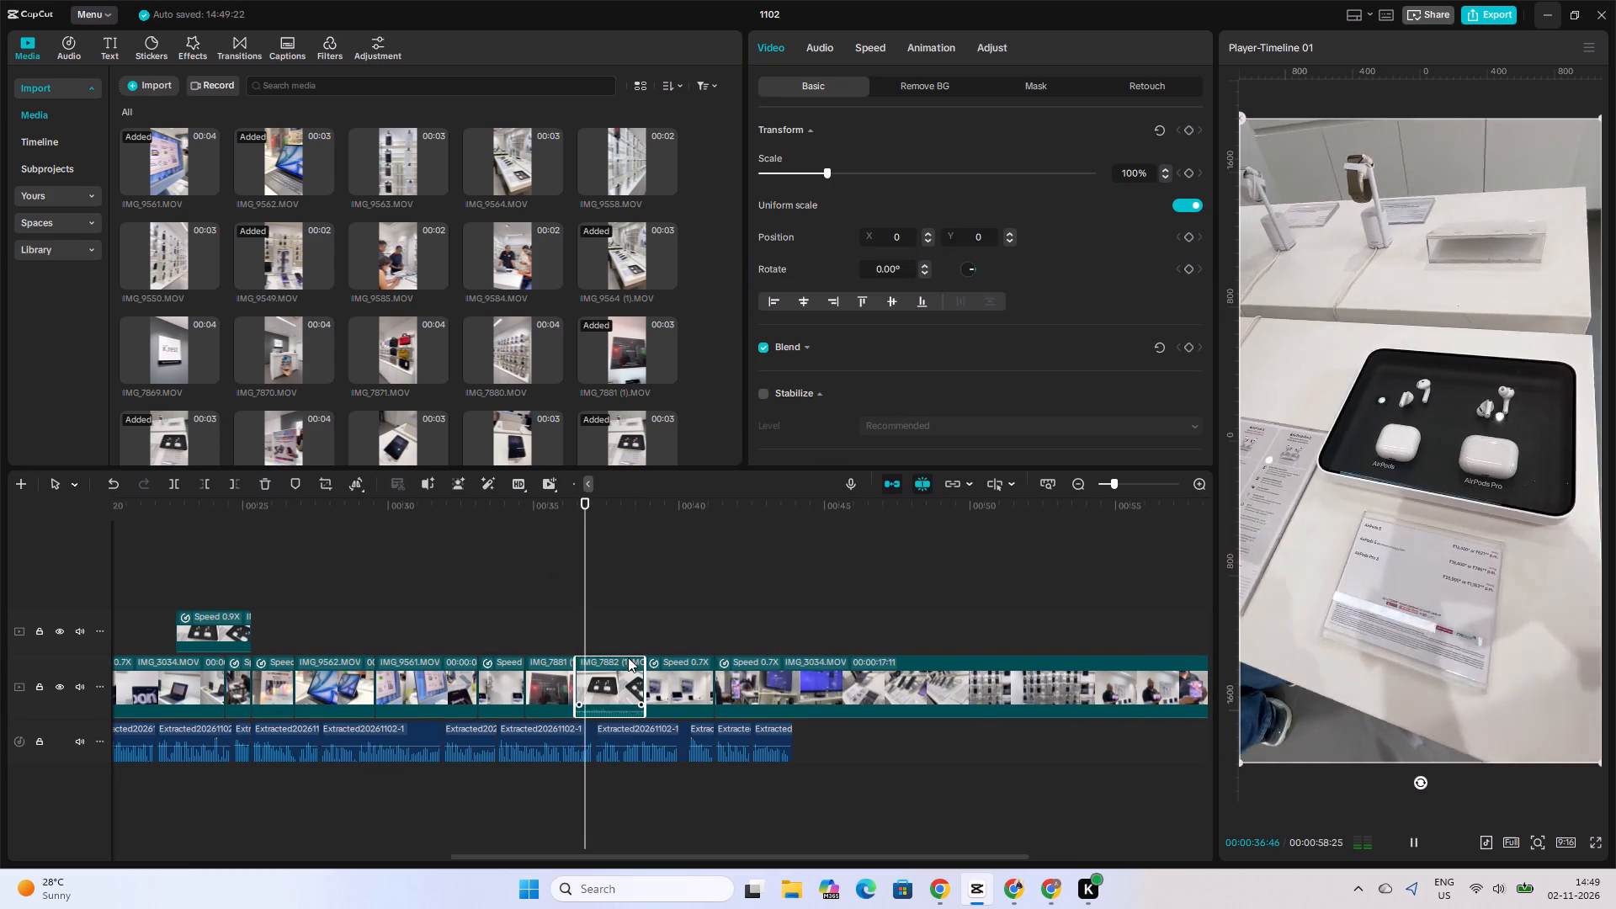
key(space)
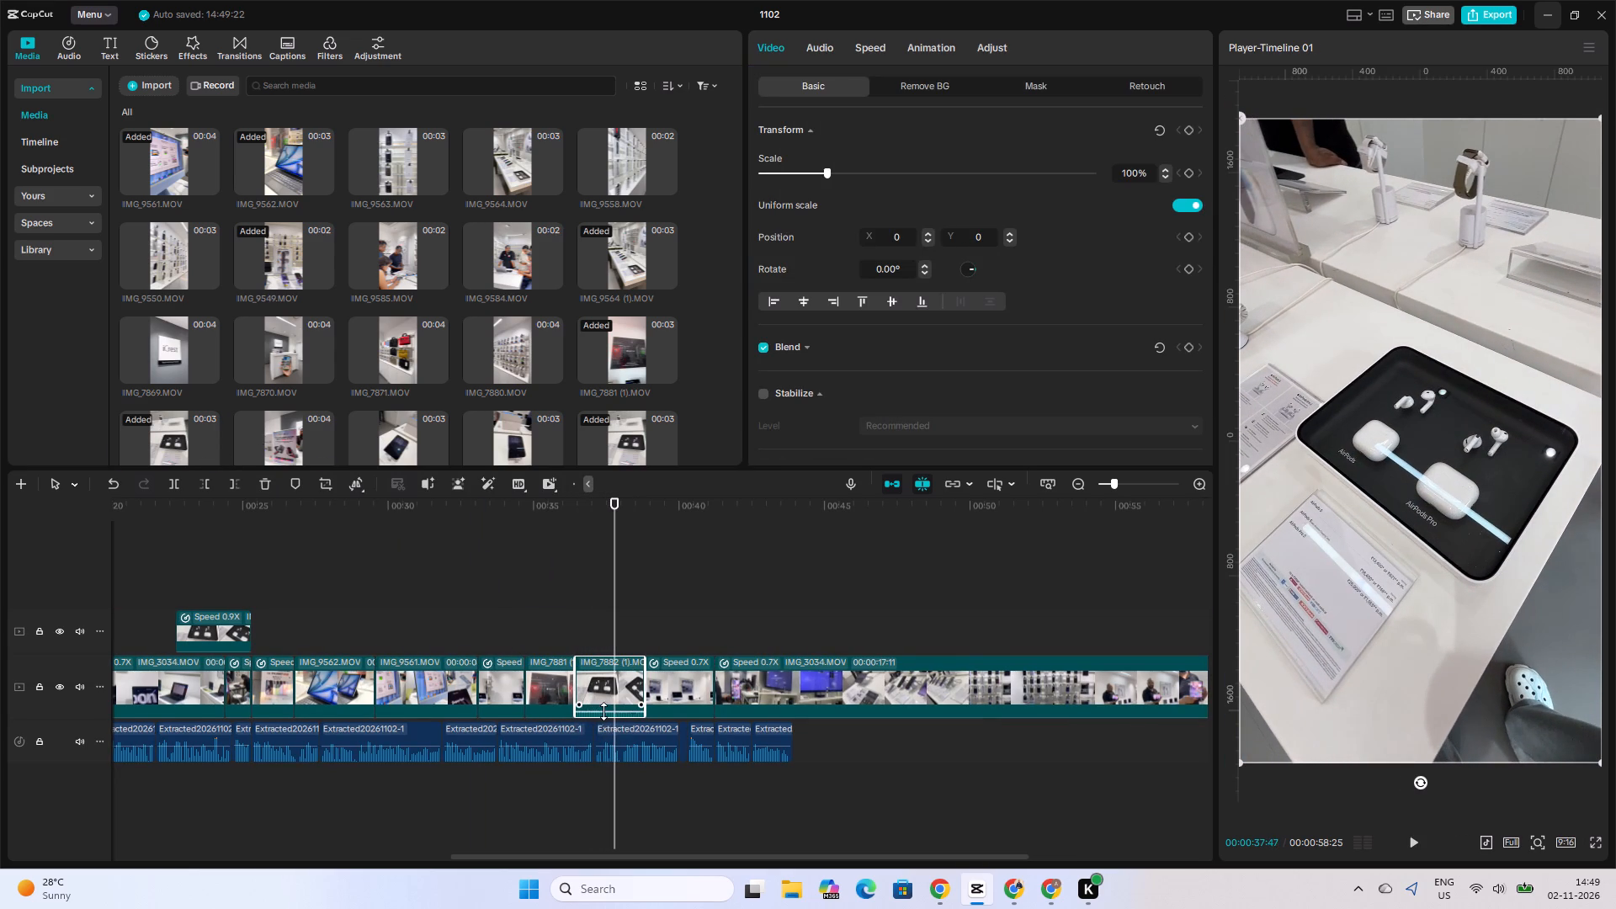
Stabilize the inserted IMG_7882 (1).MOV clip at the Recommended level and play back the sequence around it.
drag(603, 711, 604, 730)
click(763, 396)
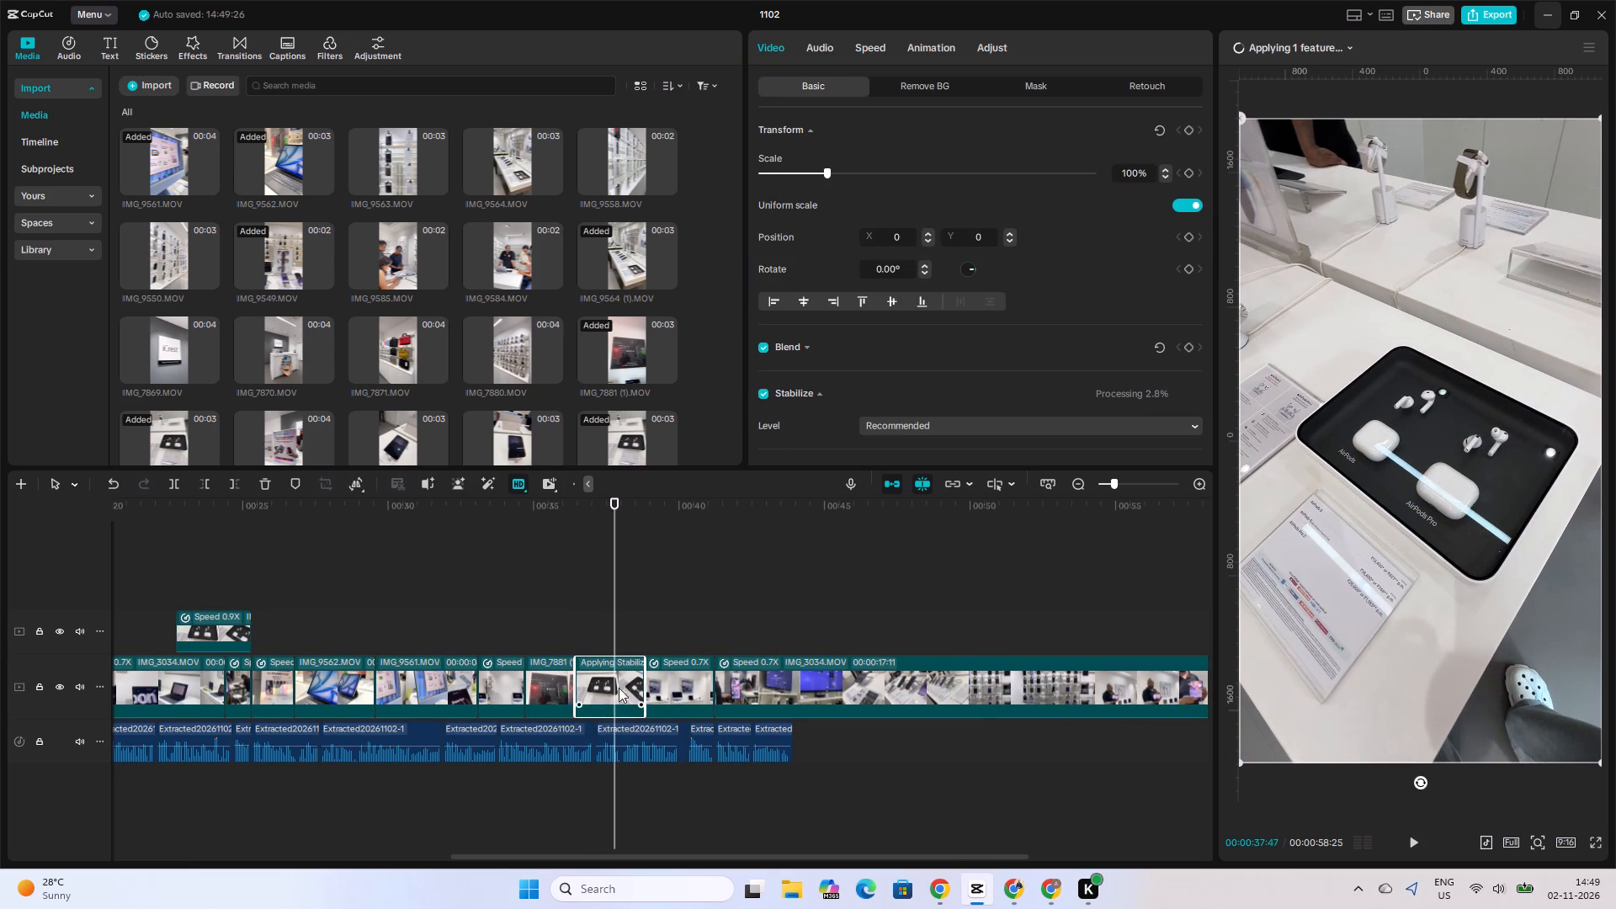
click(581, 639)
key(space)
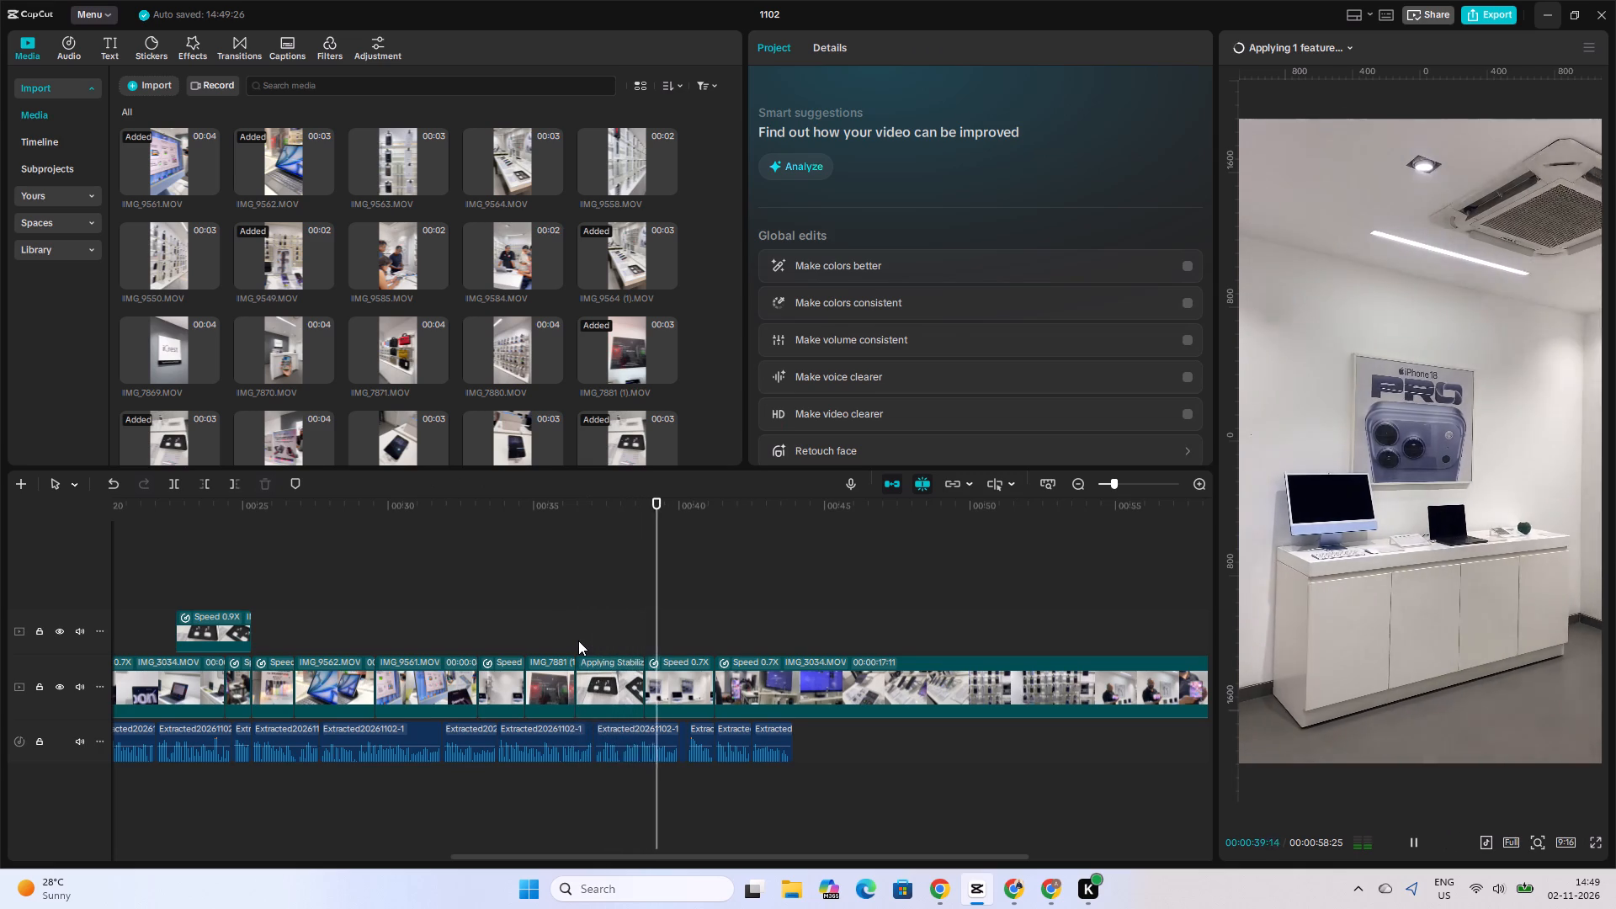
click(578, 641)
key(space)
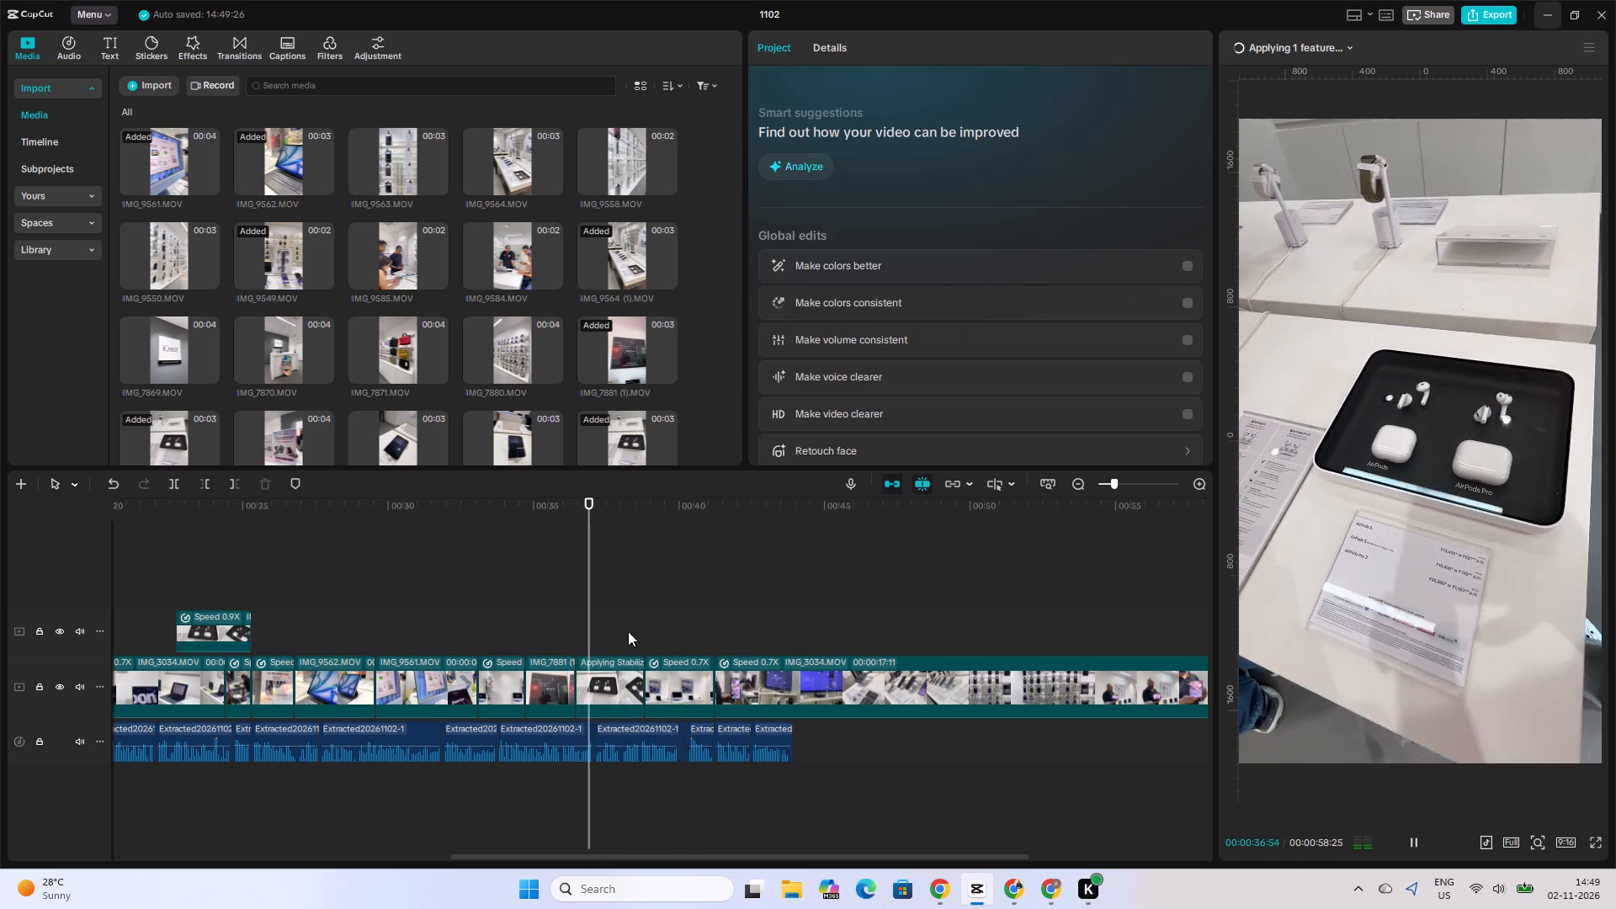
click(570, 638)
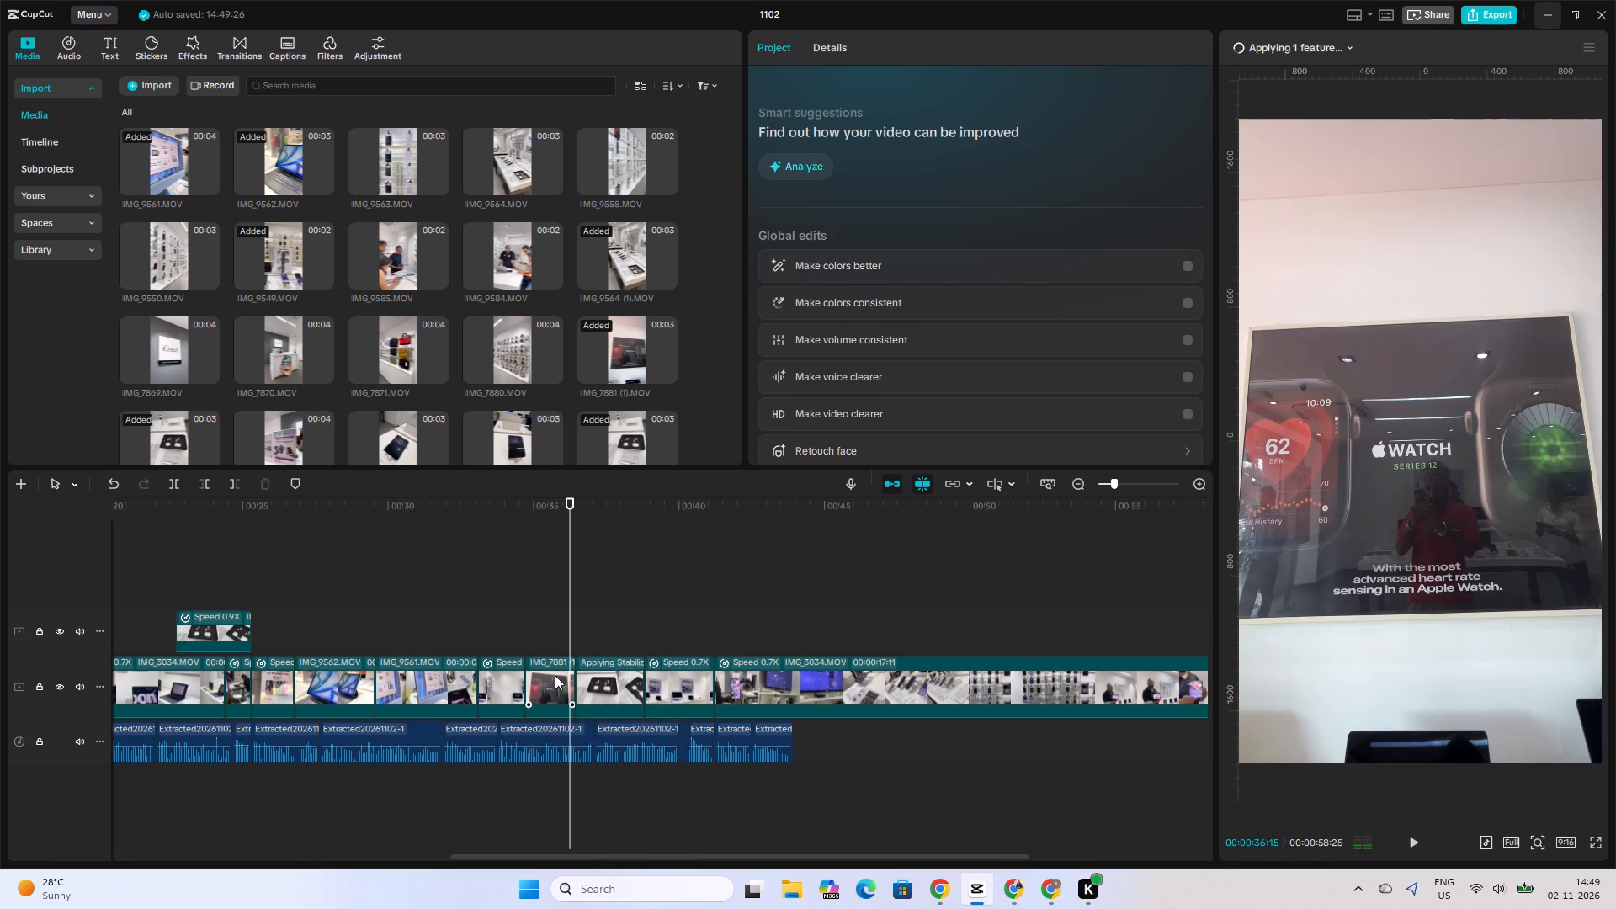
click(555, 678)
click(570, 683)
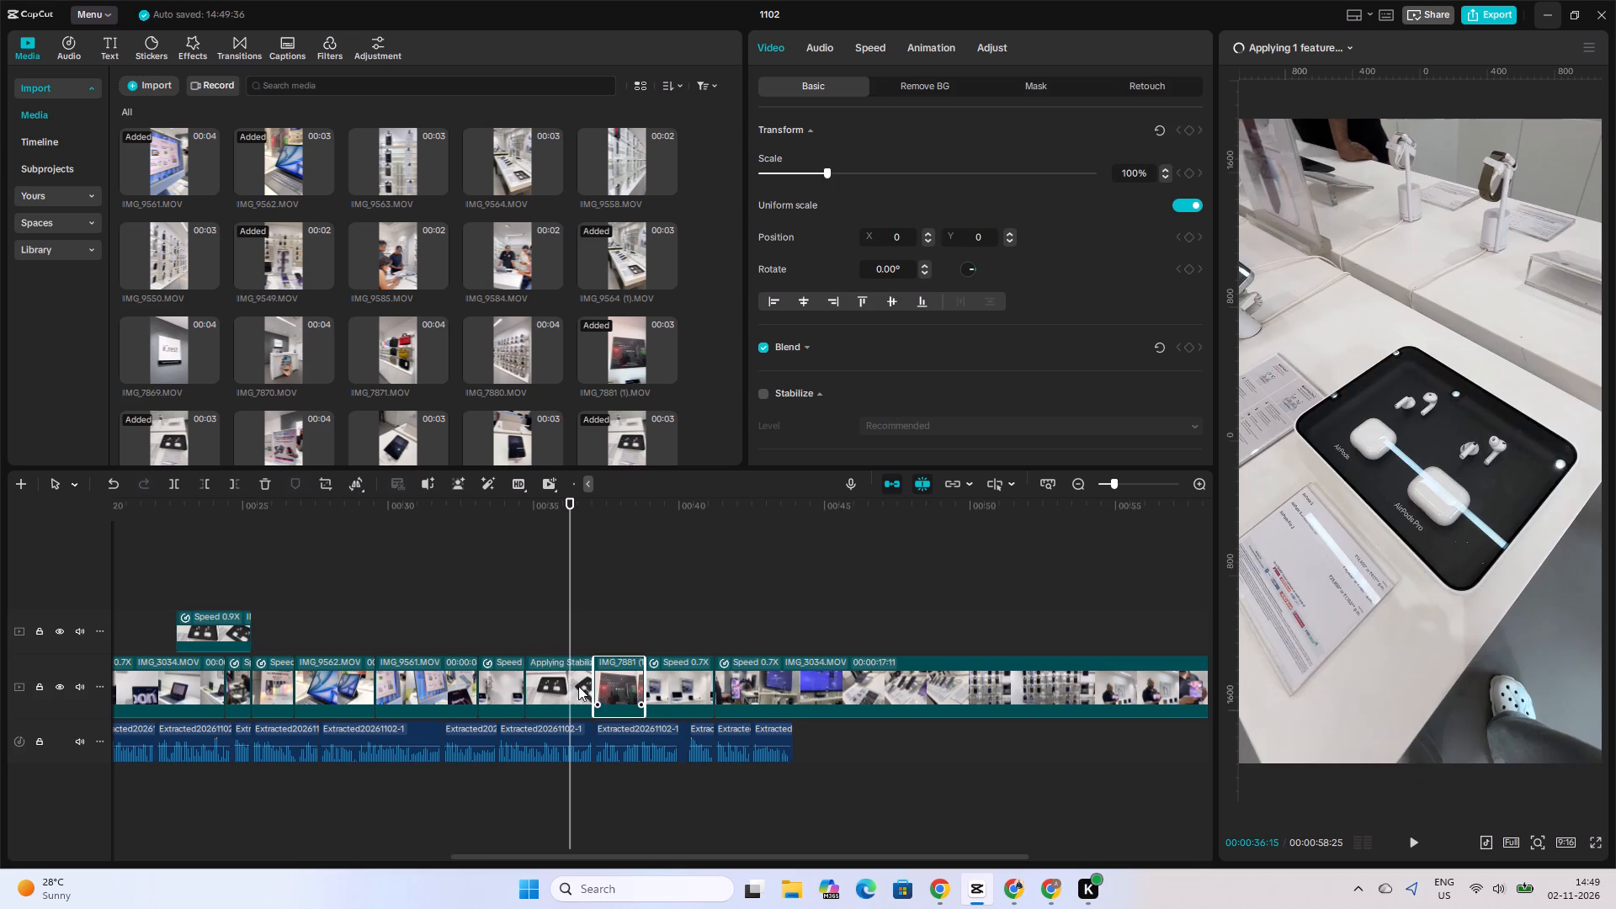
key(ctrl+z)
Extend the end of the IMG_7881 (1).MOV clip to the end of the audio segment below it and play back the result.
drag(575, 685, 589, 688)
key(space)
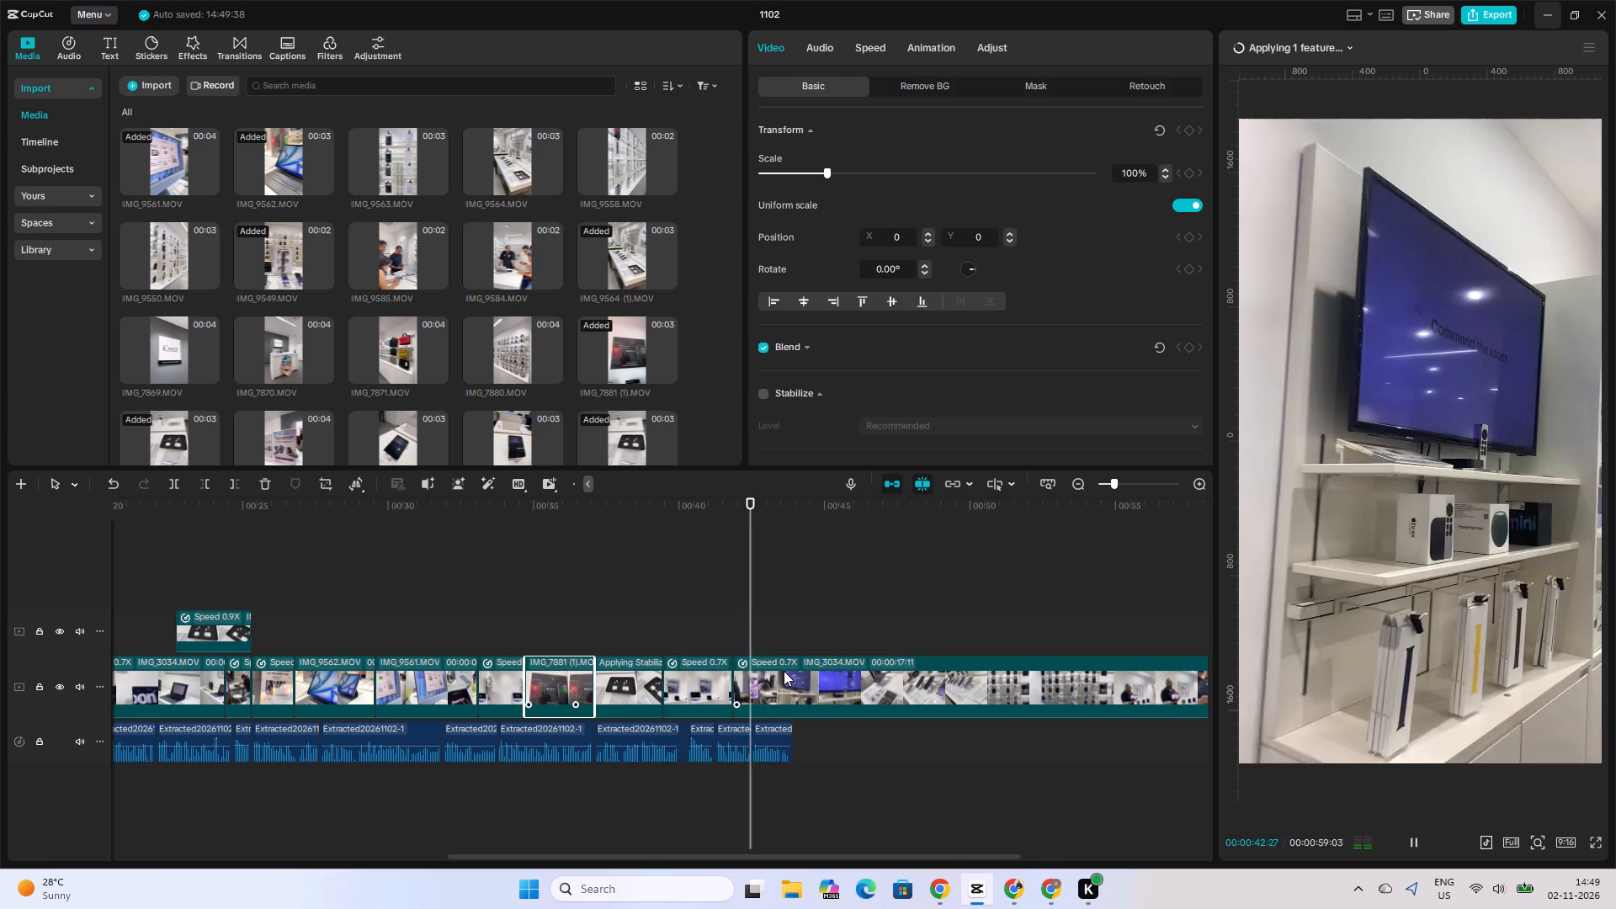
Delete the long IMG_3034.MOV clip at the end of the main track.
click(818, 673)
key(space)
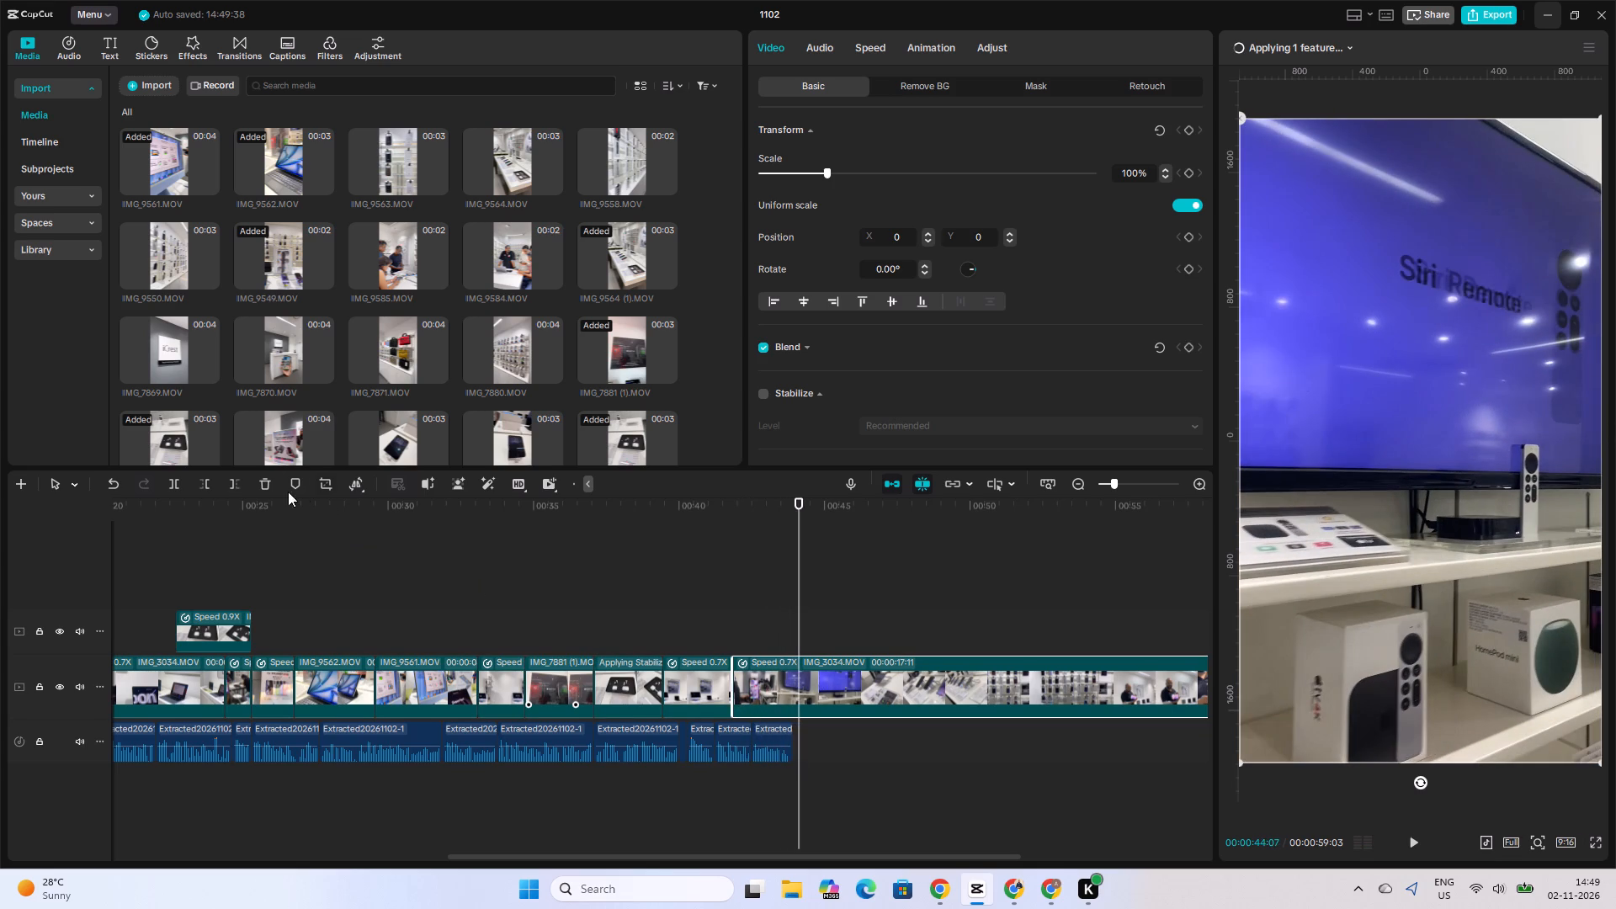
click(263, 487)
Preview the imported store clips, including IMG_9586.MOV, IMG_9588.MOV, IMG_9565.MOV and IMG_9564.MOV, for footage to fill the ending.
scroll(309, 391, up, 1)
scroll(563, 428, up, 2)
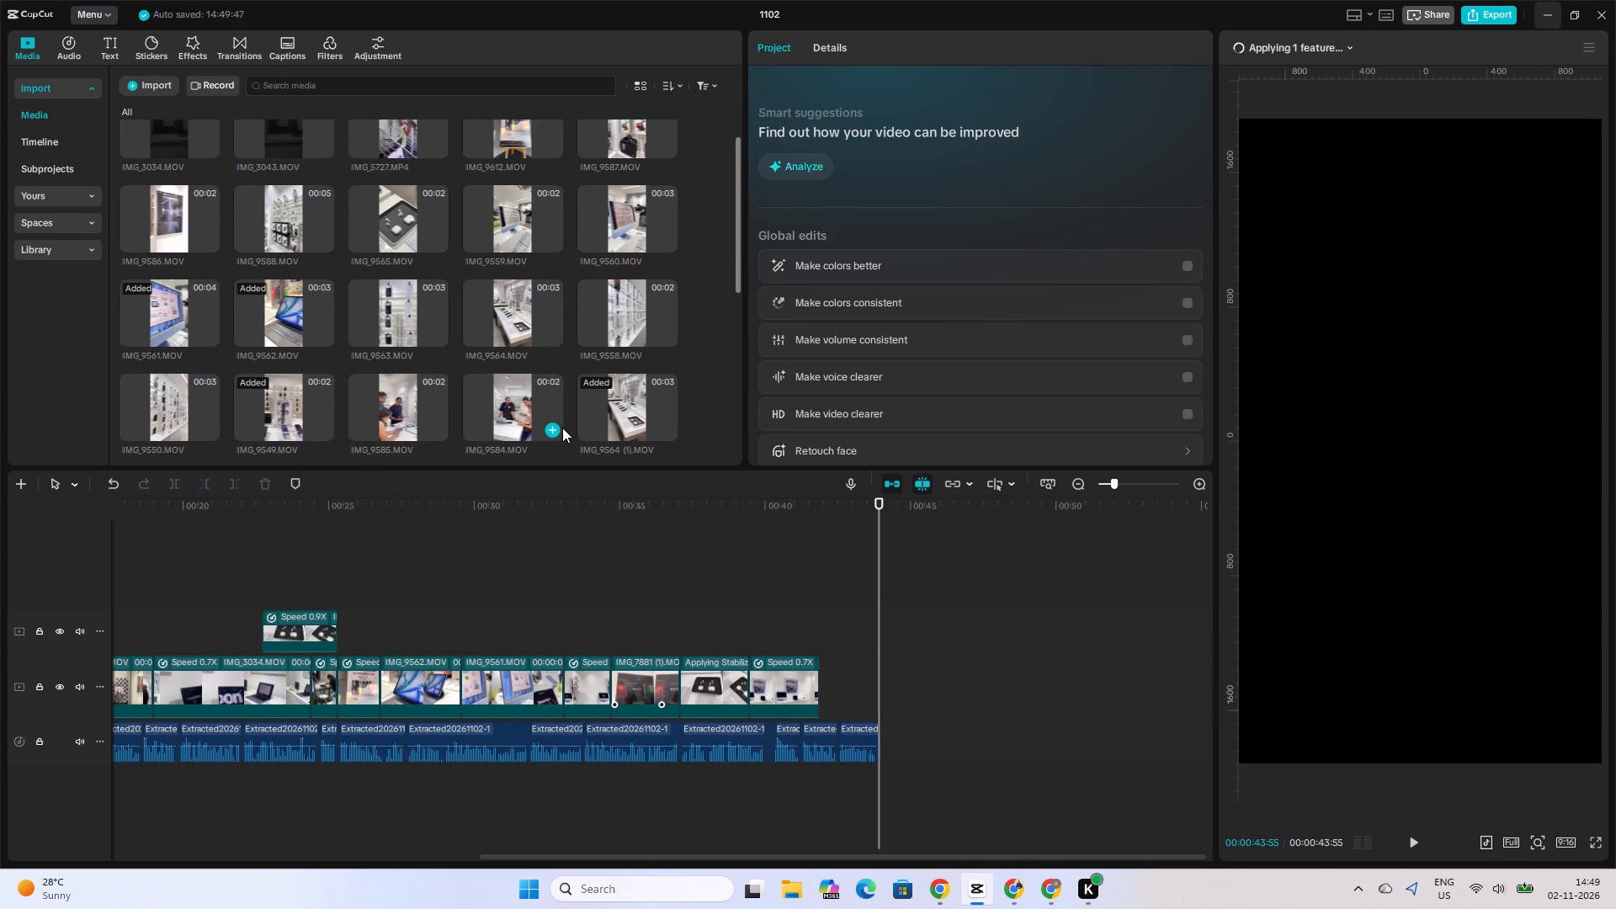
scroll(562, 428, up, 7)
scroll(438, 315, up, 4)
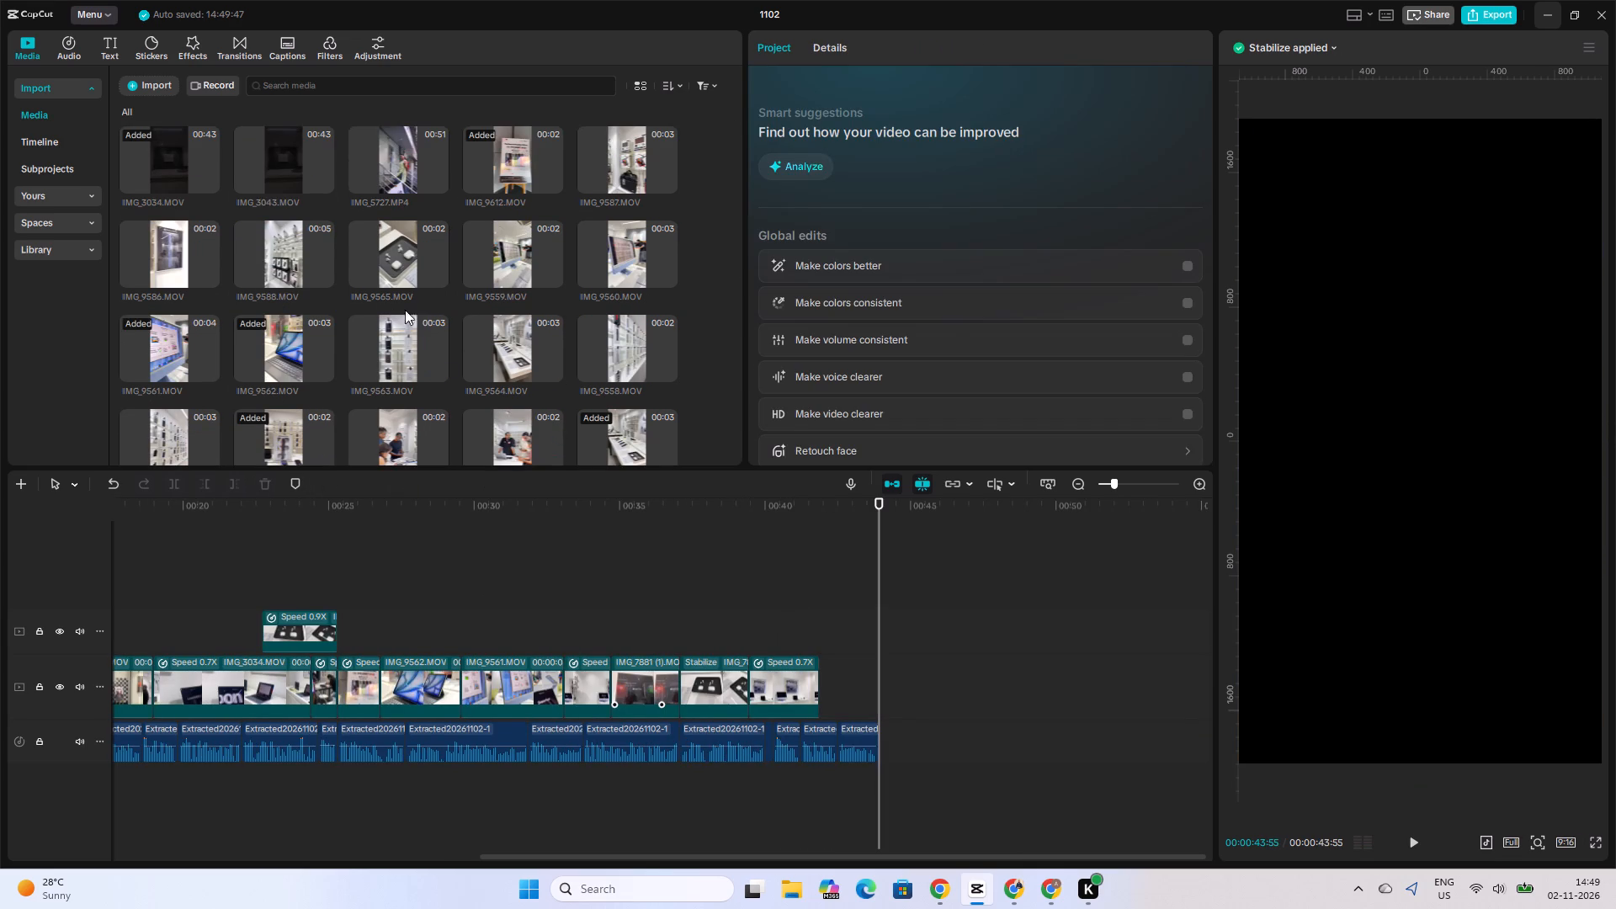
click(187, 266)
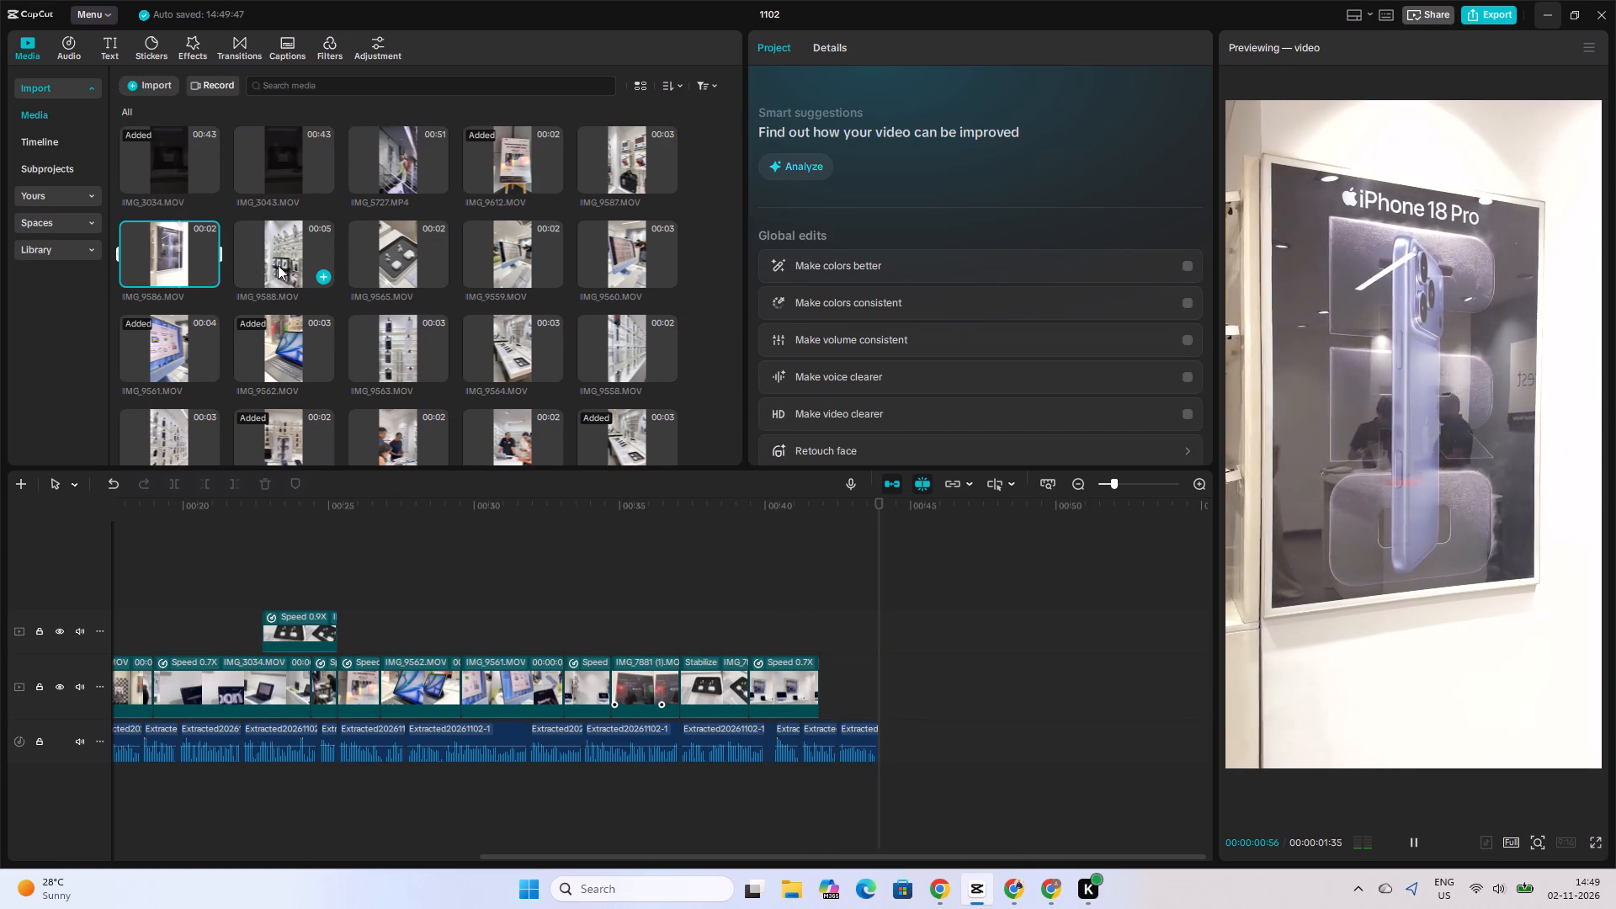
click(279, 266)
click(386, 256)
click(510, 251)
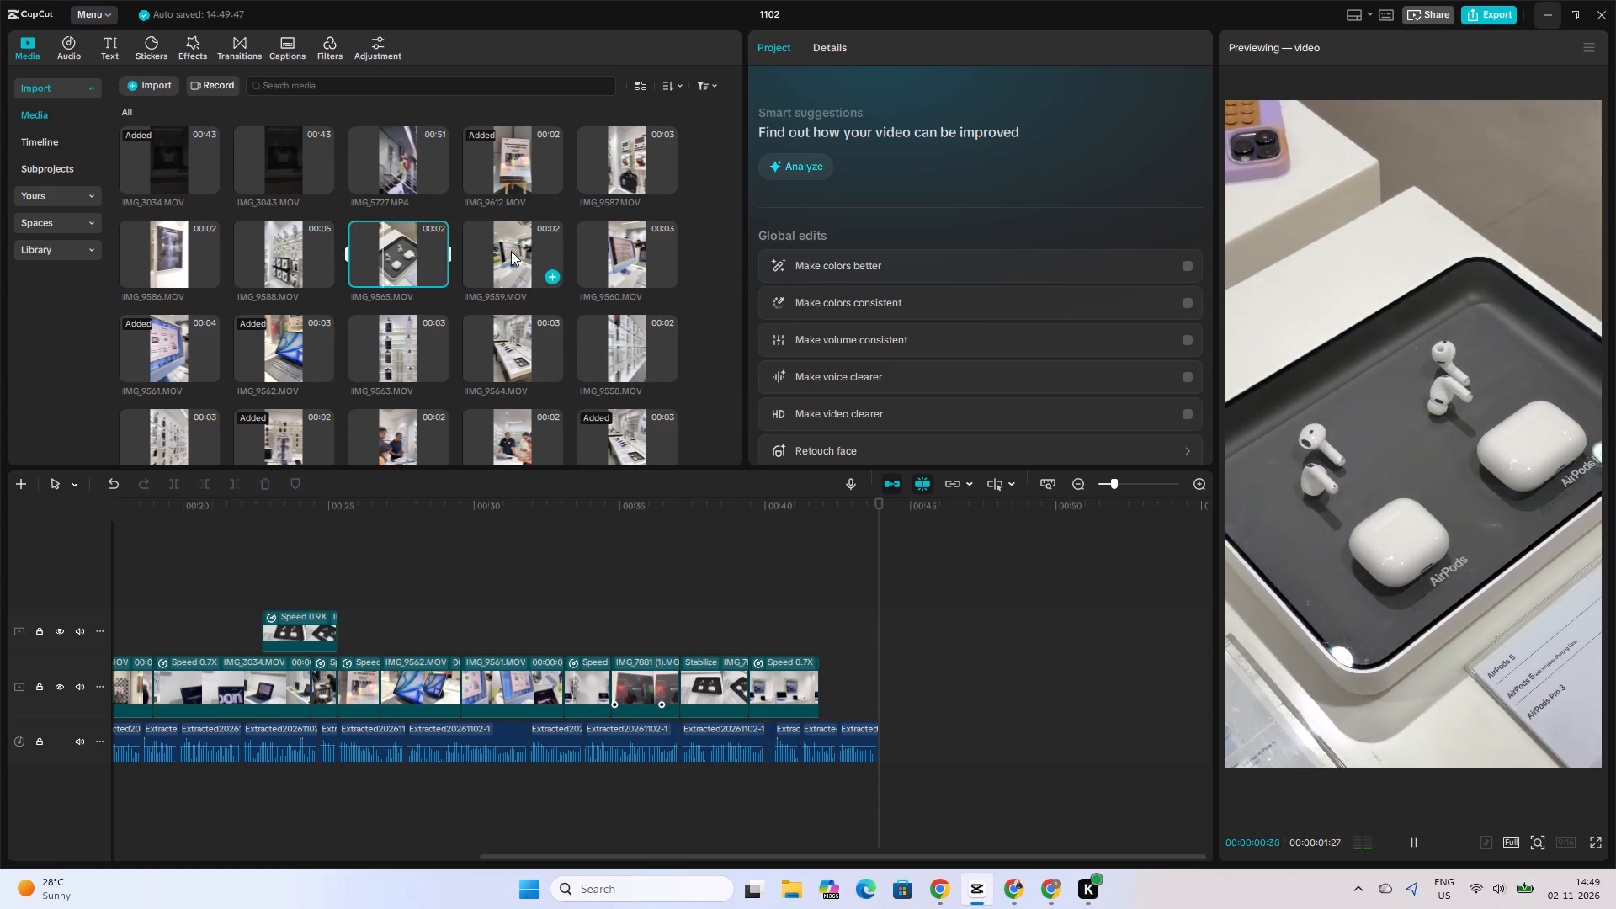
click(632, 242)
click(642, 424)
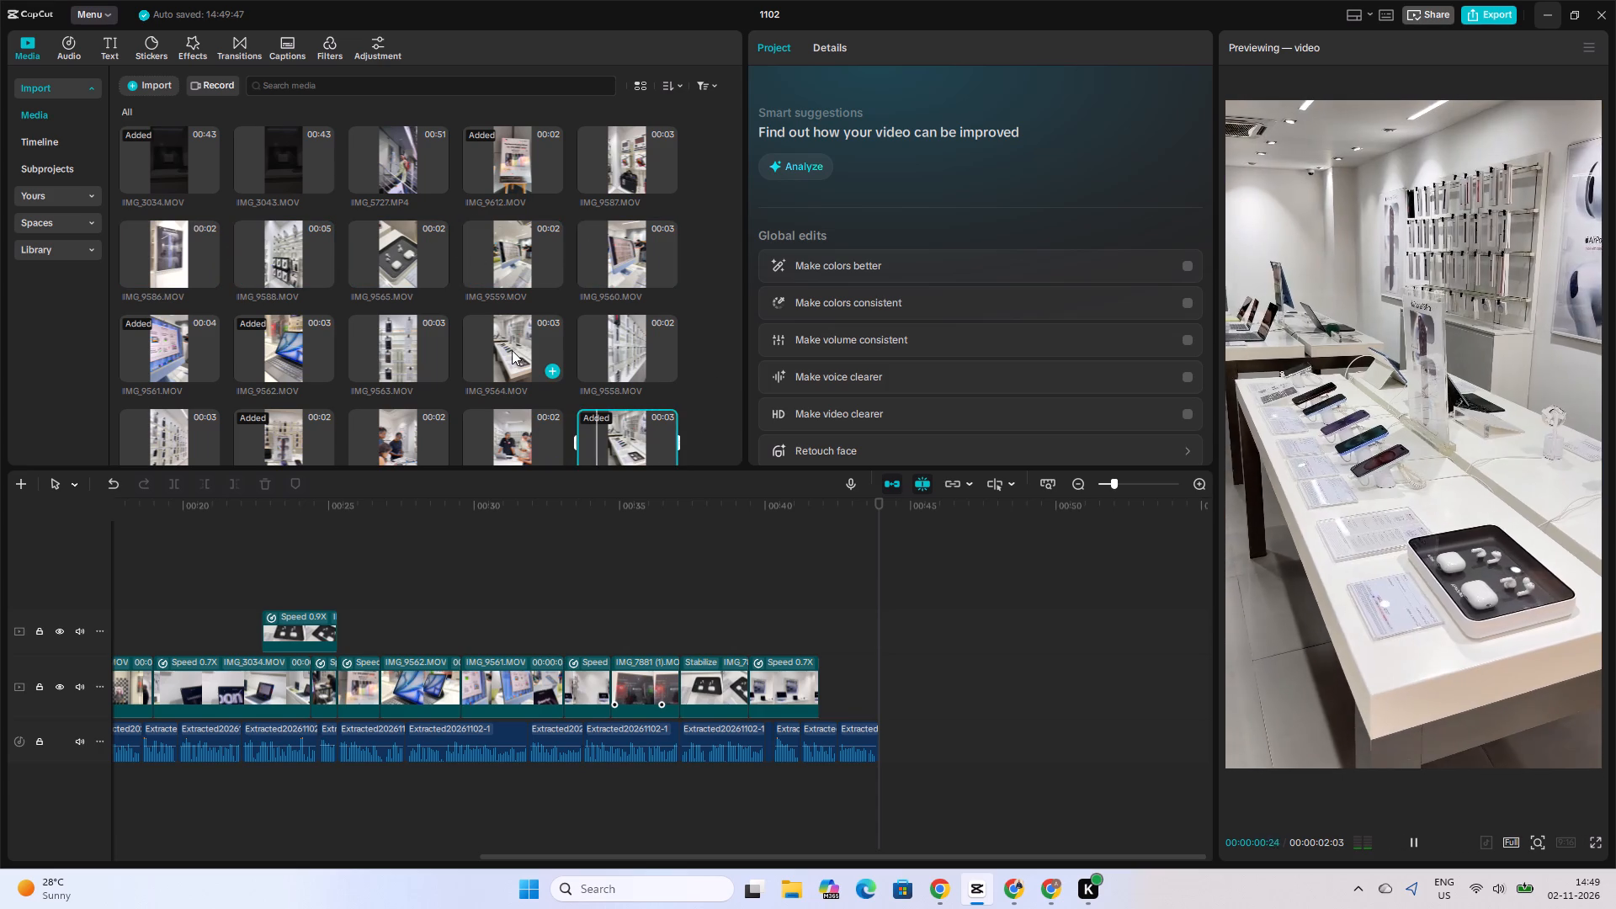
click(513, 350)
key(space)
key(space)
Import IMG_4361.MOV, IMG_4360.MOV and IMG_4359.MOV from the icrst folder in Downloads and preview the first two.
click(167, 85)
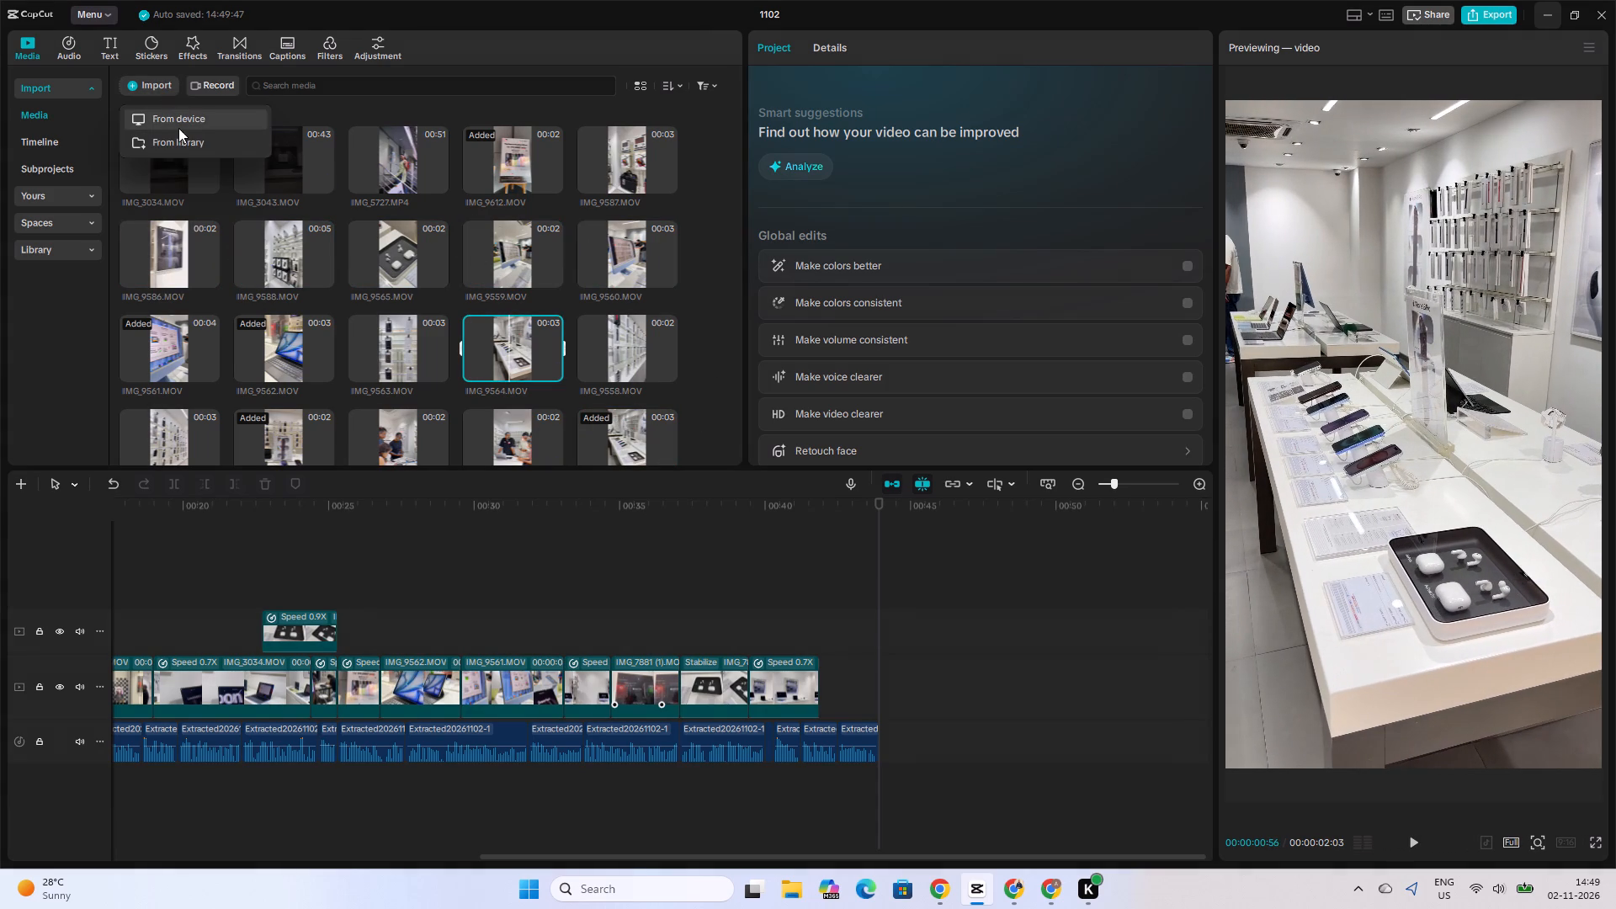
click(185, 125)
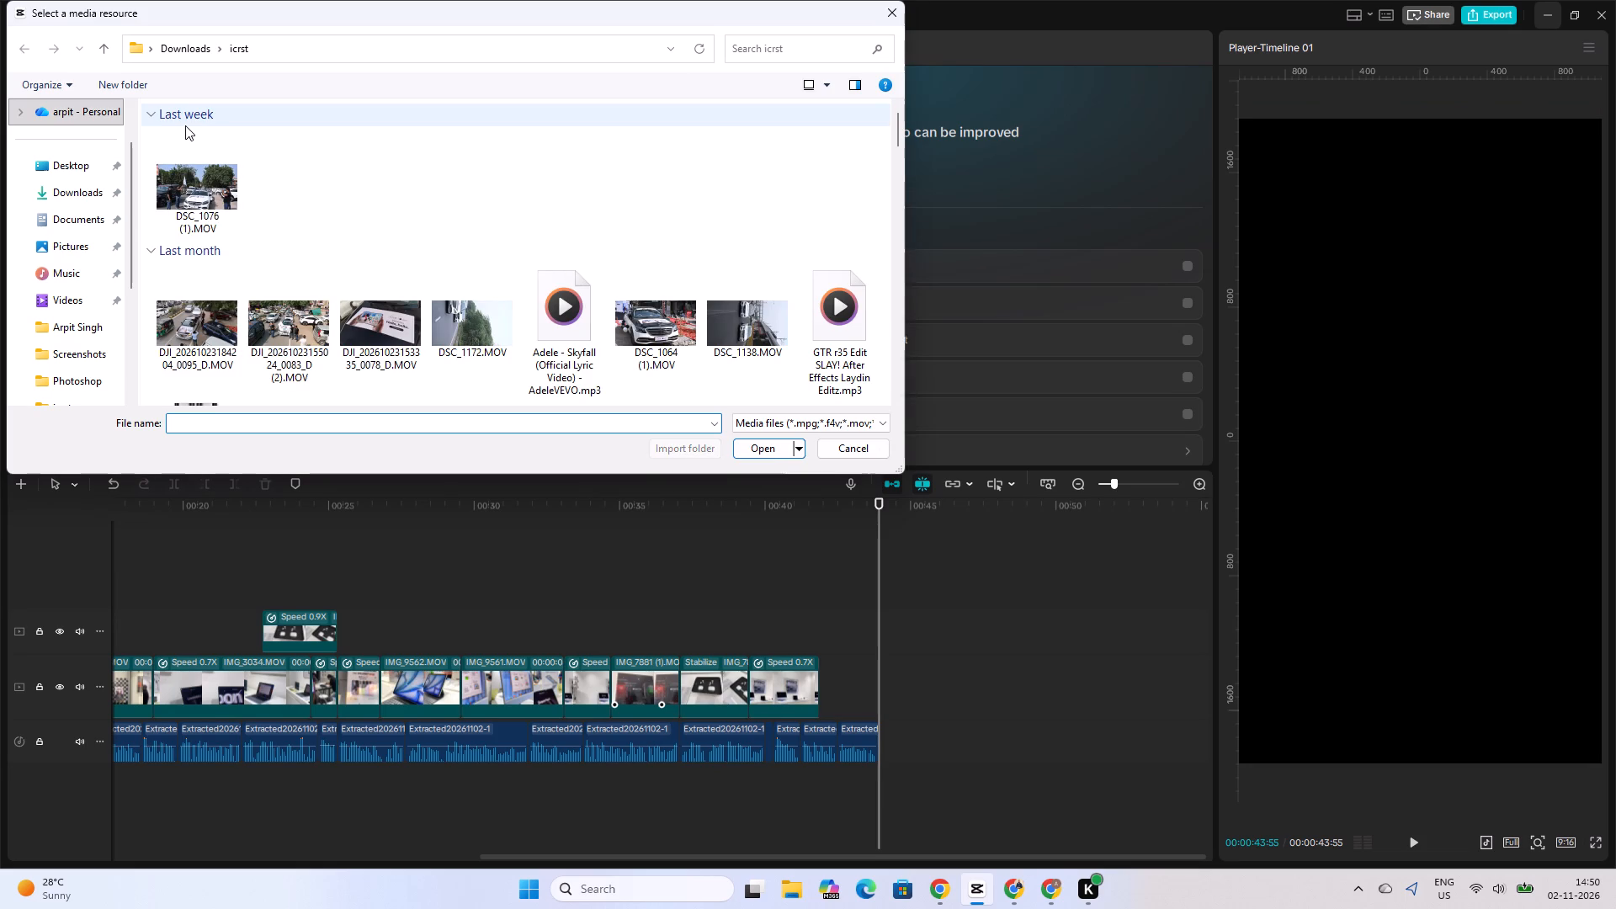
scroll(275, 274, down, 4)
scroll(457, 358, down, 3)
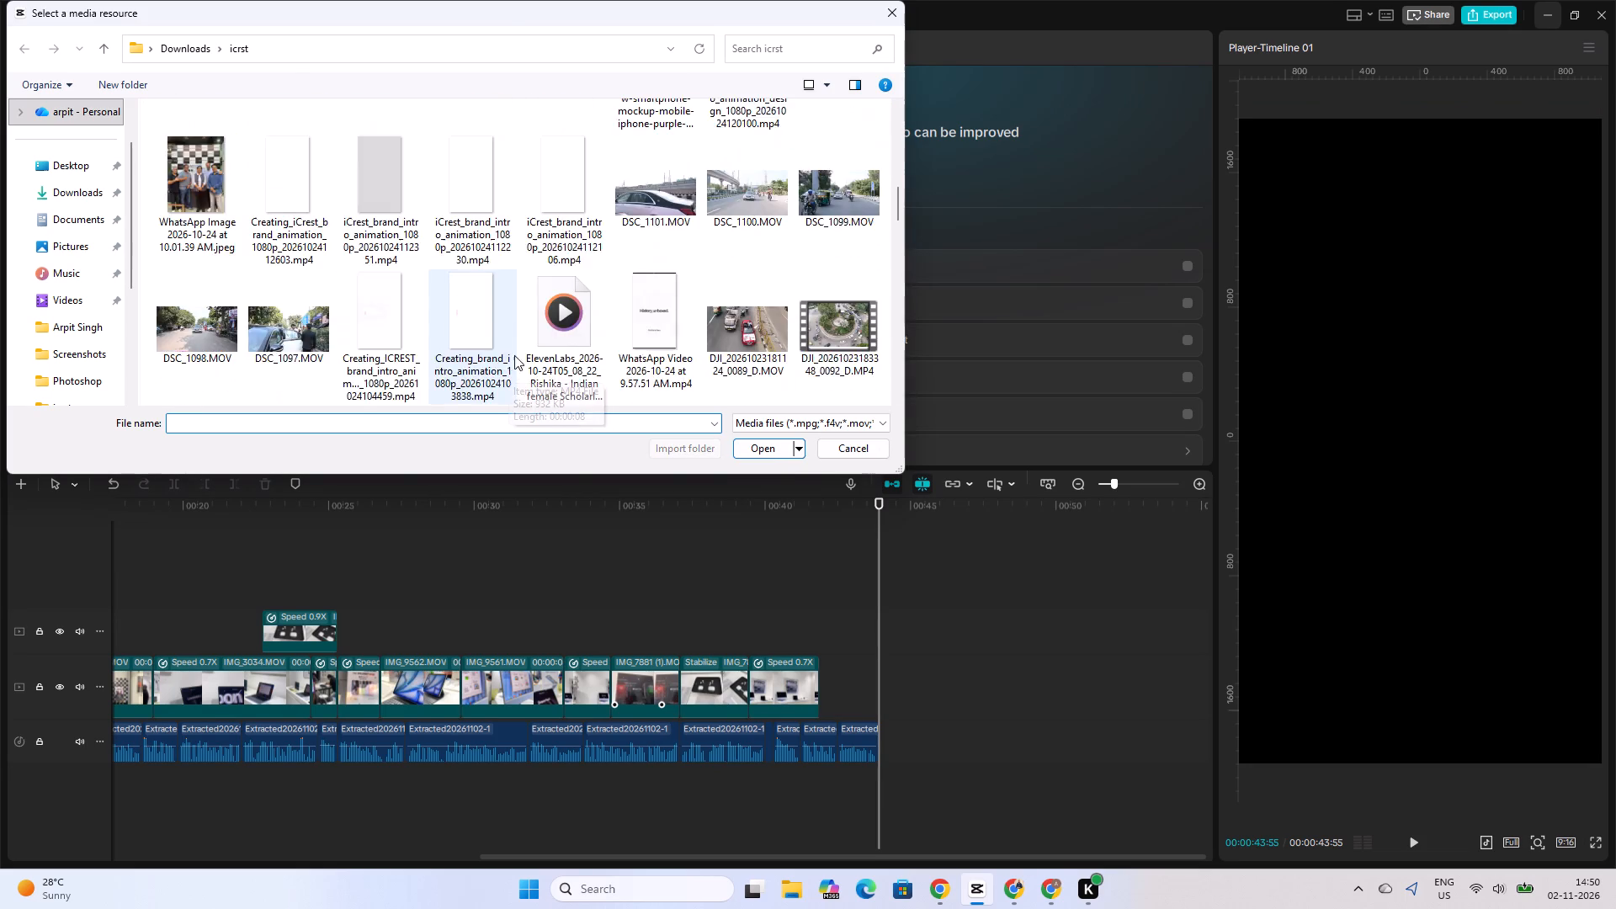
scroll(517, 350, down, 3)
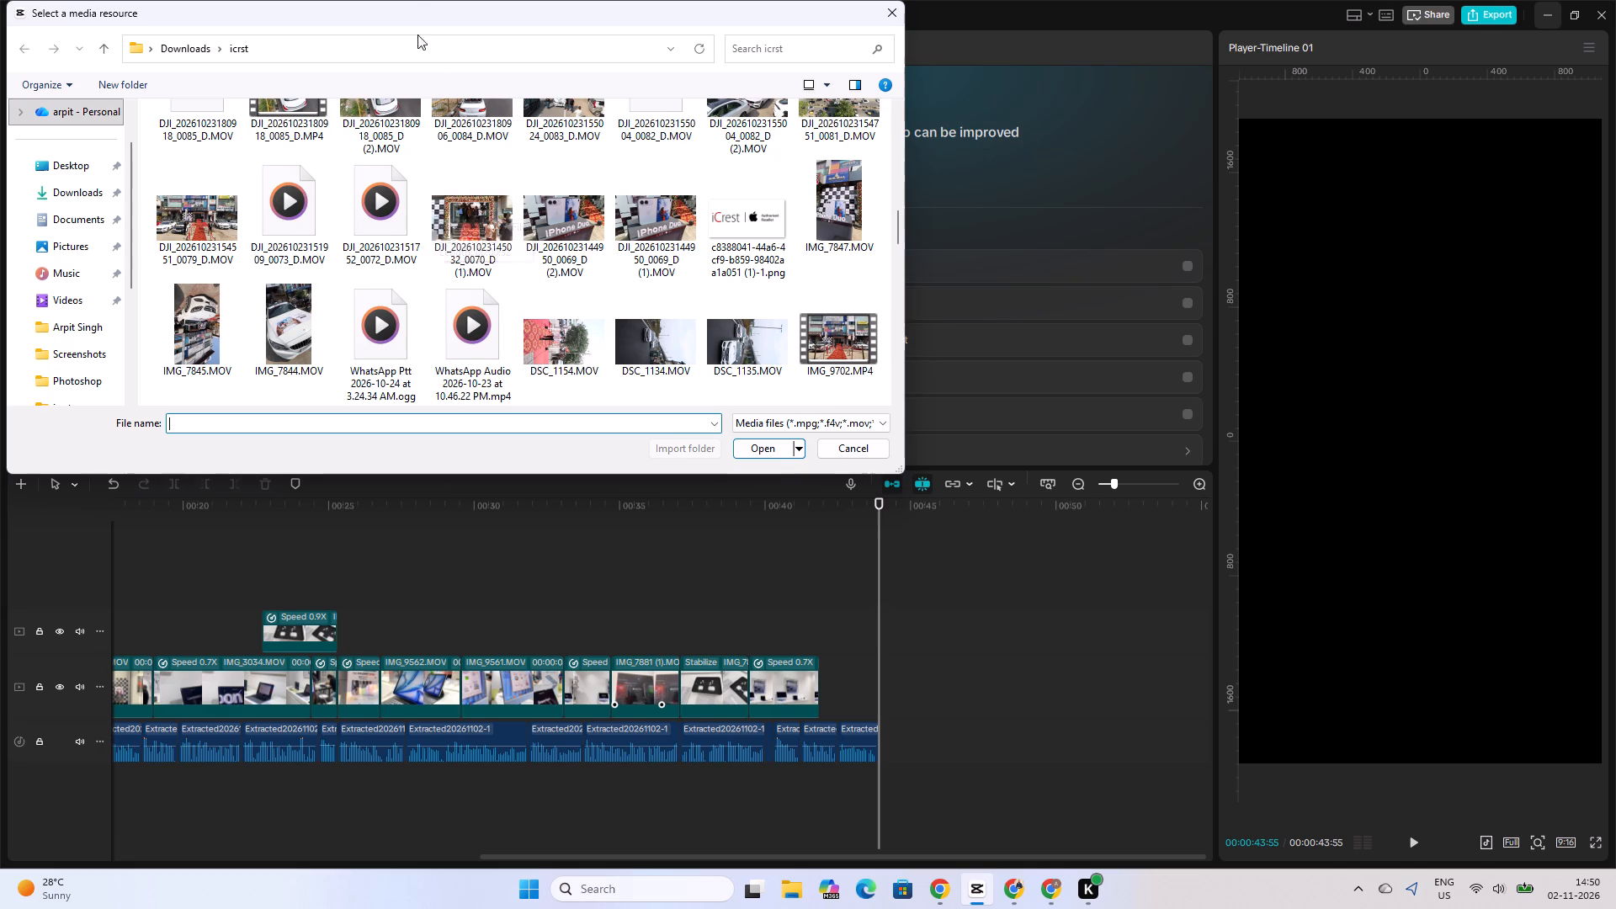
scroll(595, 249, down, 3)
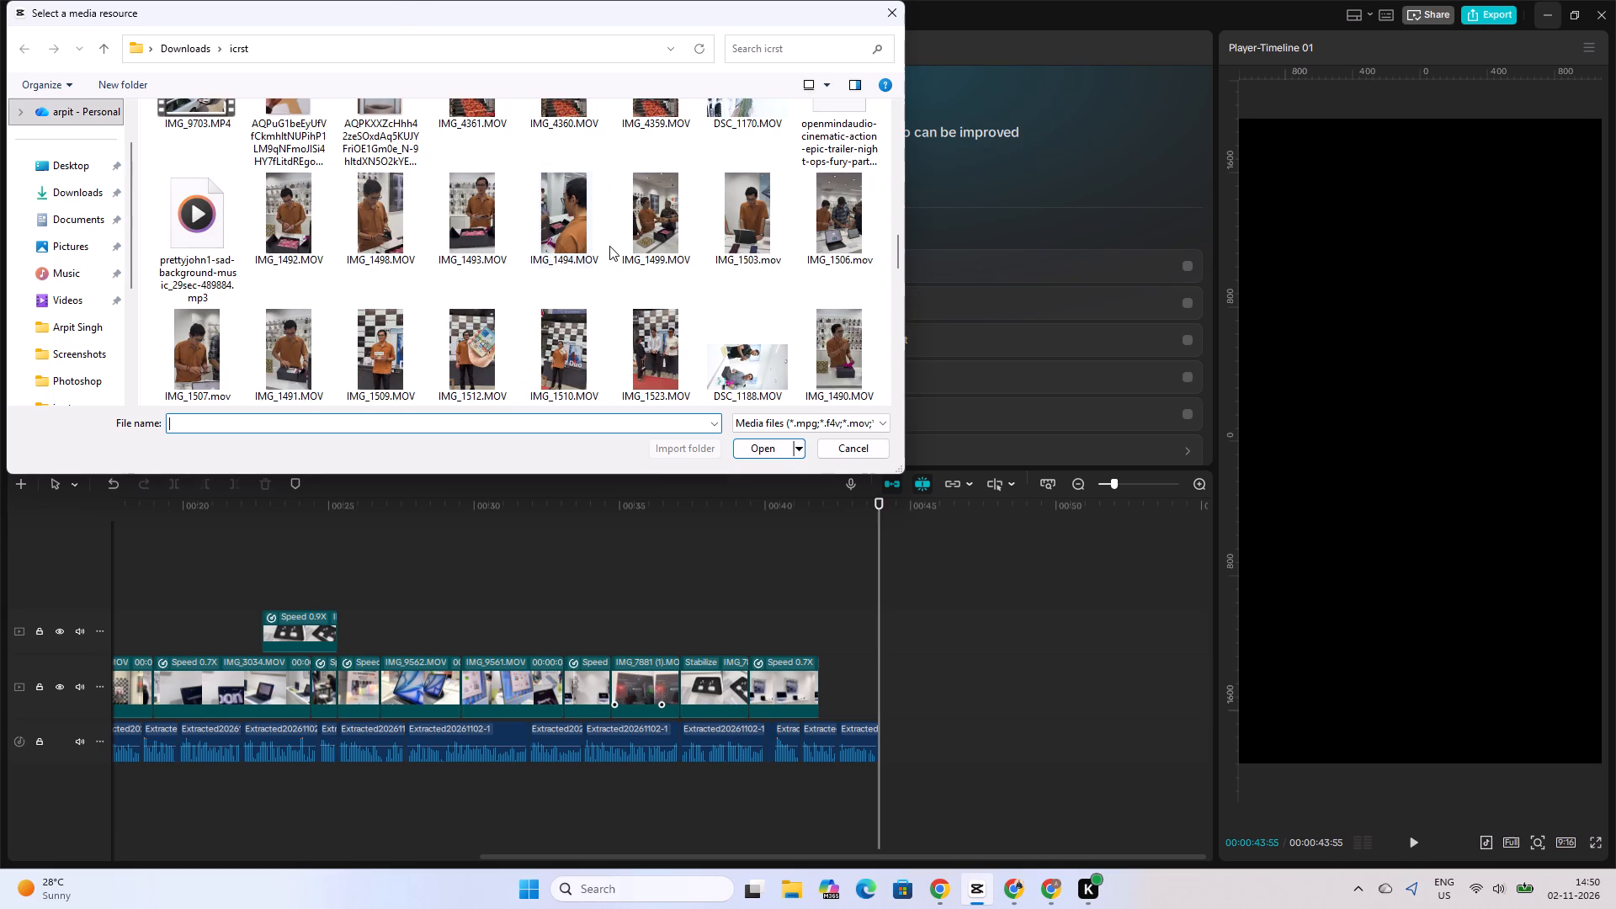
scroll(610, 246, up, 1)
click(482, 150)
scroll(501, 173, up, 1)
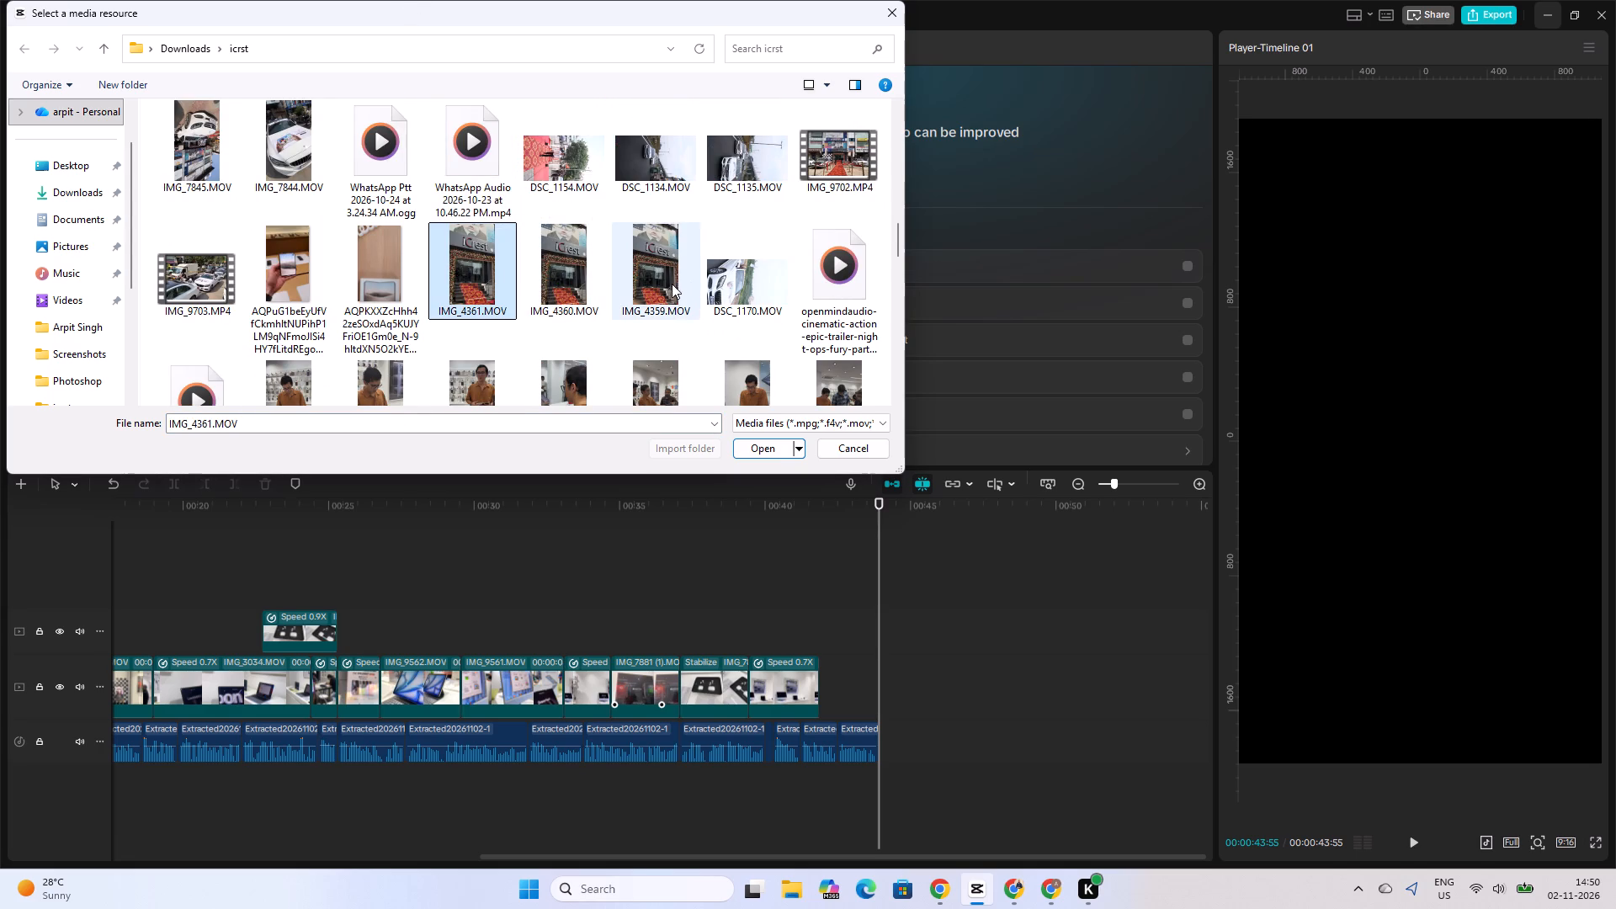
shift+click(672, 284)
drag(670, 290, 895, 694)
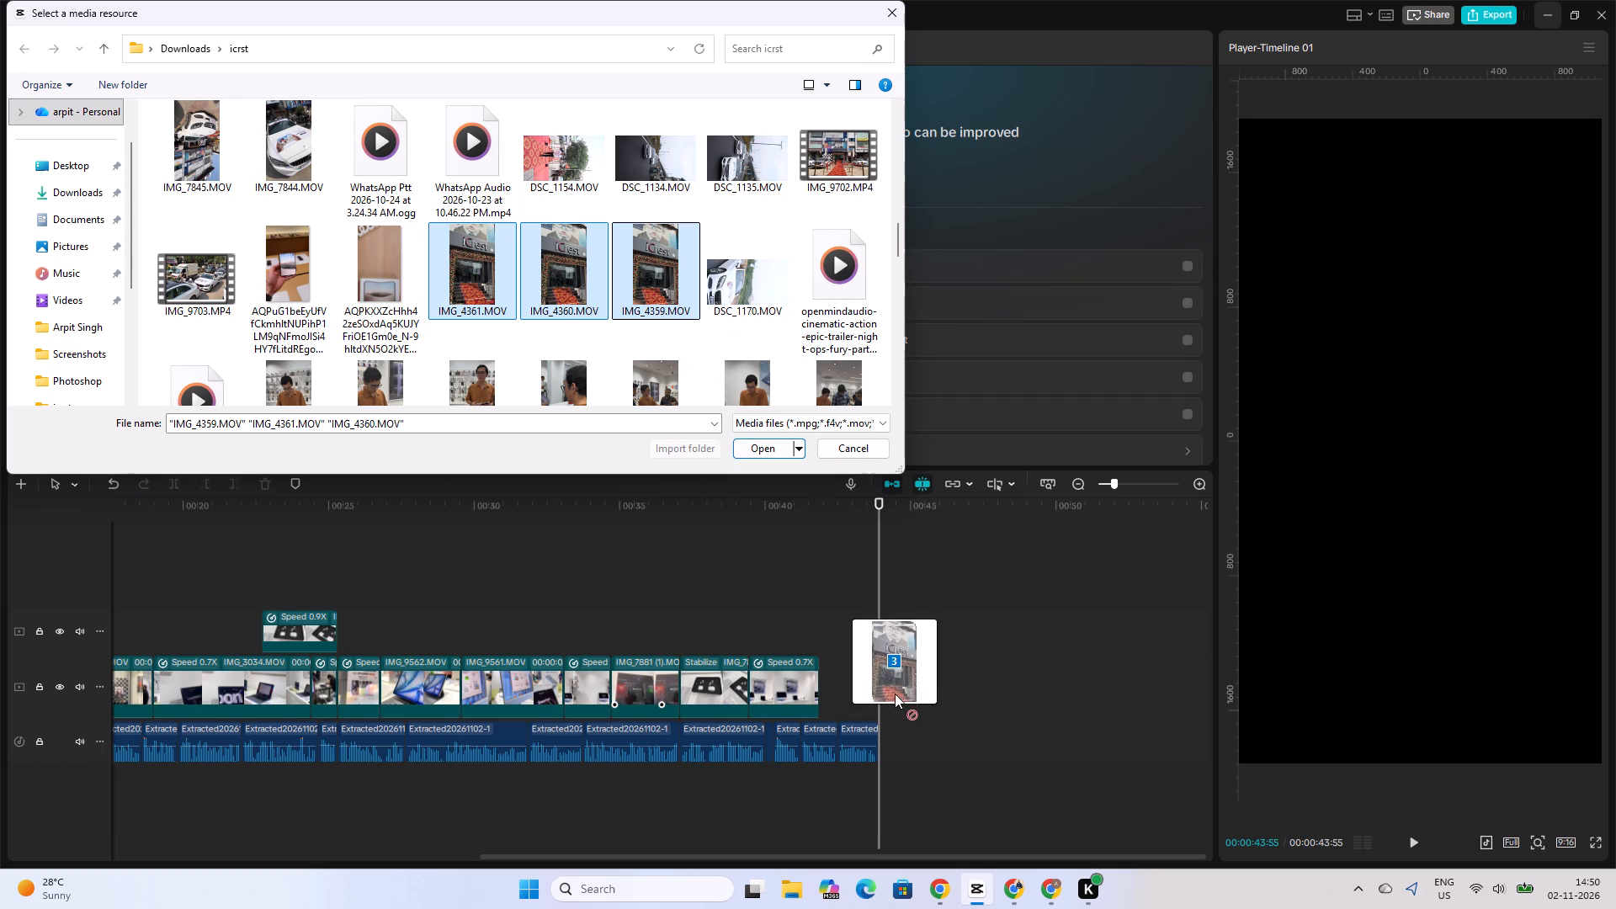
drag(895, 694, 895, 691)
click(767, 456)
scroll(526, 311, down, 4)
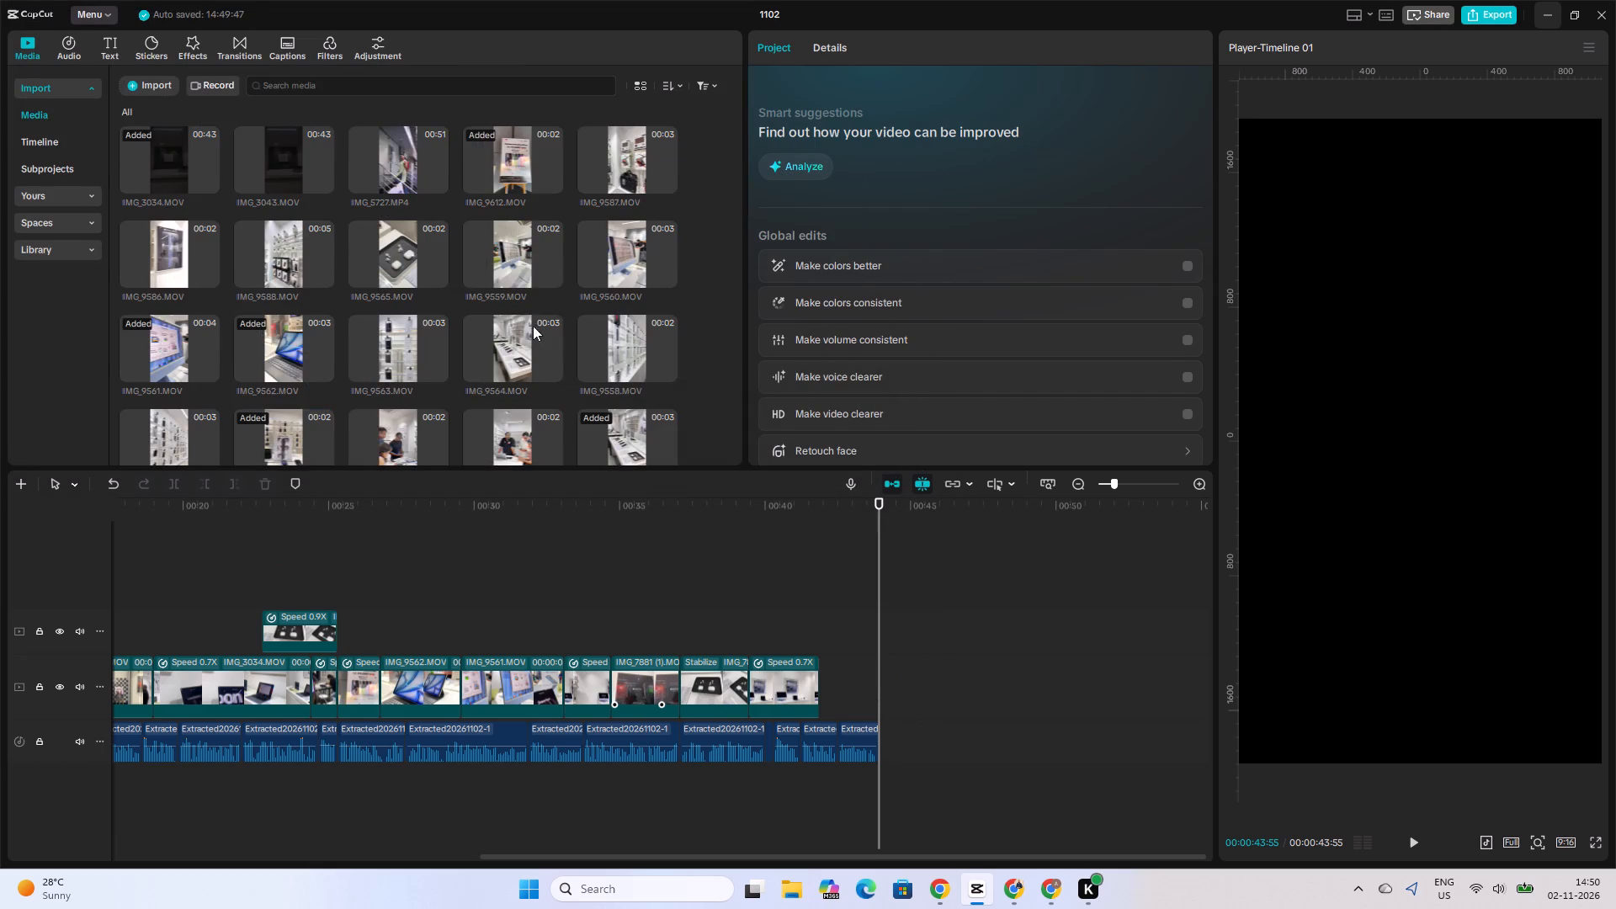
scroll(533, 326, down, 6)
click(502, 297)
click(621, 313)
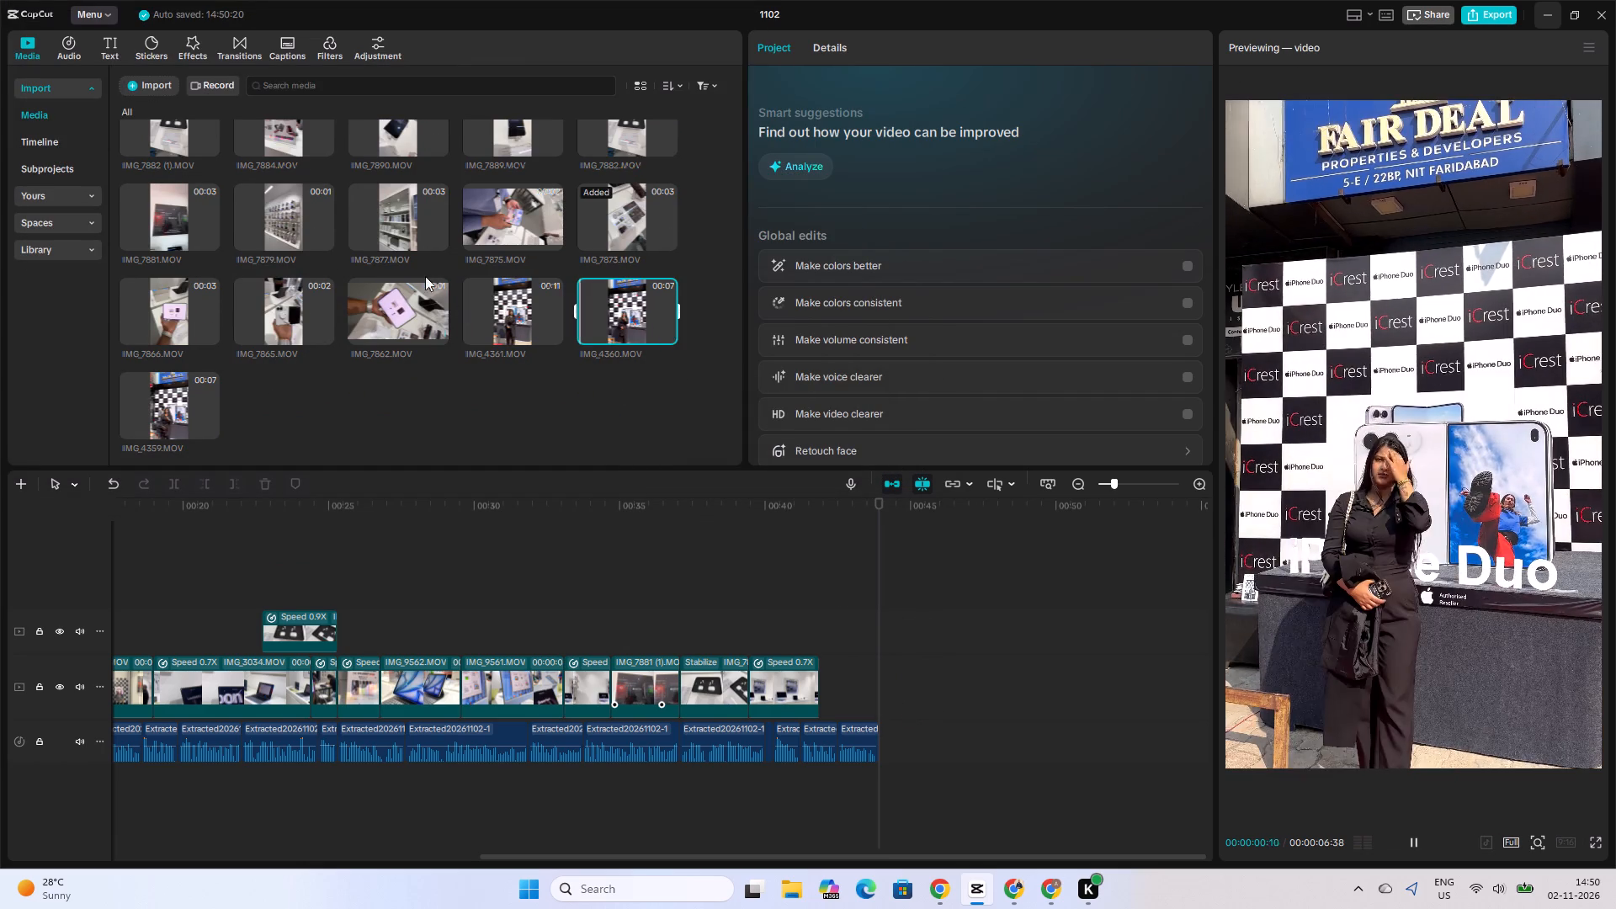
Import IMG_7885 (1).MOV, IMG_7886.MOV, IMG_7887 (1).MOV and IMG_7885.MOV from the icrst folder.
click(144, 88)
key(space)
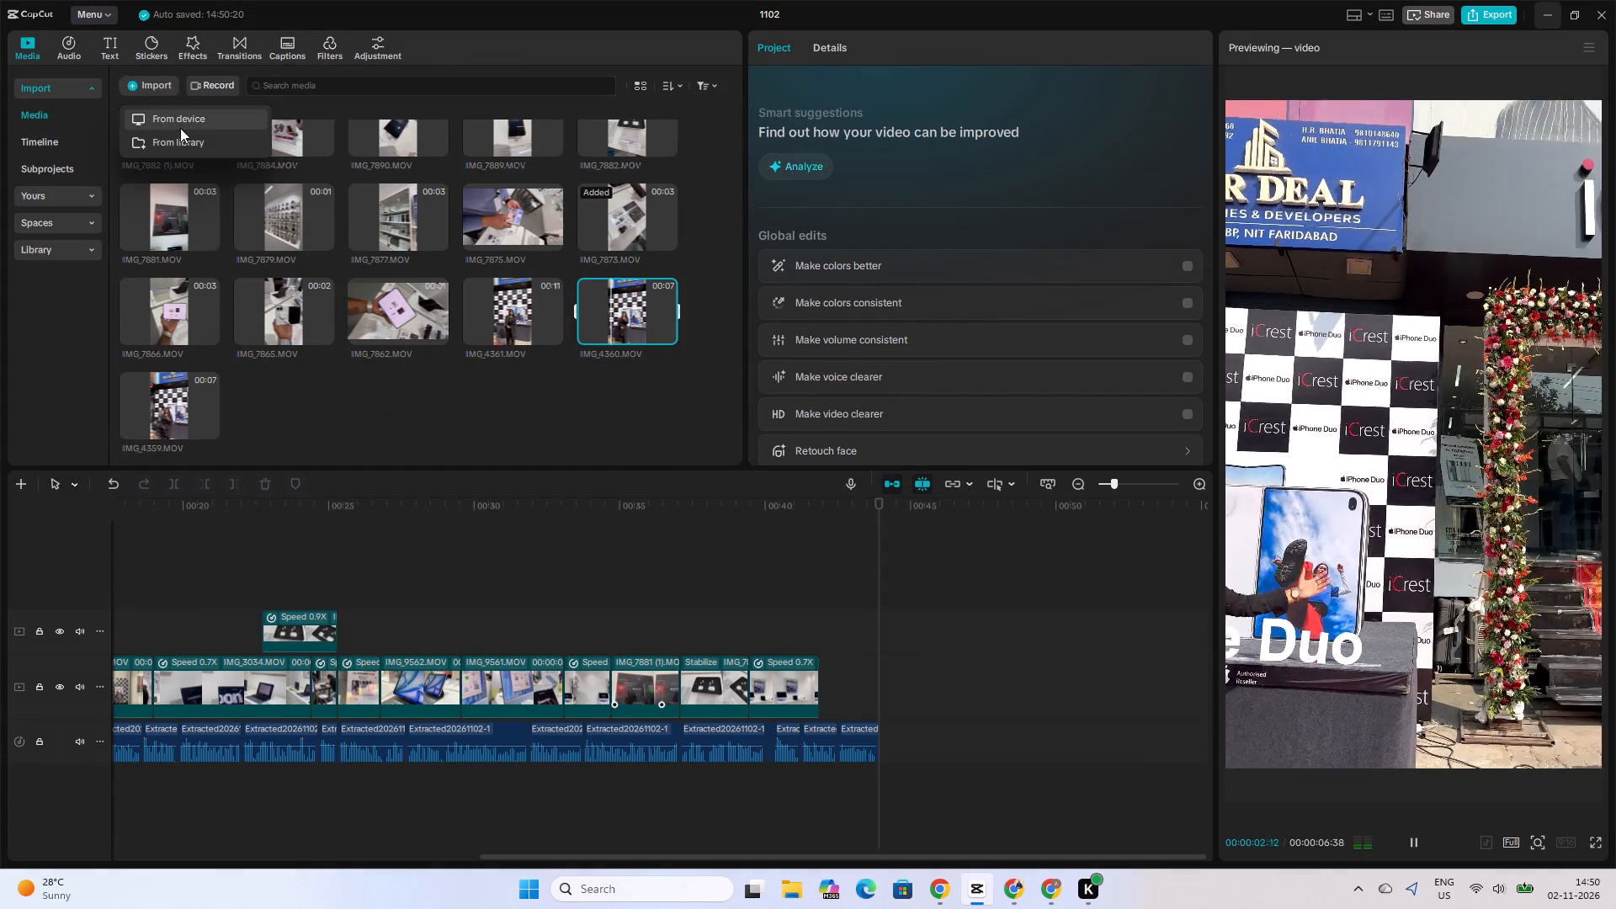
click(182, 129)
scroll(582, 274, down, 8)
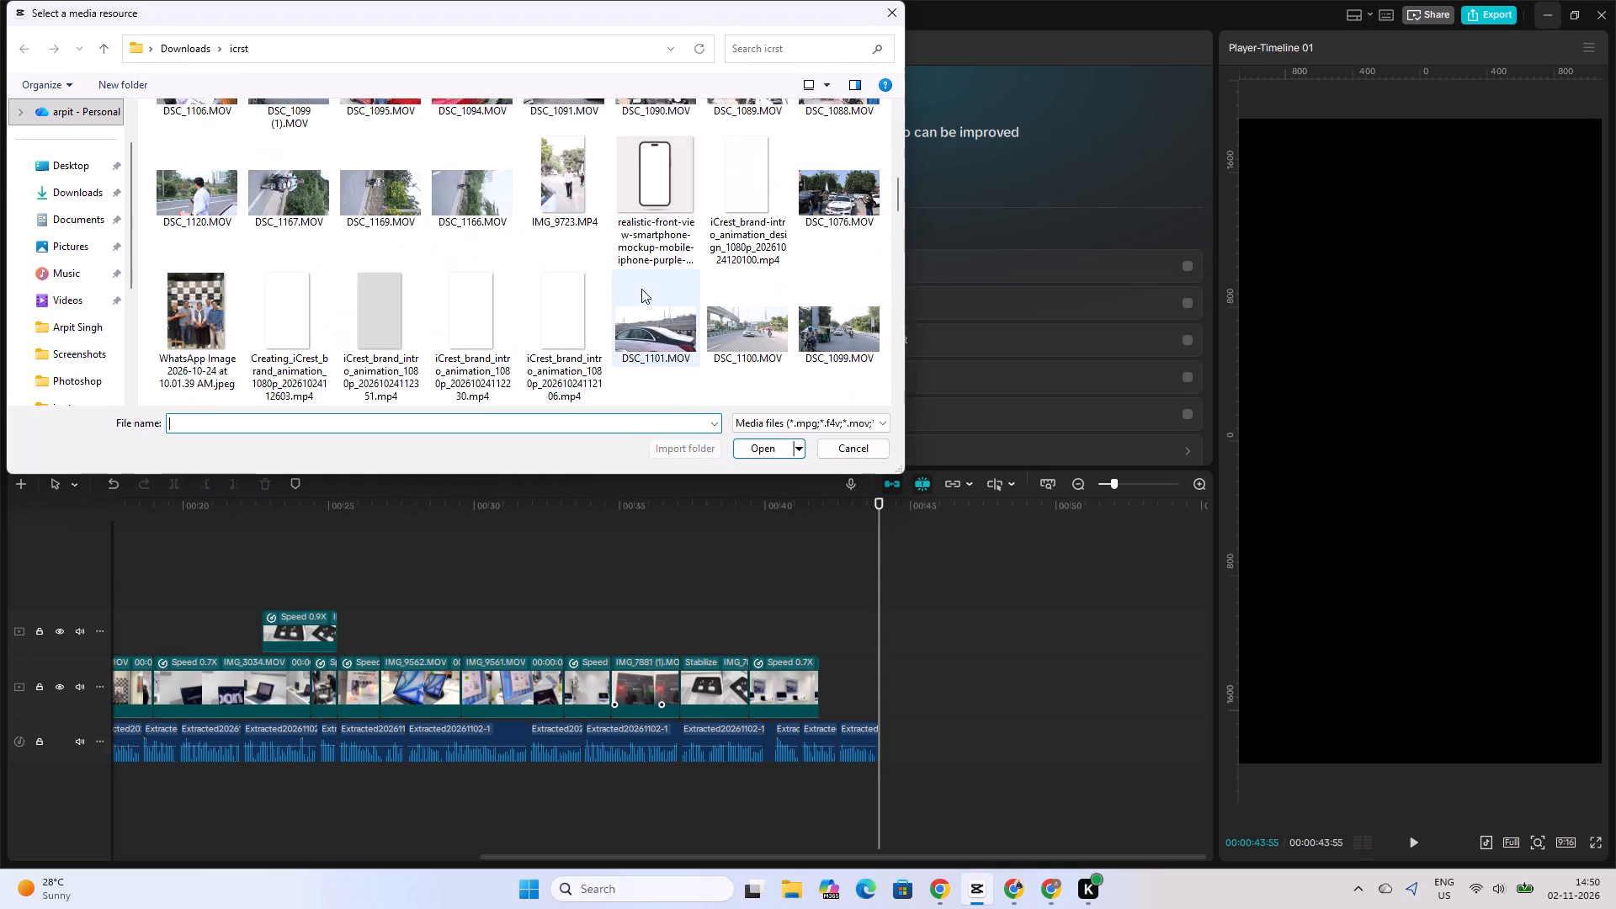
scroll(641, 289, down, 8)
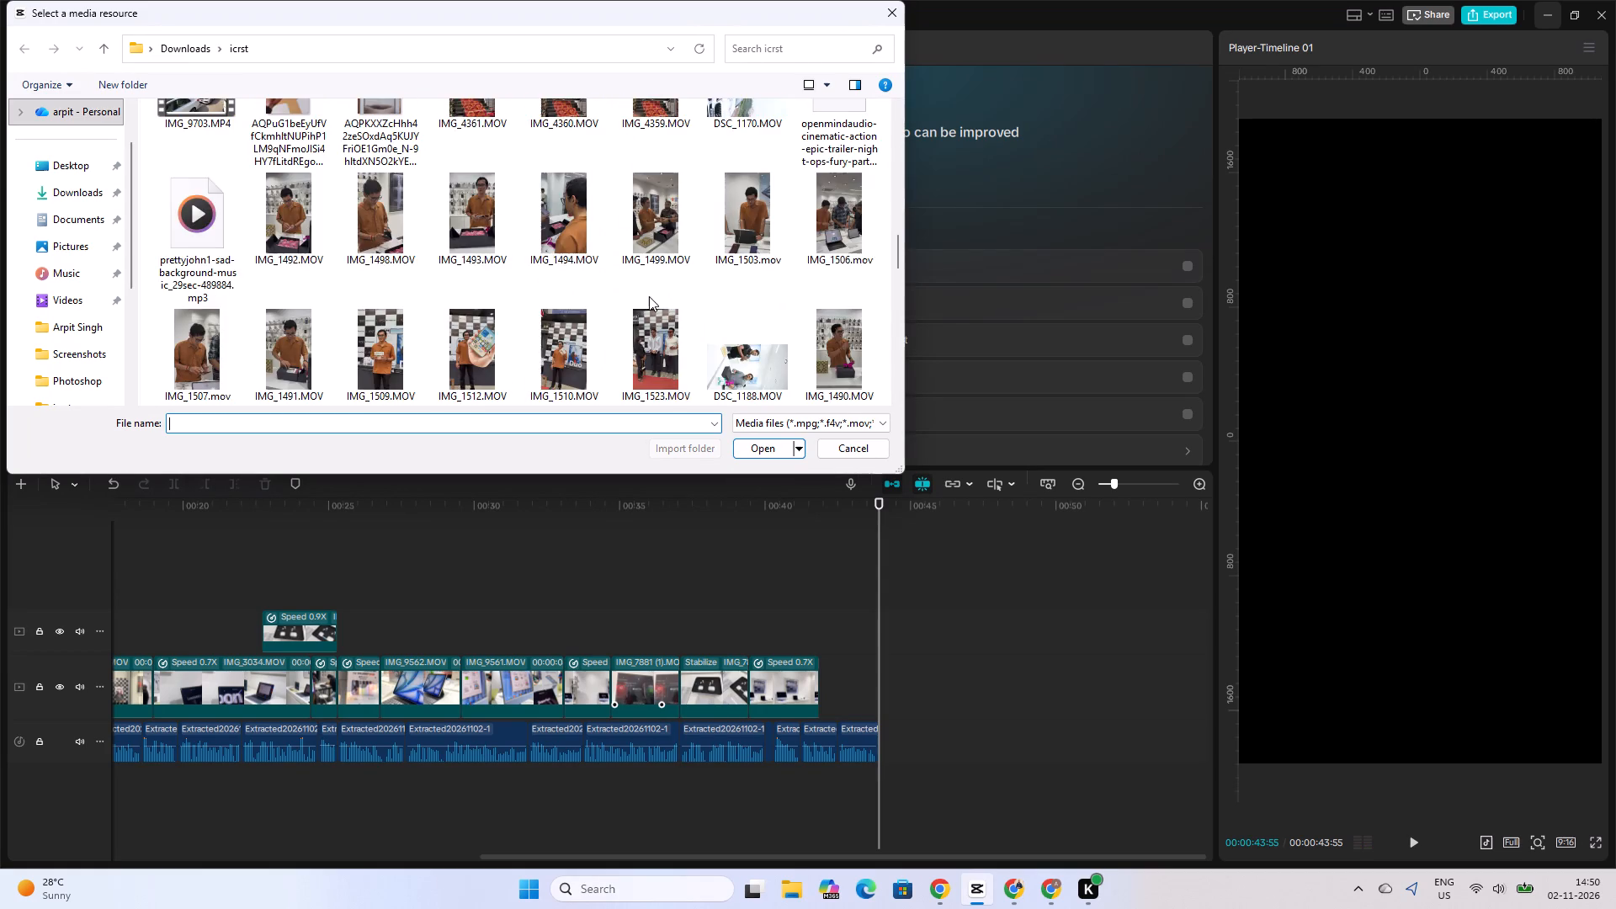
scroll(652, 296, down, 10)
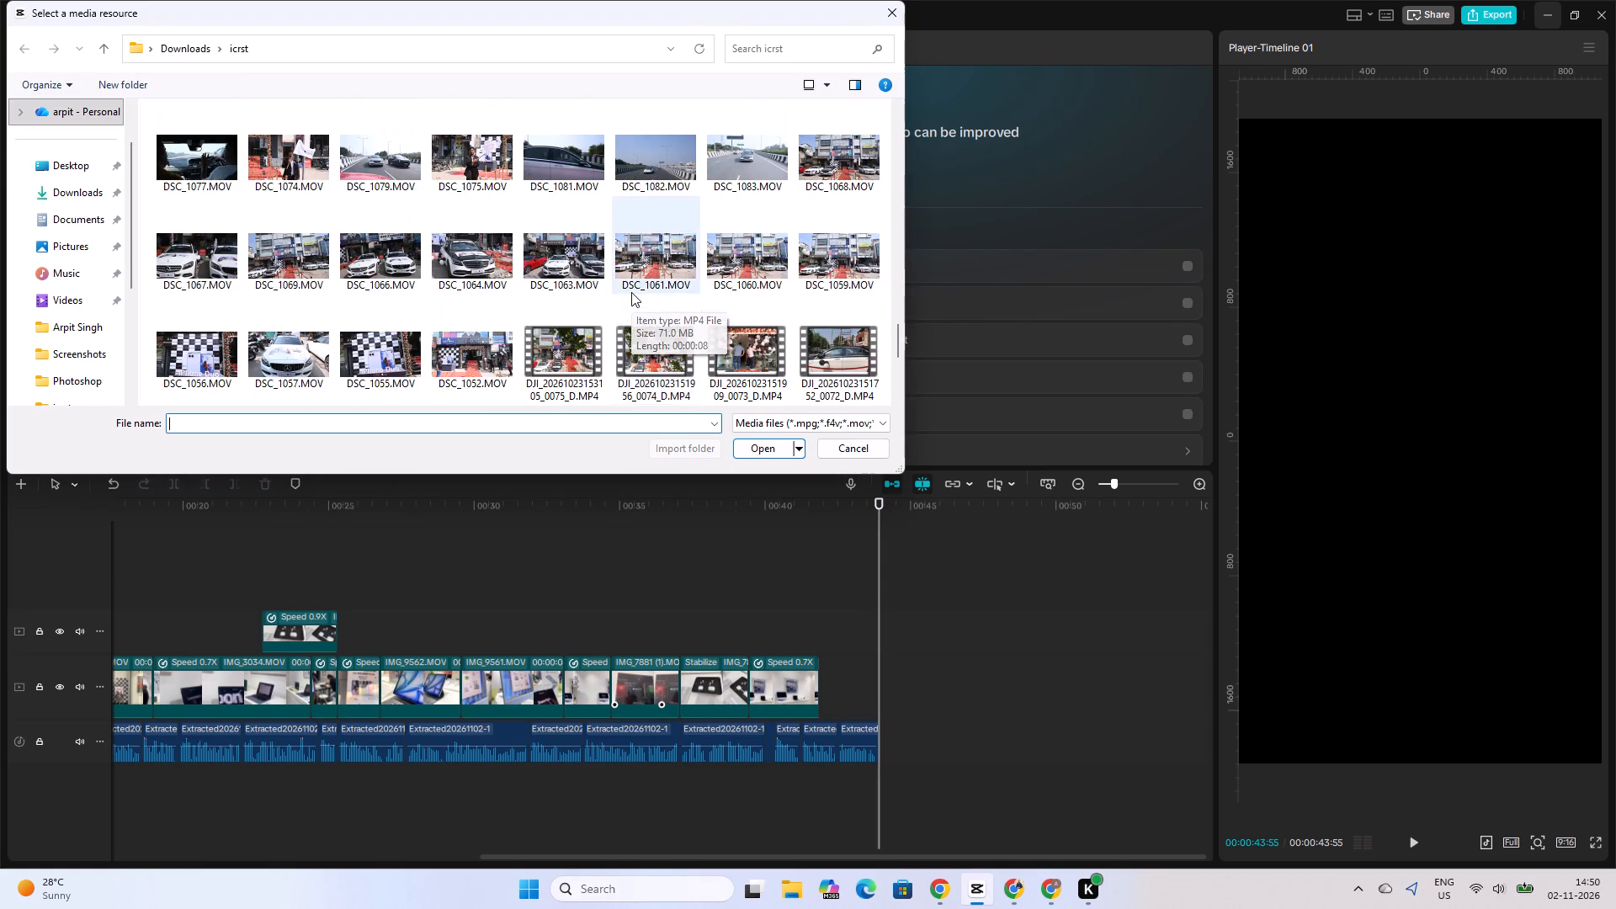
scroll(635, 322, down, 5)
scroll(642, 308, up, 2)
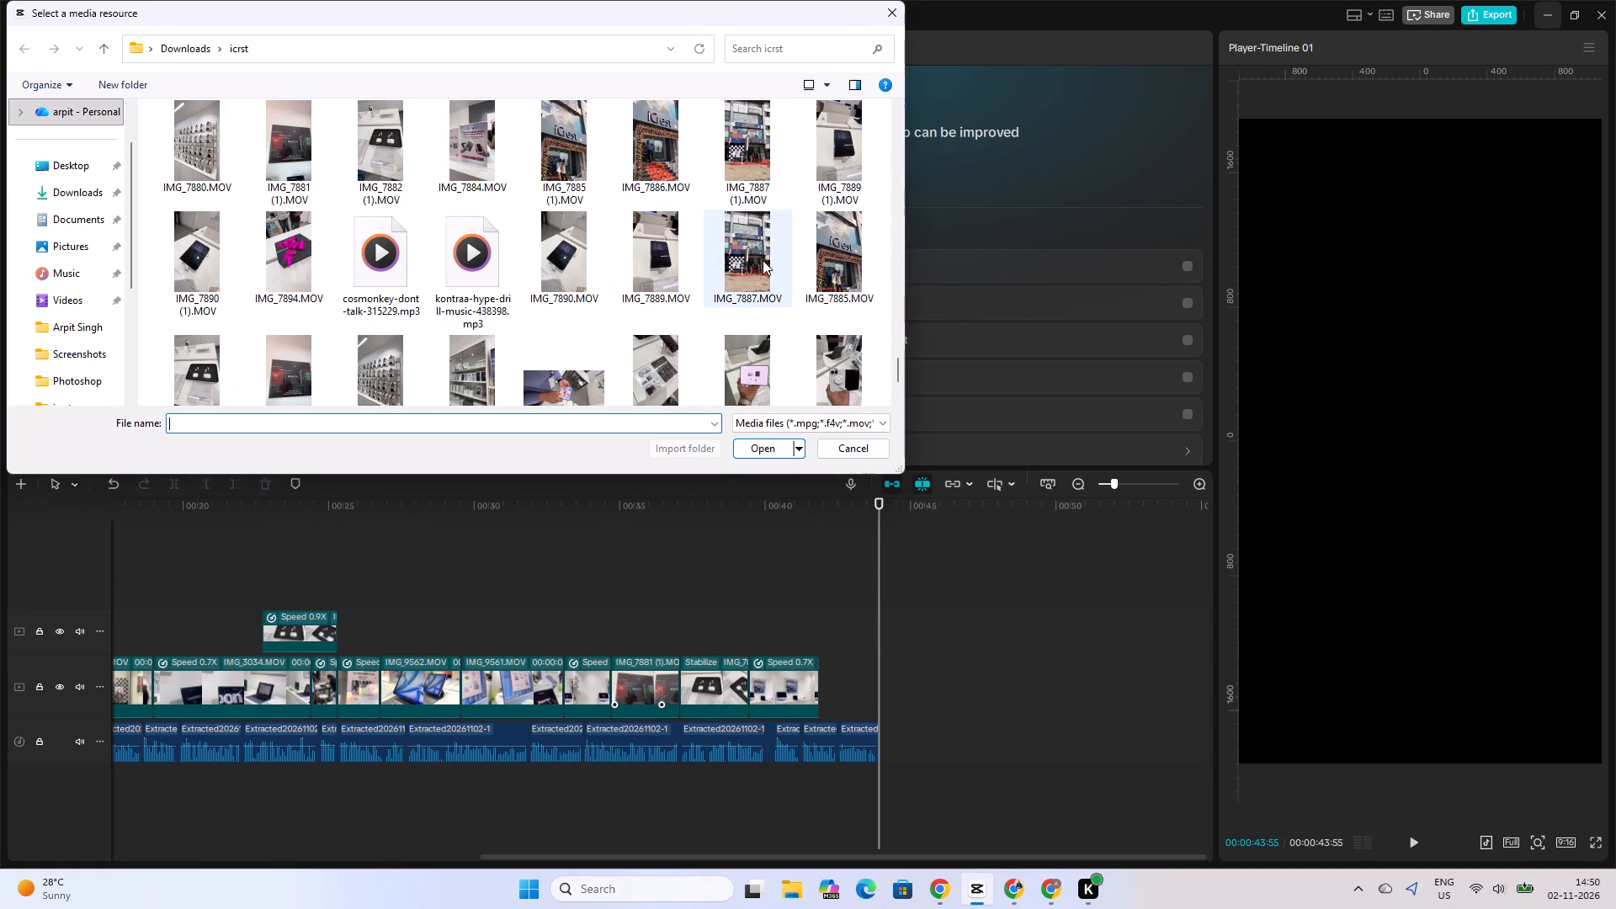
click(839, 273)
ctrl+click(676, 160)
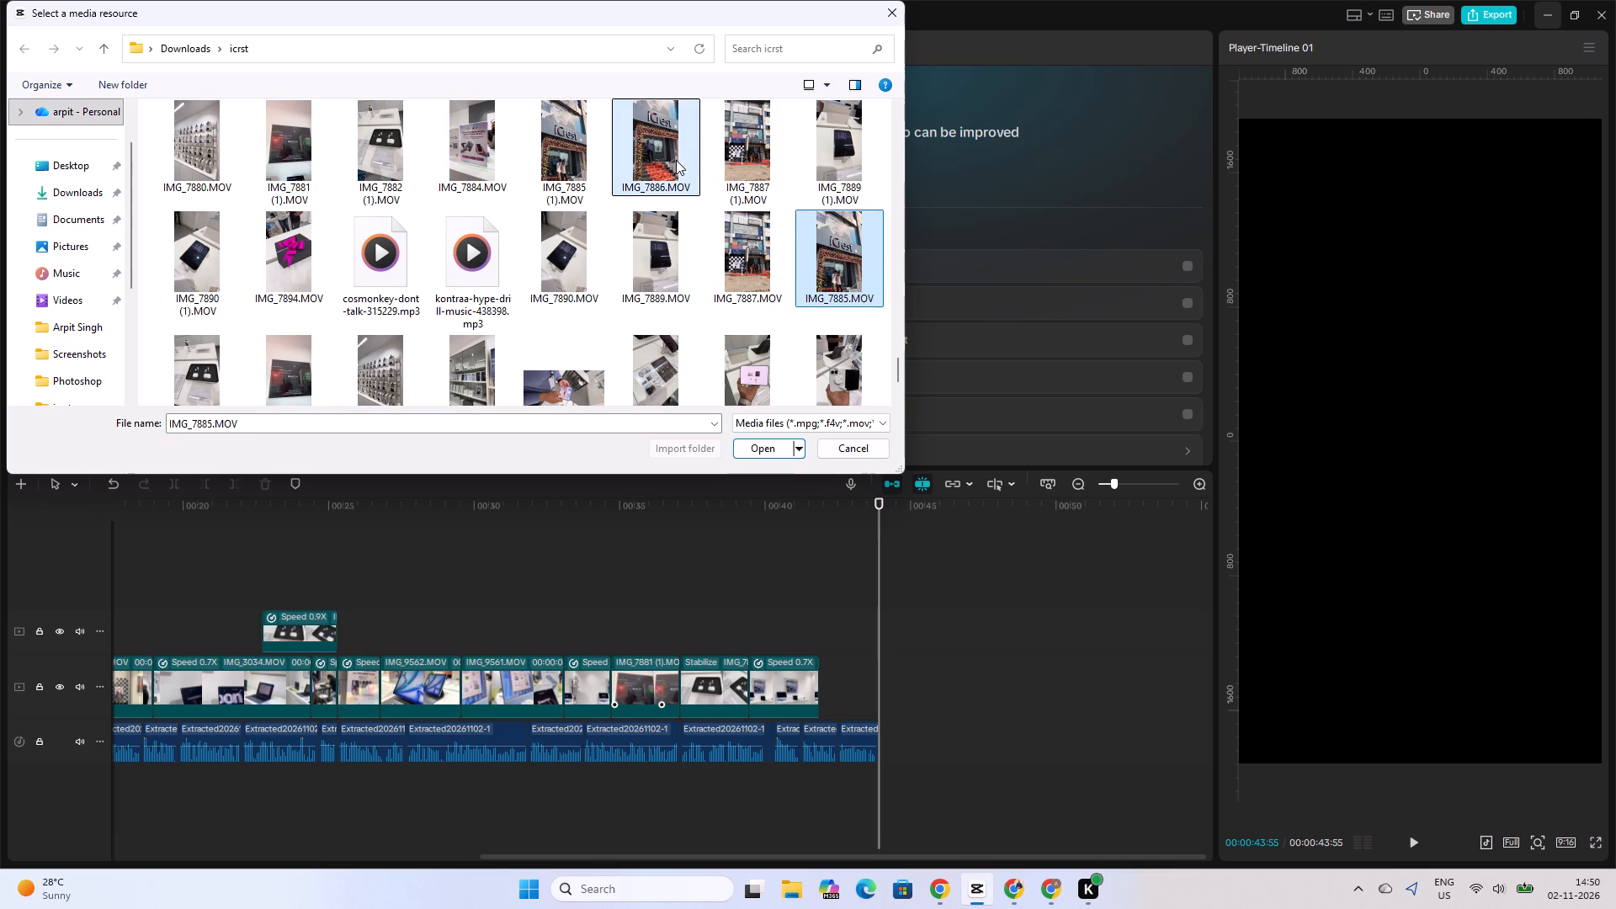
ctrl+click(757, 158)
ctrl+click(580, 152)
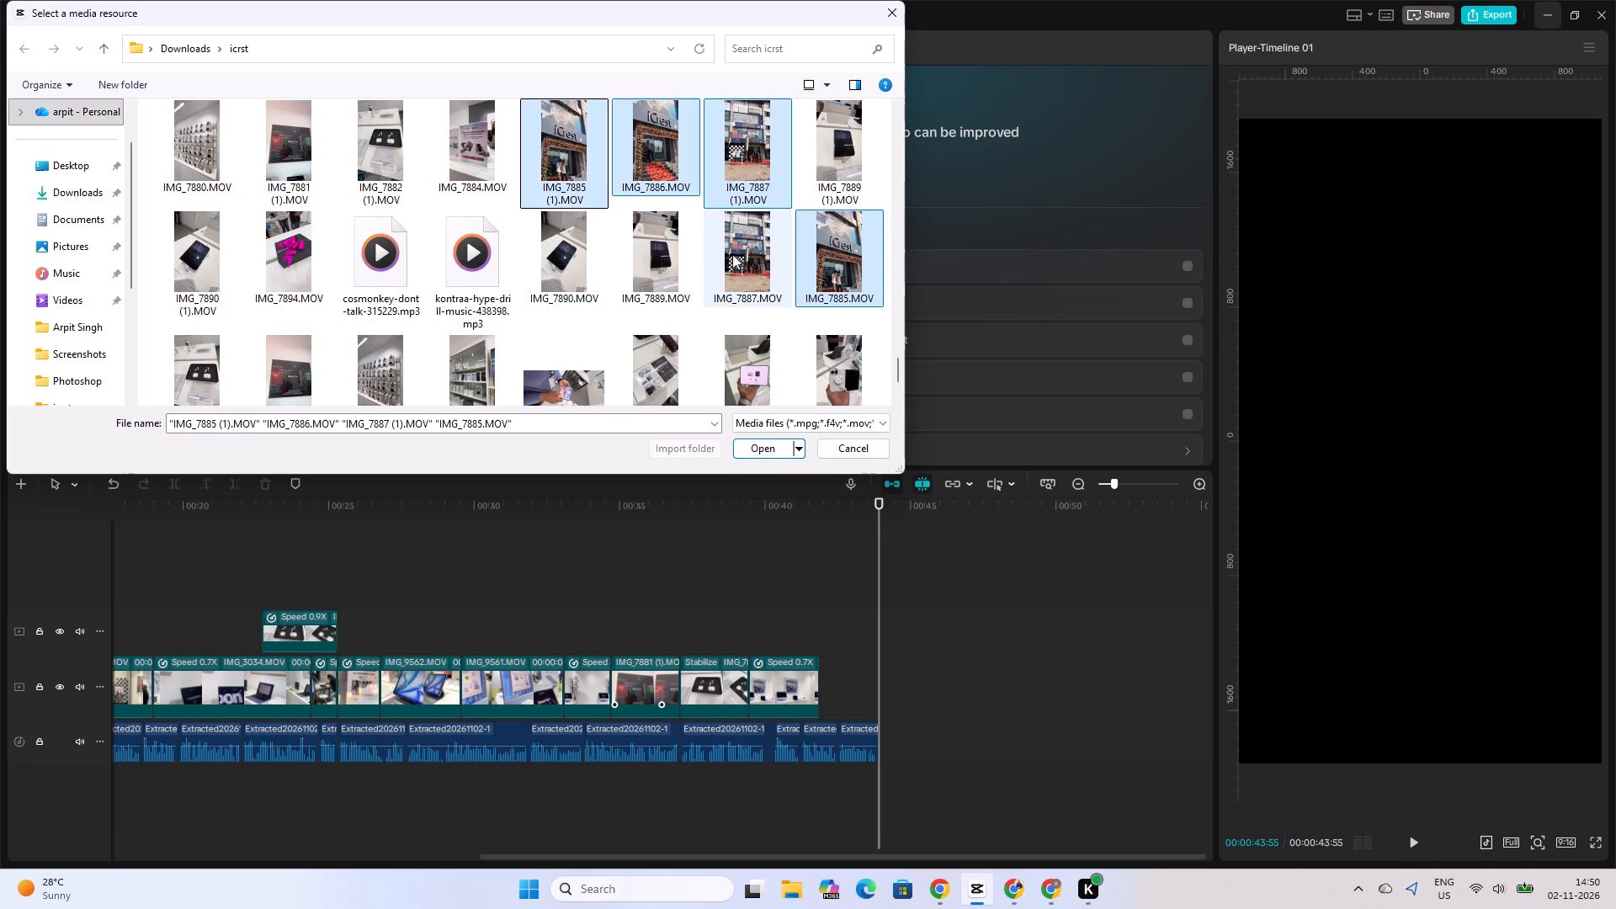
click(770, 466)
click(770, 455)
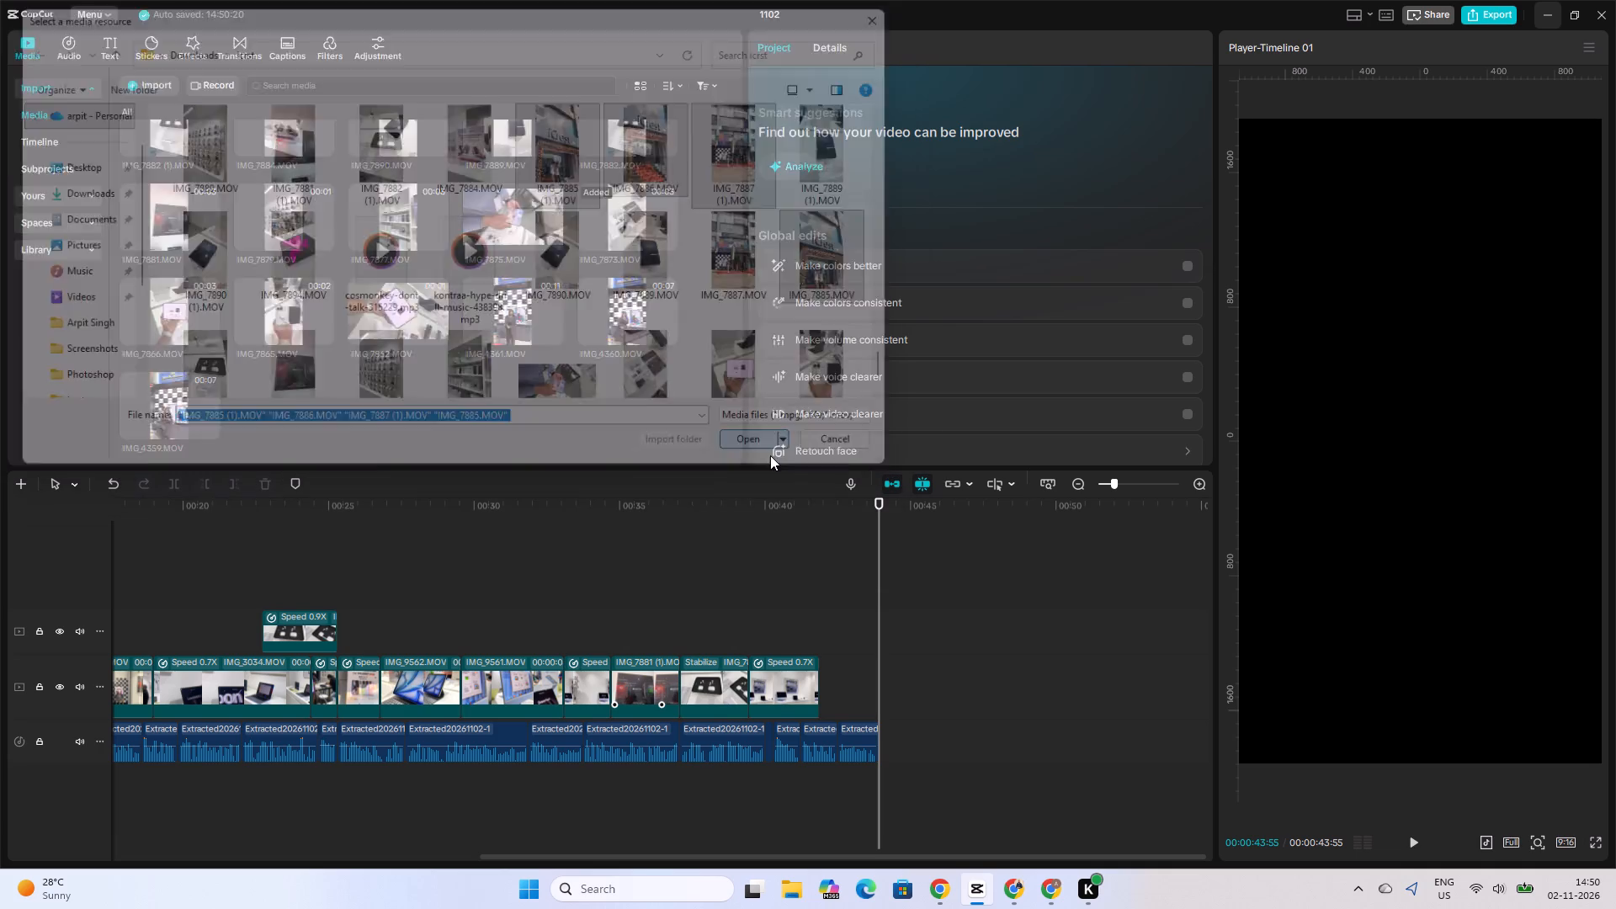
Place the IMG_7886.MOV storefront clip on the main track directly after the last clip.
scroll(618, 198, down, 3)
click(508, 414)
click(607, 404)
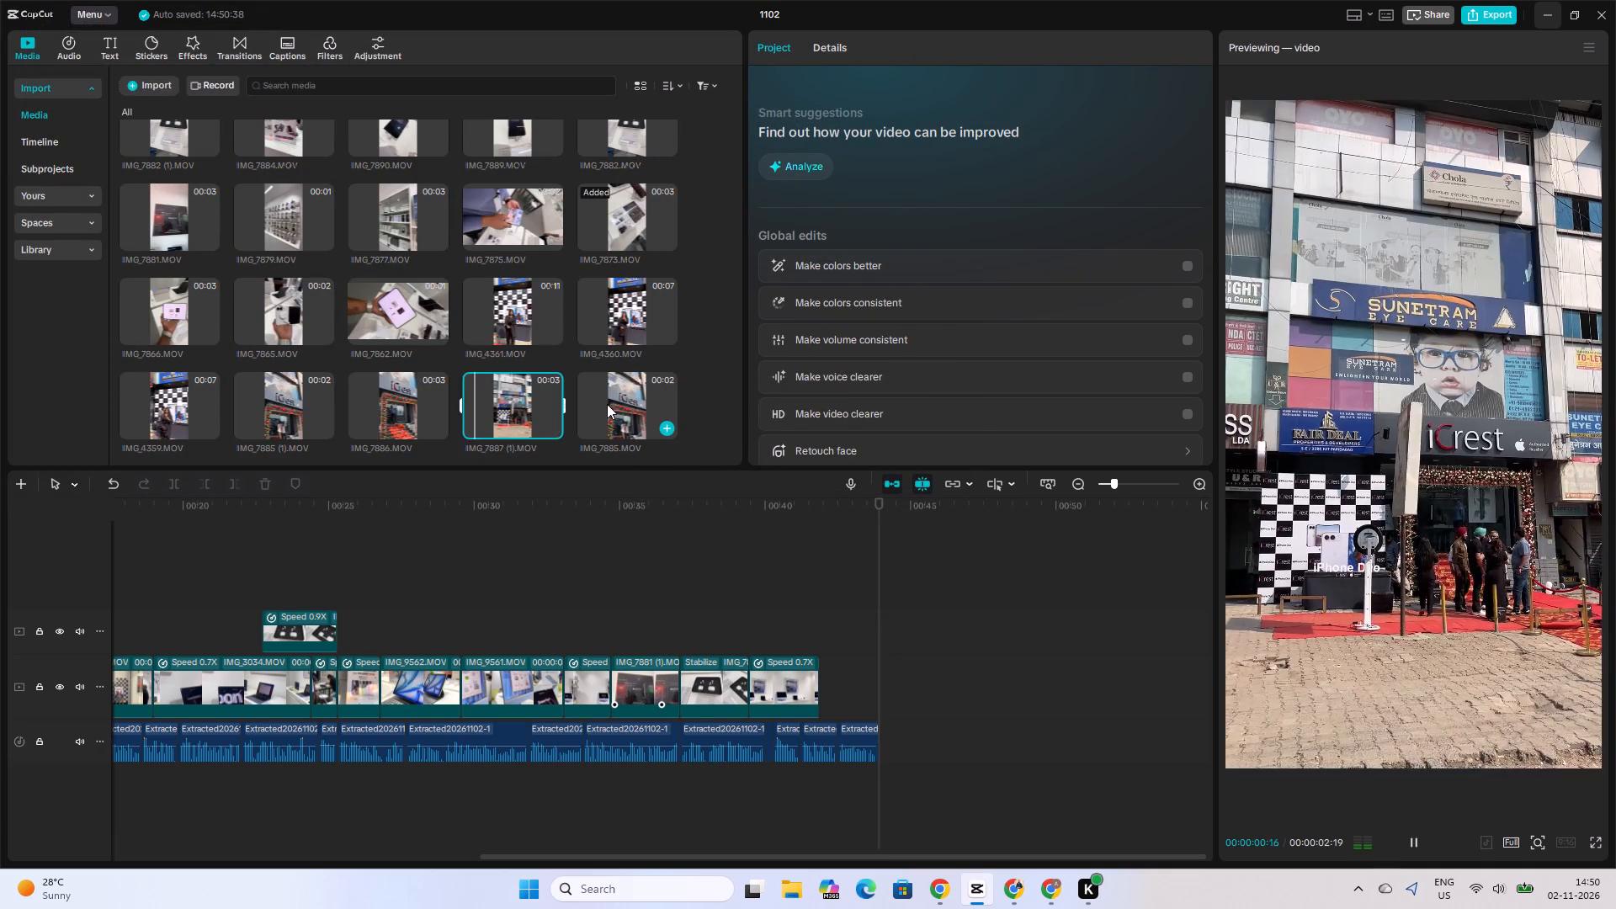
drag(608, 413, 613, 404)
click(381, 402)
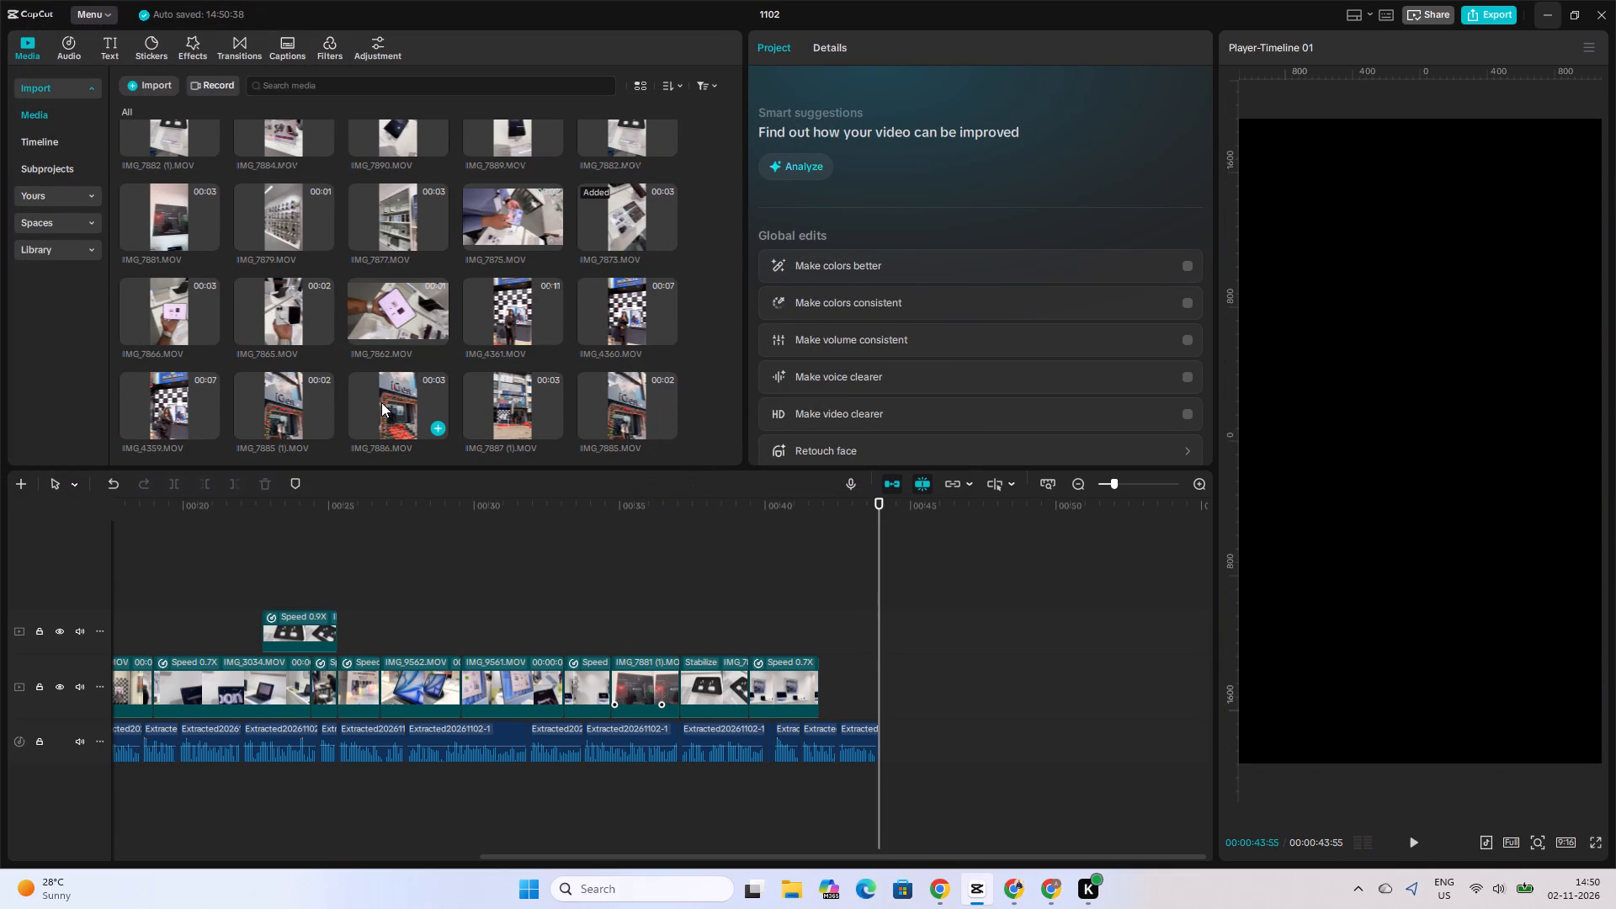
drag(396, 405, 852, 641)
click(829, 598)
drag(892, 622, 882, 642)
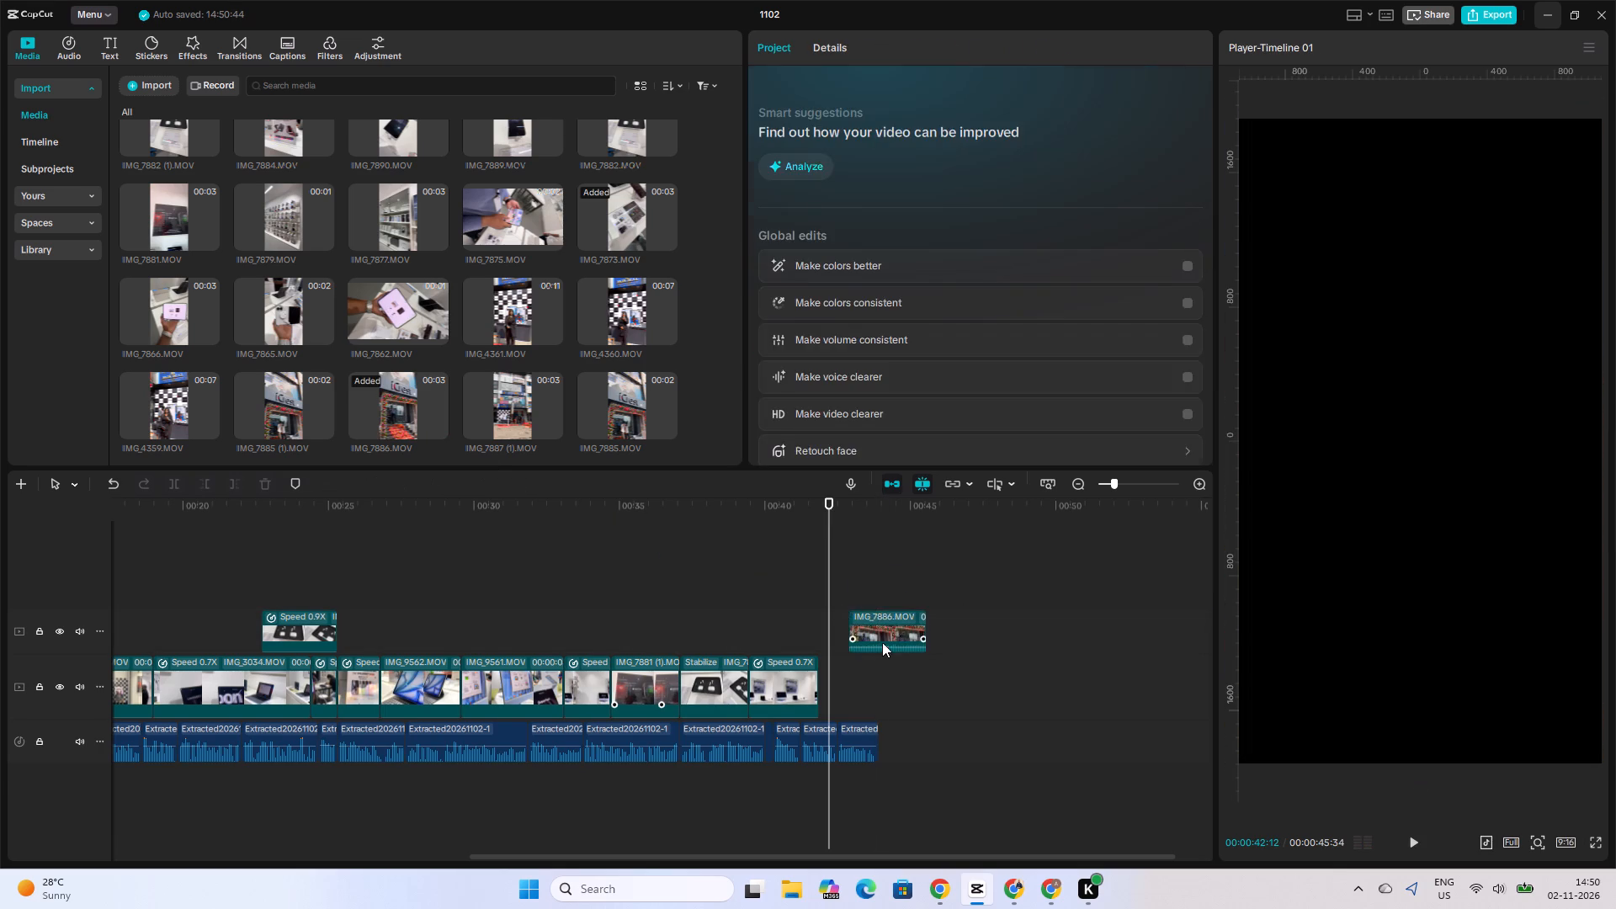
drag(882, 642, 867, 663)
drag(865, 712, 864, 732)
Play the ending and trim the end of IMG_7886.MOV to match the end of the extracted audio.
key(space)
click(817, 608)
key(space)
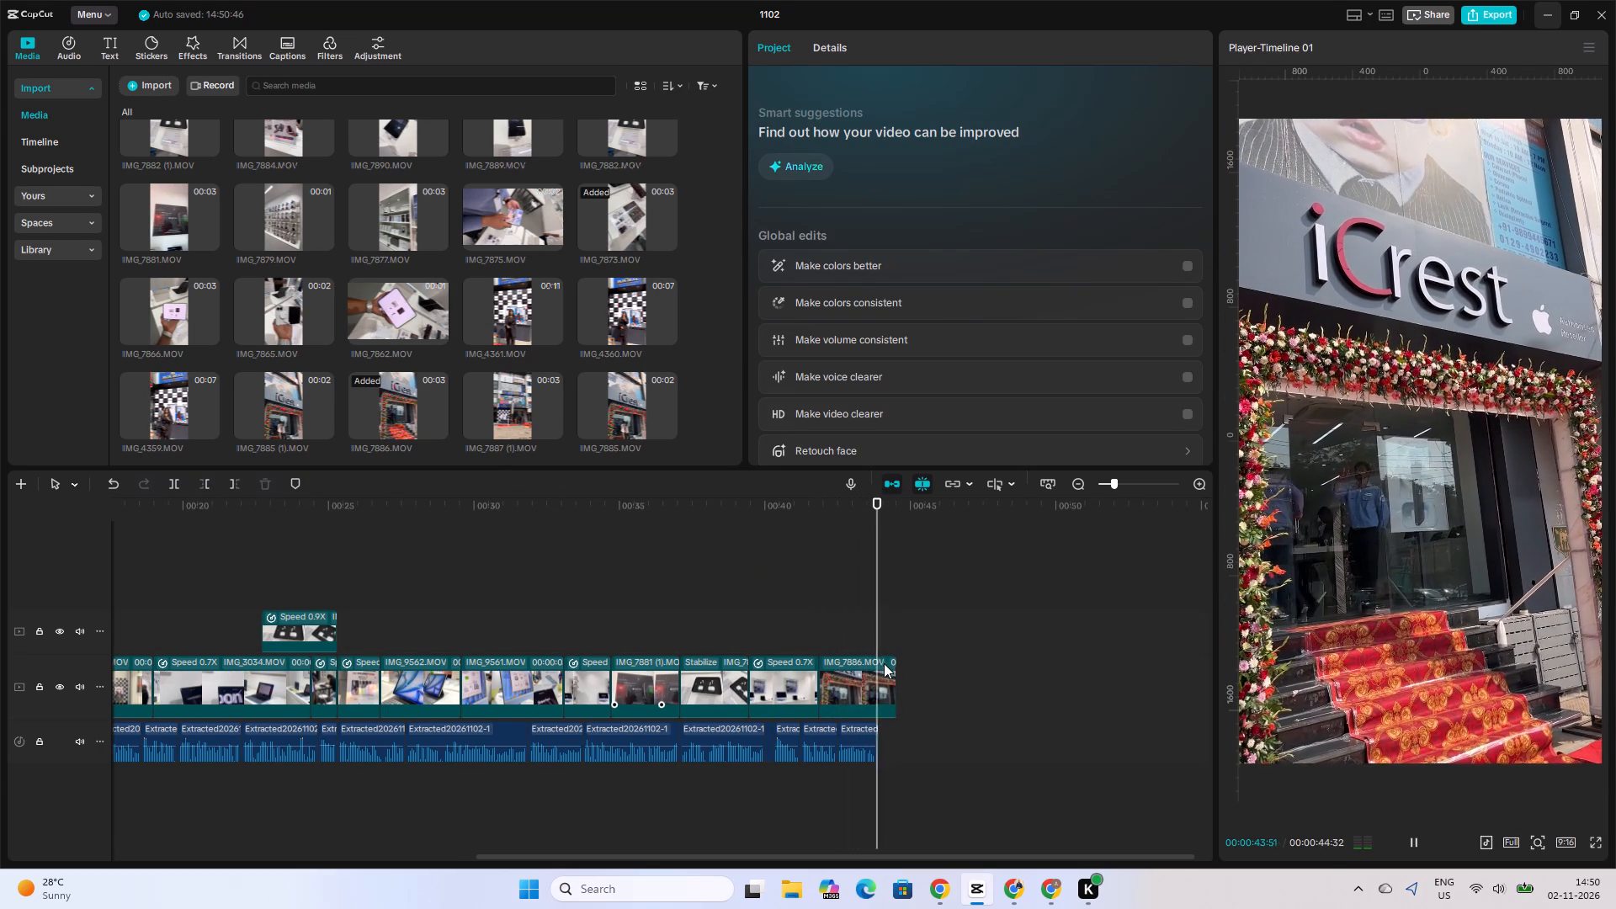
key(space)
click(872, 642)
click(901, 680)
click(895, 678)
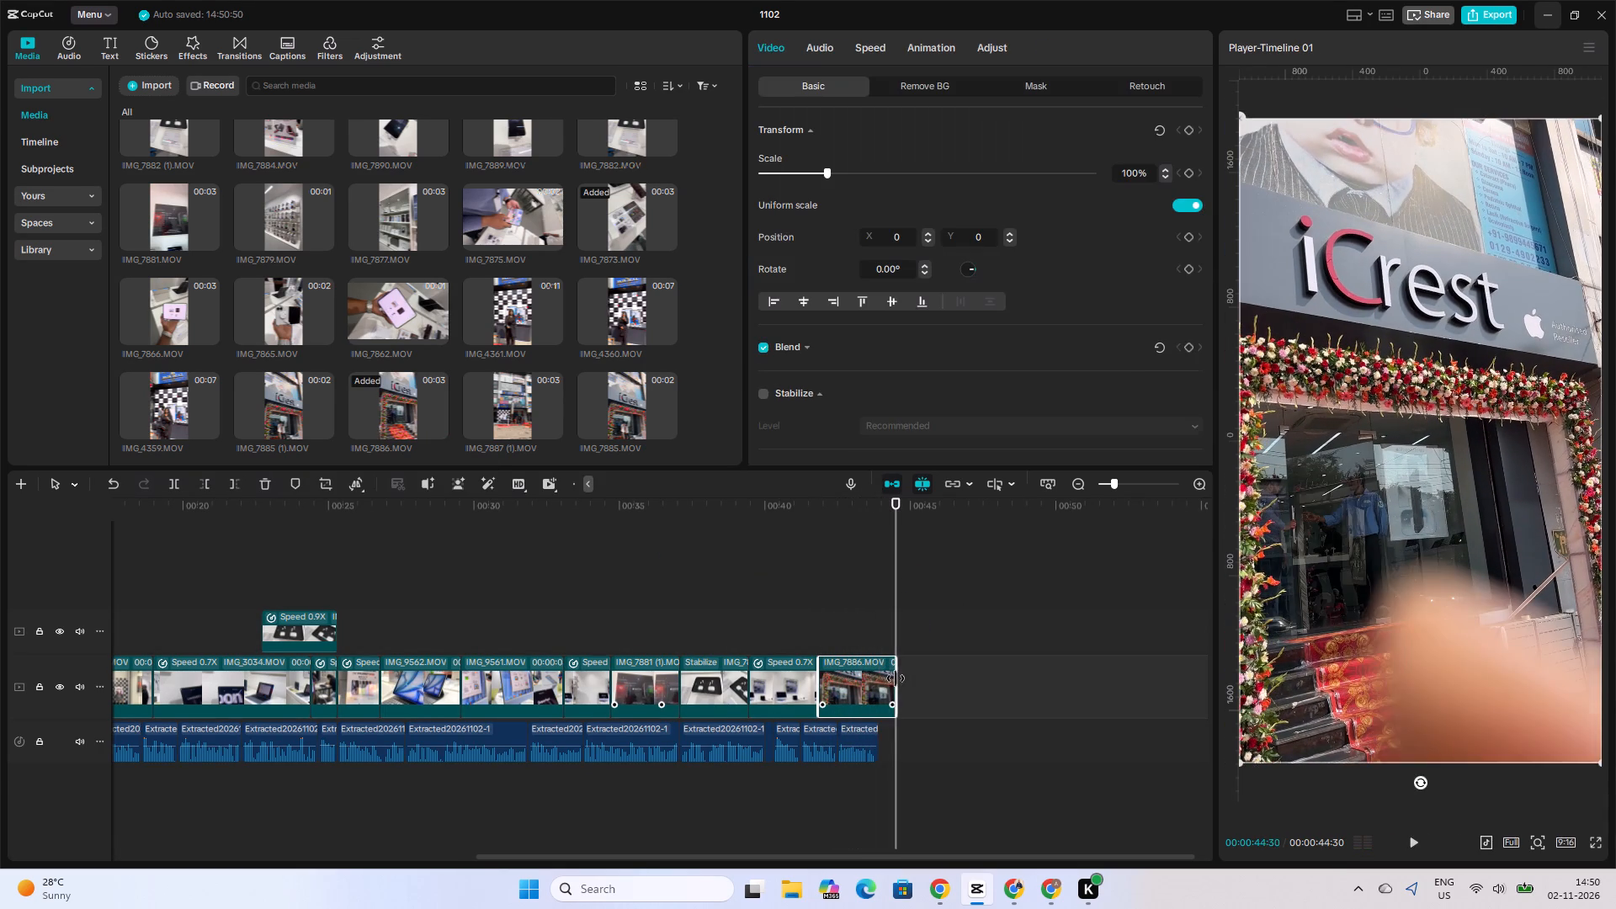
drag(896, 678, 876, 689)
click(847, 641)
Play the edit from the beginning and return the playhead to the start of the IMG_7873.MOV clip.
drag(850, 640, 111, 613)
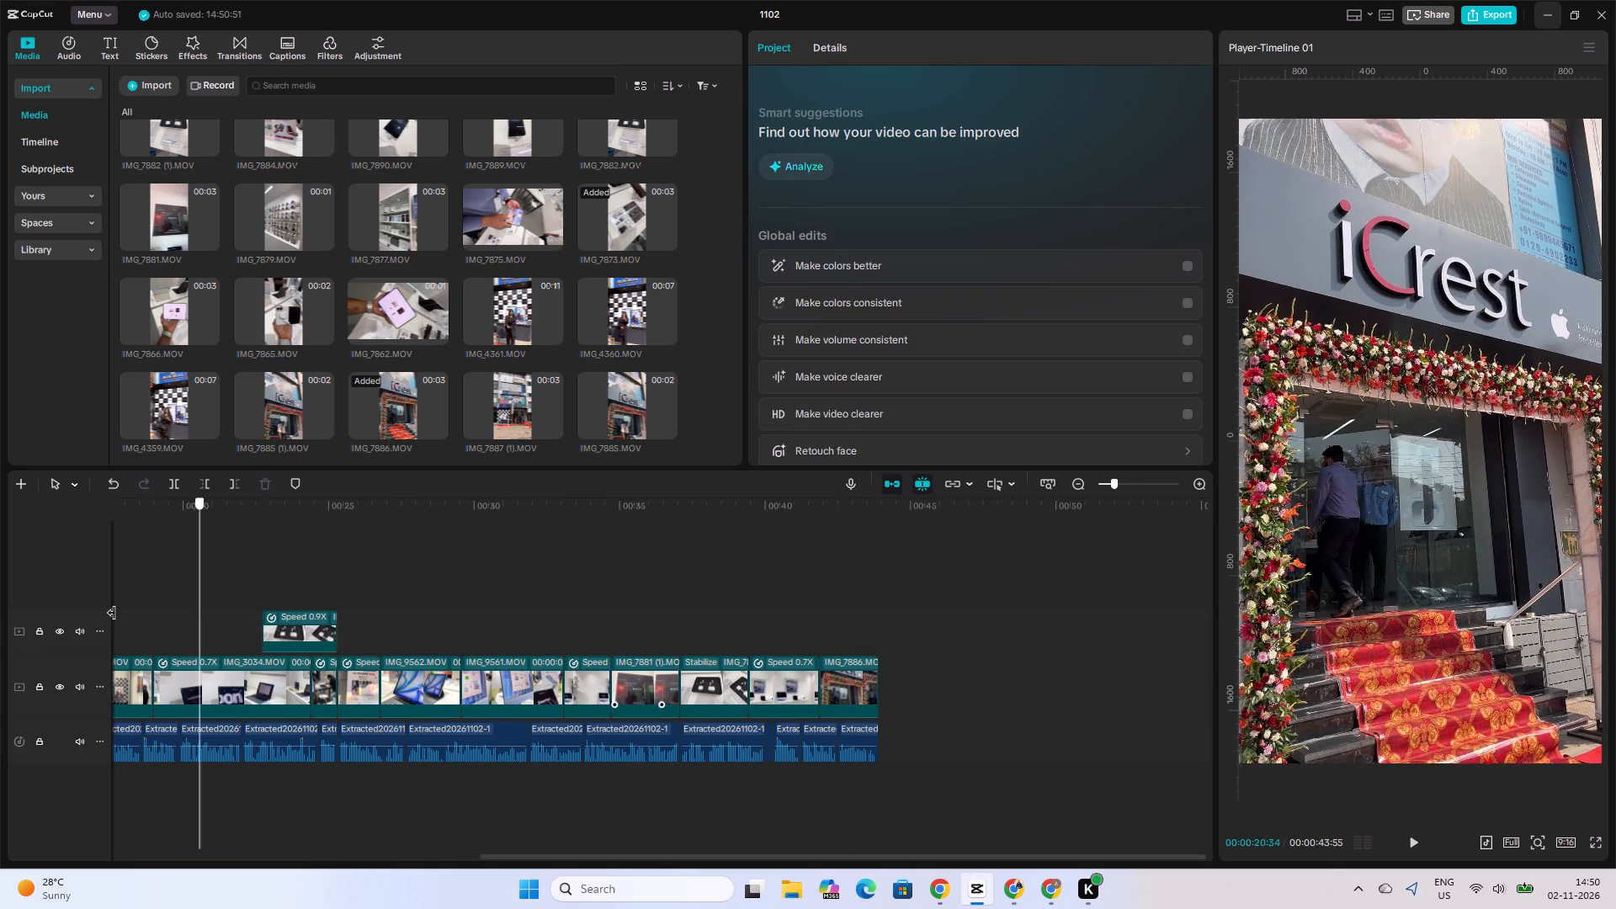
drag(111, 613, 45, 619)
key(space)
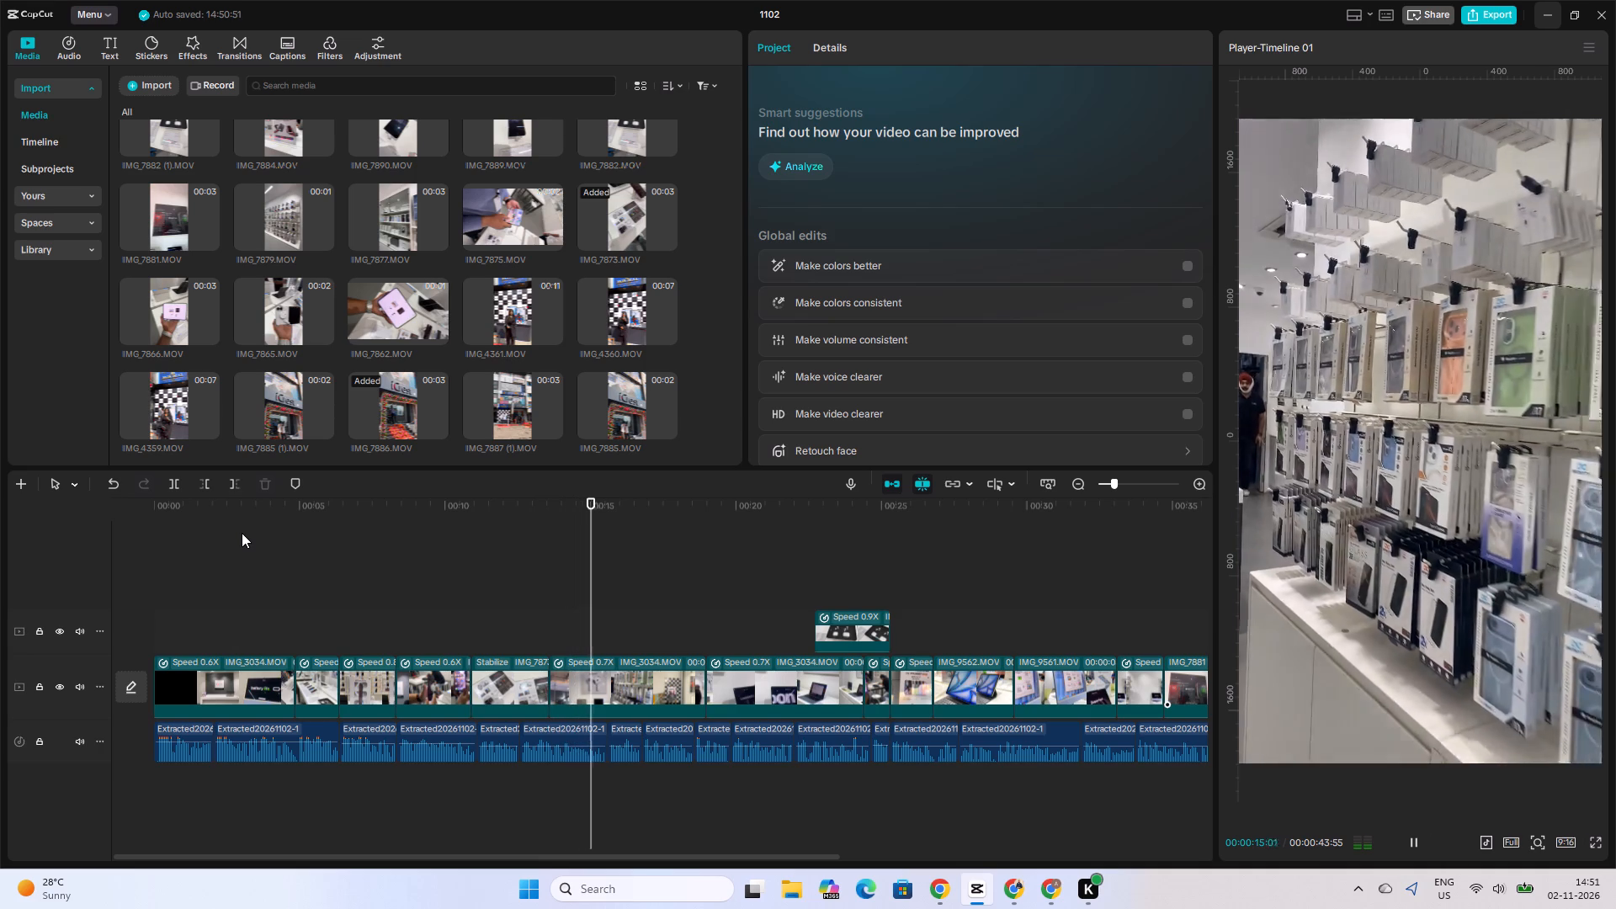
click(465, 624)
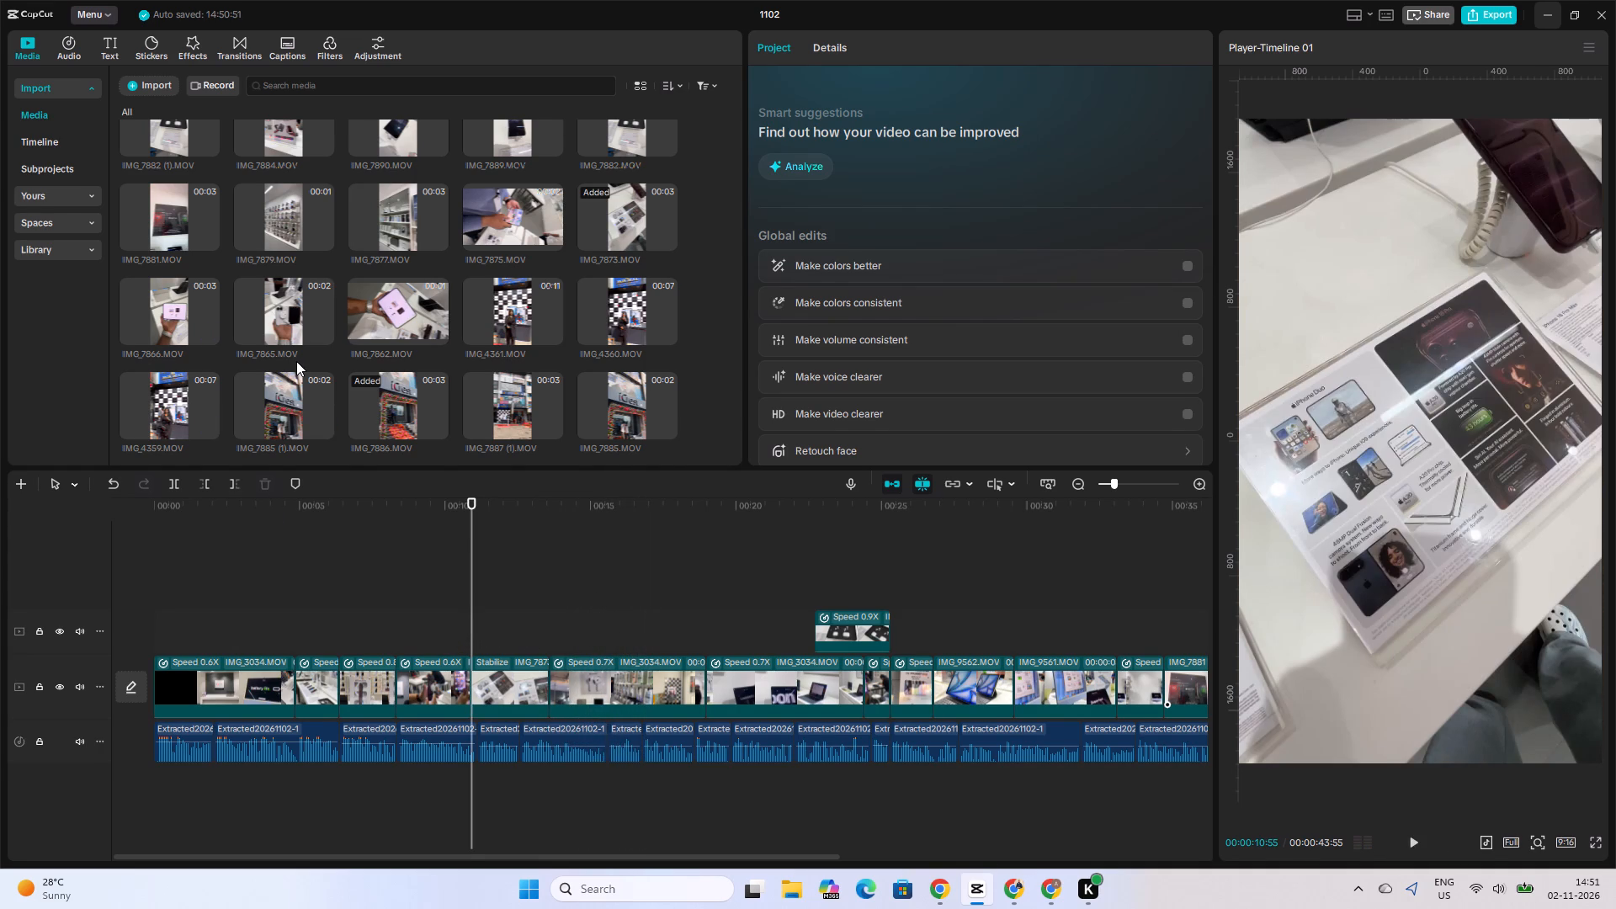
Preview imported store clips, including IMG_7879.MOV, IMG_7890.MOV, IMG_9584.MOV and IMG_9563.MOV, for footage to cover the IMG_7873.MOV section.
scroll(347, 351, up, 1)
click(386, 306)
click(263, 279)
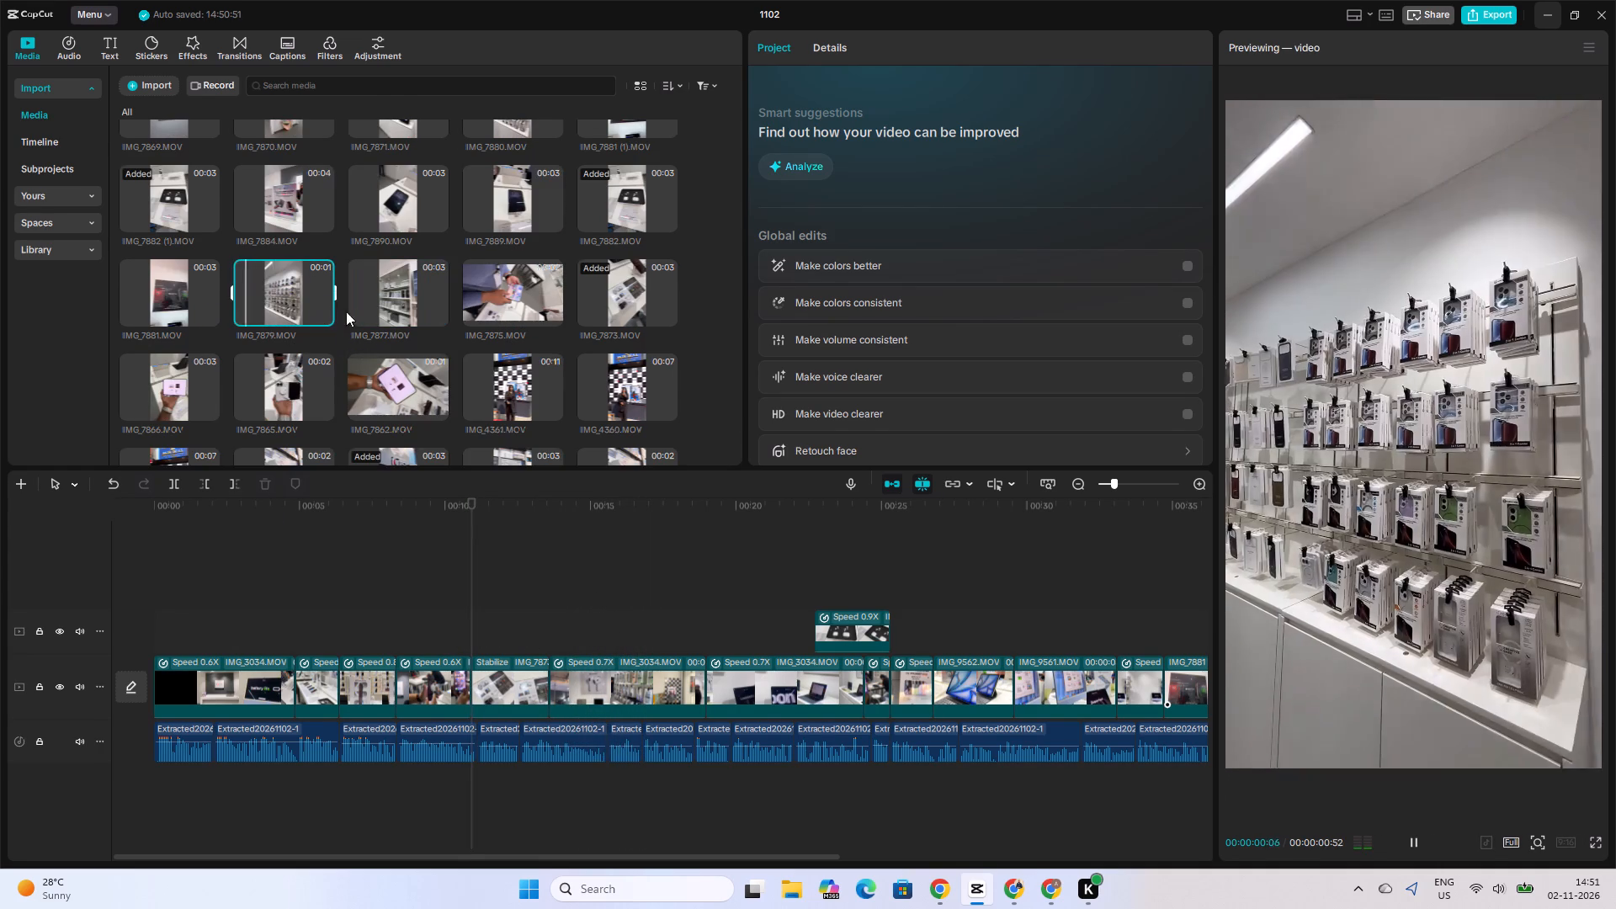
scroll(383, 311, up, 2)
click(410, 349)
scroll(316, 316, up, 2)
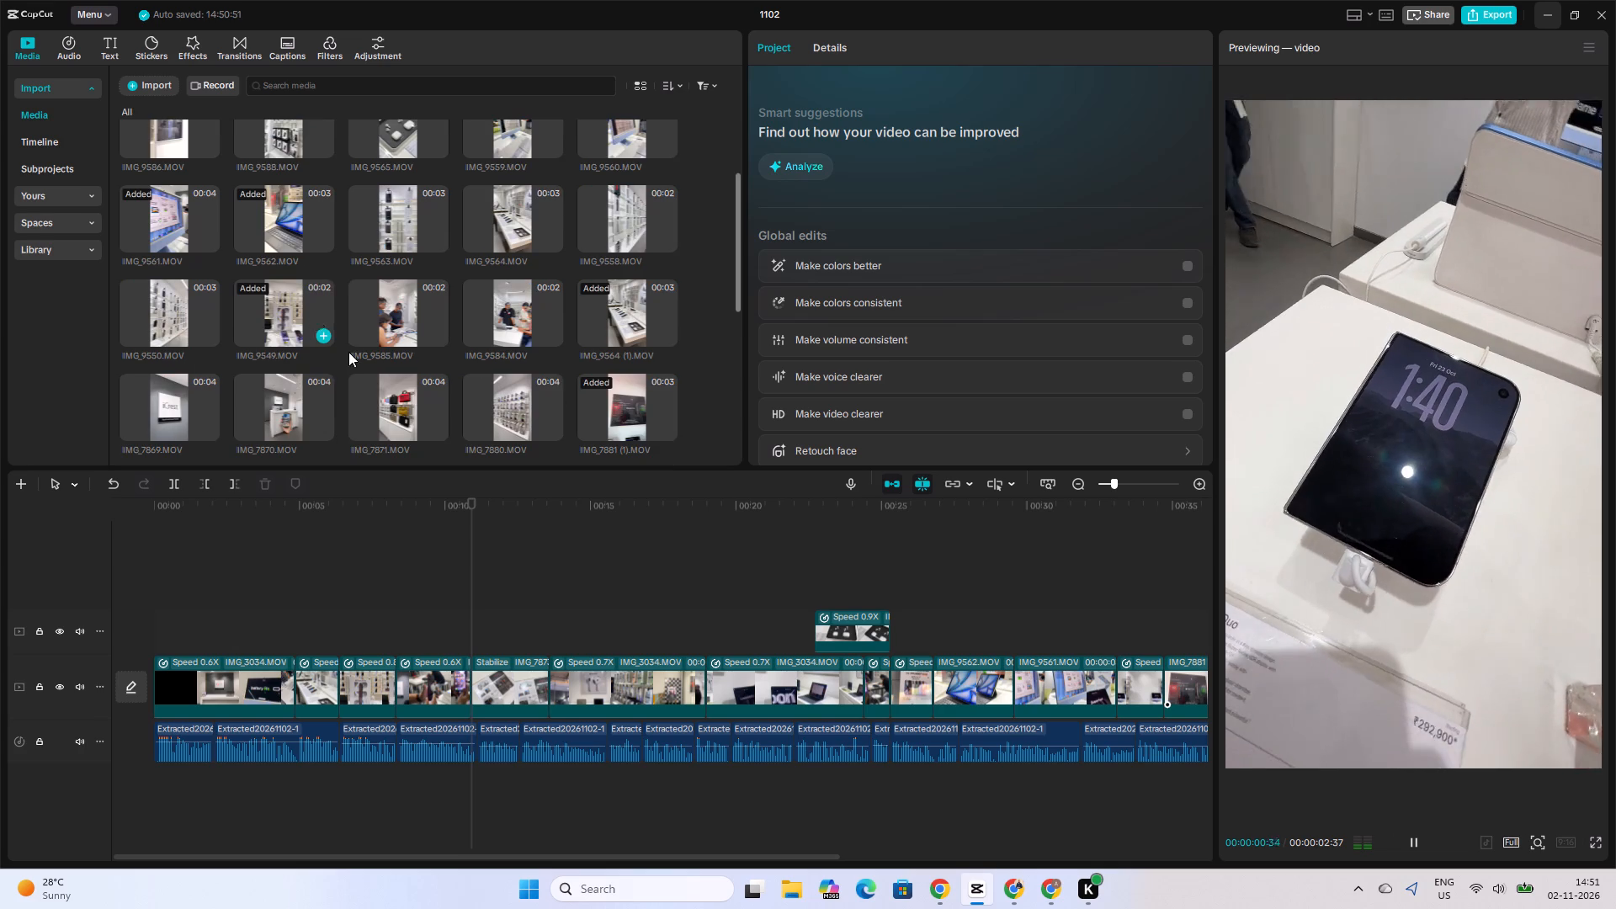
click(490, 396)
click(516, 325)
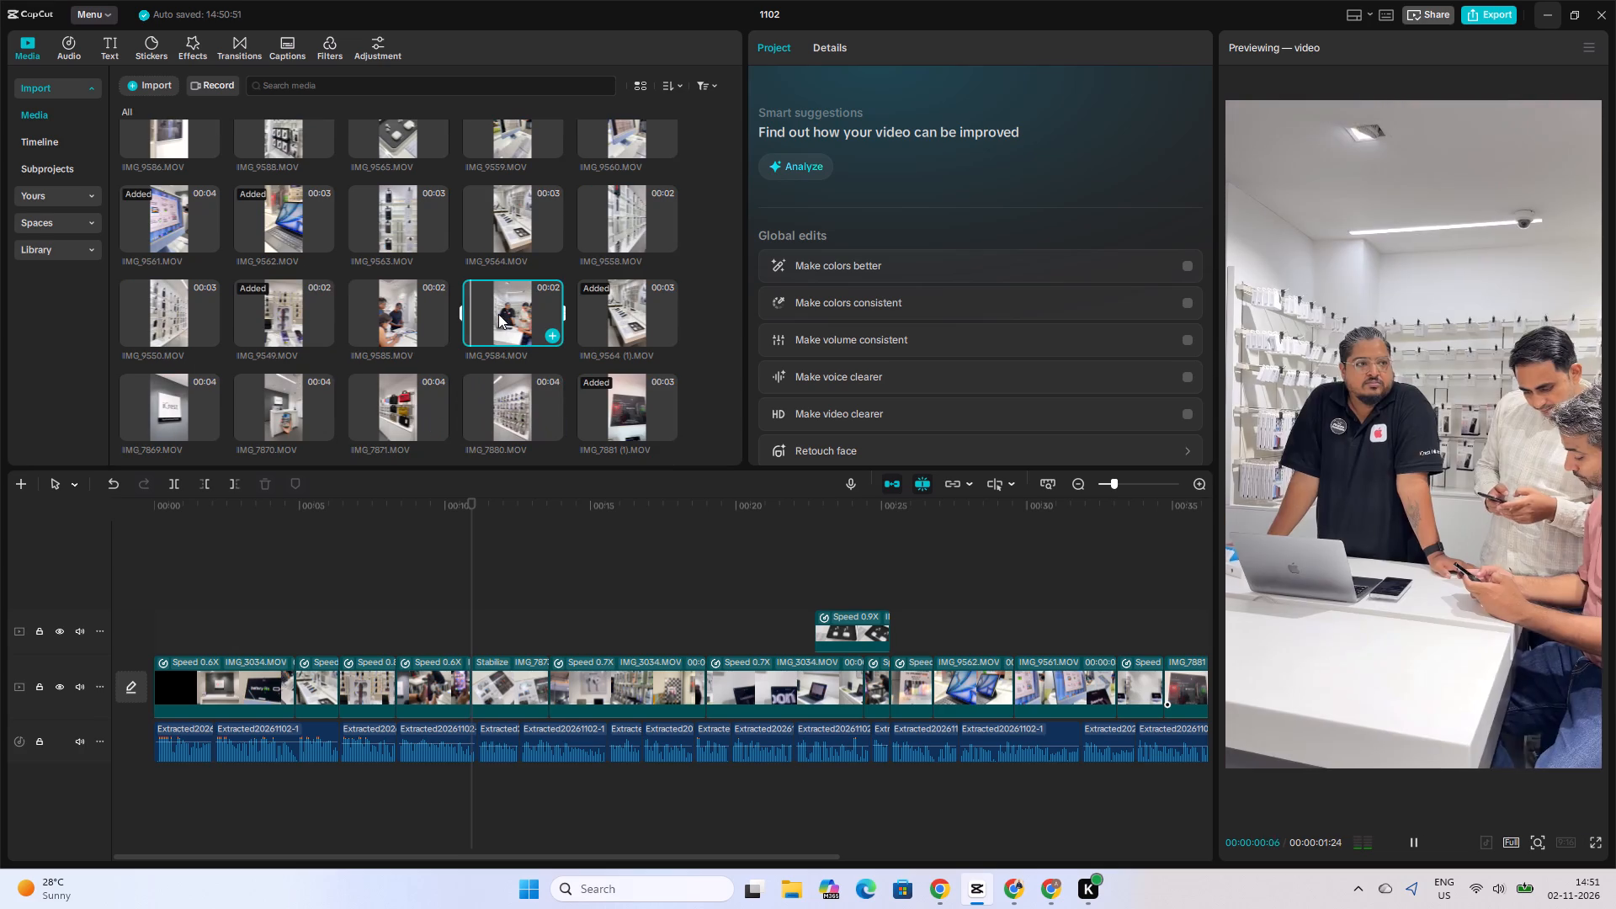
scroll(507, 311, up, 2)
click(525, 339)
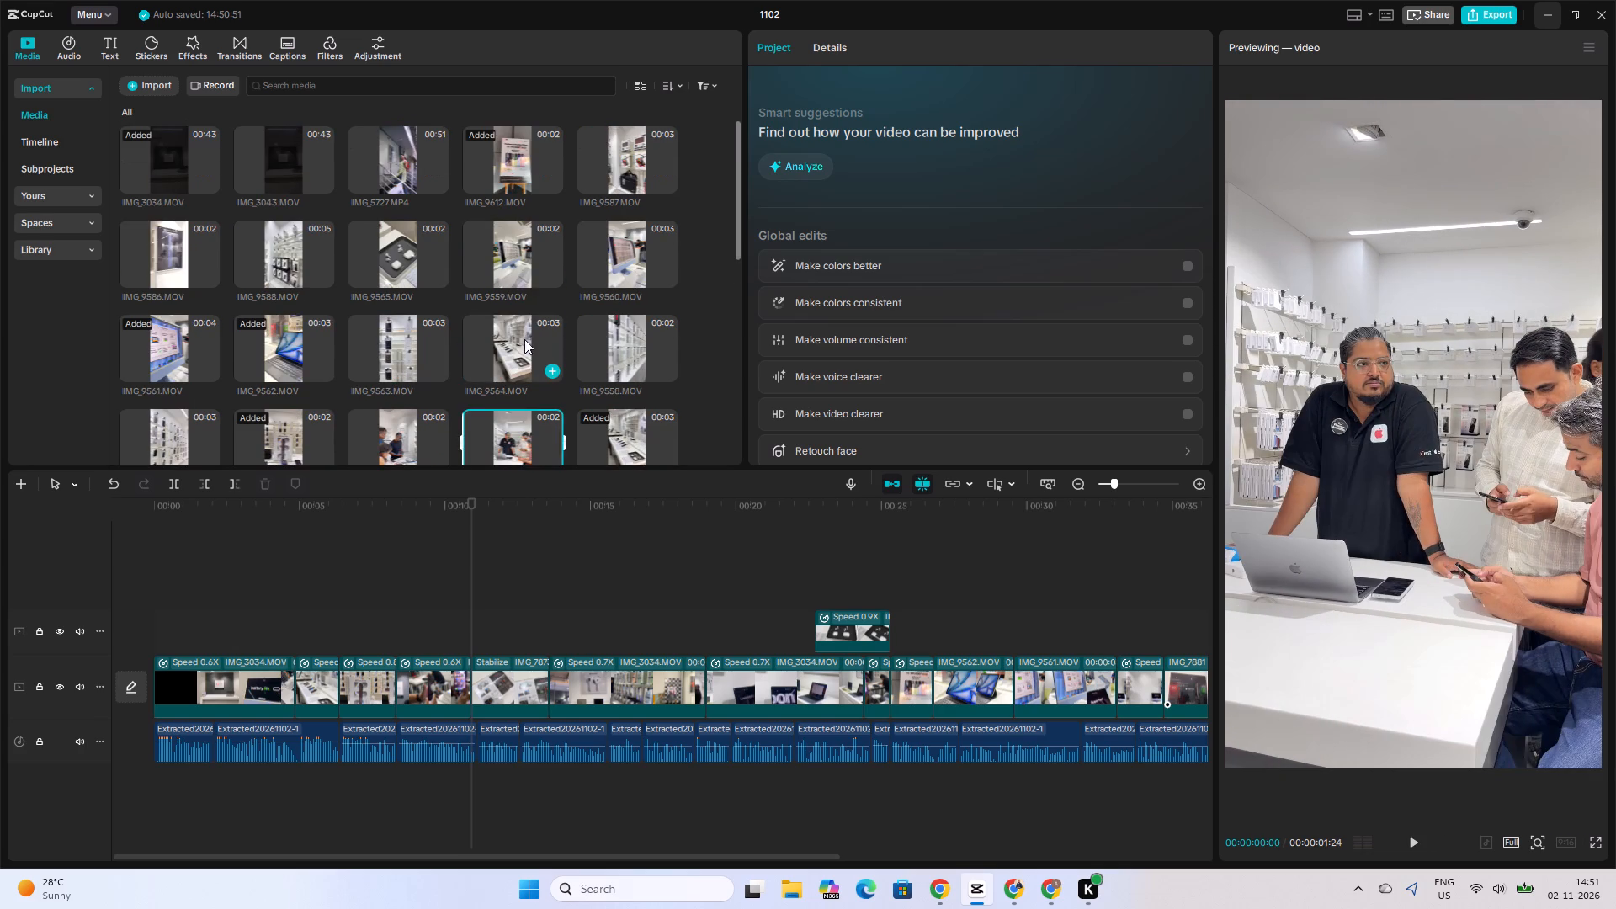
click(396, 339)
Add IMG_9564.MOV to the overlay track, aligned with the start of IMG_7873.MOV on the main track.
click(494, 338)
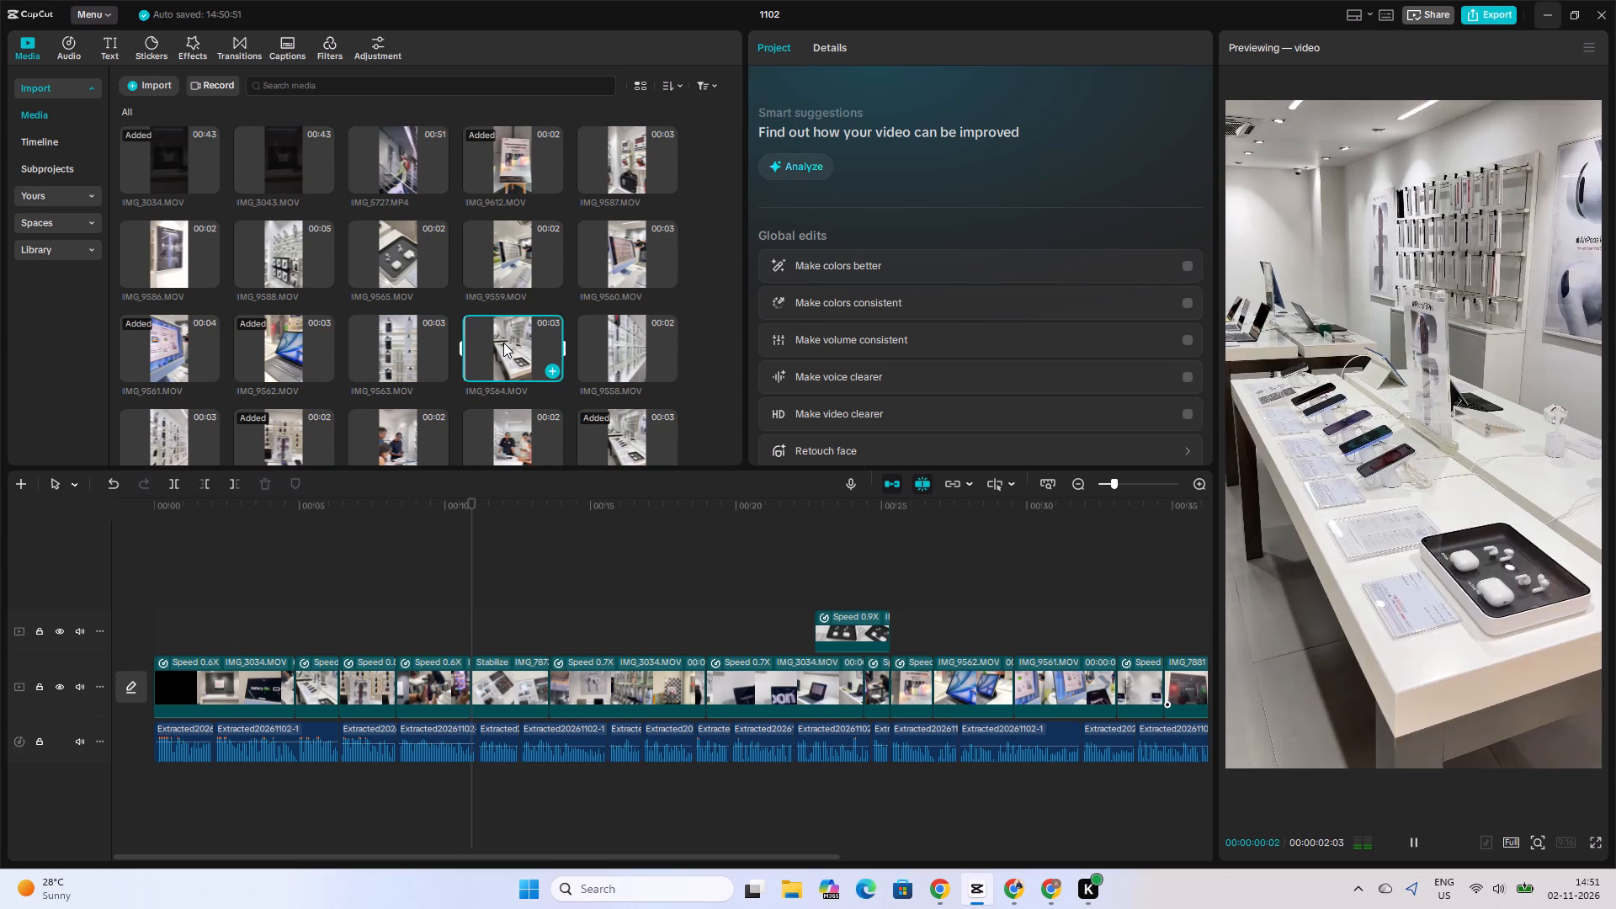
drag(503, 343, 461, 638)
click(431, 632)
key(space)
drag(486, 630, 495, 637)
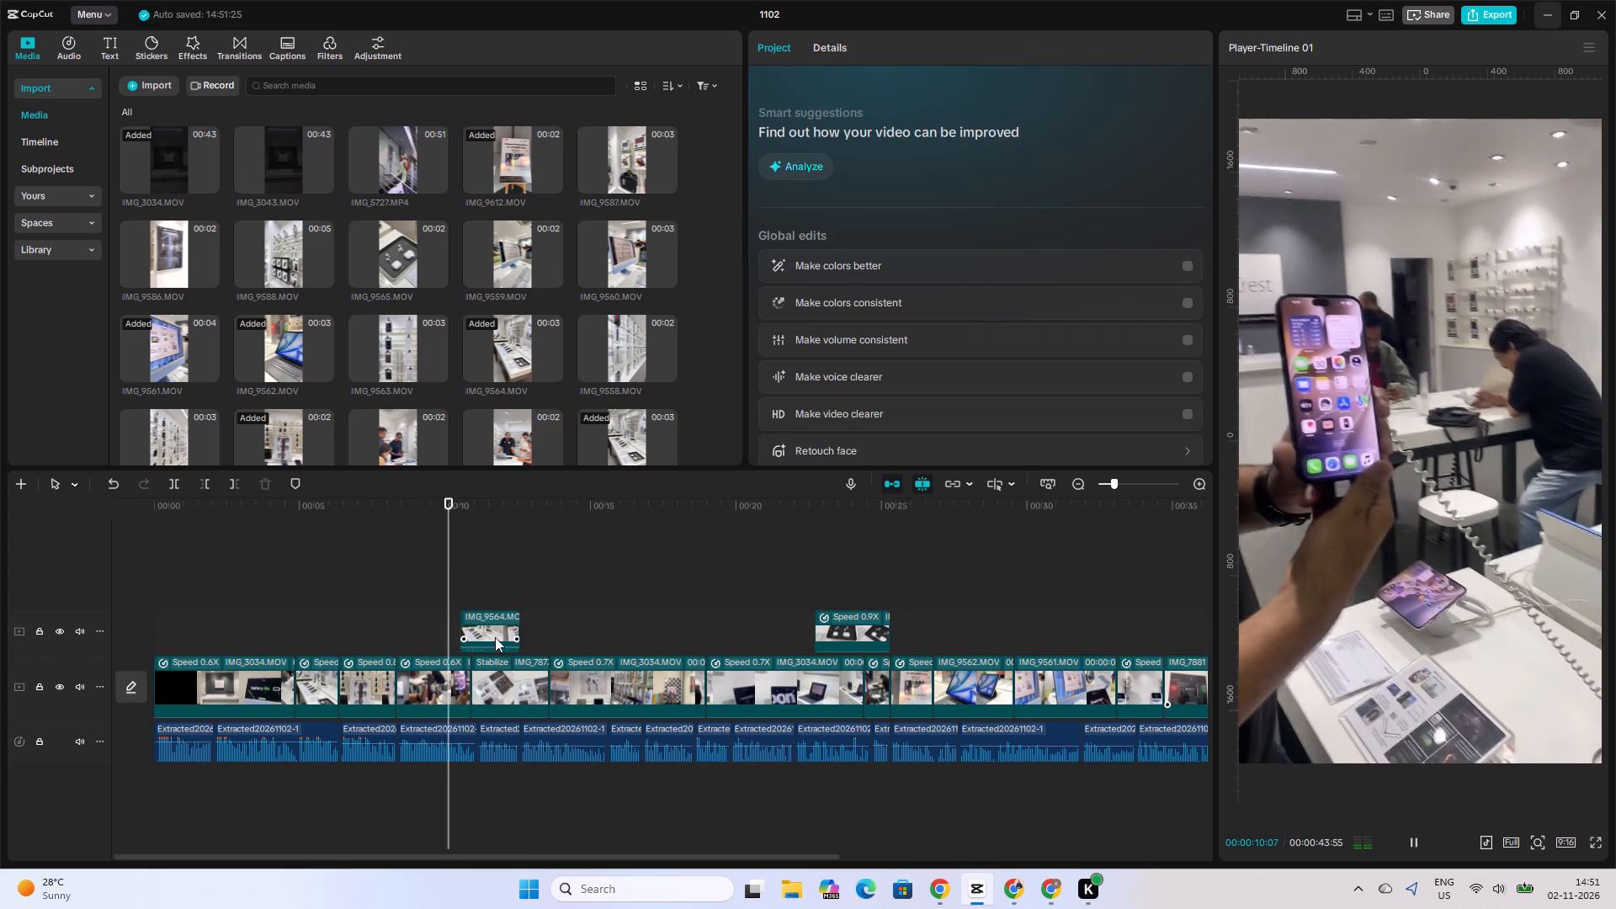
drag(495, 637, 497, 637)
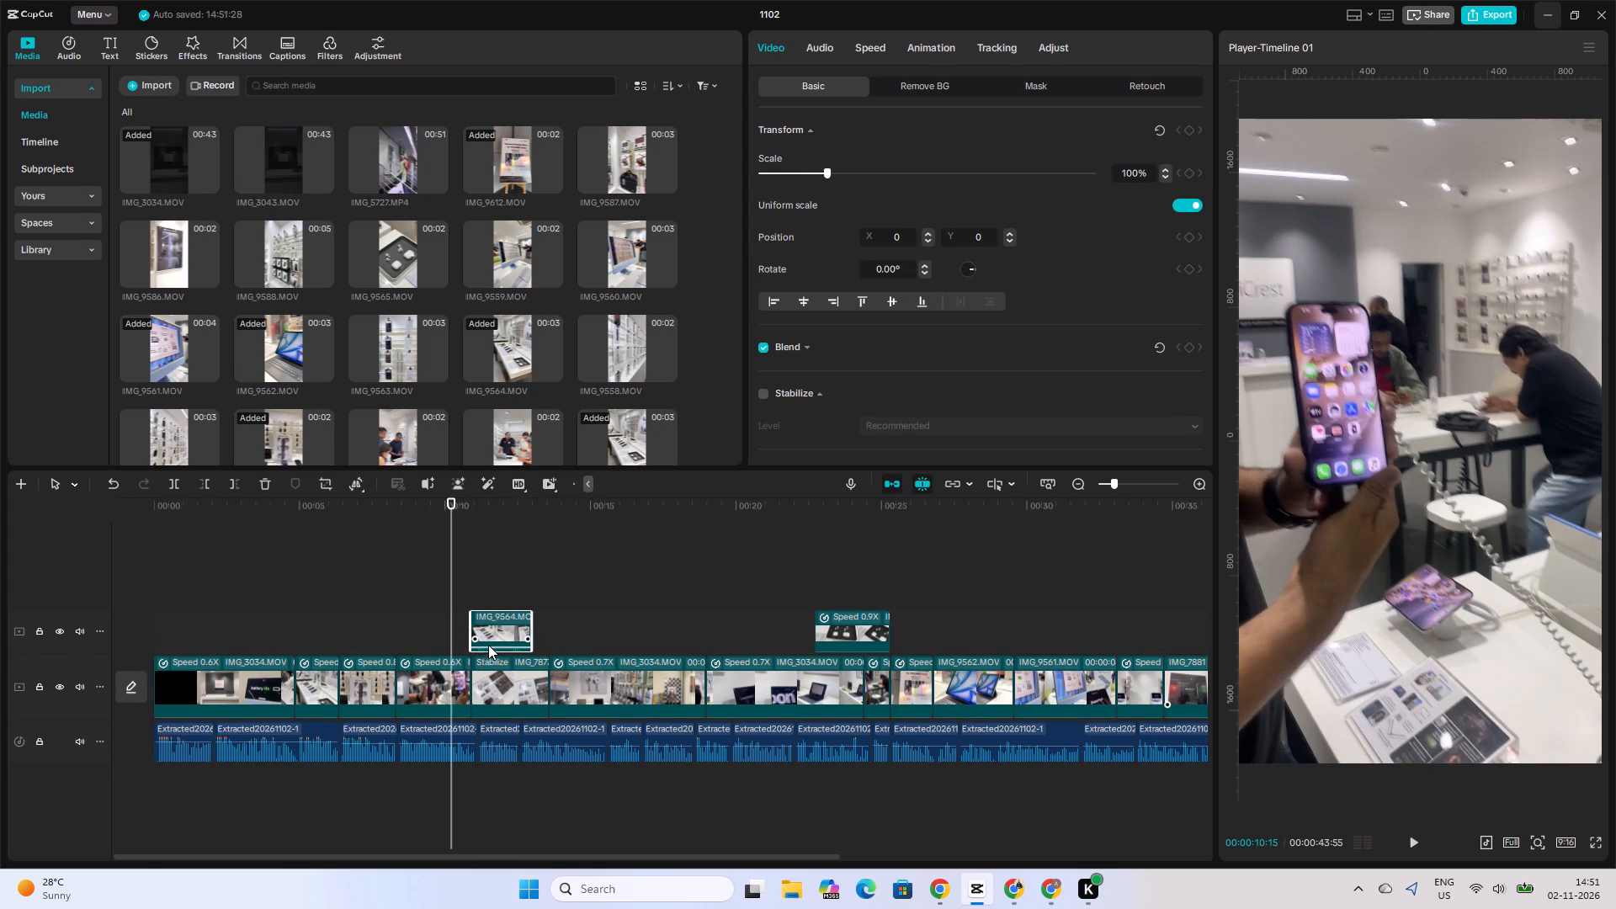
drag(489, 646, 488, 656)
Slow the IMG_9564.MOV overlay to 0.71x so that it spans the whole IMG_7873.MOV clip.
key(space)
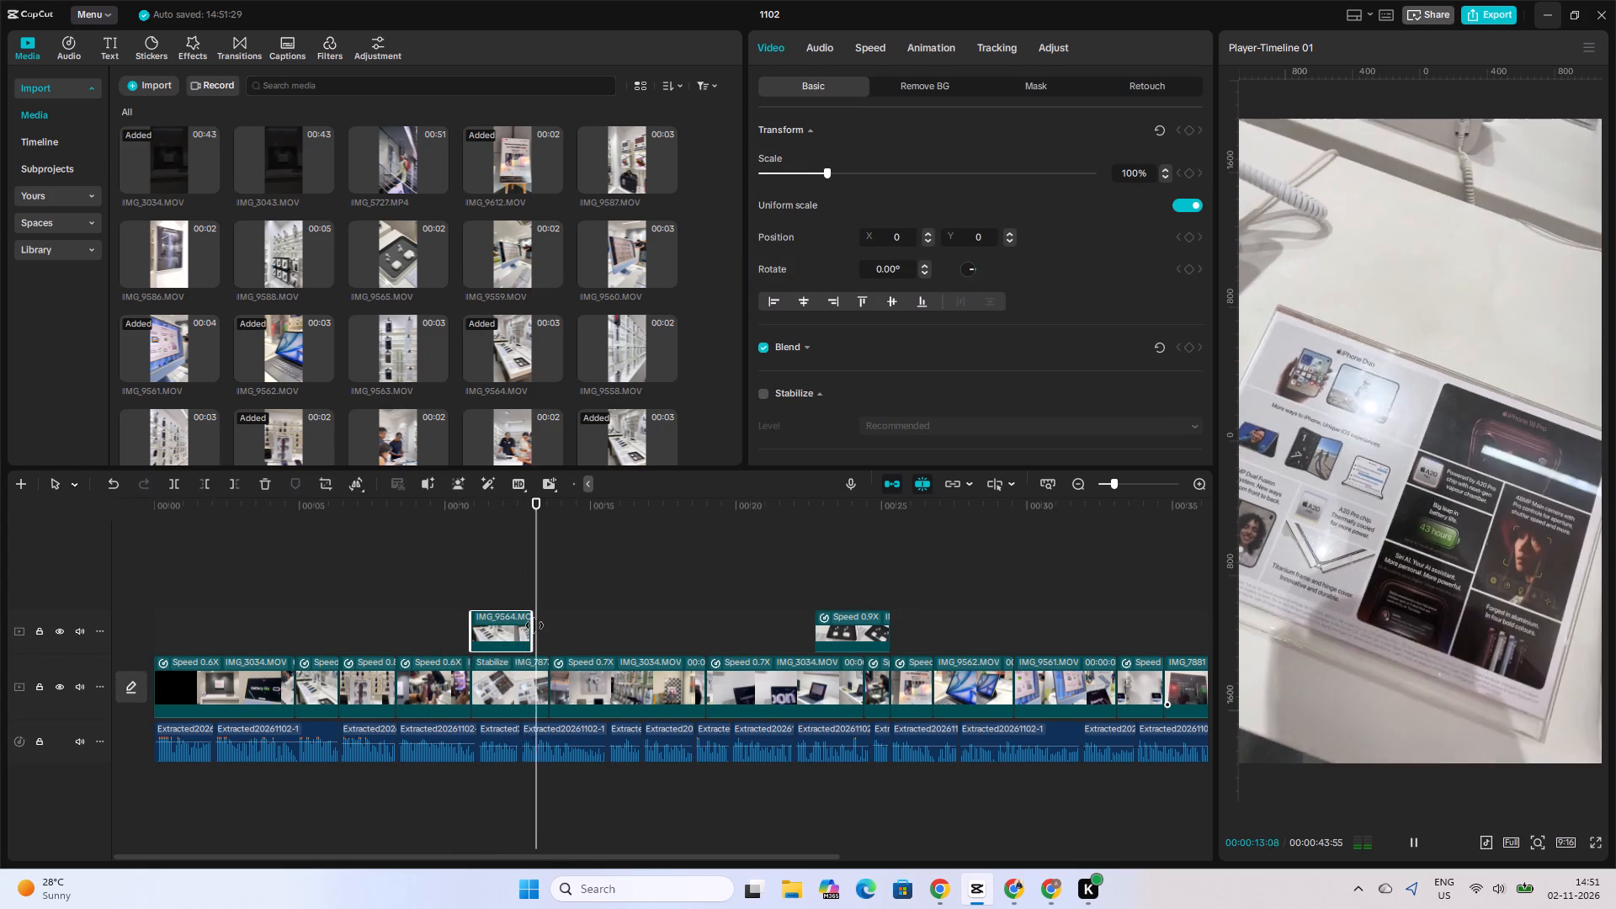
key(space)
drag(532, 628, 547, 639)
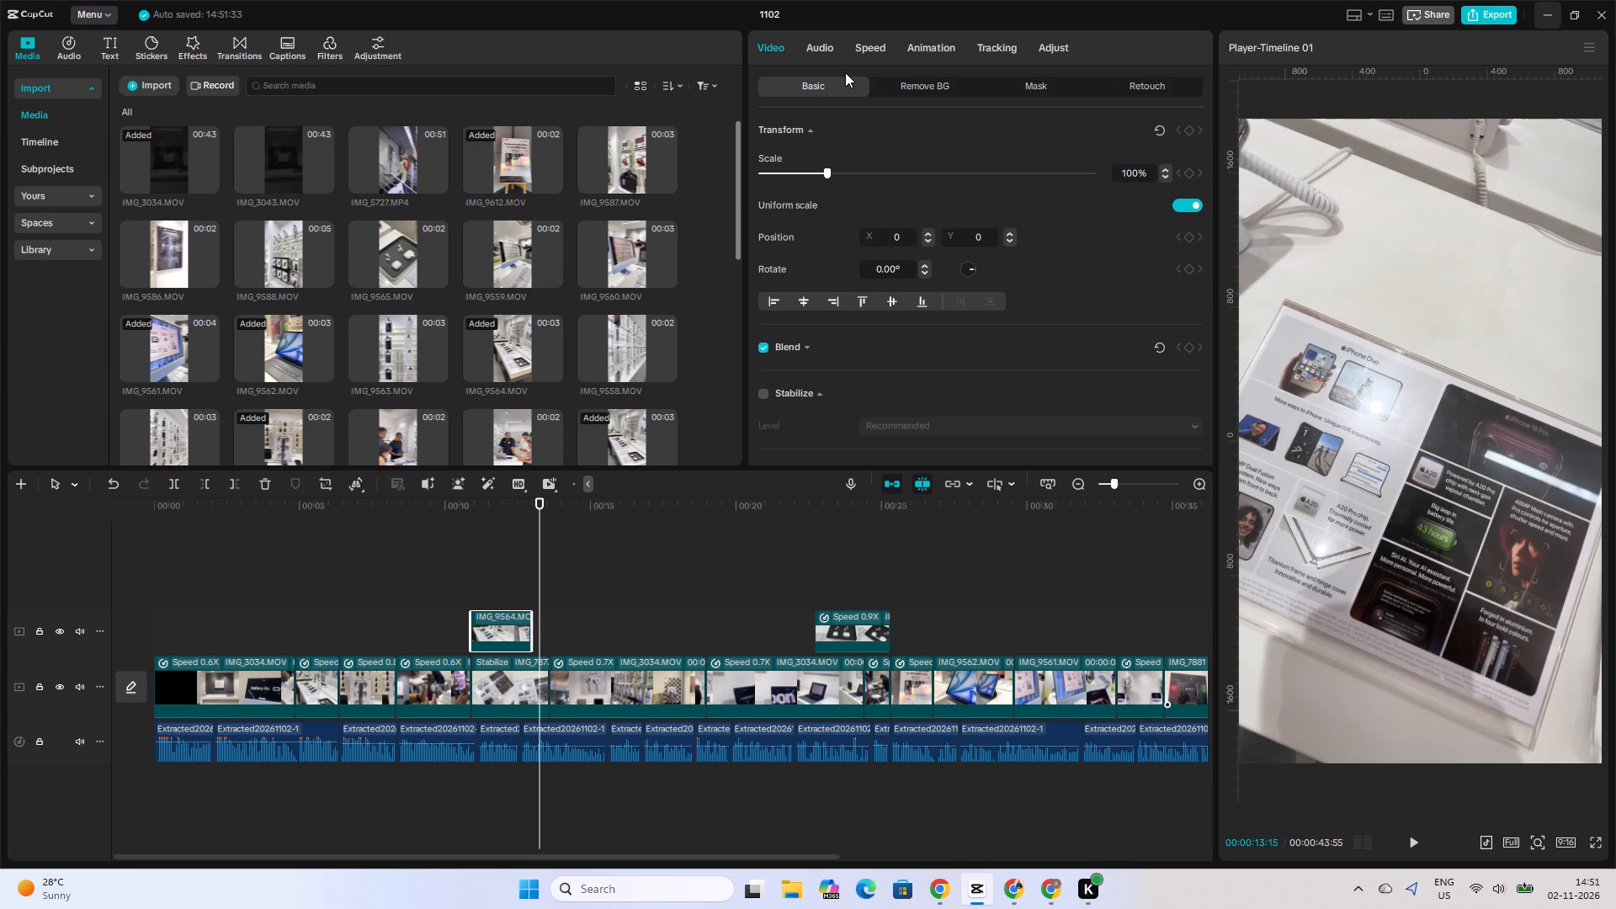
click(852, 65)
click(821, 153)
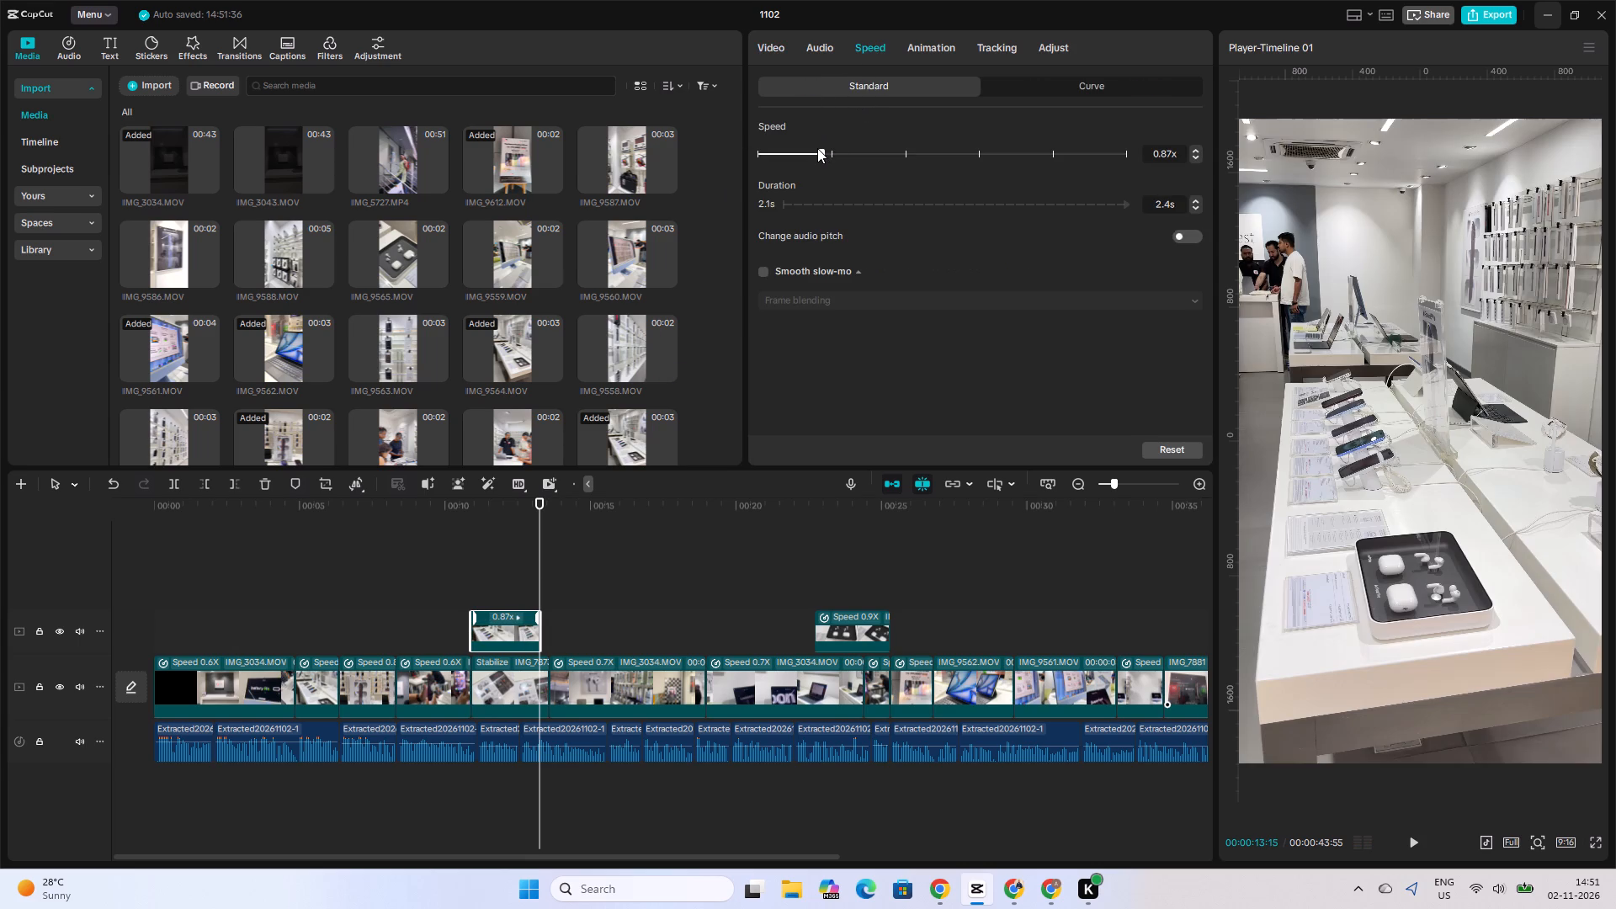
click(816, 157)
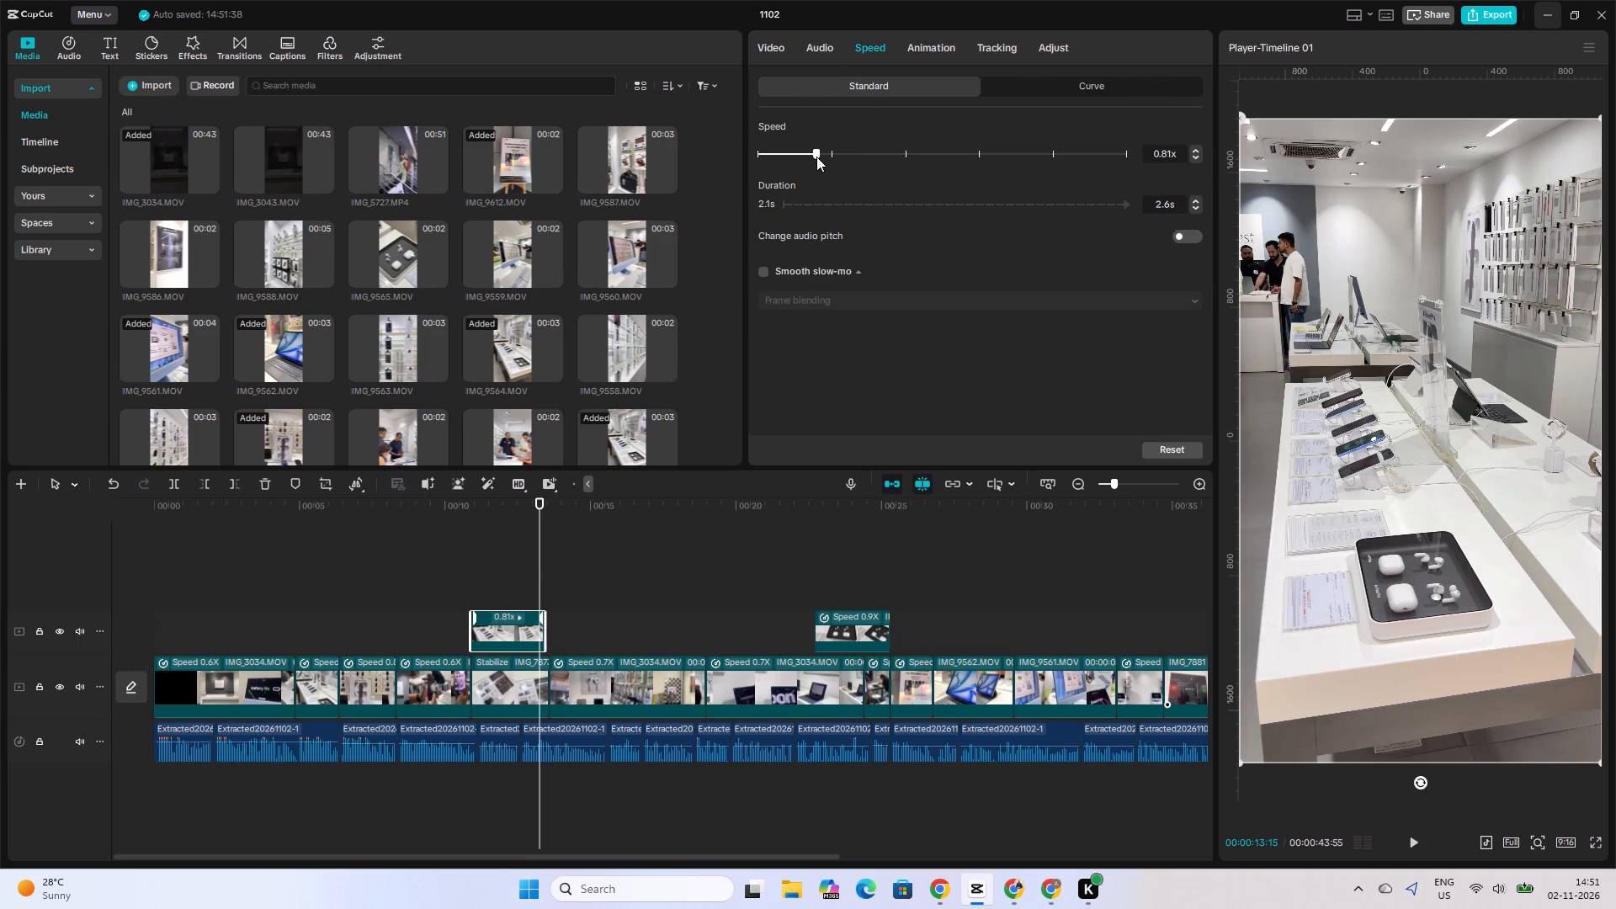
click(813, 152)
click(808, 151)
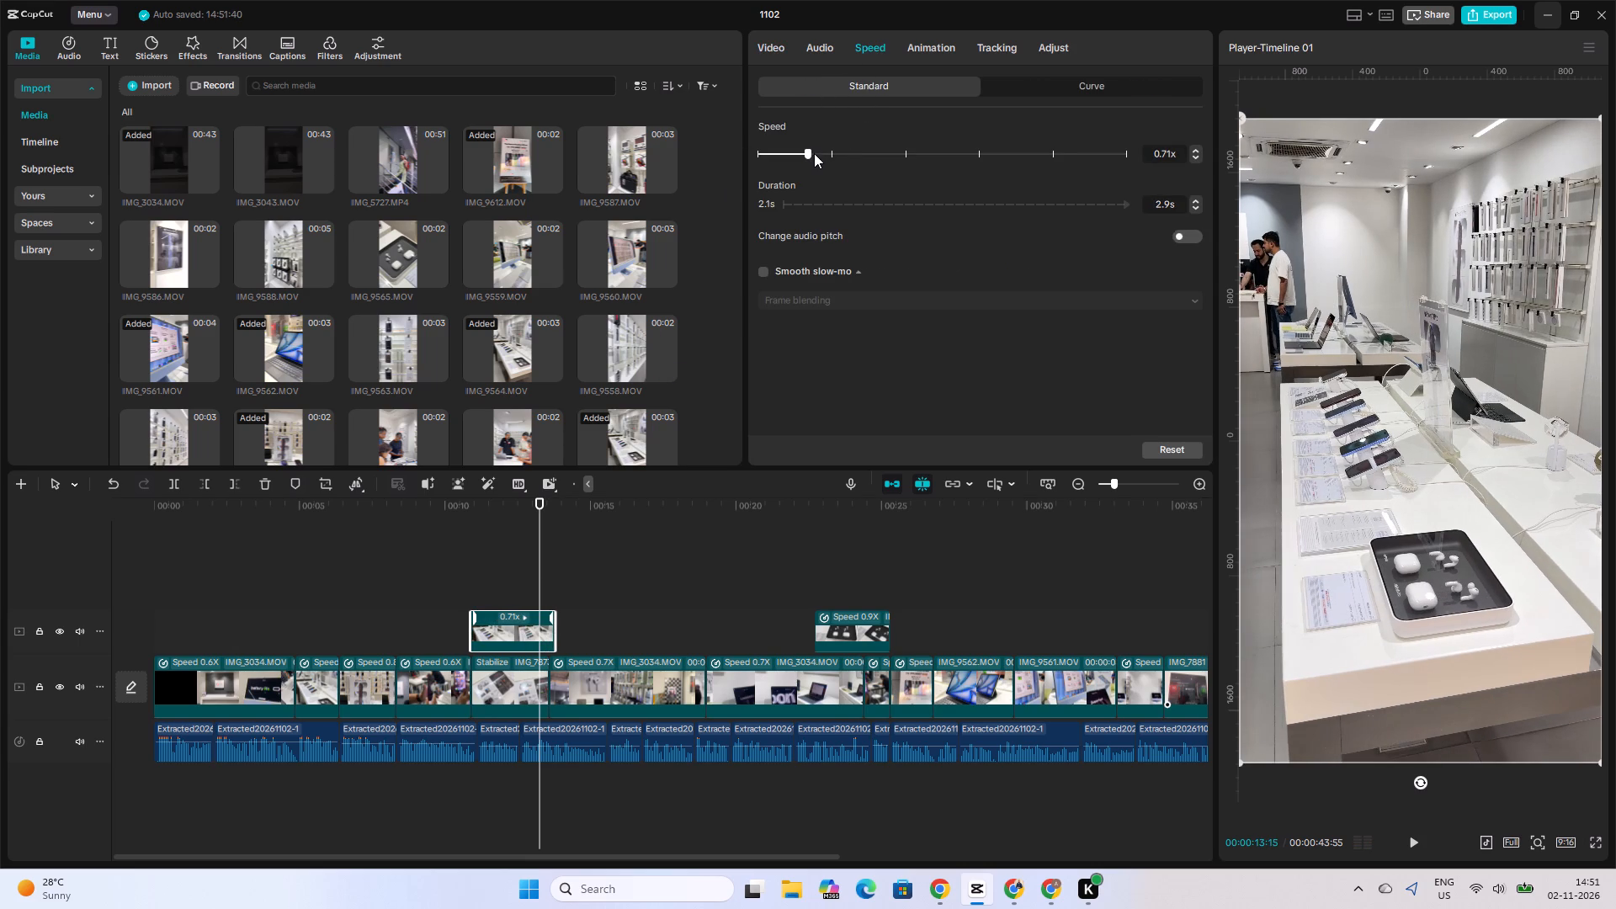
Split the IMG_9564.MOV overlay where IMG_7873.MOV ends and delete the excess piece.
ctrl+scroll(772, 658, up, 12)
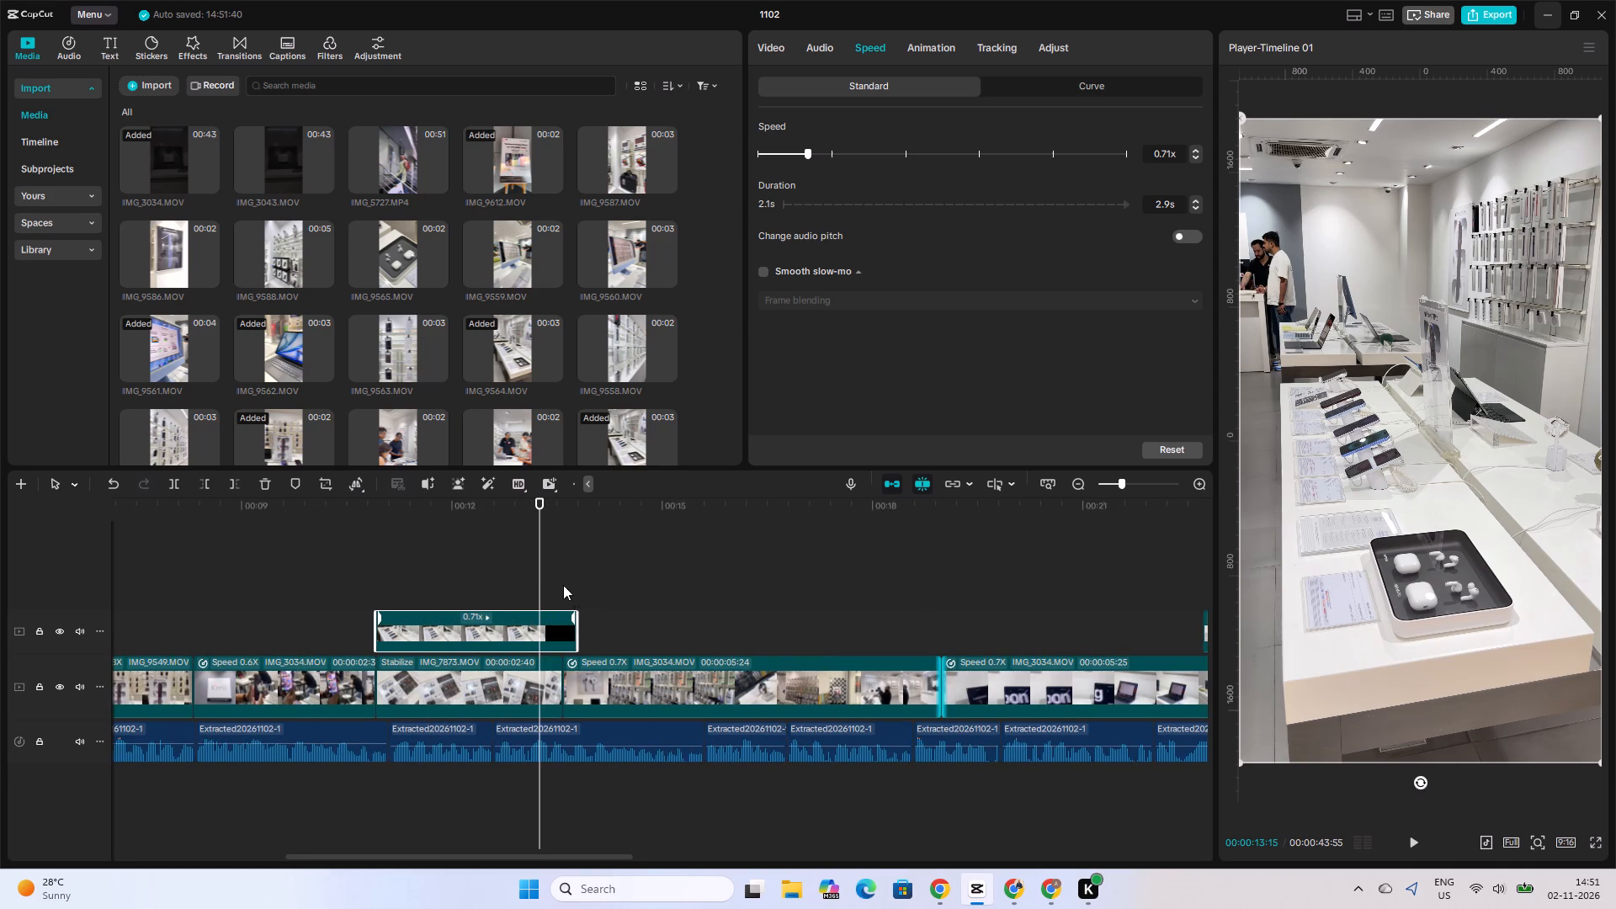
click(555, 578)
click(563, 586)
click(567, 615)
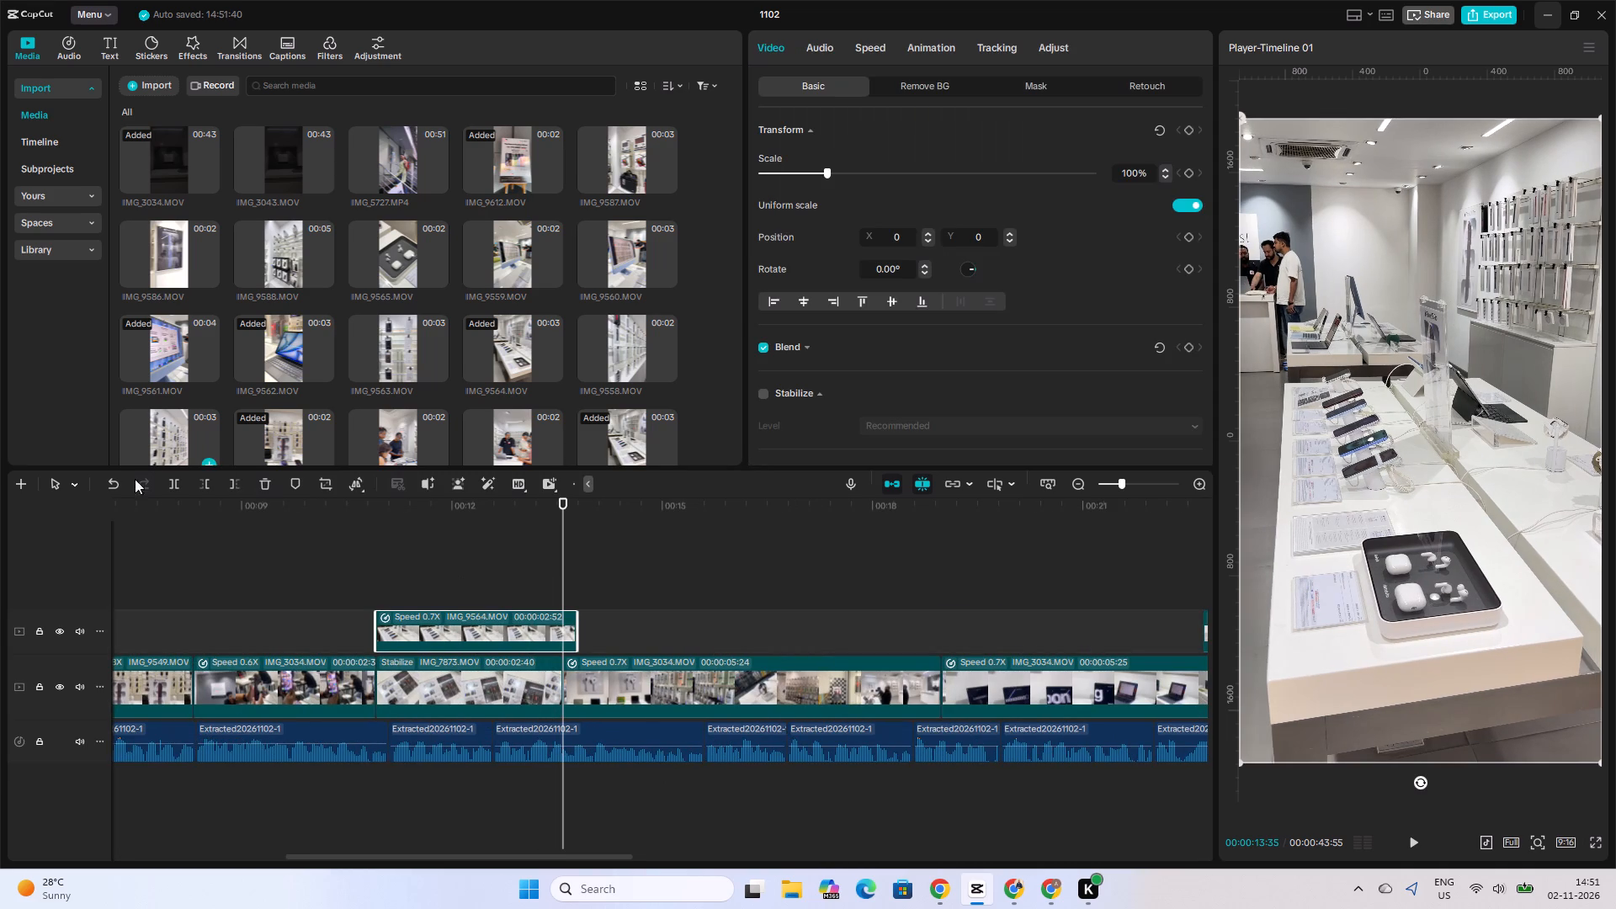
click(174, 486)
click(262, 486)
Play the timeline from the new IMG_9564.MOV overlay onward to review the remaining clips against the audio.
ctrl+scroll(640, 710, down, 12)
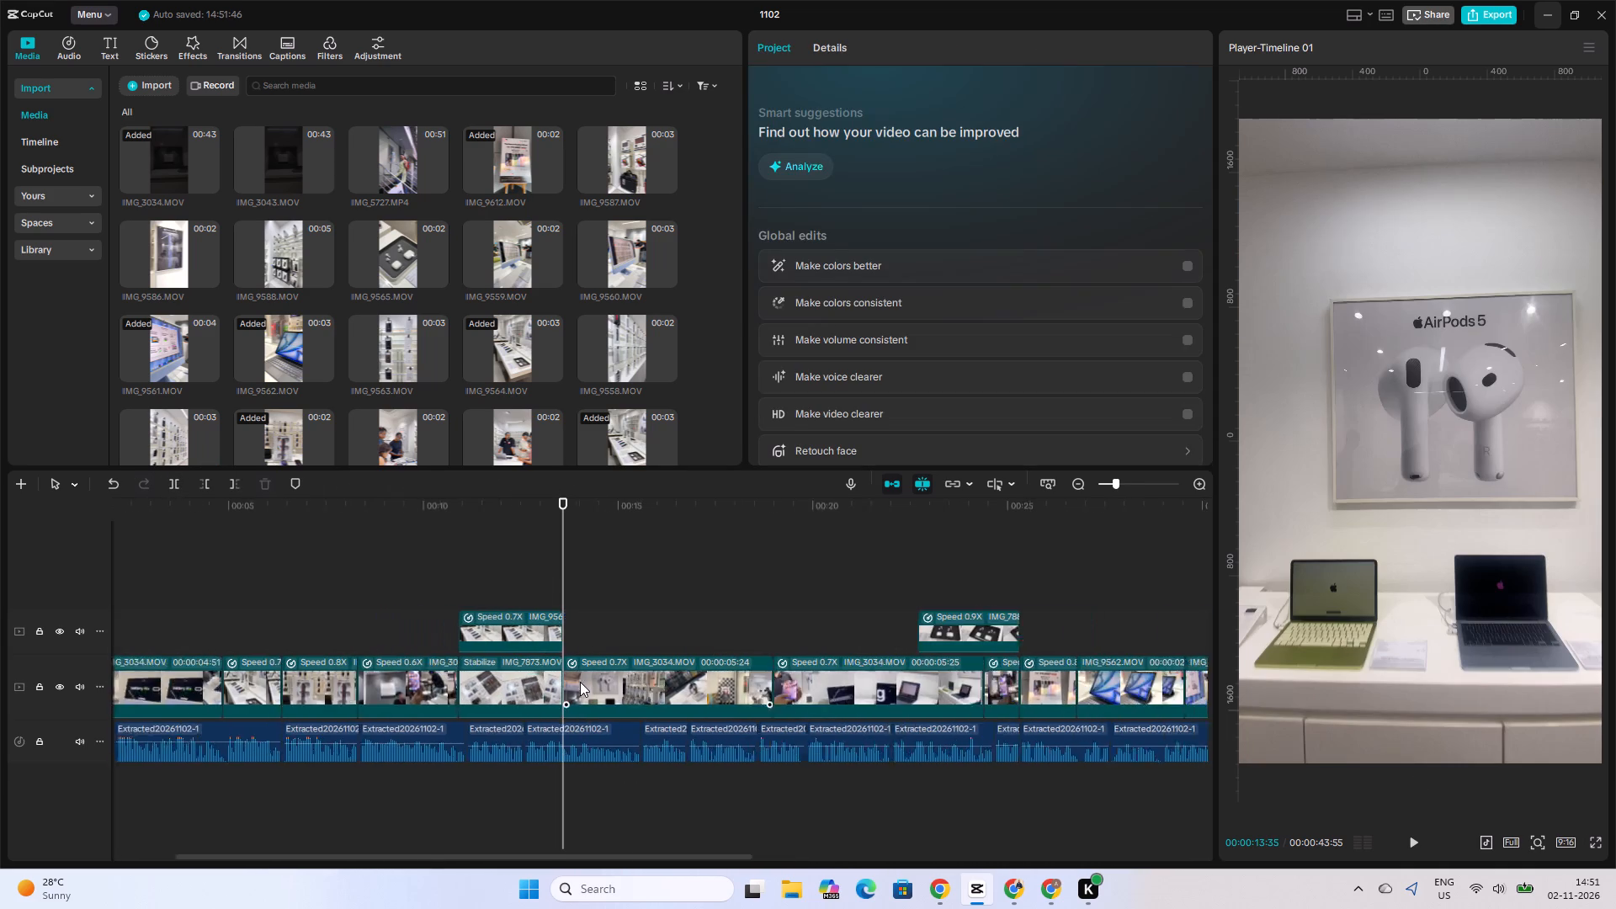
click(474, 587)
key(space)
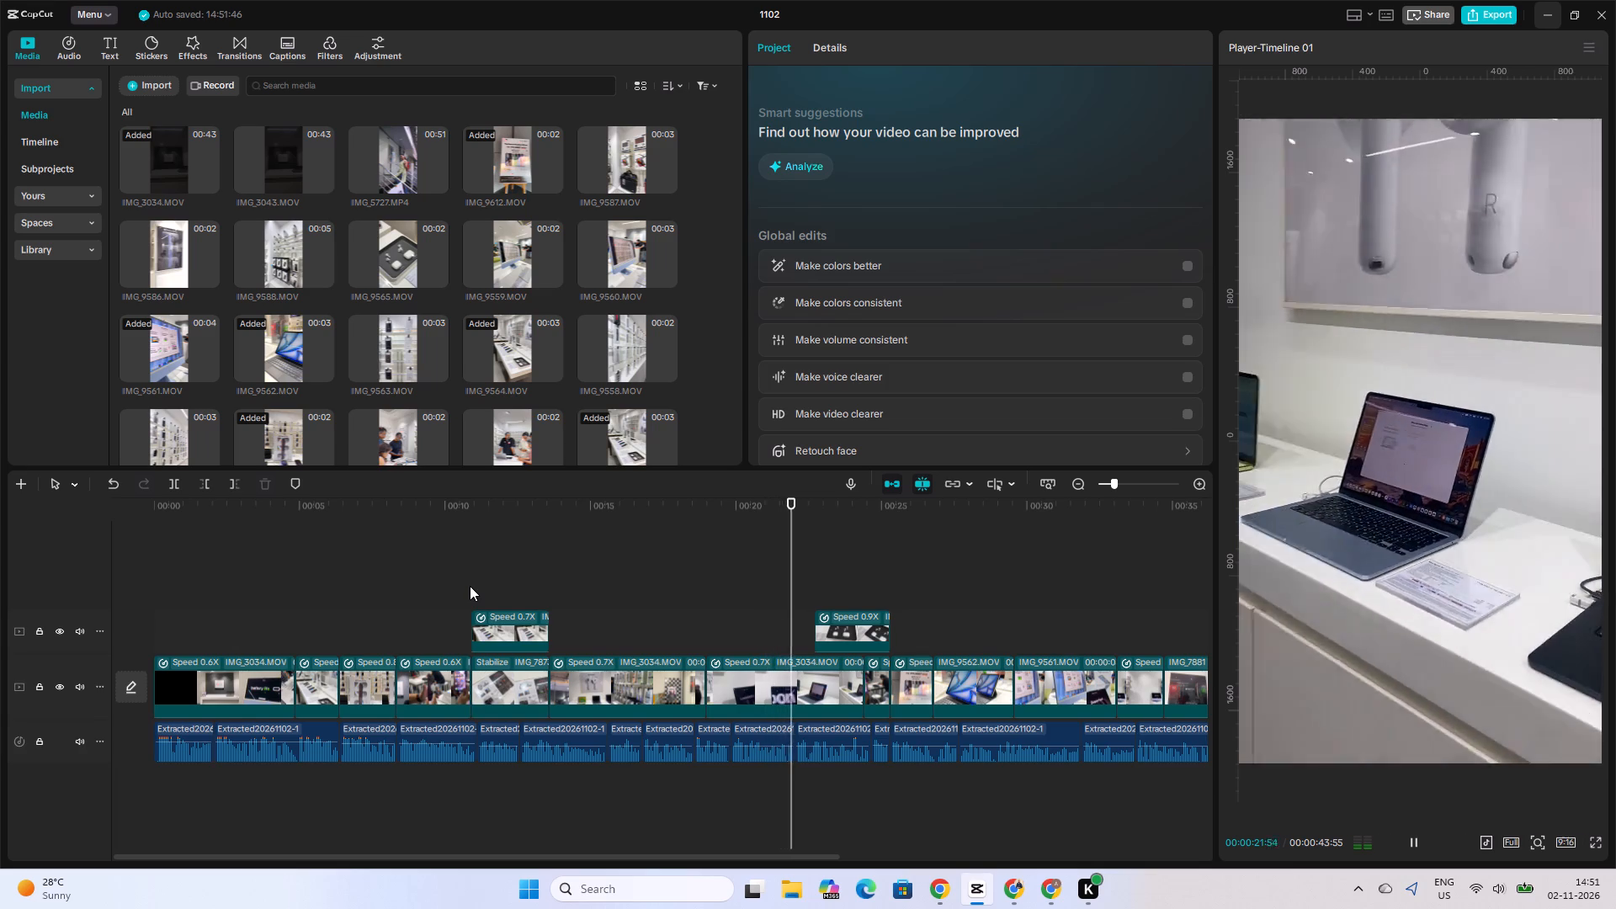
scroll(724, 650, down, 4)
scroll(730, 655, up, 1)
scroll(731, 655, down, 8)
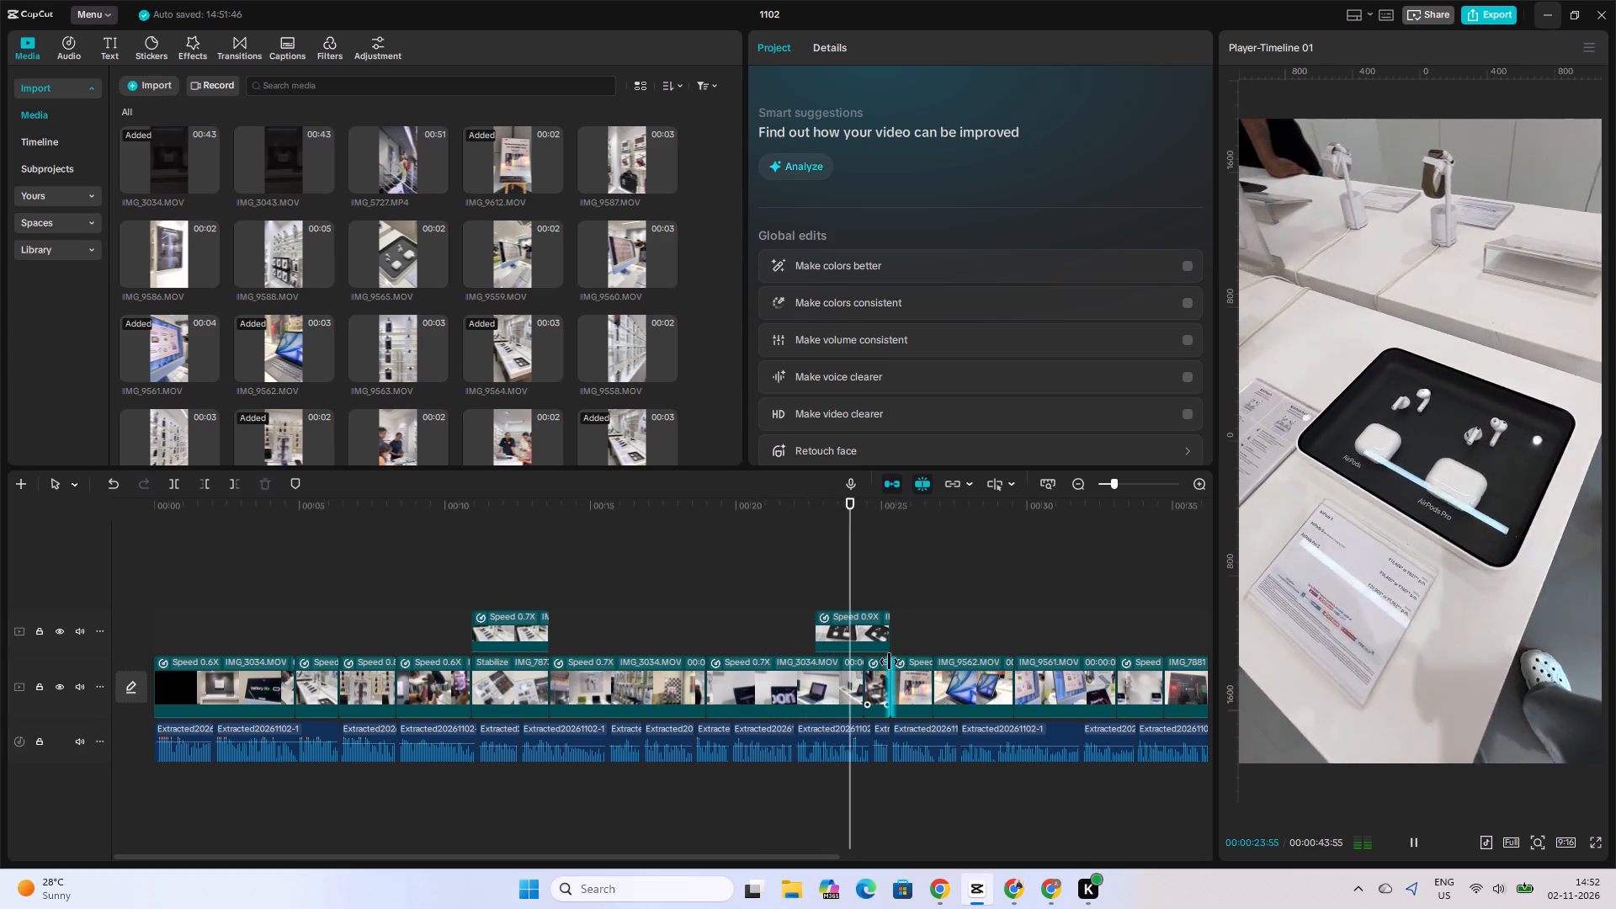
scroll(889, 662, down, 16)
key(space)
key(space)
key(space)
key(space)
key(space)
key(space)
key(space)
key(space)
key(space)
key(space)
key(space)
key(space)
key(space)
key(space)
key(space)
key(space)
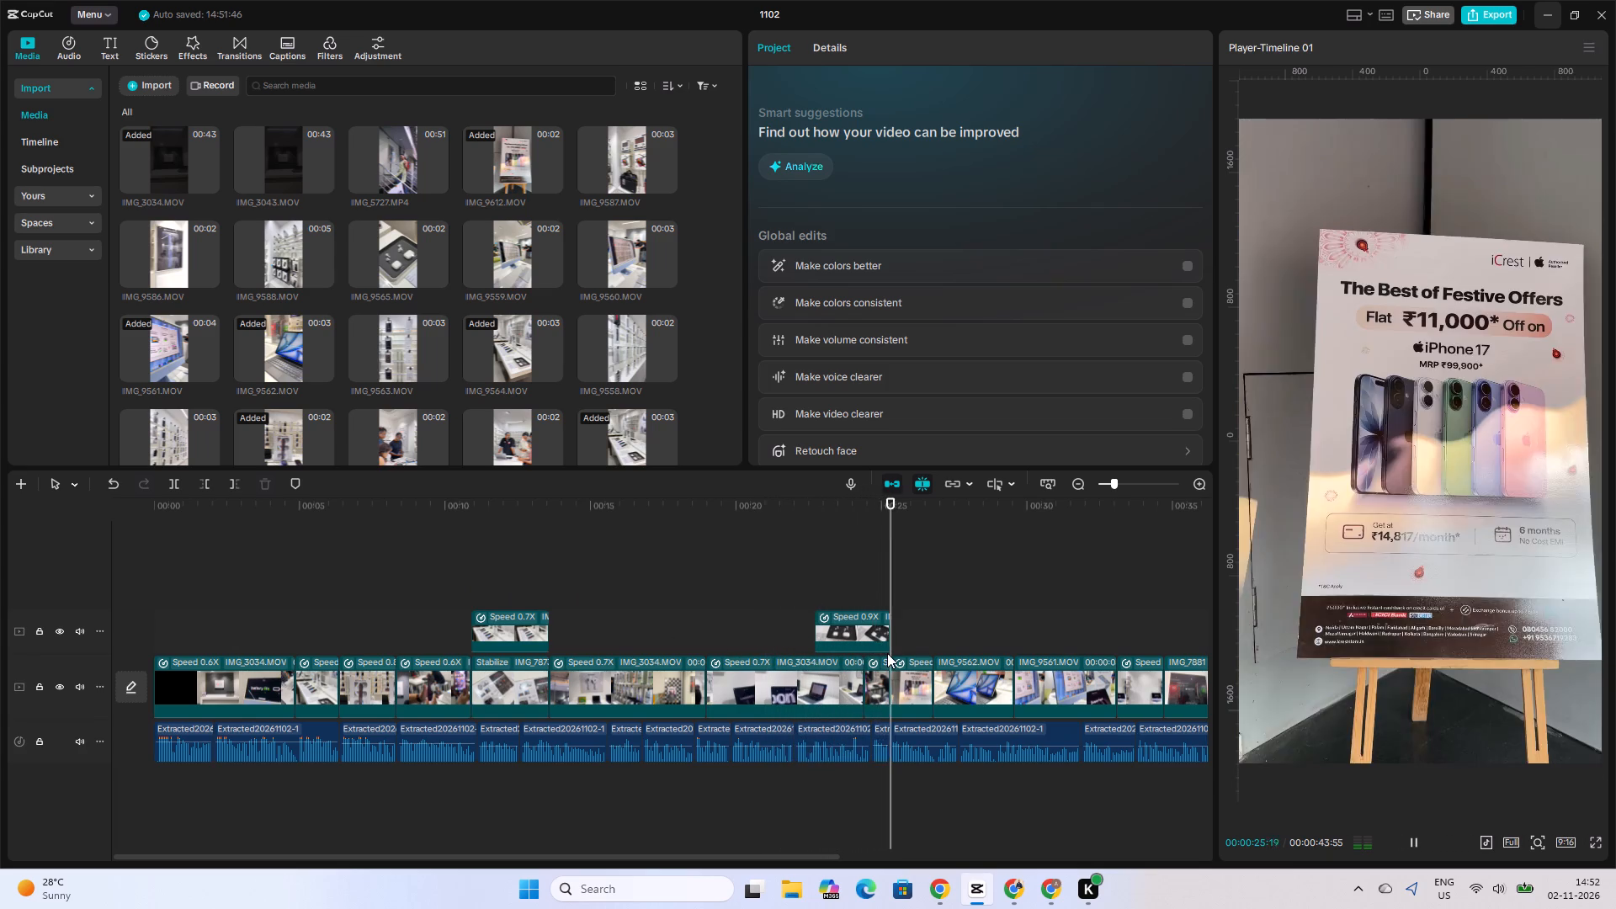
alt+scroll(887, 653, down, 10)
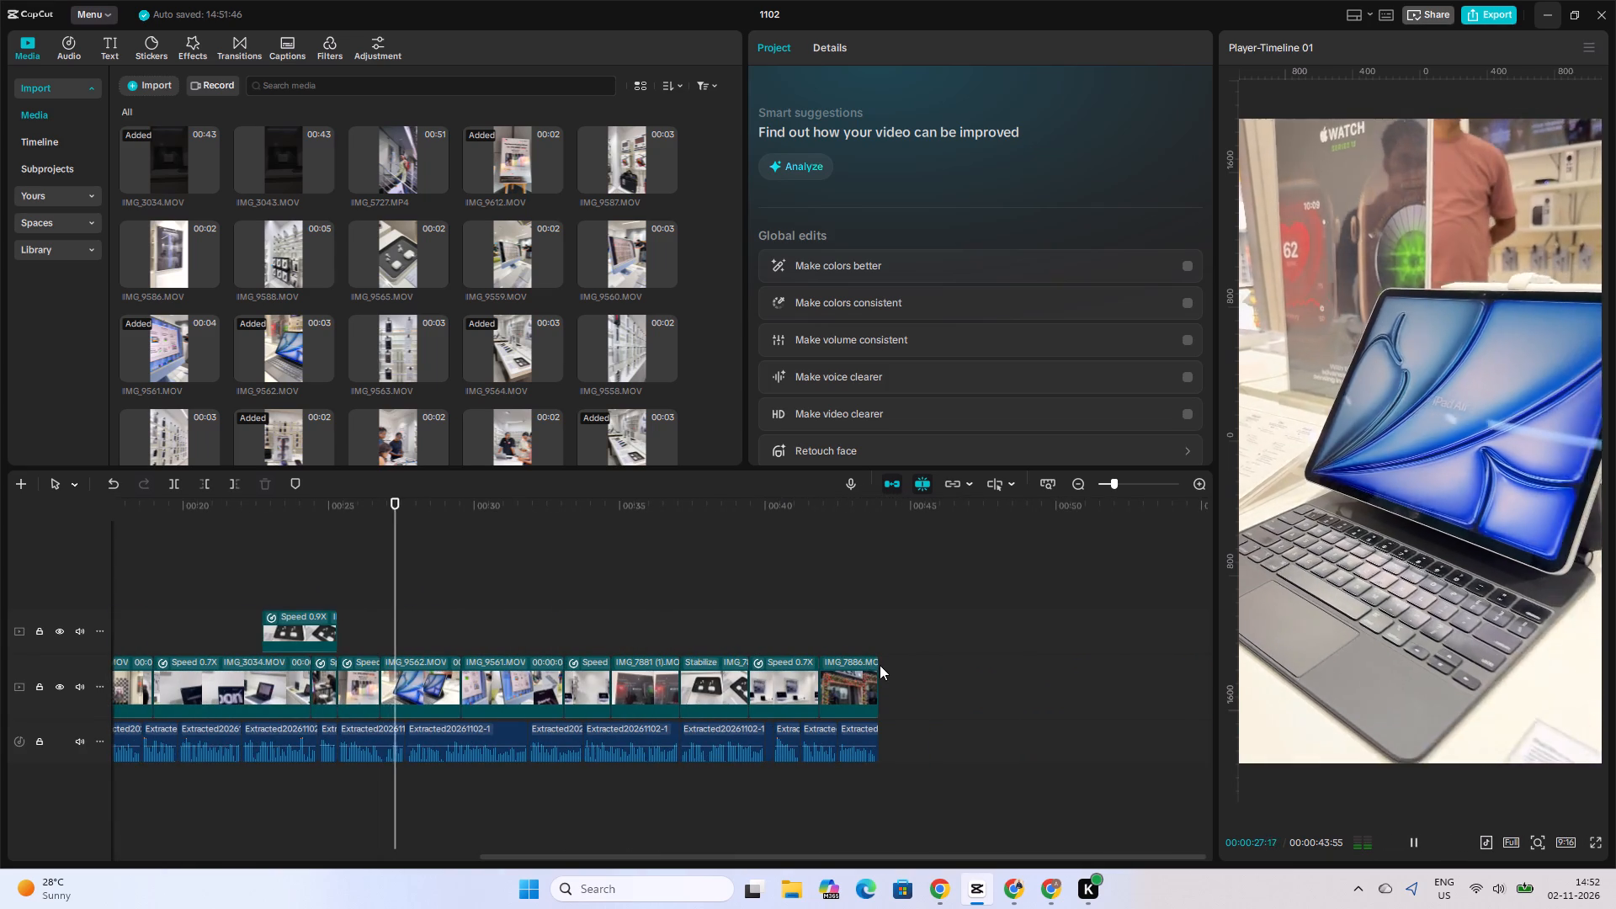
alt+scroll(822, 754, down, 3)
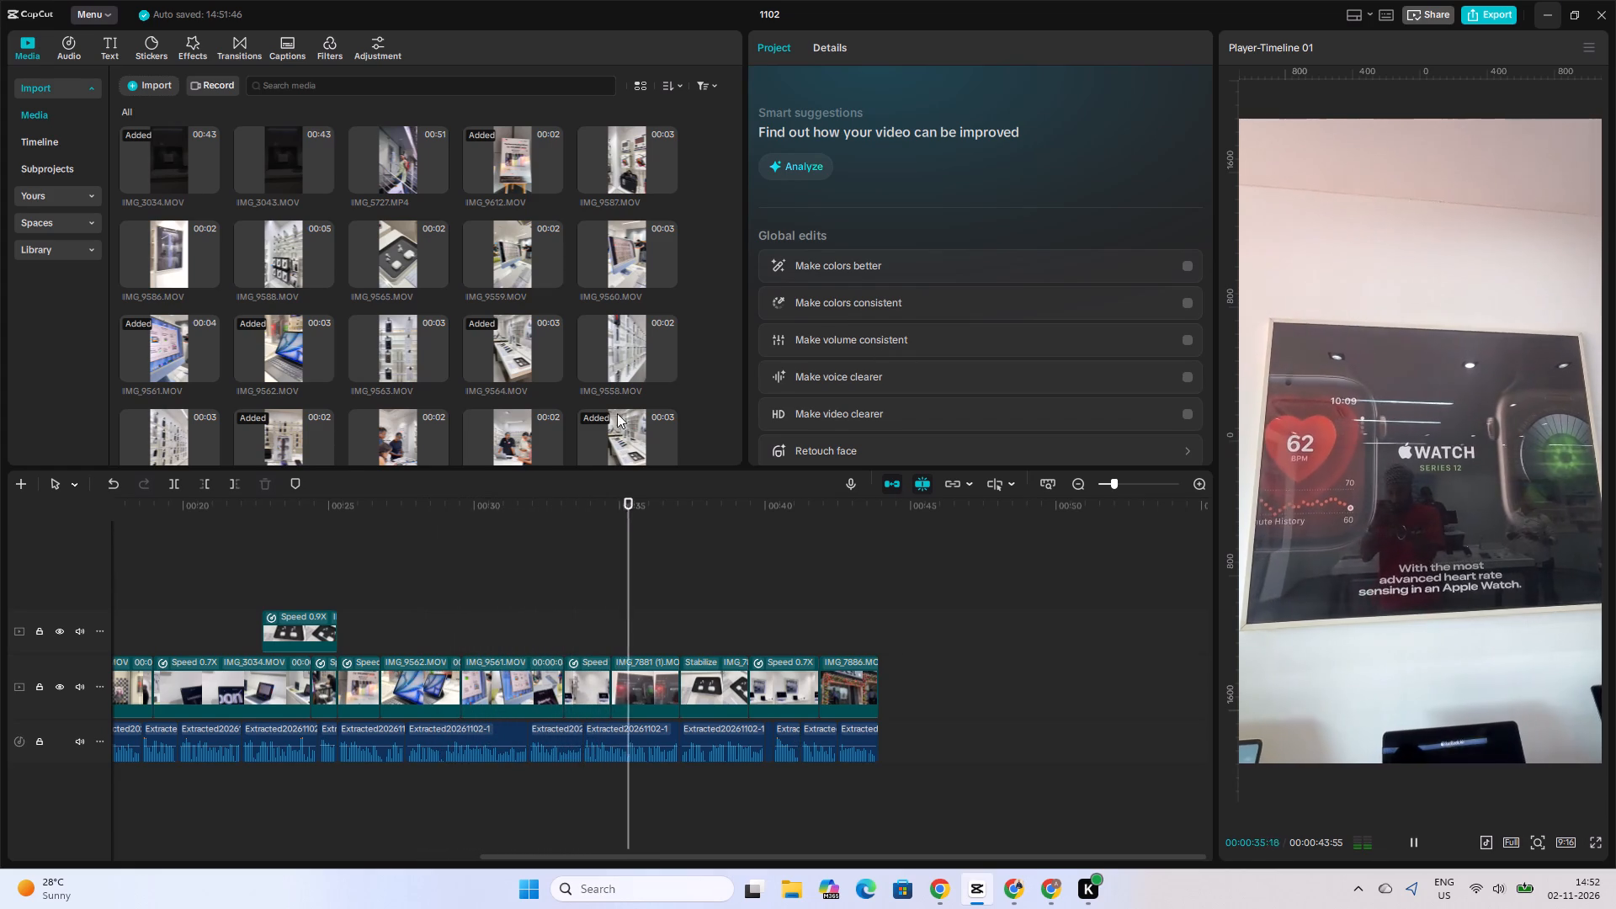
Close the CapCut project and minimize the Translation Task Manager browser window.
click(1592, 17)
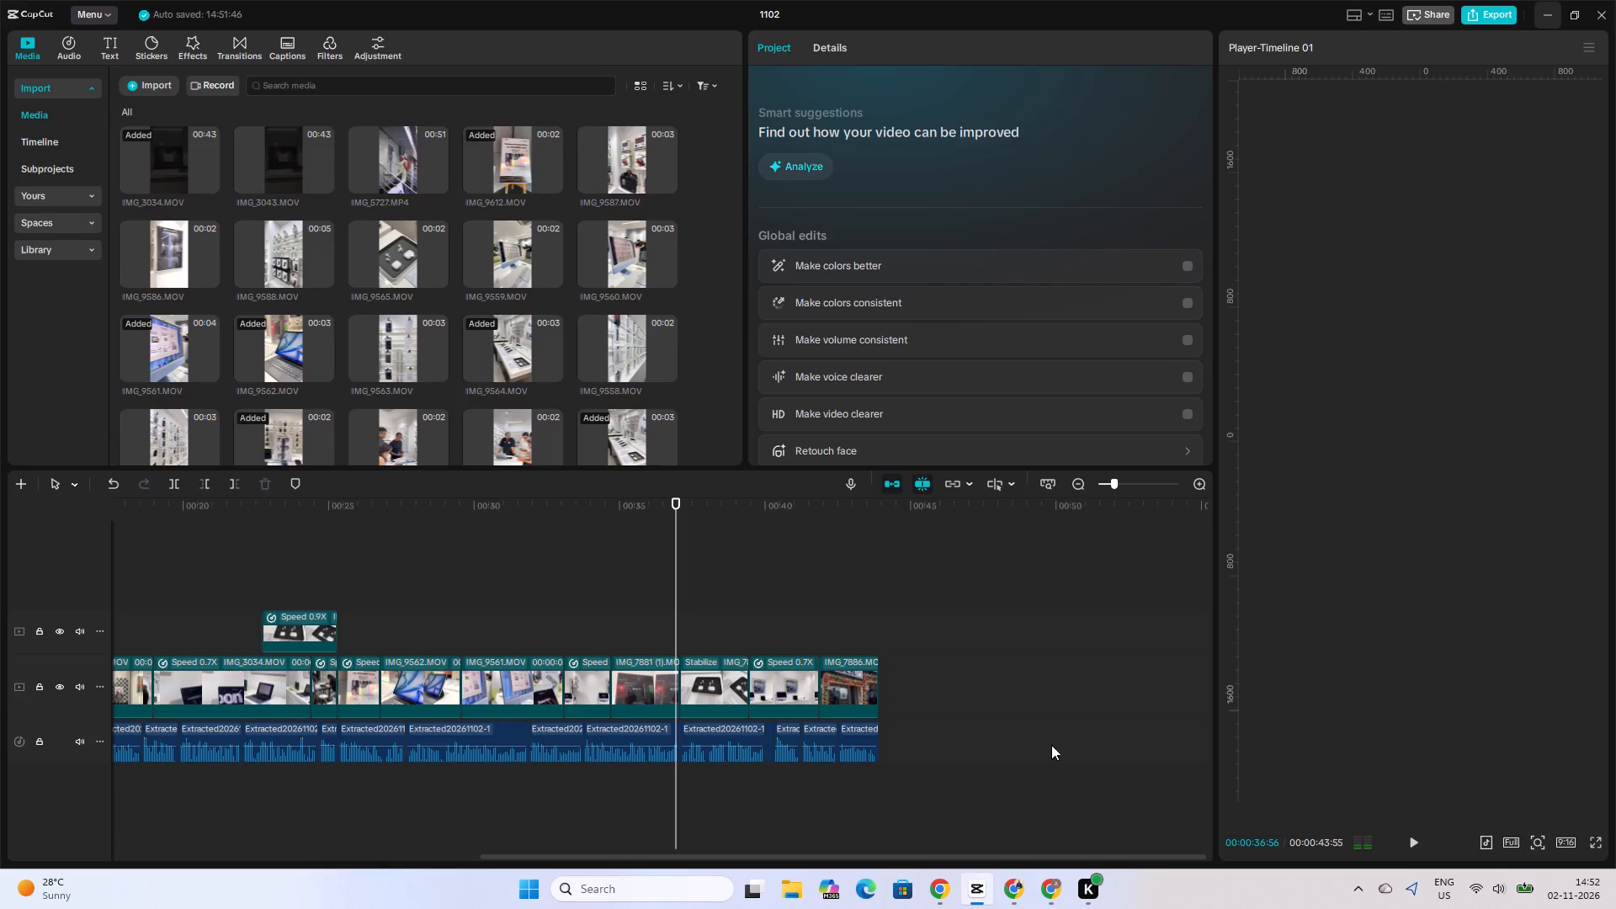
click(1382, 60)
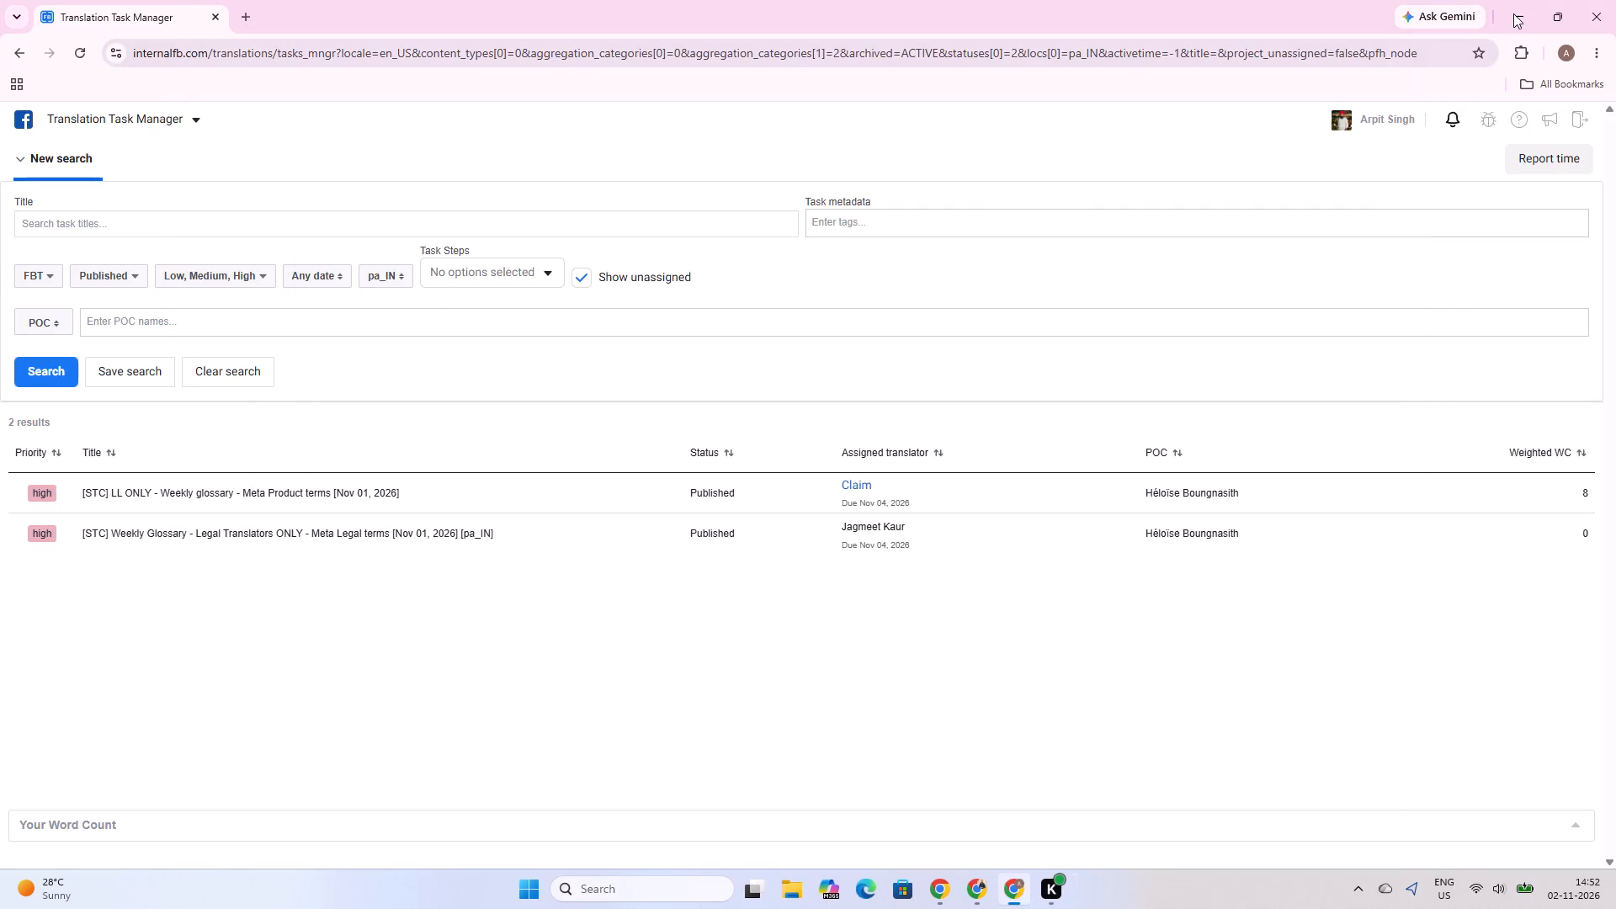
click(1513, 13)
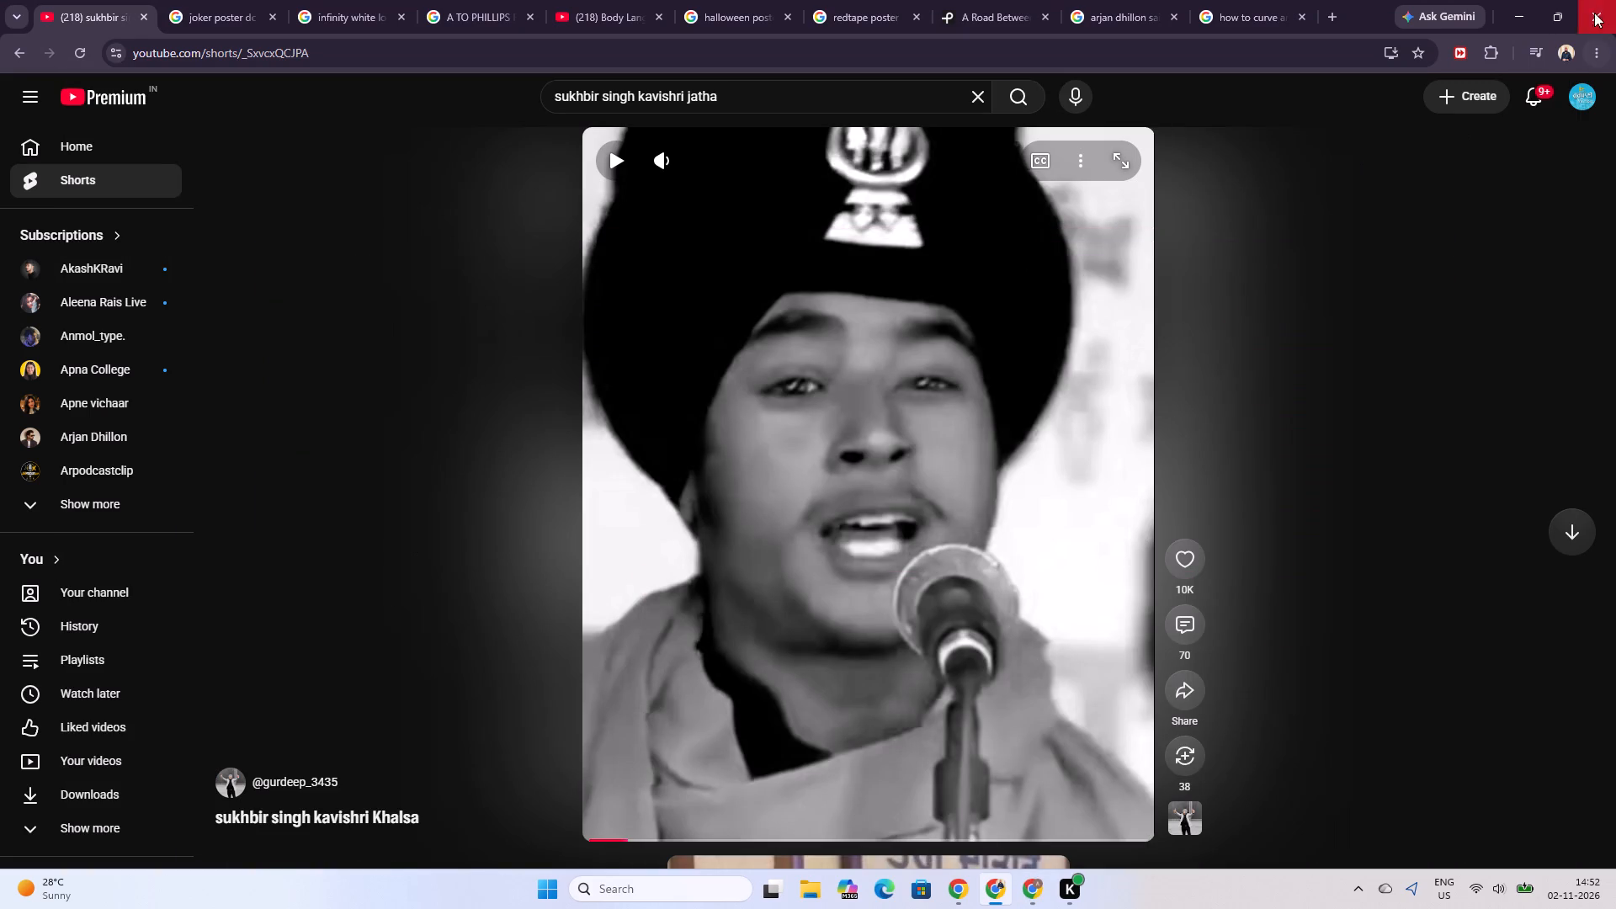
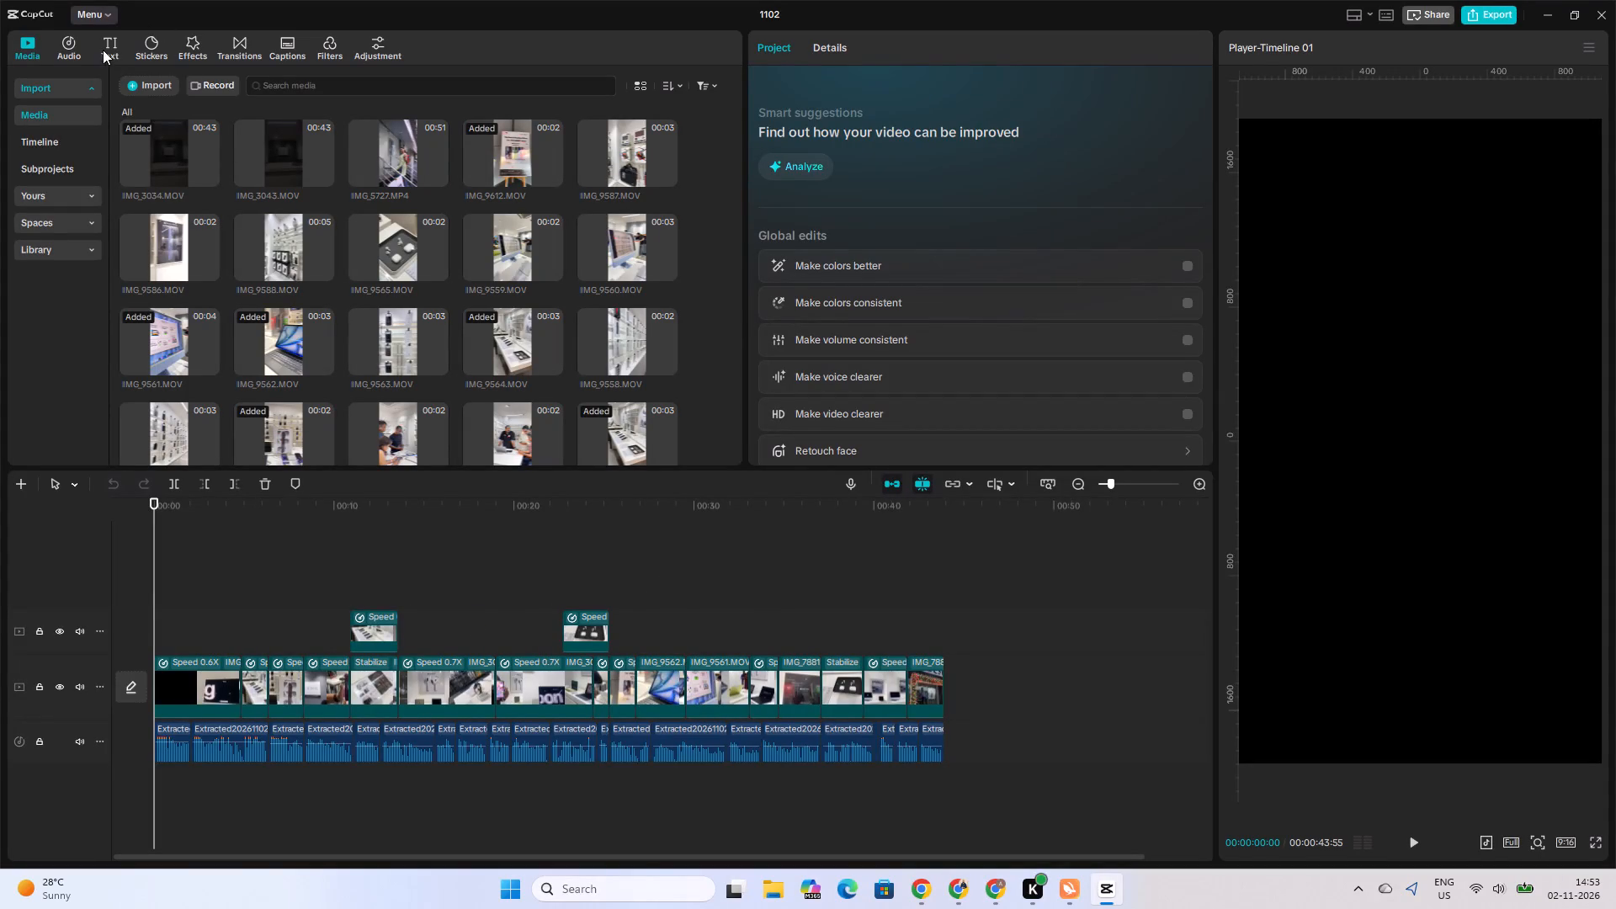
Browse the video effects library and open the caption templates for project 1102.
click(195, 43)
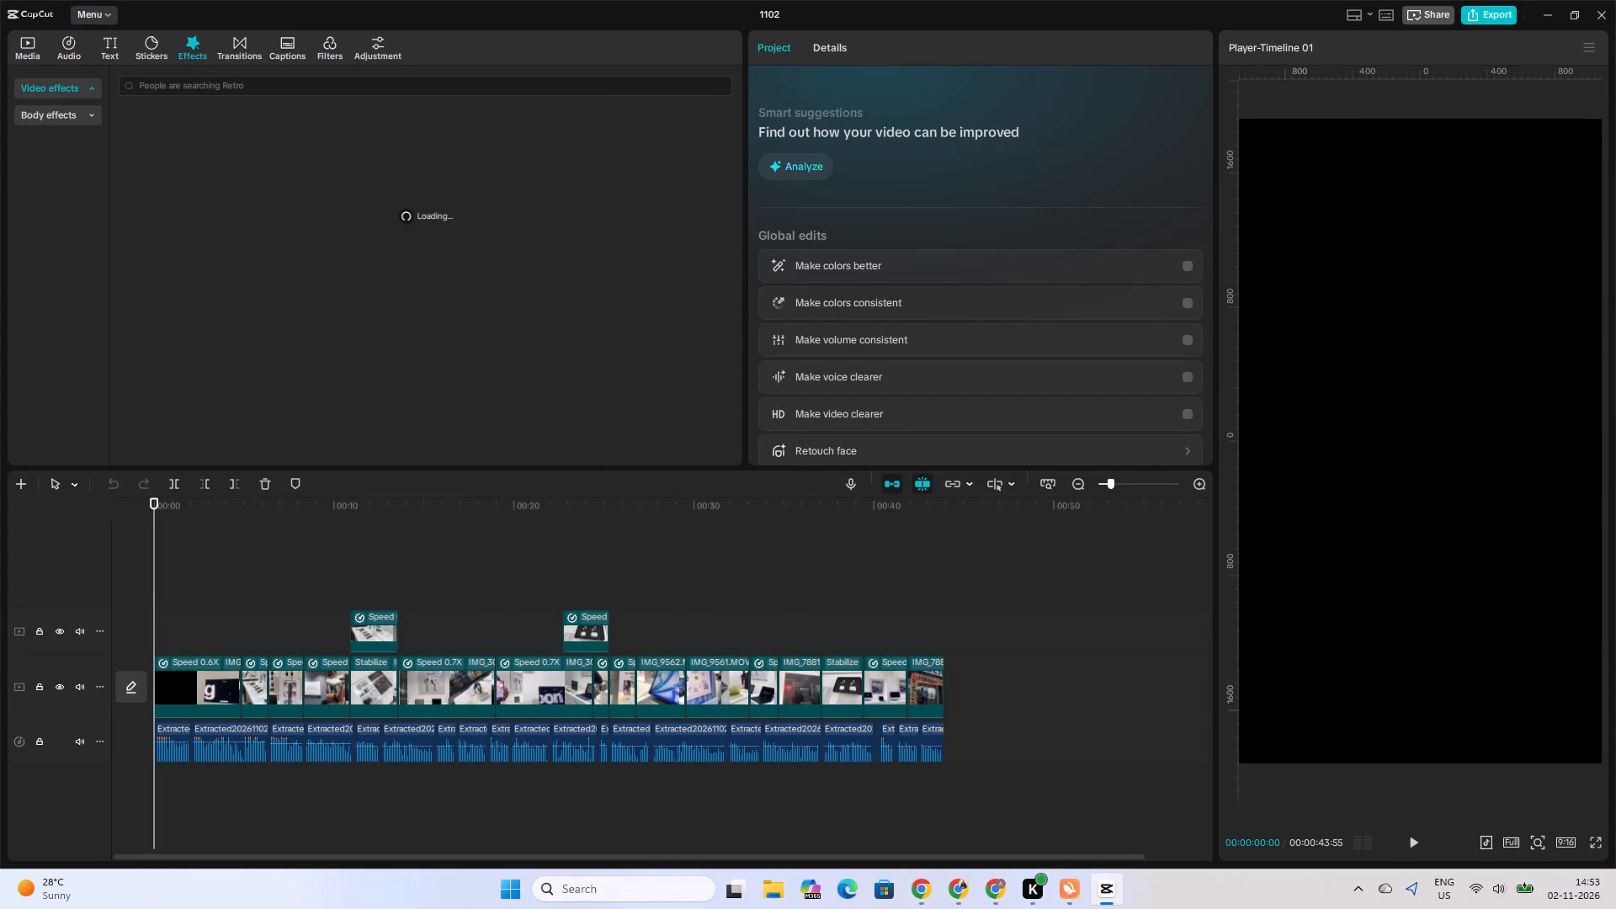
click(284, 53)
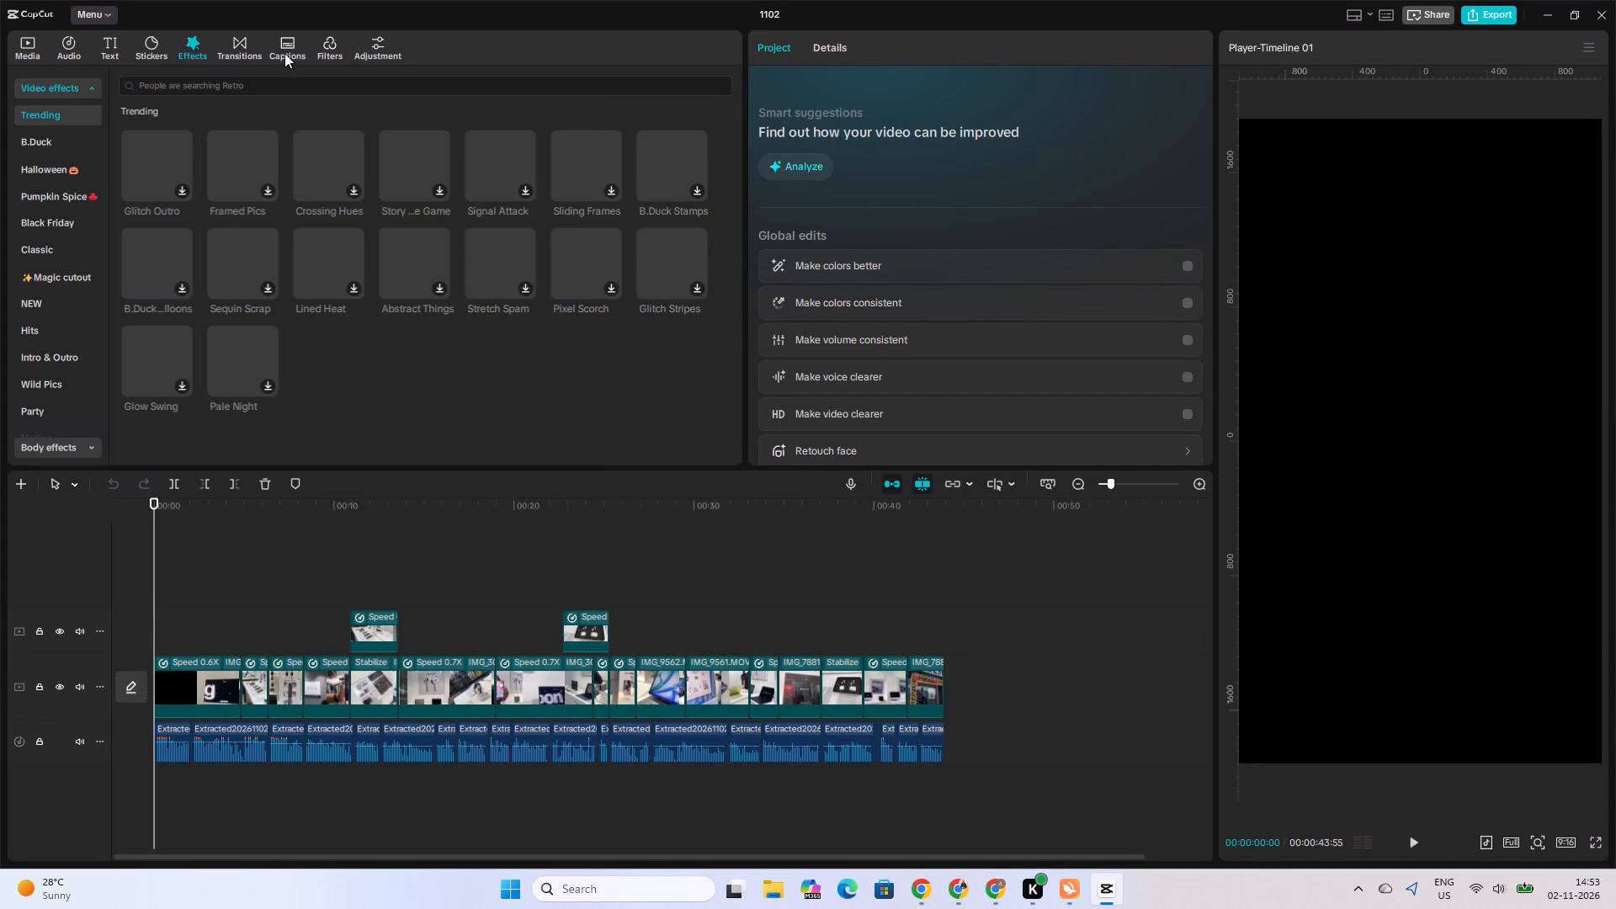
click(99, 106)
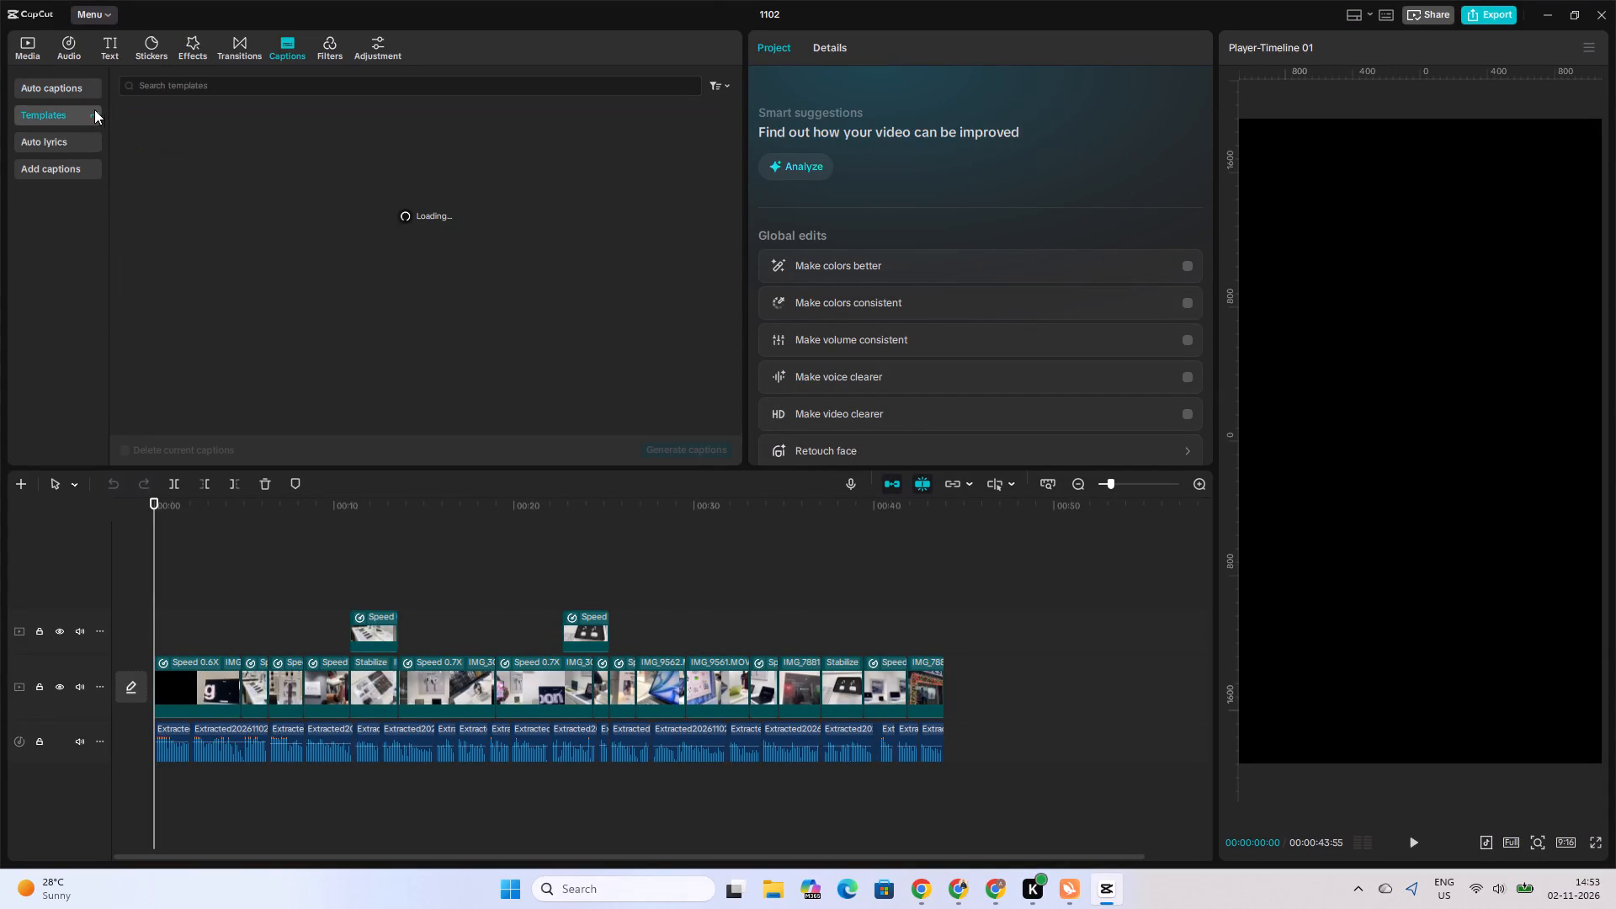
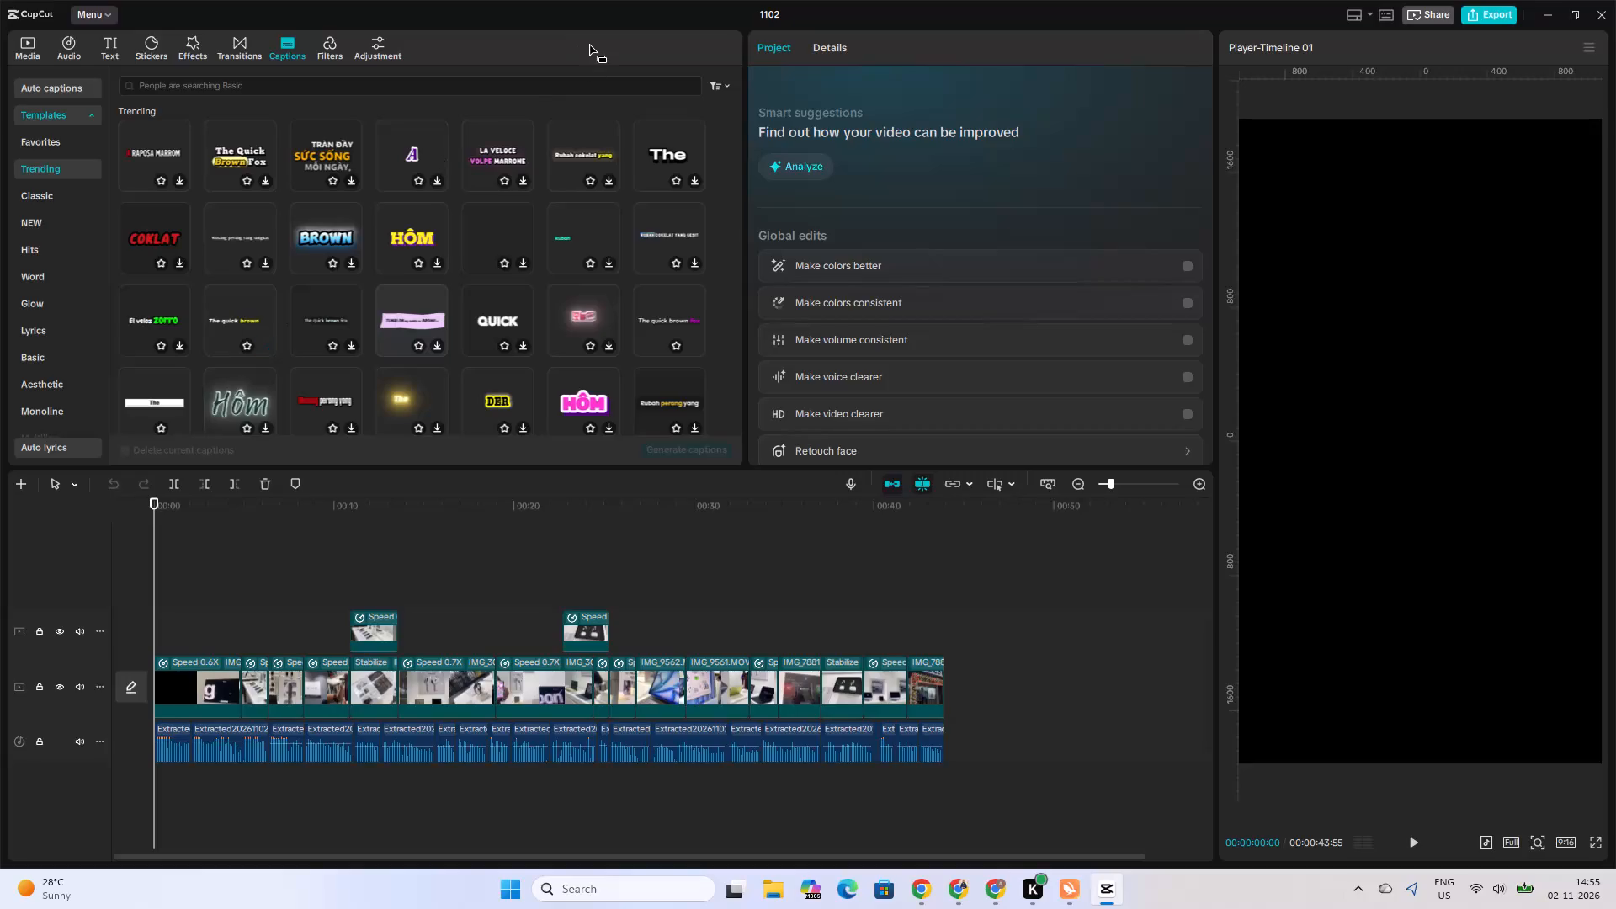
Preview several trending caption templates on the store footage, including the magenta, yellow and orange word-highlight styles, and browse the rest of the collection.
click(657, 327)
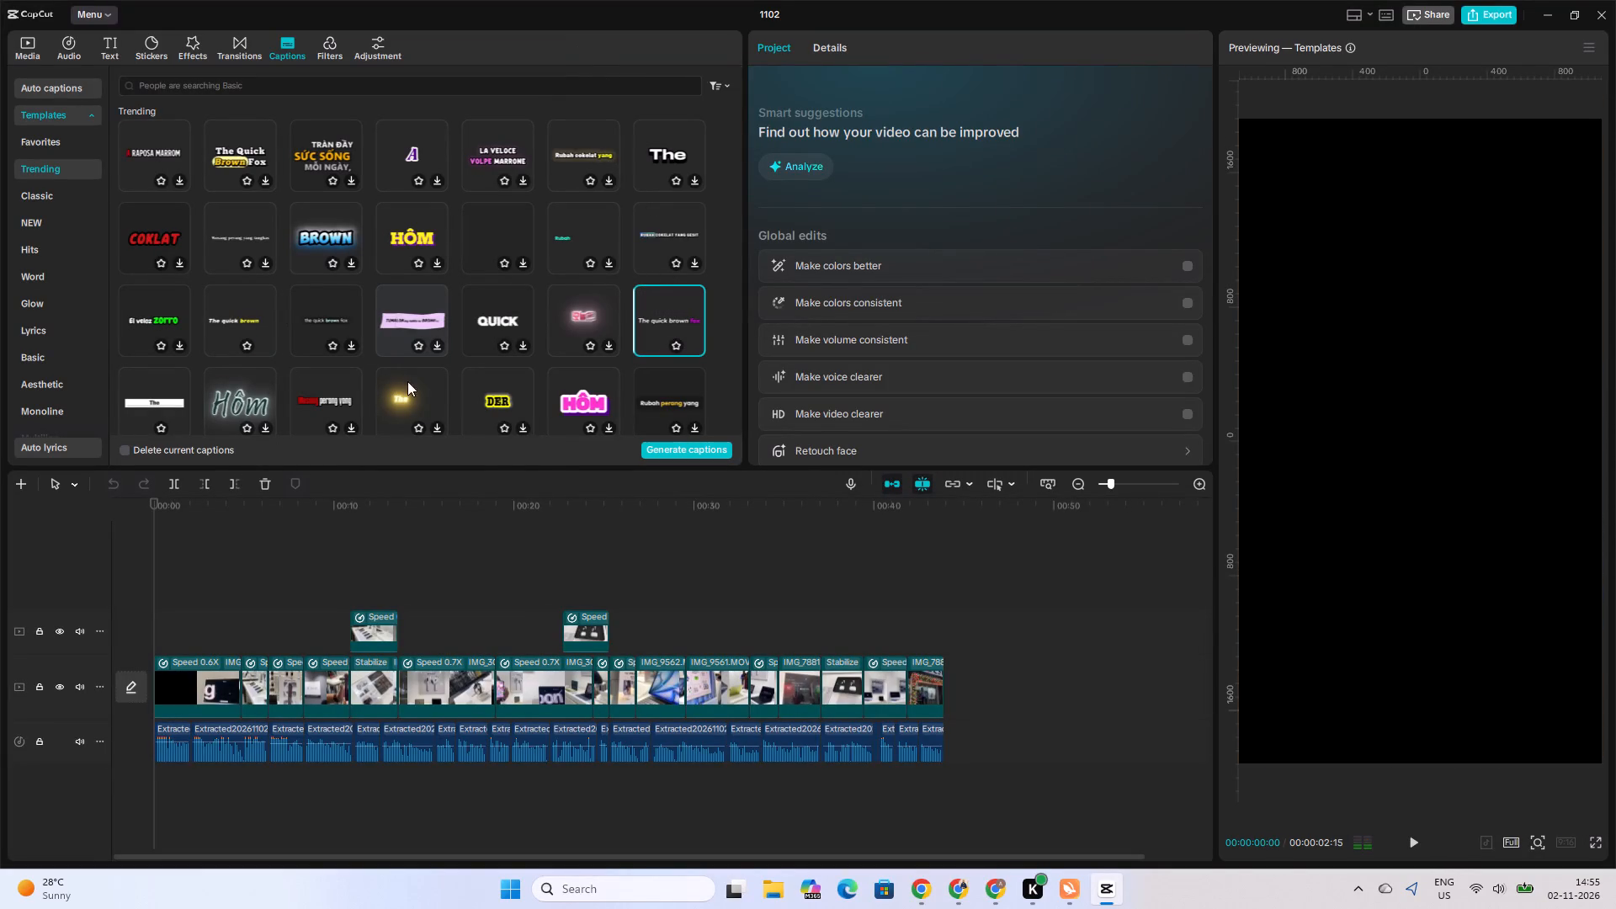
click(252, 311)
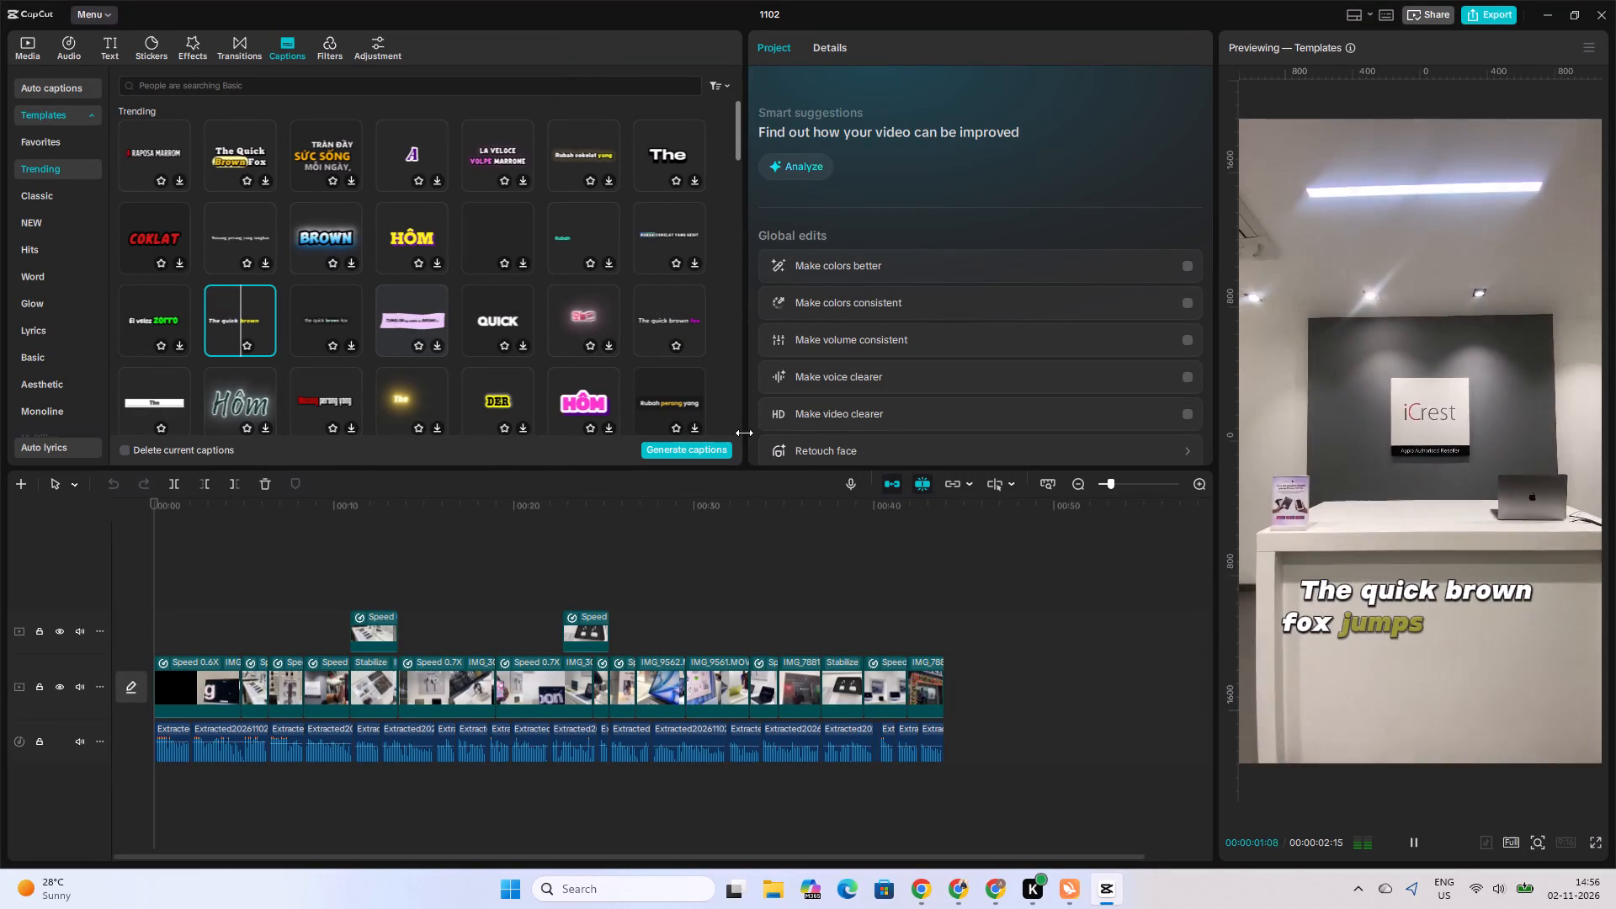
click(674, 378)
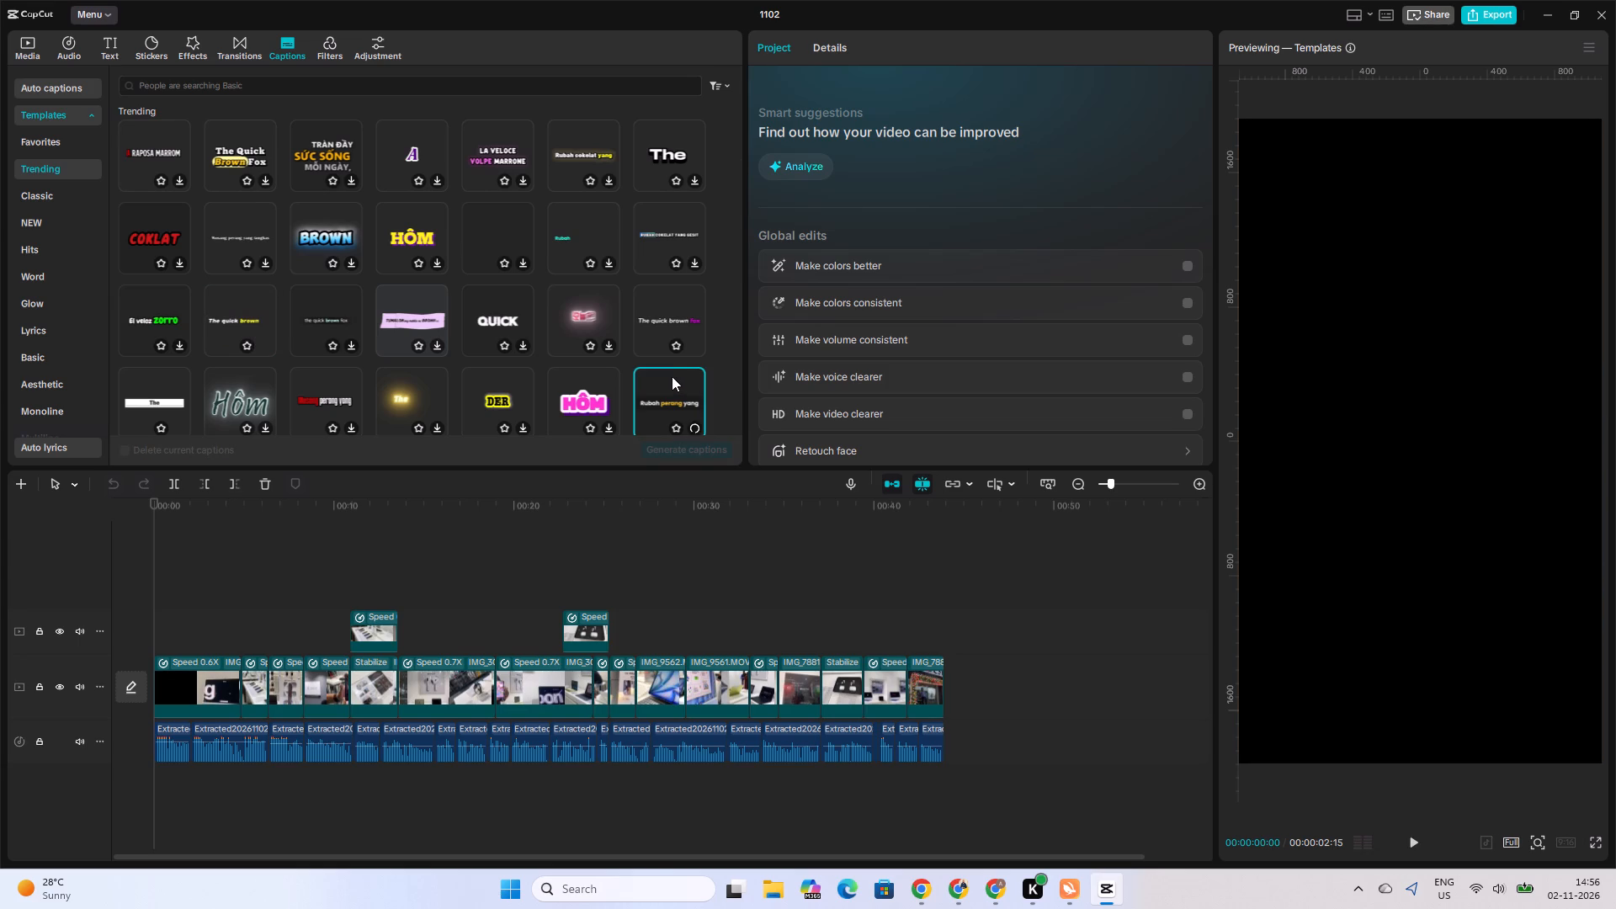
scroll(671, 367, down, 2)
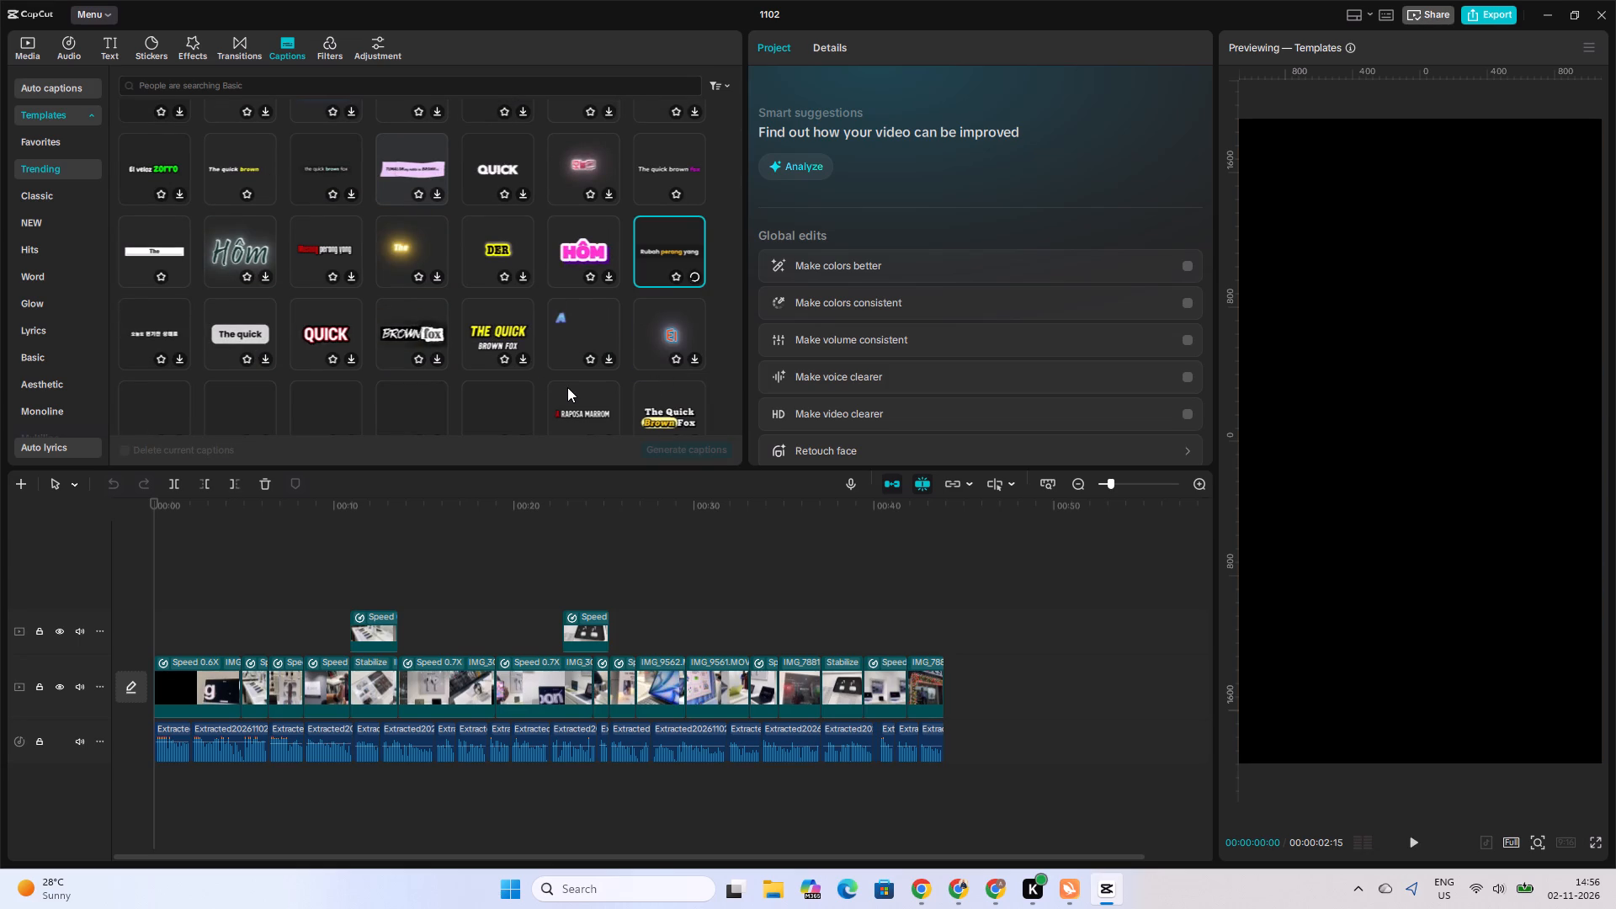
scroll(567, 387, up, 2)
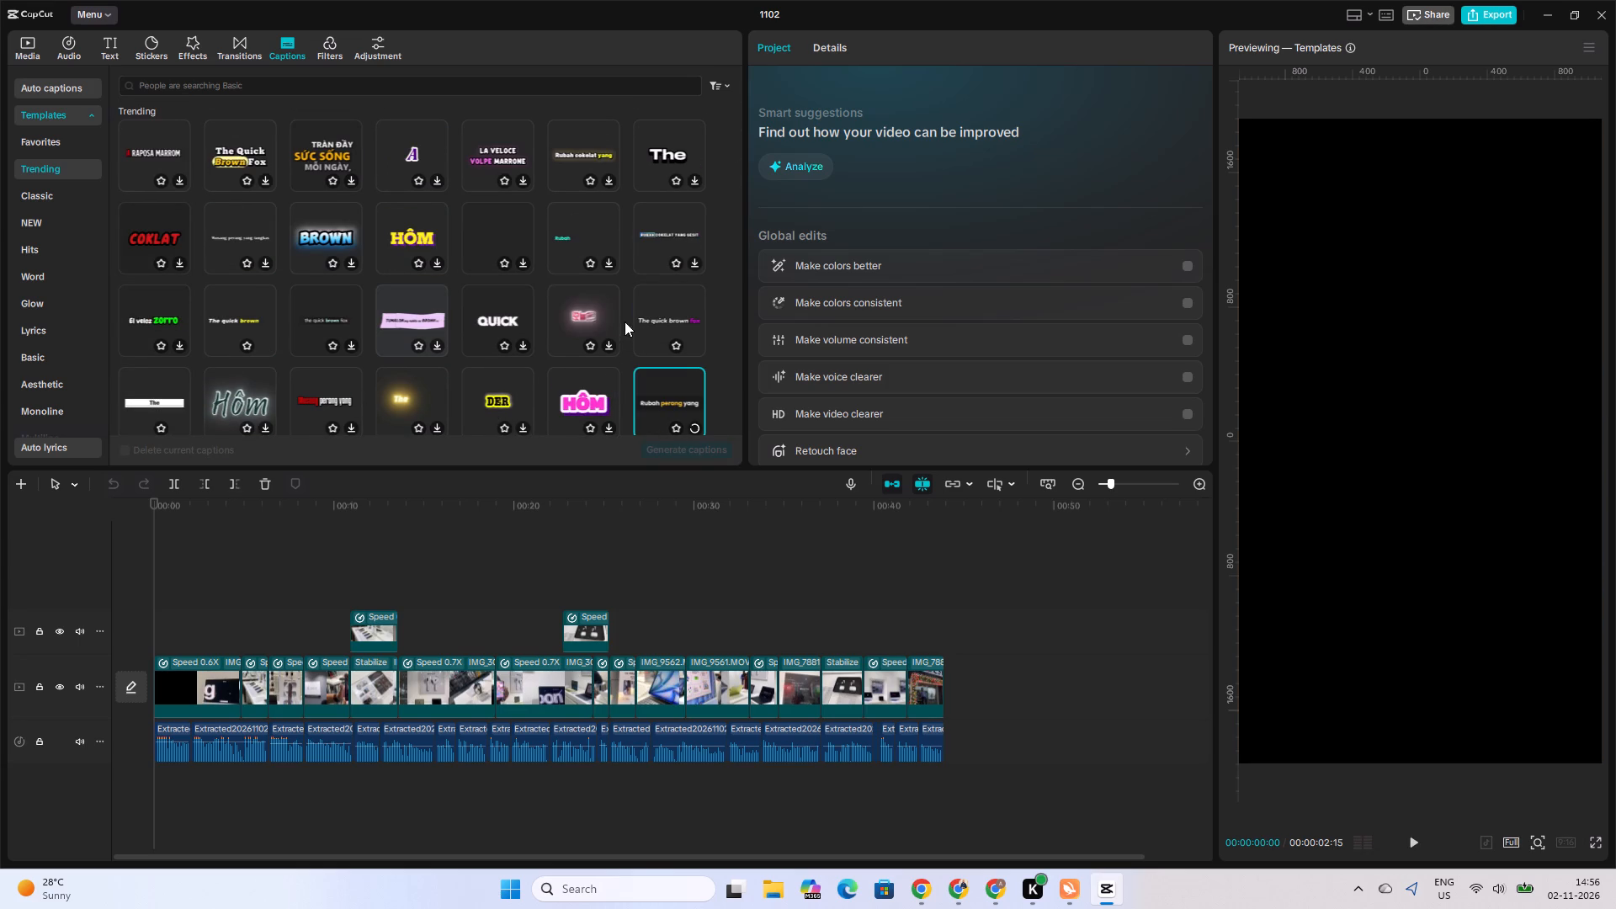
scroll(598, 315, down, 4)
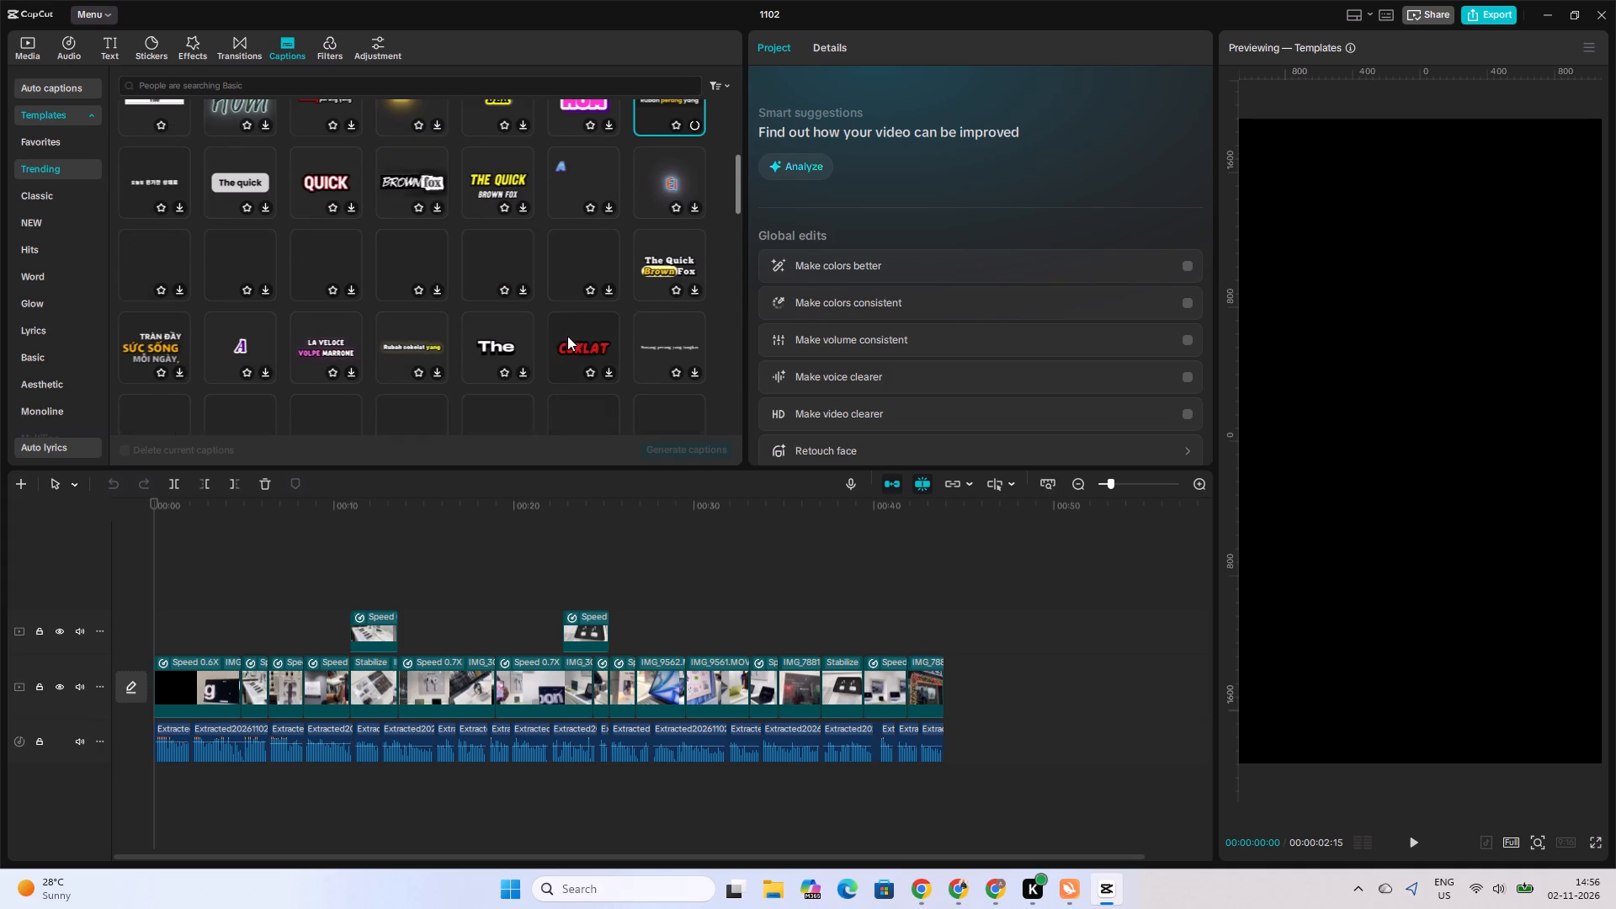
scroll(491, 353, up, 6)
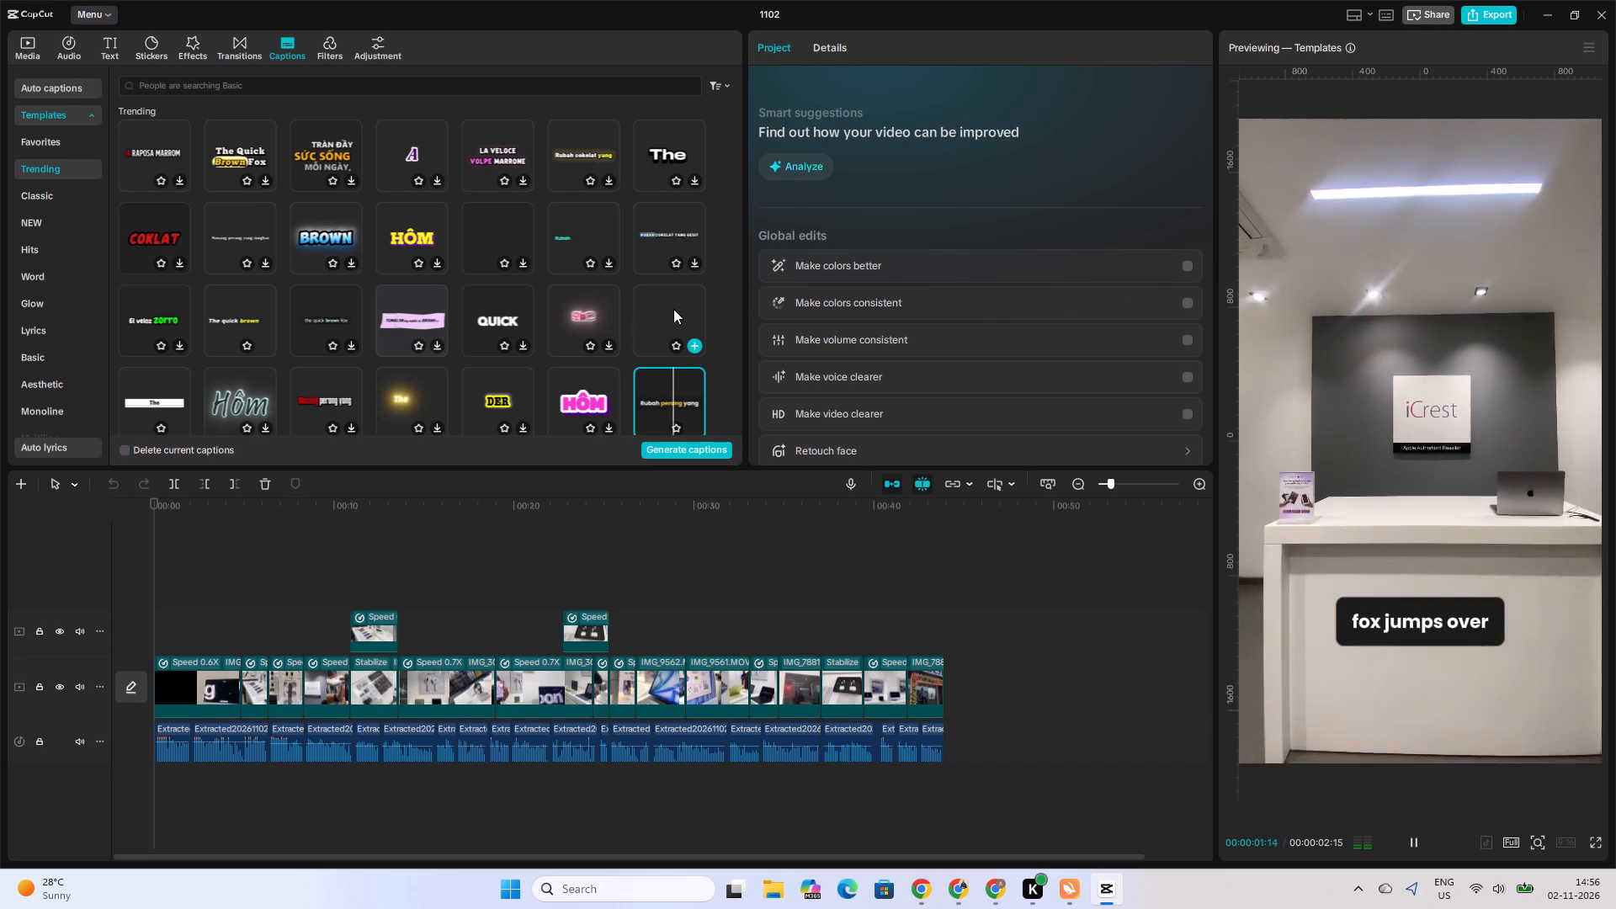
Generate captions for the whole timeline using the trending "The quick brown fox" template with the magenta-highlighted word.
click(672, 306)
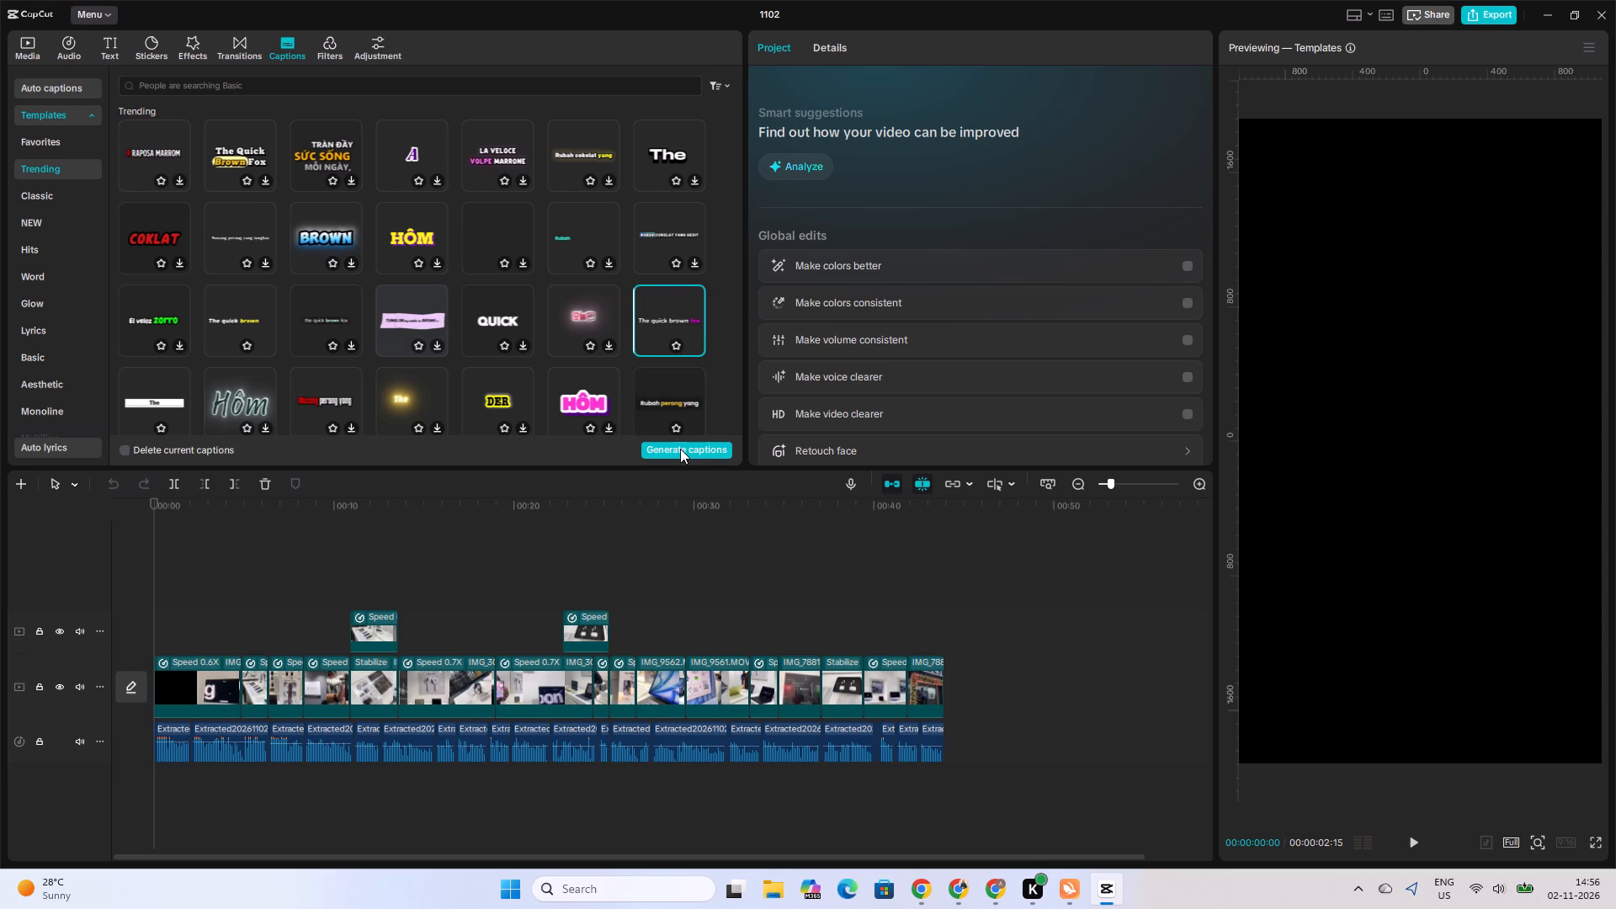
click(679, 449)
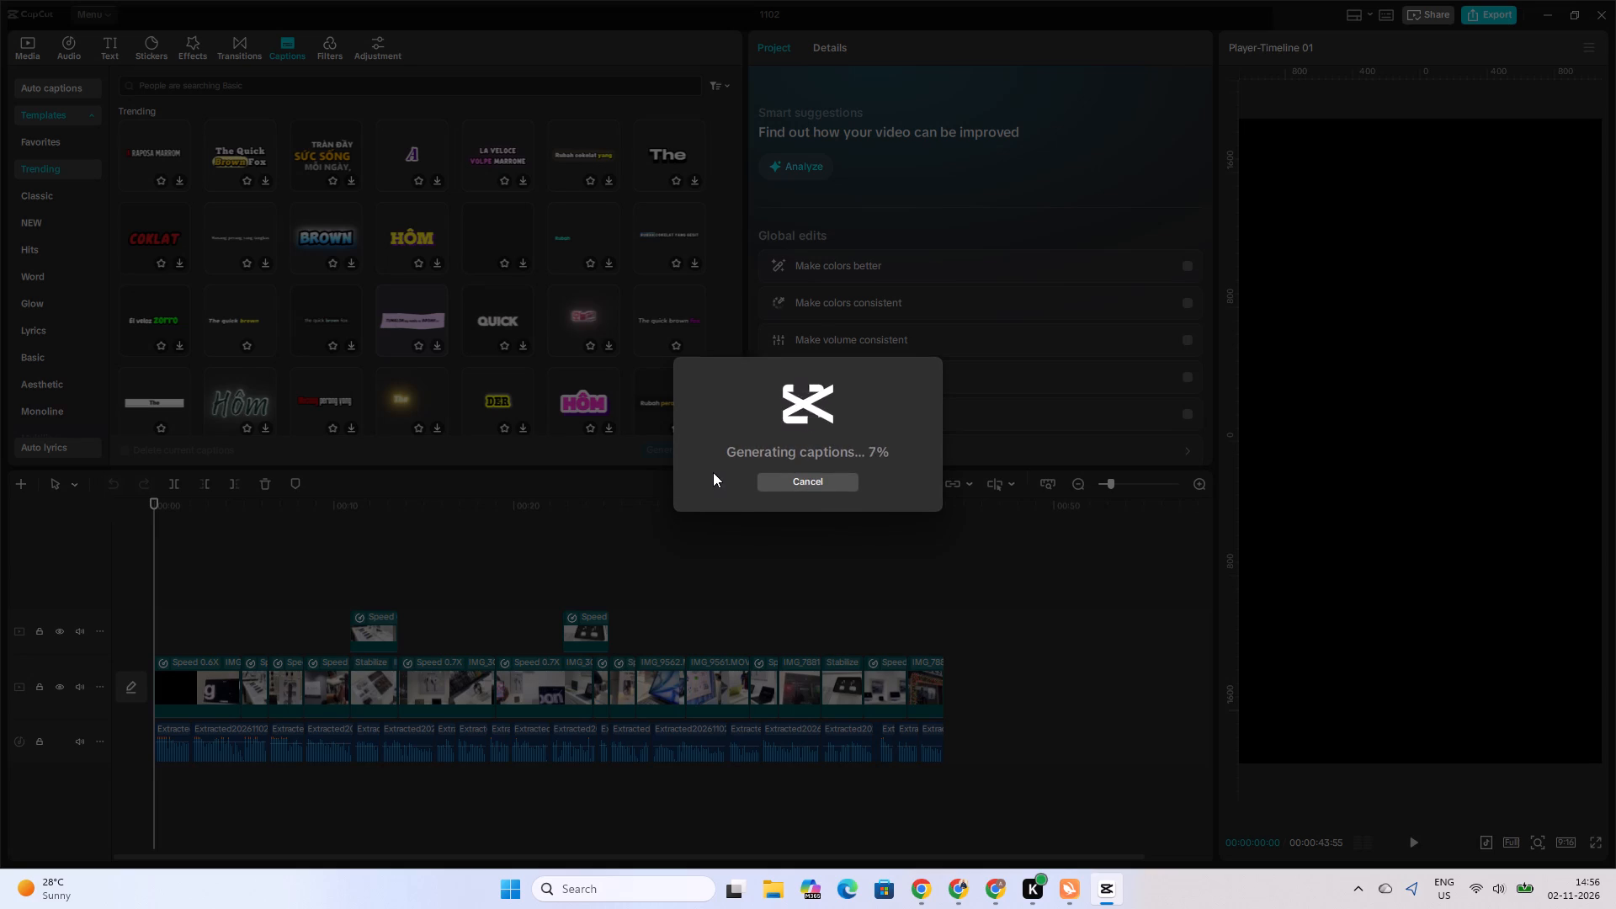
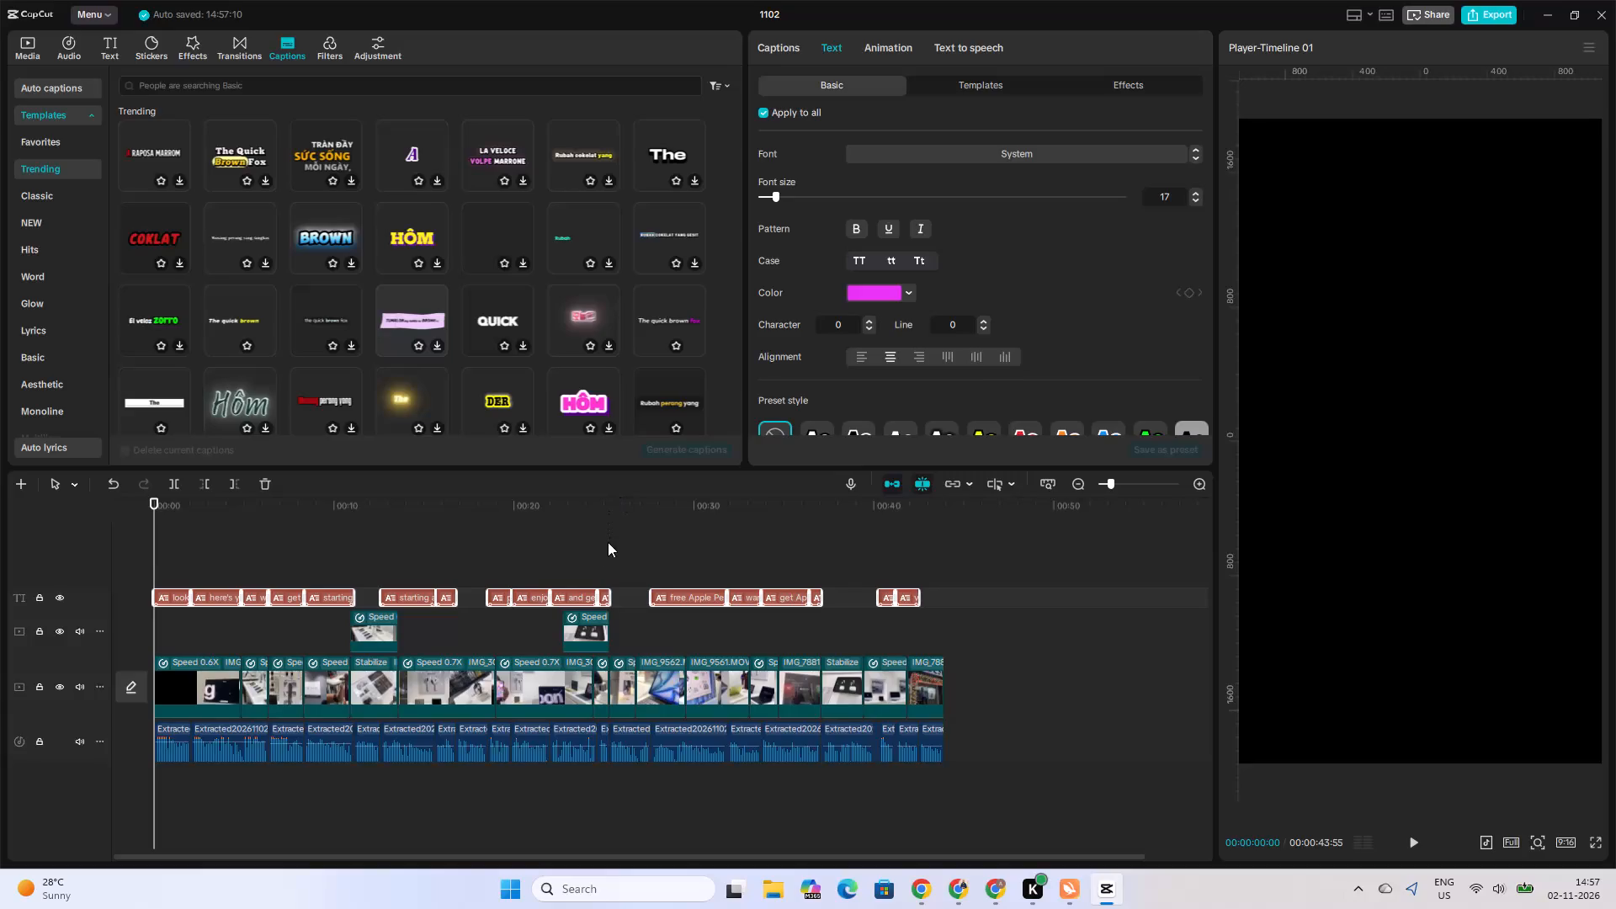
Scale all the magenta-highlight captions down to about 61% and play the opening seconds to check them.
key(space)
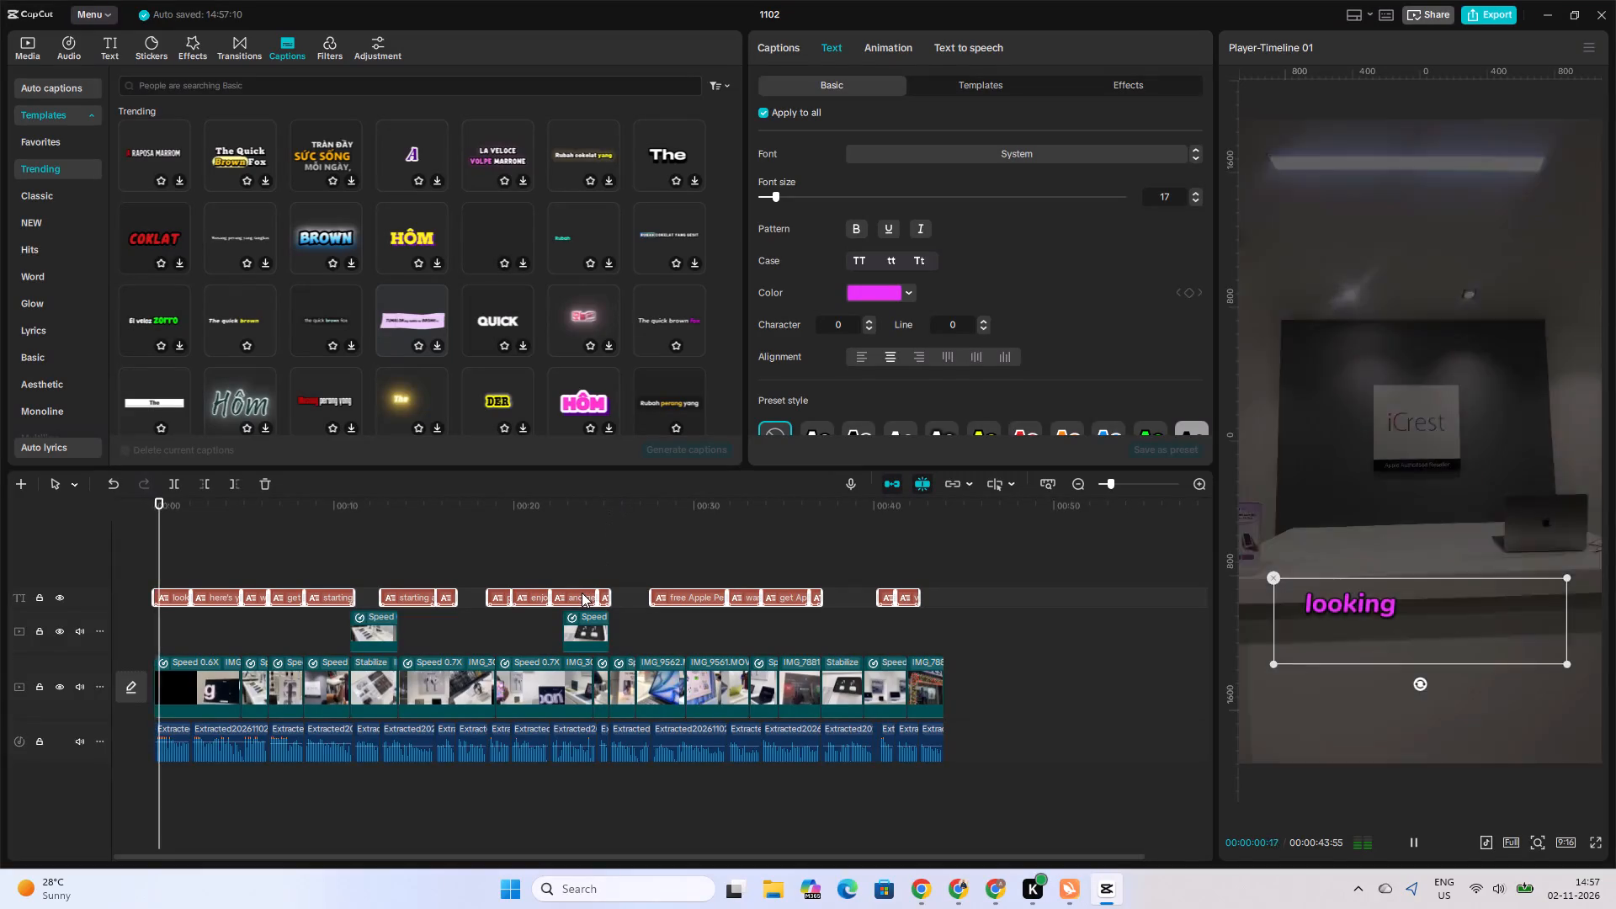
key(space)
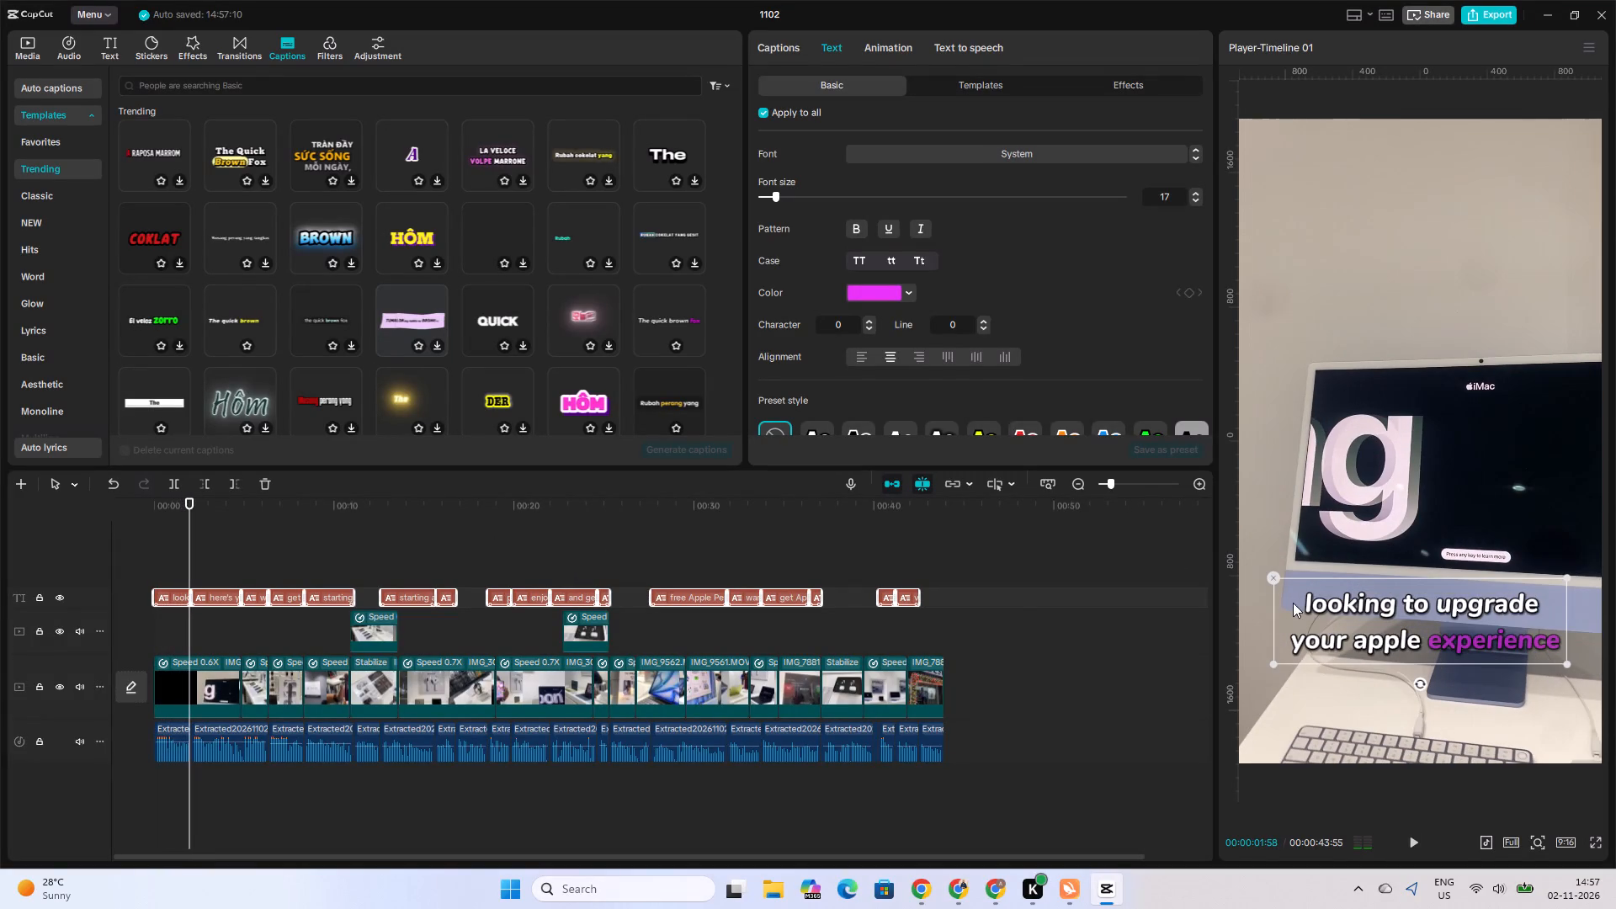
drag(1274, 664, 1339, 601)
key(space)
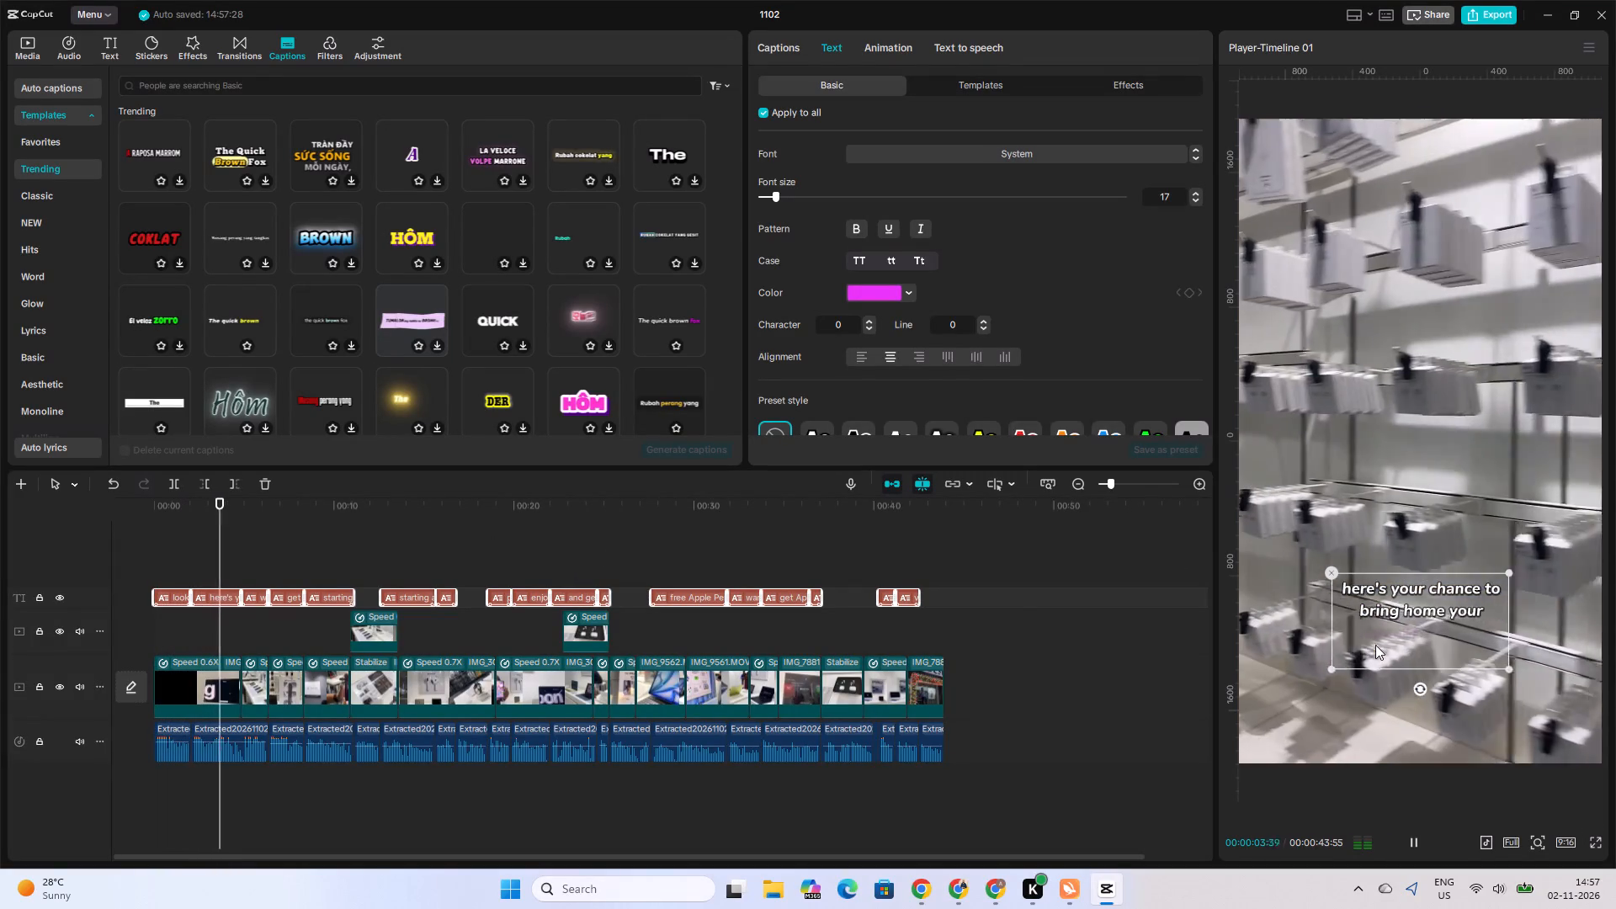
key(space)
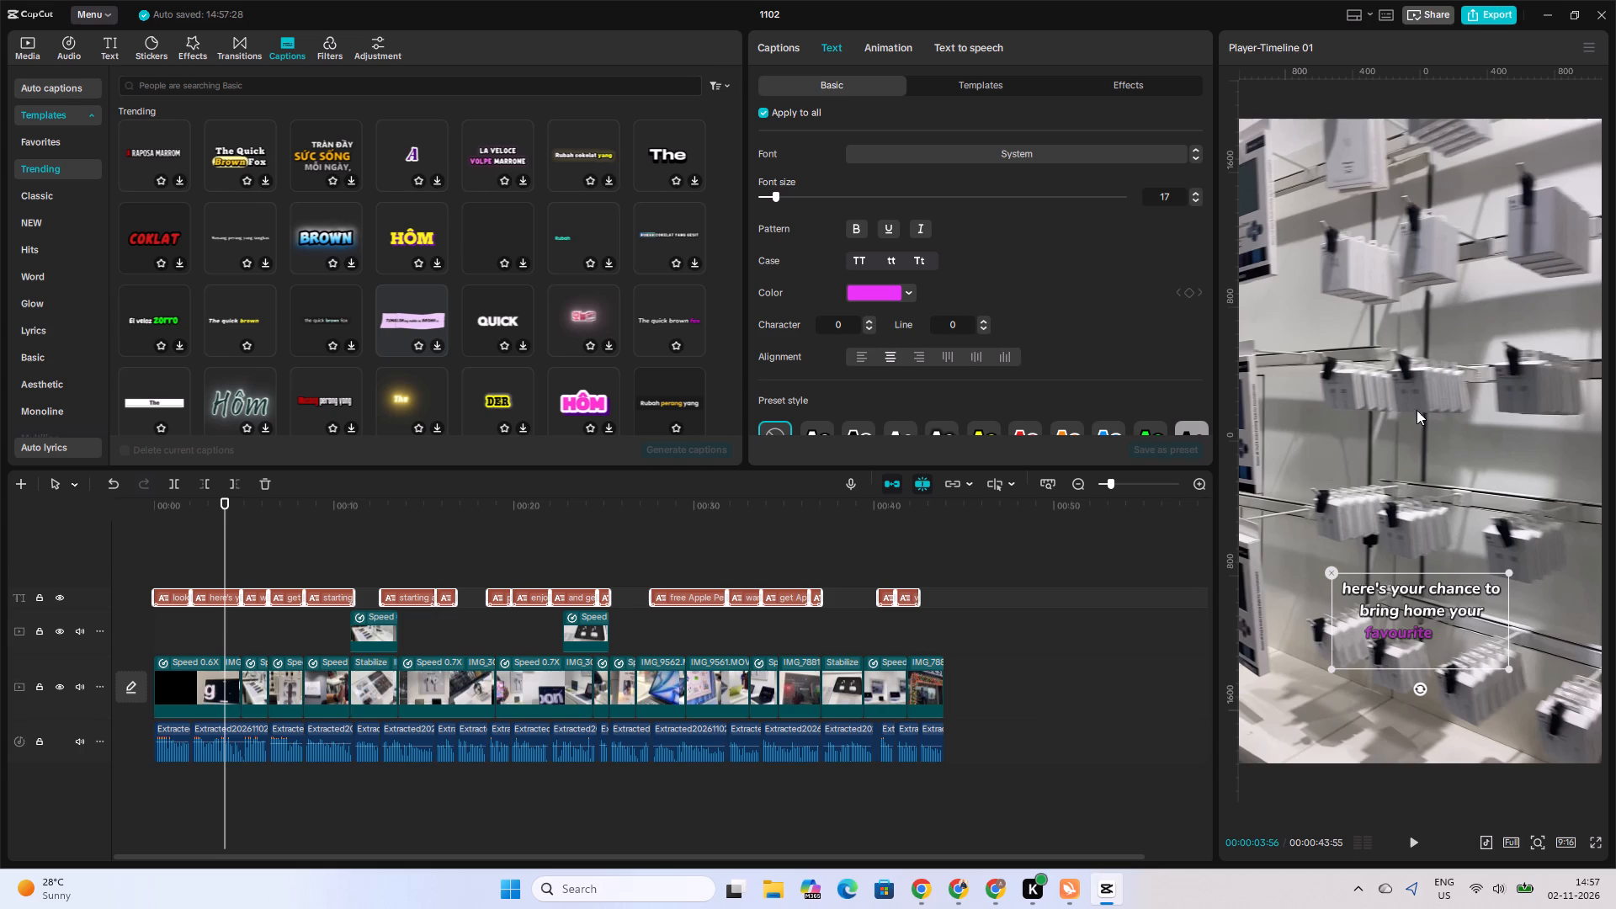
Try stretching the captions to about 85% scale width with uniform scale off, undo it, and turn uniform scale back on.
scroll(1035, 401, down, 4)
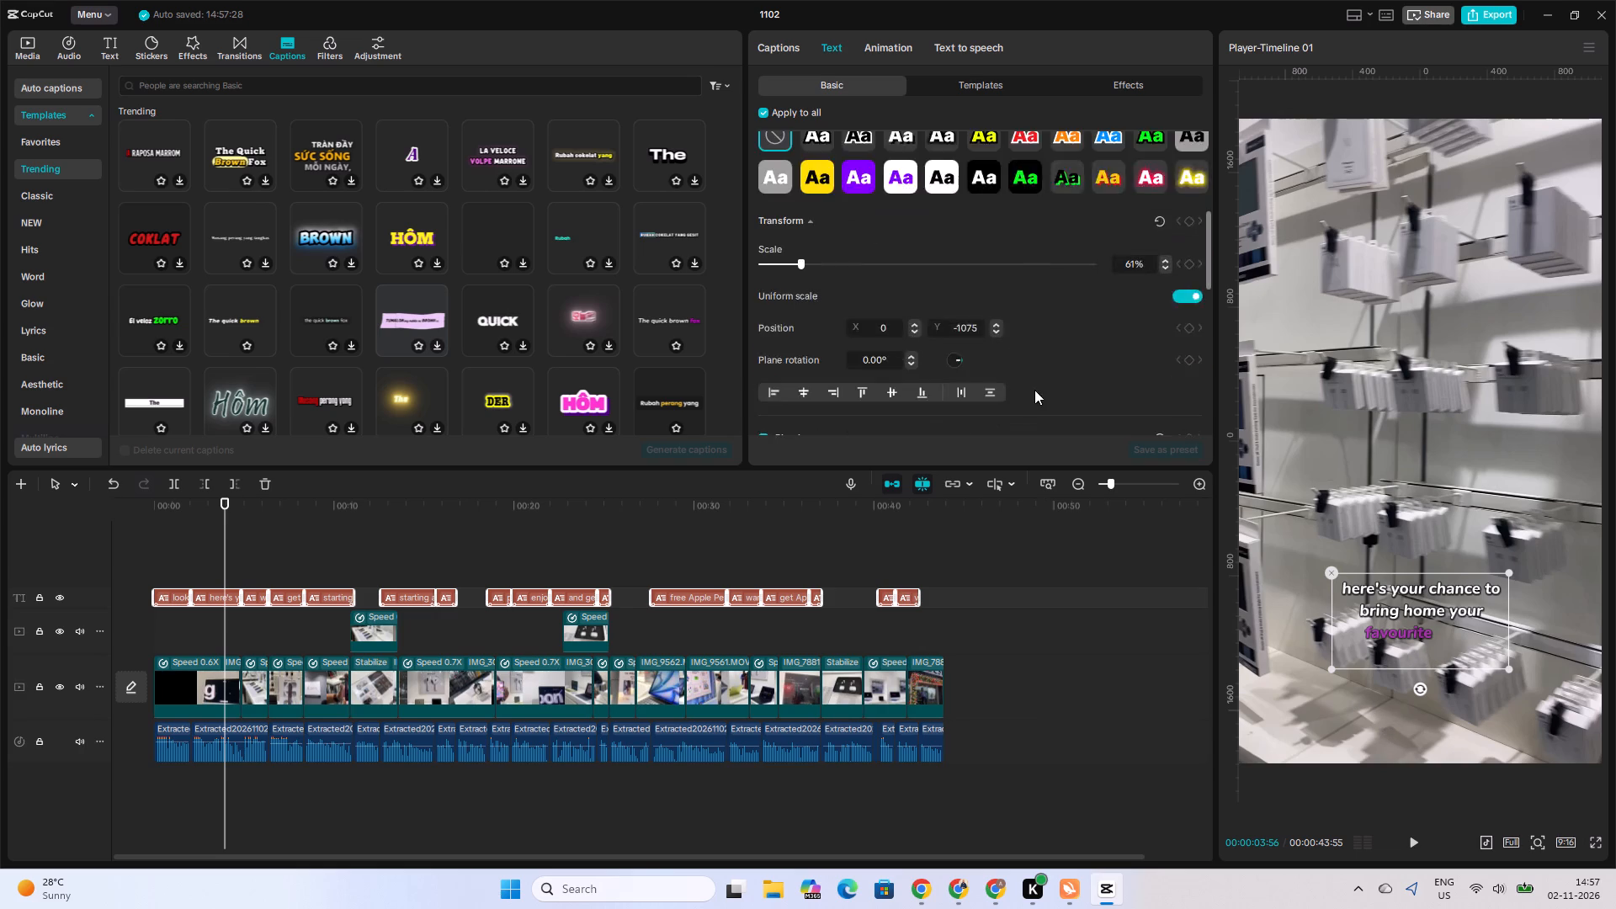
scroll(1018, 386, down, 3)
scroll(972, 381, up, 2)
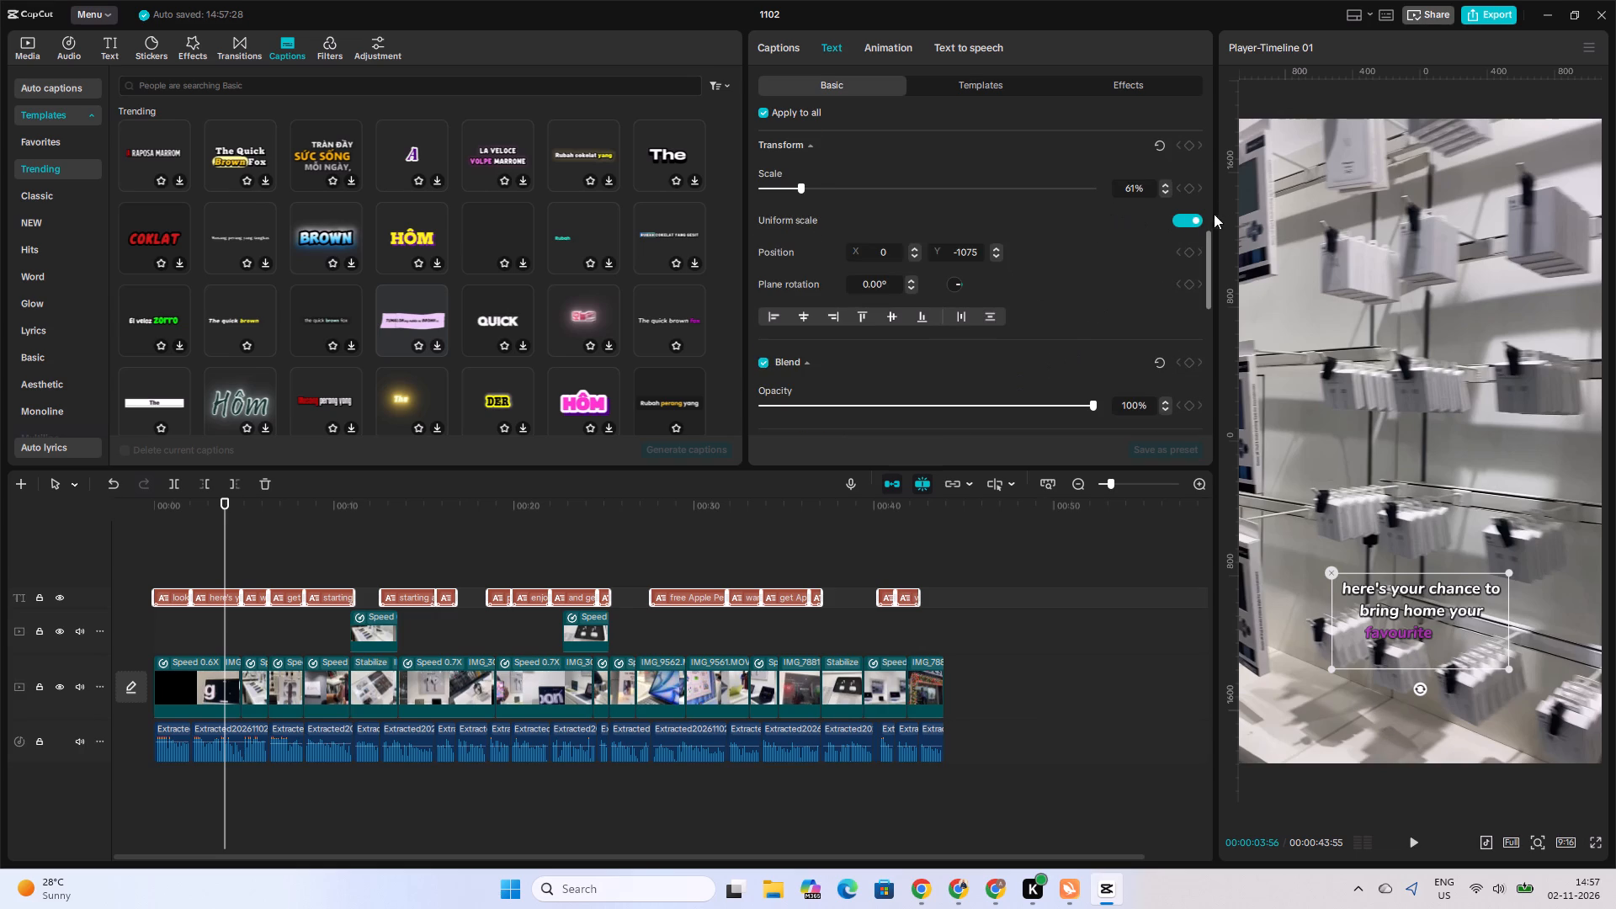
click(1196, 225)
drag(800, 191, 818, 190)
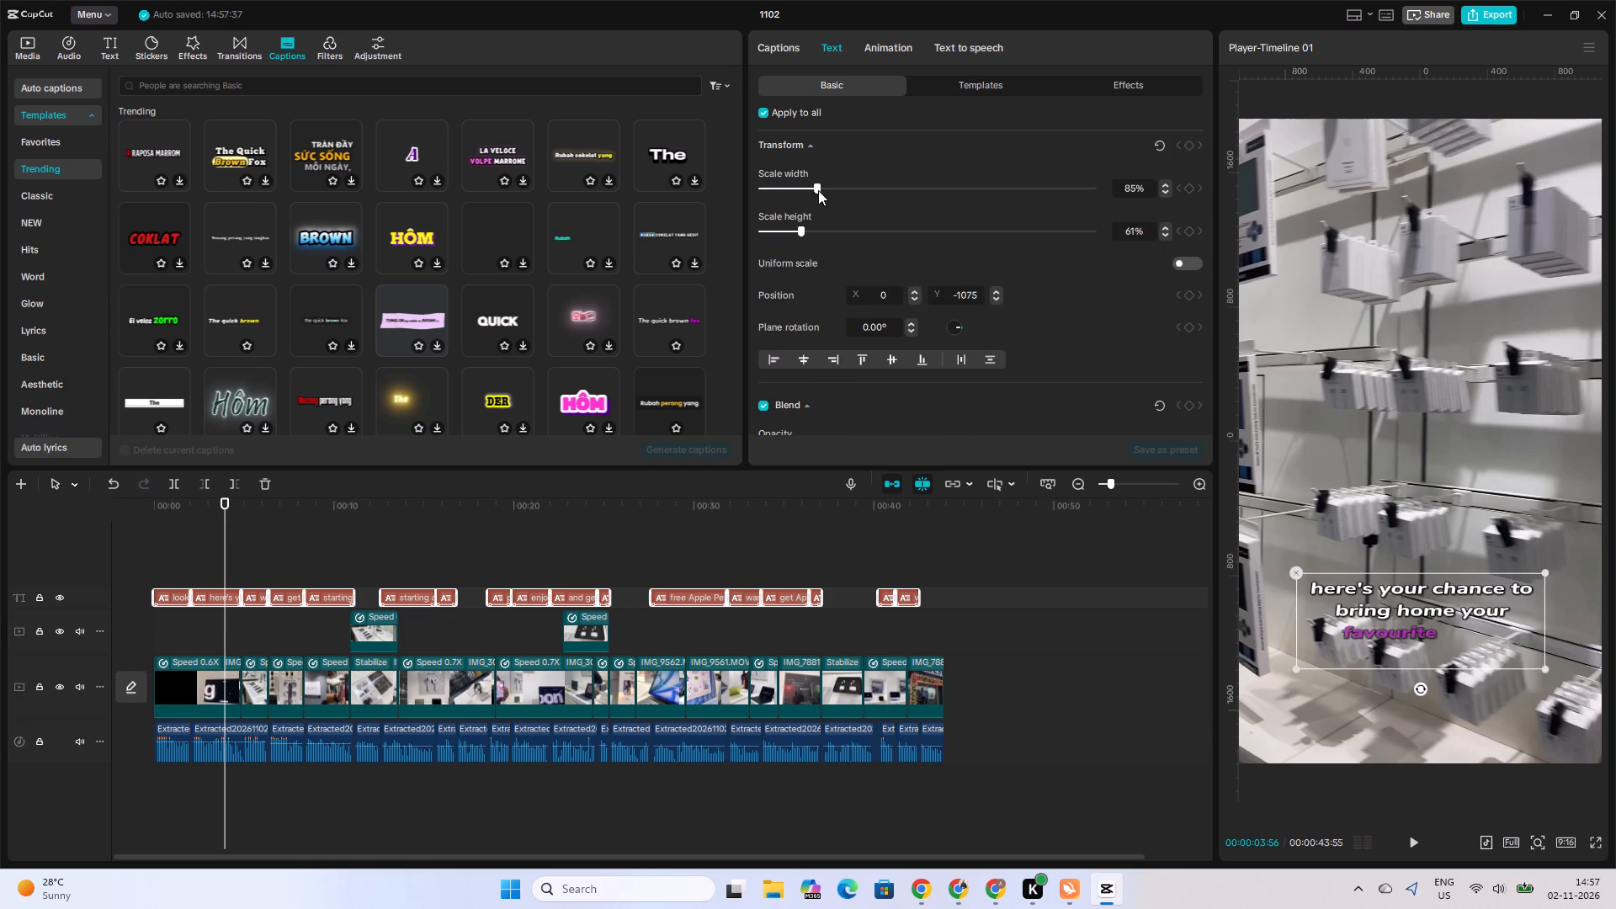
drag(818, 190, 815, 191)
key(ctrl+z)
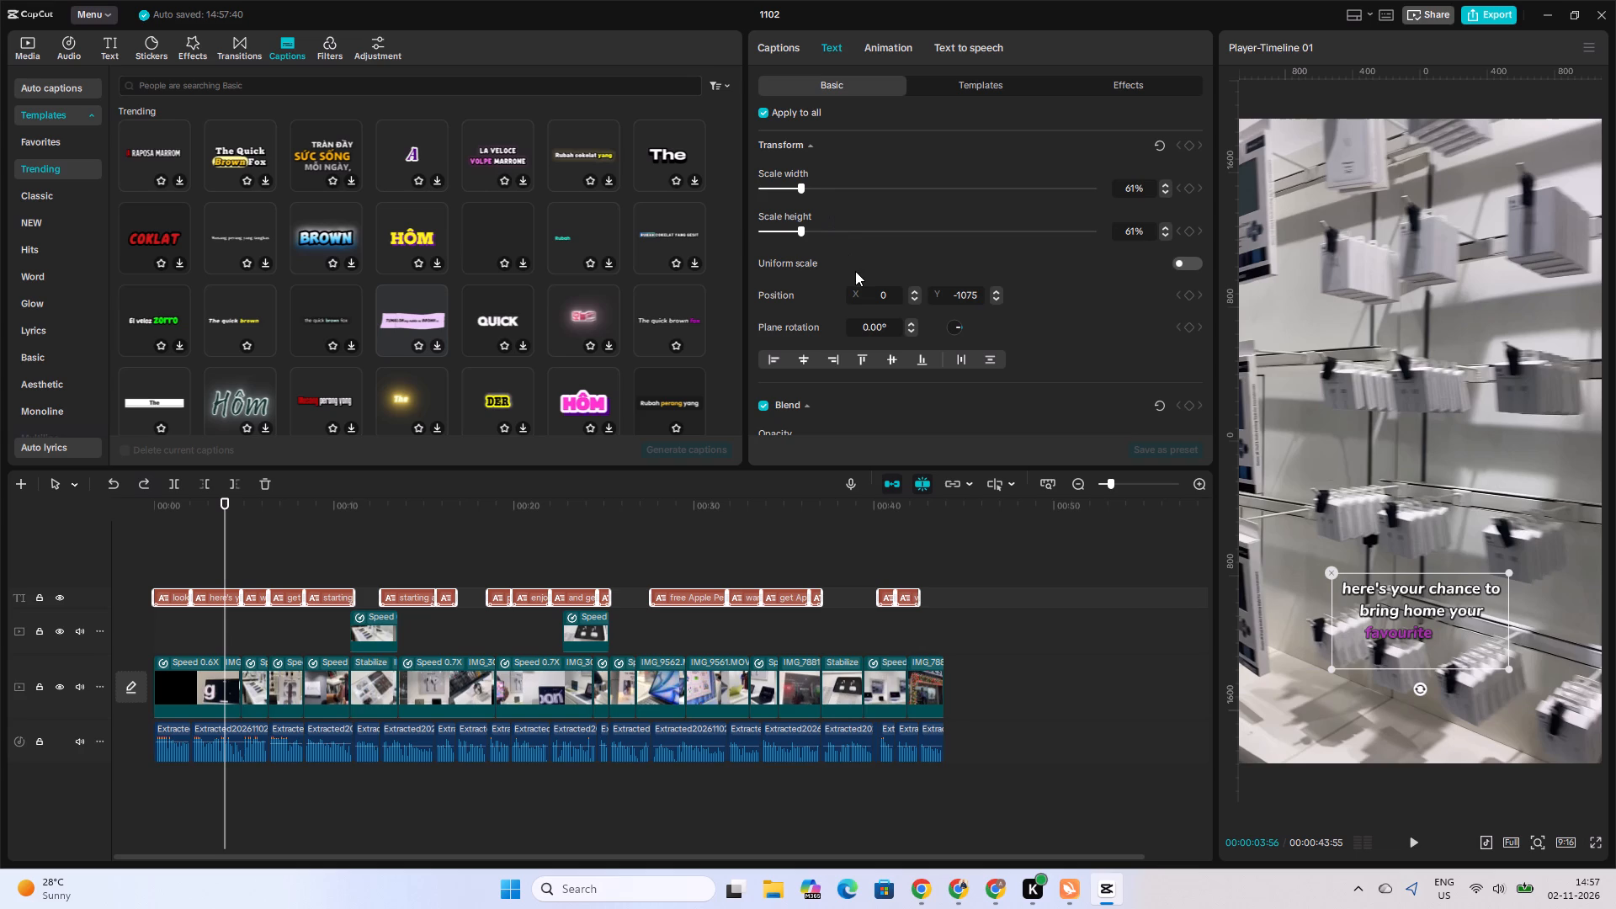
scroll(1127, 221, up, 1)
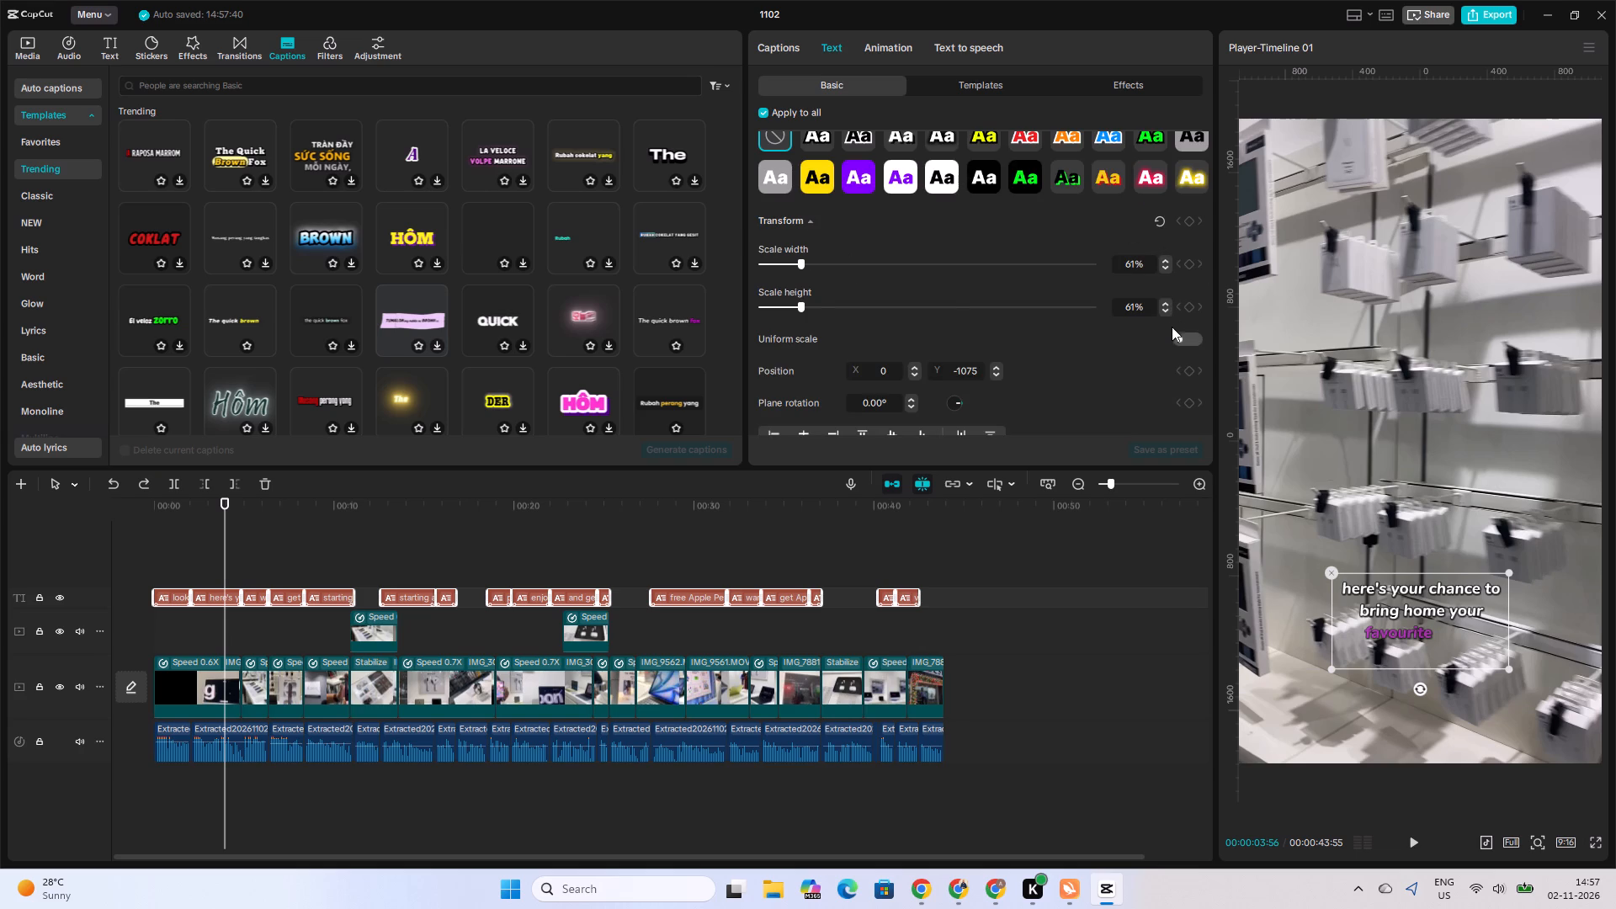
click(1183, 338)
Review the captions' blend and stroke settings, browse the favourite and trending caption templates, and try several trending ones.
scroll(1057, 318, down, 1)
scroll(938, 351, down, 1)
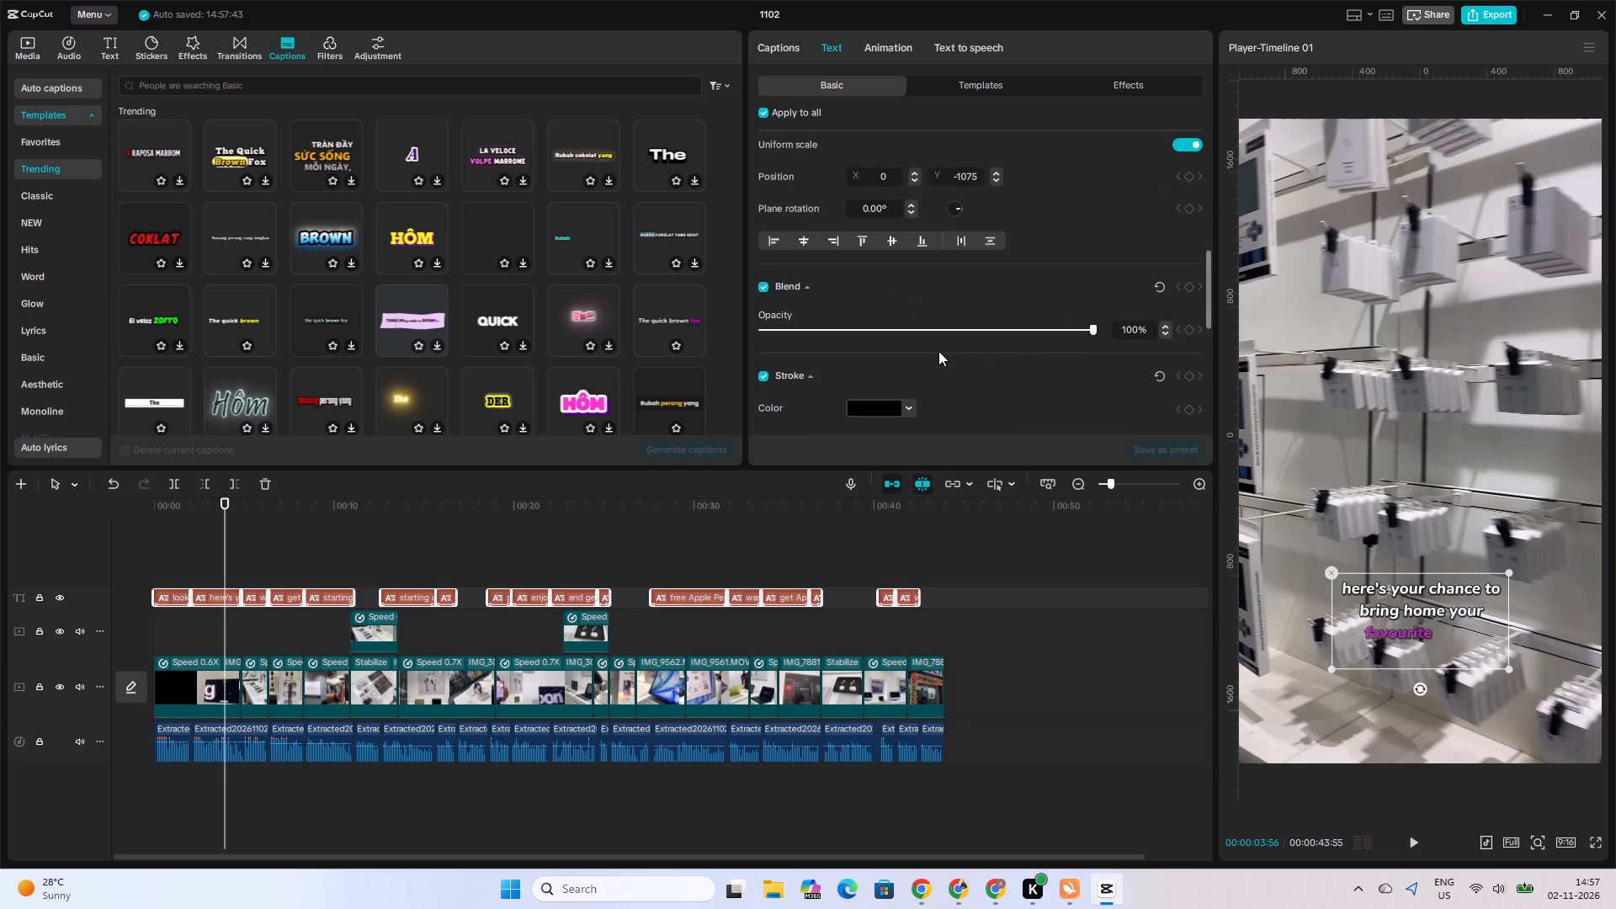
scroll(883, 369, down, 2)
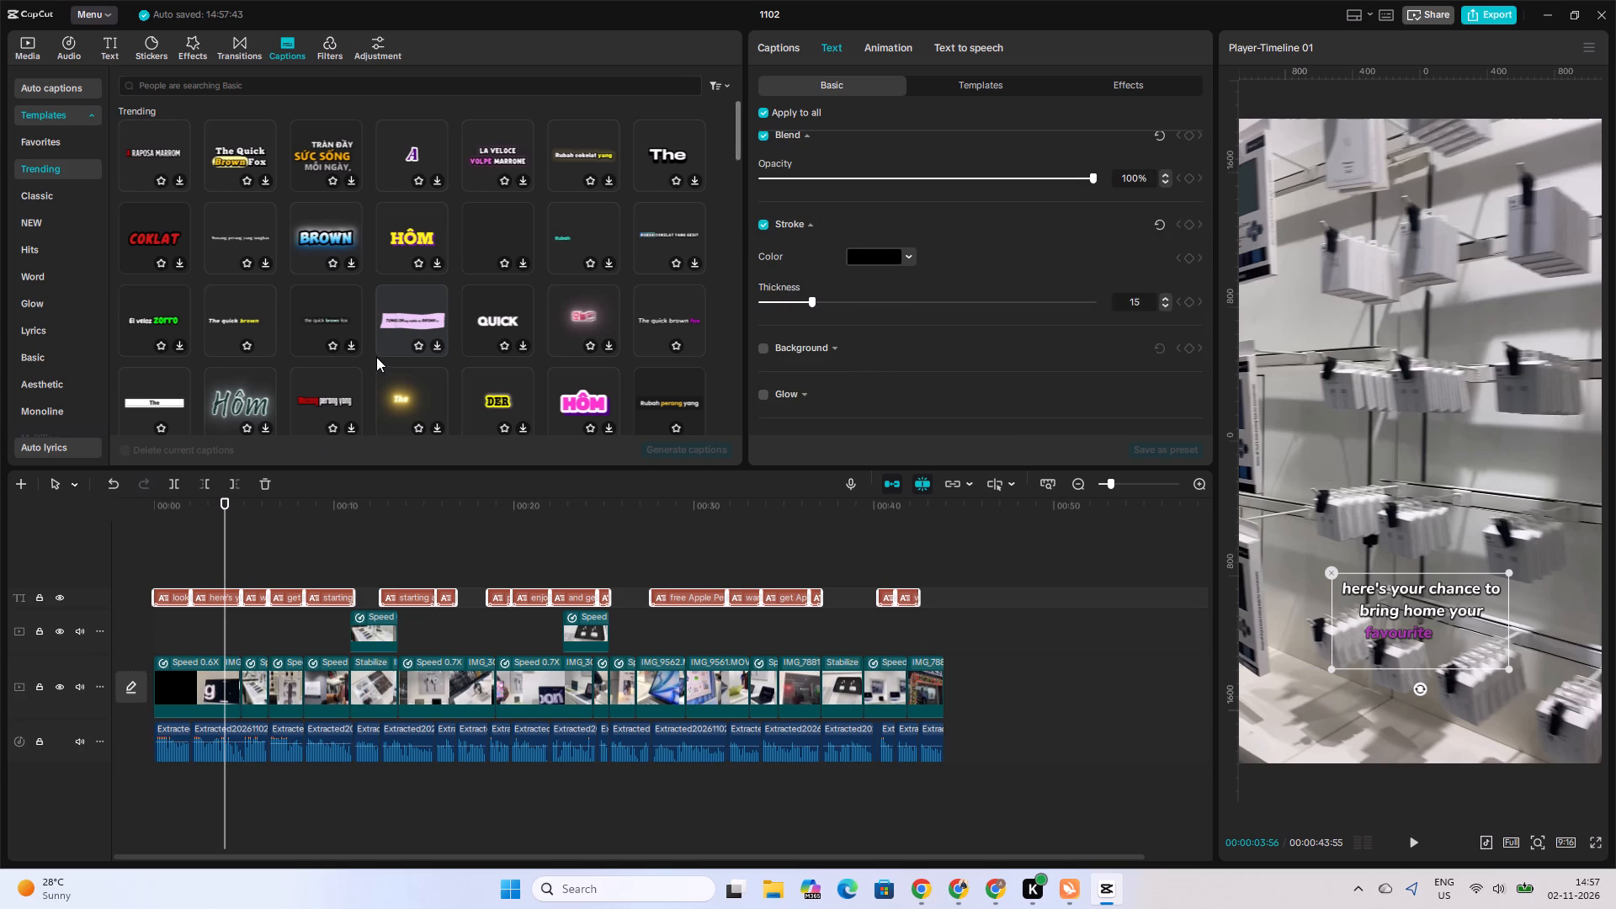
scroll(385, 362, down, 2)
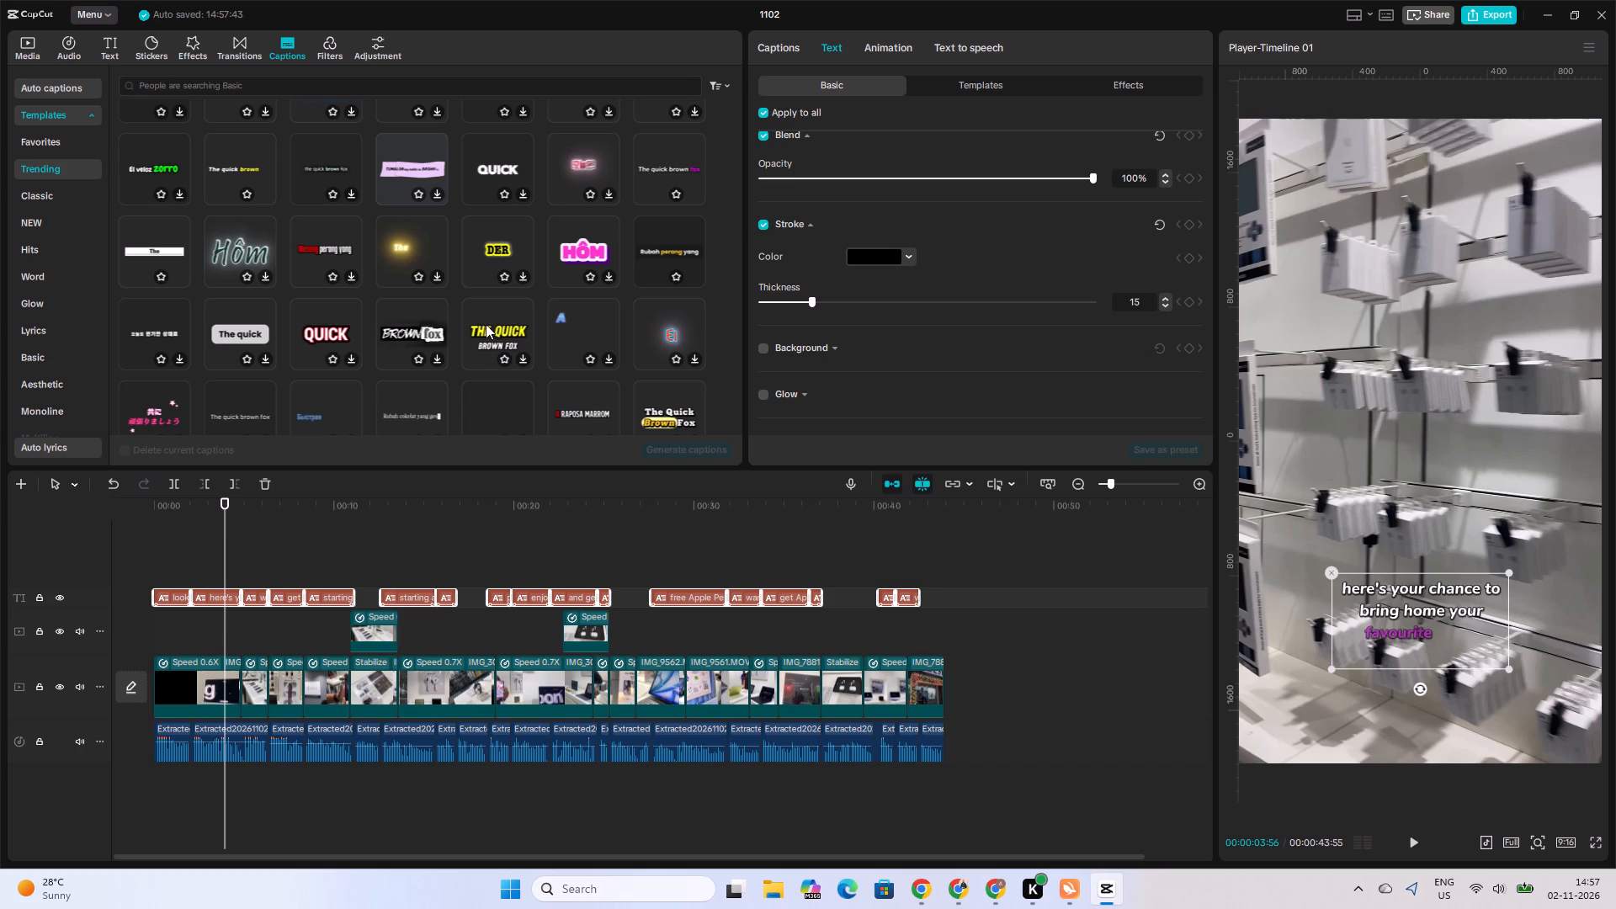
scroll(270, 325, up, 4)
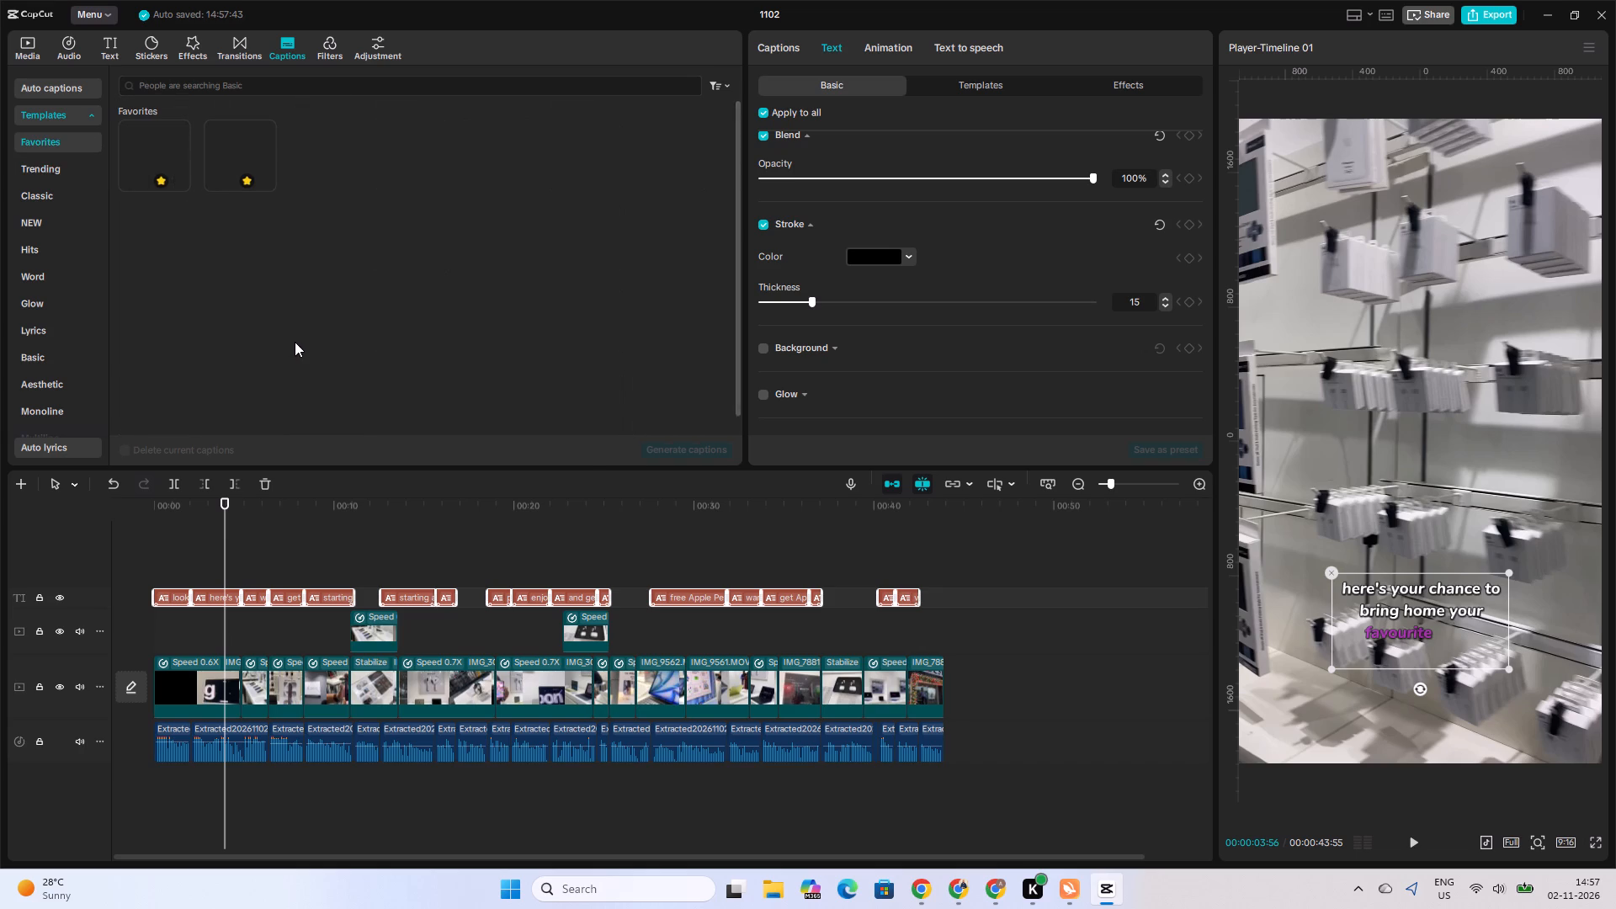
scroll(282, 344, down, 1)
scroll(491, 253, down, 3)
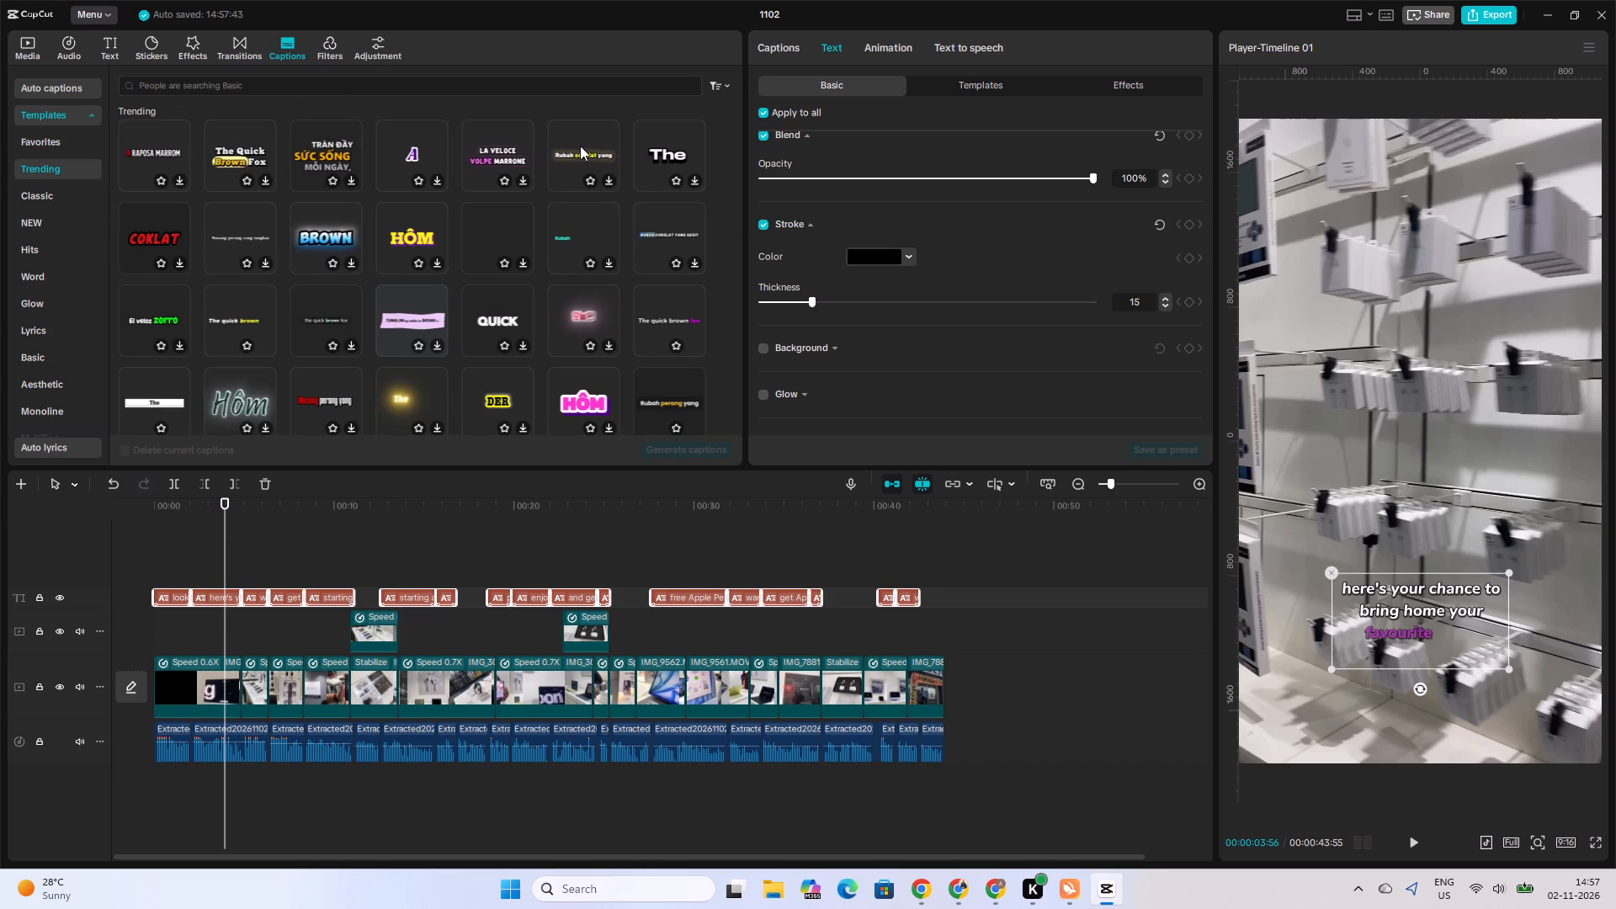
click(596, 167)
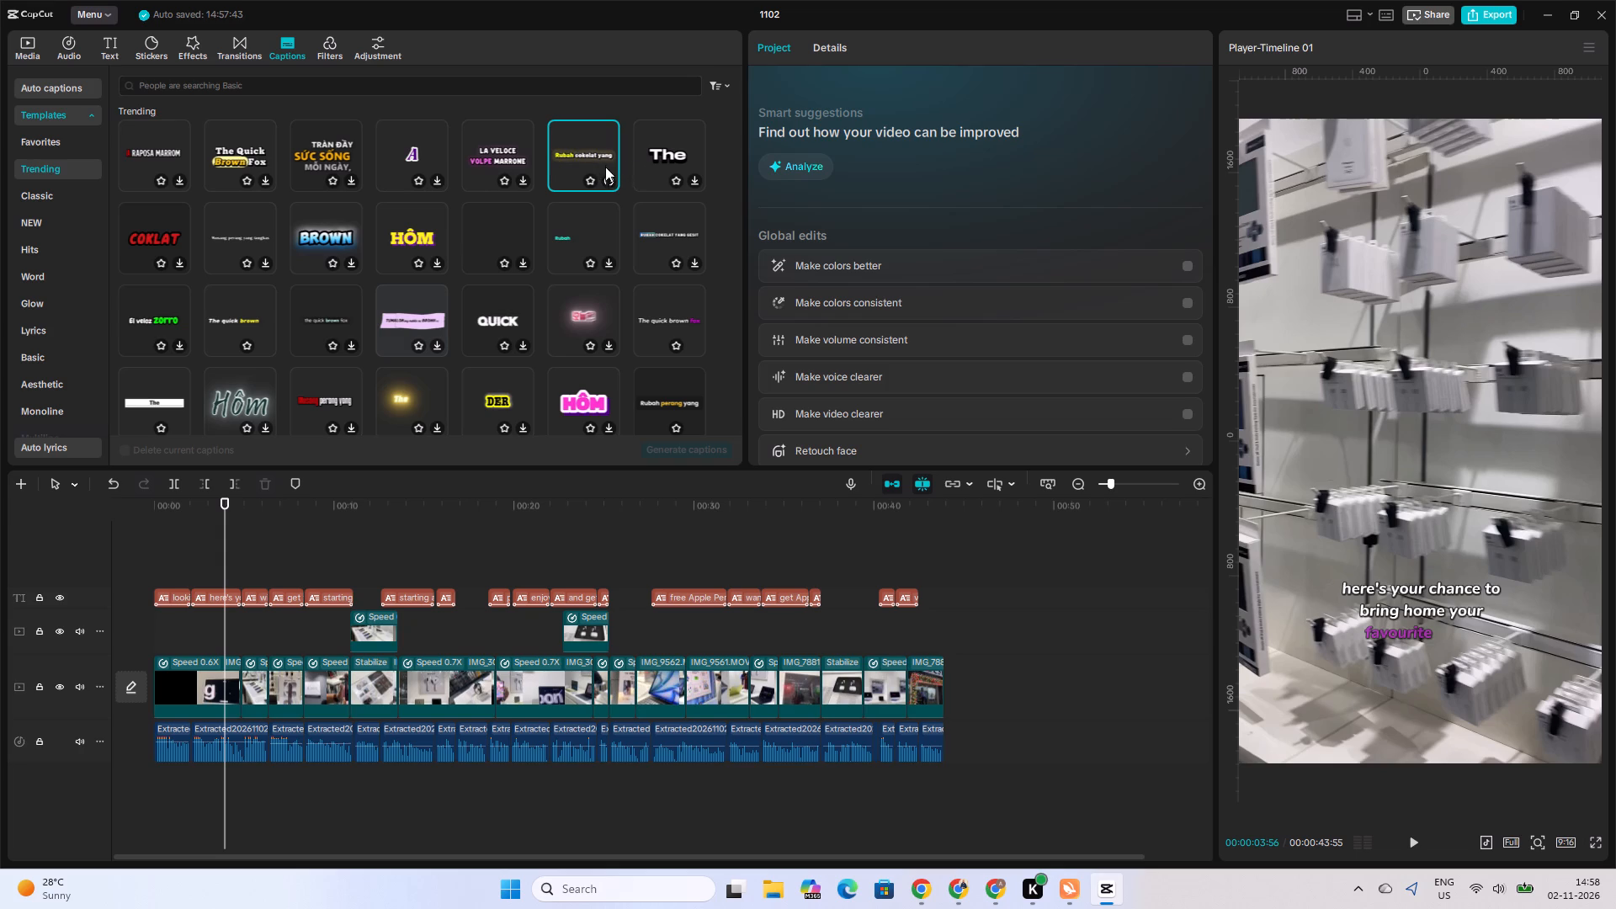
click(530, 221)
click(495, 163)
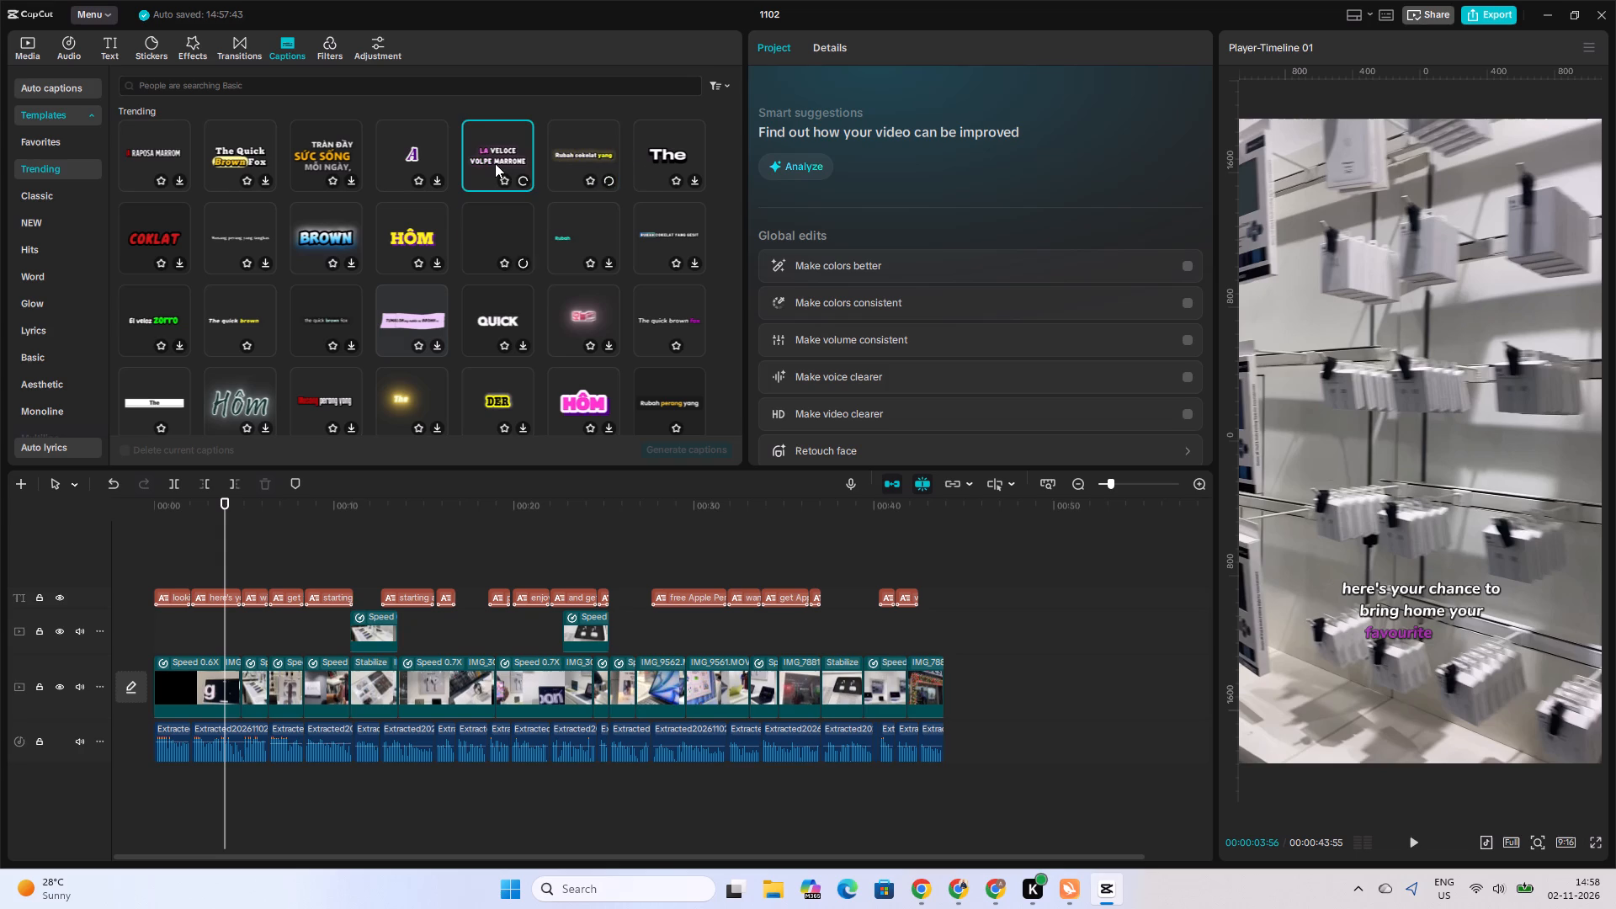
click(413, 150)
click(429, 231)
click(326, 228)
click(213, 226)
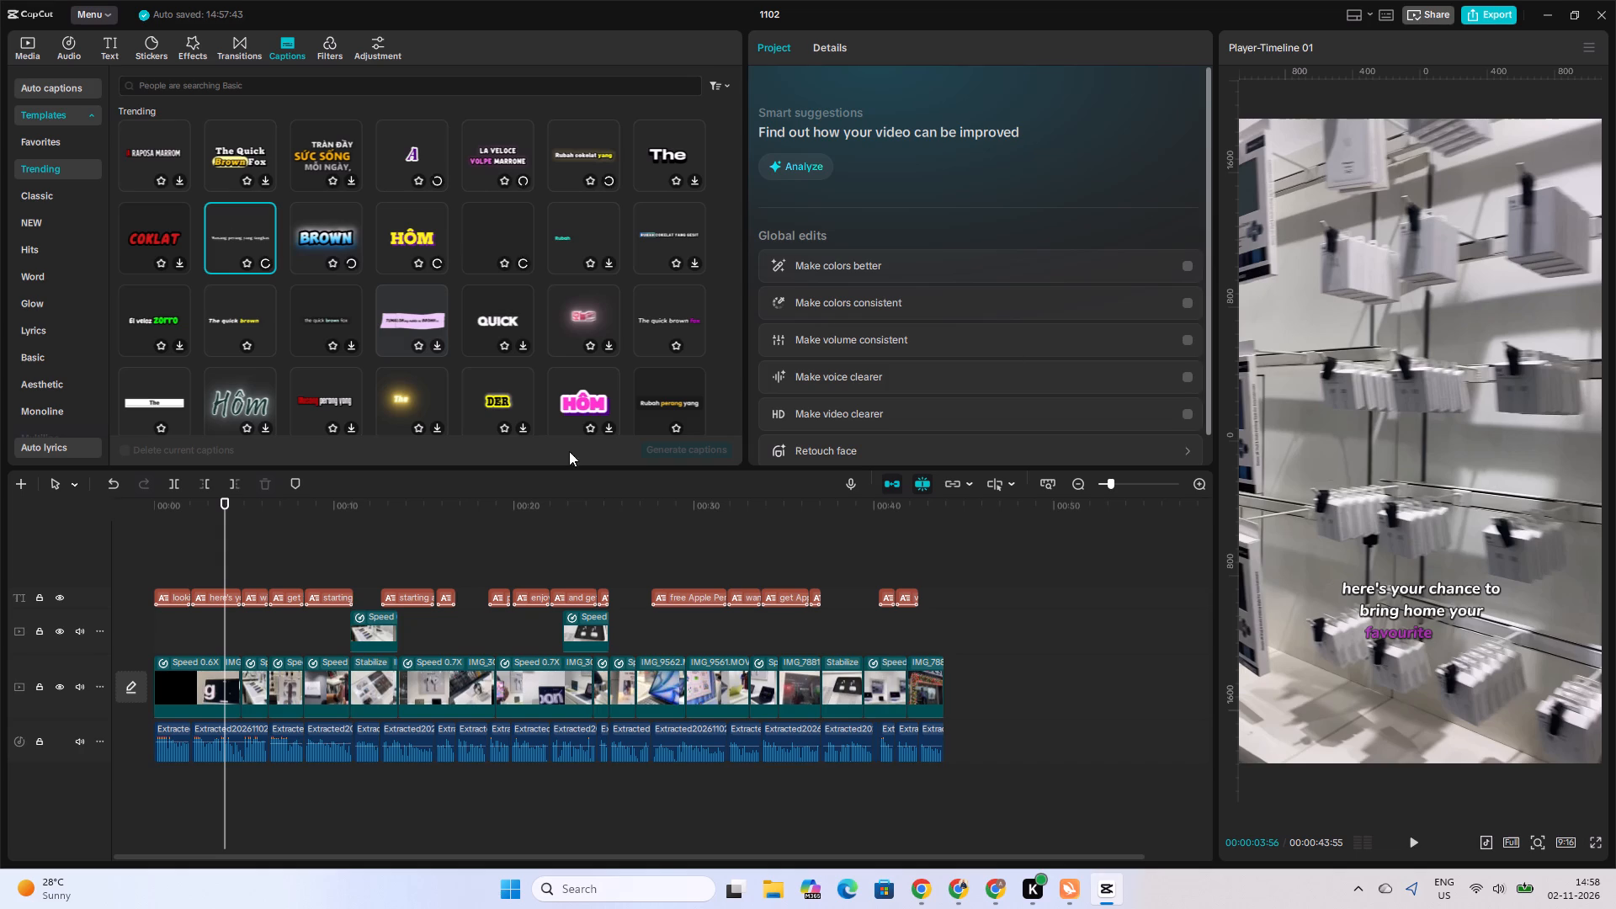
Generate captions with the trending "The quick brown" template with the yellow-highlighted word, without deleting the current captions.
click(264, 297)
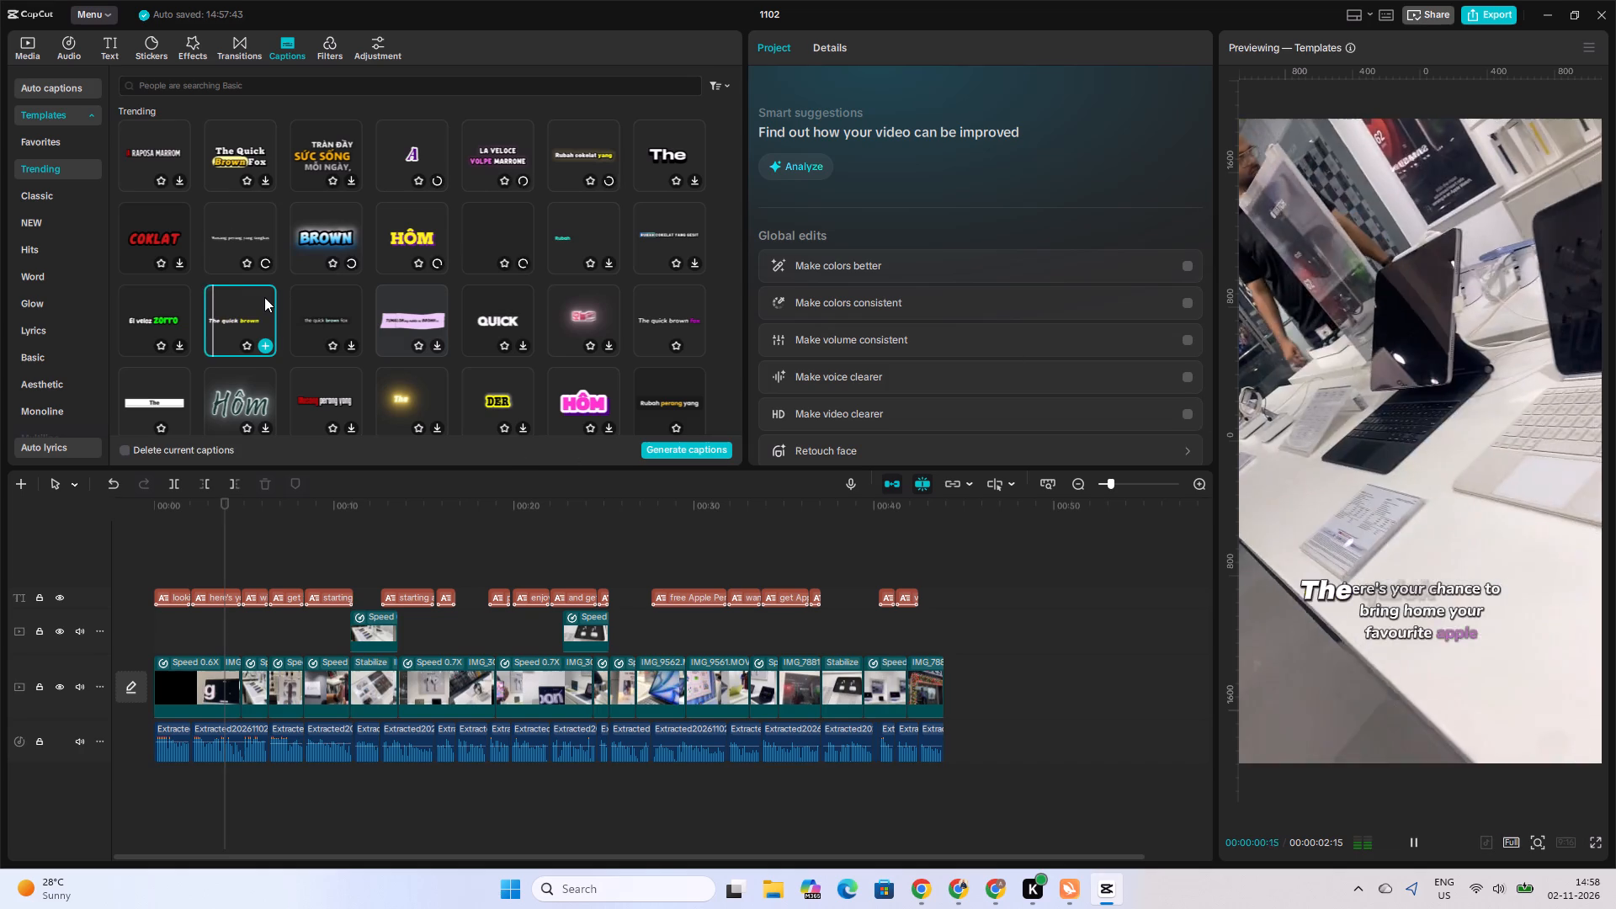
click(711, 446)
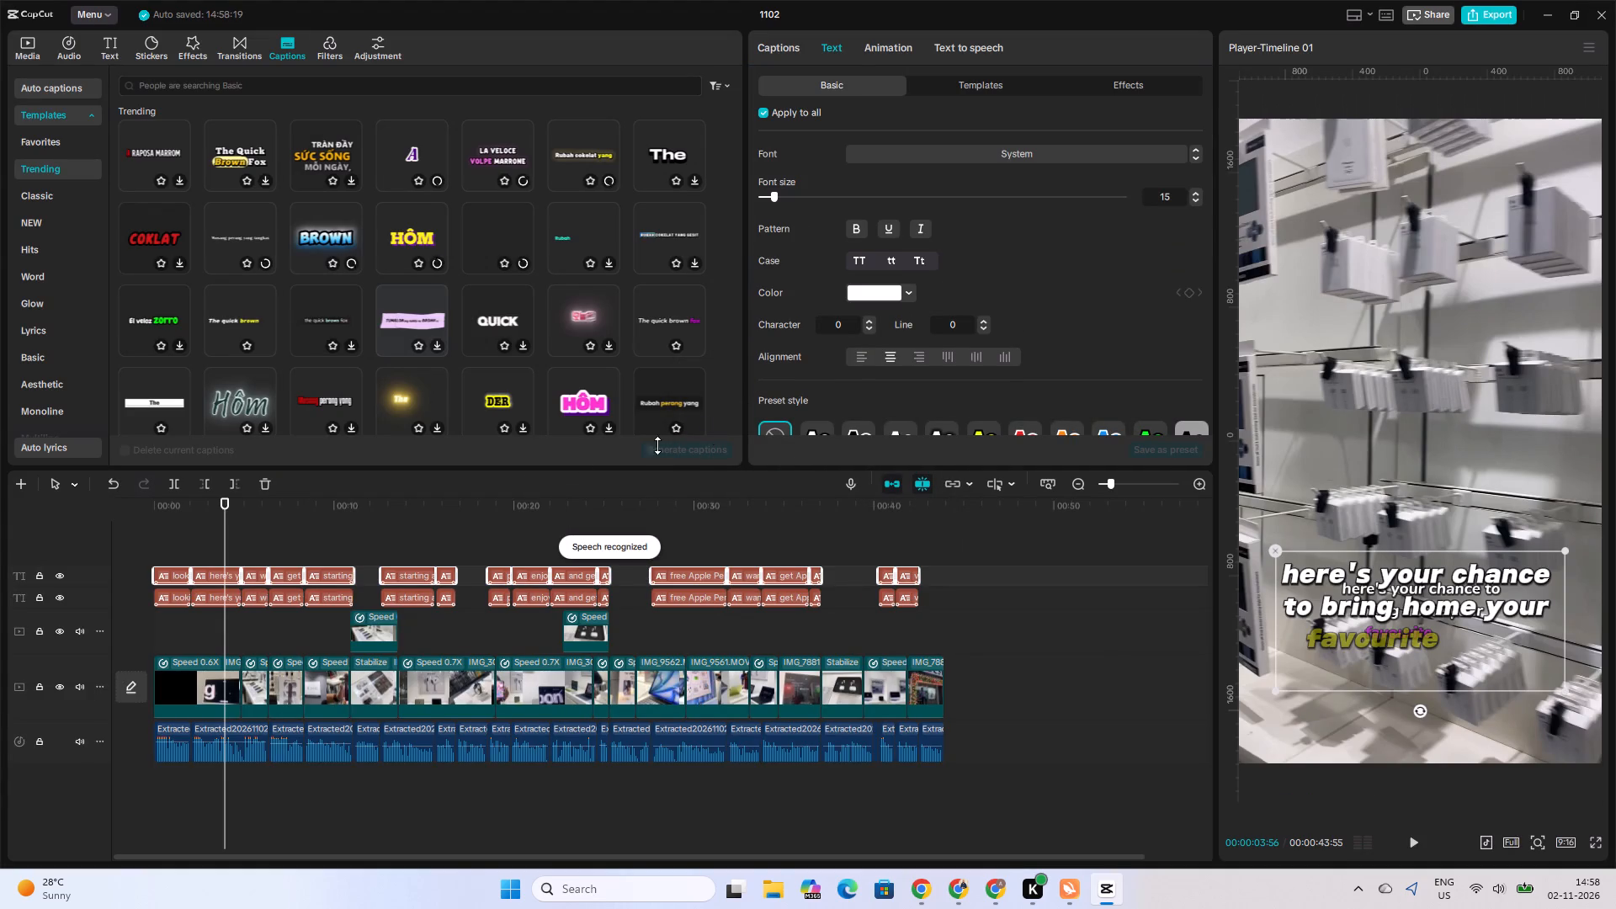
Regenerate captions with the yellow-highlight "The quick brown" template, deleting the current captions.
click(252, 306)
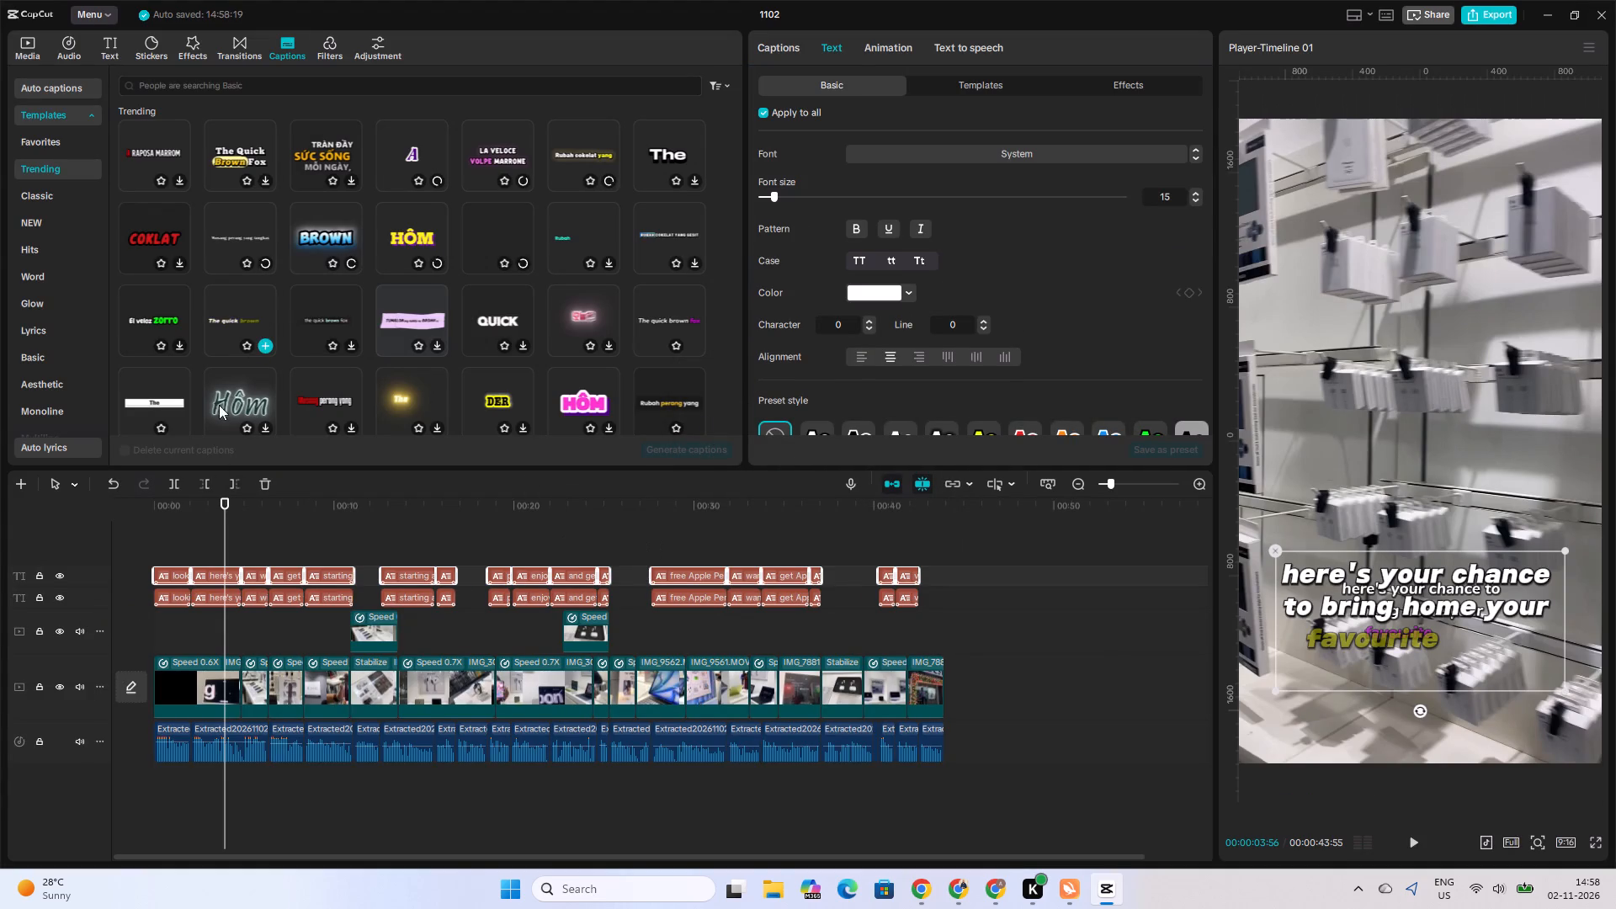
click(135, 450)
click(710, 457)
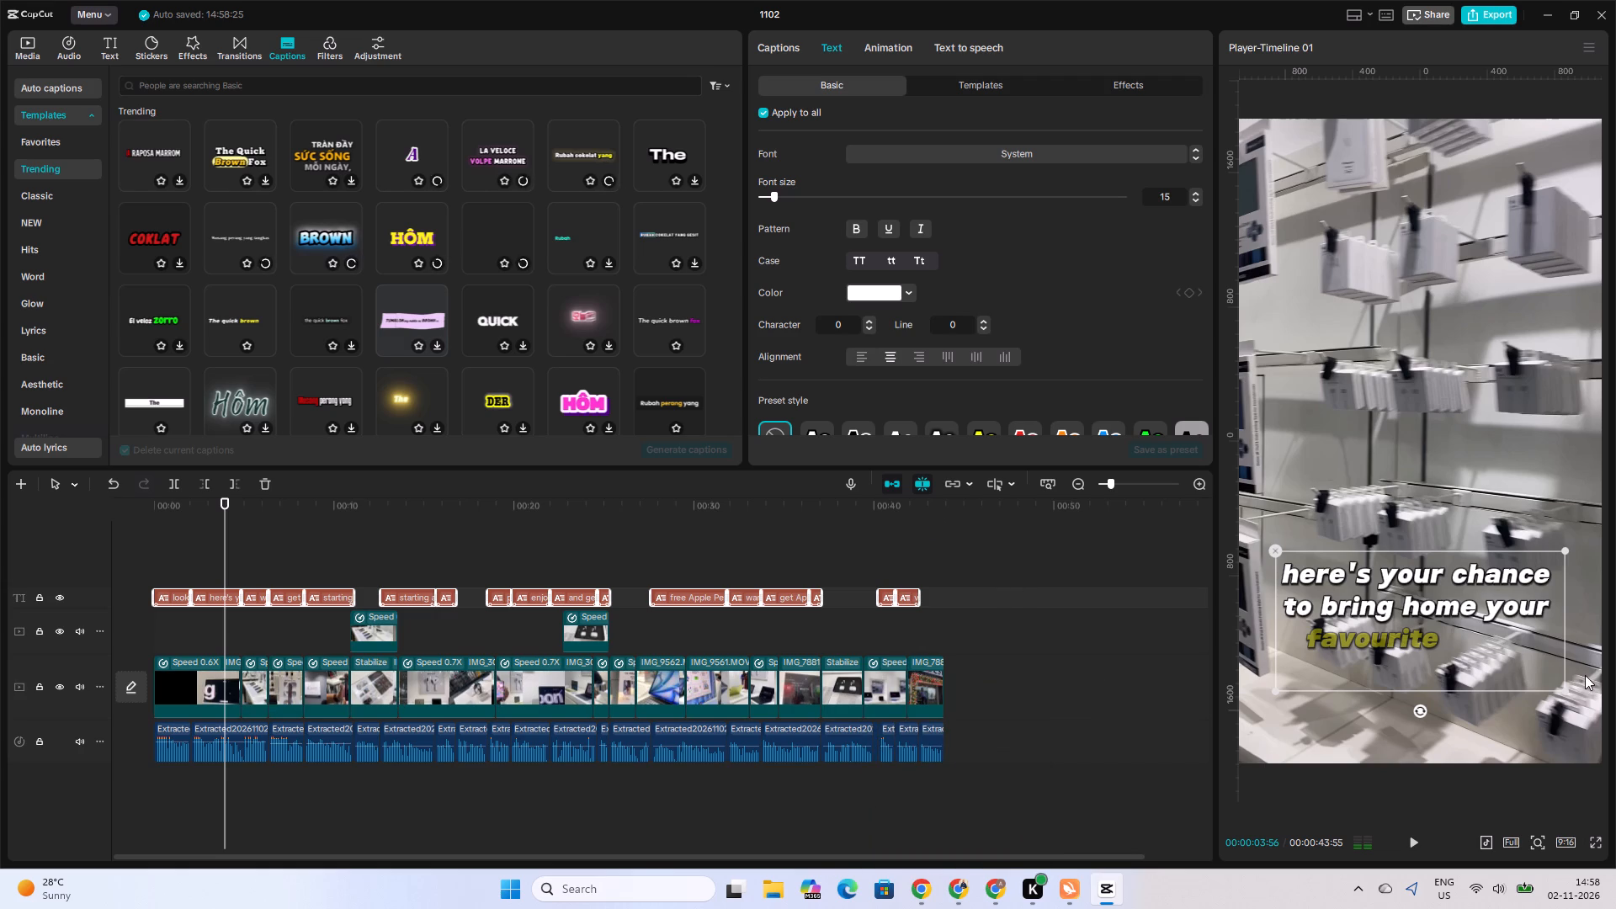
Scale all the yellow-highlight captions down in the preview to about half the frame width.
drag(1565, 695, 1514, 639)
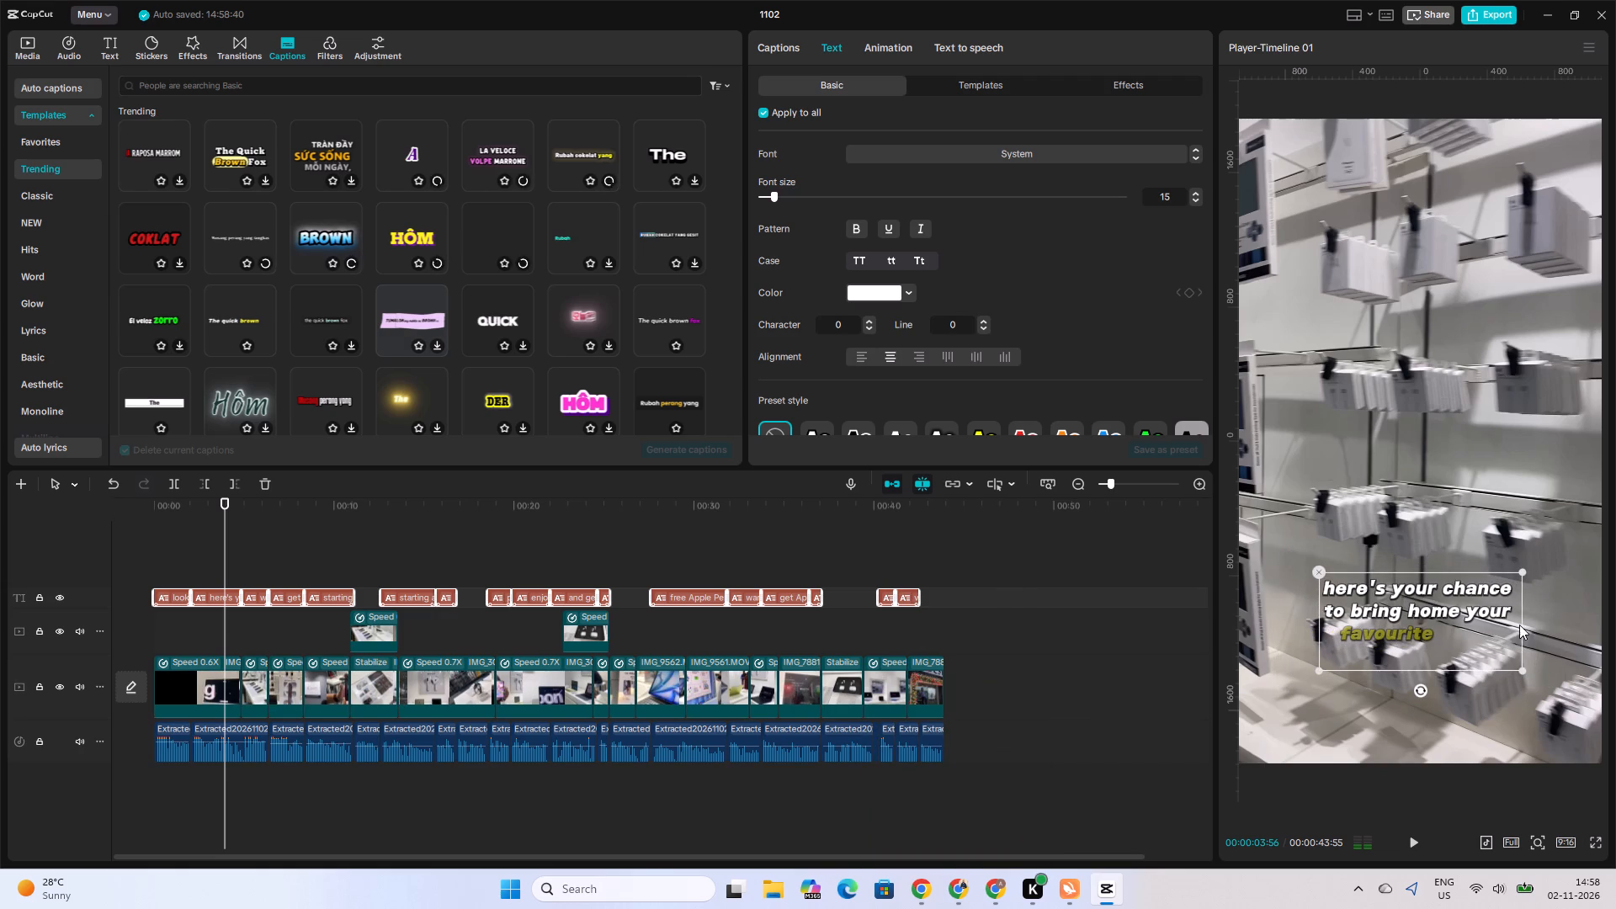
drag(1521, 674, 1506, 659)
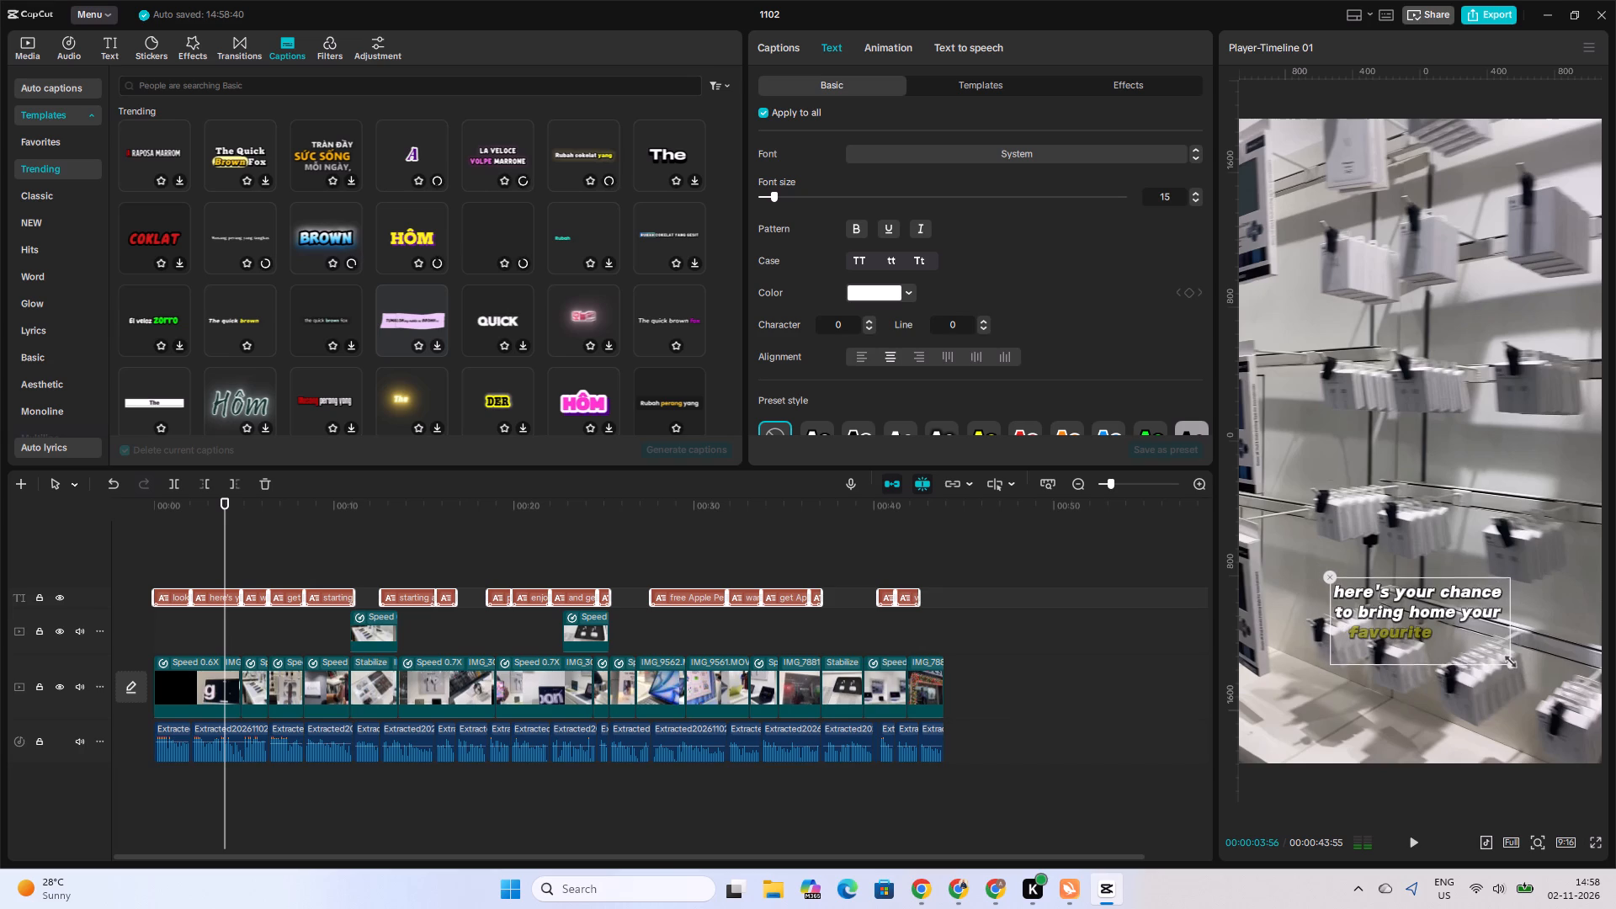
drag(1506, 659, 1504, 659)
click(1504, 659)
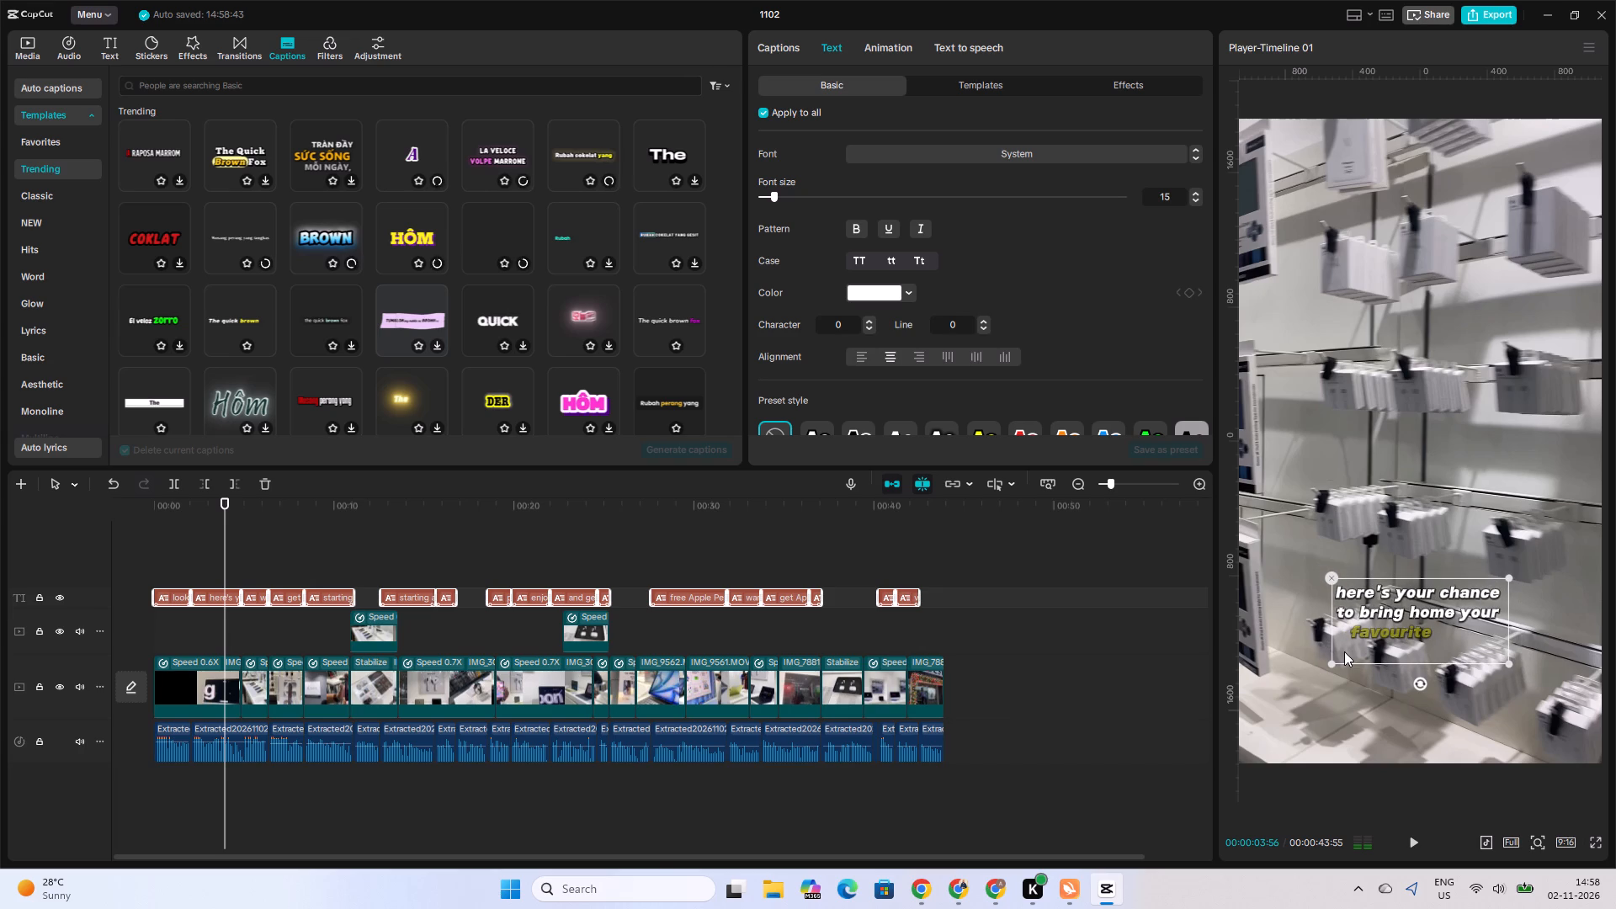
Set the font size of all captions to 9.
scroll(861, 320, down, 1)
scroll(859, 326, up, 2)
click(768, 199)
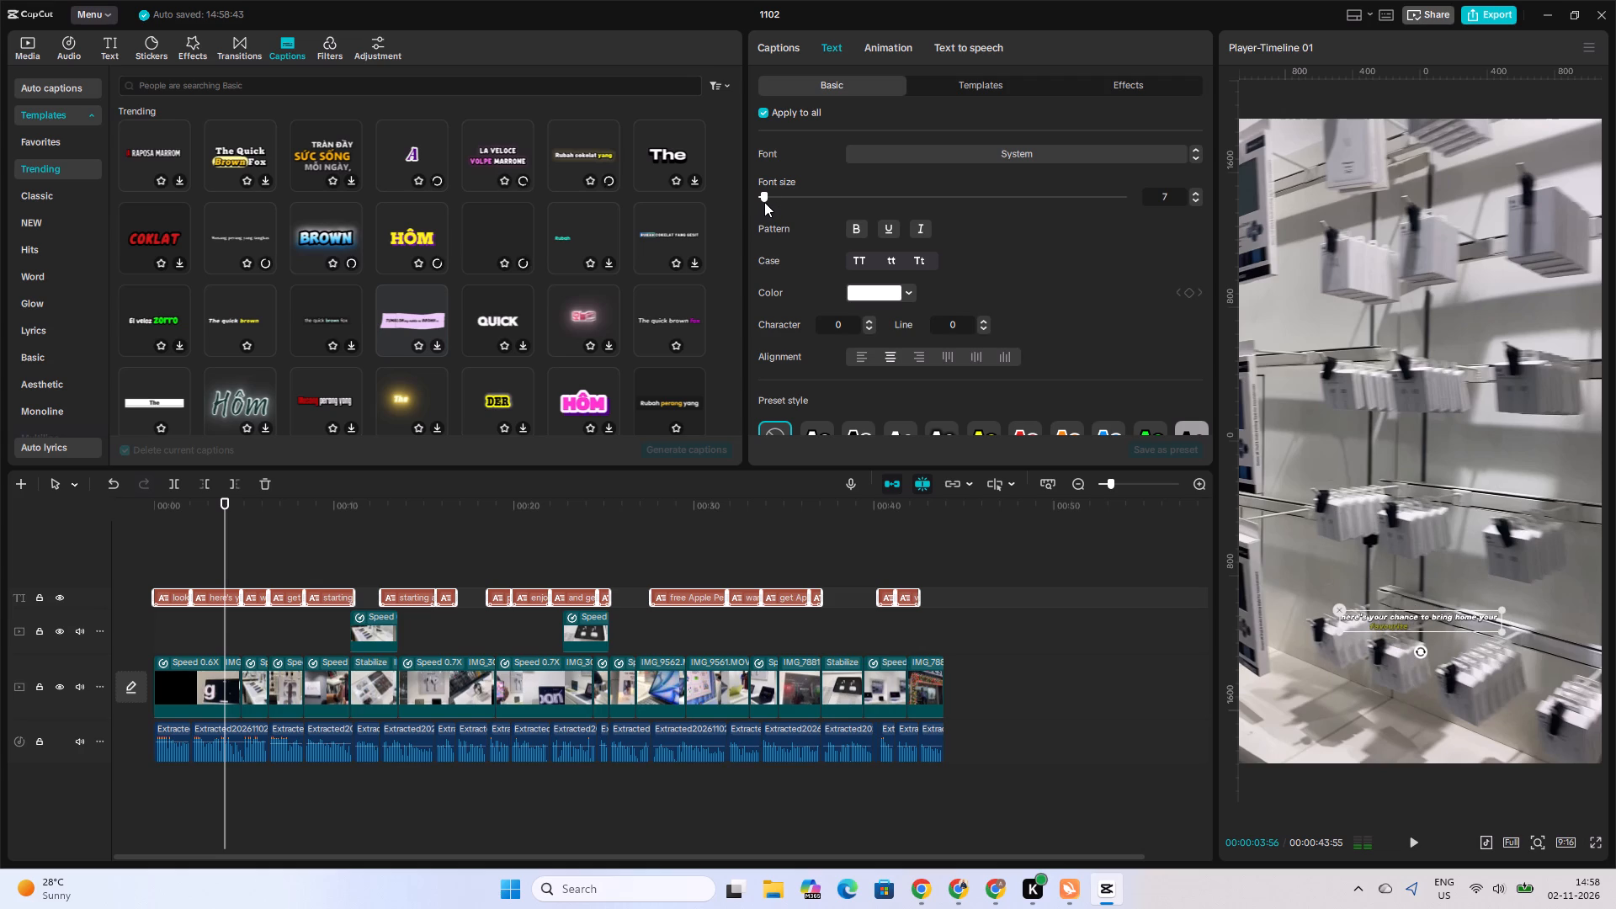
Play the video with the resized captions, then return to the timeline's start and review the opening caption.
key(space)
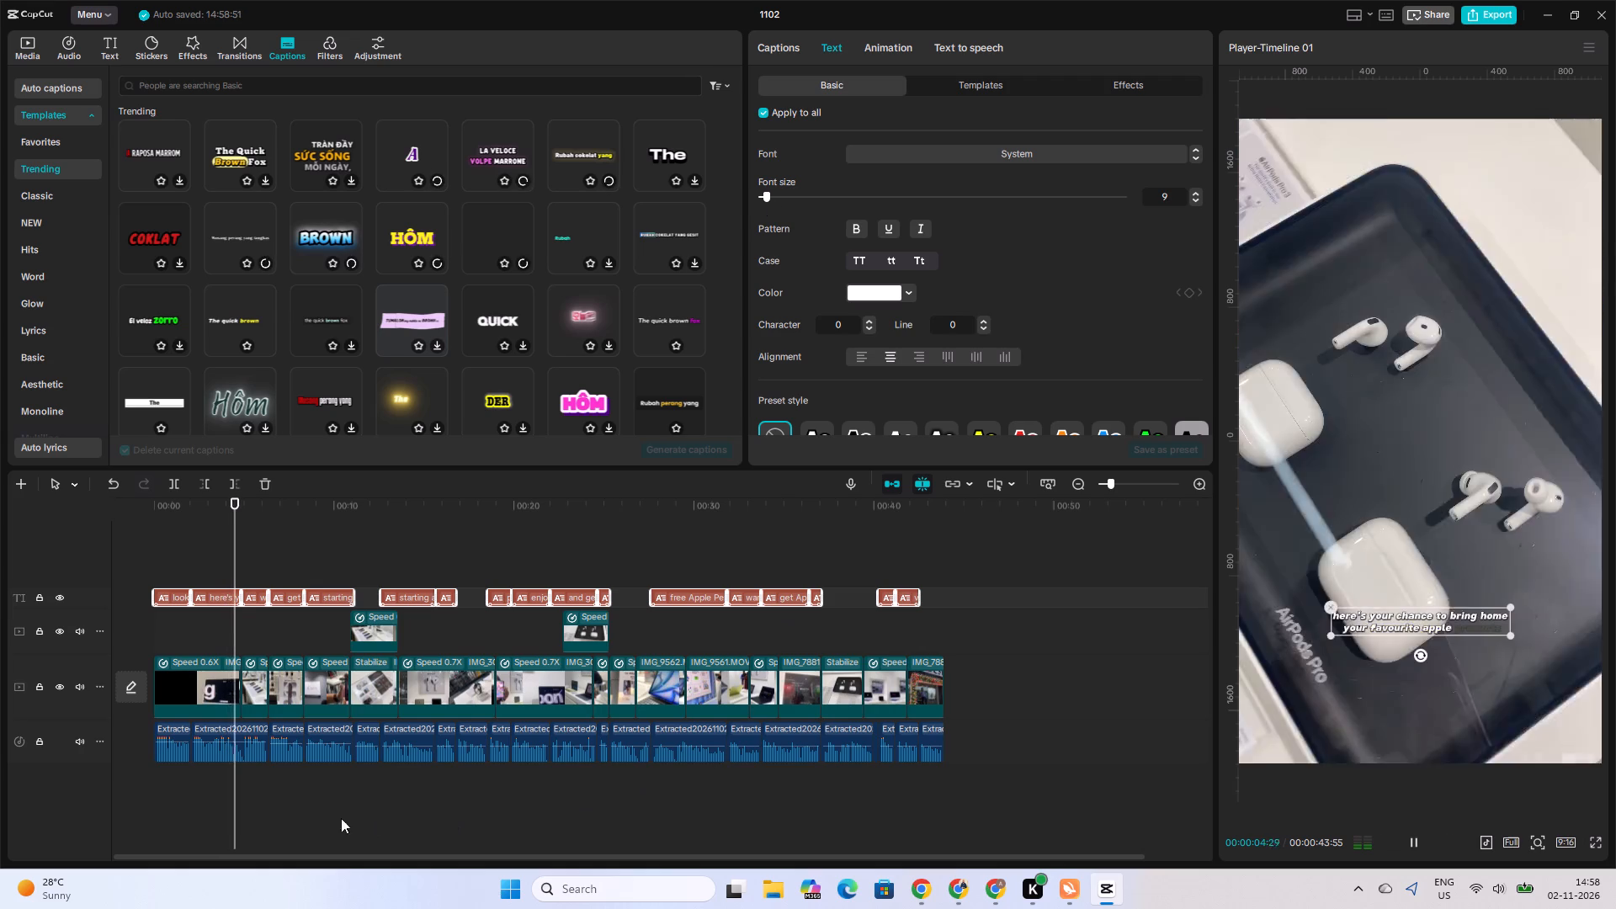
key(space)
key(space)
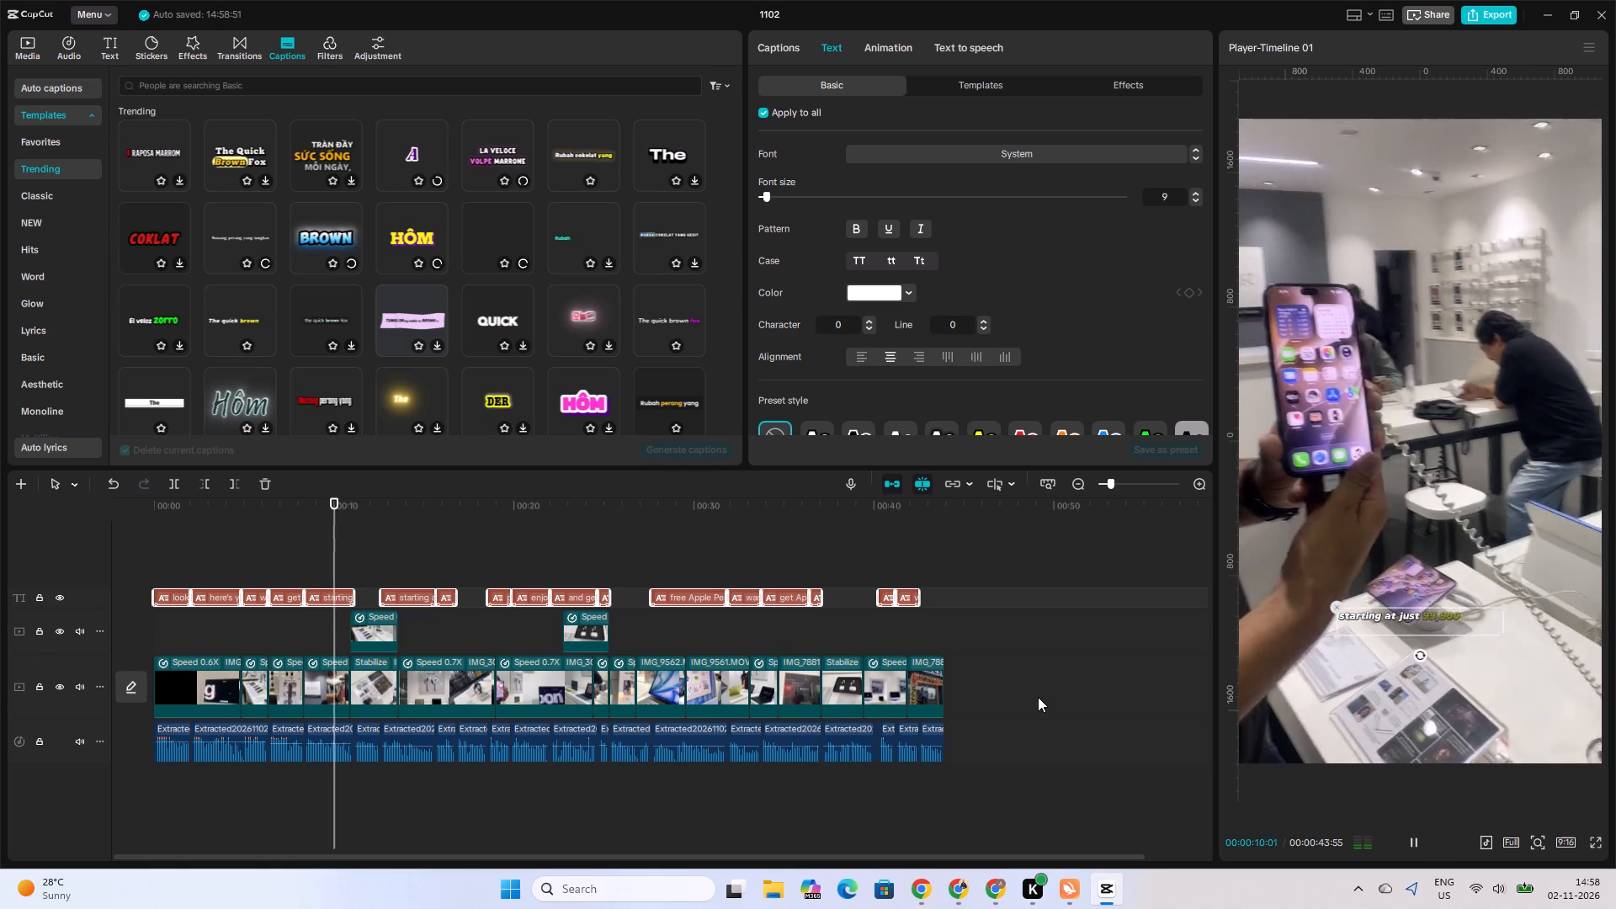
key(space)
key(space)
key(space)
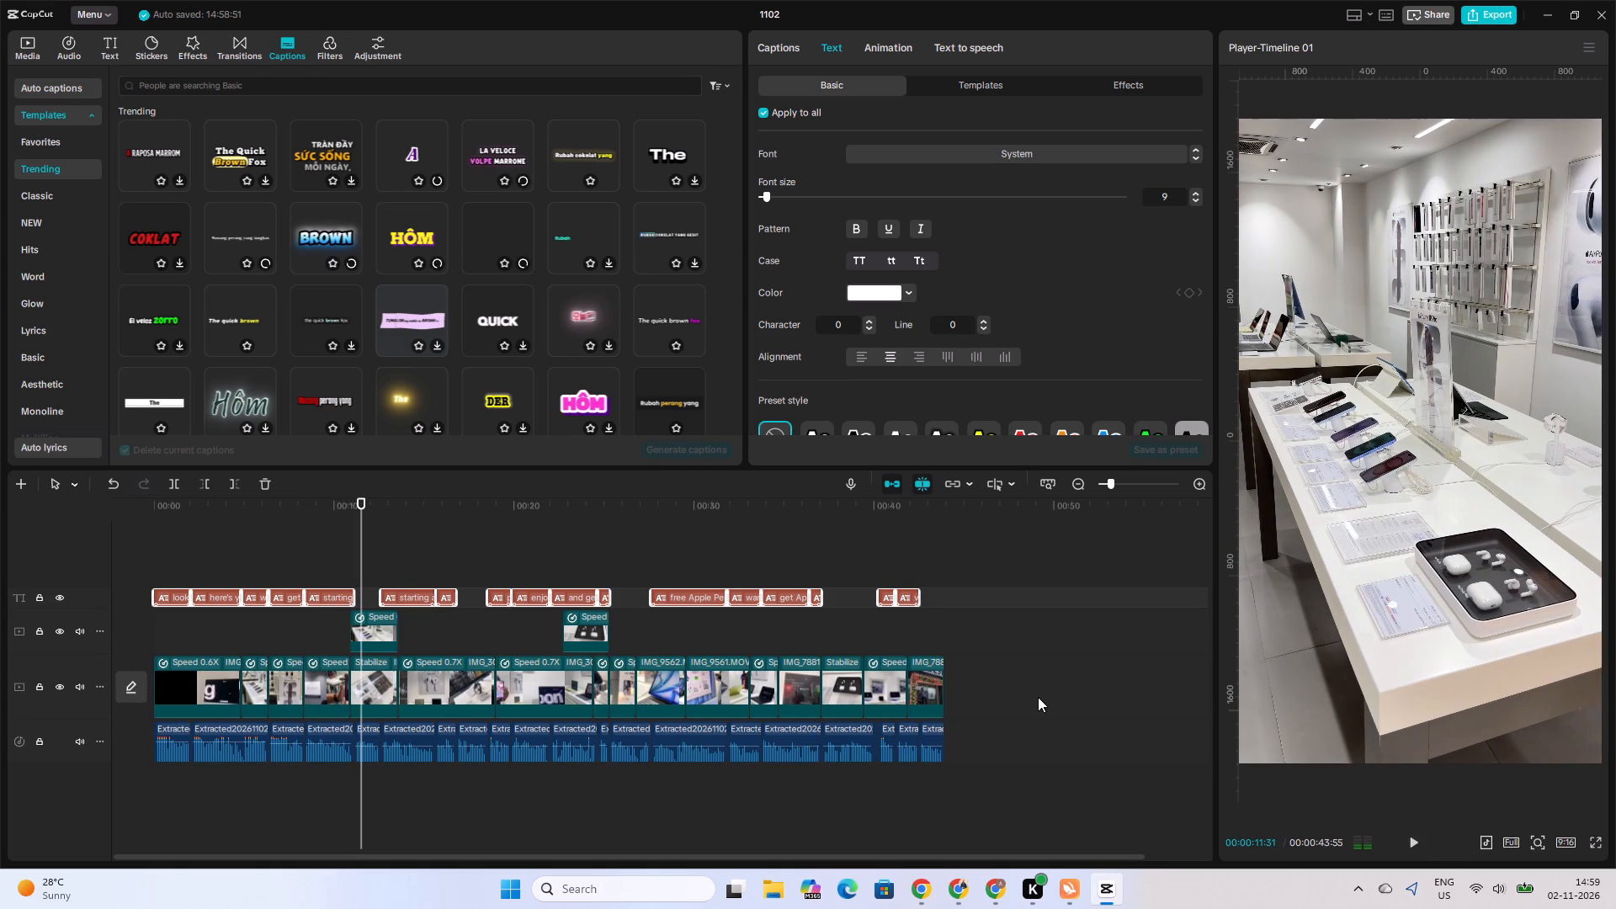
click(183, 566)
click(157, 565)
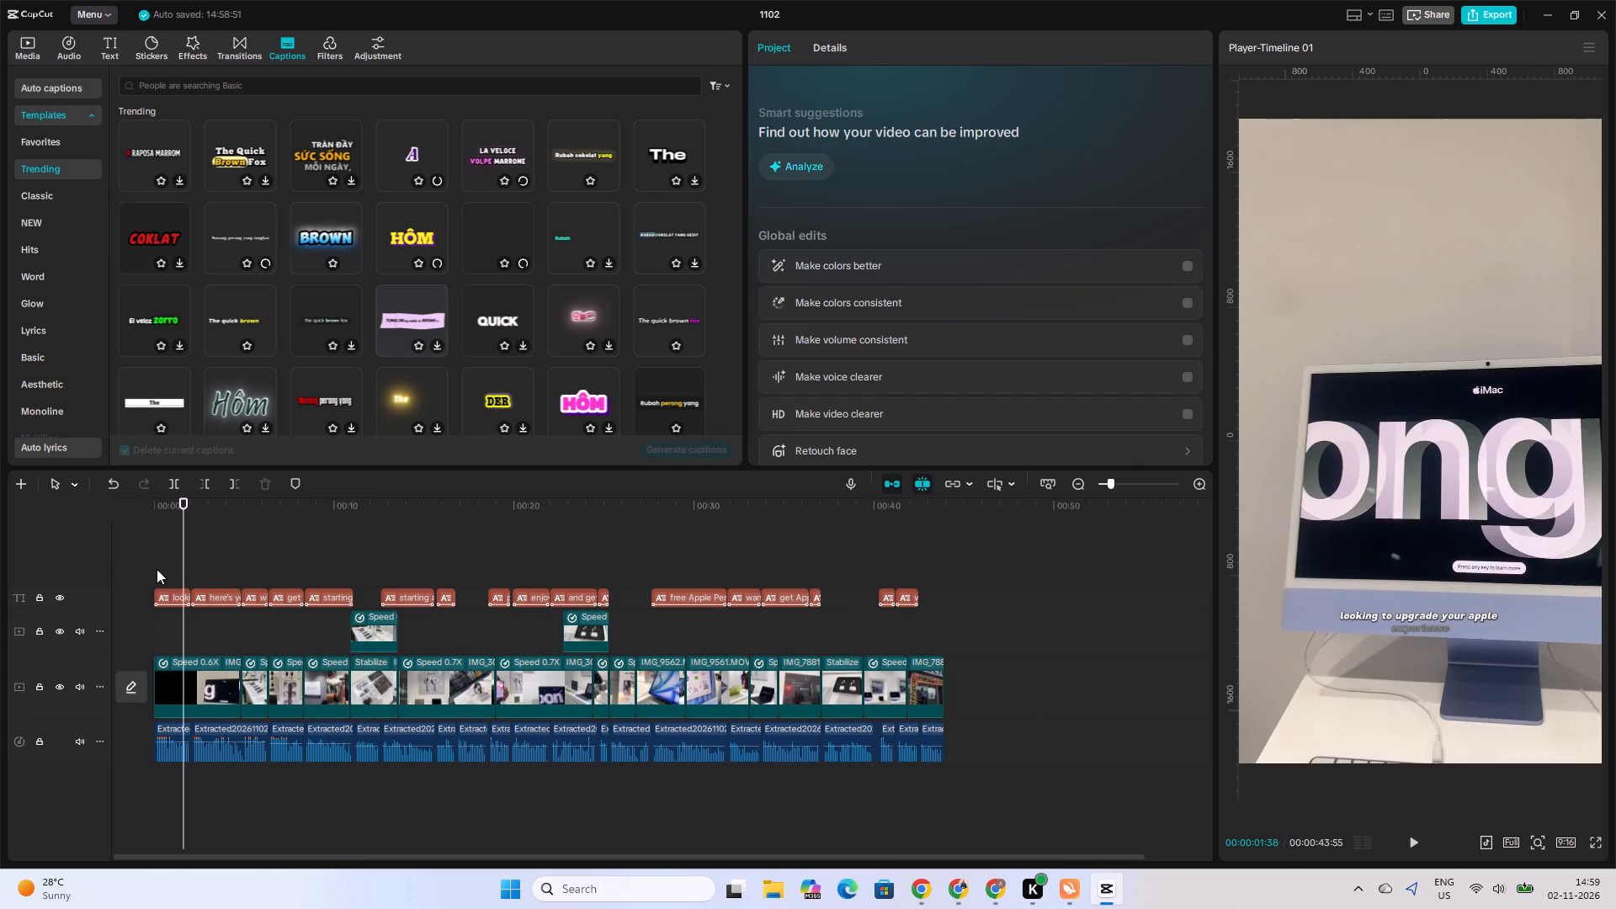
key(space)
key(space)
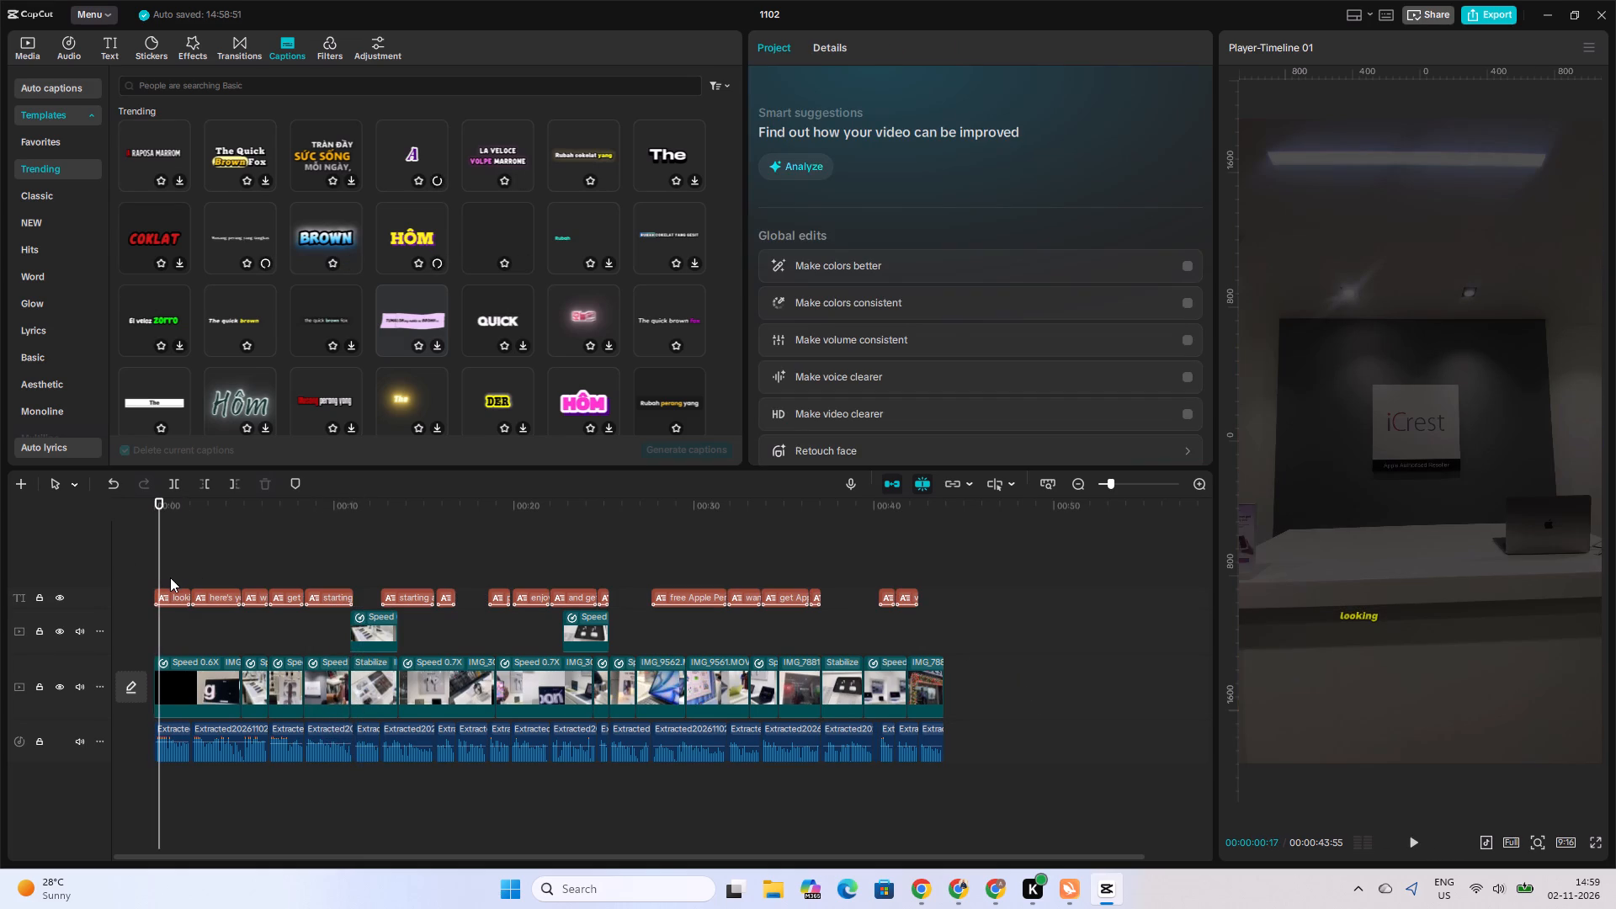
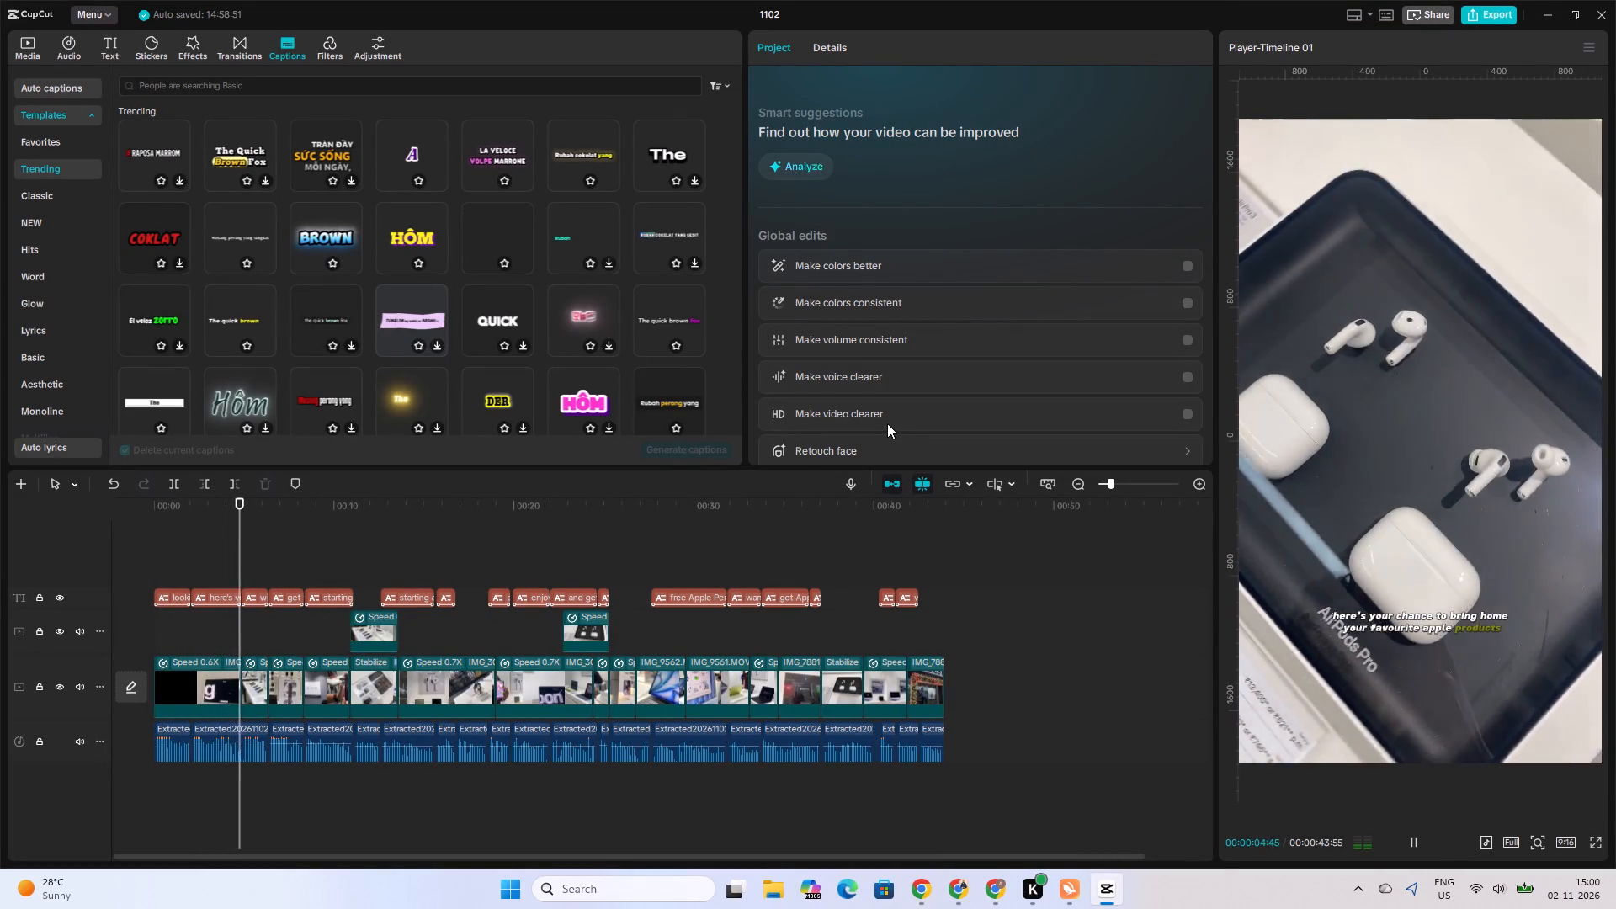
Select the "here's your chance" caption and scale all captions up in the preview to about 60% of the frame width.
key(space)
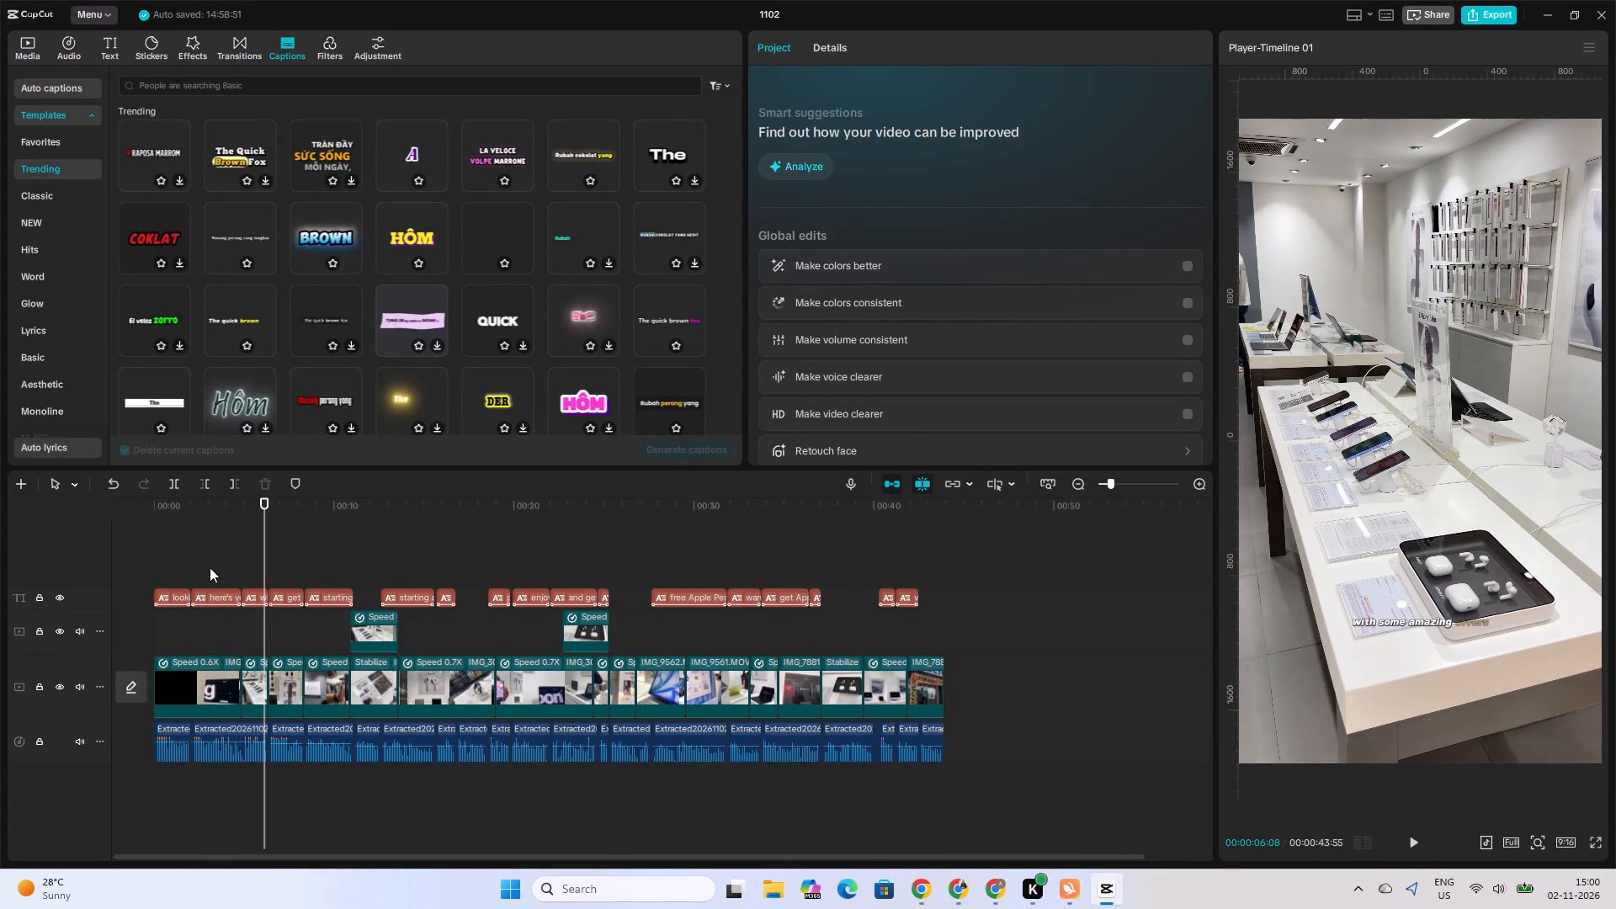
click(209, 567)
click(226, 591)
drag(1330, 633, 1325, 633)
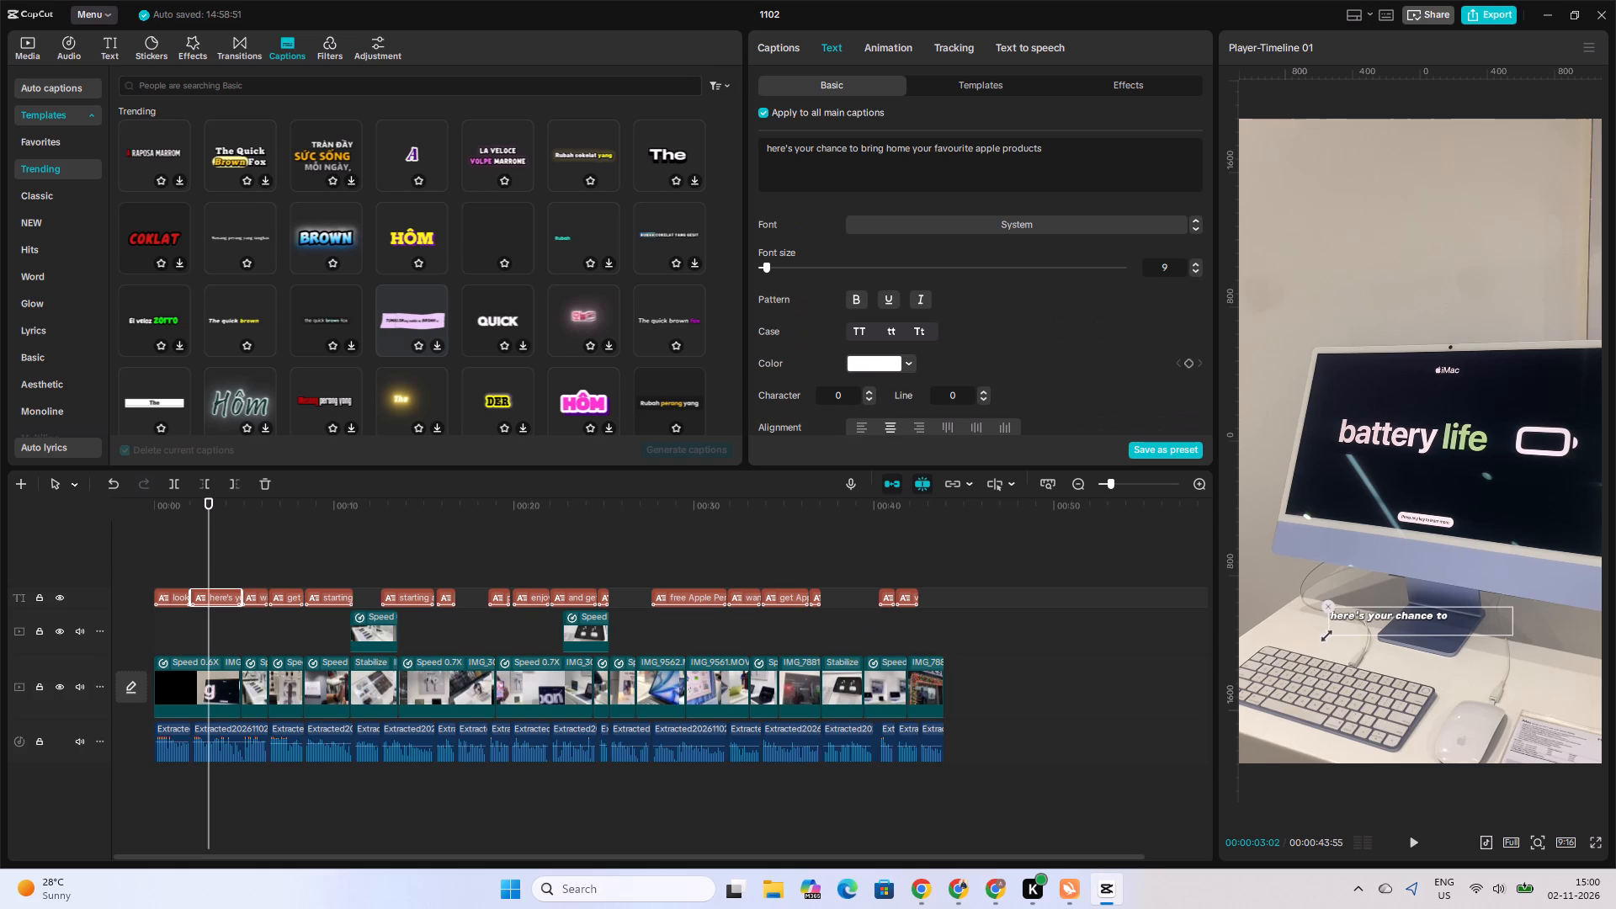
drag(1325, 633, 1299, 642)
Play the video from the "here's your chance" caption into the following one to review the enlarged captions.
key(space)
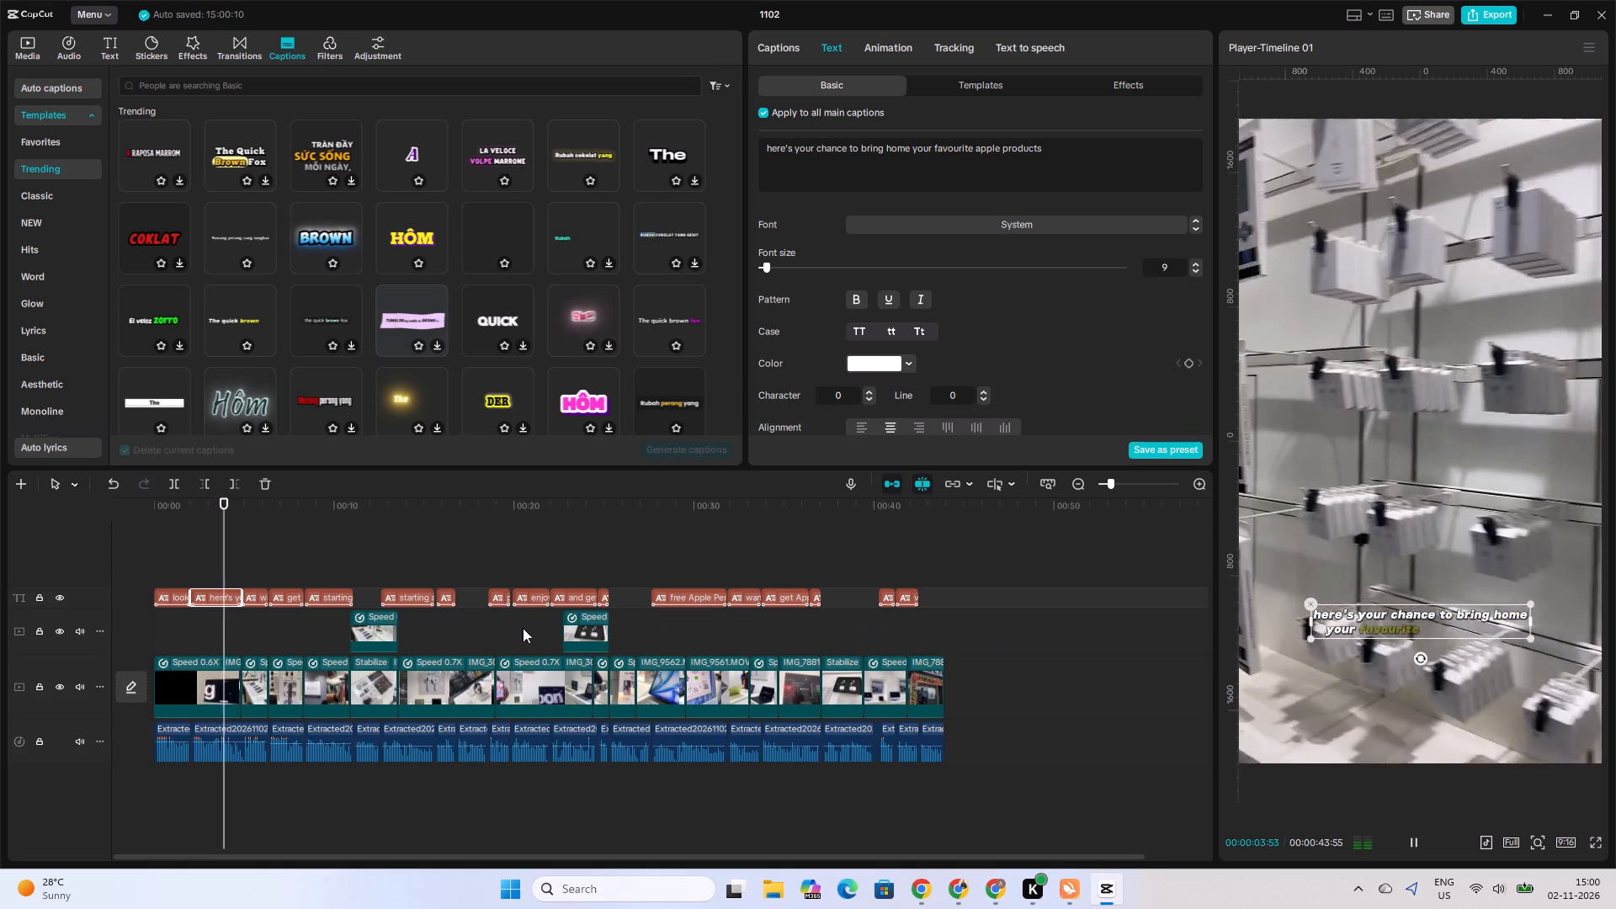
key(space)
key(space)
key(space)
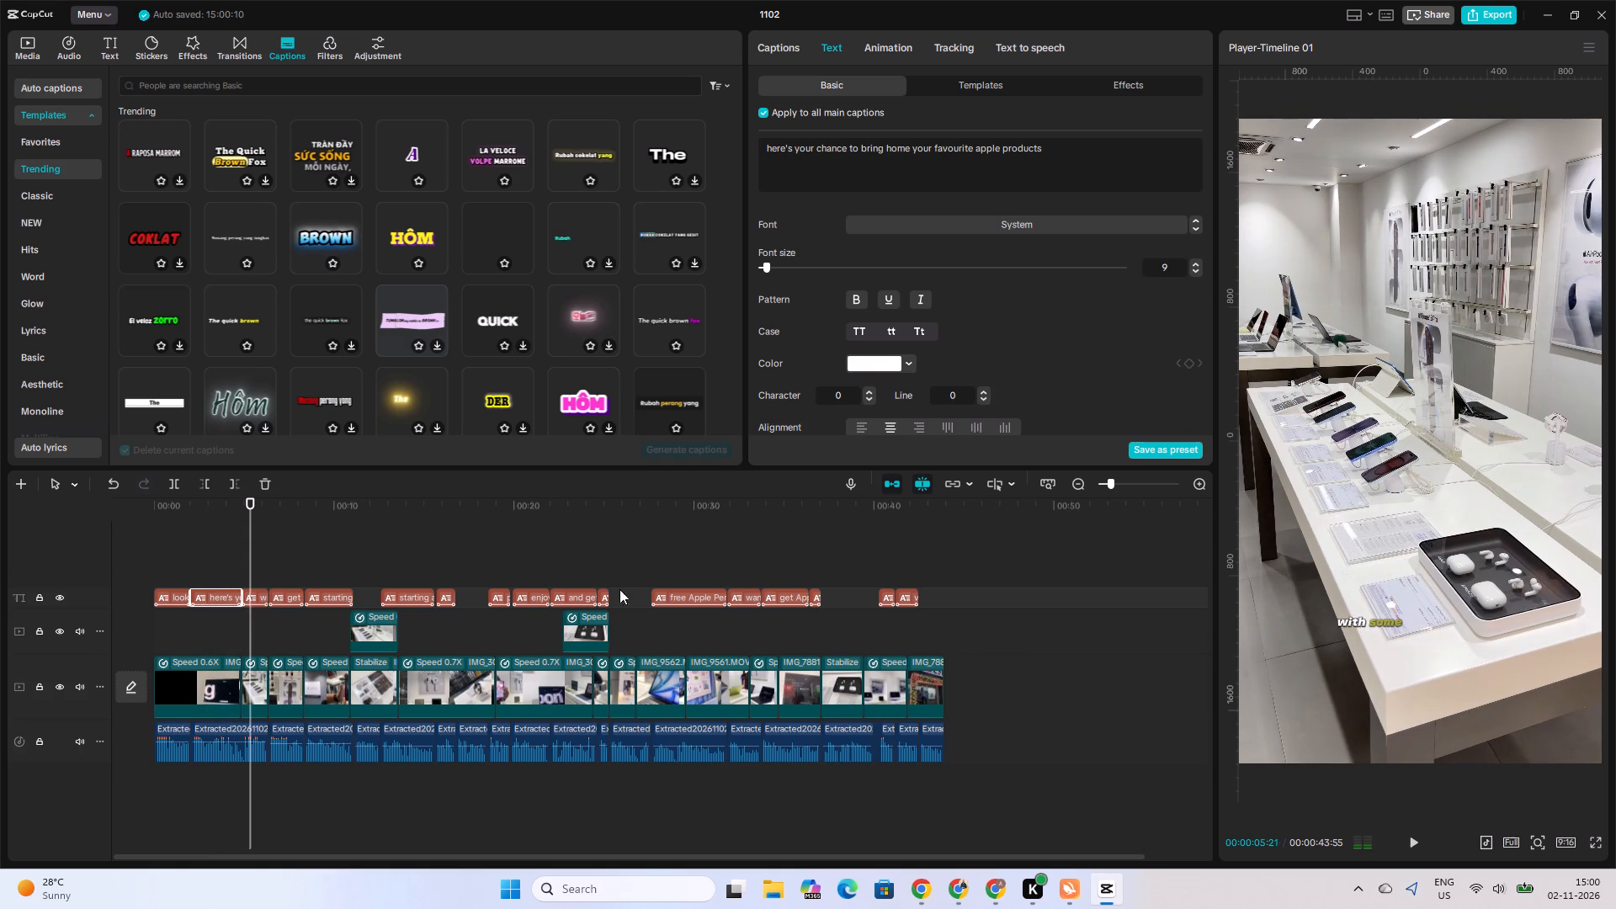
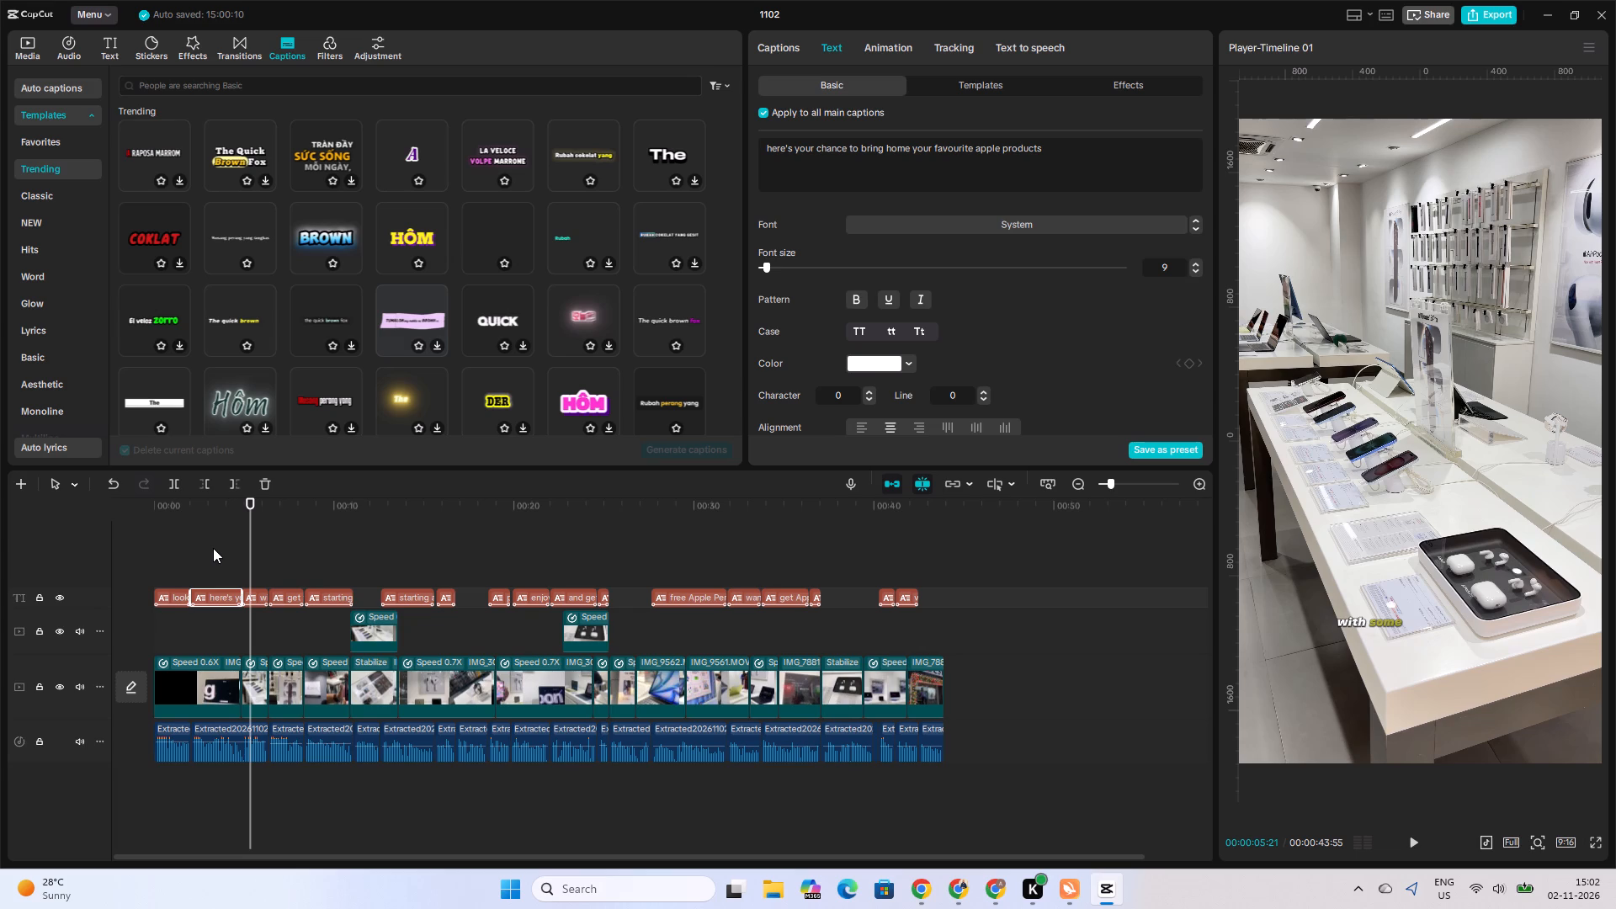
Play the video from the beginning through the "looking to upgrade your apple experience" caption to review its word highlighting.
click(154, 576)
key(space)
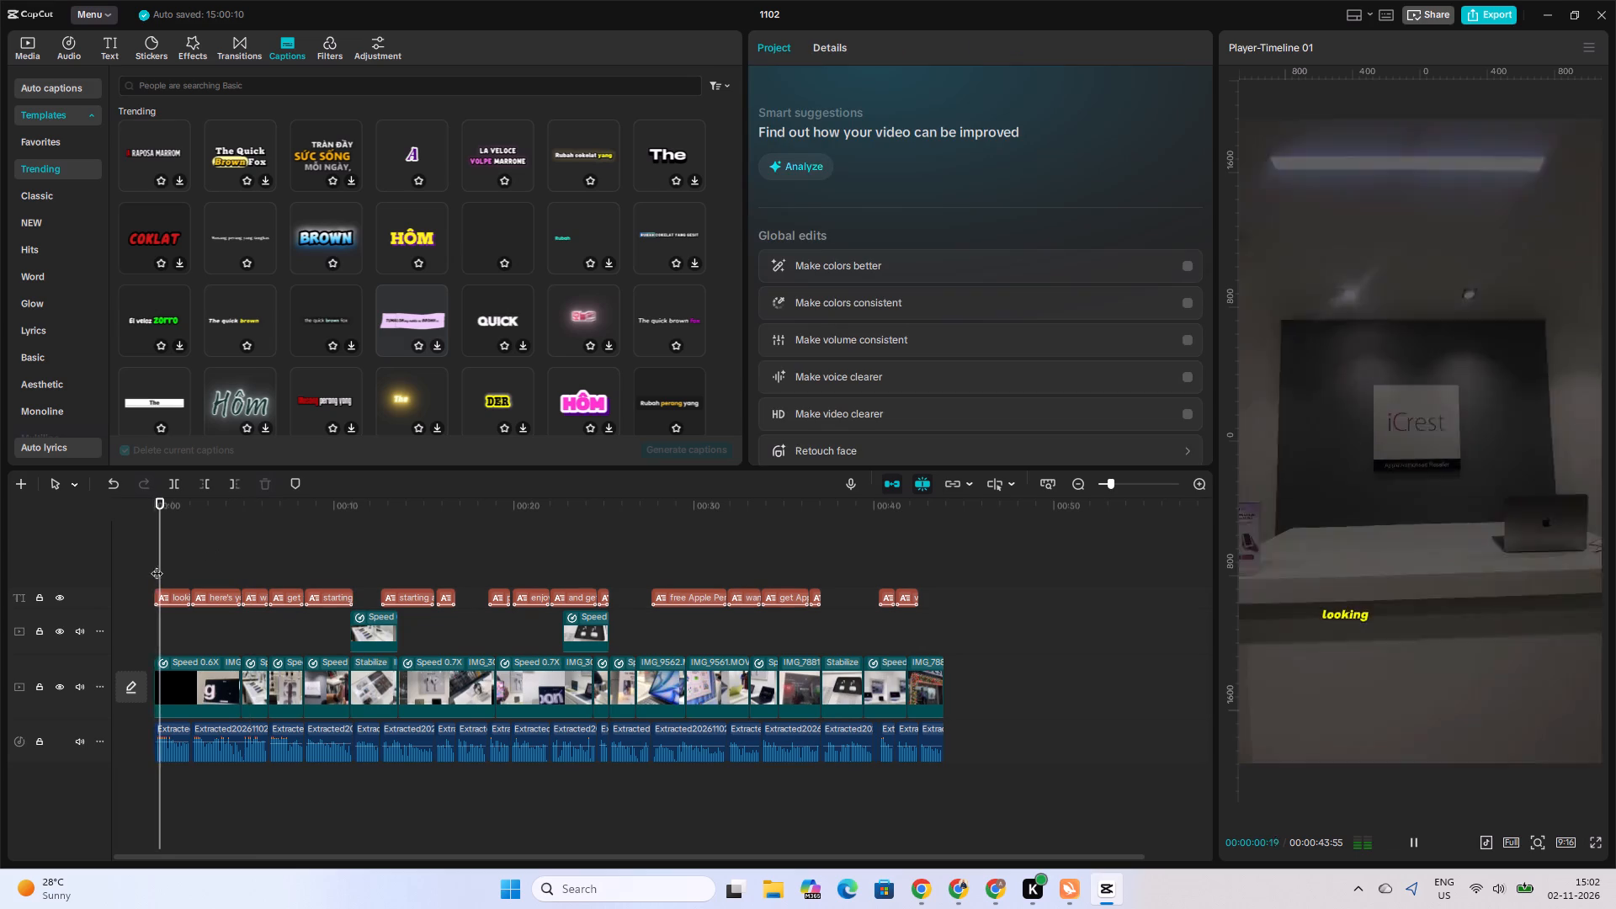
key(space)
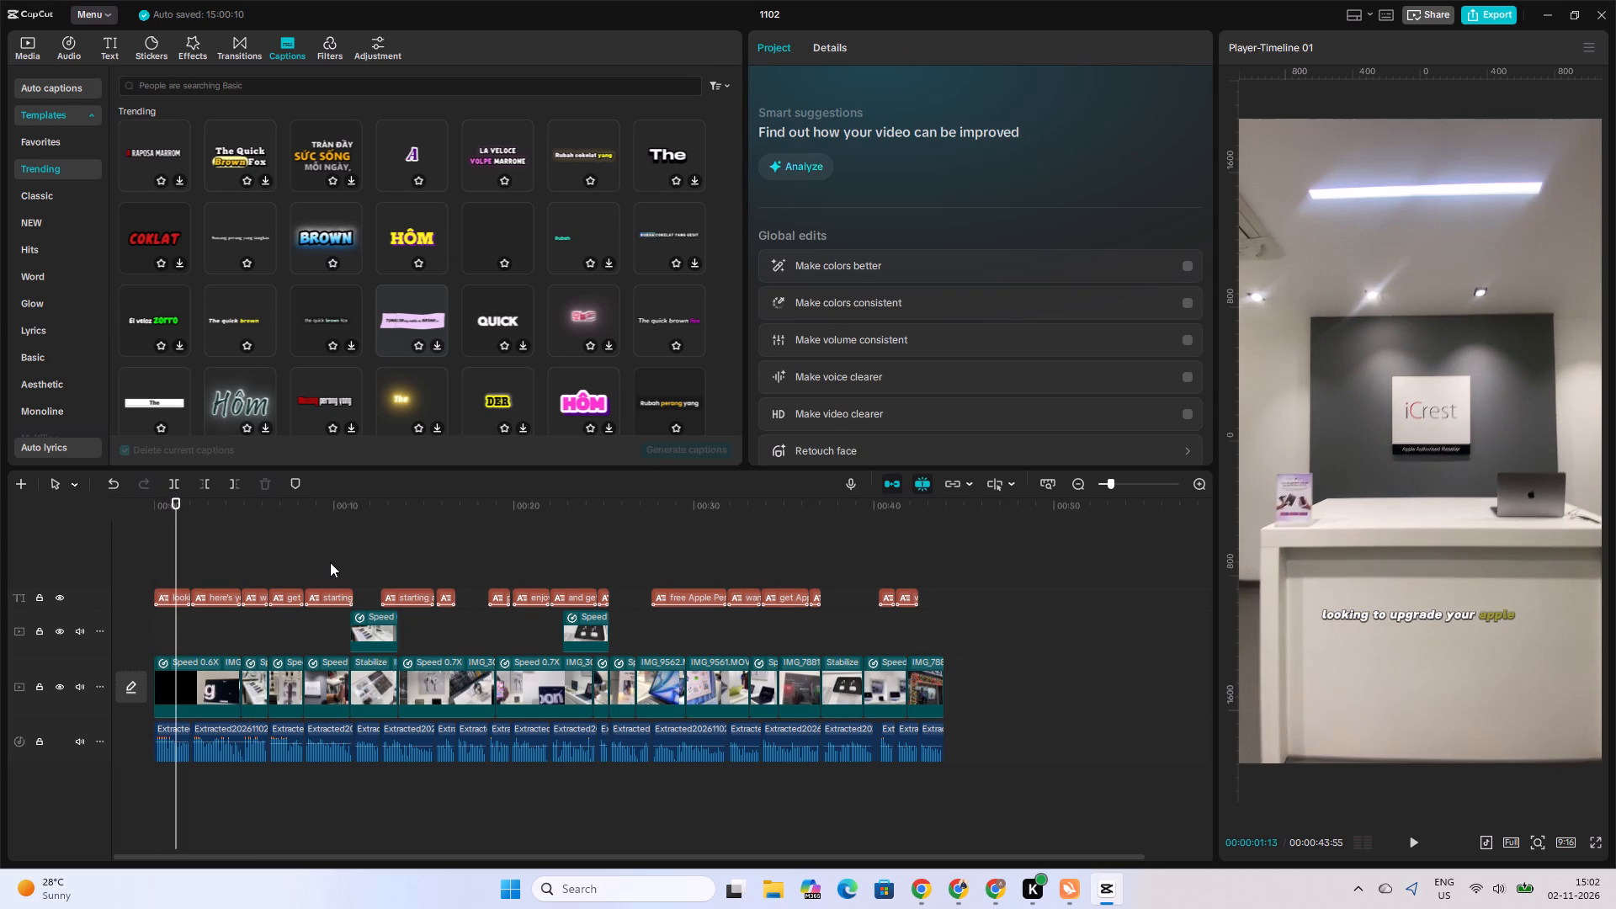
key(space)
key(space)
key(space)
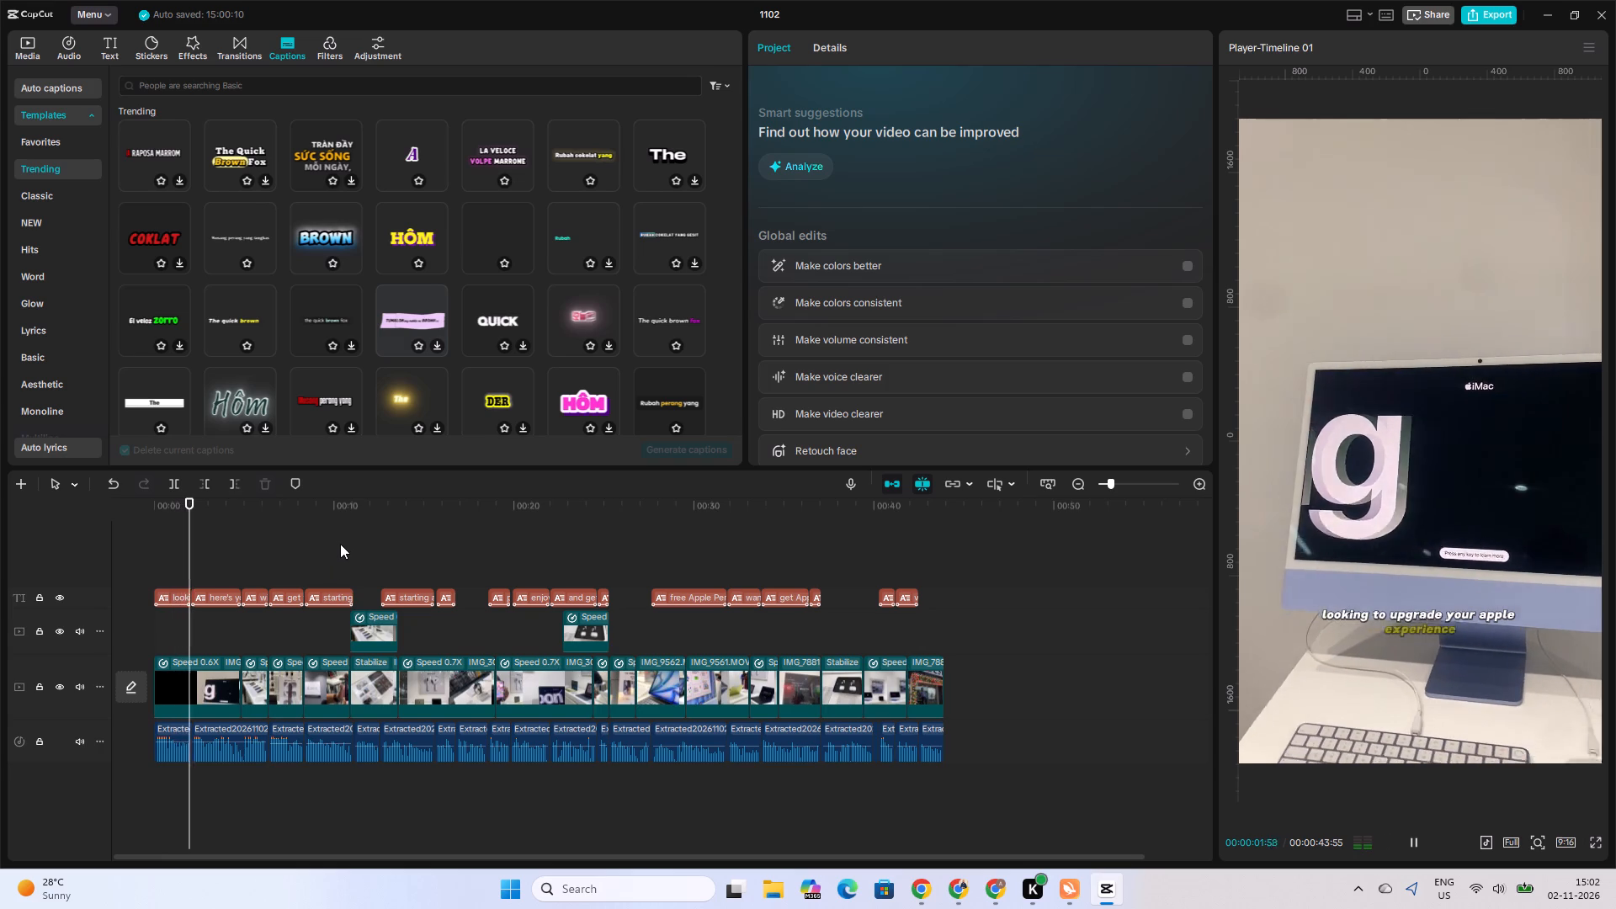
key(space)
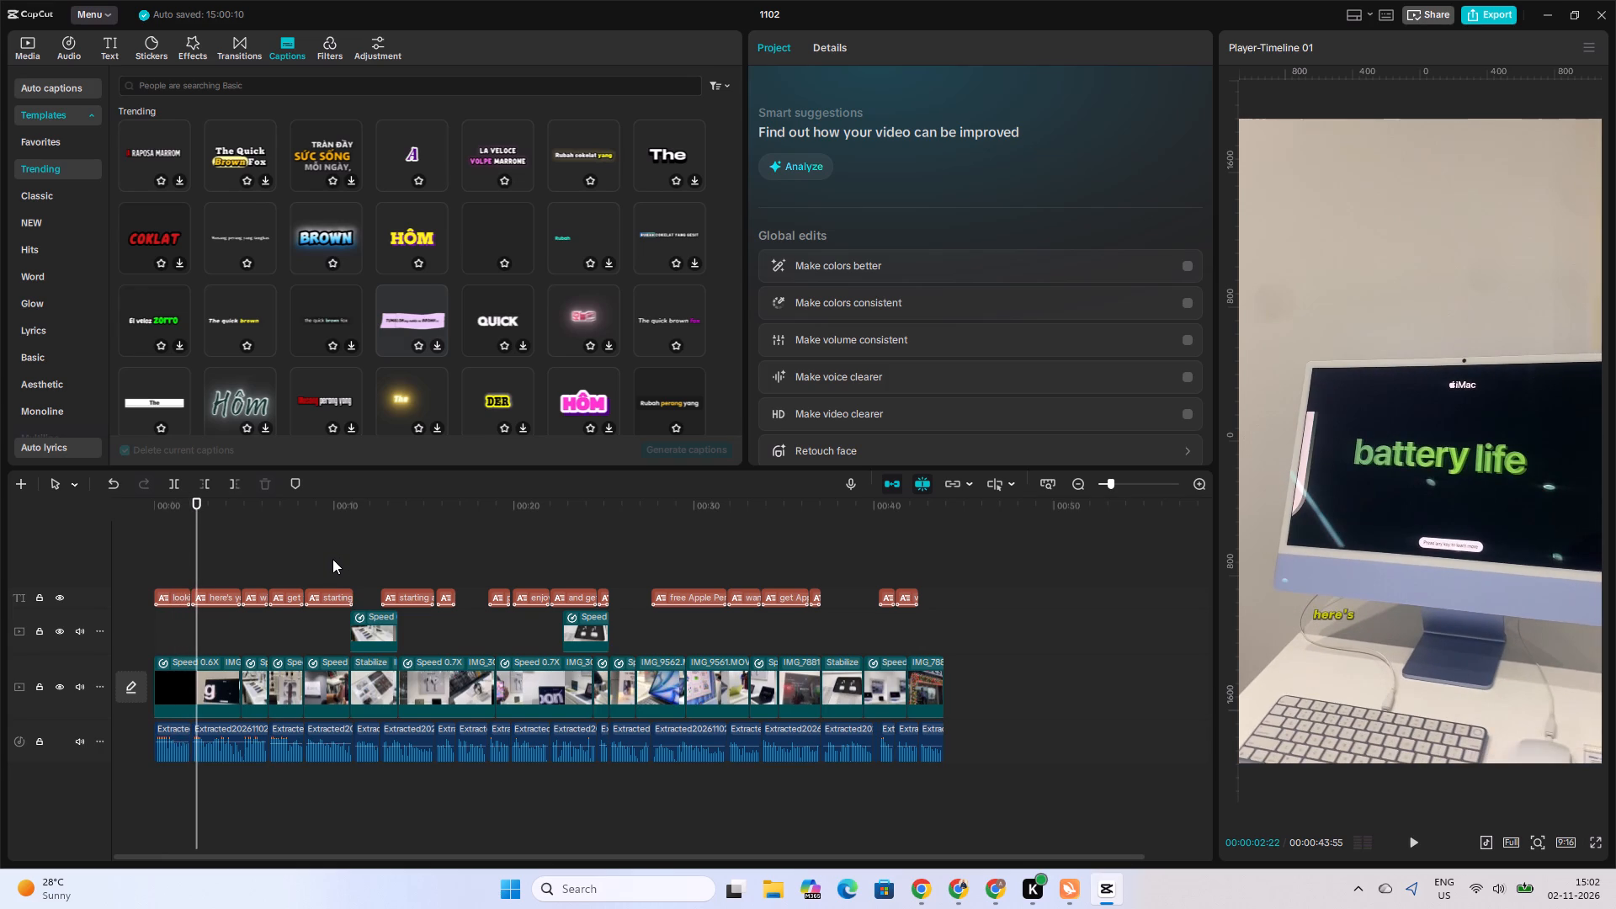
Step back frame by frame from the "here's your chance" caption into the end of the first caption to examine the changeover.
key(Left)
key(Left)
key(Left)
key(Left)
key(Left)
key(Left)
key(Left)
key(Left)
key(Left)
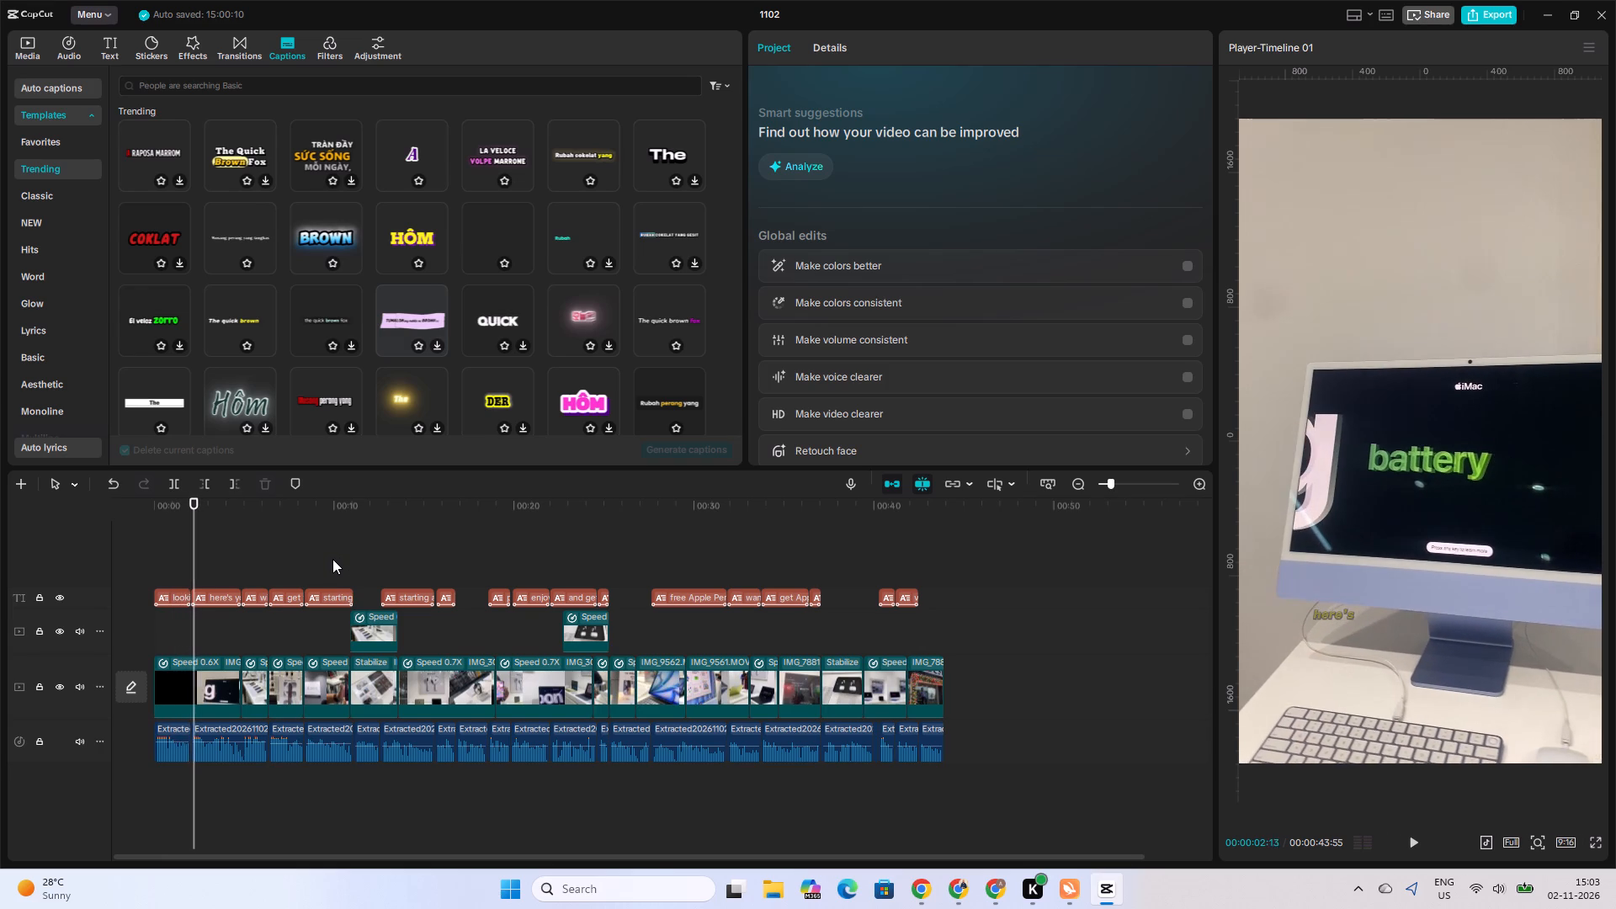
key(Left)
key(Left)
key(Left)
key(Left)
key(Left)
key(Left)
key(Left)
key(Left)
key(Left)
key(Left)
key(Left)
key(Left)
key(Left)
key(Left)
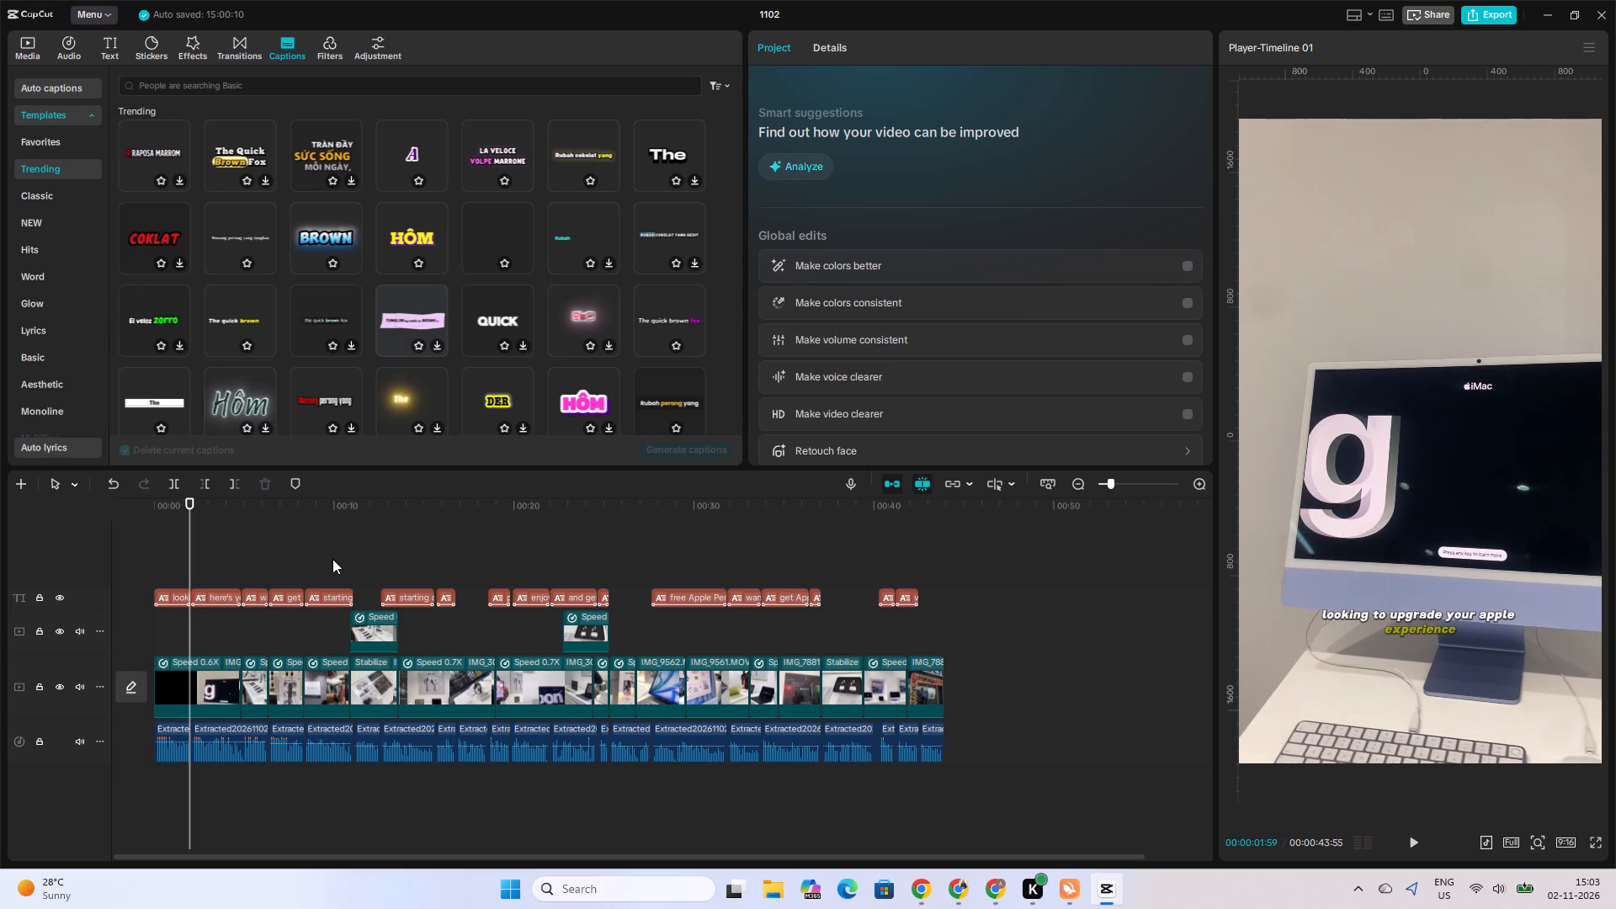
key(Left)
key(Left)
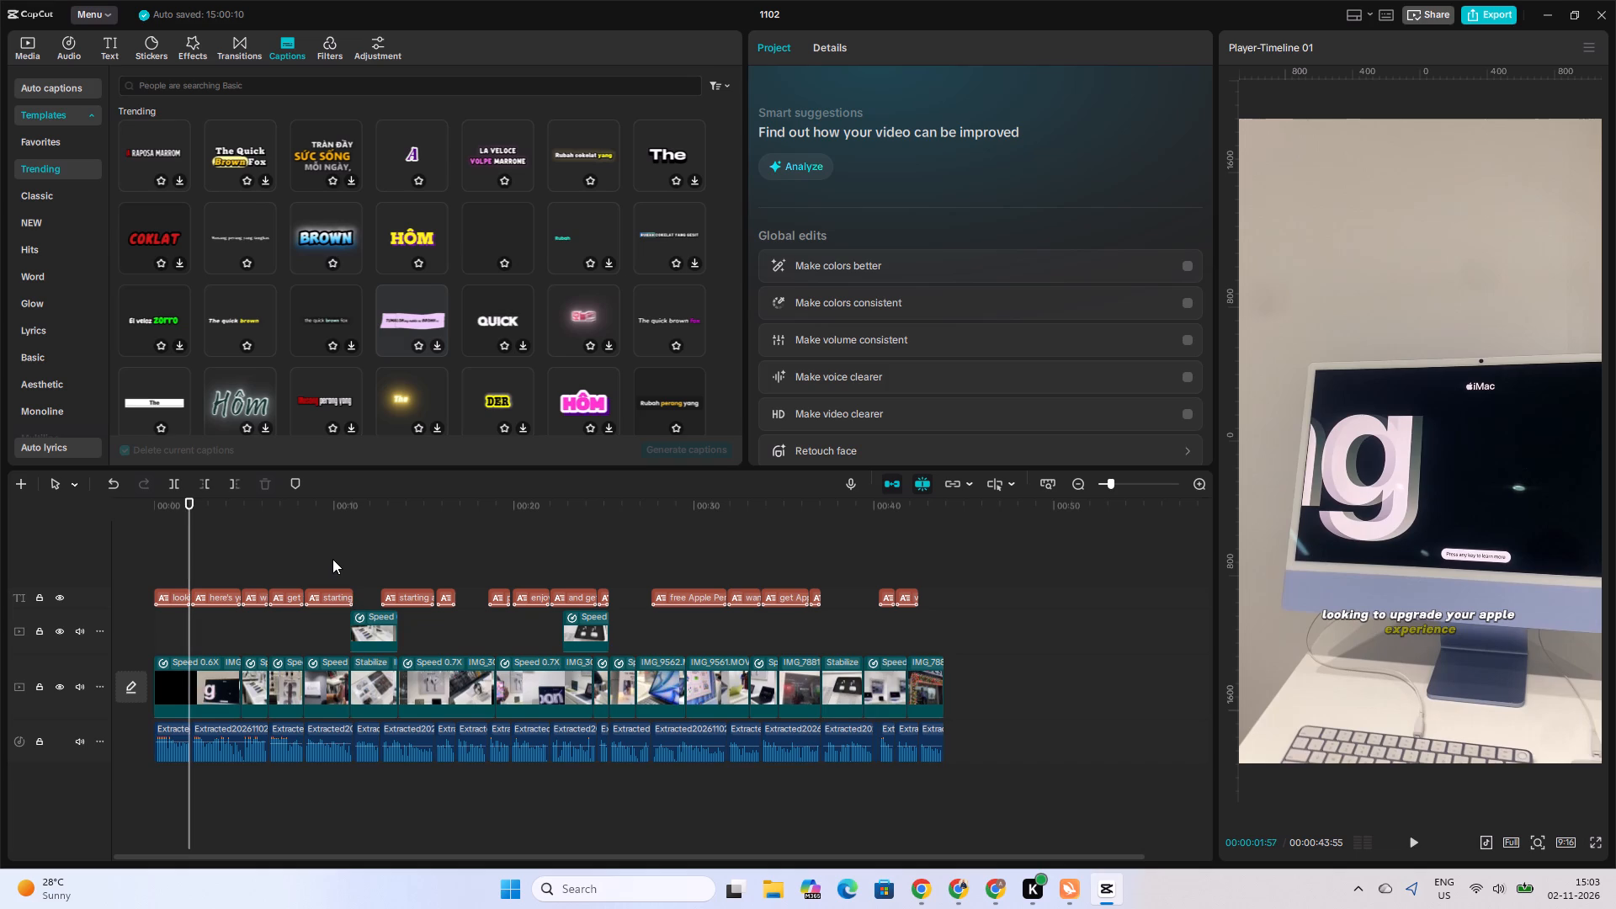
Play on in short stretches through the "here's your chance" and "with some amazing offers" captions to check their text and timing.
key(space)
key(space)
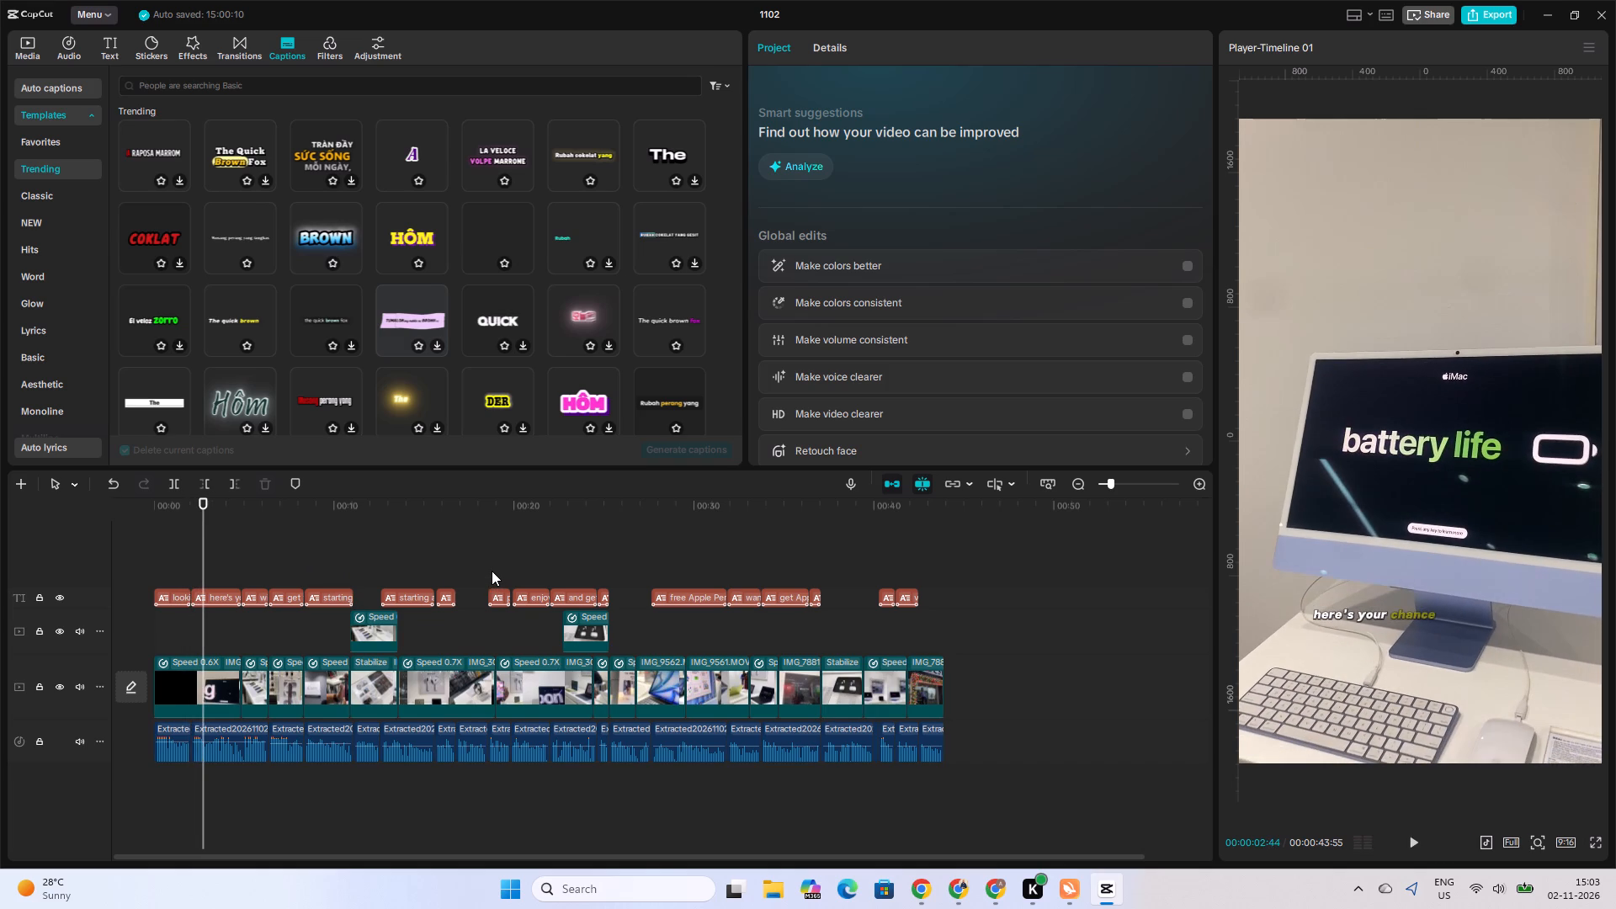
key(space)
key(space)
key(space)
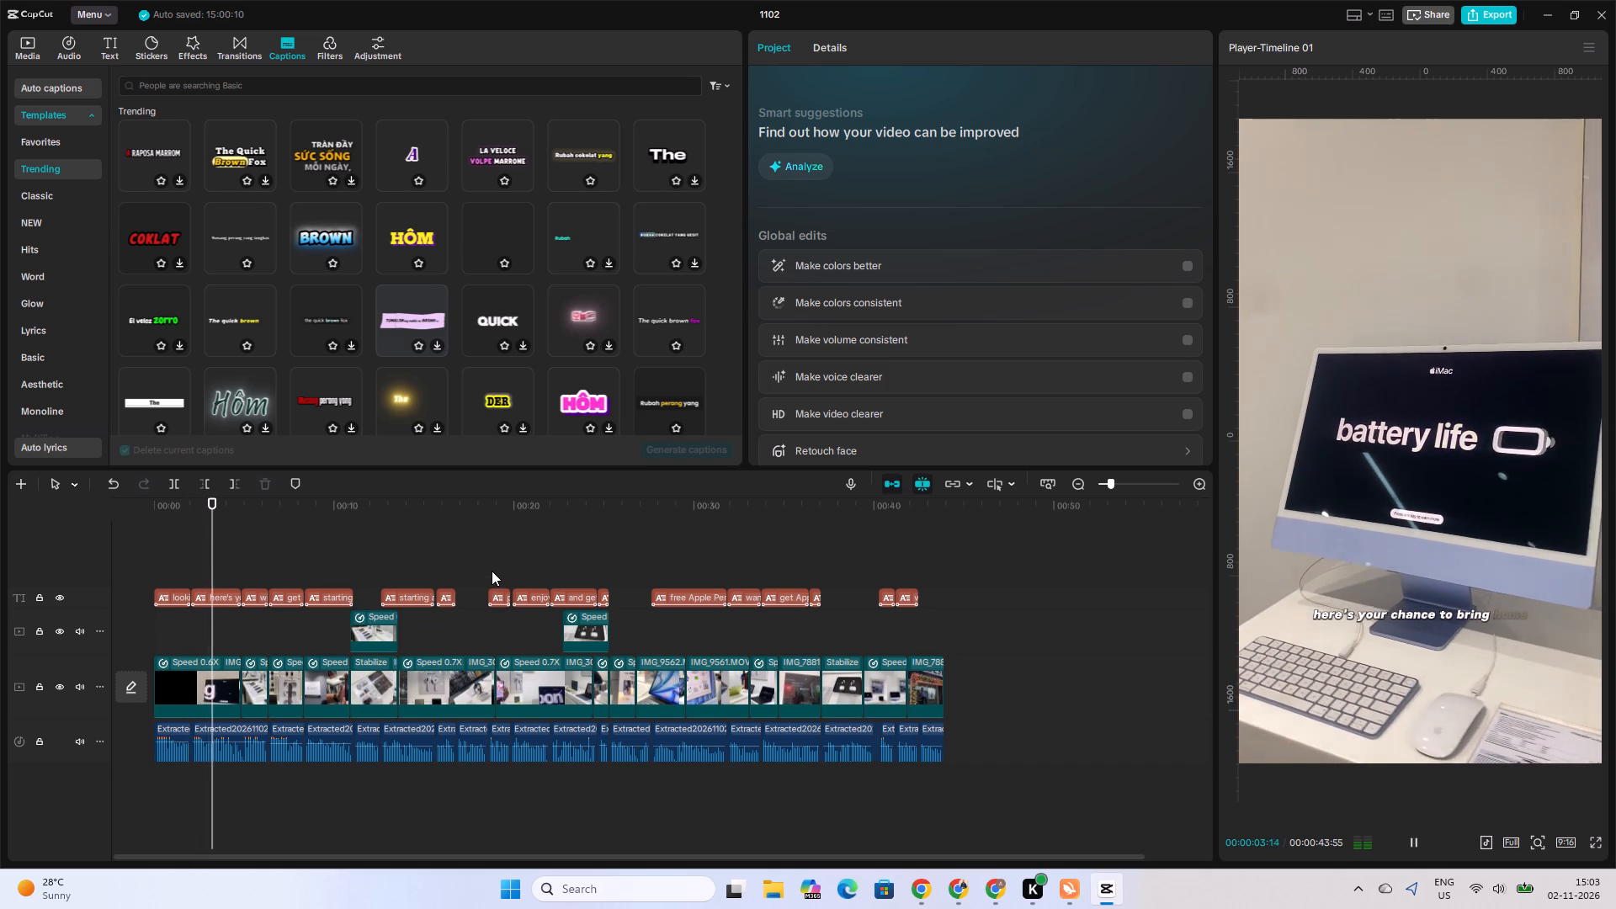
key(space)
key(space)
key(space)
key(space)
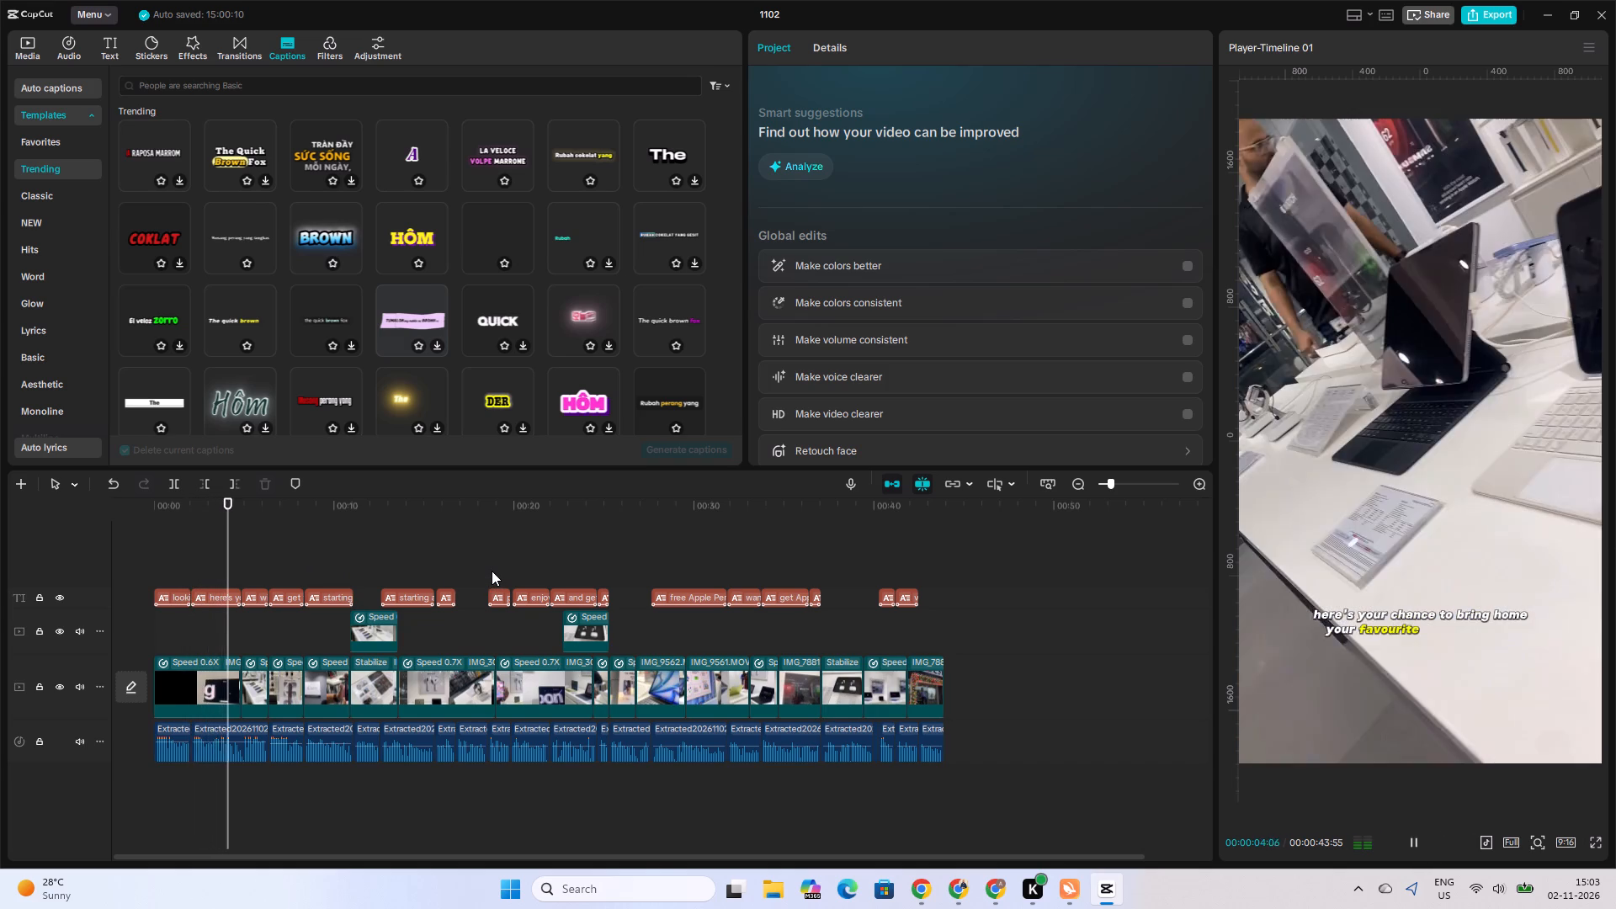
key(space)
key(space)
key(space)
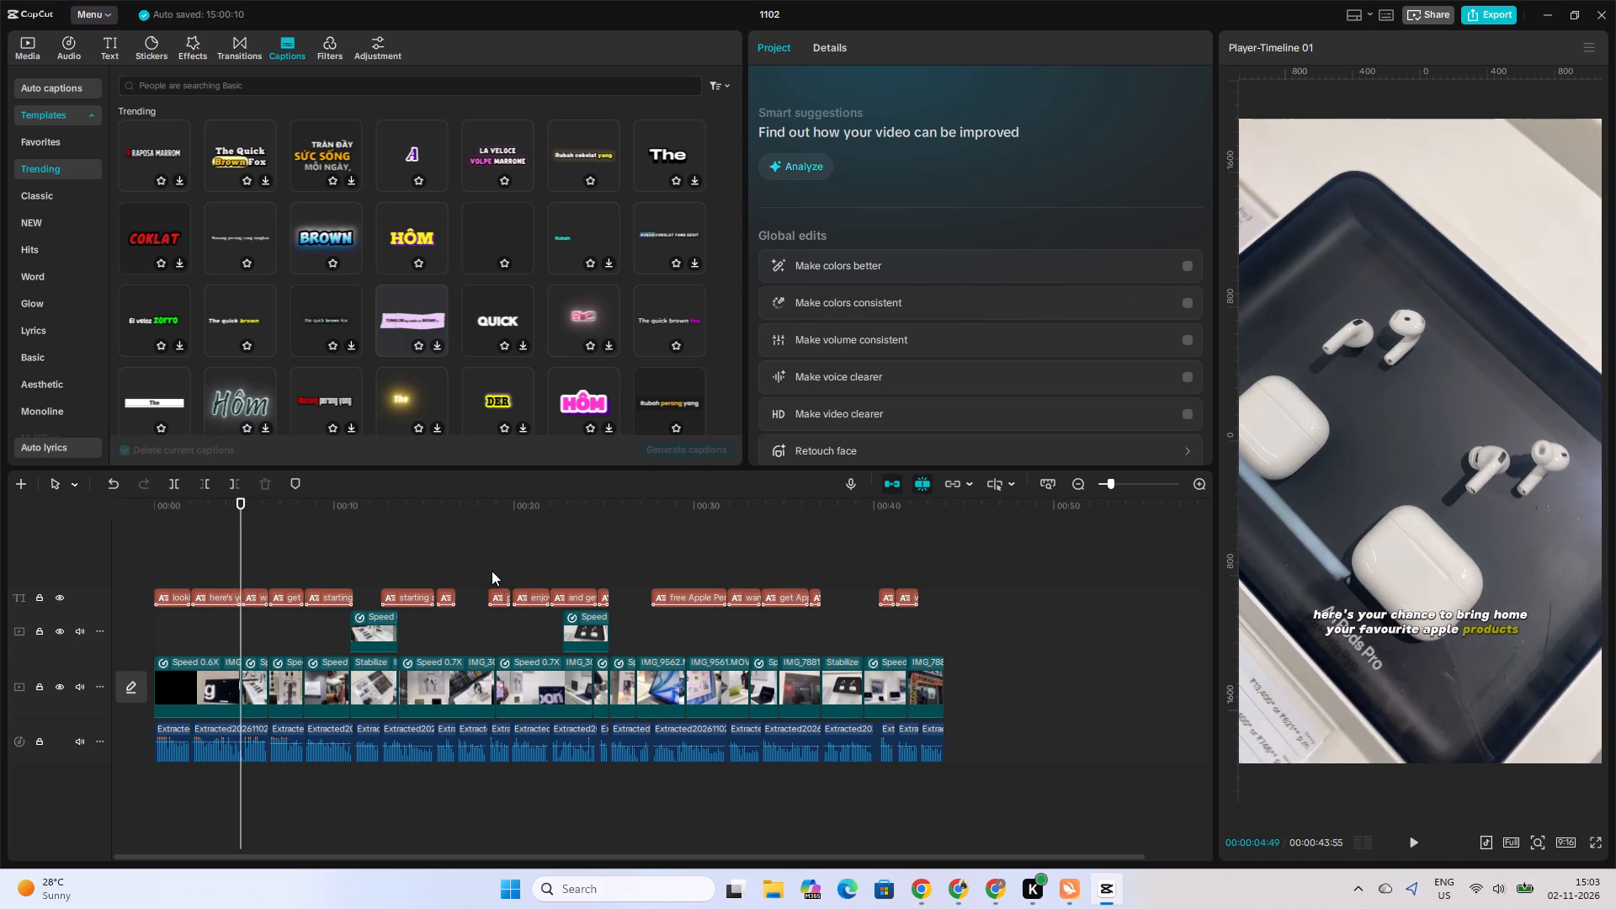
key(space)
key(space)
key(space)
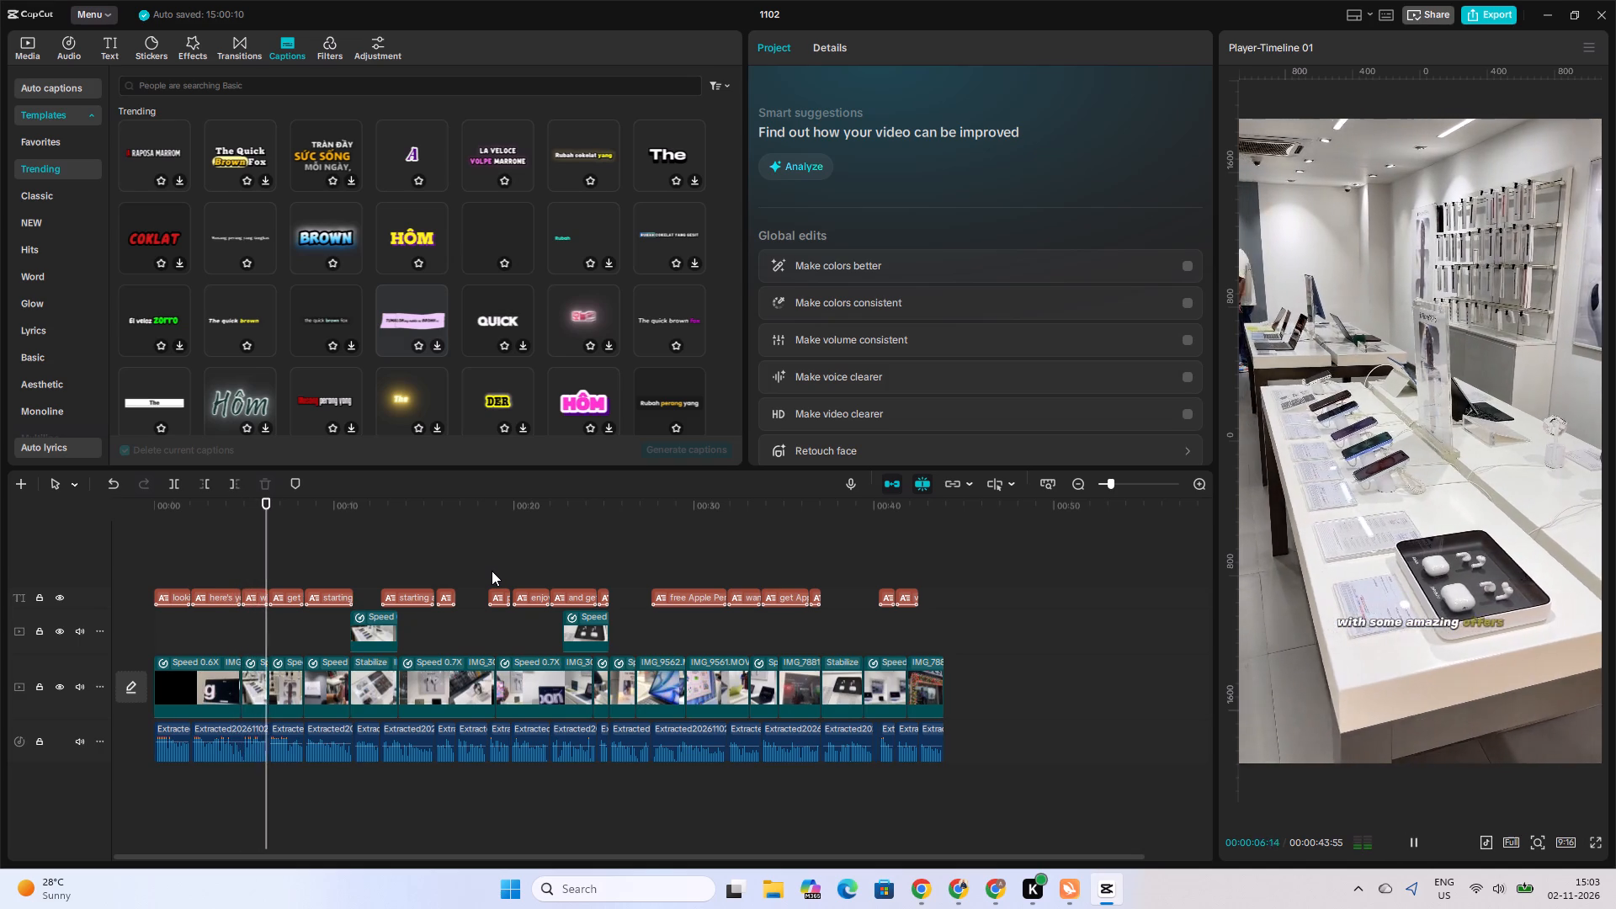
key(space)
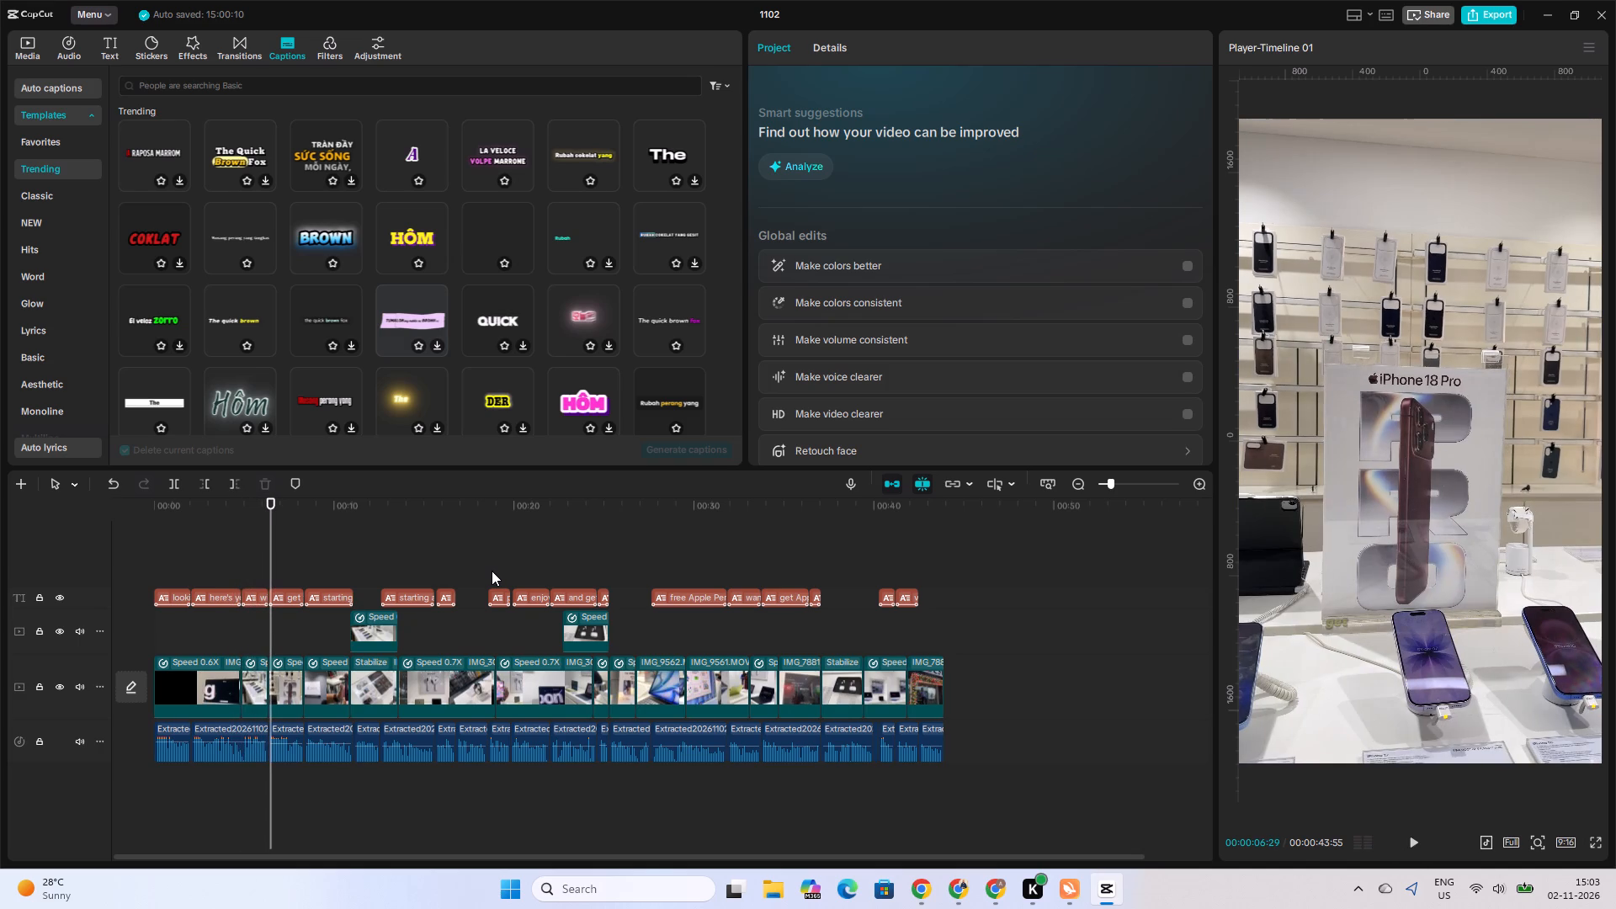
Step back to the end of "with some amazing offers" and play through "get the all new iPhone" into the first "starting at" caption.
key(Left)
key(Left)
key(Left)
key(Left)
key(Left)
key(Left)
key(Left)
key(Left)
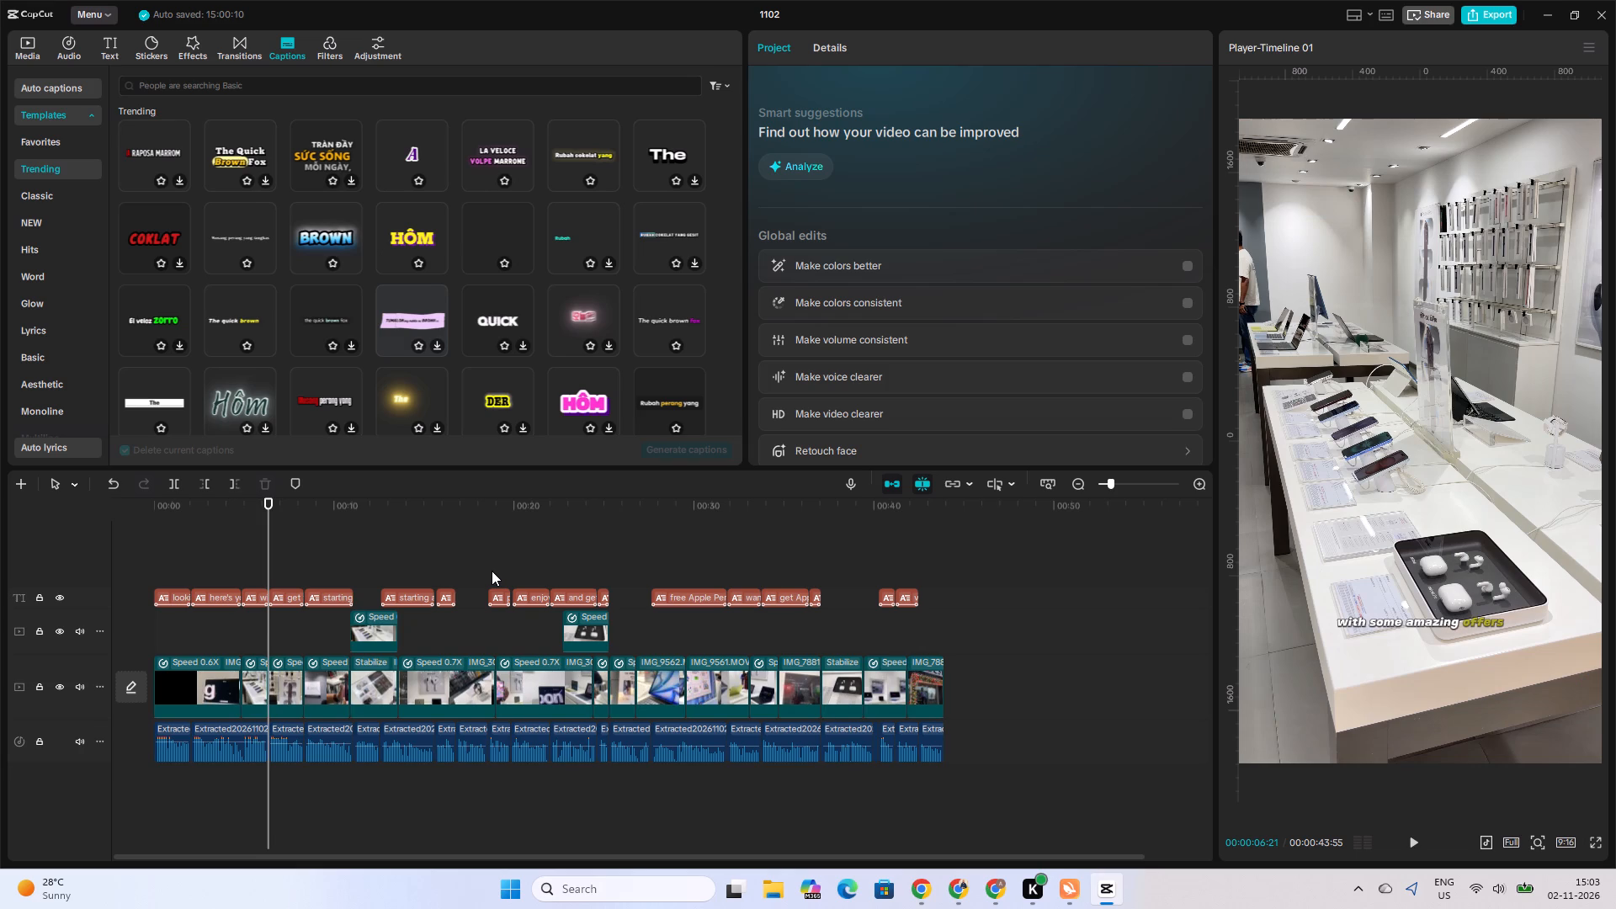
key(space)
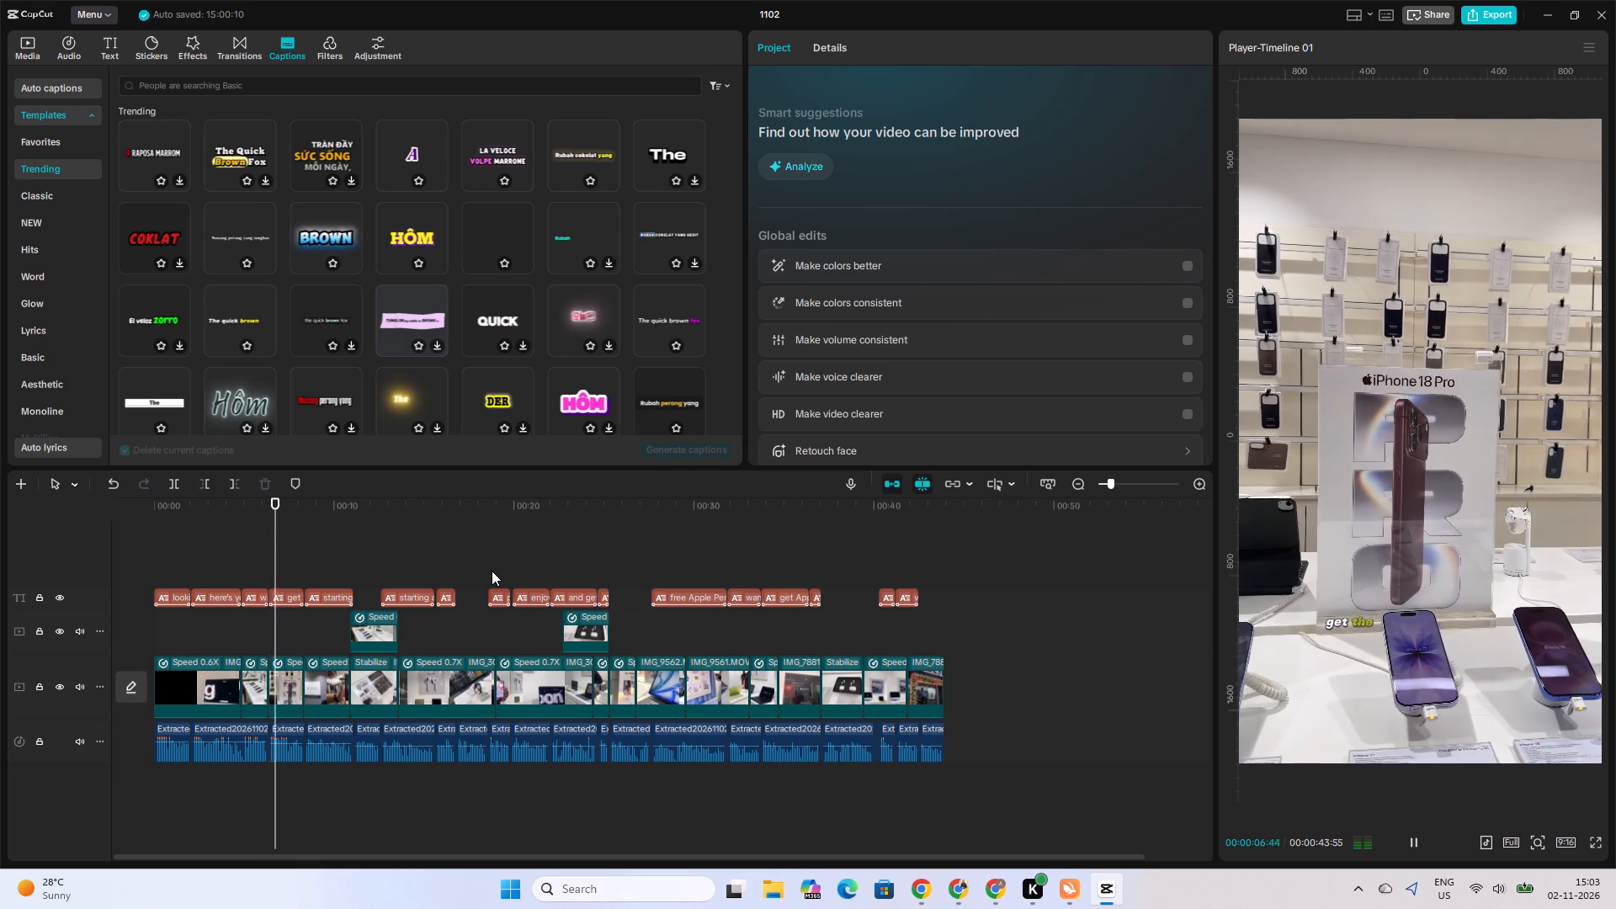
key(space)
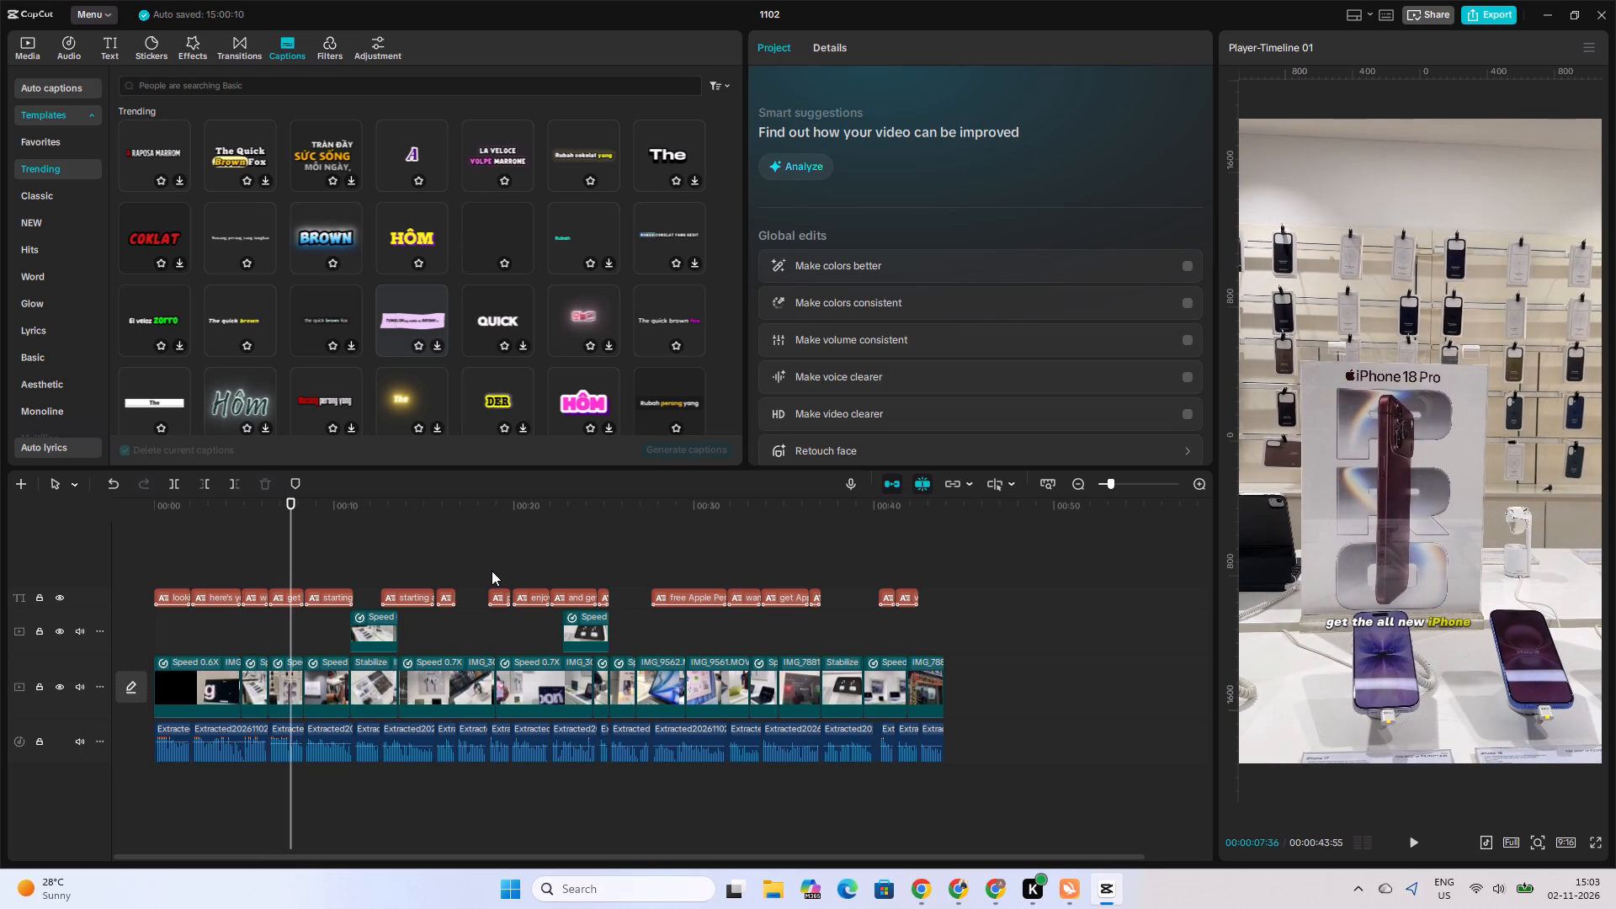
key(space)
key(space)
key(space)
key(space)
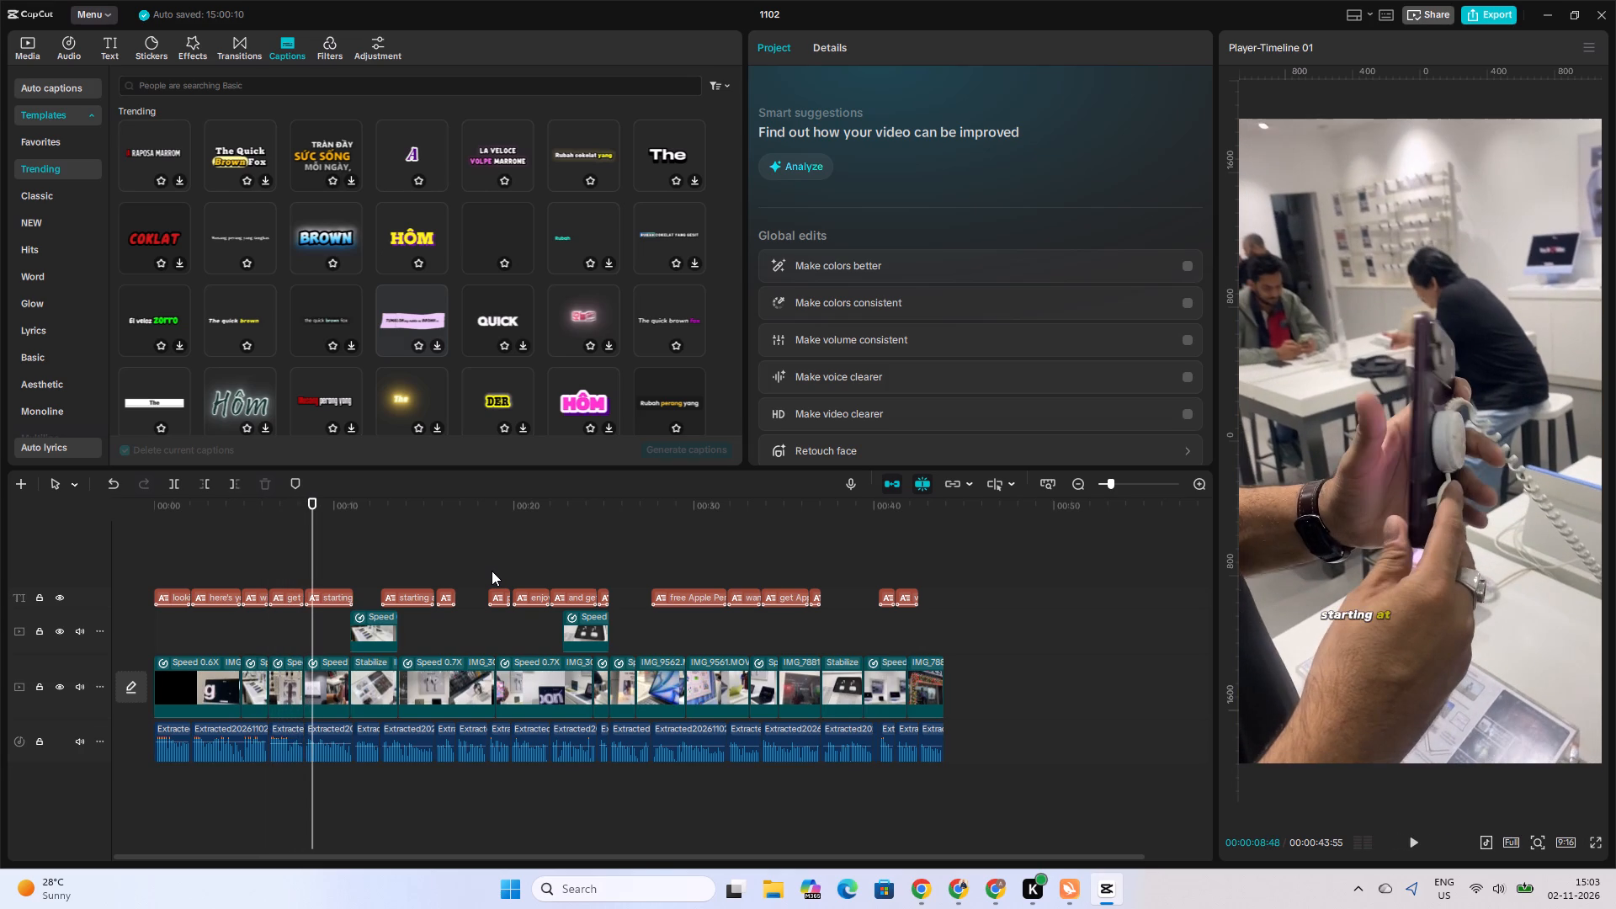
Step back frame by frame to just before the first "starting at" caption appears to examine where it begins.
key(Left)
key(Left)
key(Left)
key(Left)
key(Left)
key(Left)
key(Left)
key(Left)
key(Left)
key(Left)
key(Left)
key(Left)
key(Left)
key(Left)
key(Left)
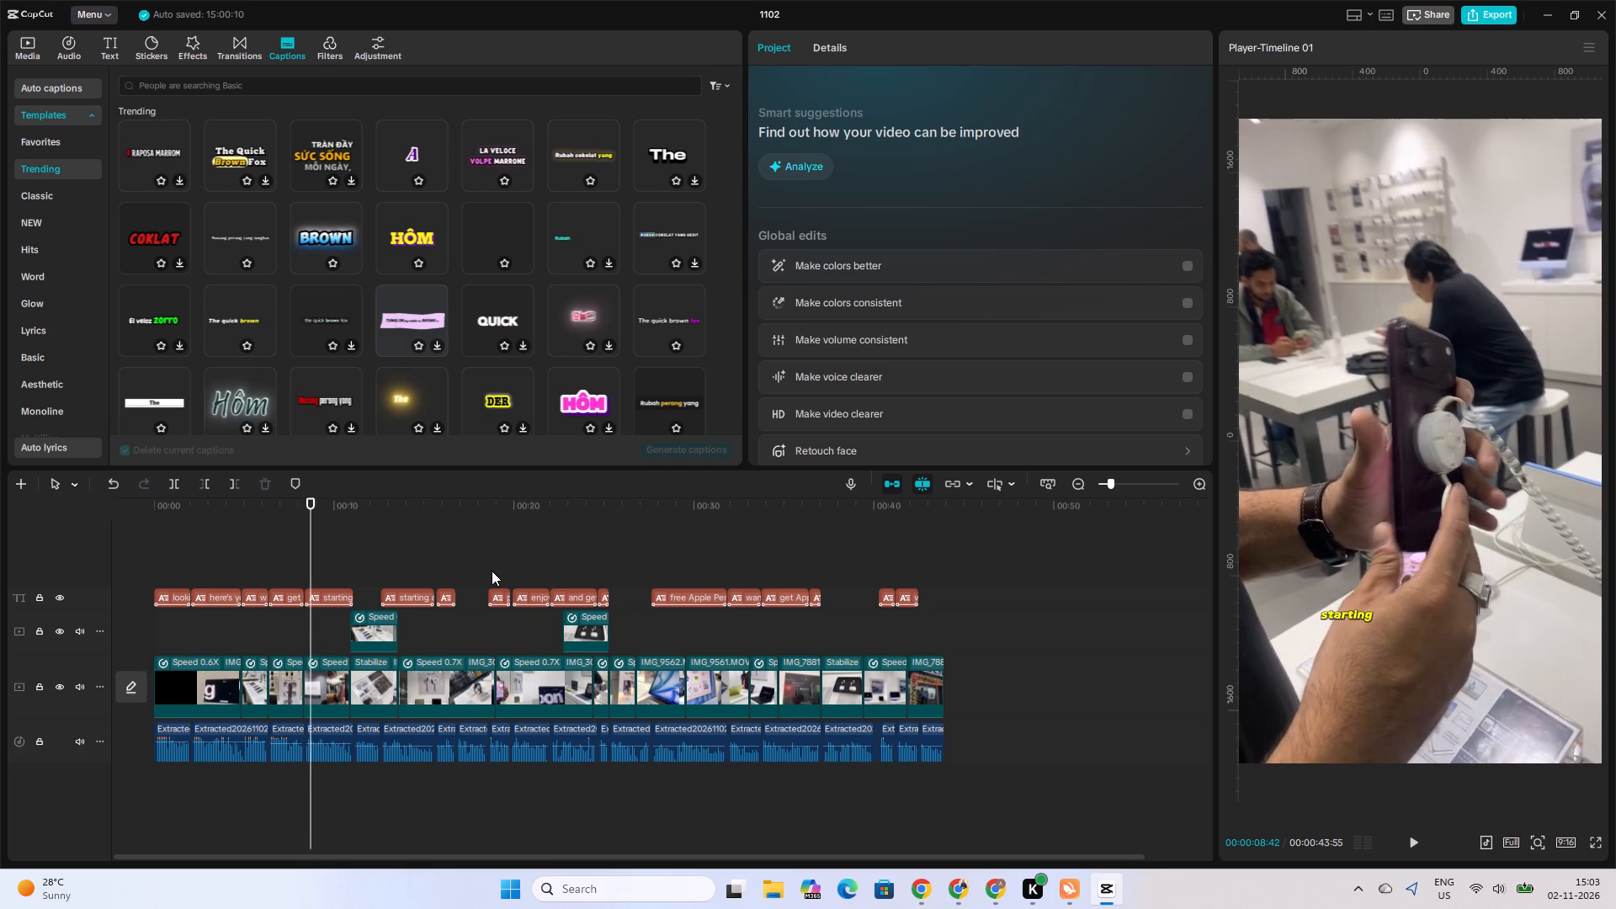
key(Left)
key(Left)
key(Left)
key(Left)
key(Left)
key(Left)
key(Left)
key(Left)
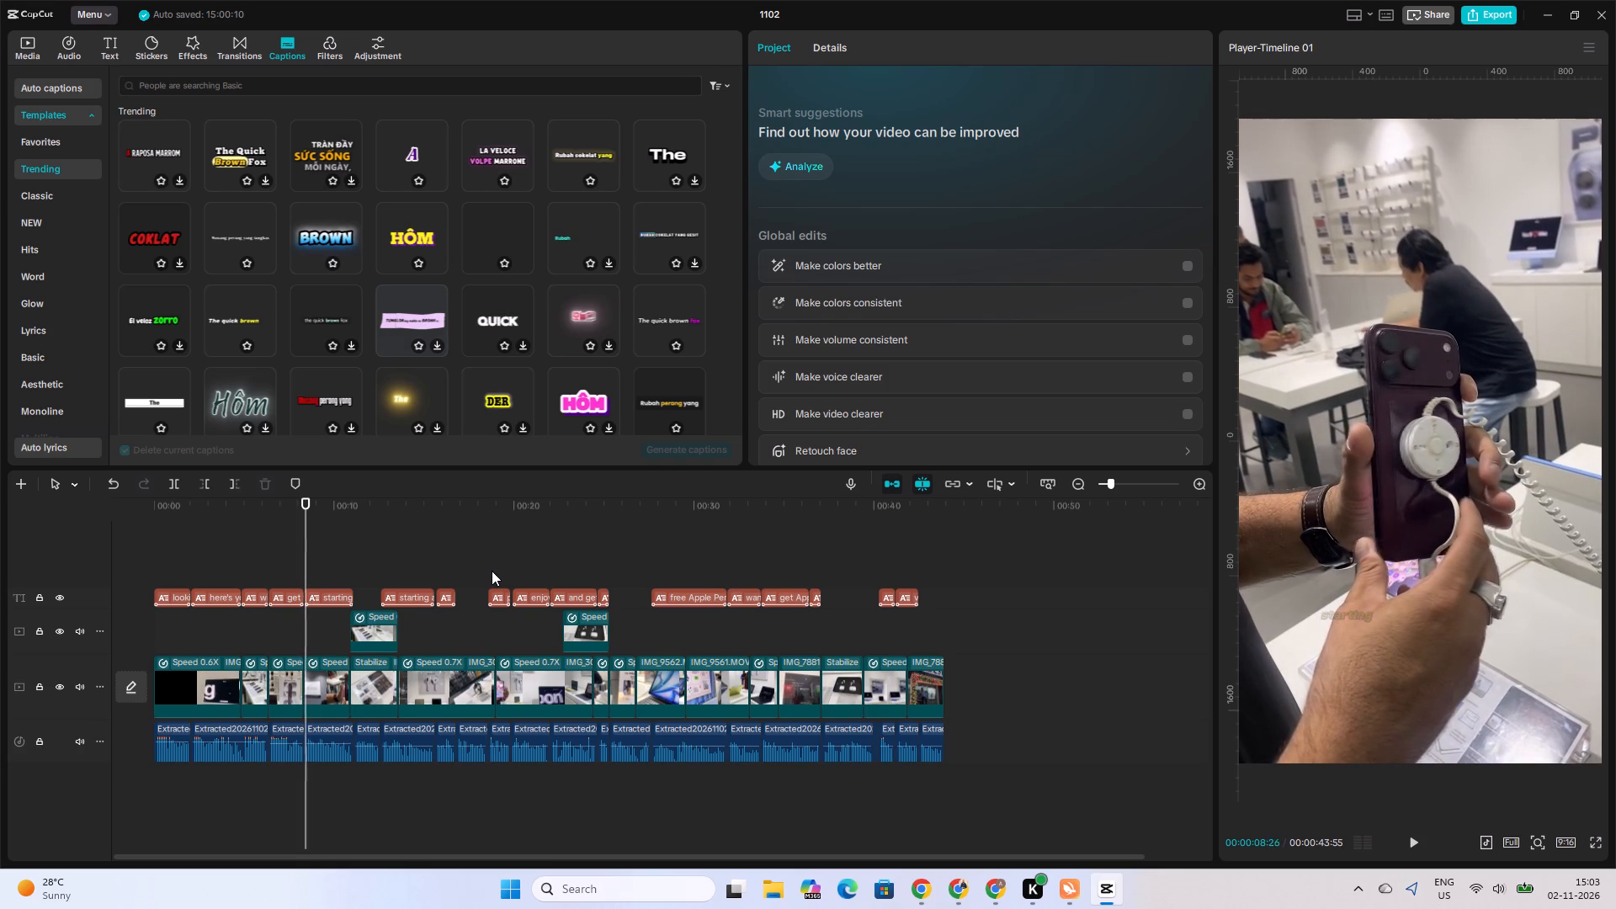
key(Left)
key(Left)
key(Left)
key(Left)
key(Left)
key(Left)
Play from the start of the "starting at just 99,900" caption into the second "starting at" caption to review the gap between them.
key(space)
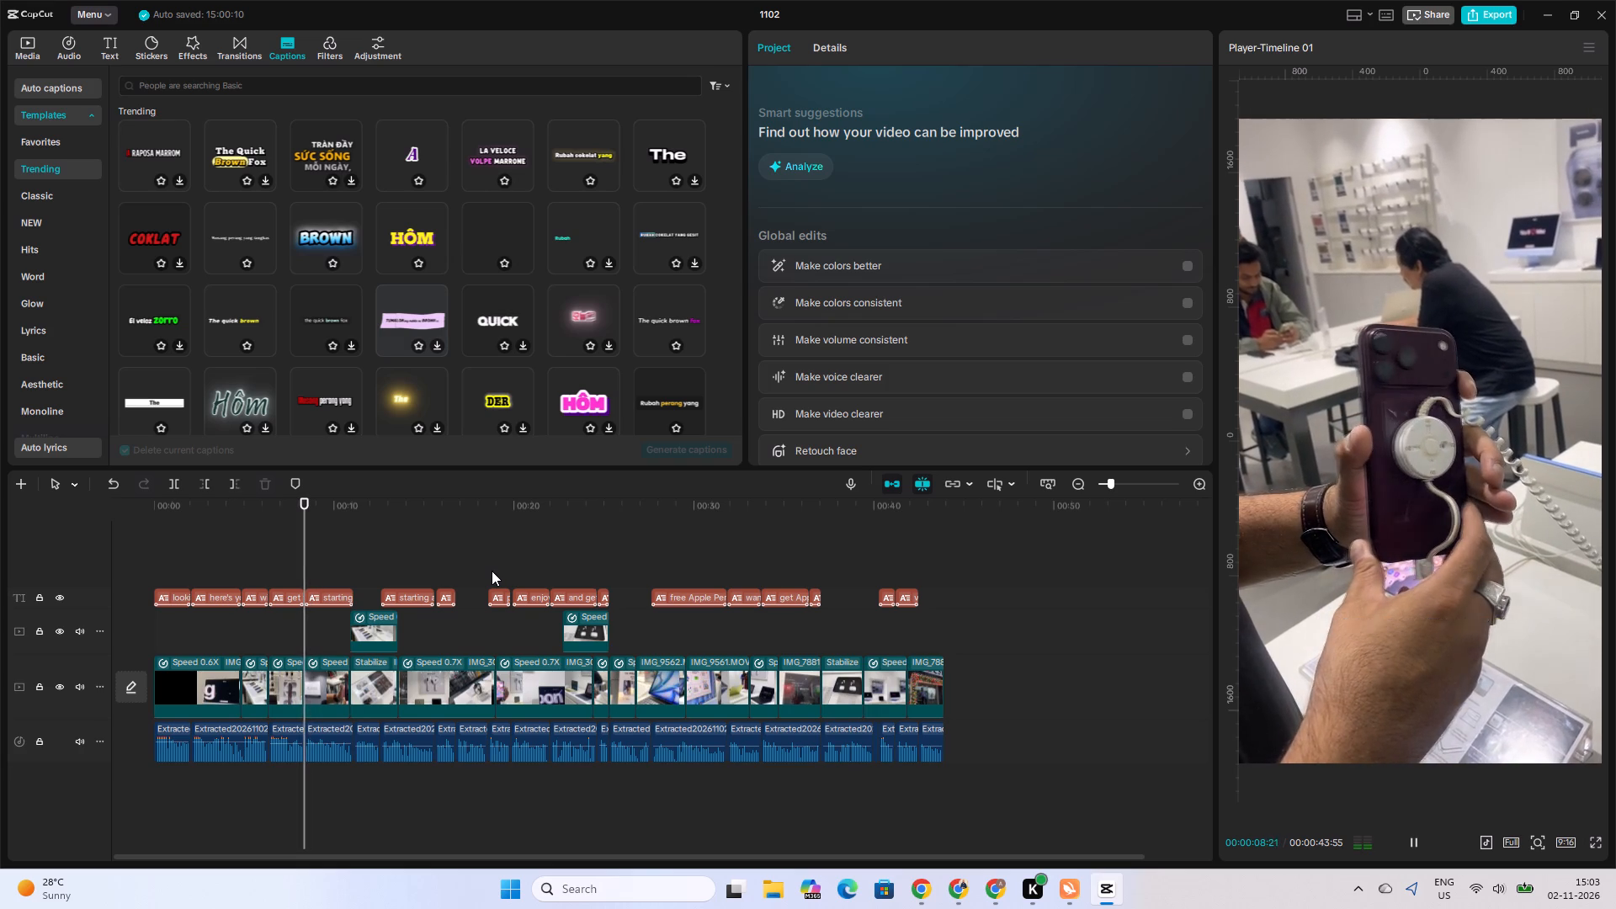
key(space)
key(space)
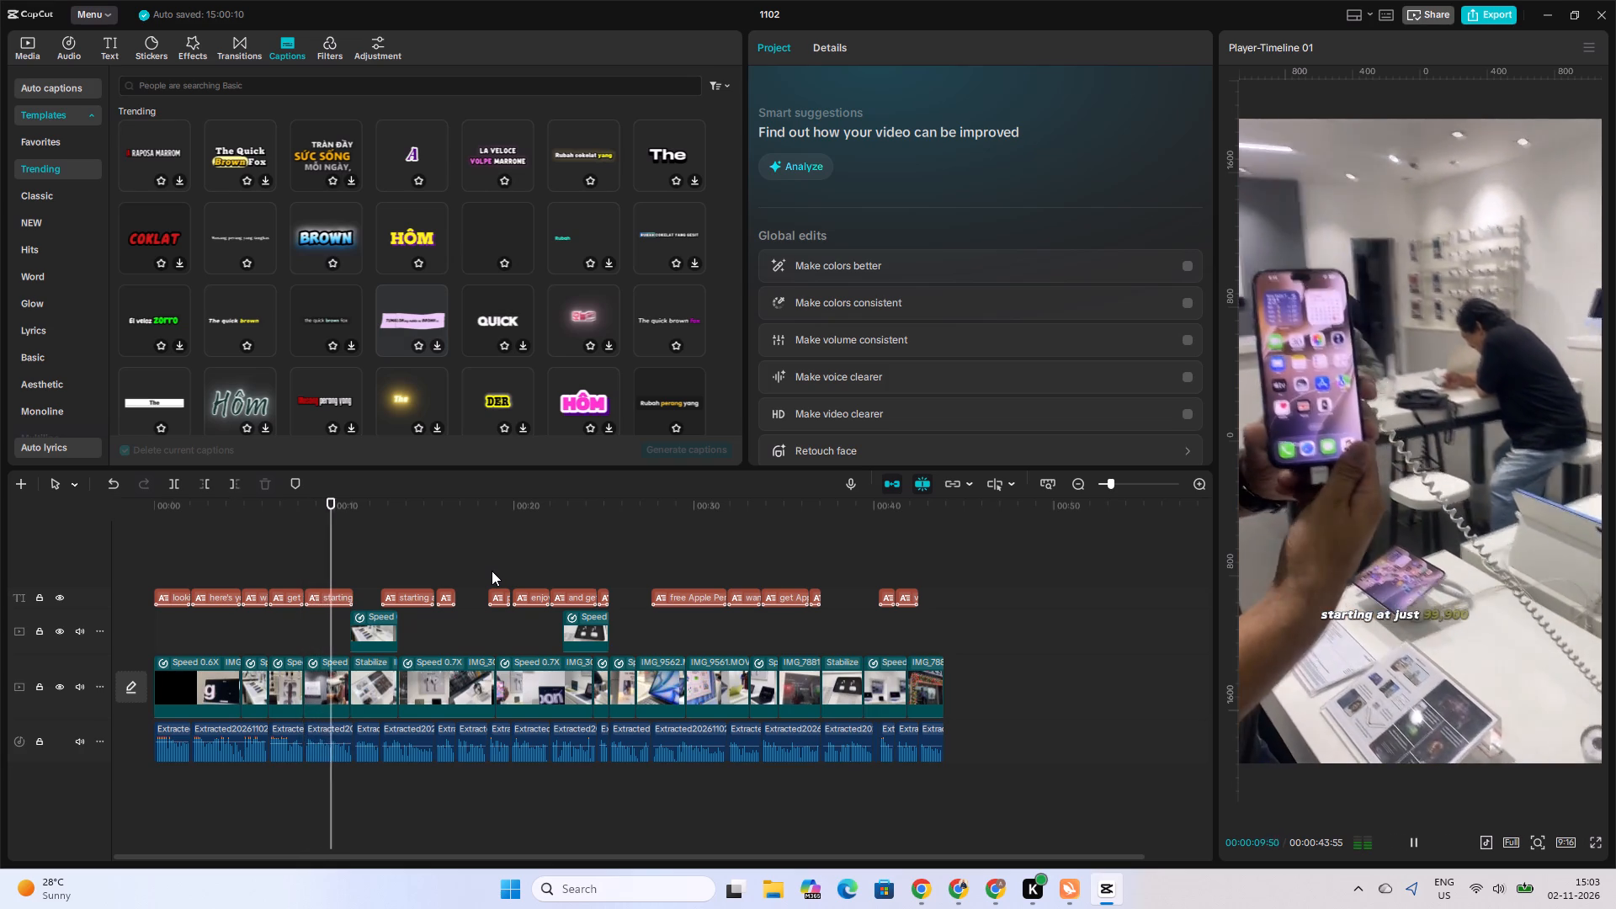
key(space)
key(space)
key(space)
key(space)
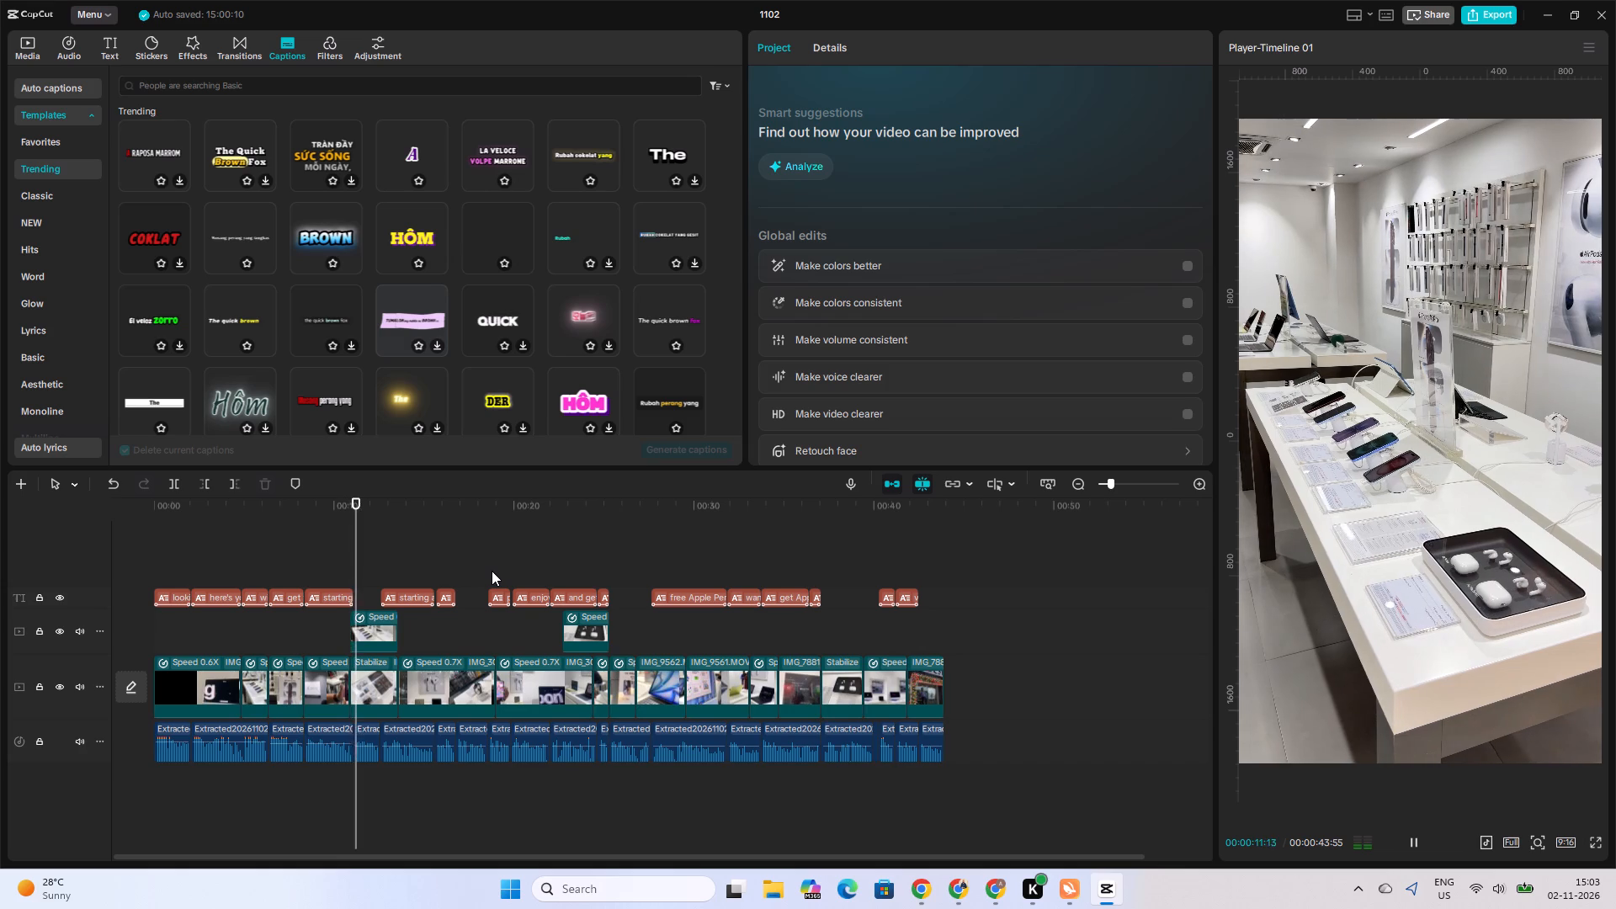
key(space)
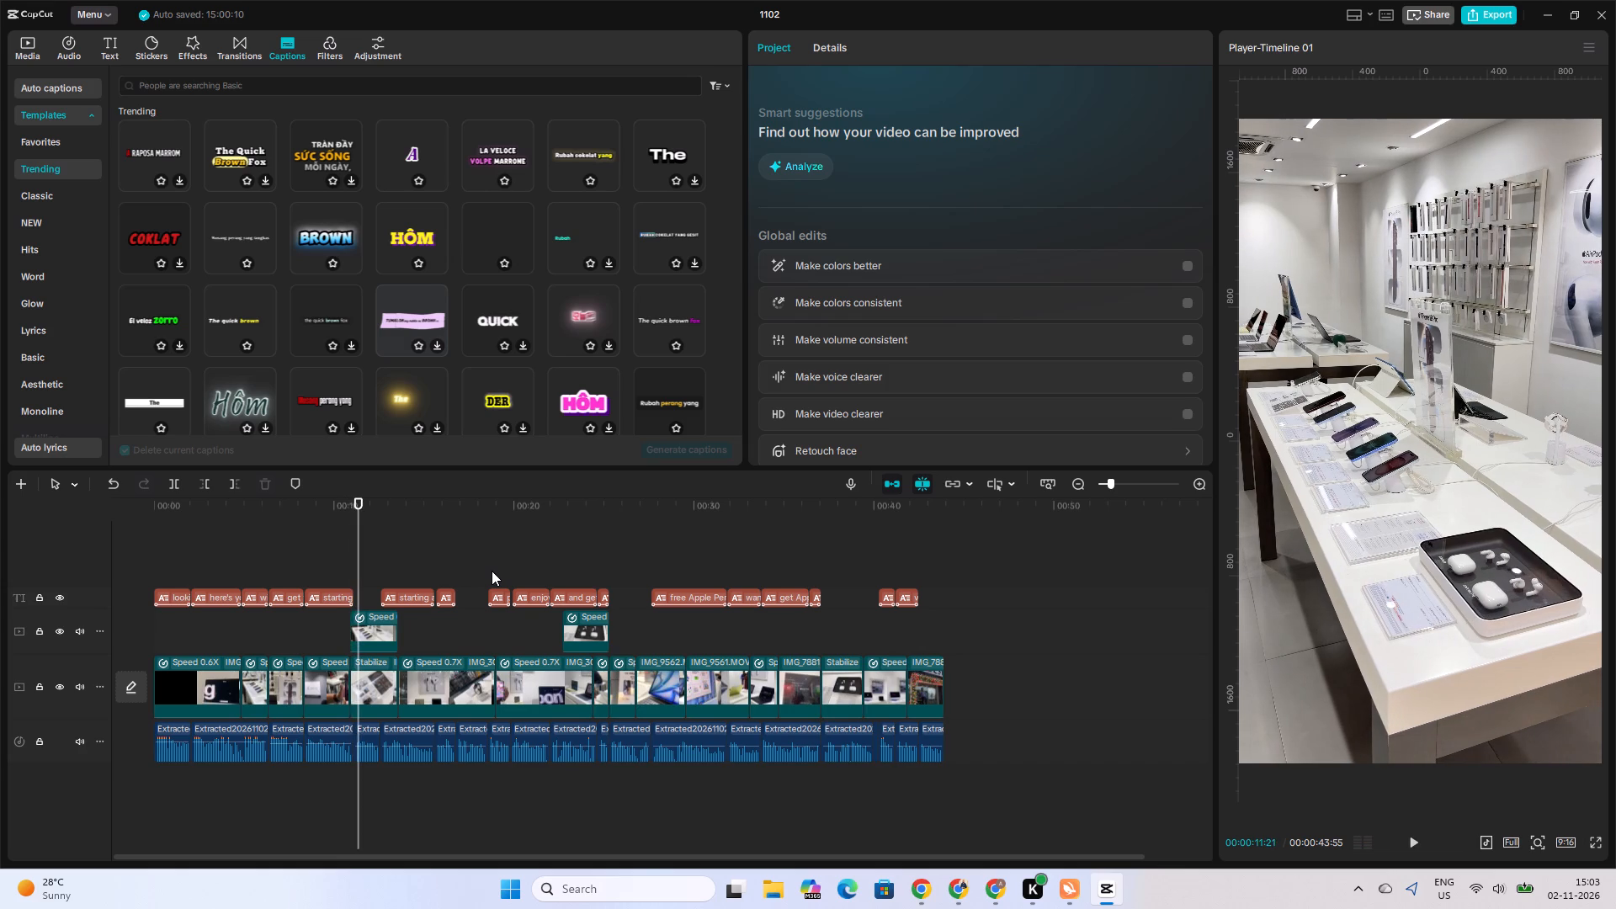
key(space)
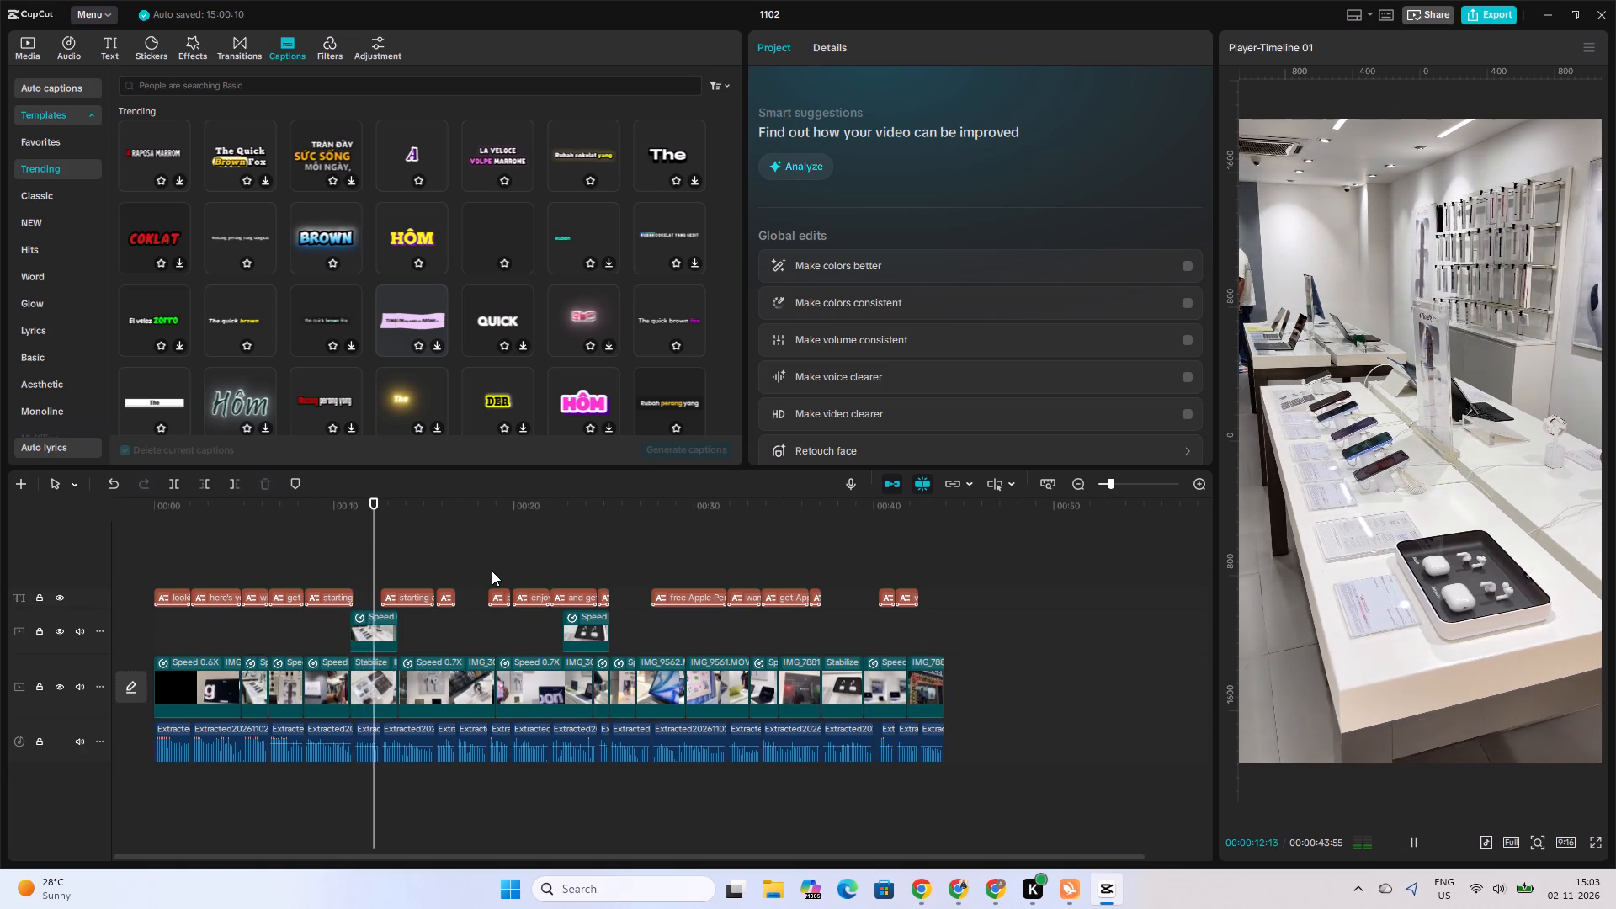
key(space)
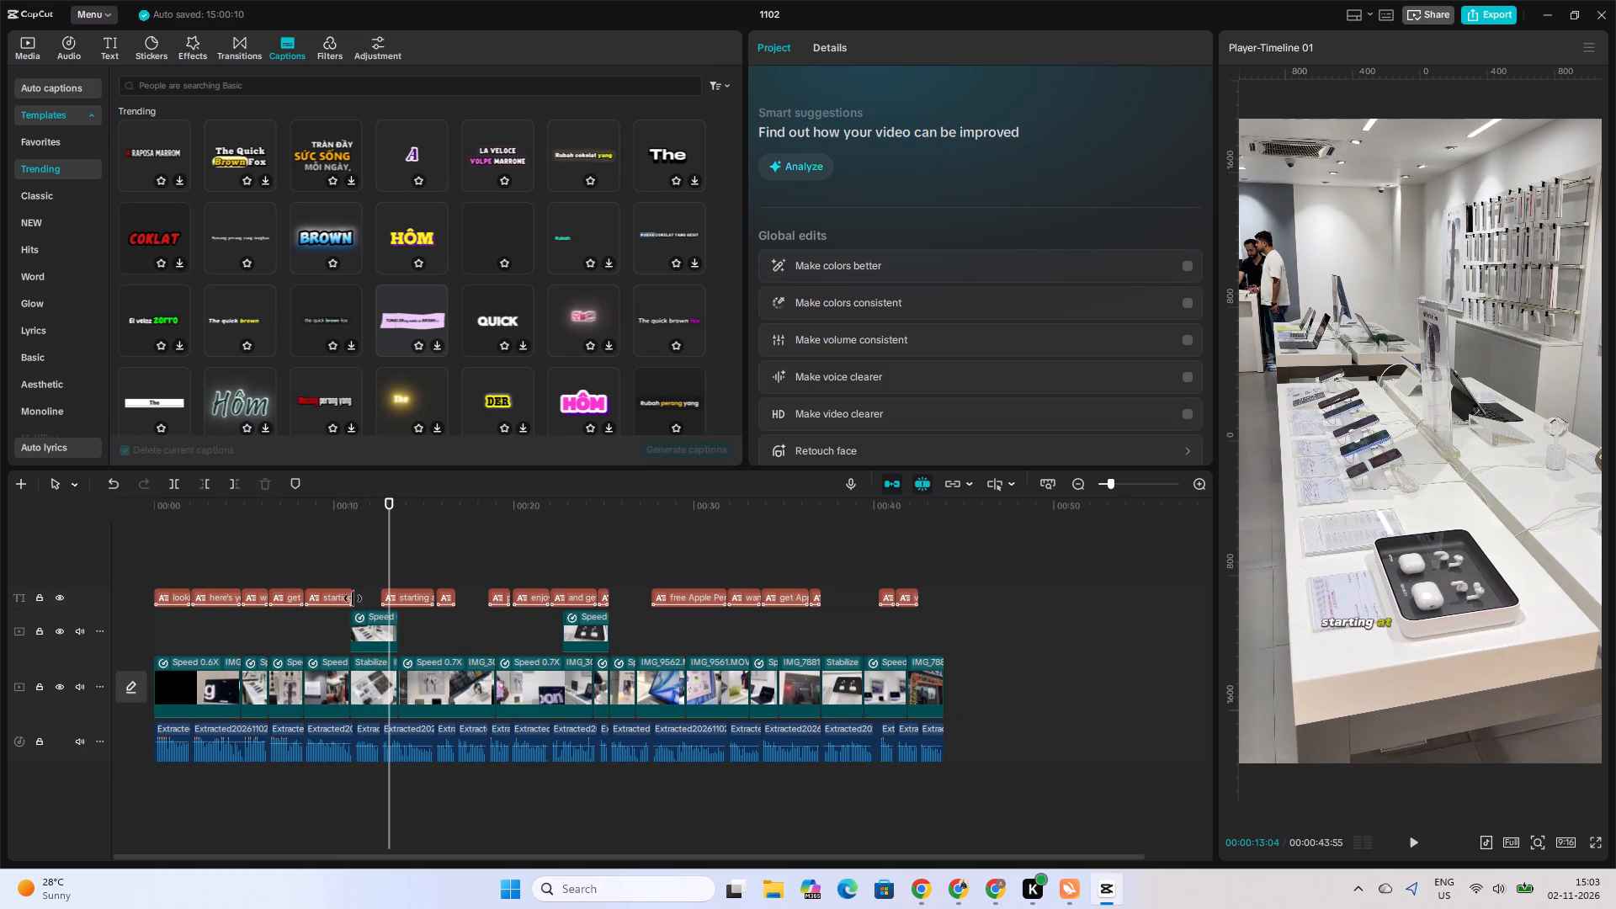
Replay from the "get the all new iPhone" caption through the "starting at just 99,900" caption to recheck its wording.
click(289, 566)
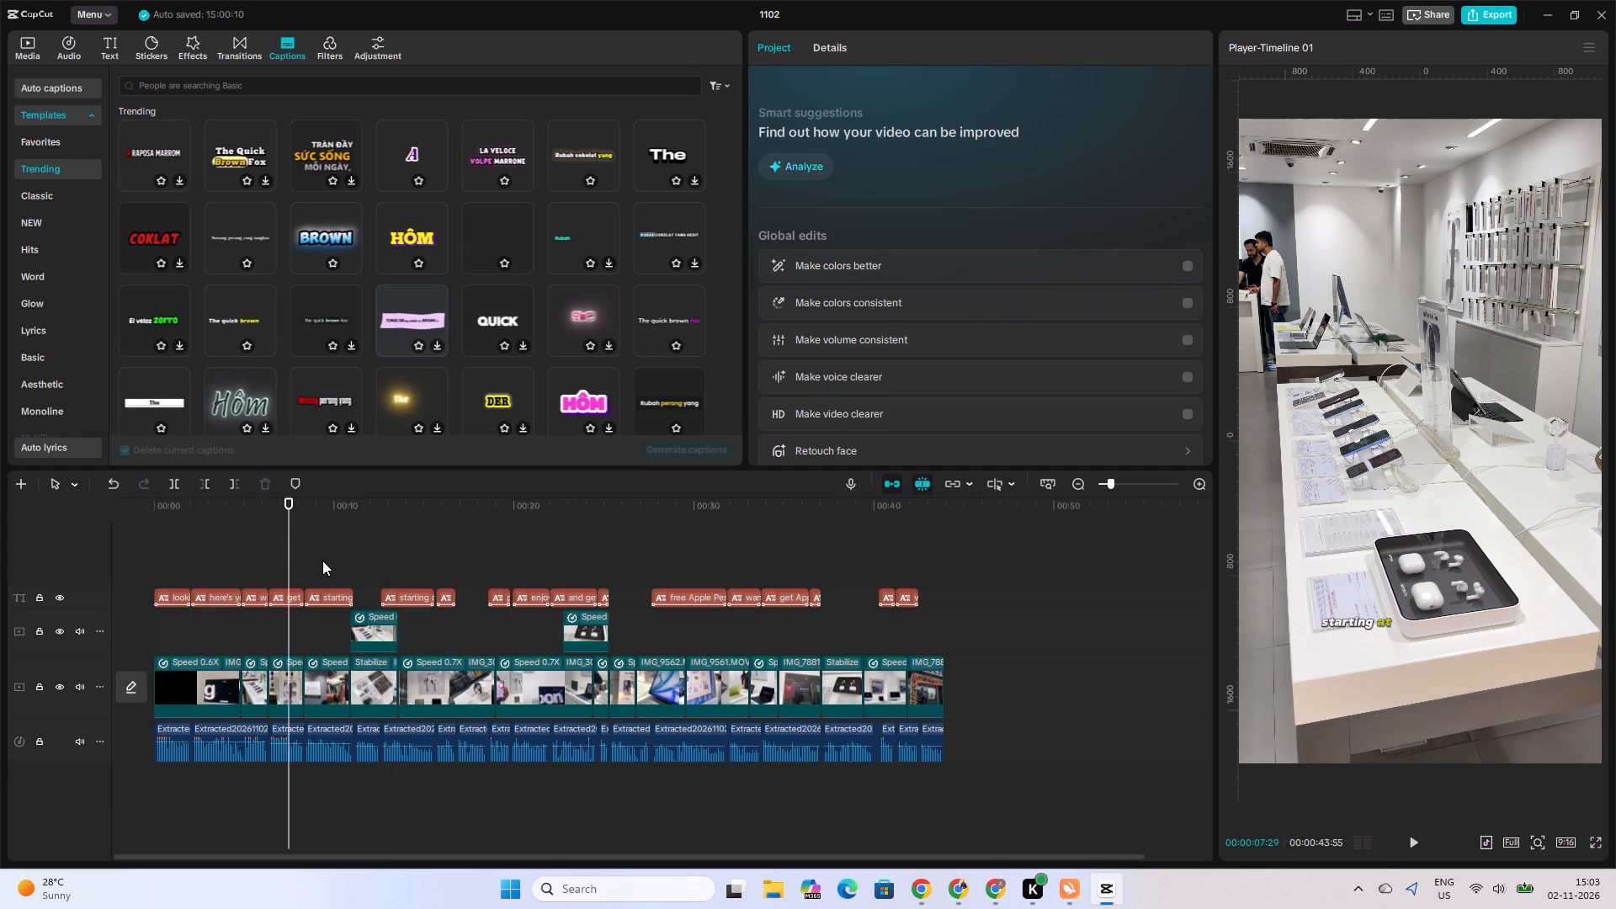
key(space)
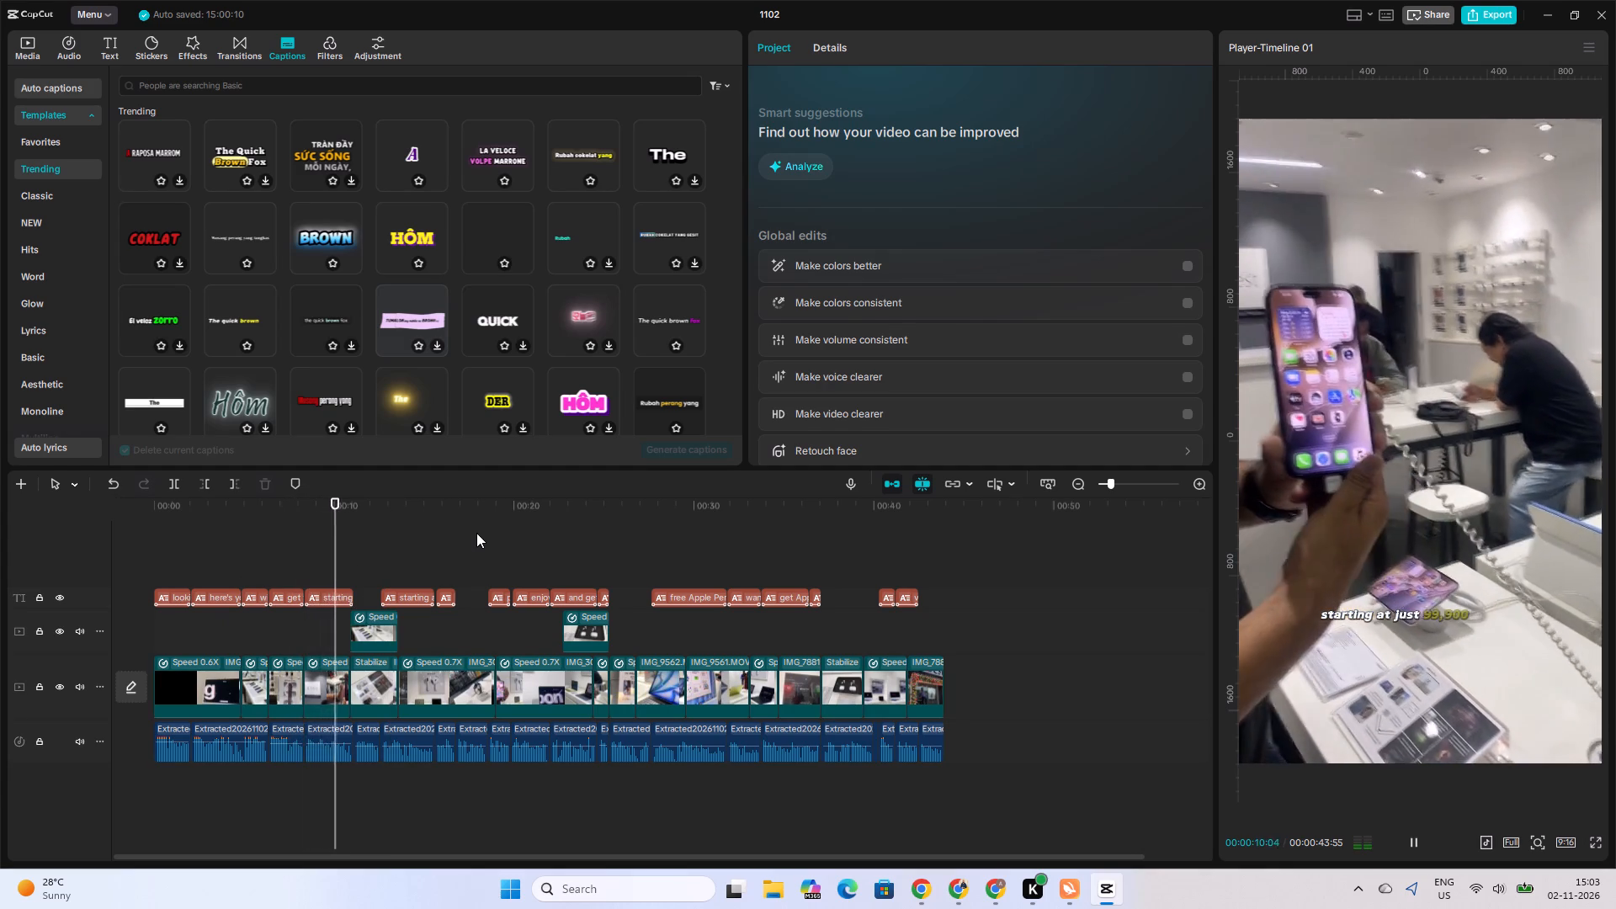
key(space)
Select the "starting at just 99,900 rupees and the iPhone 17" caption near its end on the timeline.
click(347, 590)
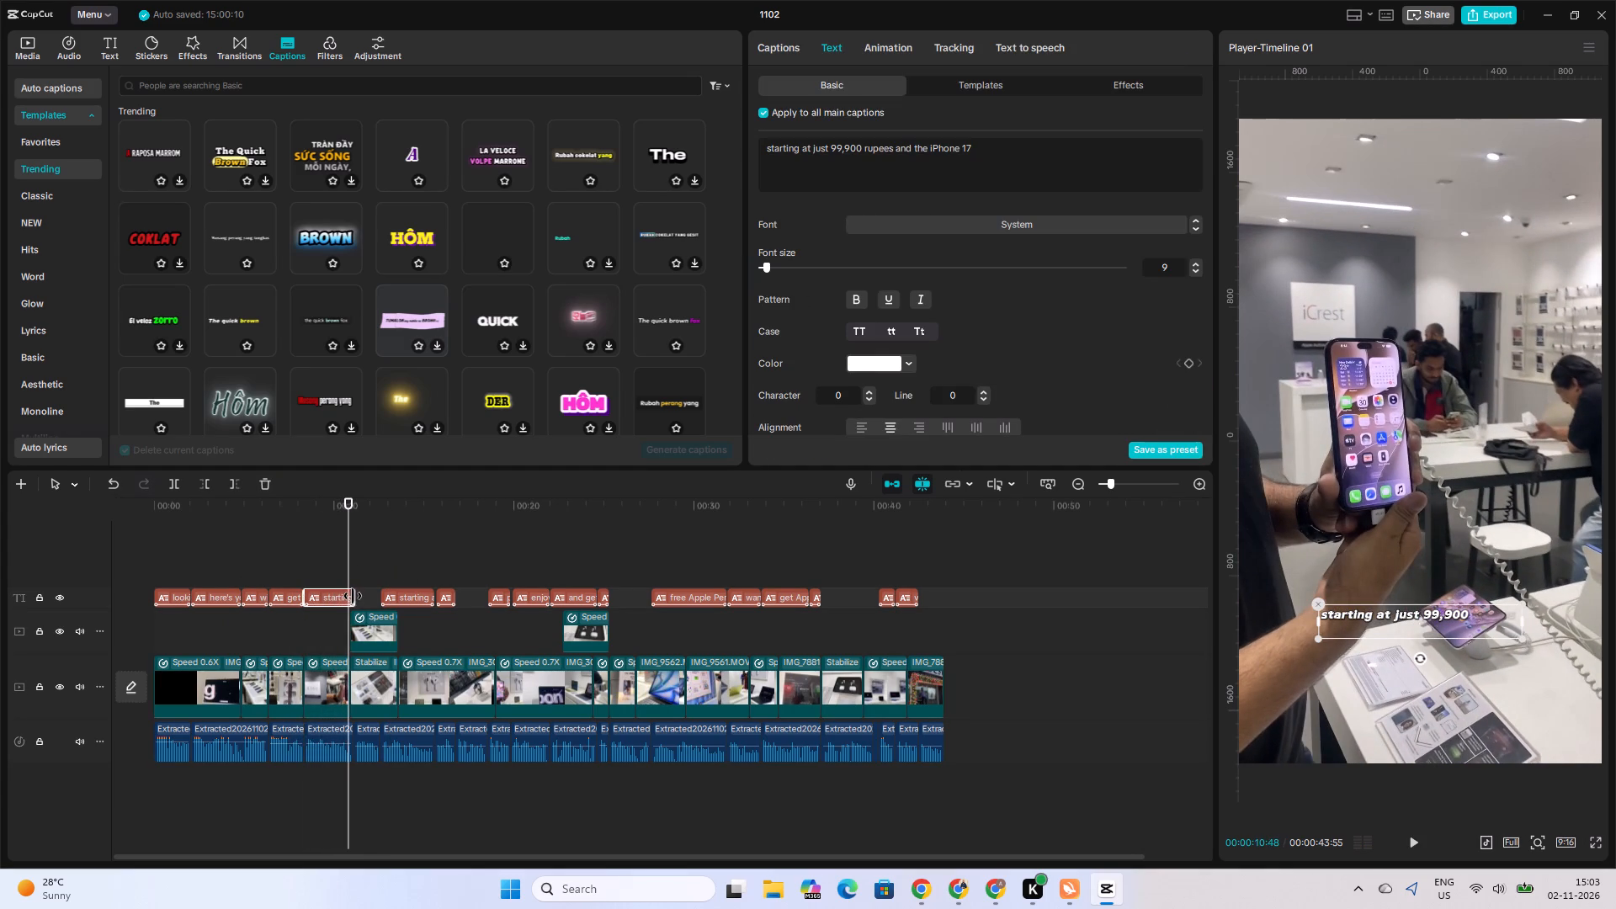
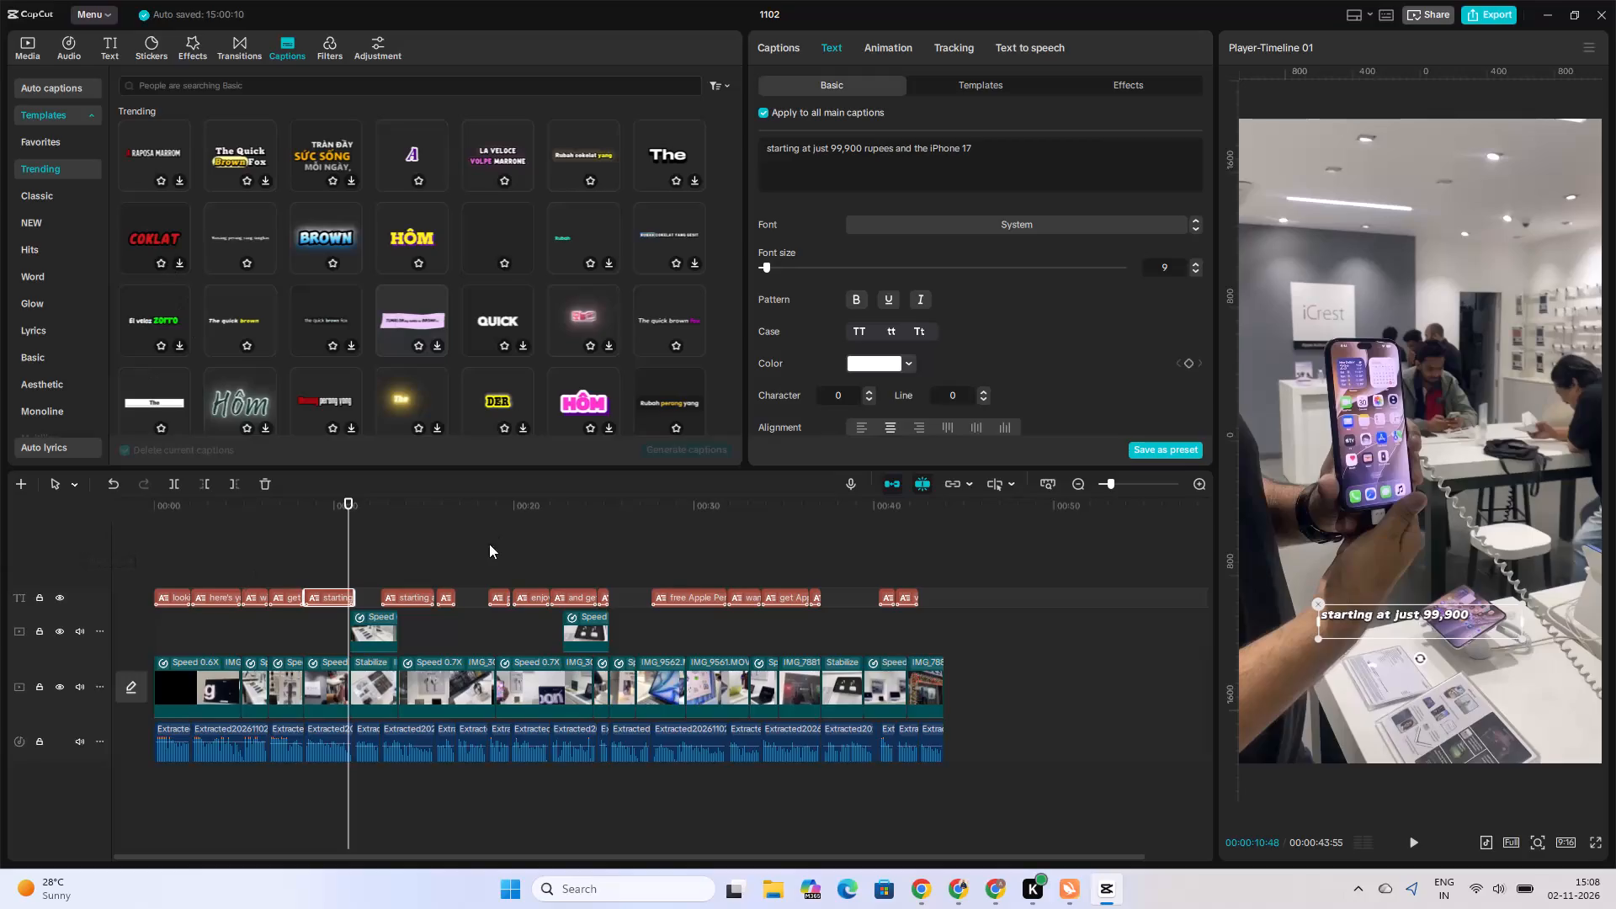
Play from the "with some amazing offers" caption up to the start of the "get" caption to review it.
click(260, 586)
key(space)
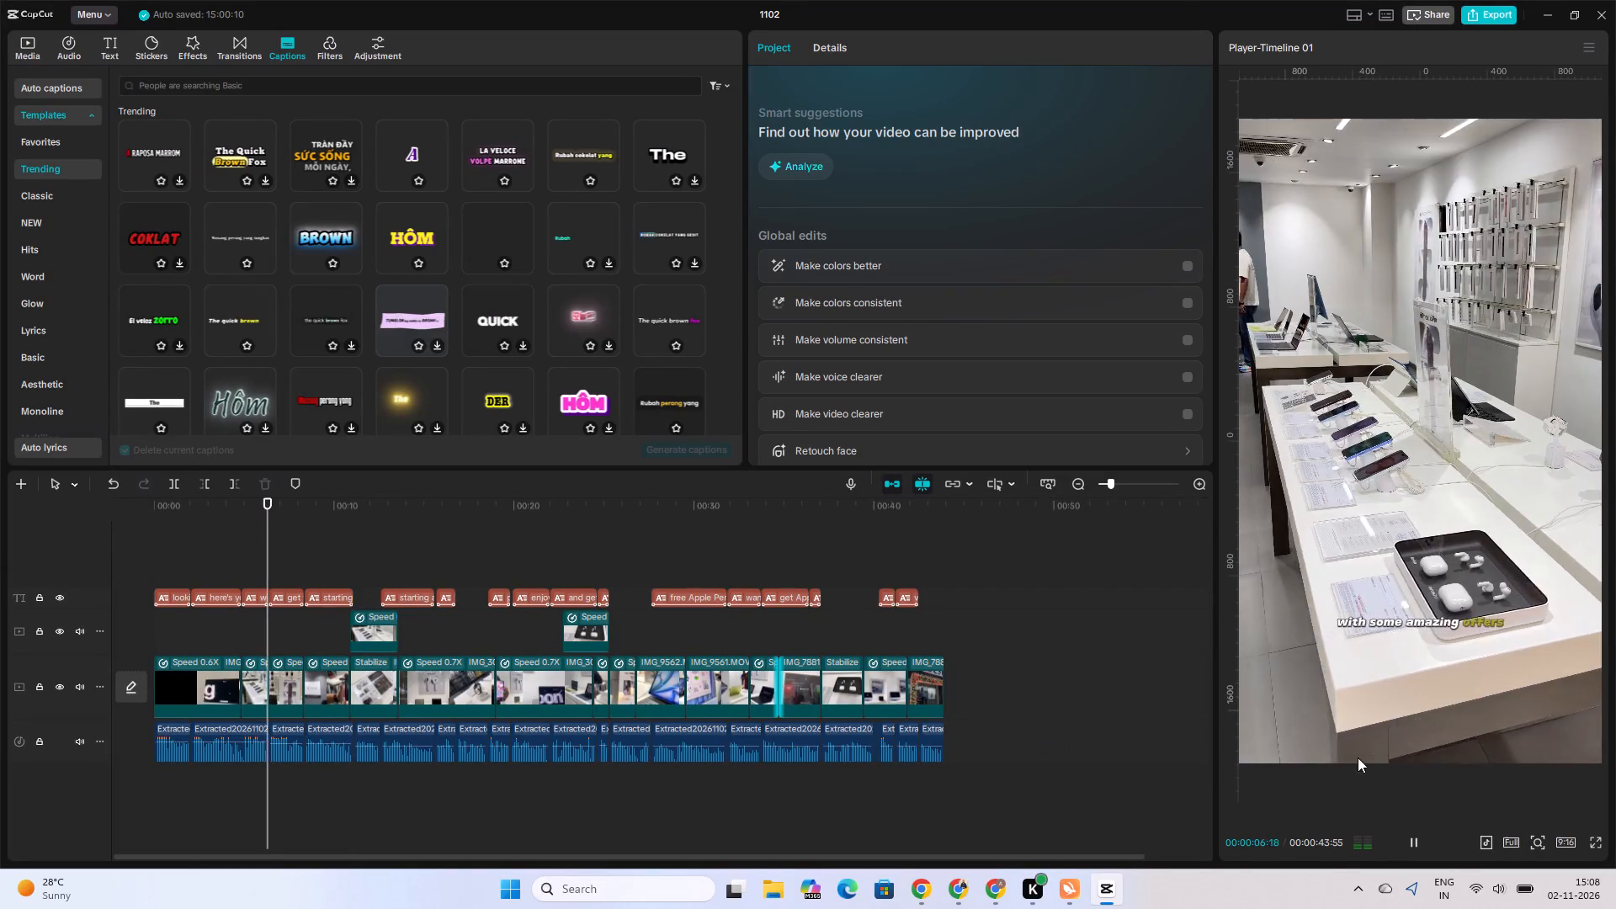
key(space)
Toggle the Bluetooth connection to the Rockerz 460 headset in the Windows quick settings.
click(1471, 900)
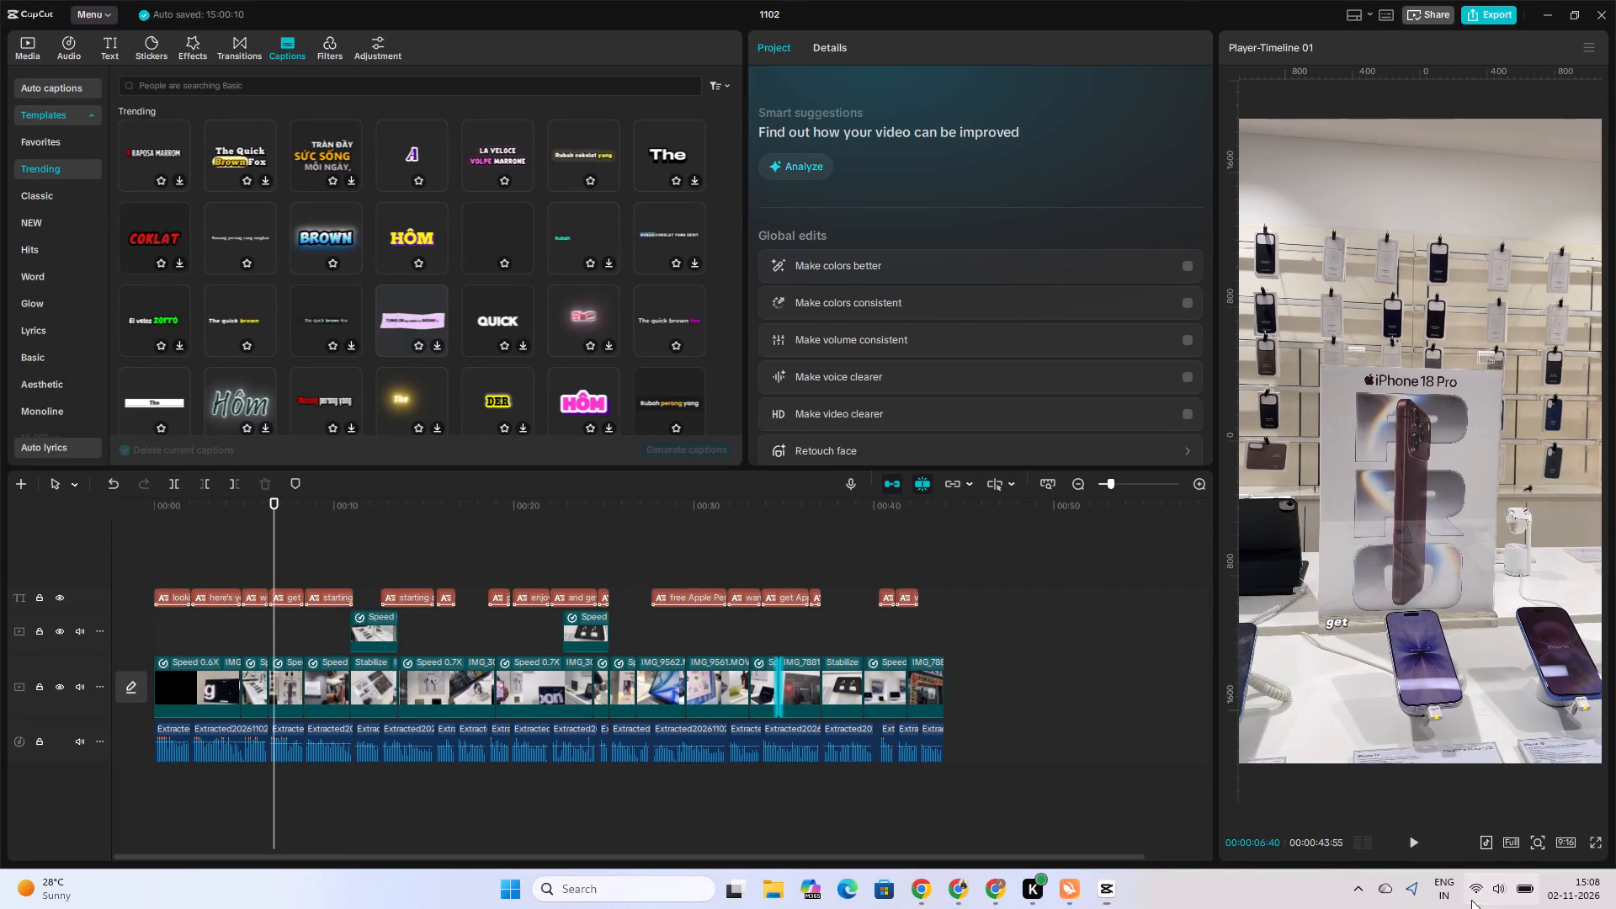
scroll(1302, 840, up, 1)
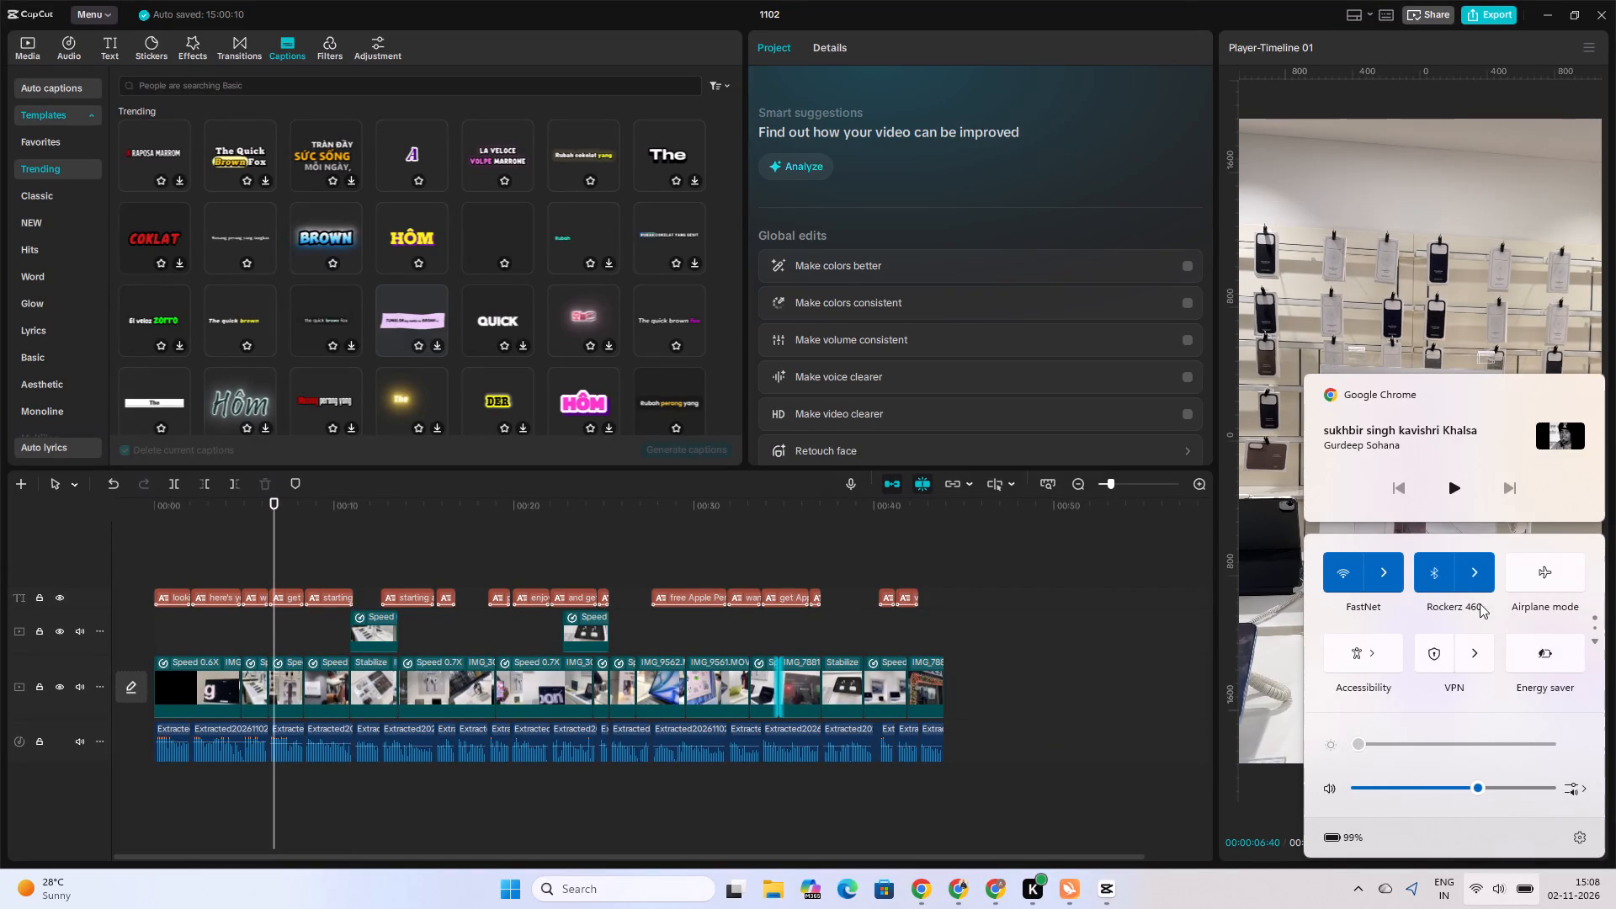
click(1435, 579)
Replay the opening from about two seconds in to the "with some amazing" caption to check the playback.
click(185, 553)
key(space)
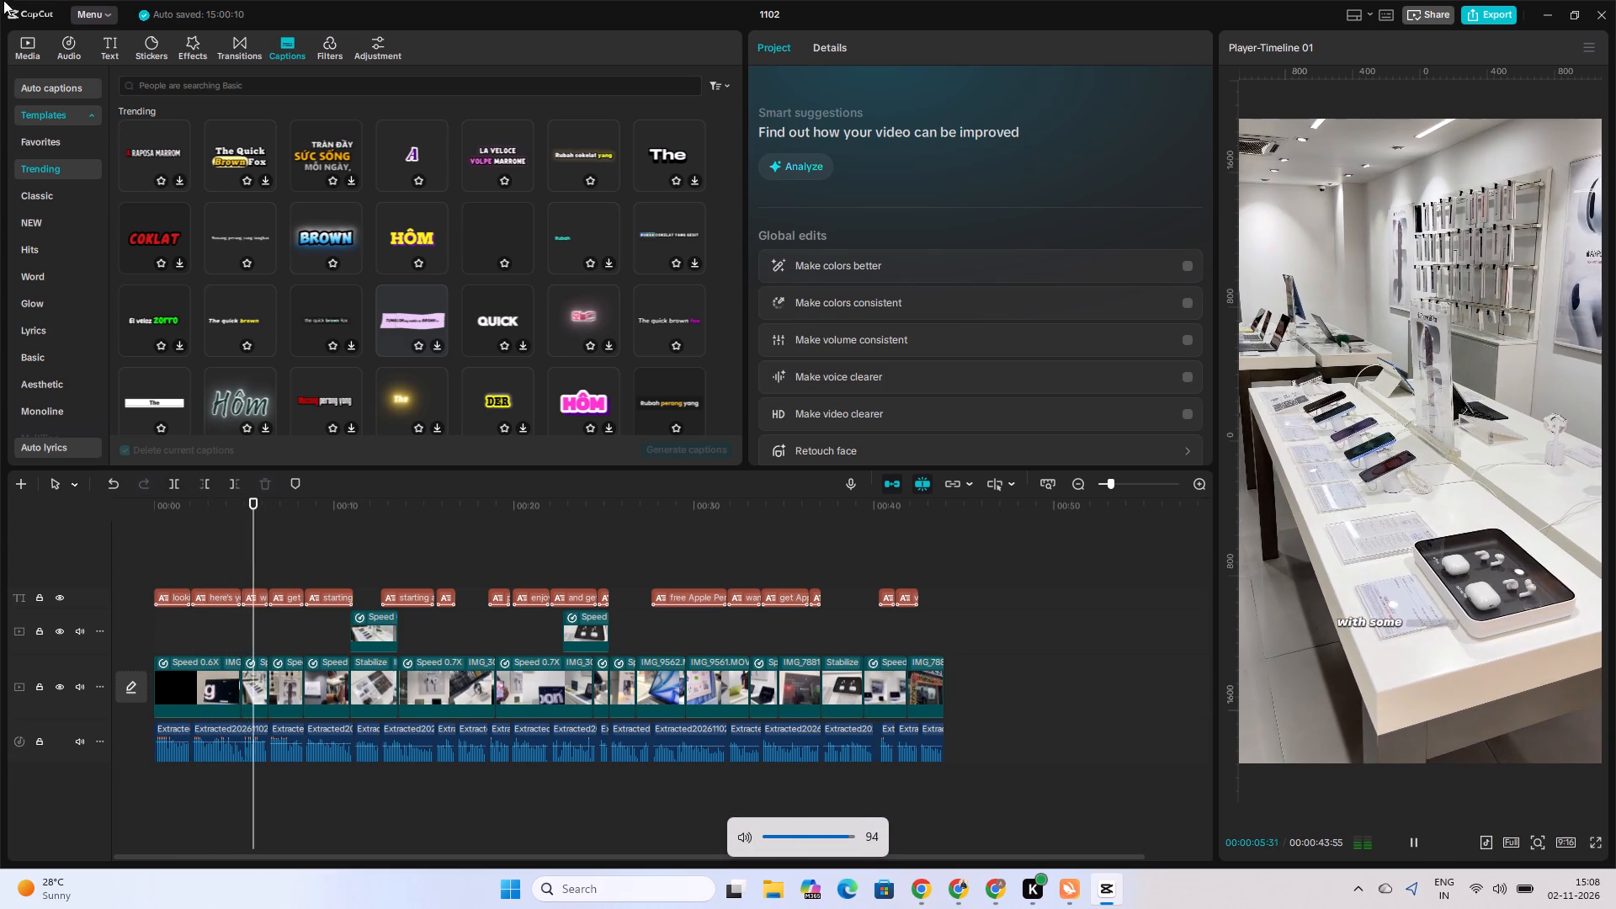
key(space)
Browse the Halloween music in the audio library and preview the Halloween Background track.
click(58, 56)
click(71, 49)
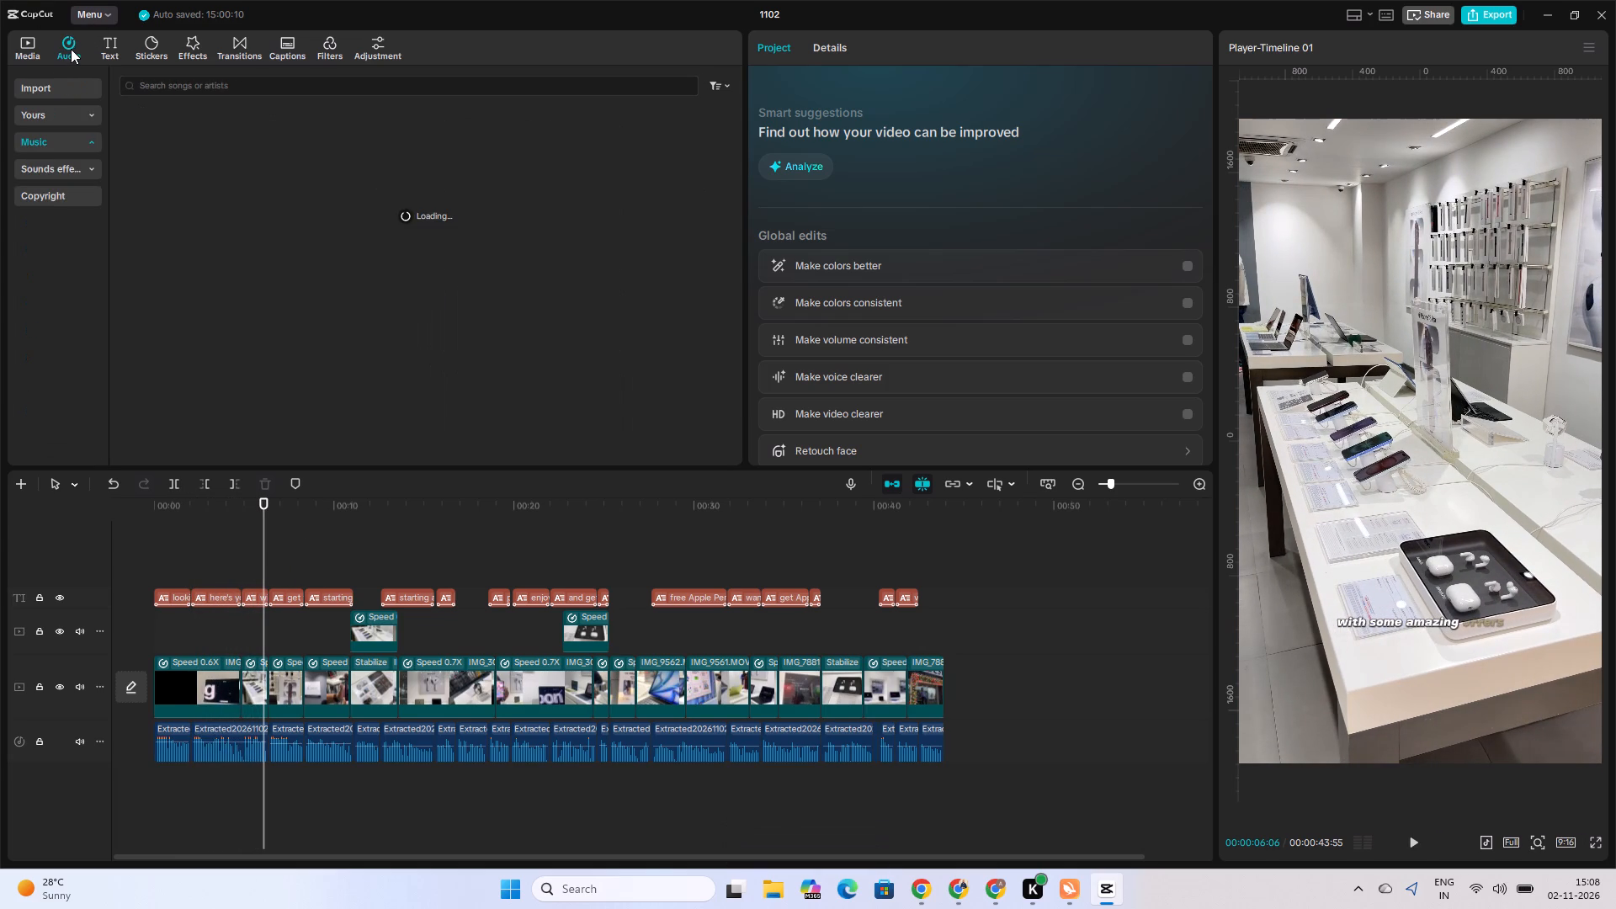
click(336, 144)
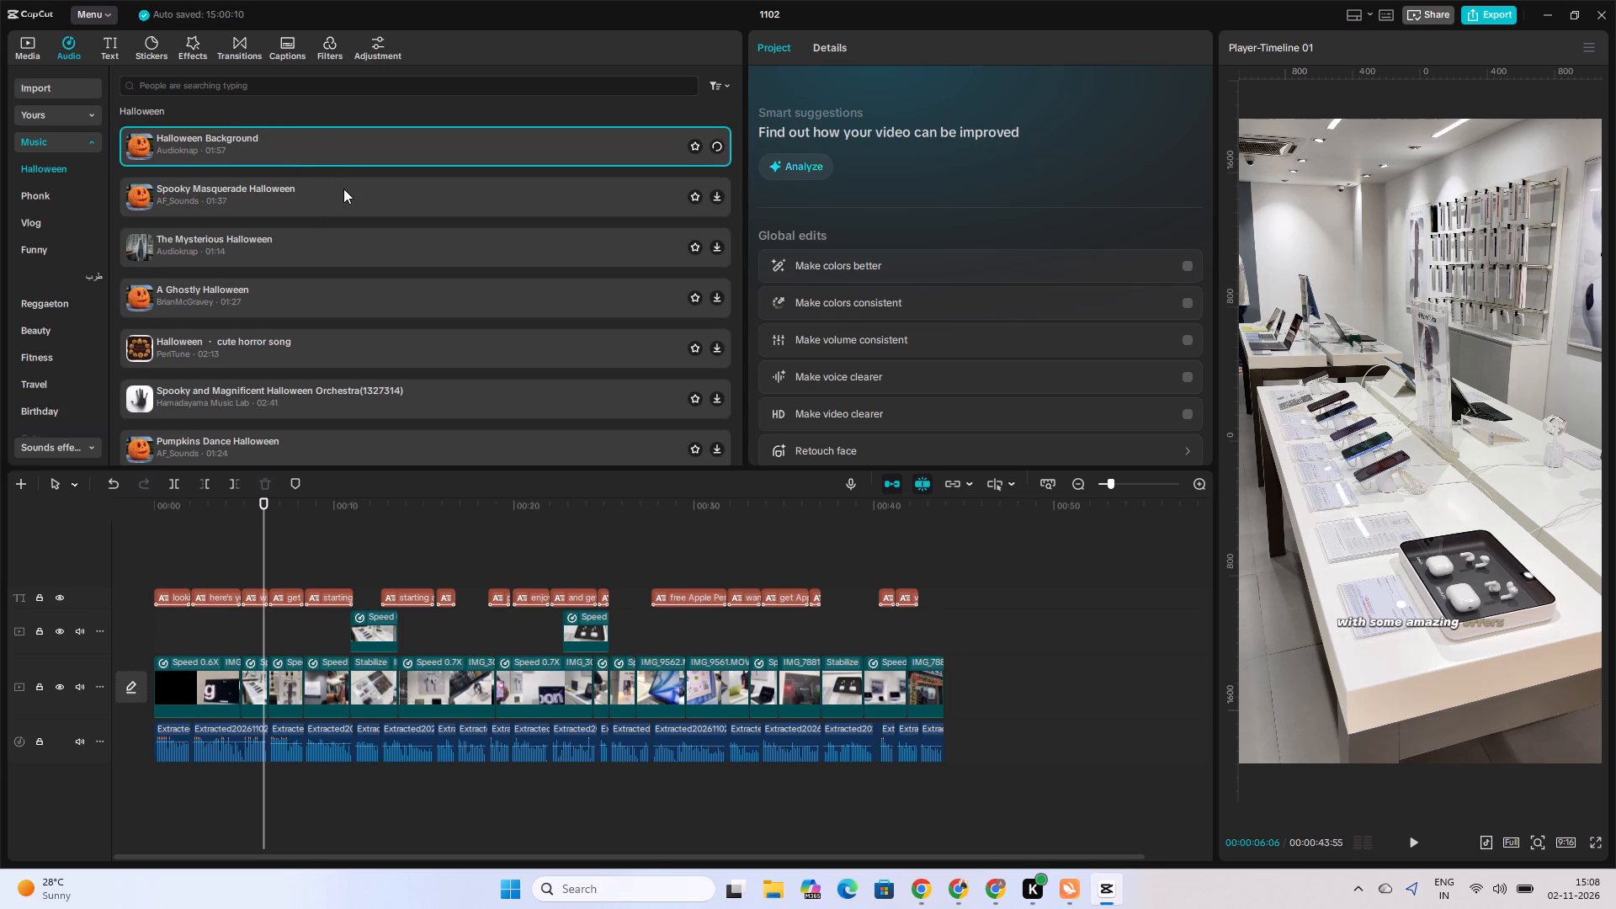
click(343, 187)
click(343, 154)
click(356, 210)
click(349, 242)
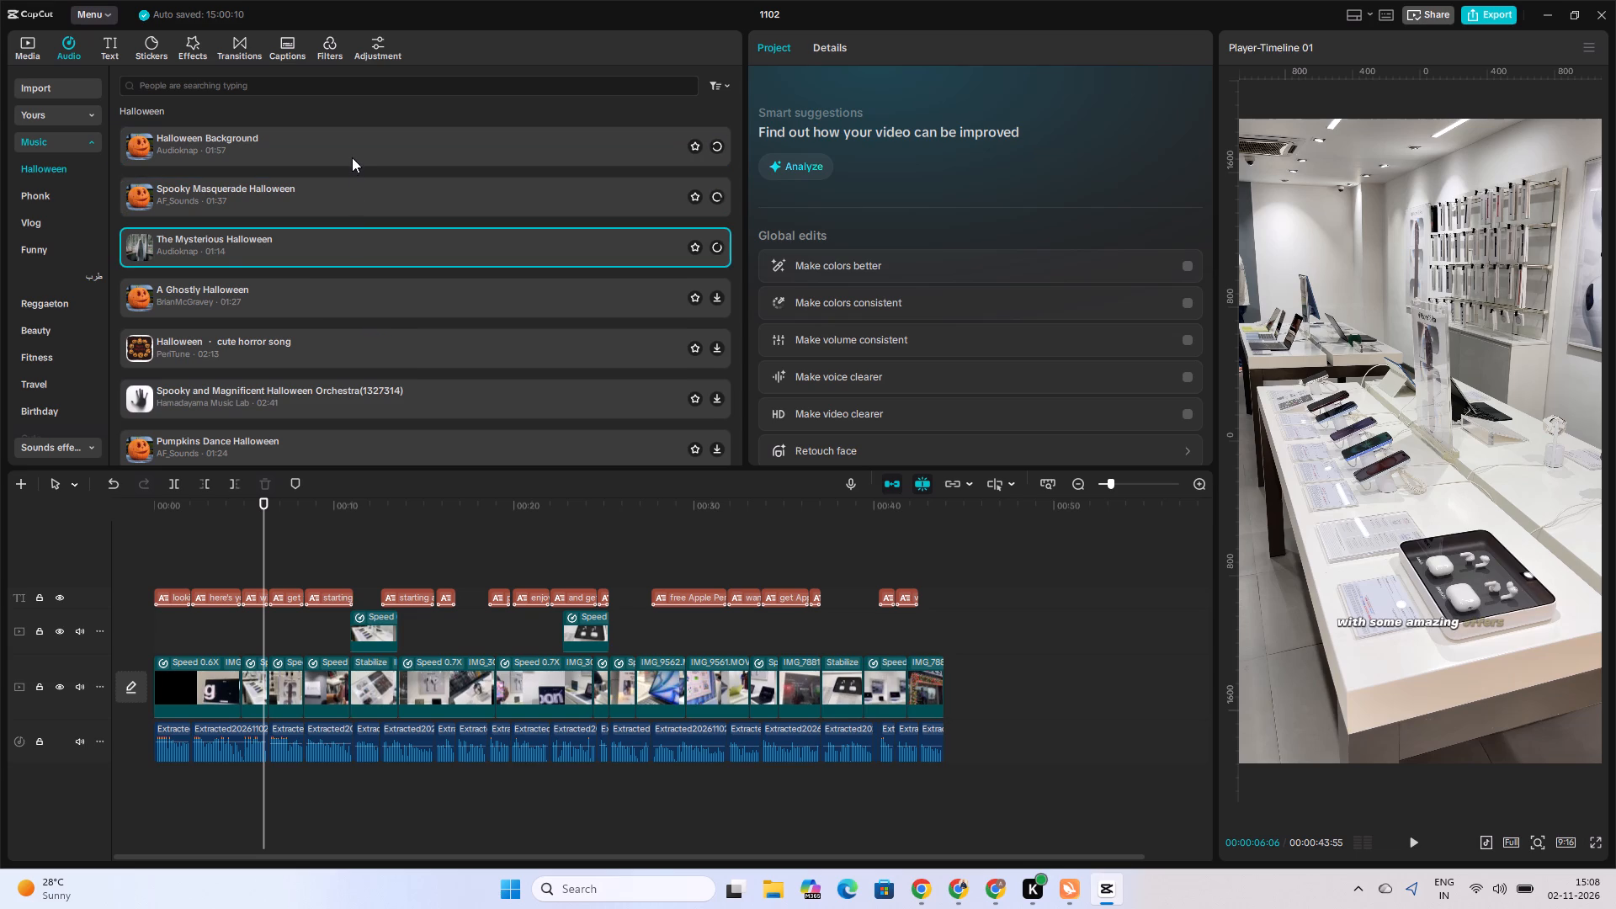
click(352, 157)
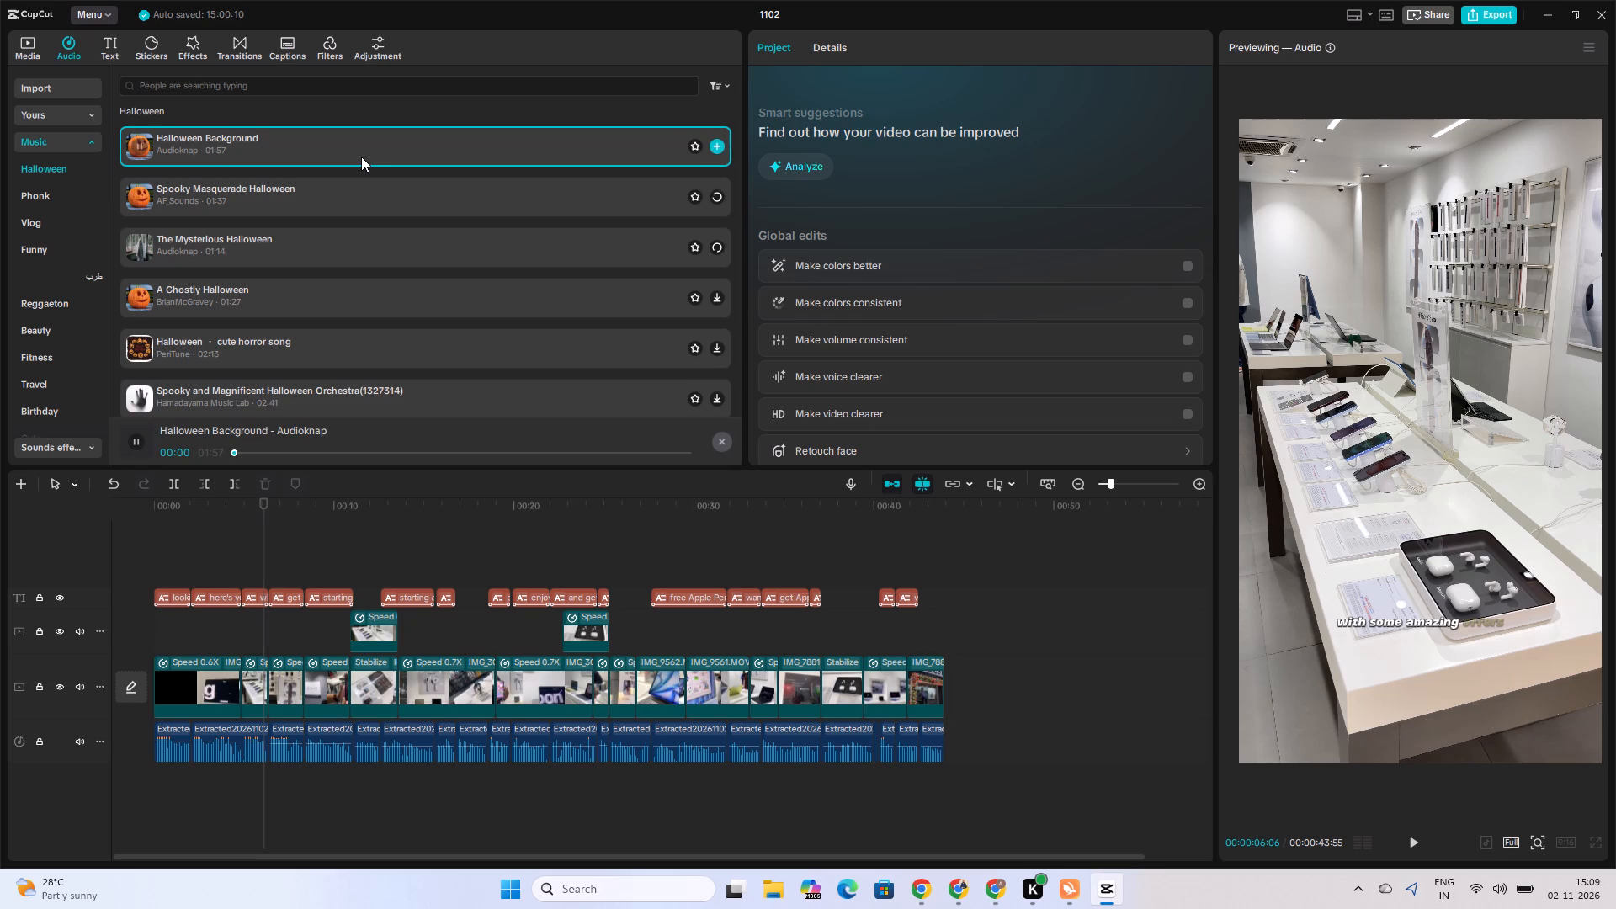
scroll(361, 157, up, 1)
click(344, 145)
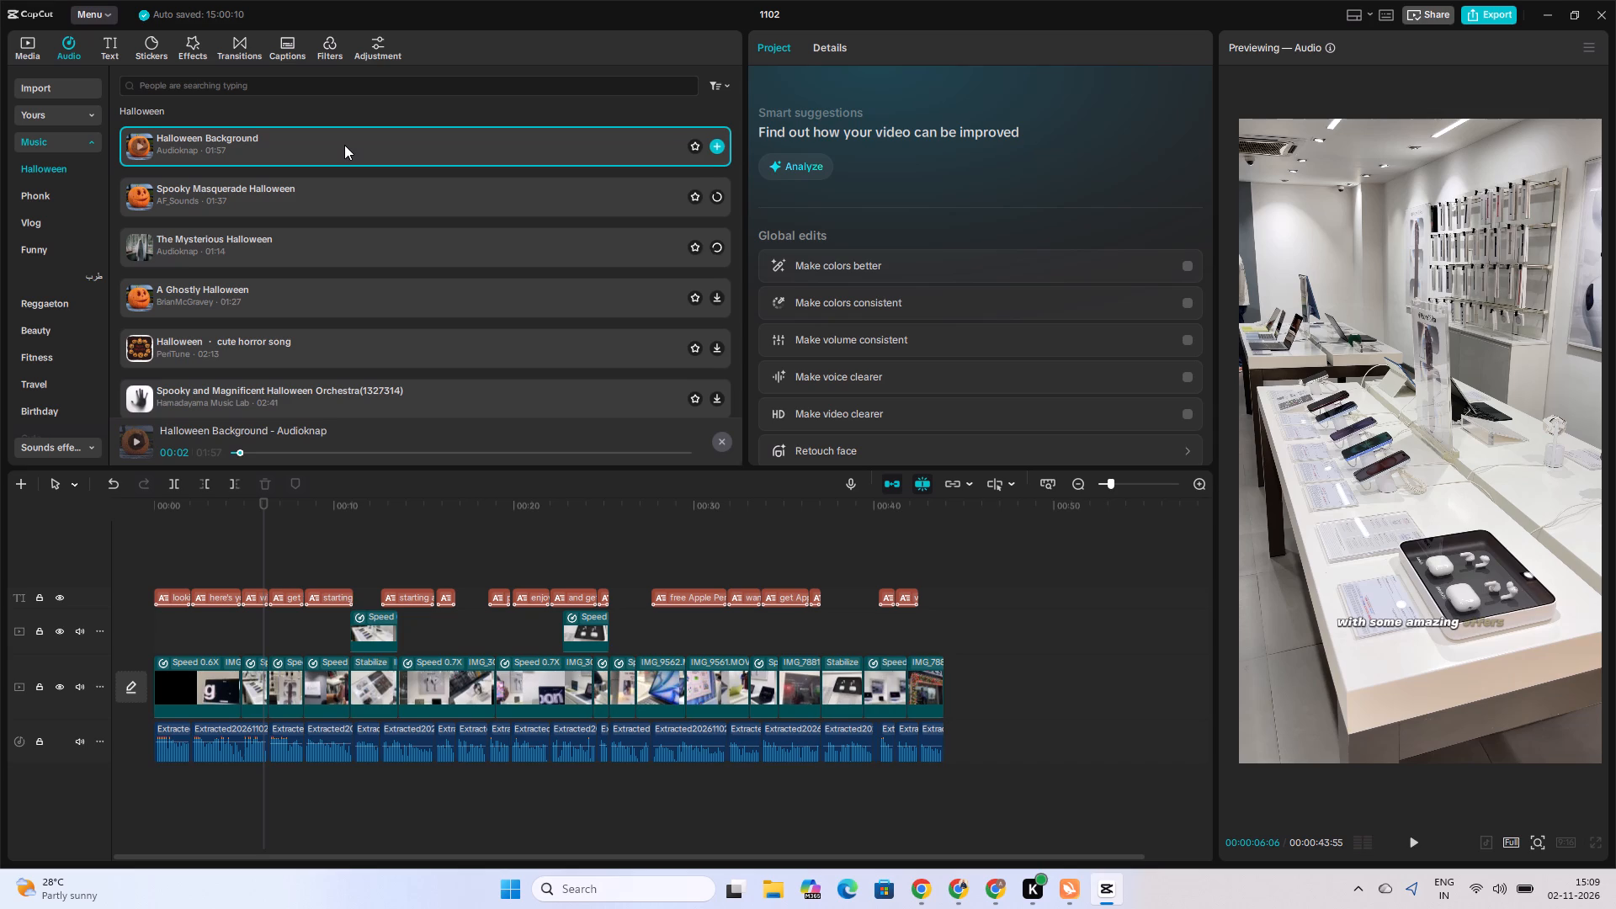
click(344, 145)
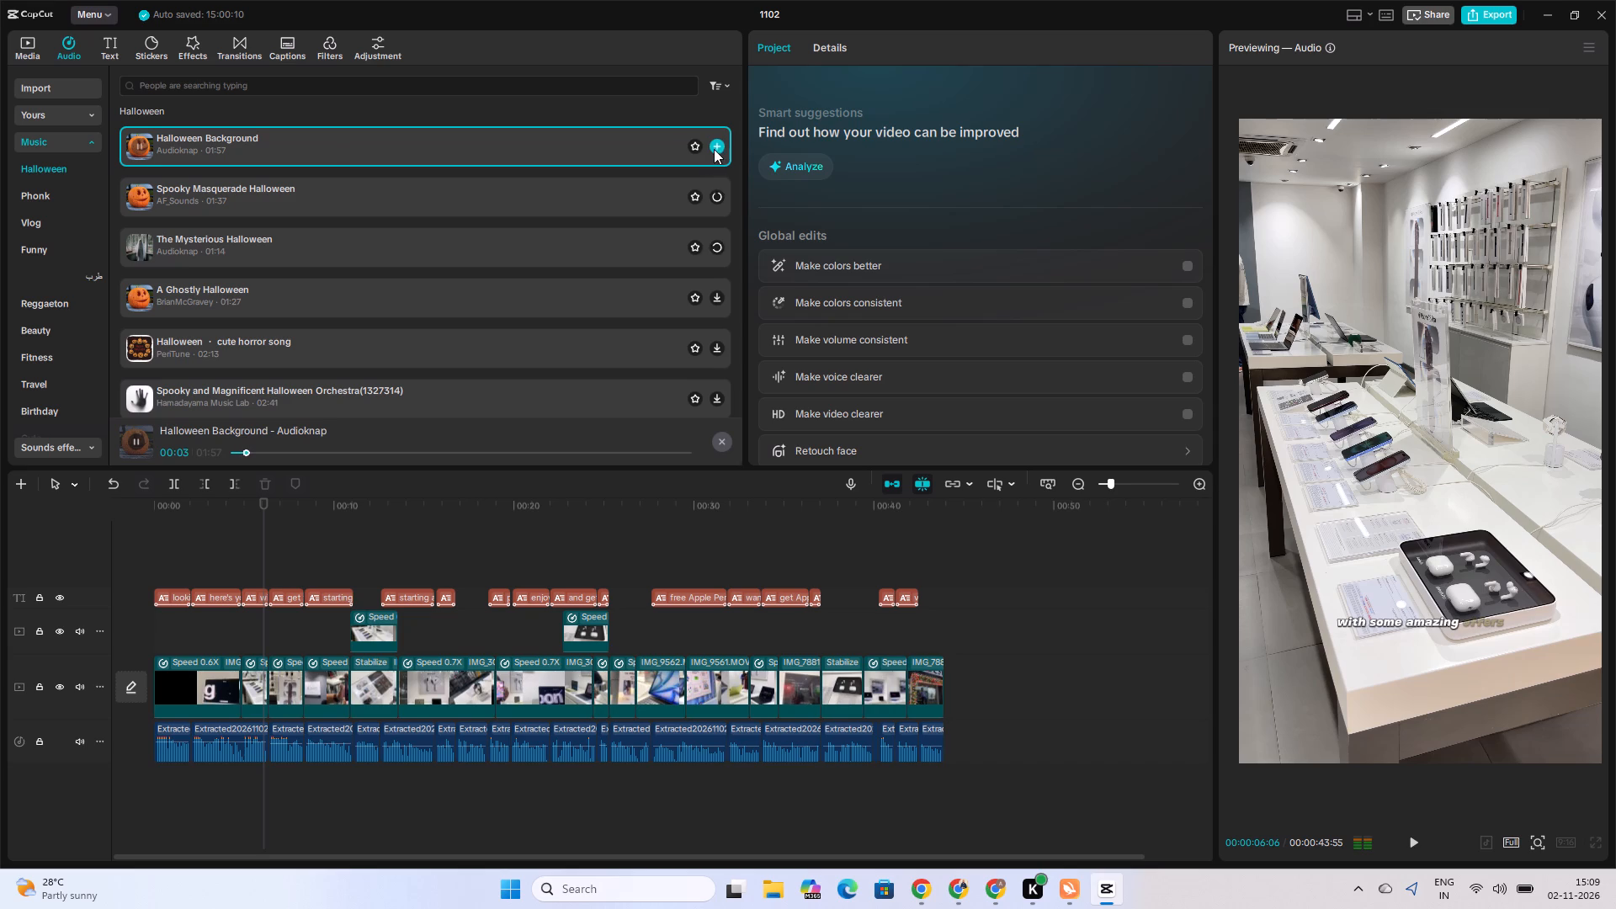
Add the Halloween Background track to the timeline beneath the extracted audio and align its start with the beginning of the video.
click(714, 149)
drag(579, 789, 348, 792)
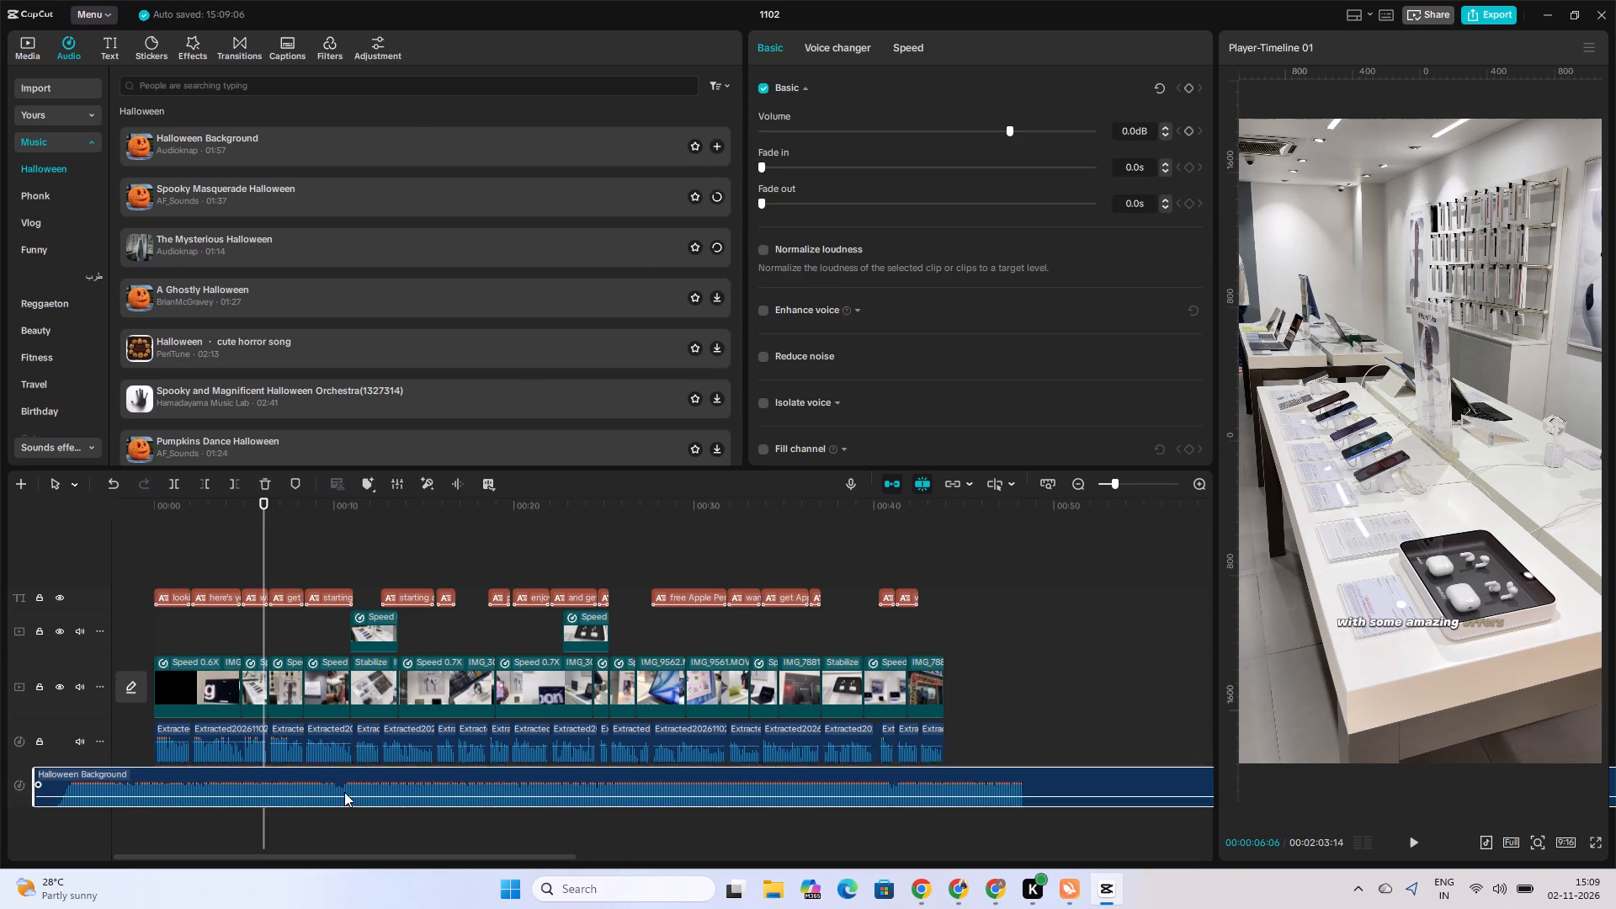
Play the video with the background music while sampling more Halloween tracks, including the Horror Intro Logo, Fun10916 and Monsters Full Version.
key(space)
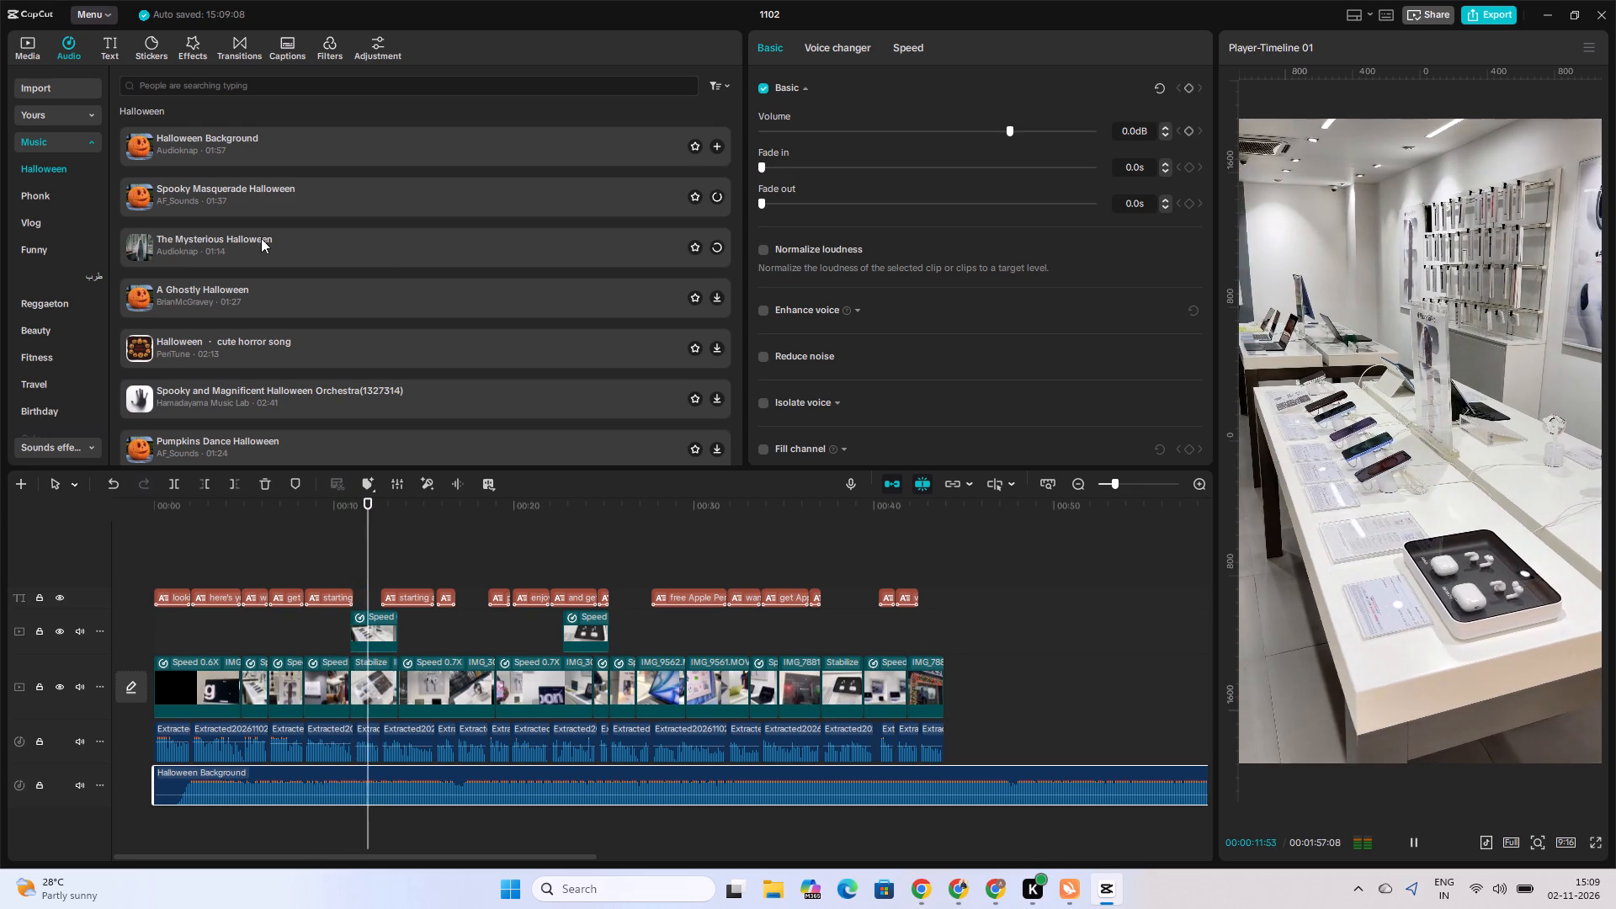
scroll(268, 256, down, 3)
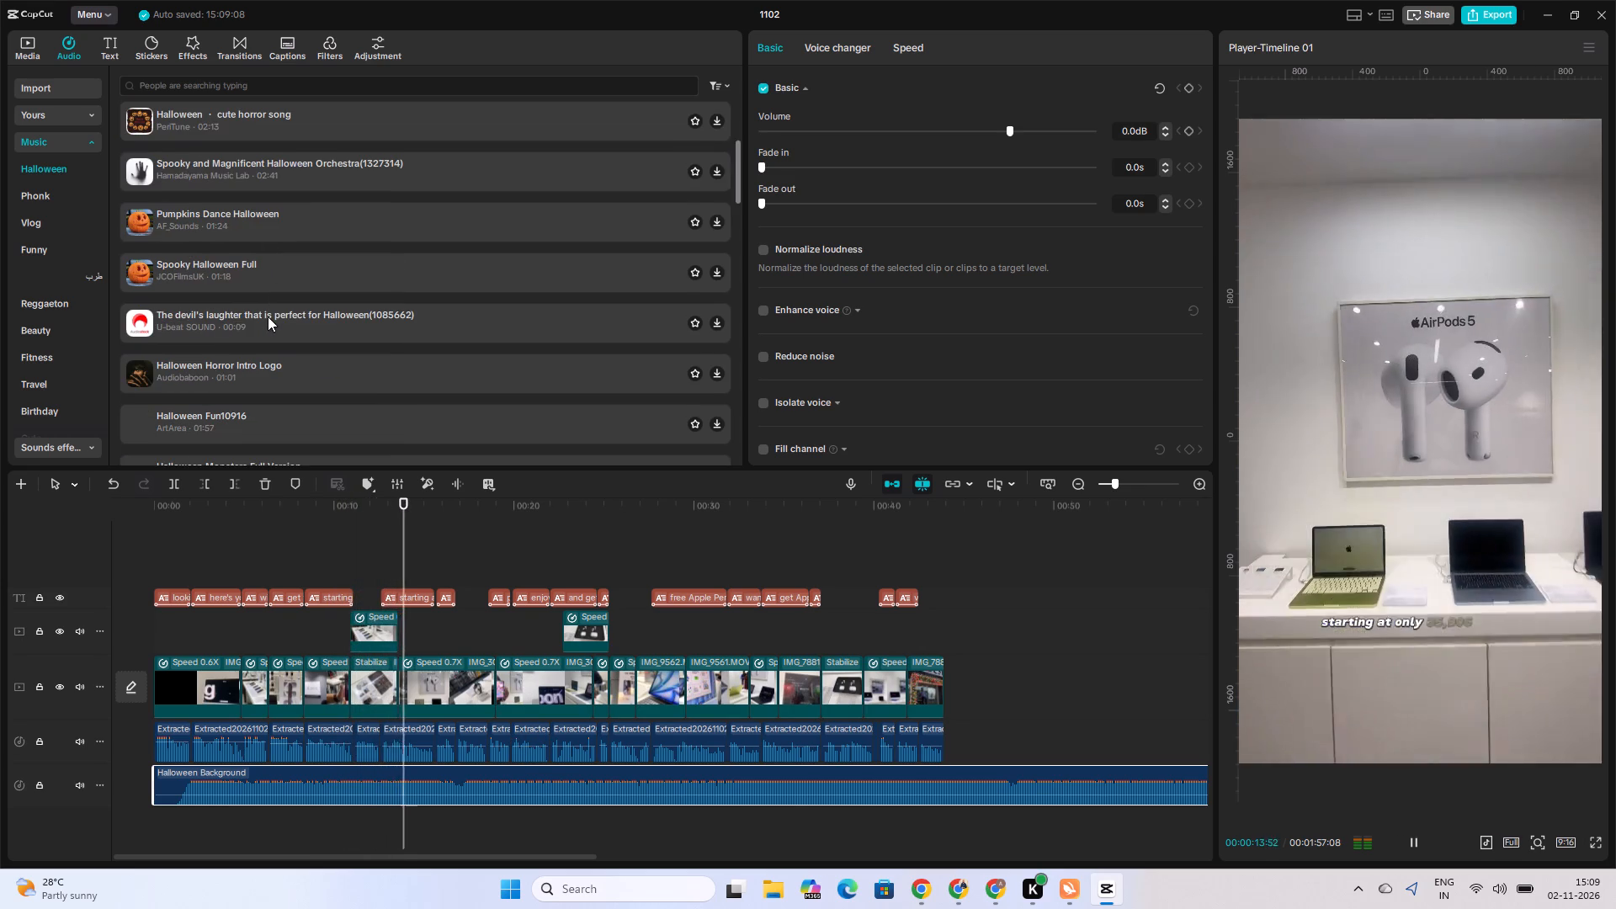
click(266, 316)
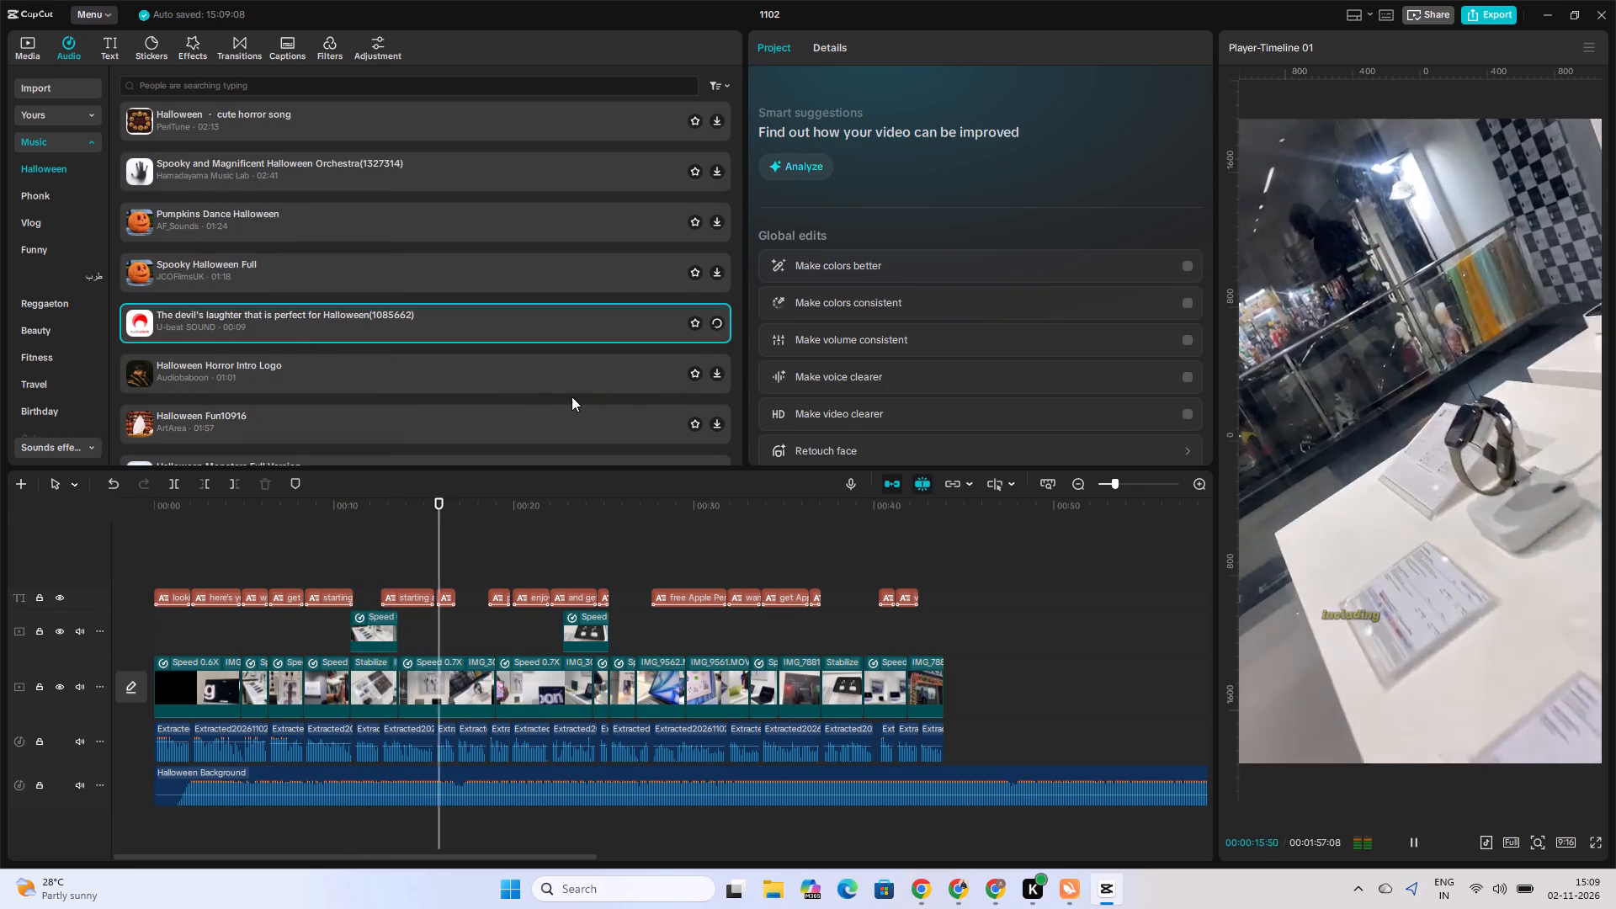
click(509, 389)
scroll(508, 416, down, 1)
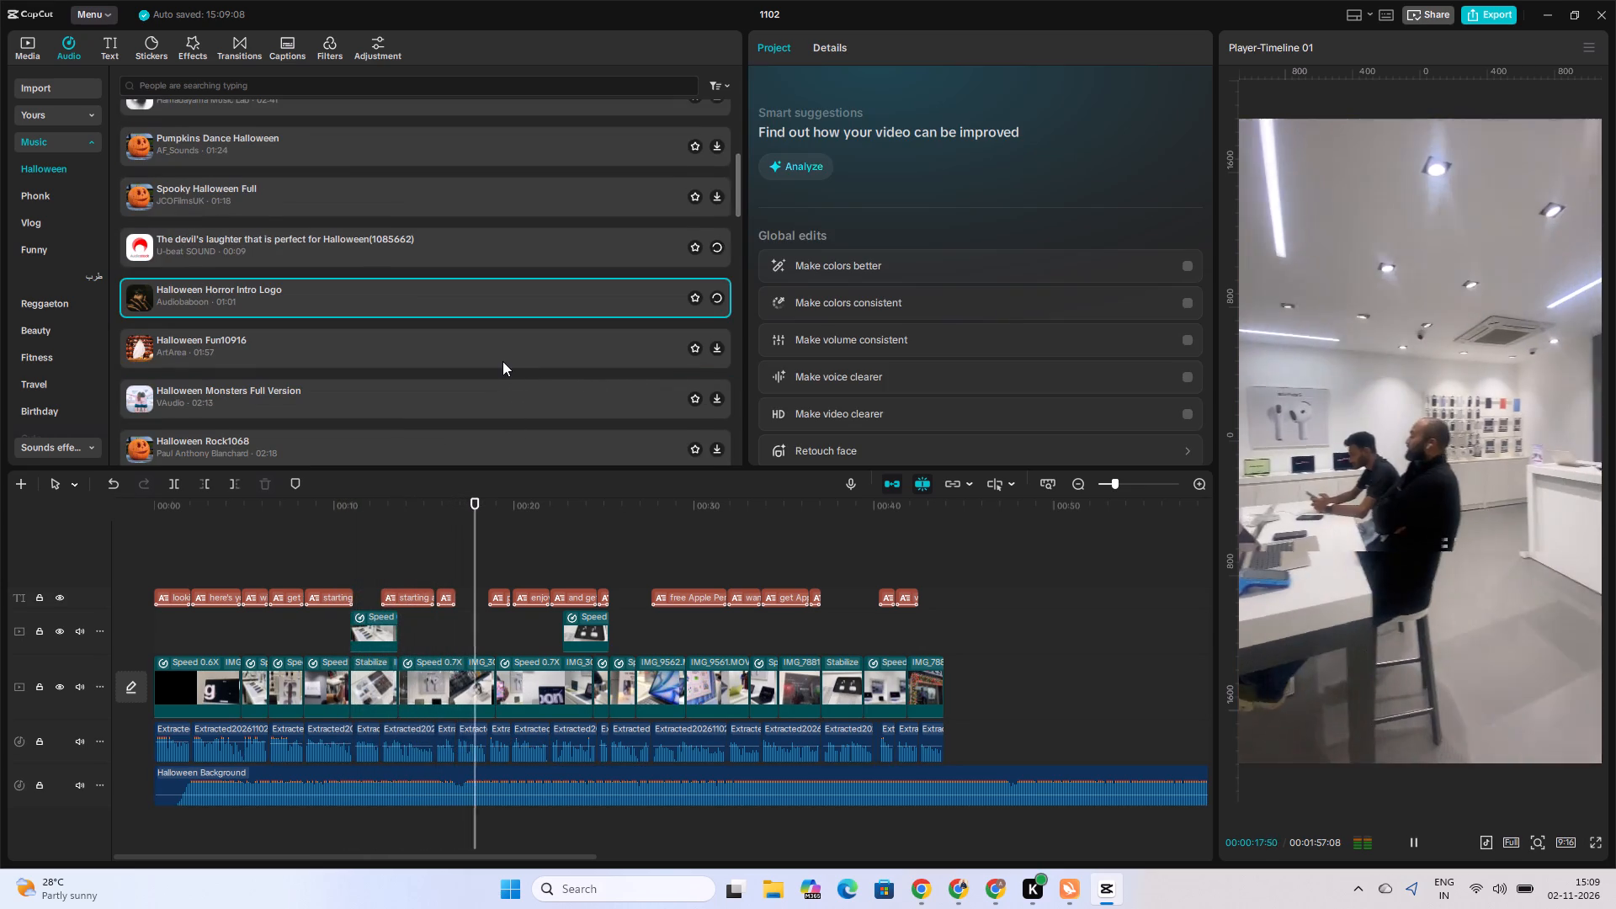
click(501, 355)
click(504, 411)
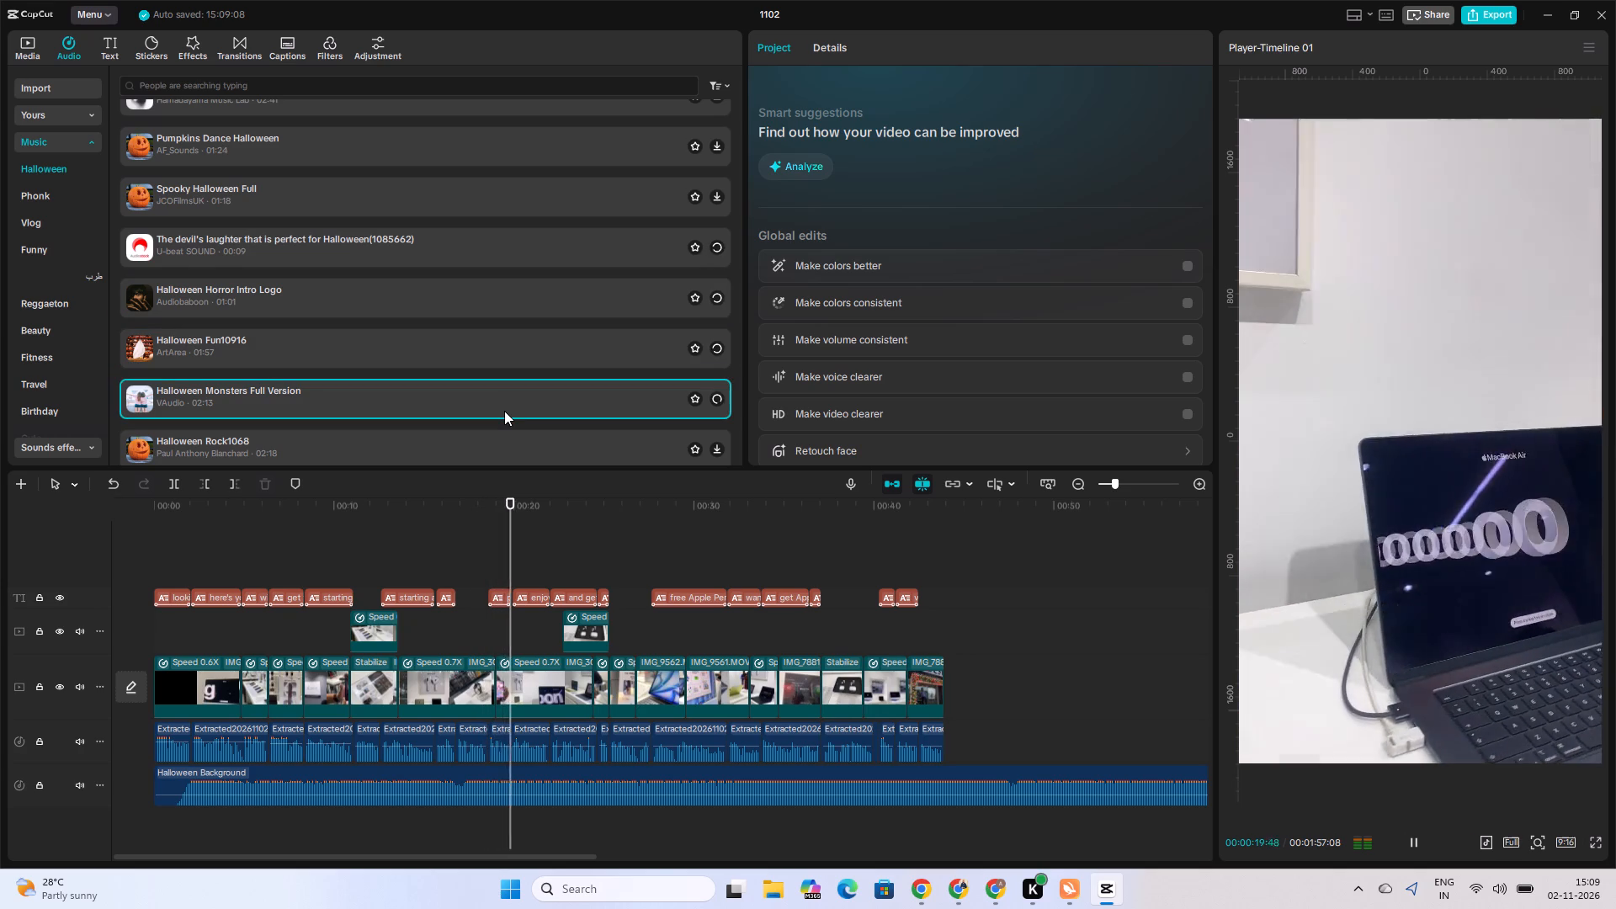
scroll(504, 409, up, 11)
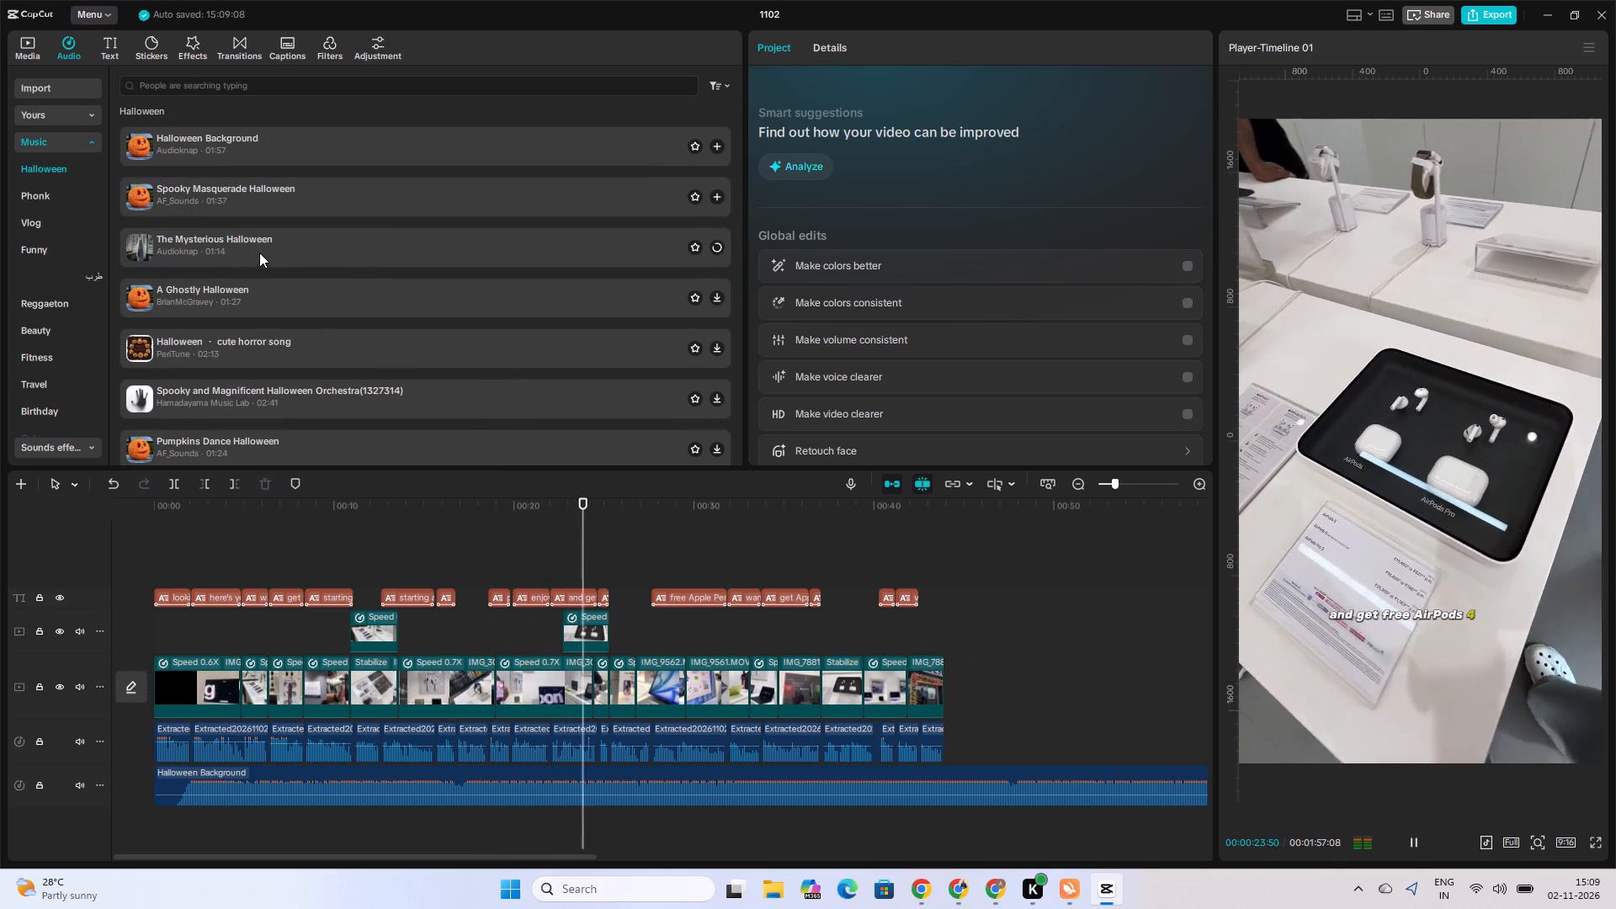
Preview the Spooky Masquerade Halloween track, skipping ahead to about 21 seconds.
click(254, 200)
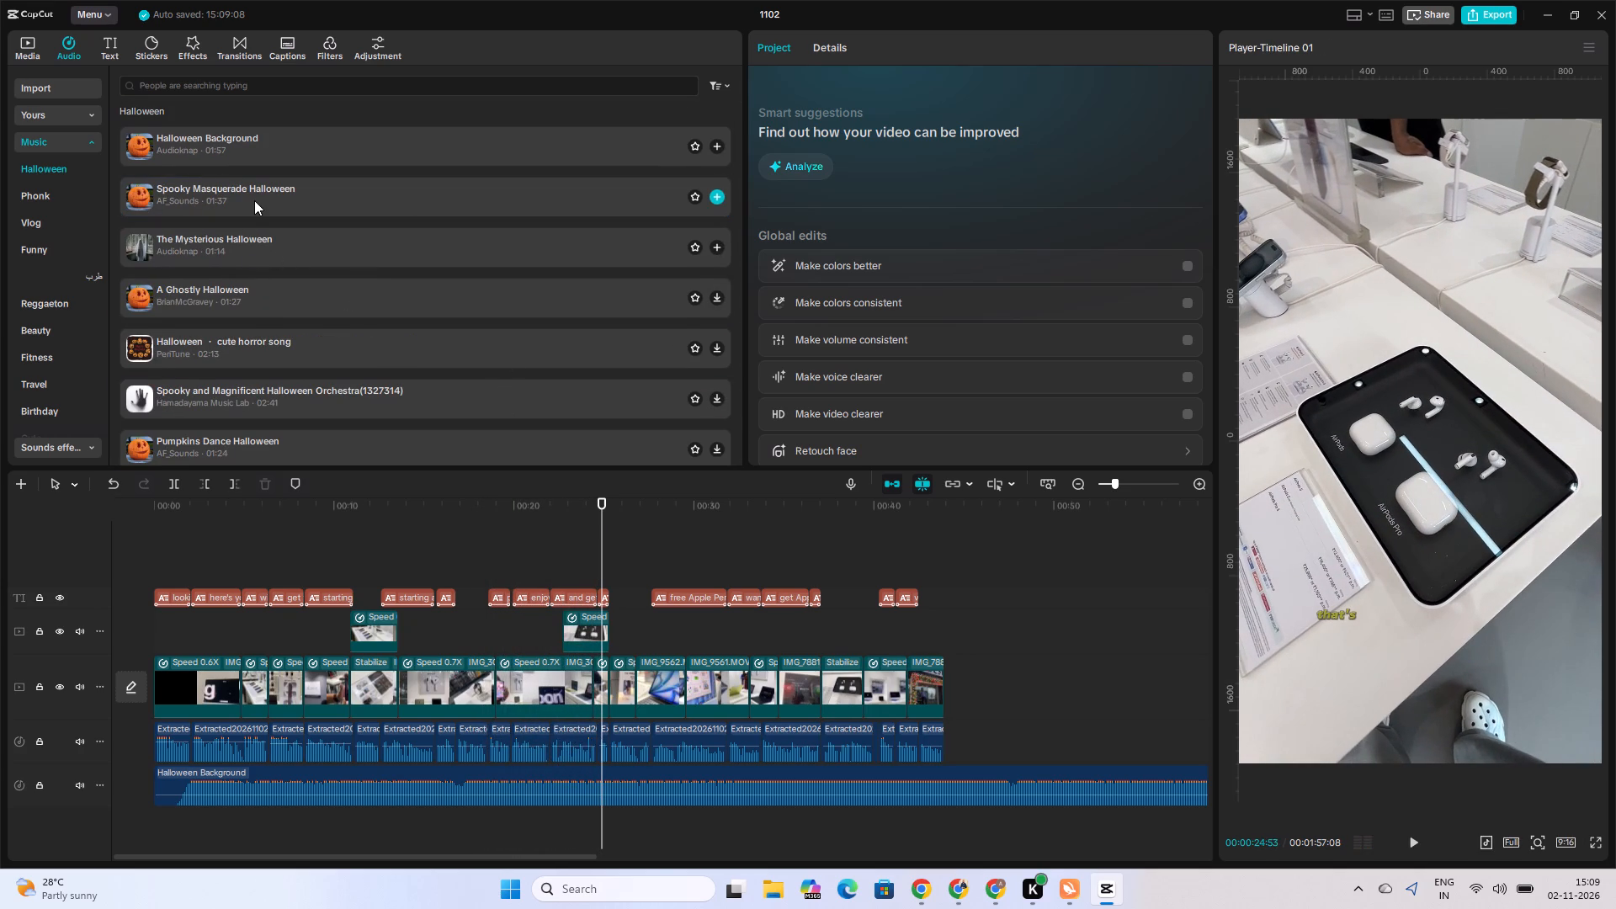
click(254, 200)
click(254, 200)
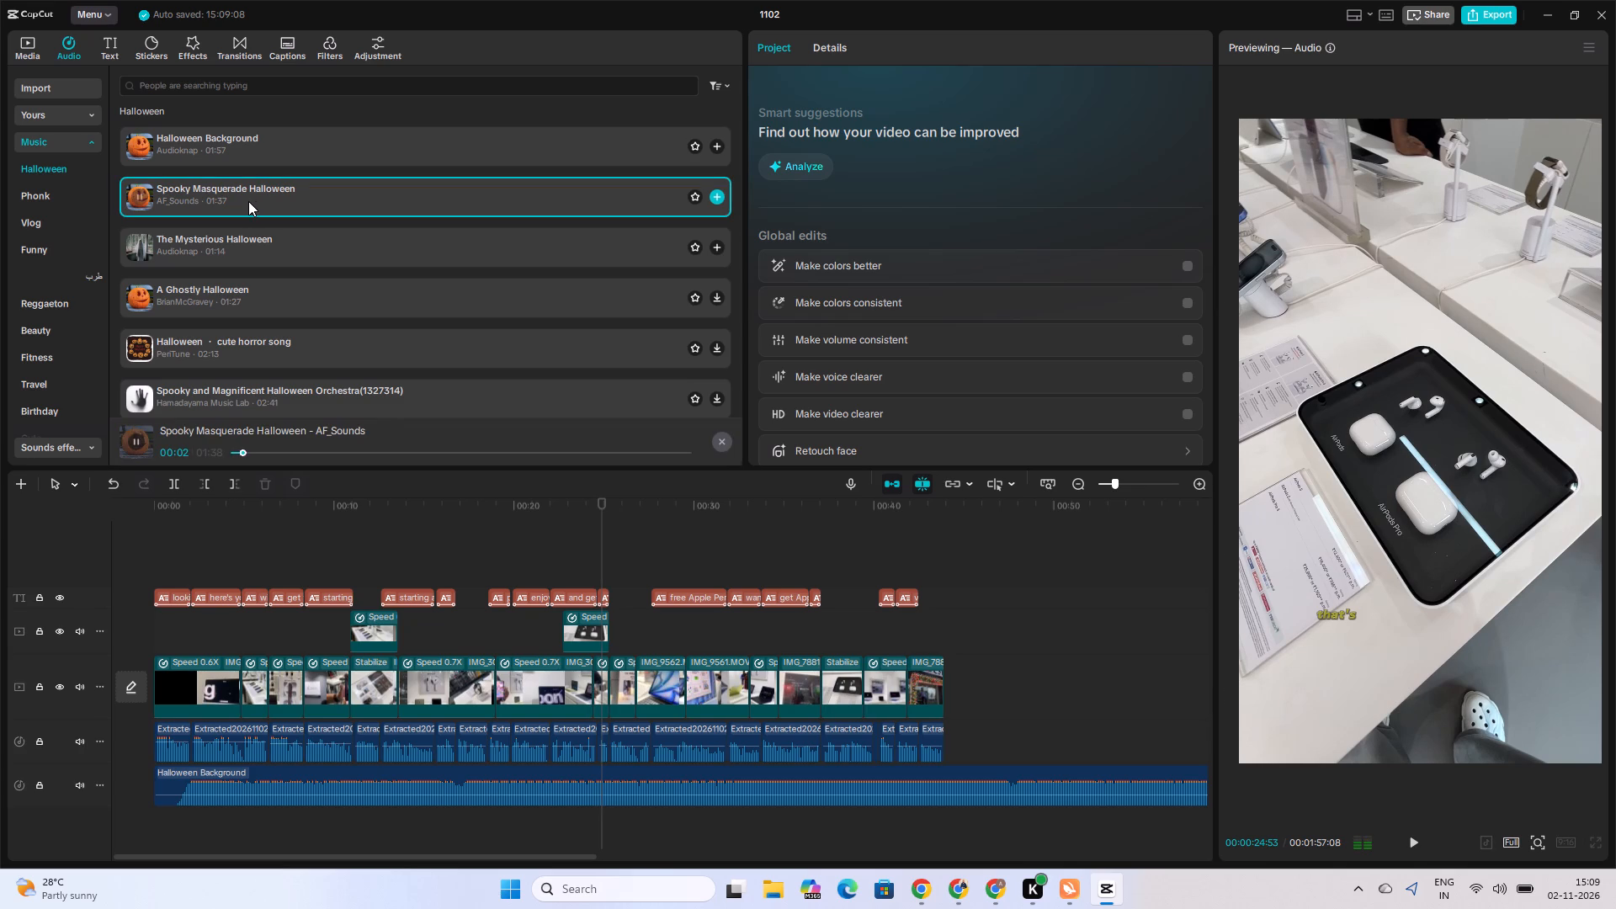
click(322, 455)
Browse the Phonk music category and audition Gritty Turbo Drift Phonk, Let's go, Destroy 2 and Dark War Beats.
click(51, 185)
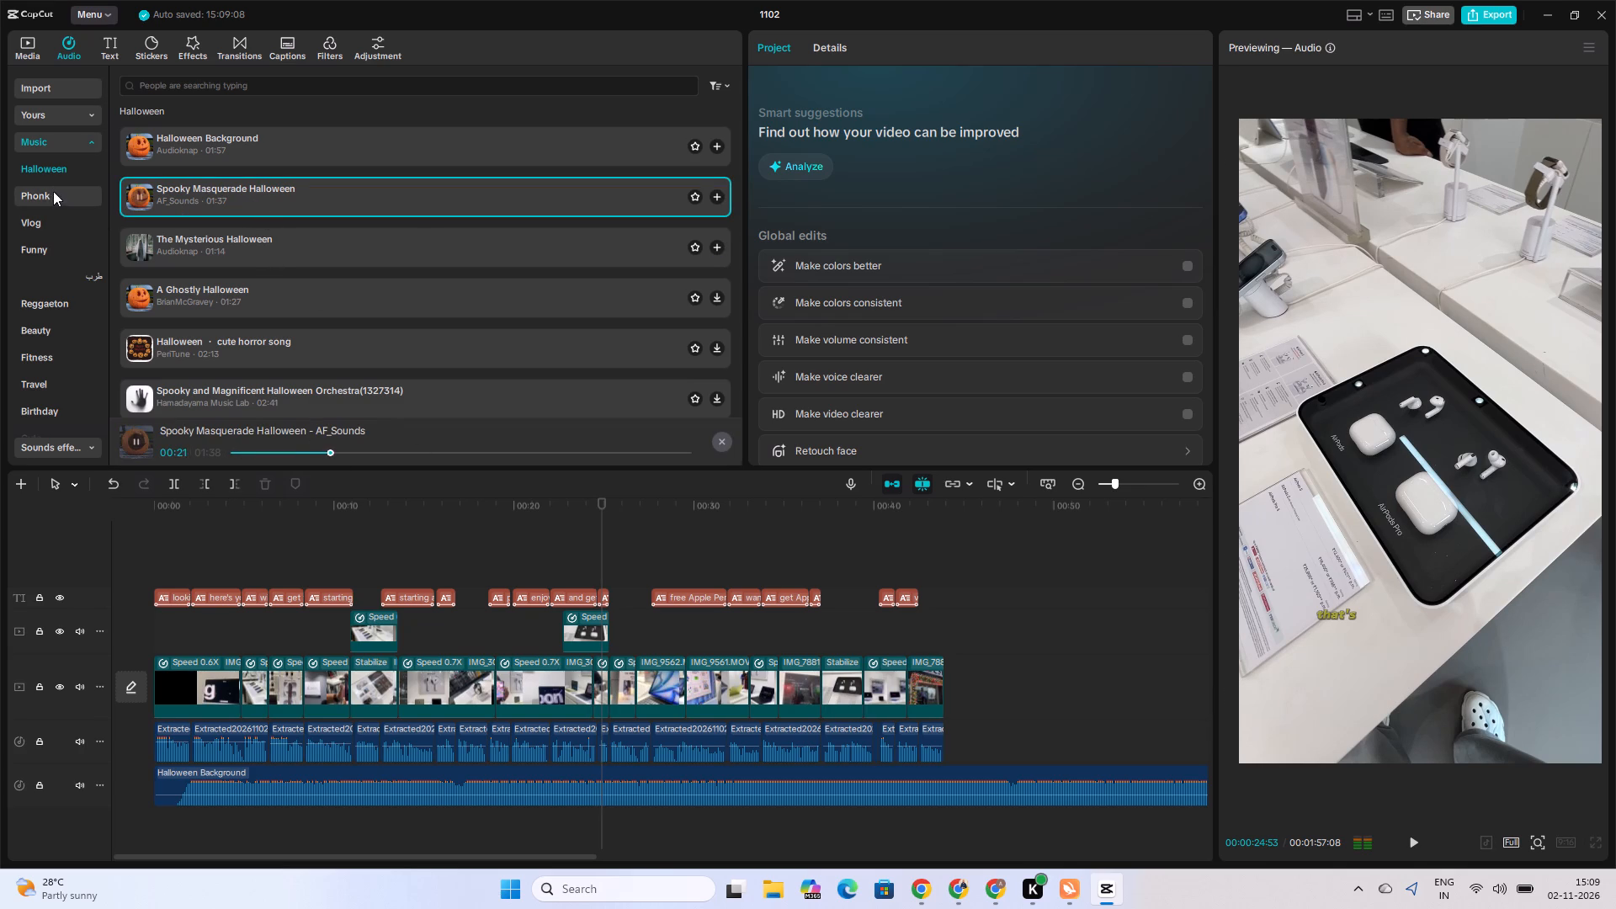
click(53, 194)
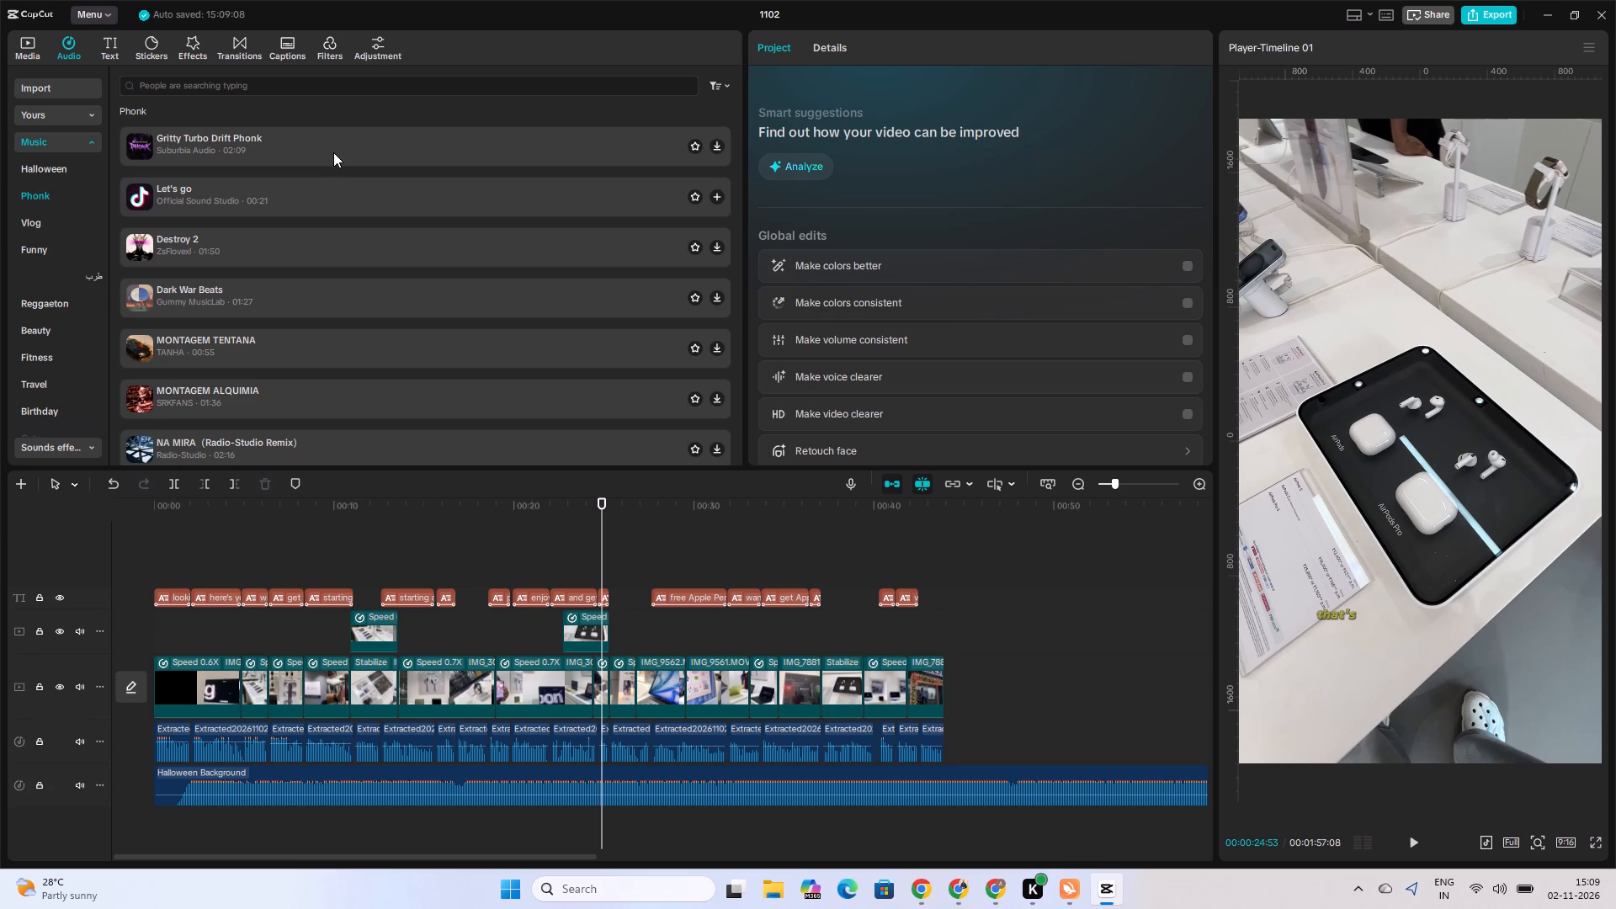
click(332, 146)
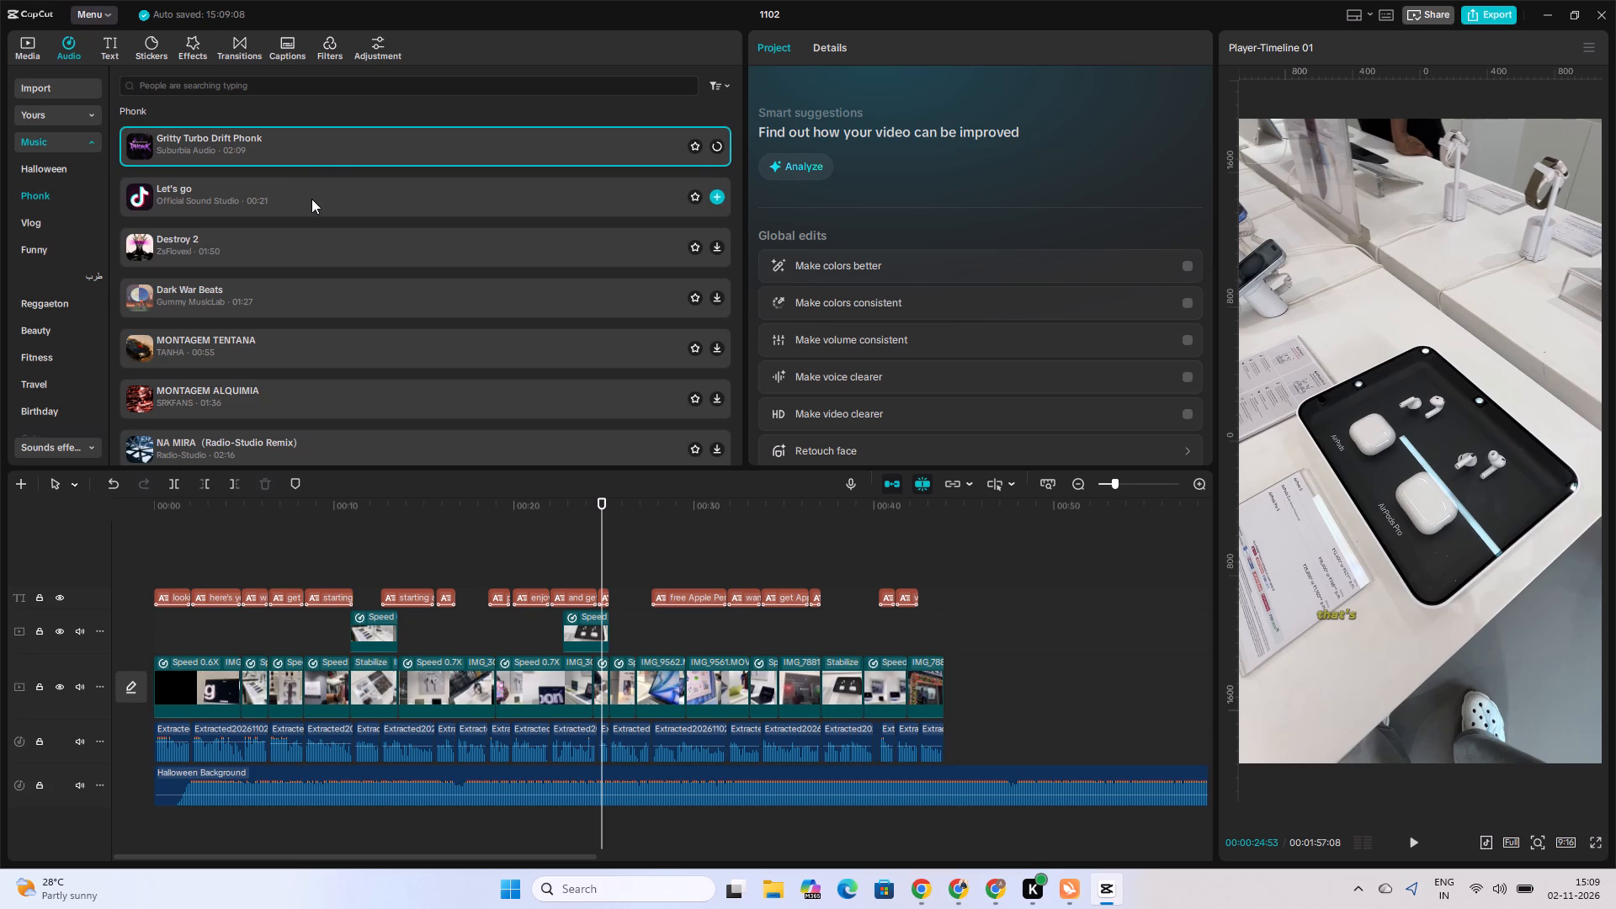
click(311, 199)
click(308, 240)
click(329, 128)
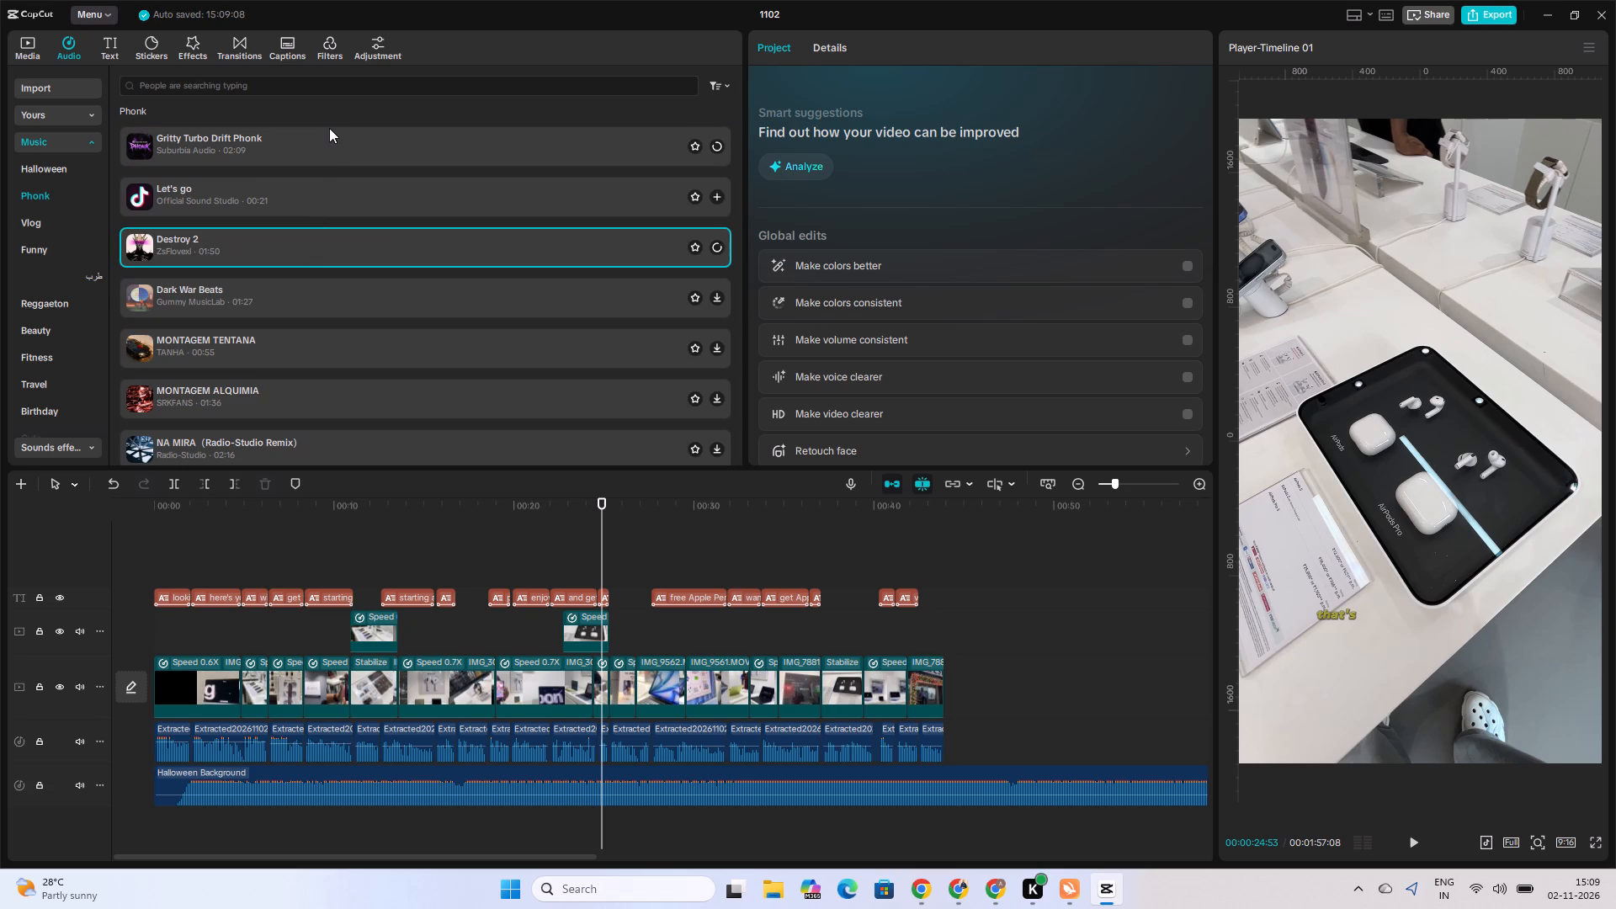
click(335, 182)
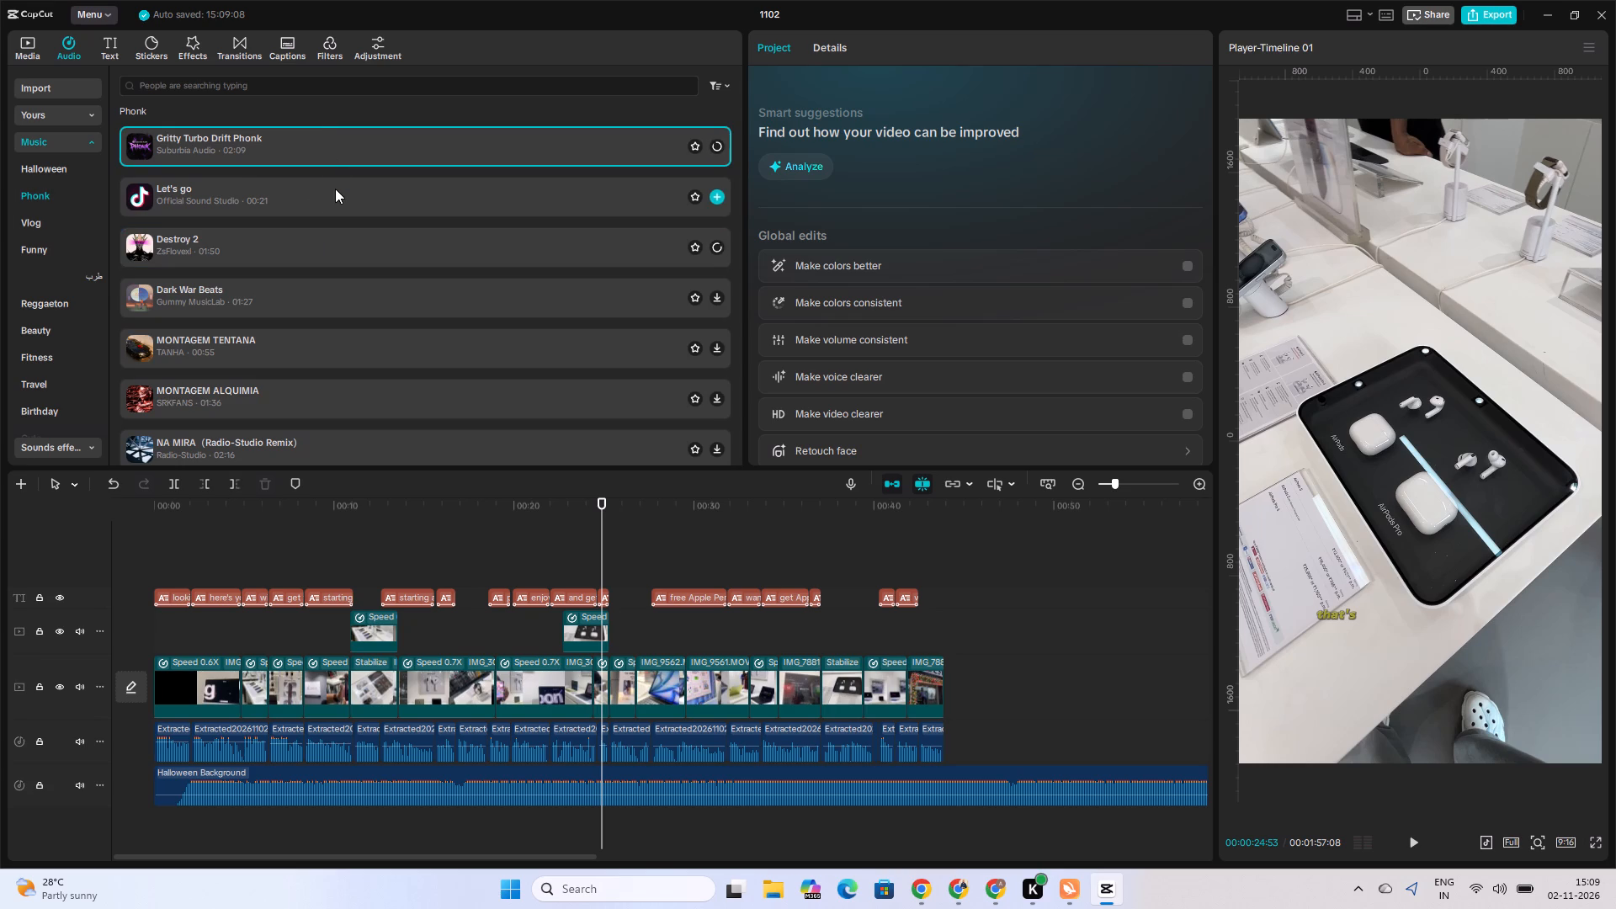
click(335, 189)
click(332, 140)
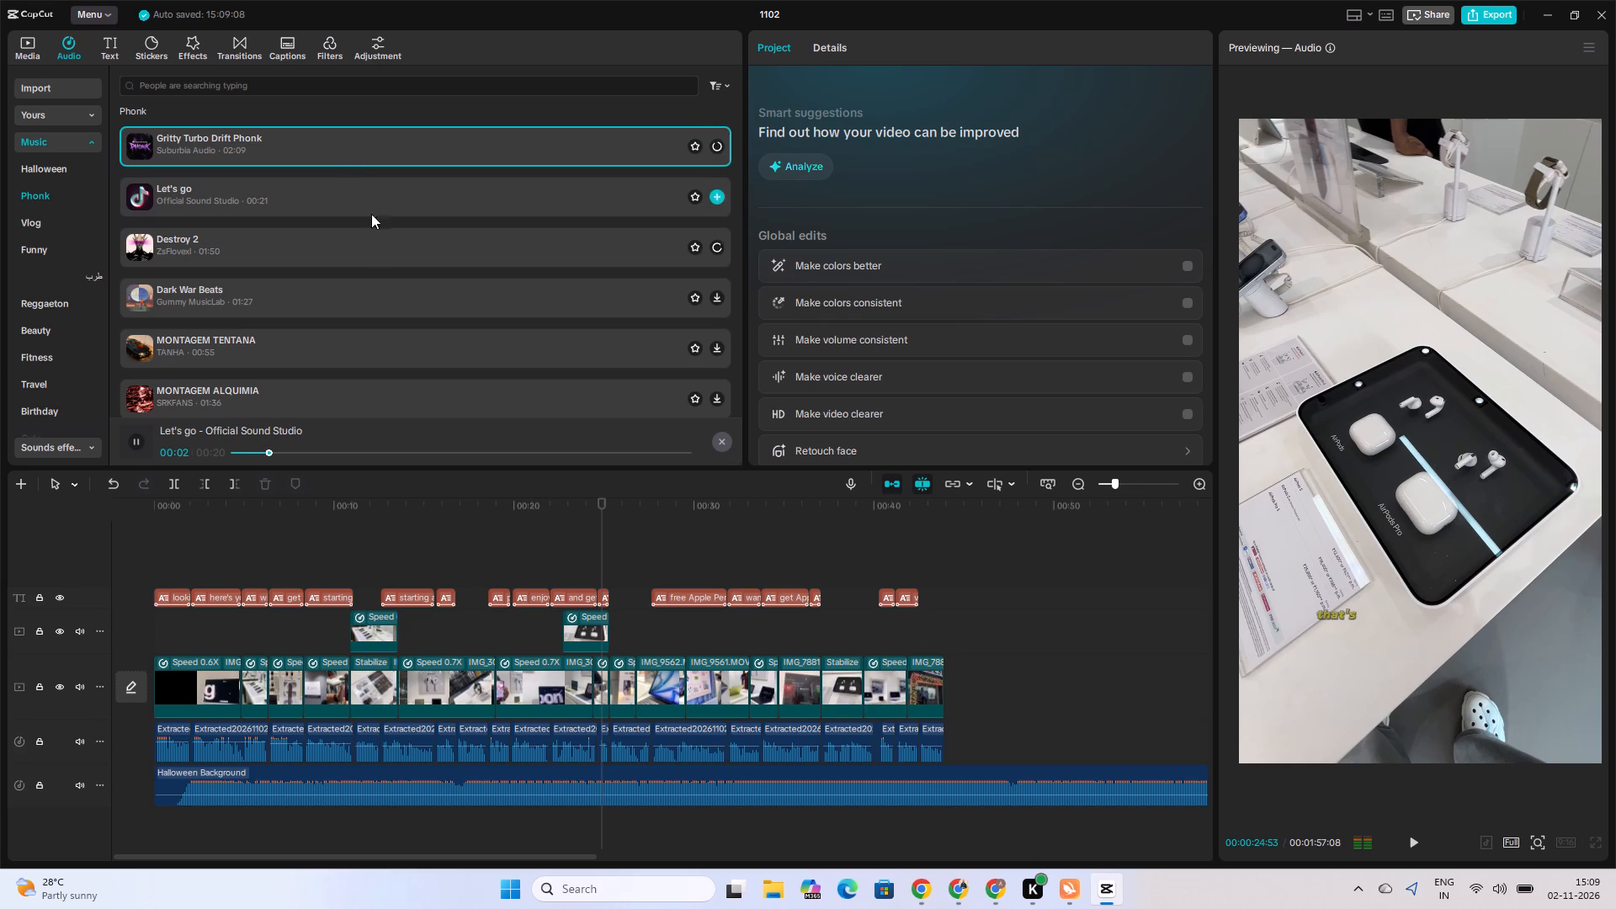
click(368, 301)
click(378, 251)
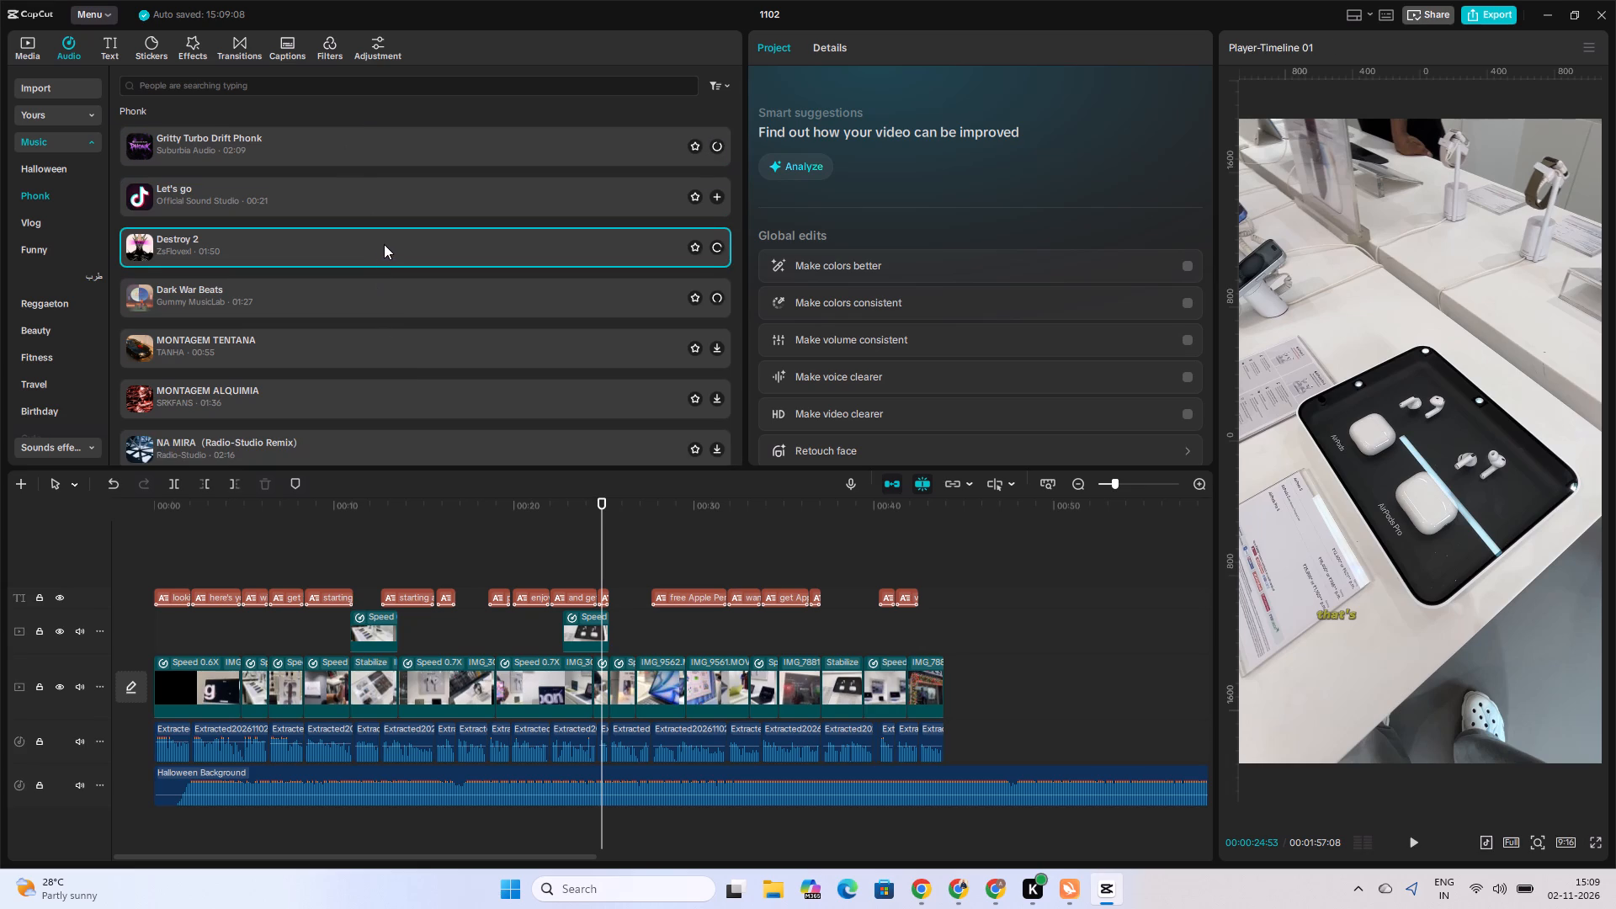
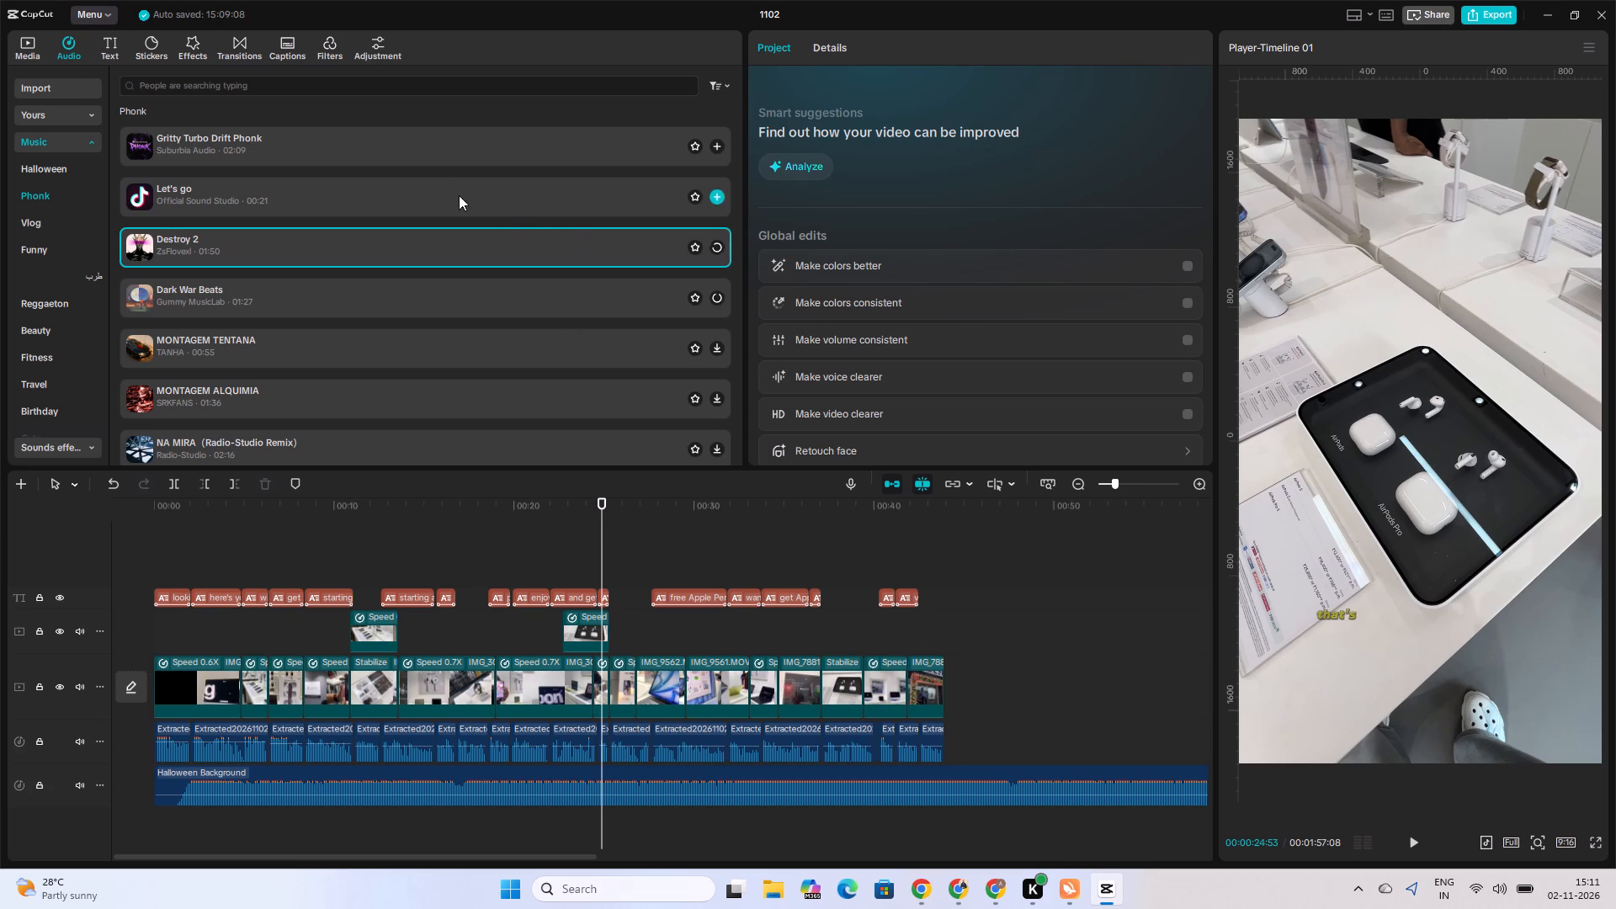
Preview the Gritty Turbo Drift Phonk track again, skipping a few seconds ahead.
click(453, 151)
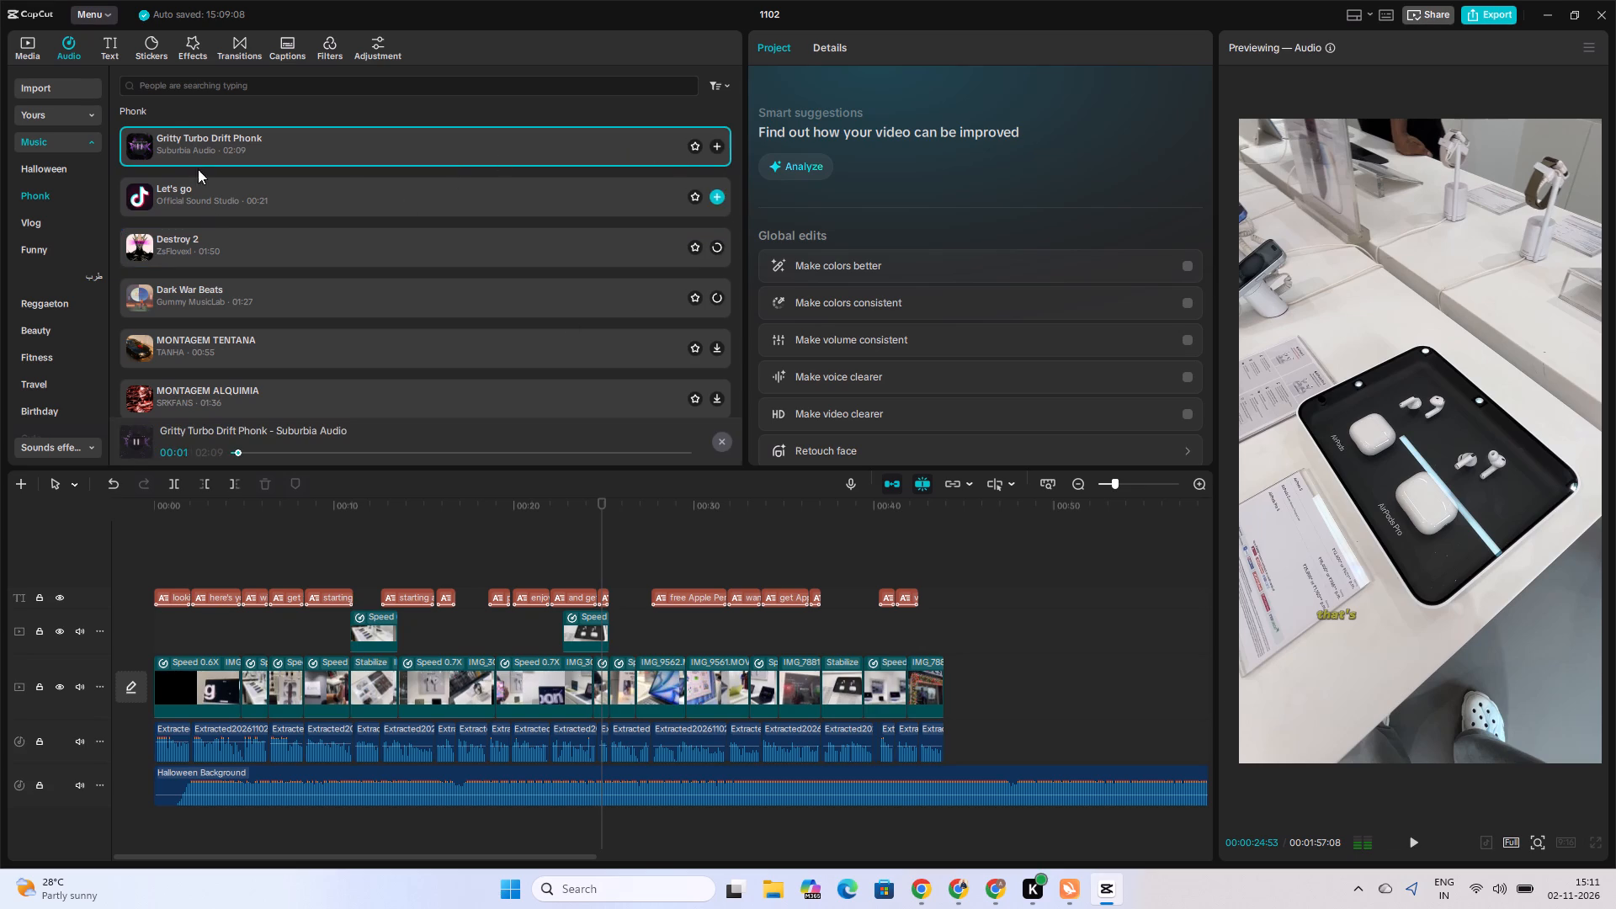
click(258, 449)
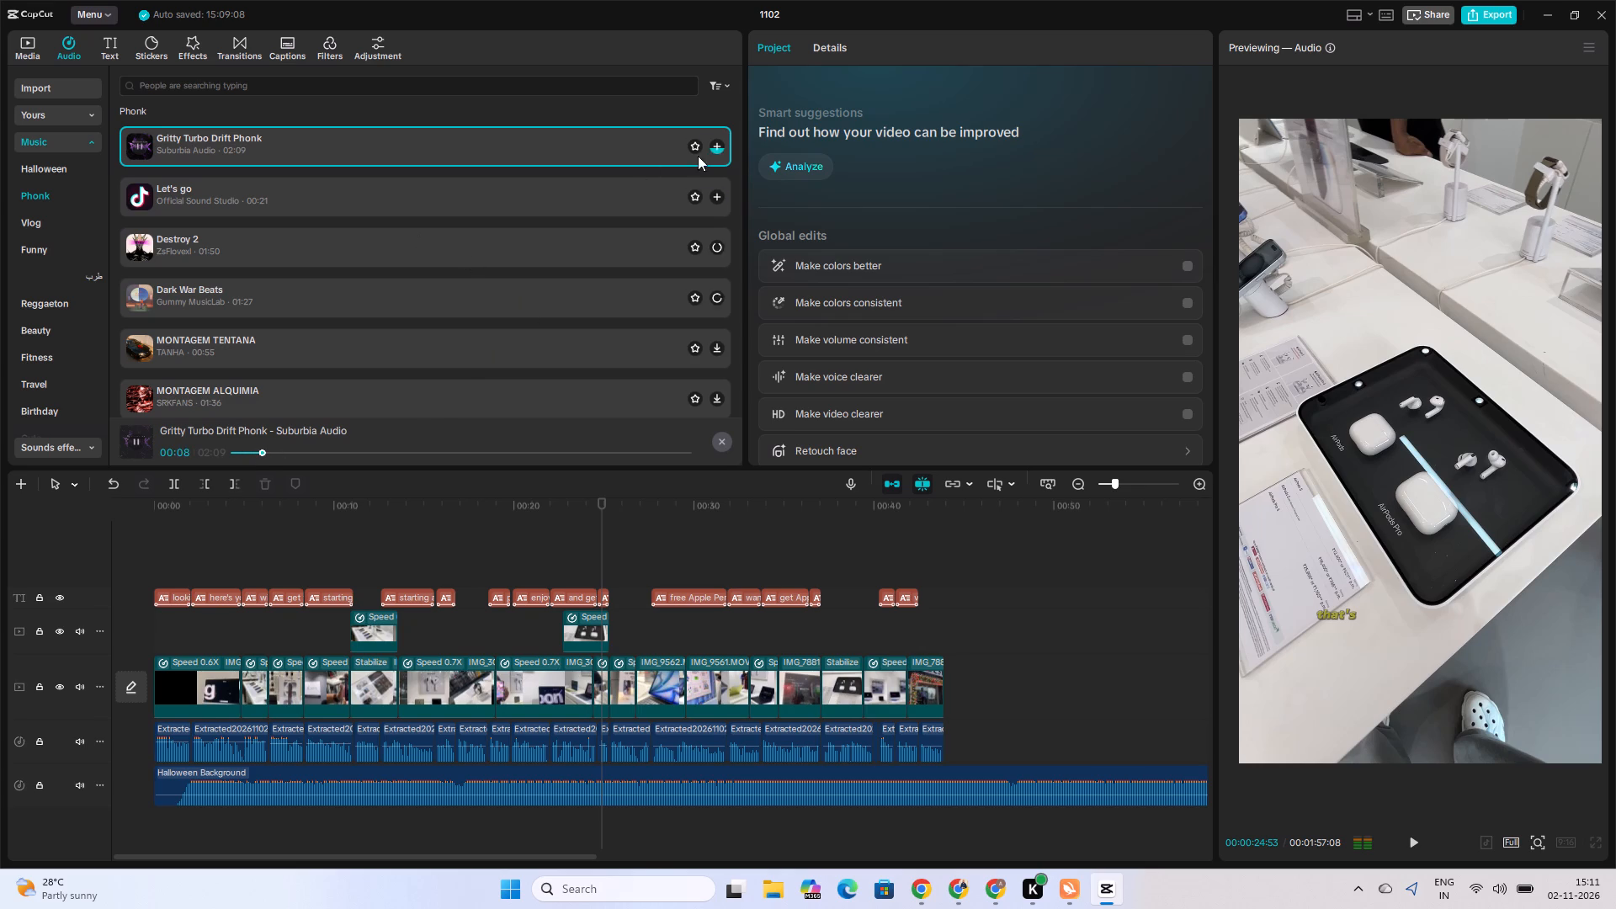
Add Gritty Turbo Drift Phonk to the timeline beneath the Halloween Background track and align its start with the beginning of the video.
click(716, 150)
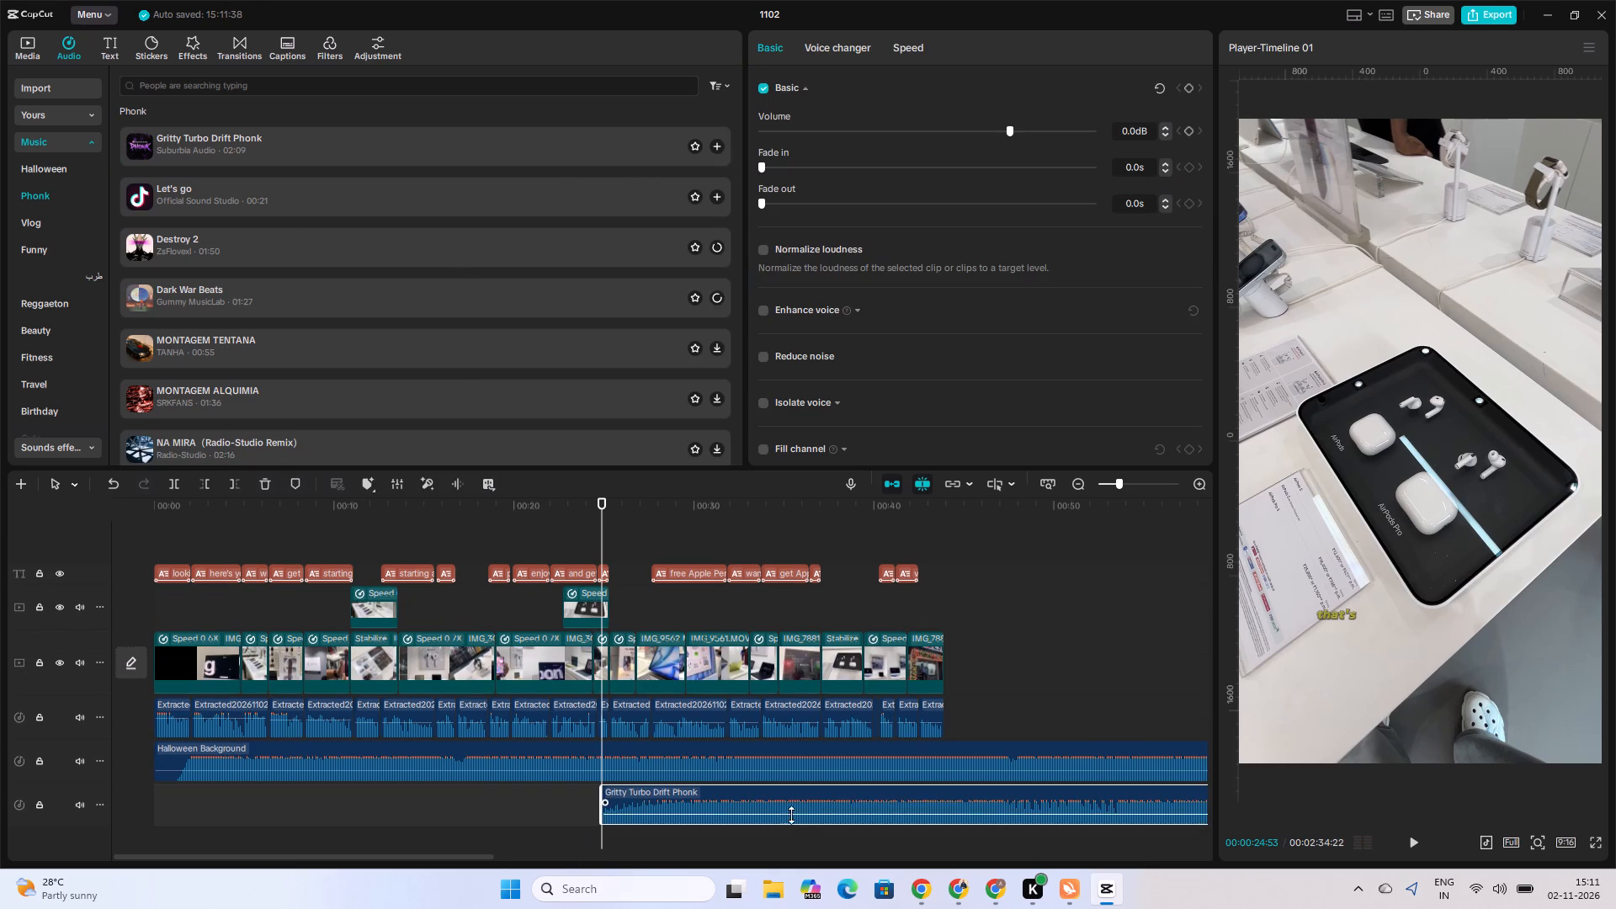
drag(790, 808, 185, 798)
Mute the Halloween Background audio track.
click(85, 754)
click(80, 757)
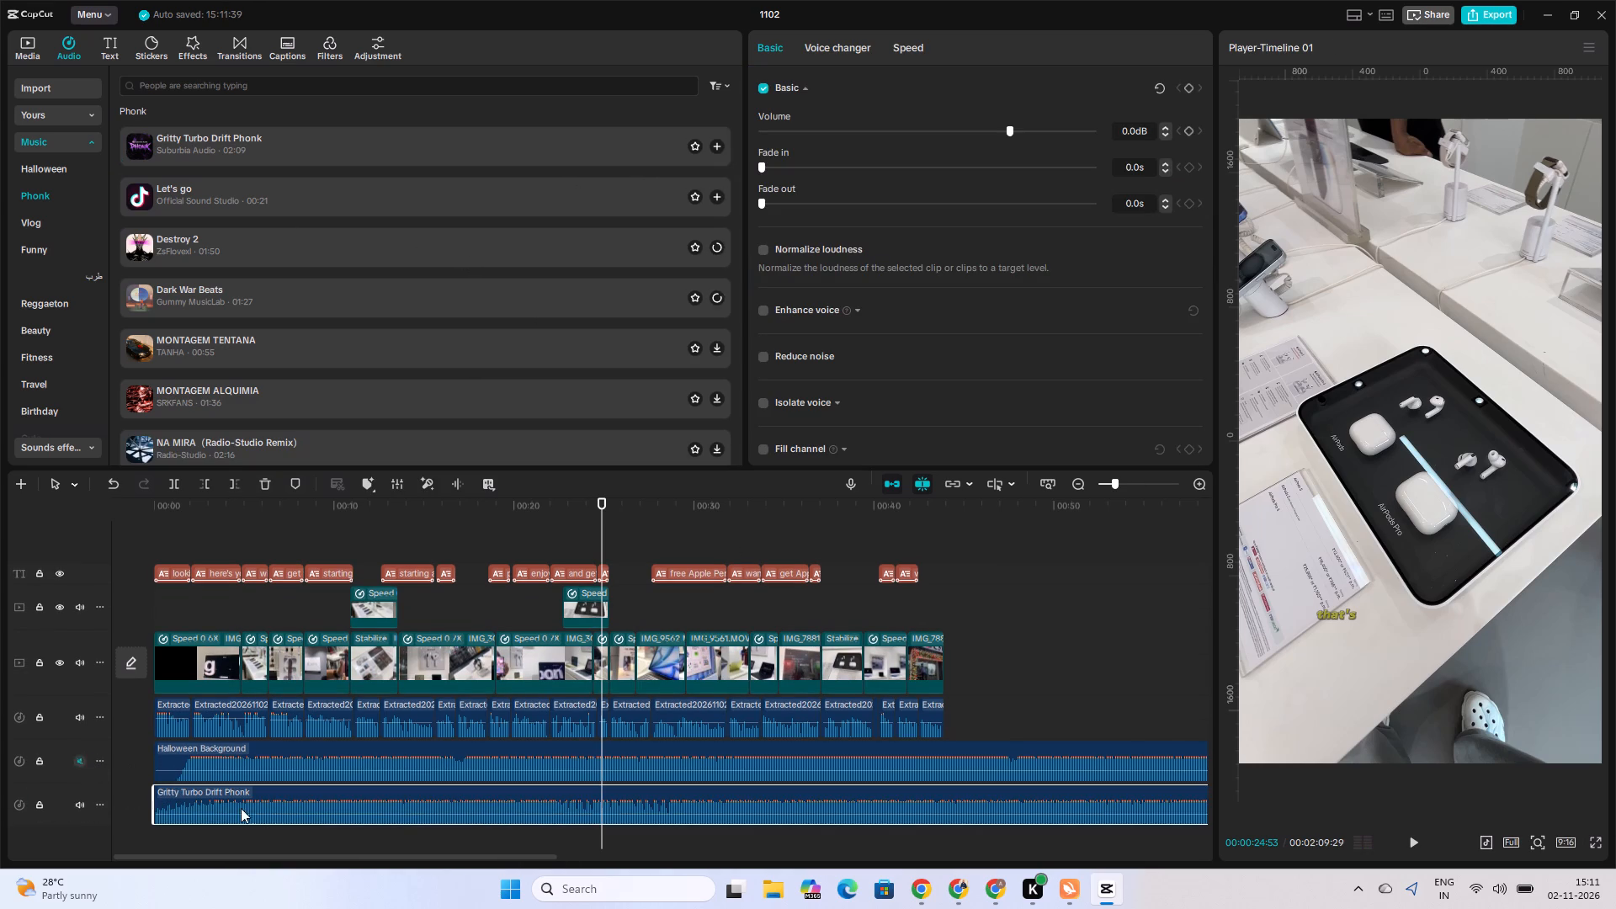
Play the video with the phonk track from near its start, then sample the section around 20 seconds.
drag(148, 867, 161, 865)
key(space)
click(193, 834)
key(space)
click(508, 835)
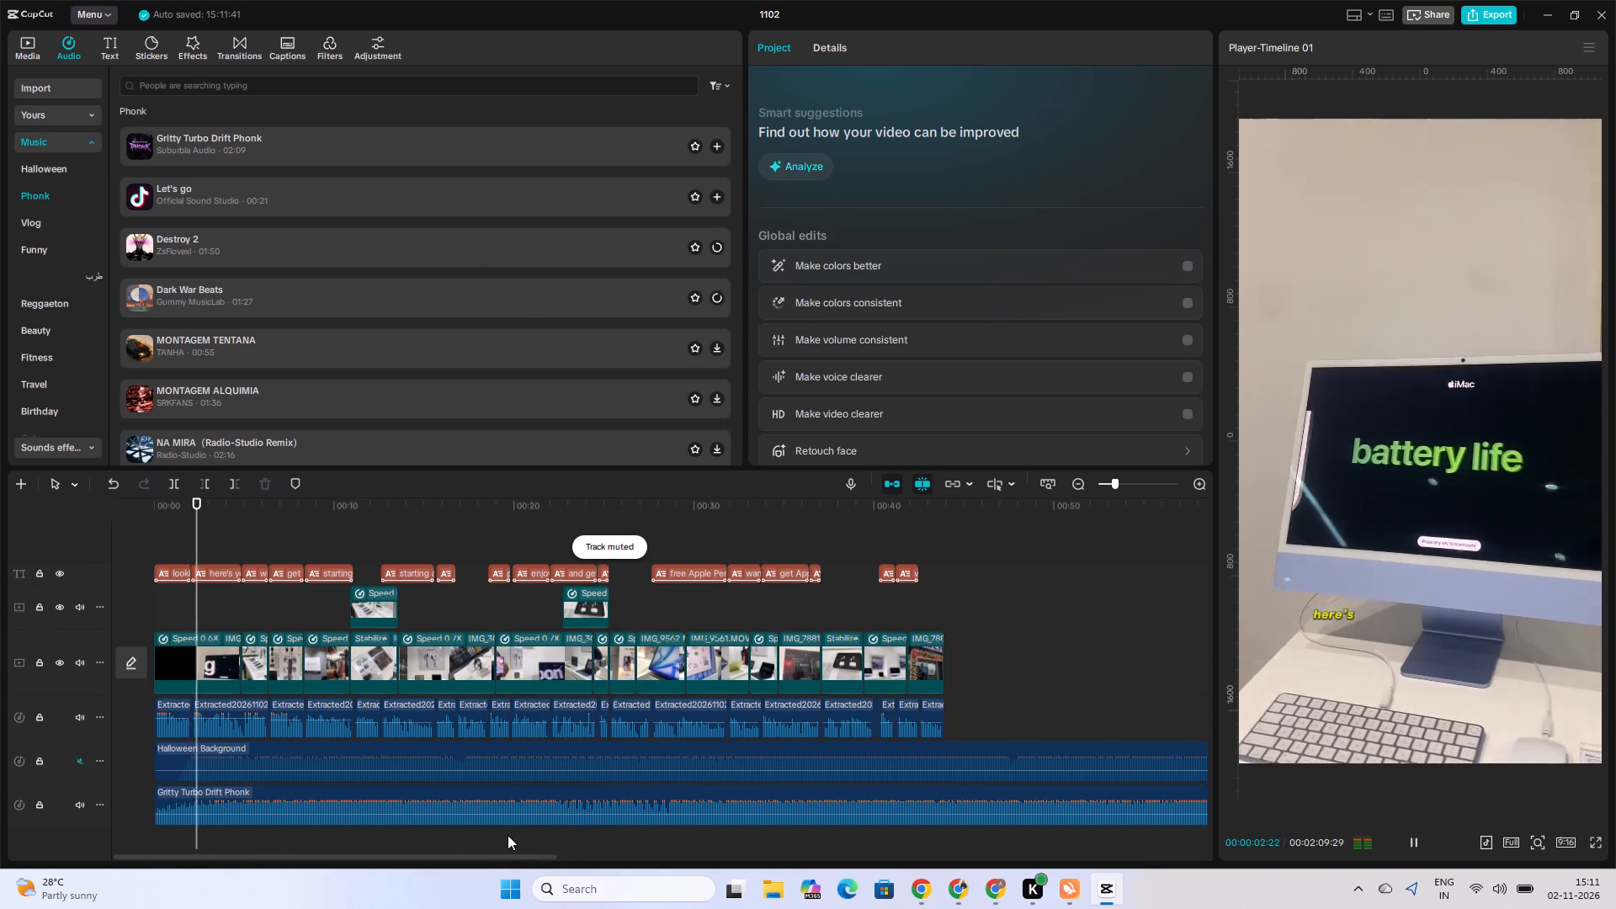
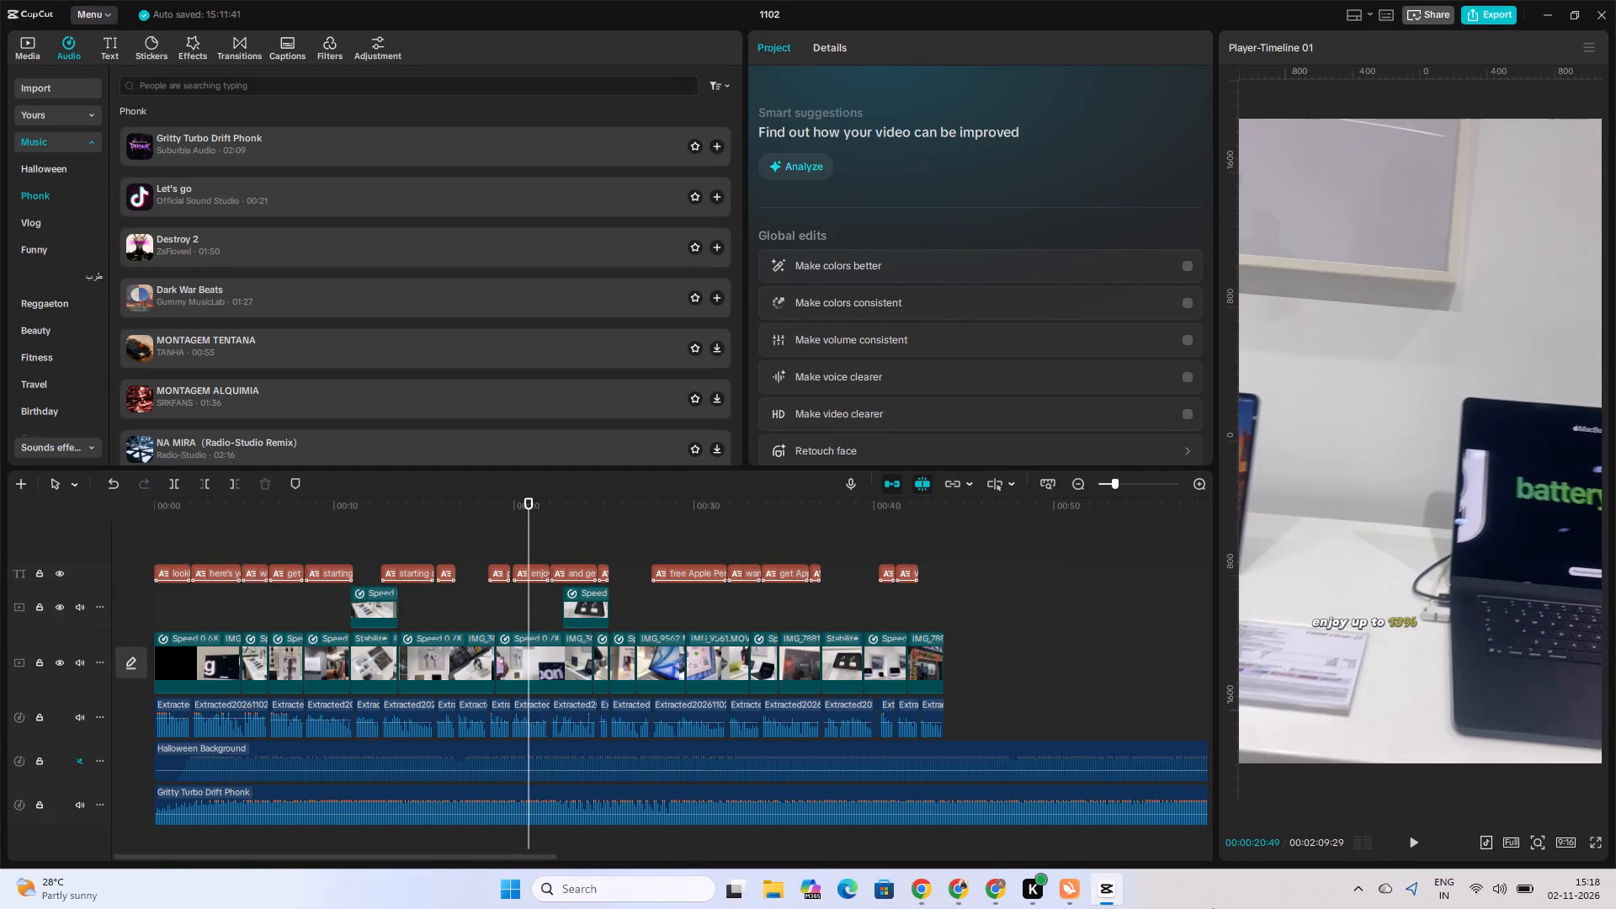
Play the video with the phonk track from about 20 seconds, then sample the section around 29 seconds.
key(space)
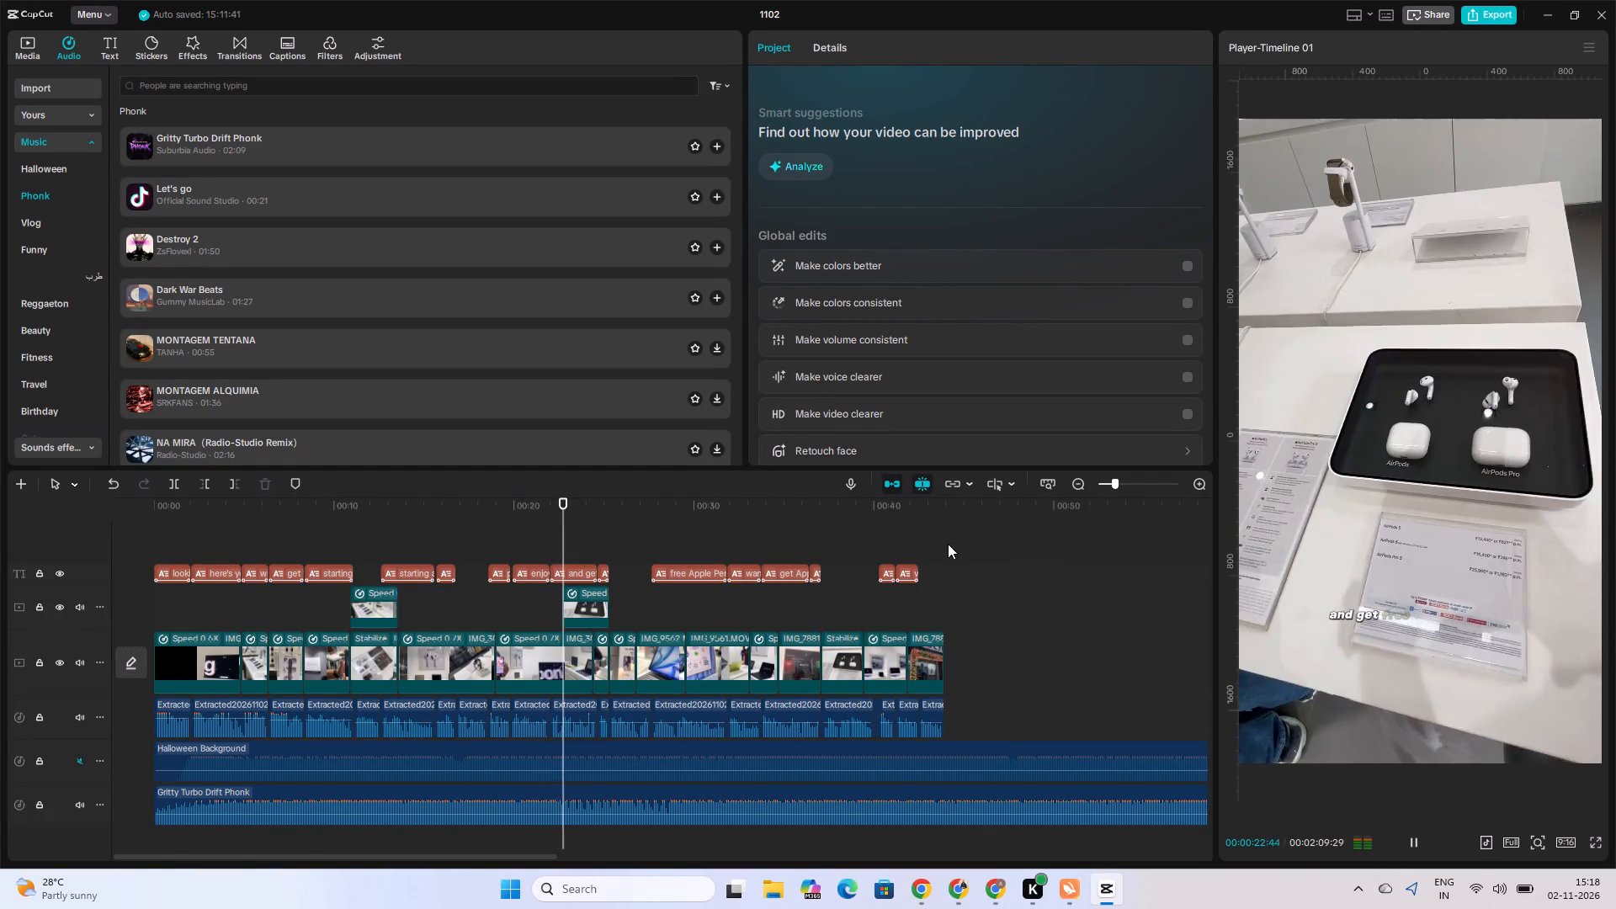
click(684, 841)
key(space)
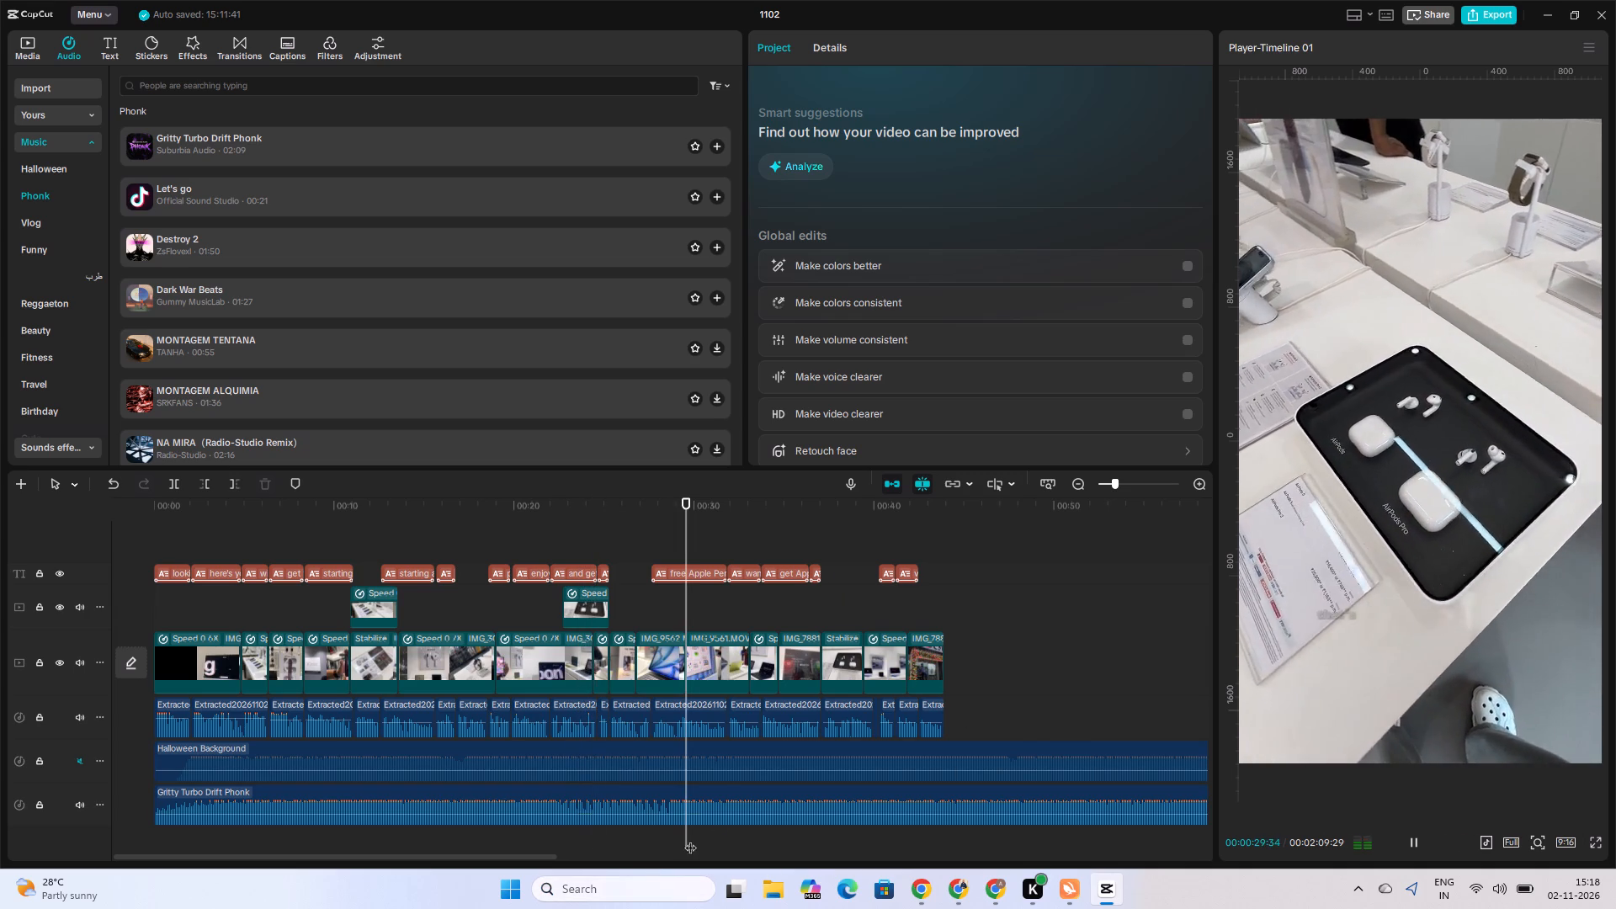
key(space)
key(space)
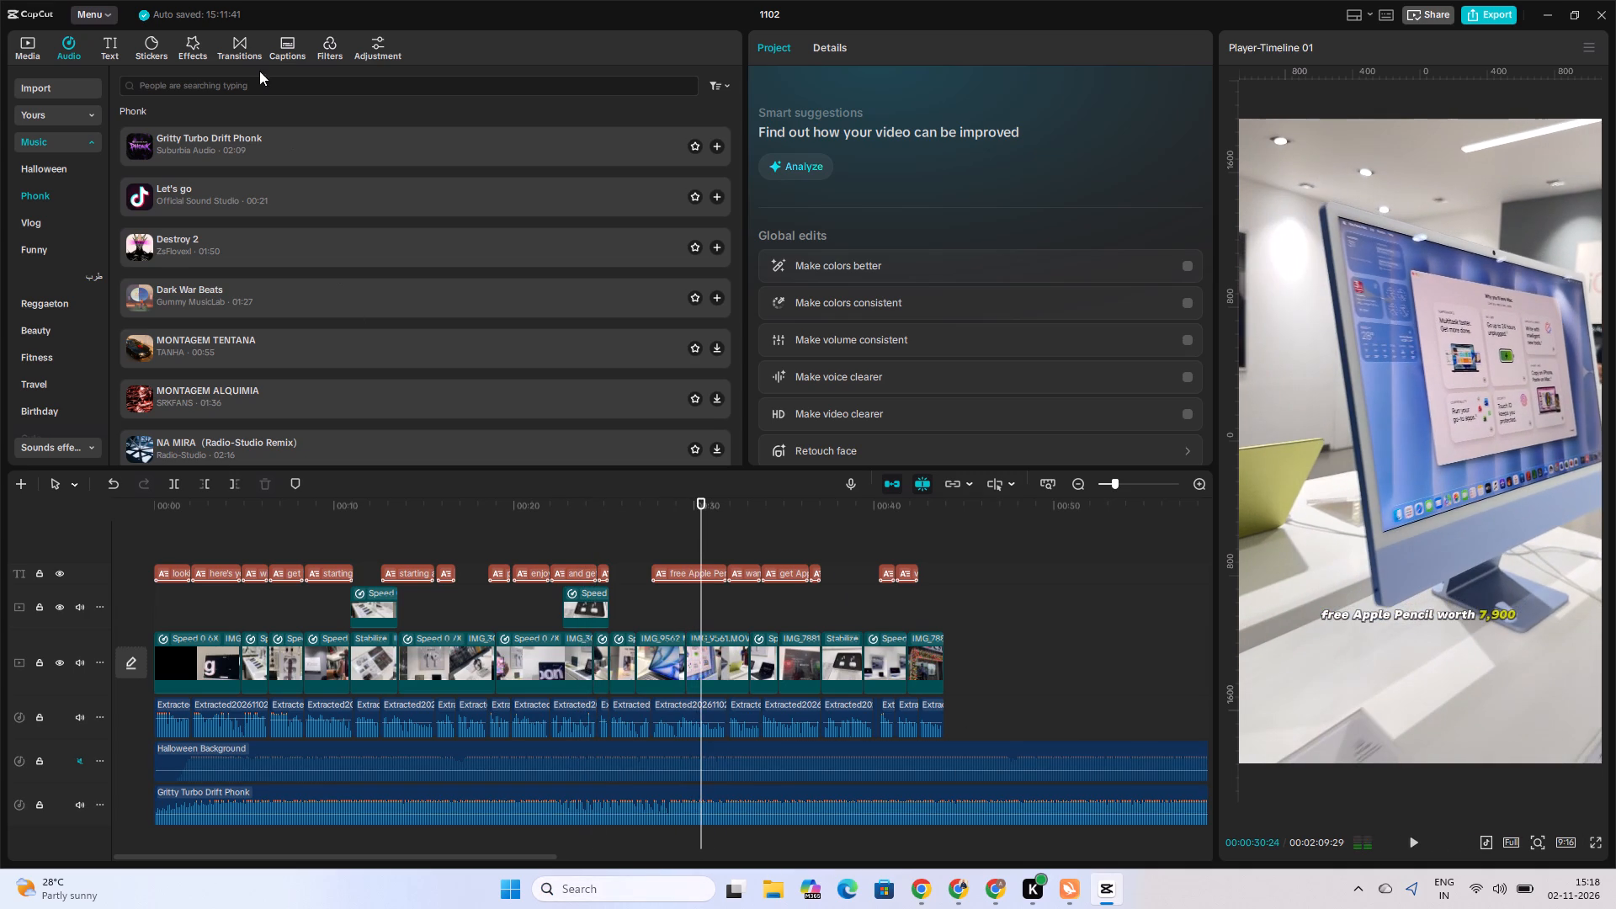
Search the music library for "soft music".
click(257, 74)
click(256, 79)
key(a)
key(backslash)
key(BackSpace)
text(\s)
key(BackSpace)
key(BackSpace)
key(BackSpace)
key(BackSpace)
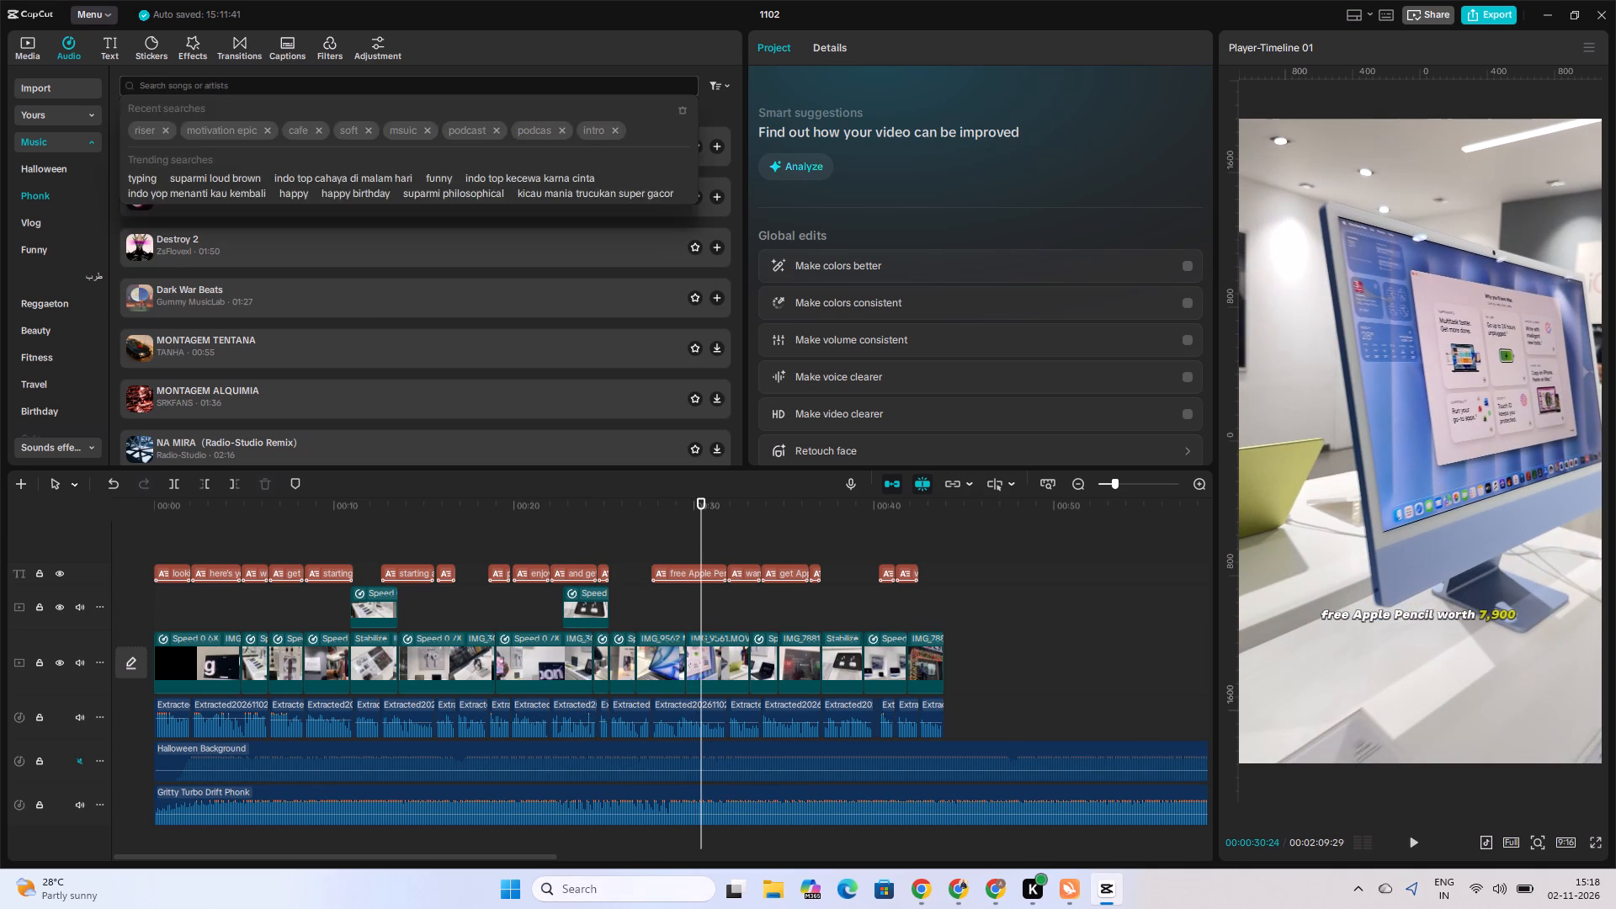
text(soft)
key(space)
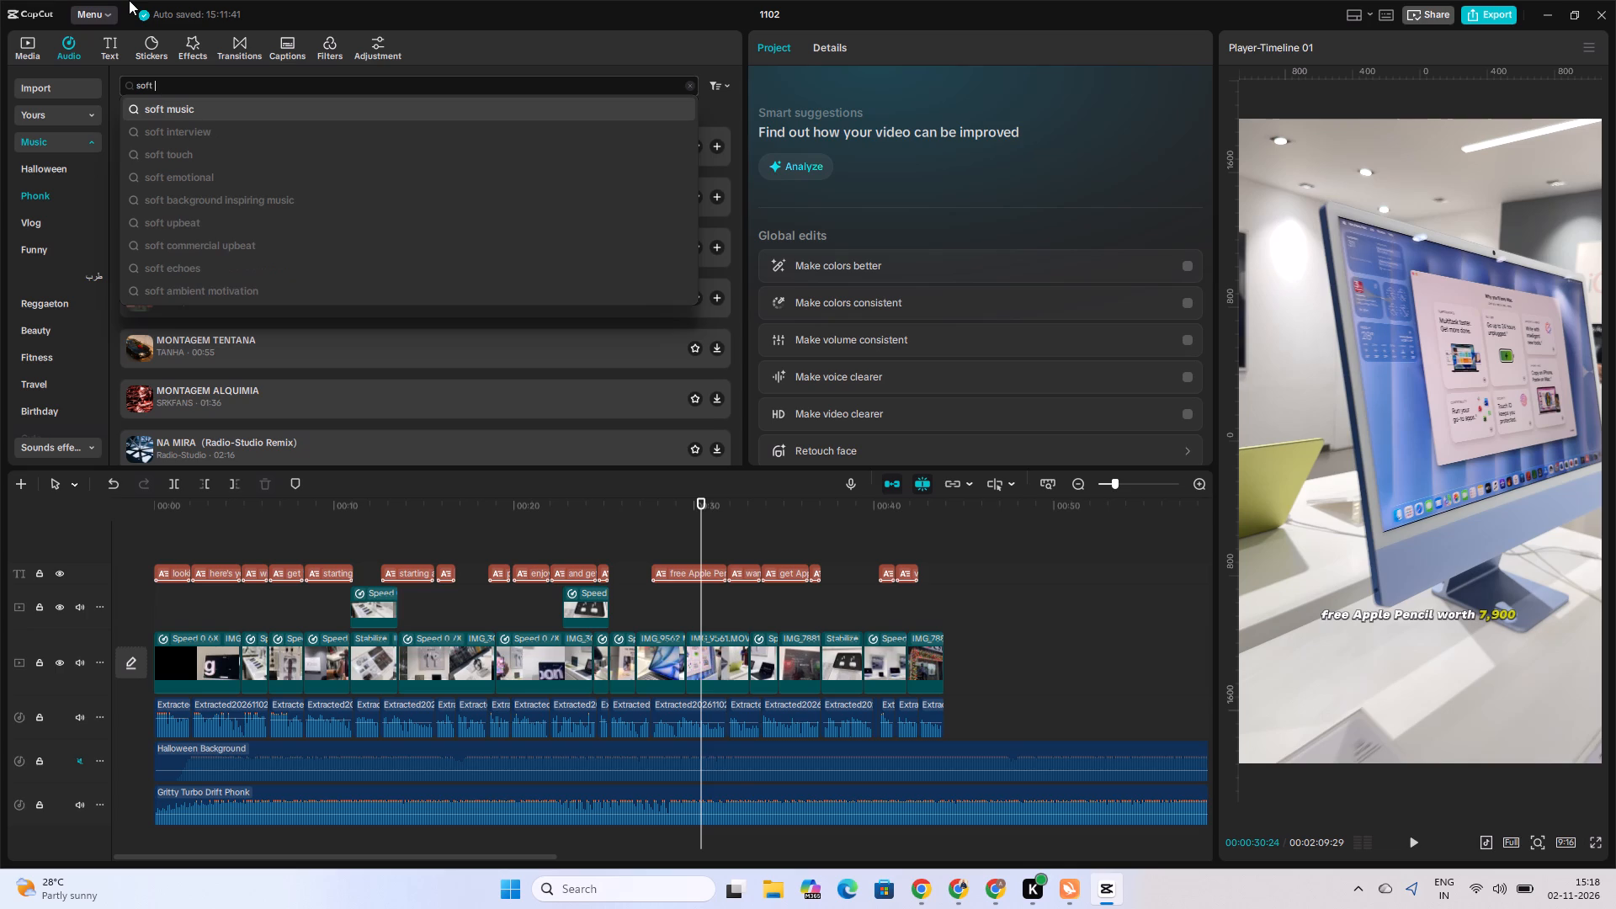
key(Down)
key(Return)
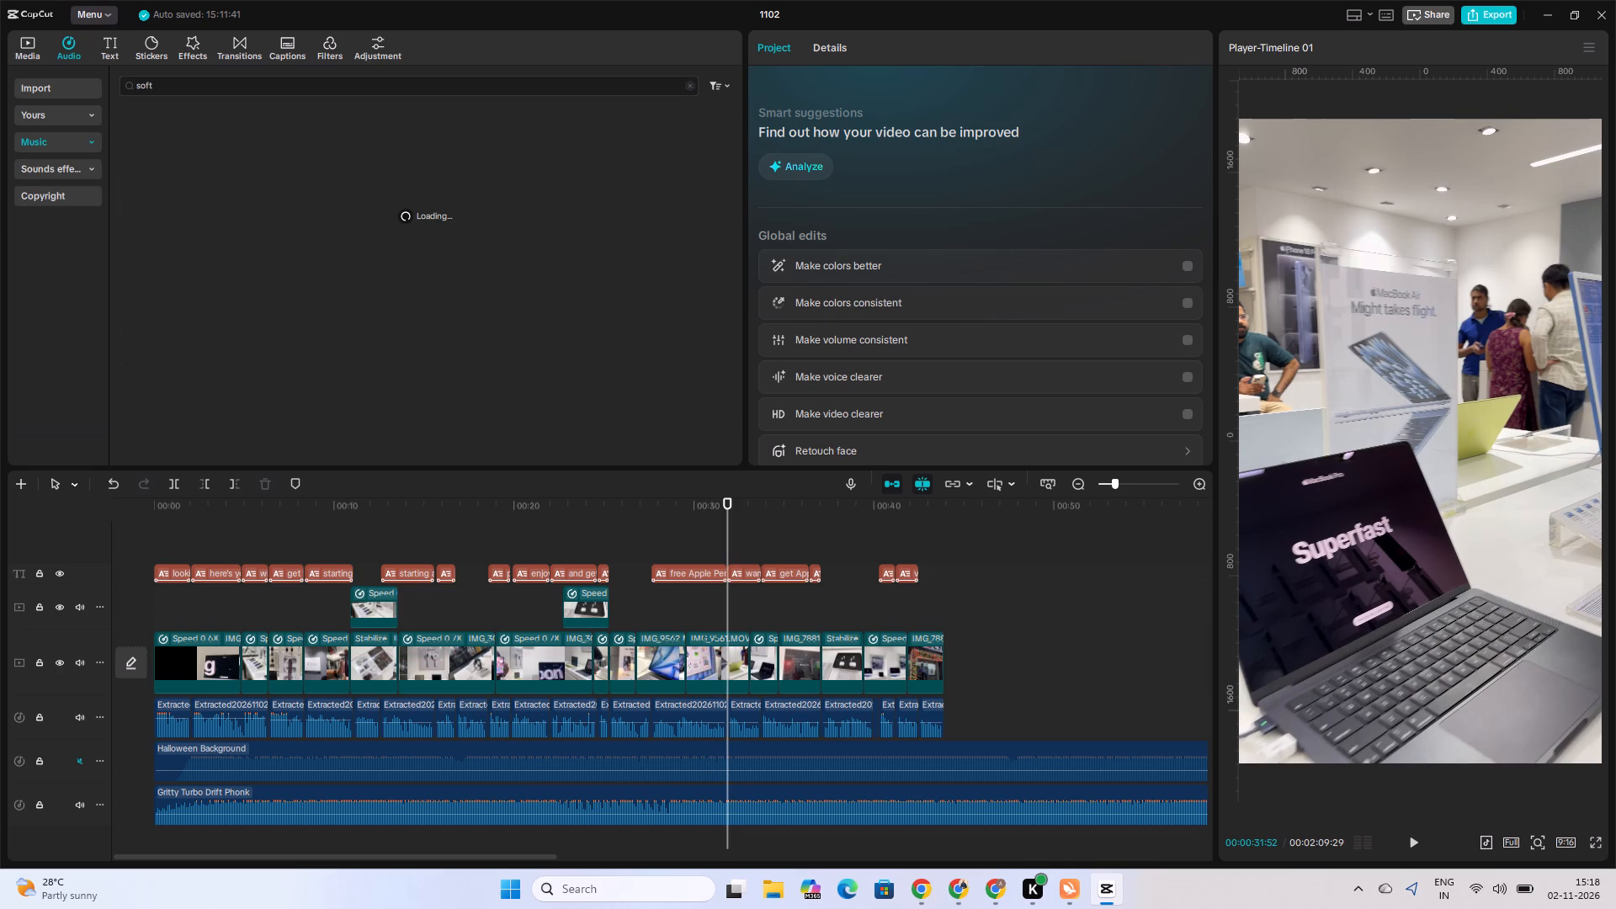
click(346, 82)
click(299, 119)
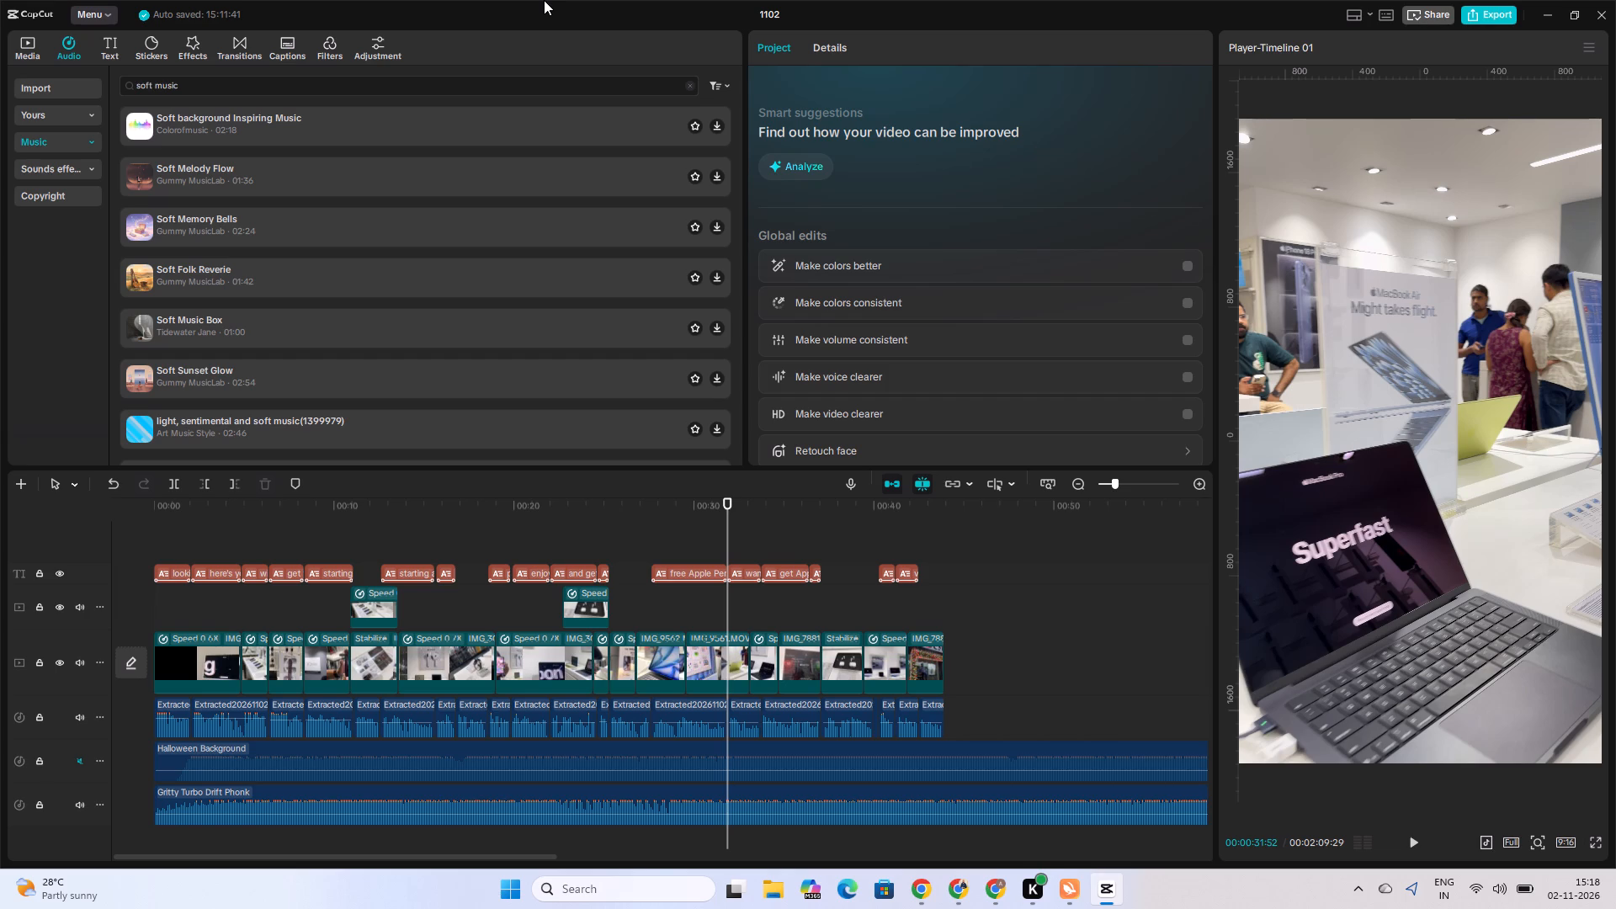
Preview the Soft background Inspiring Music, Soft Melody Flow and Soft Memory Bells tracks from the search results.
click(257, 117)
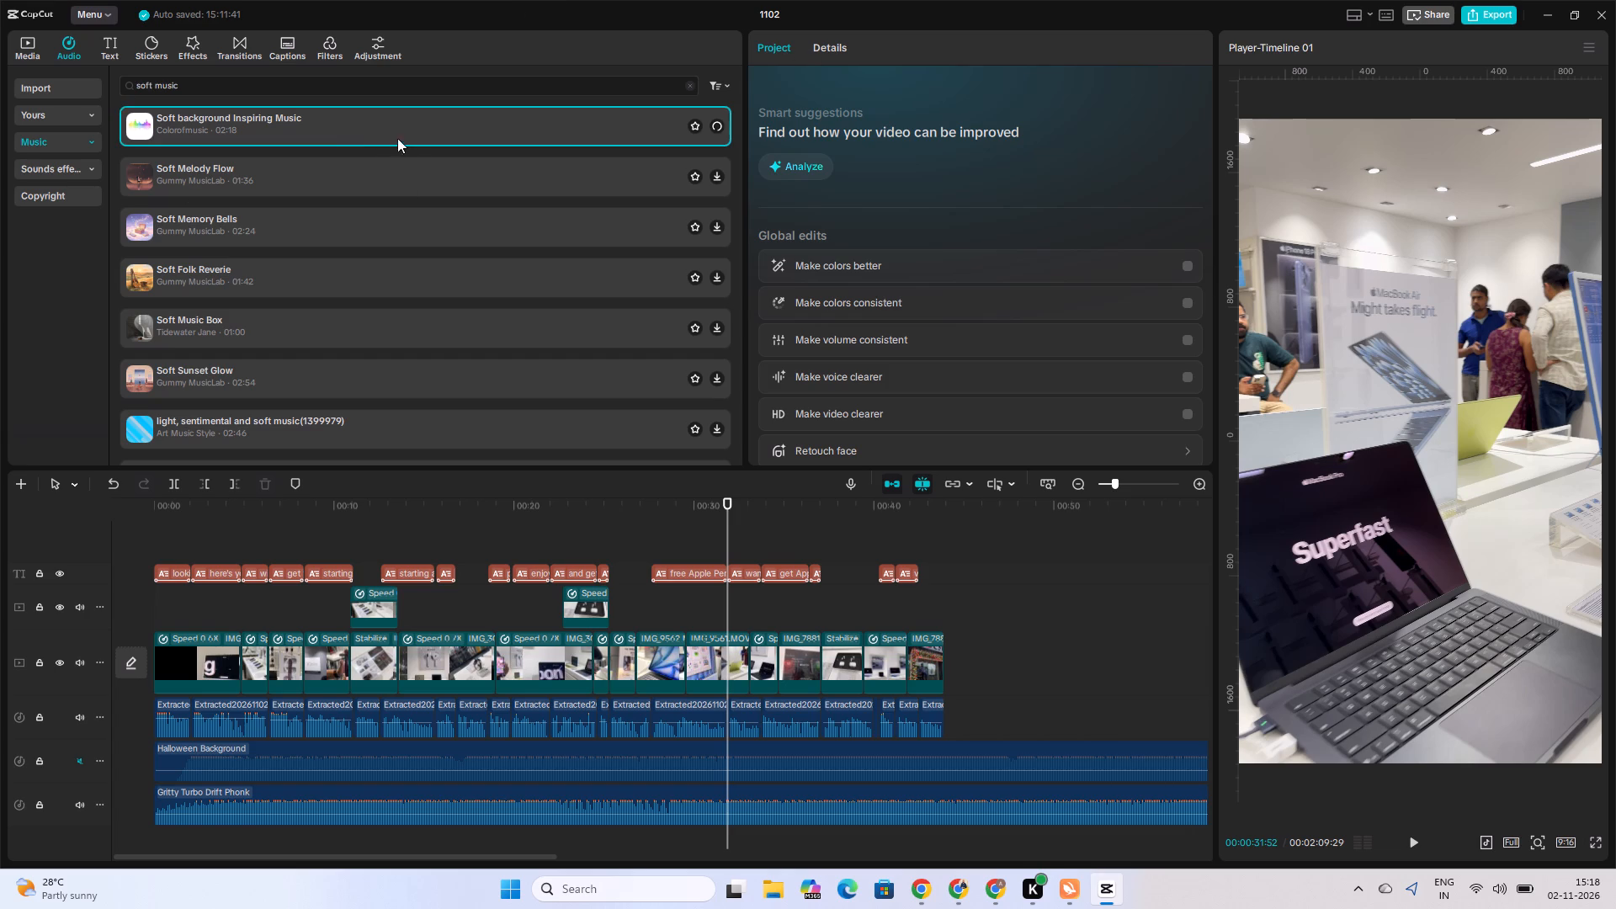
click(396, 173)
click(396, 234)
click(490, 141)
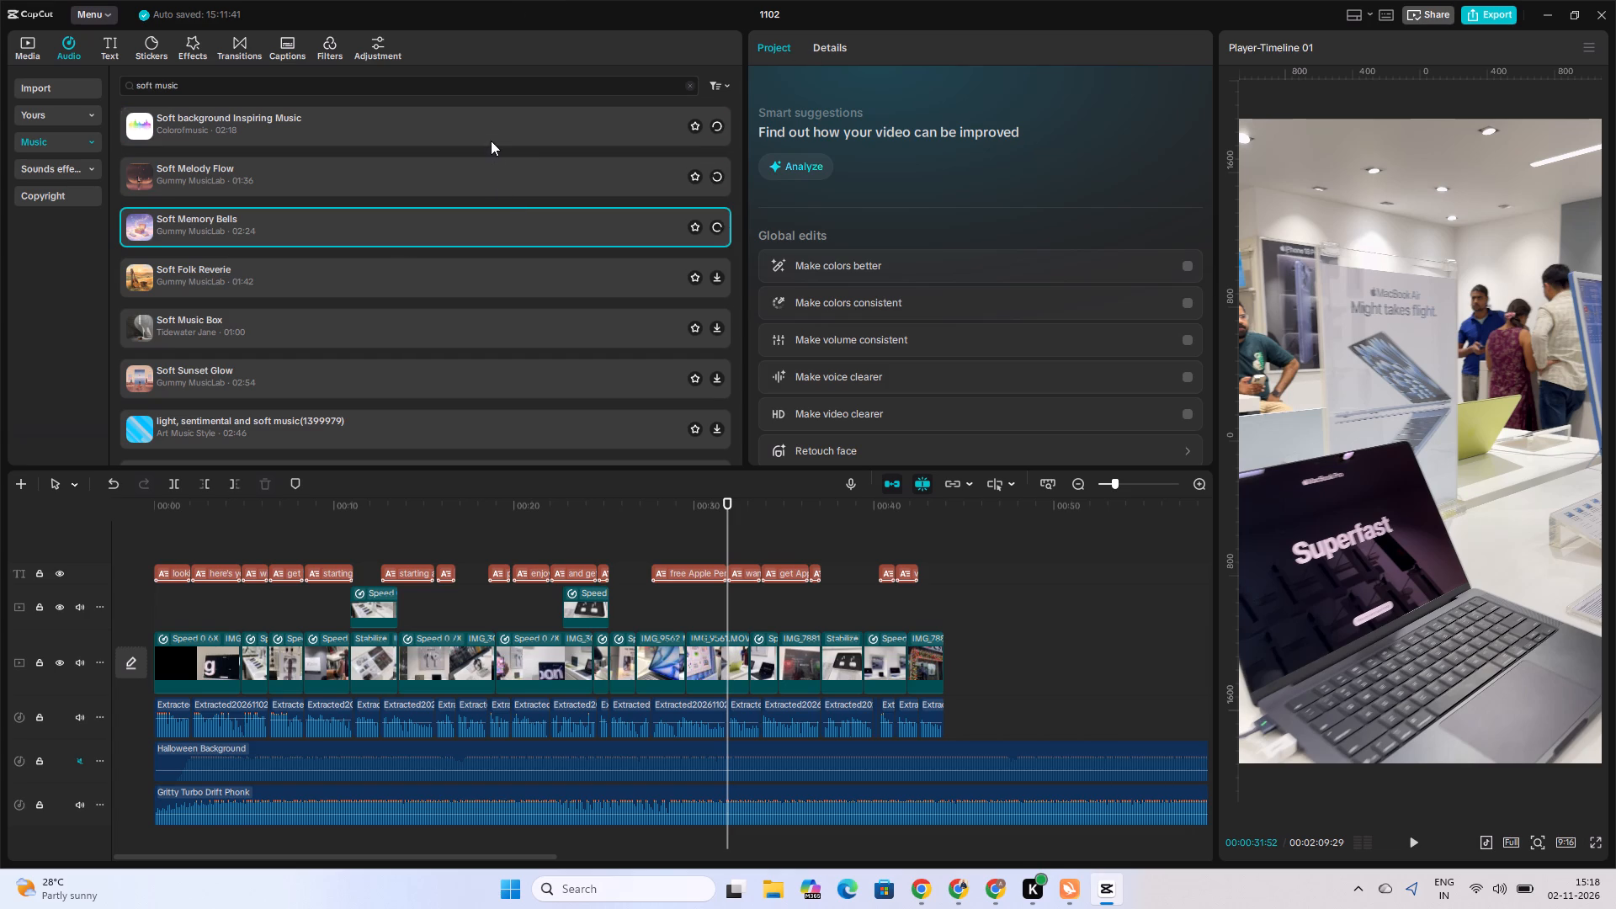
click(496, 130)
click(522, 176)
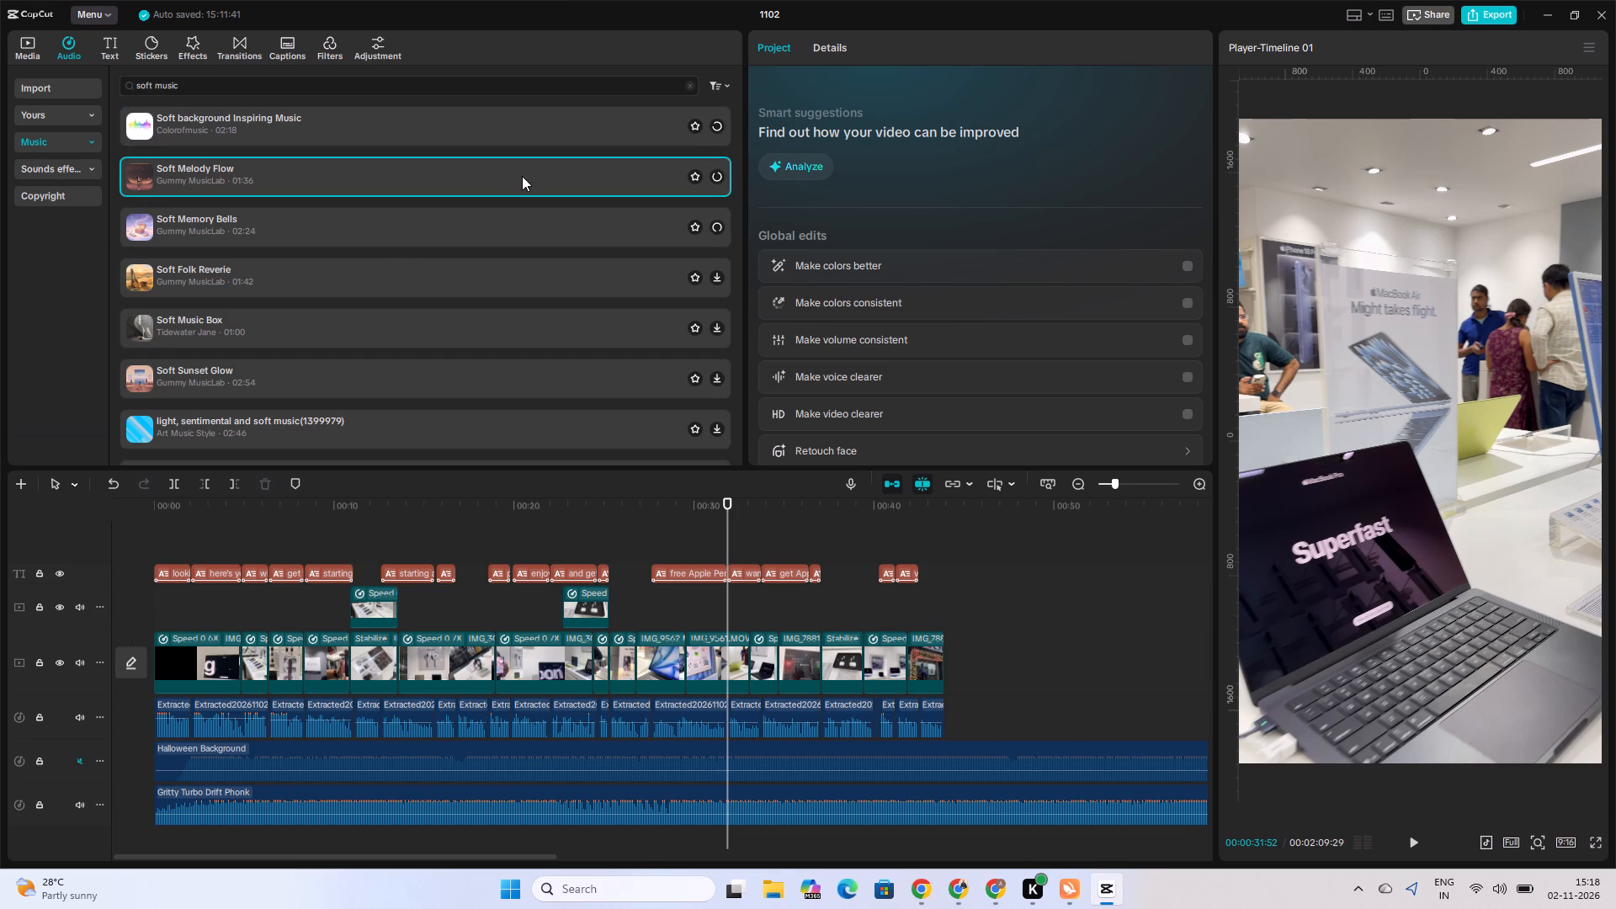
click(506, 220)
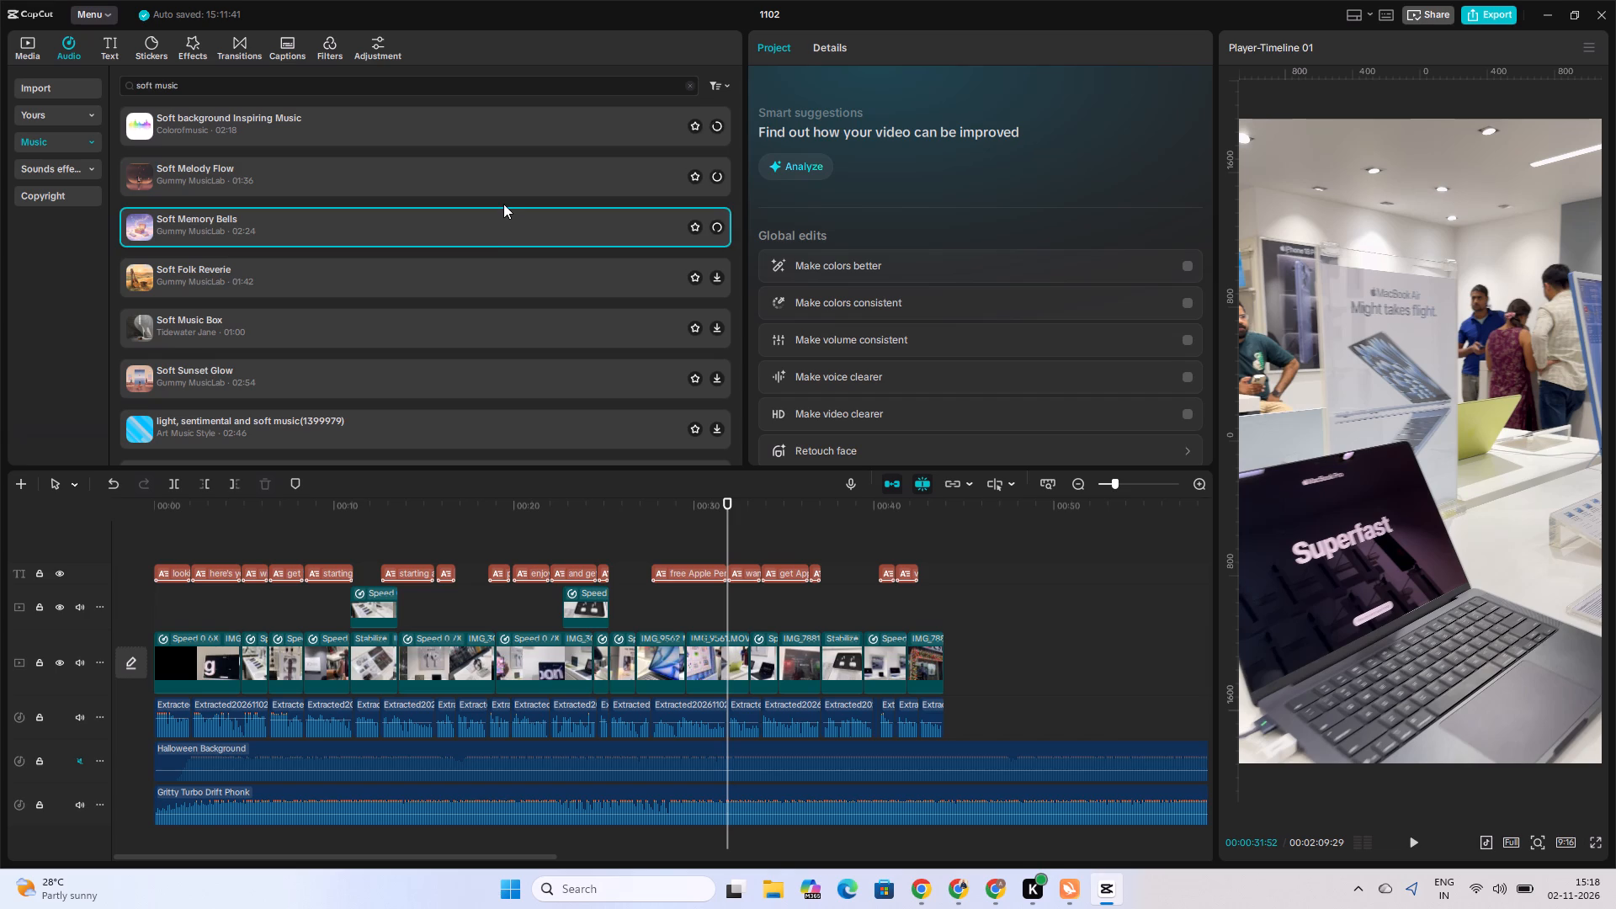
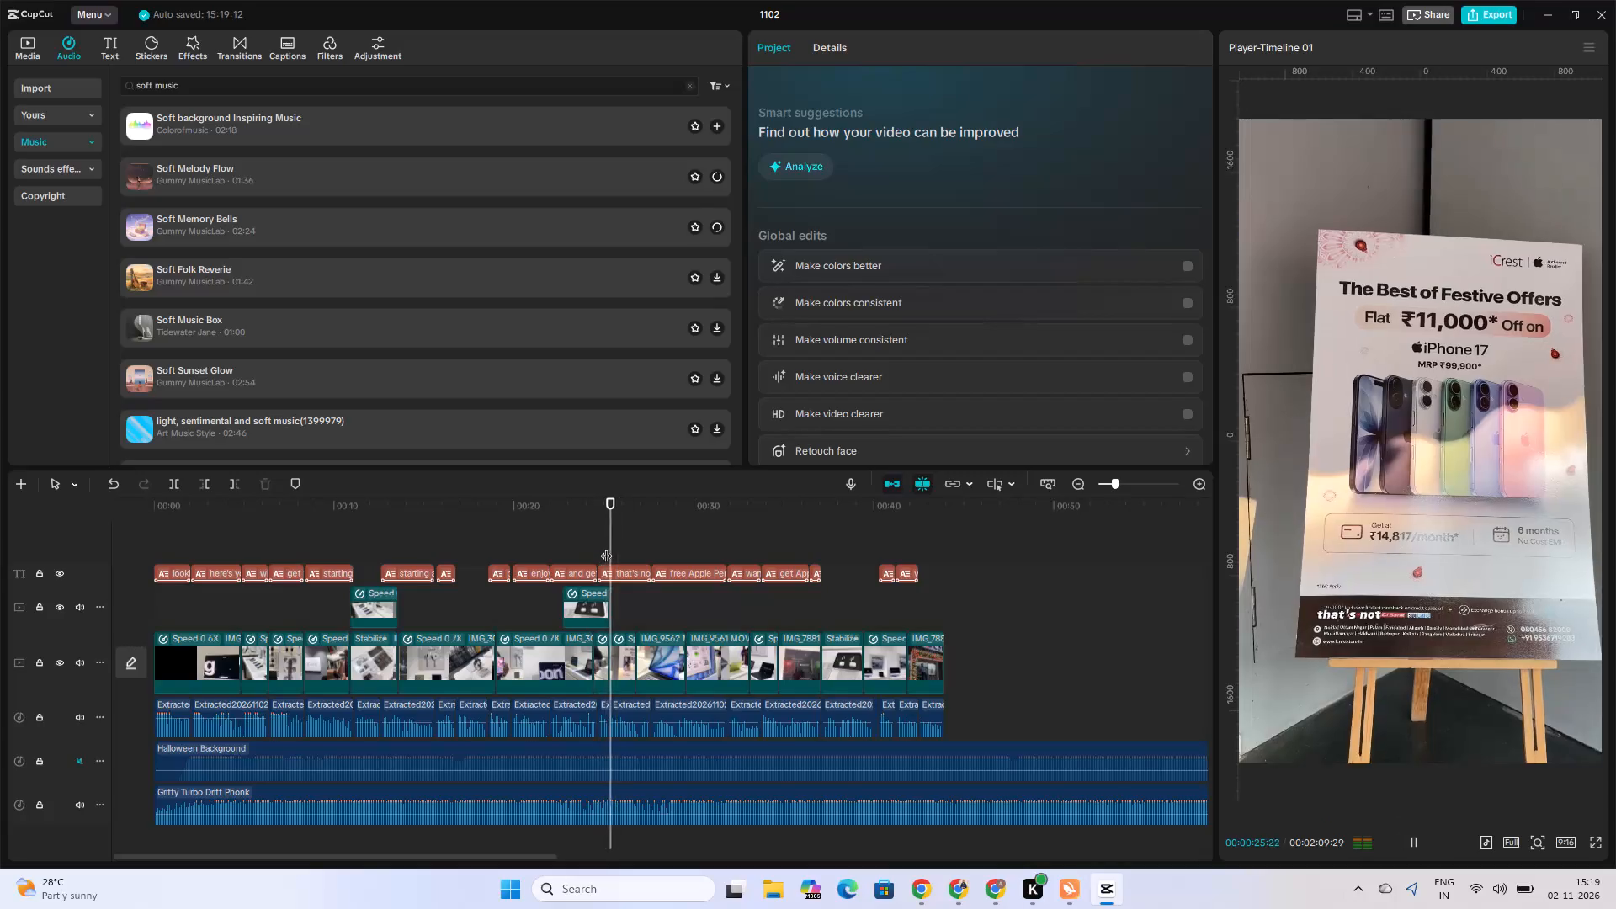
Play a short stretch of the video from about 25 seconds to judge the Gritty Turbo Drift Phonk track under the voice-over.
key(space)
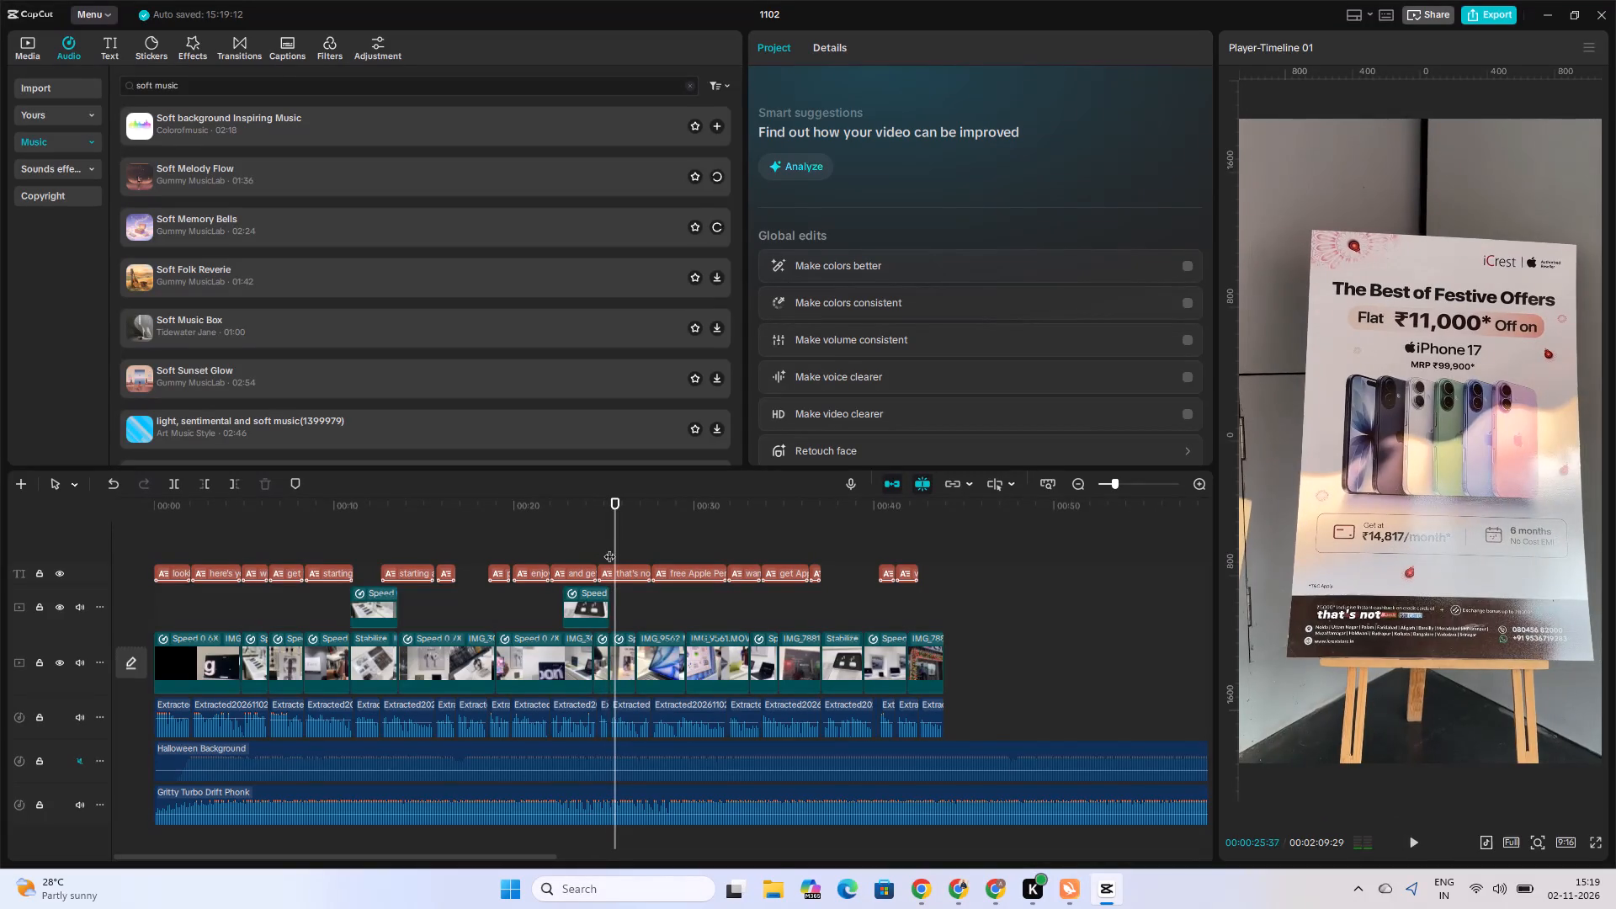
key(space)
key(space)
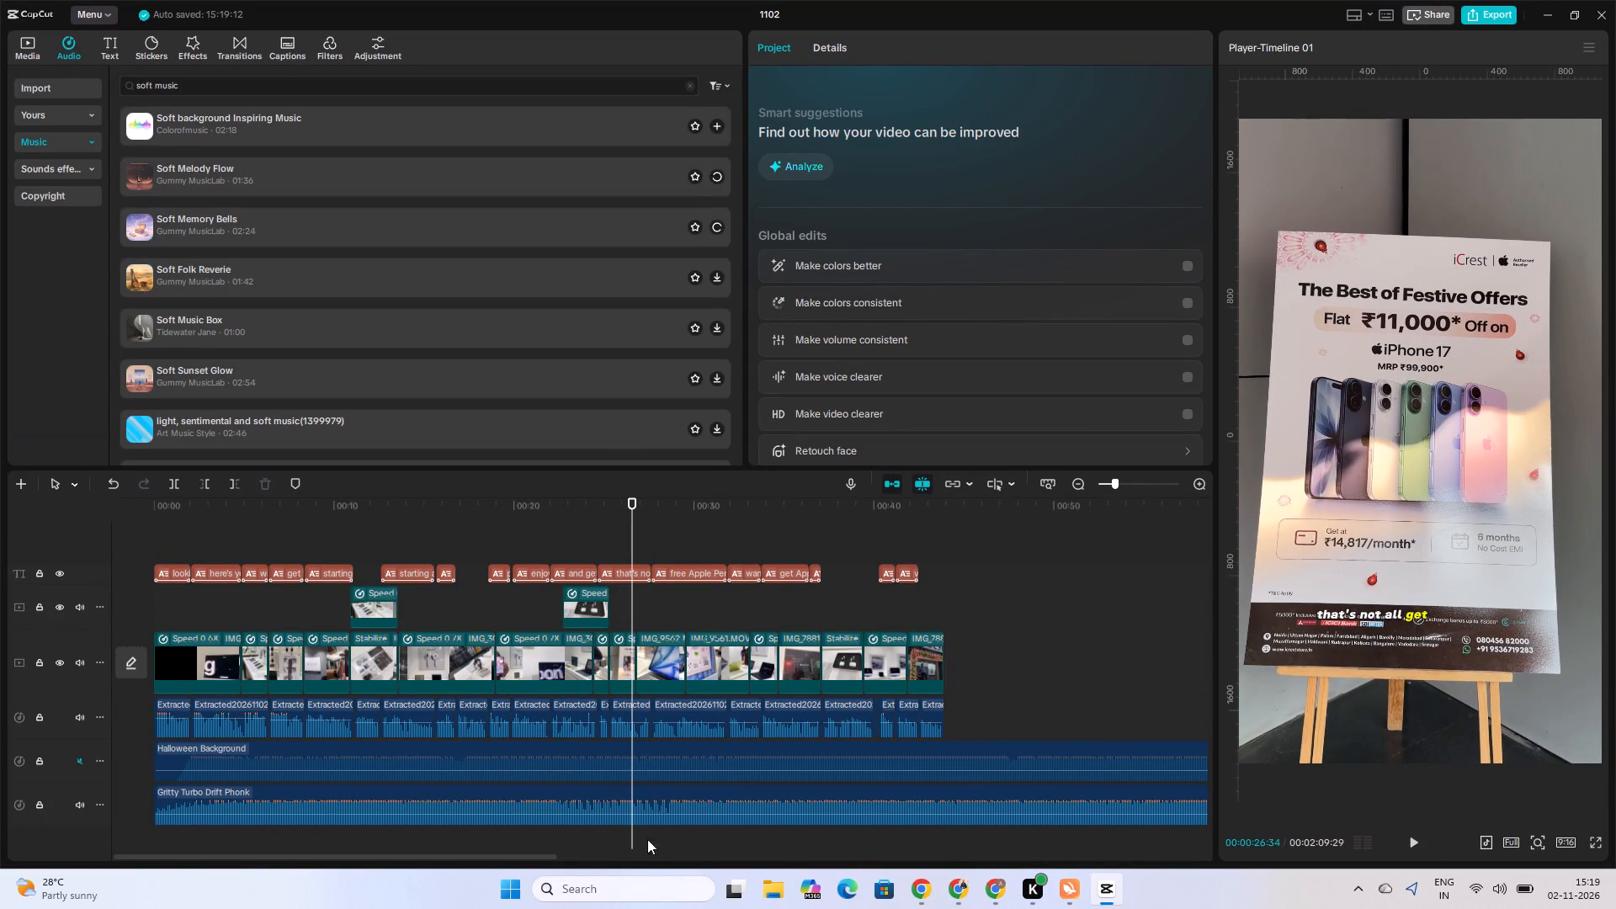
Silence the Gritty Turbo Drift Phonk track by lowering its clip volume to -∞ dB.
drag(648, 813, 650, 858)
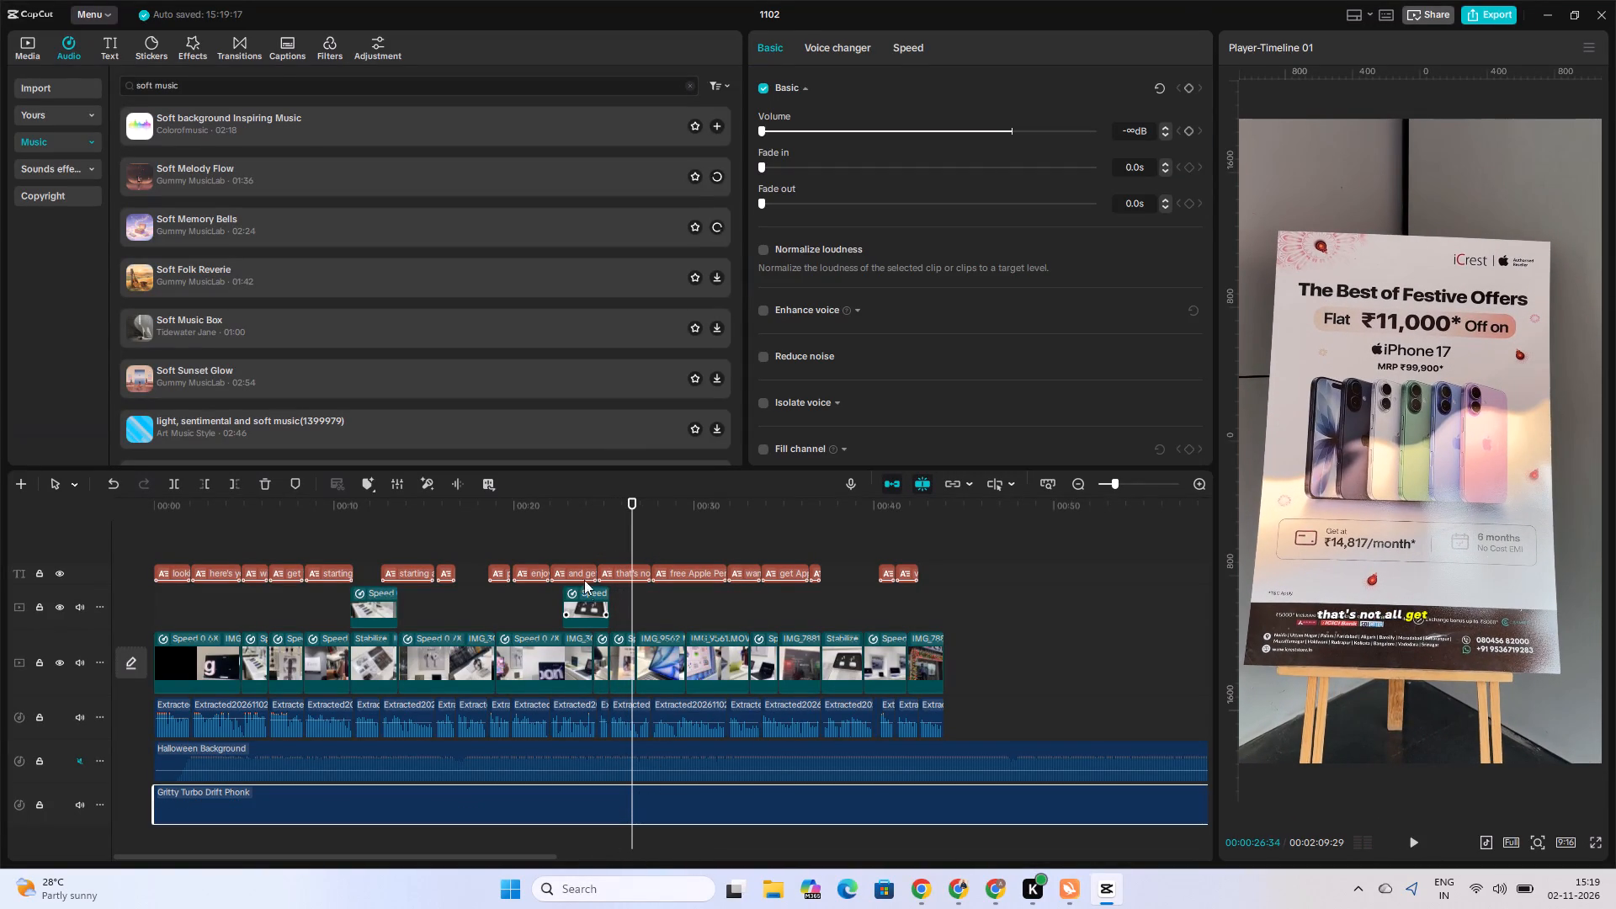
Return the playhead to about 24 seconds, at the free AirPods shot, to check the audio mix from there.
click(582, 542)
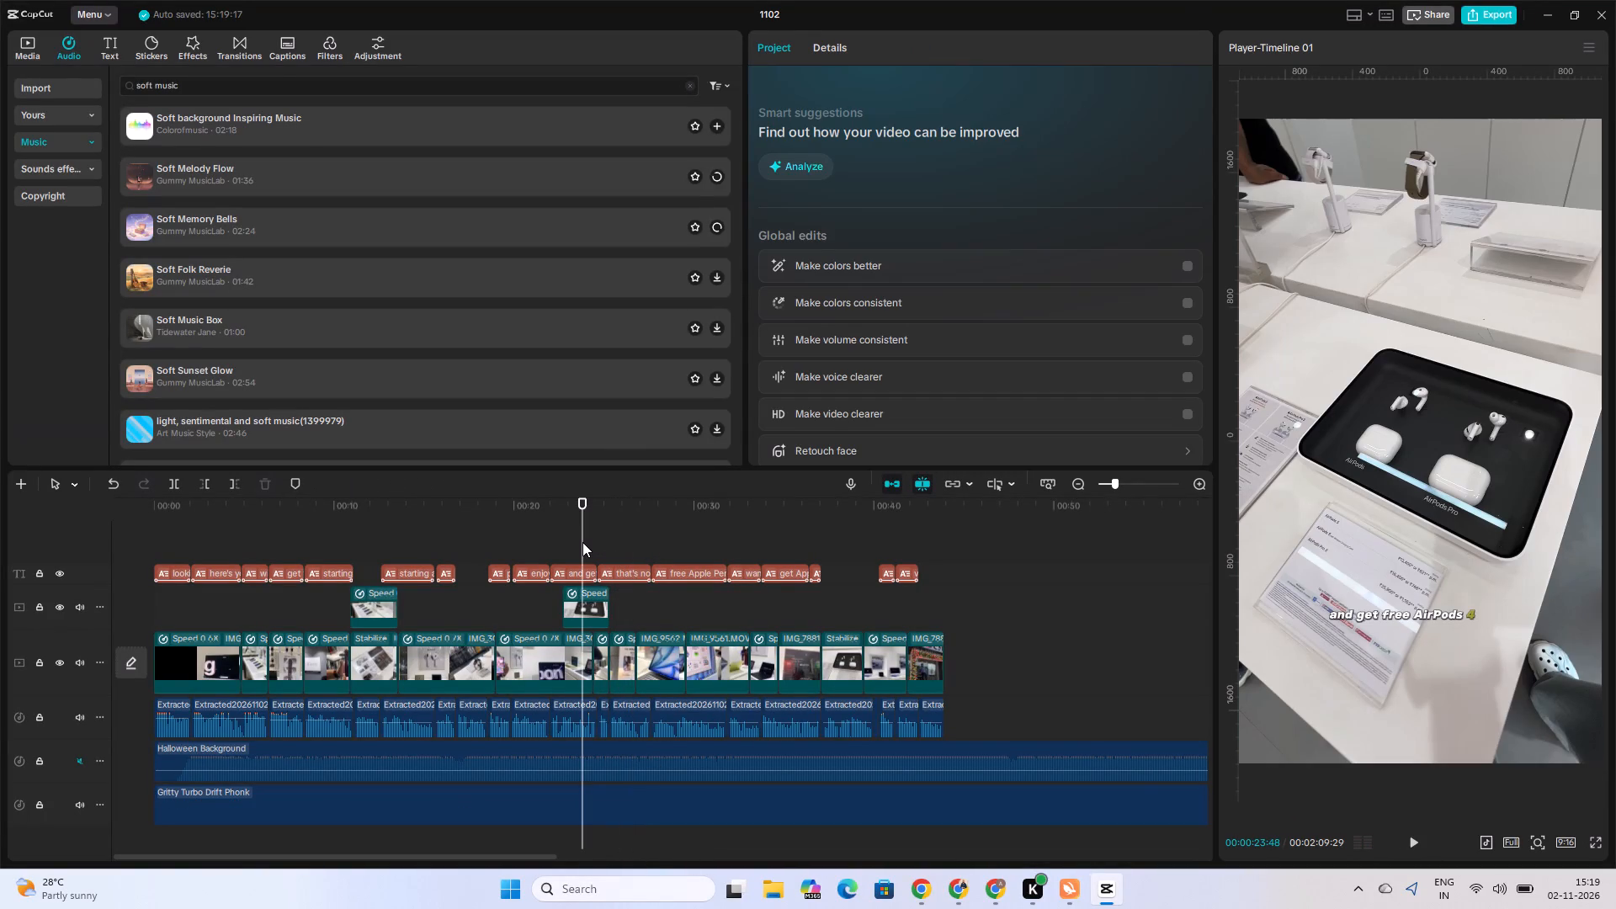
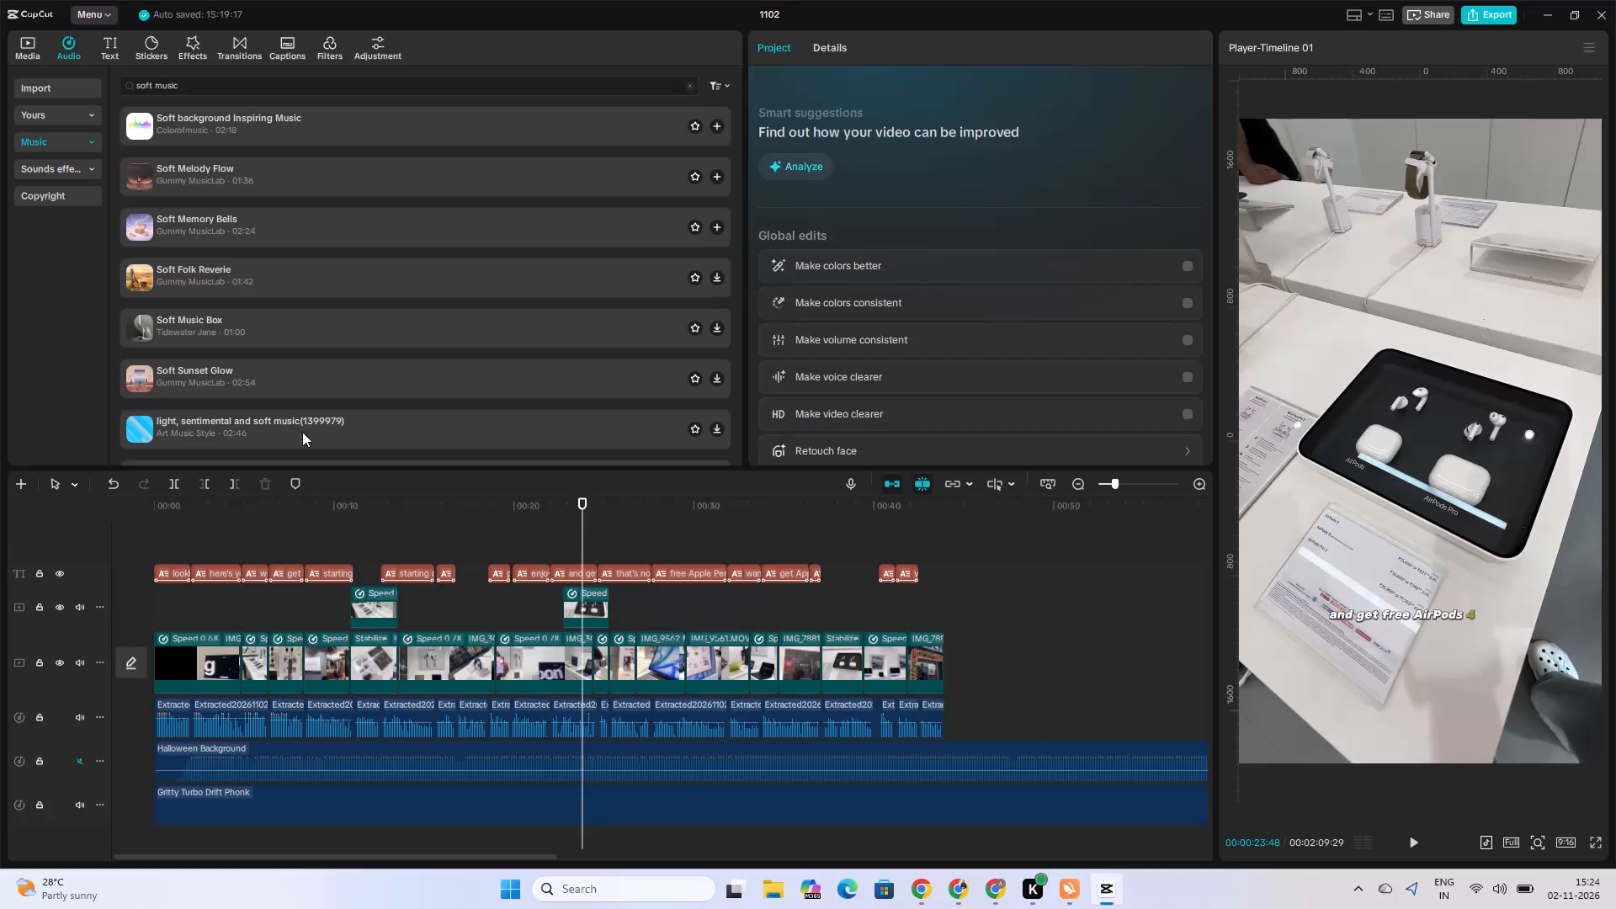
Play the video from about 2 seconds to hear the voice-over with both existing music tracks silenced.
click(194, 544)
key(space)
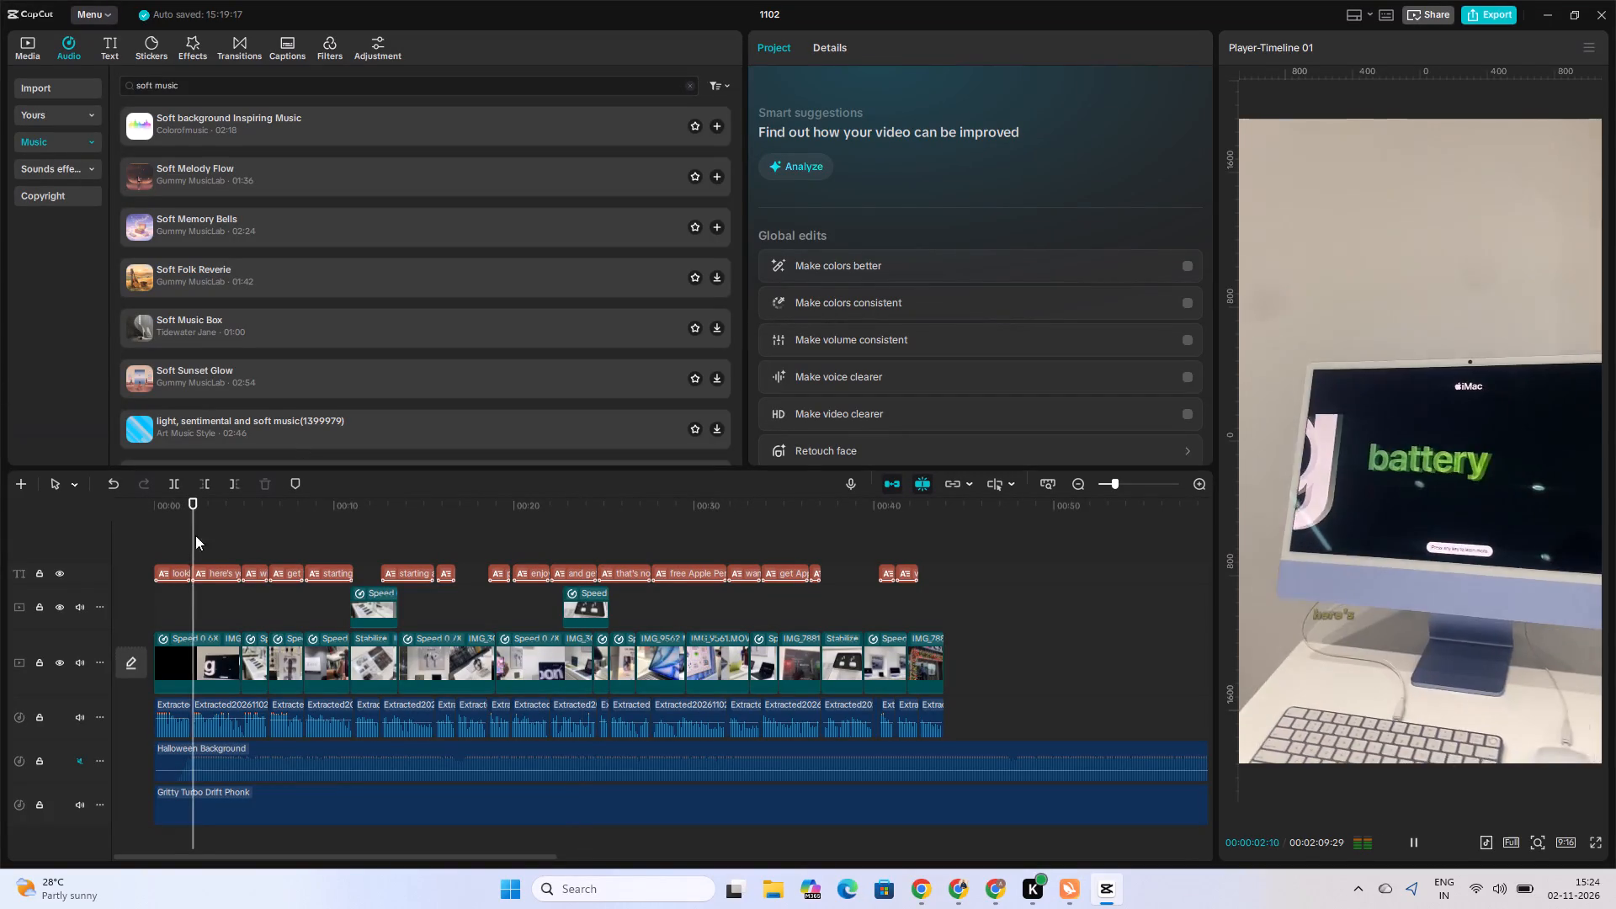
Audition Soft Melody Flow against Soft Memory Bells and add Soft Melody Flow to the timeline at about 4 seconds.
click(303, 130)
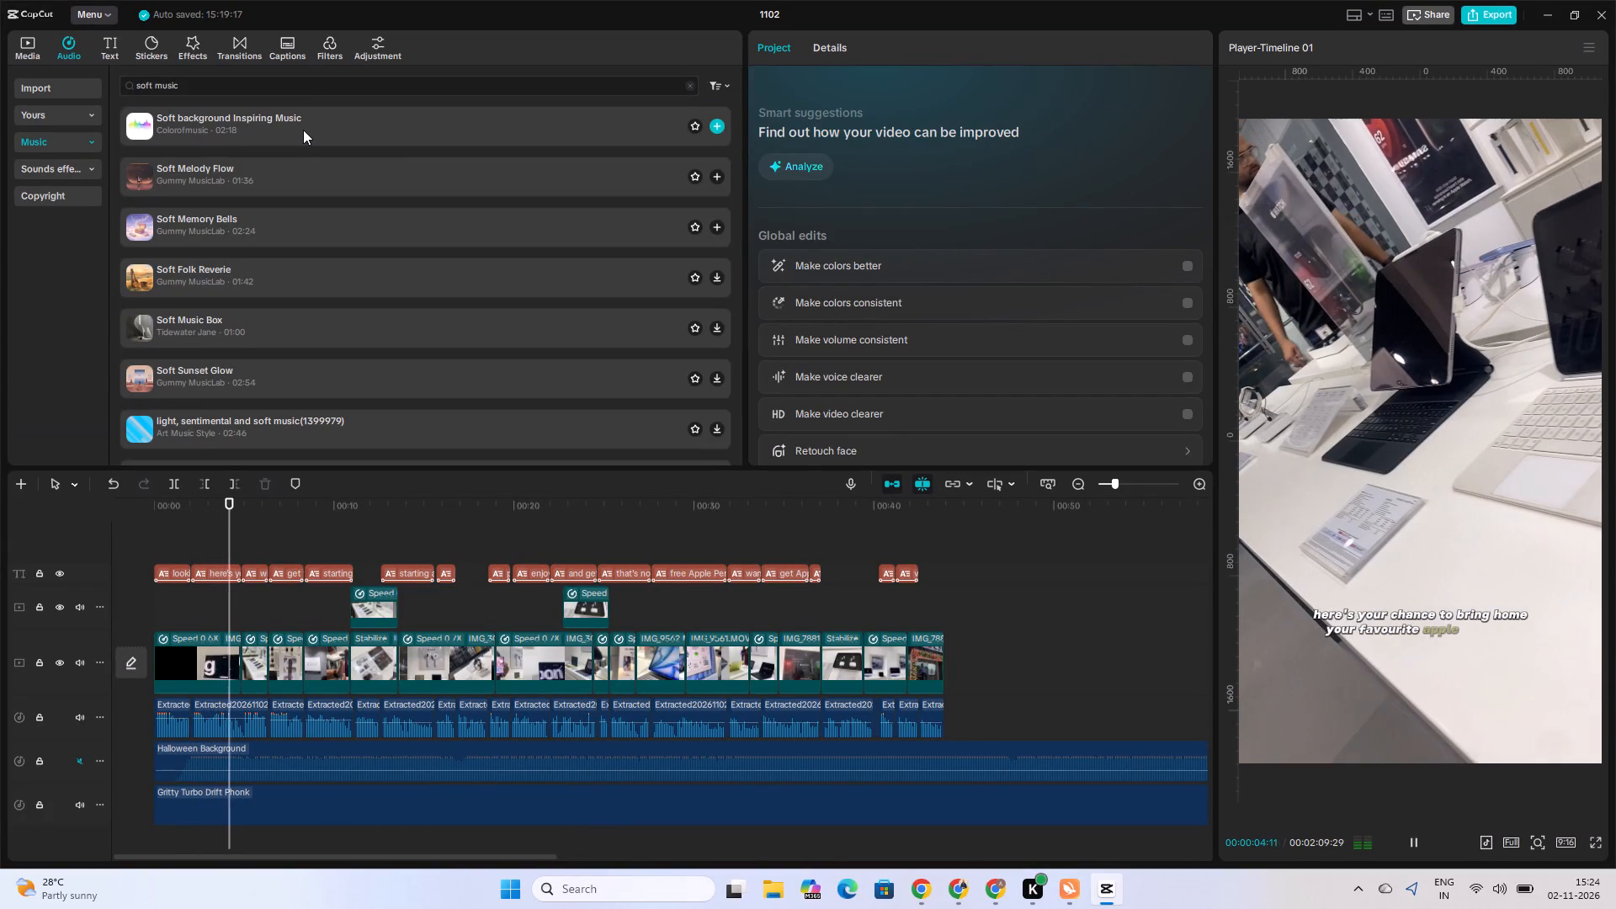
click(412, 183)
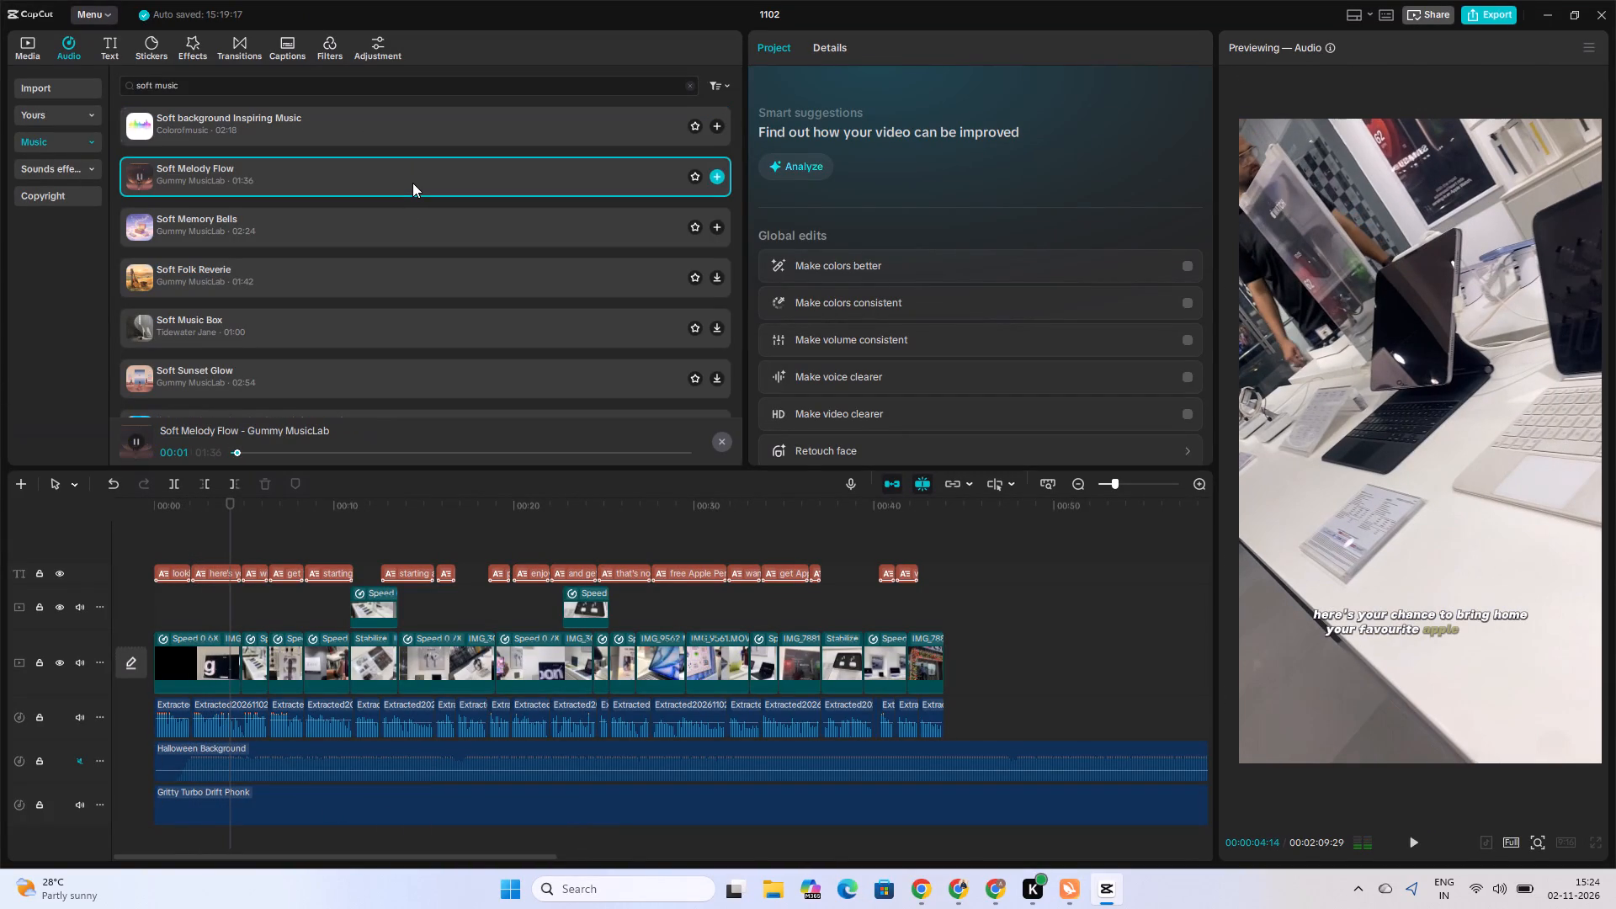
click(396, 222)
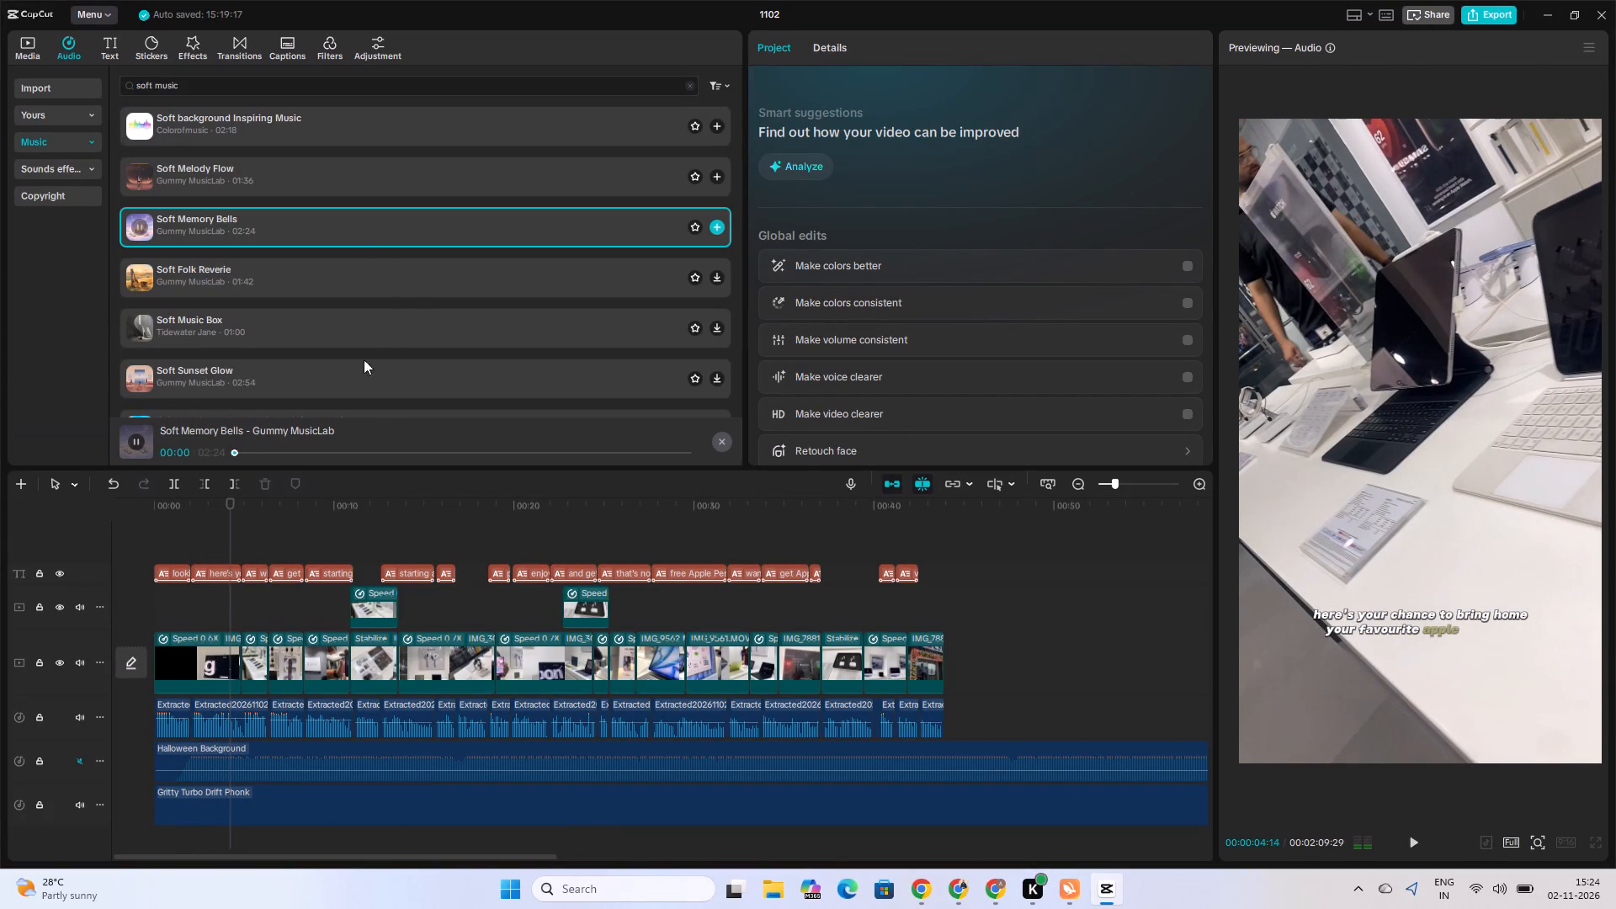
click(339, 167)
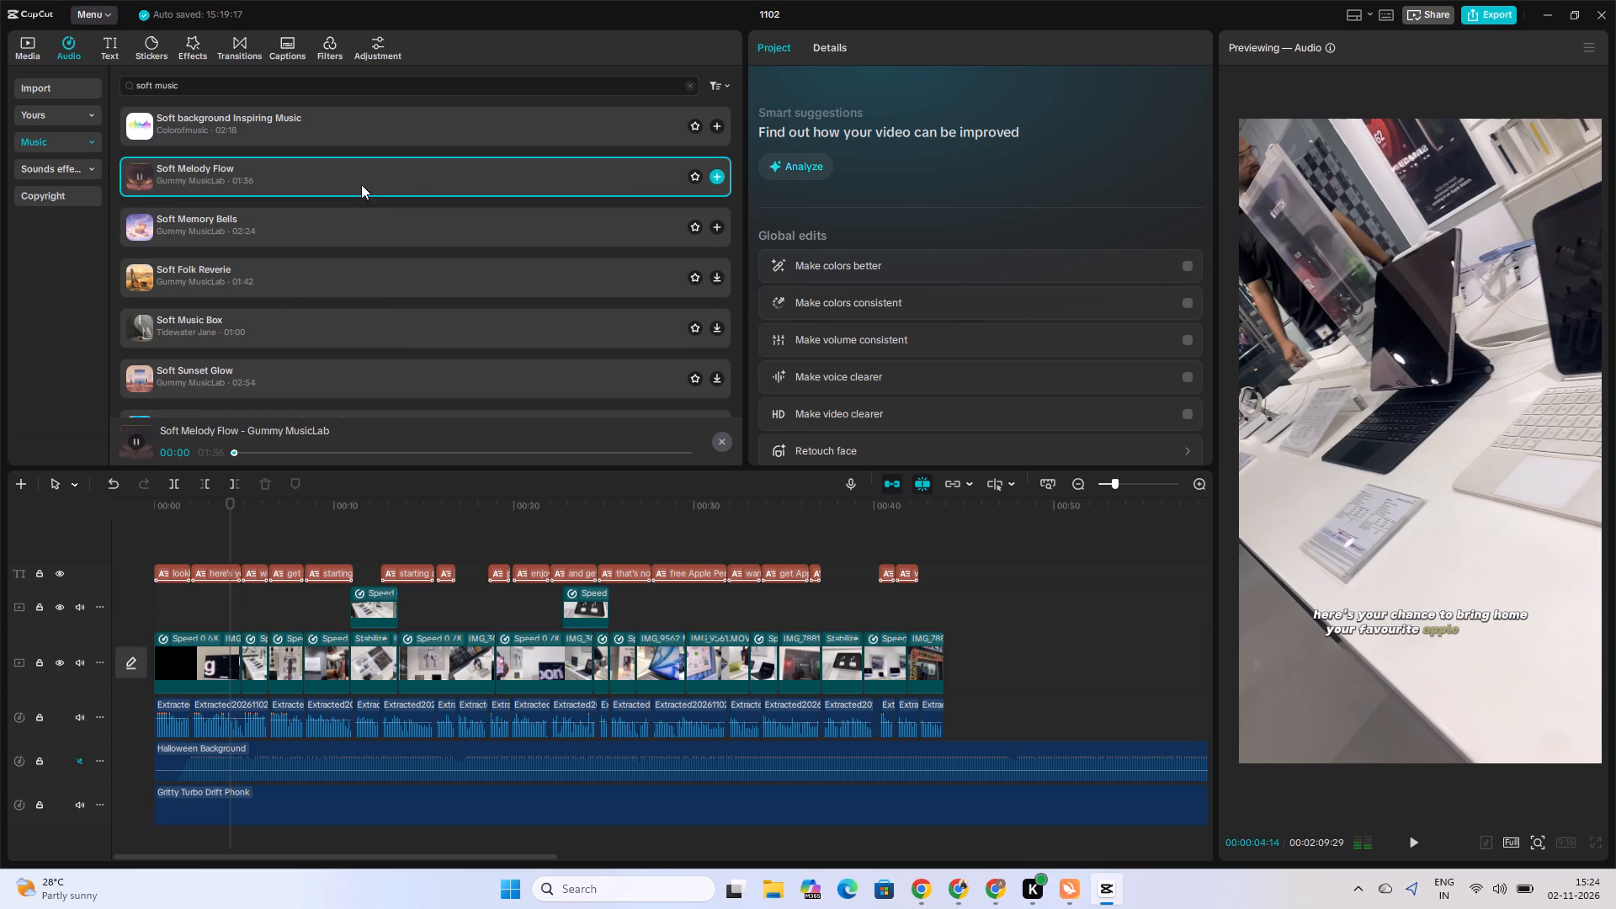
click(720, 178)
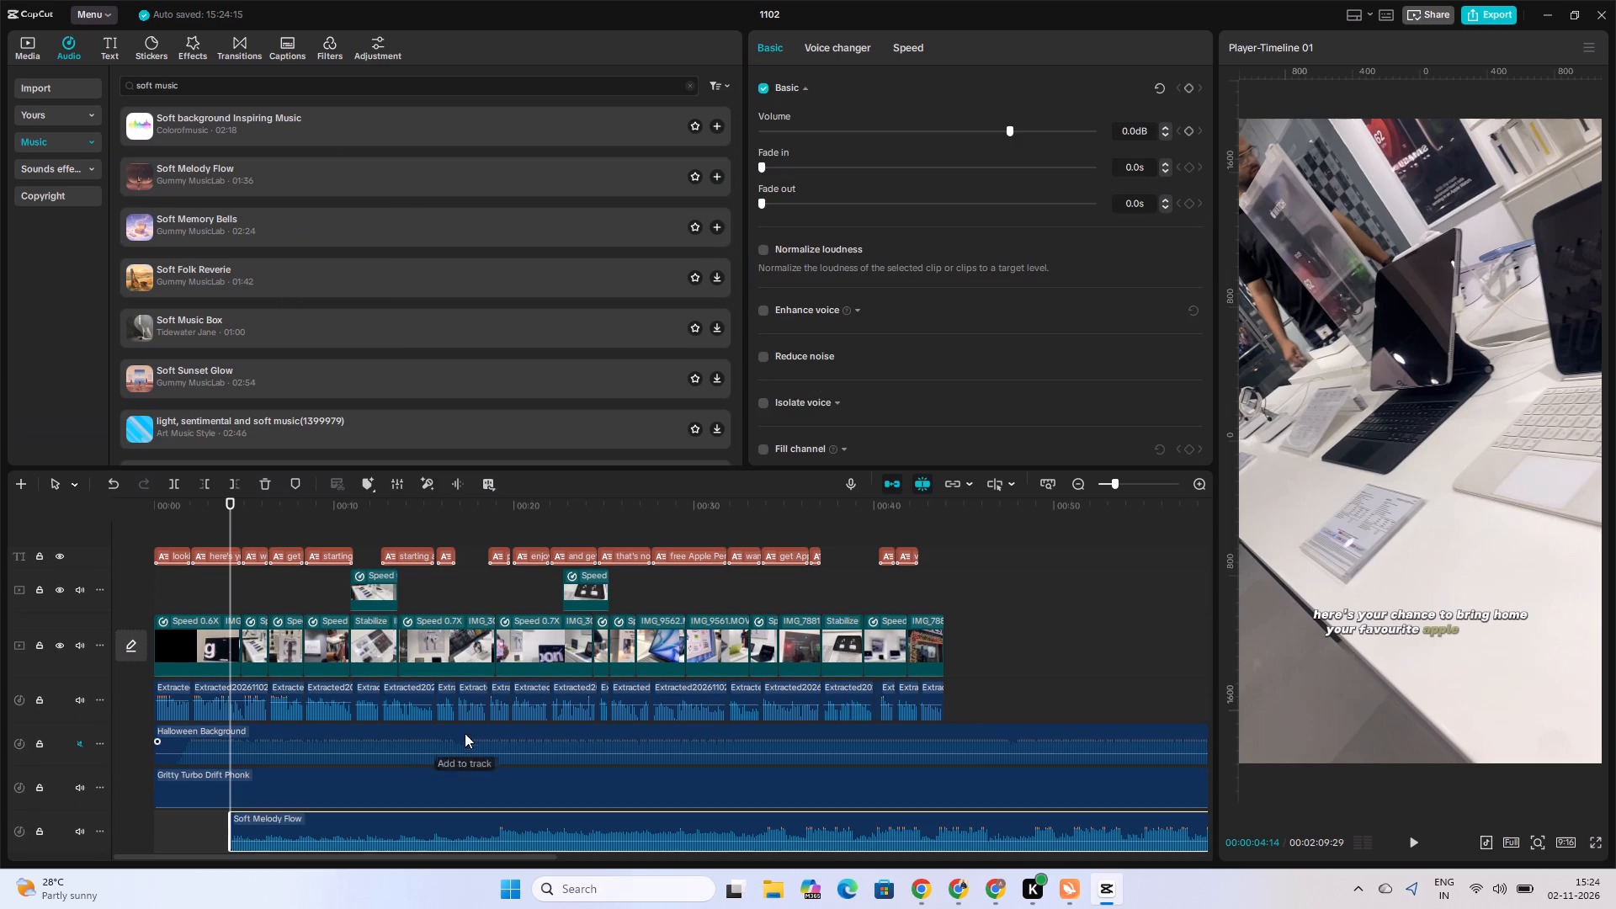
Delete the Halloween Background and Gritty Turbo Drift Phonk clips from the timeline.
click(166, 782)
shift+click(196, 742)
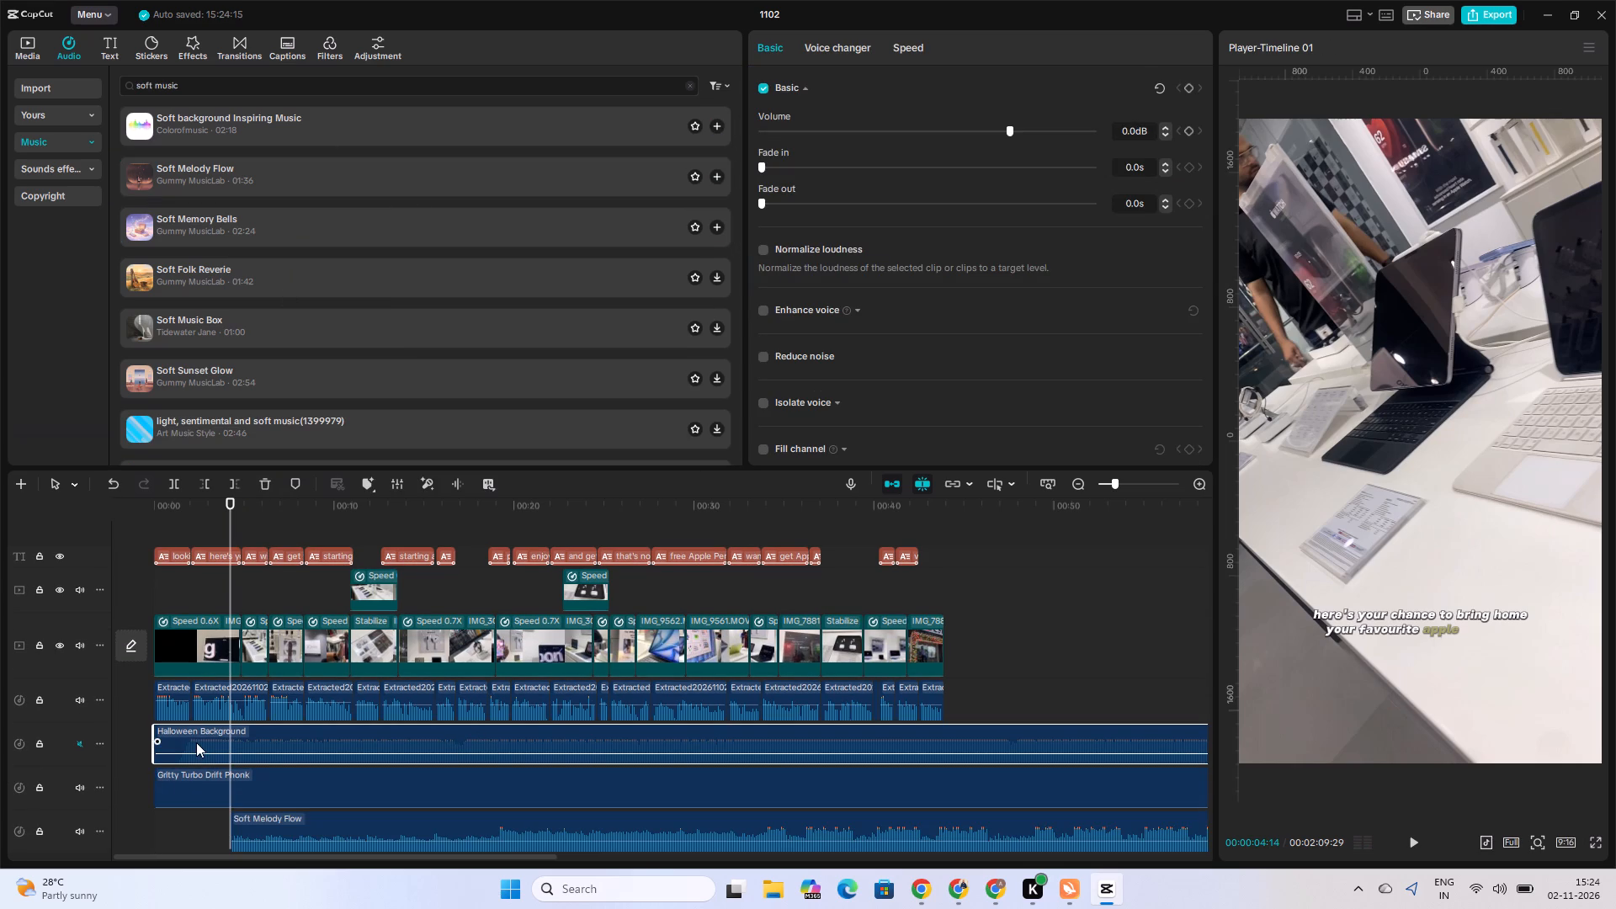
shift+click(183, 799)
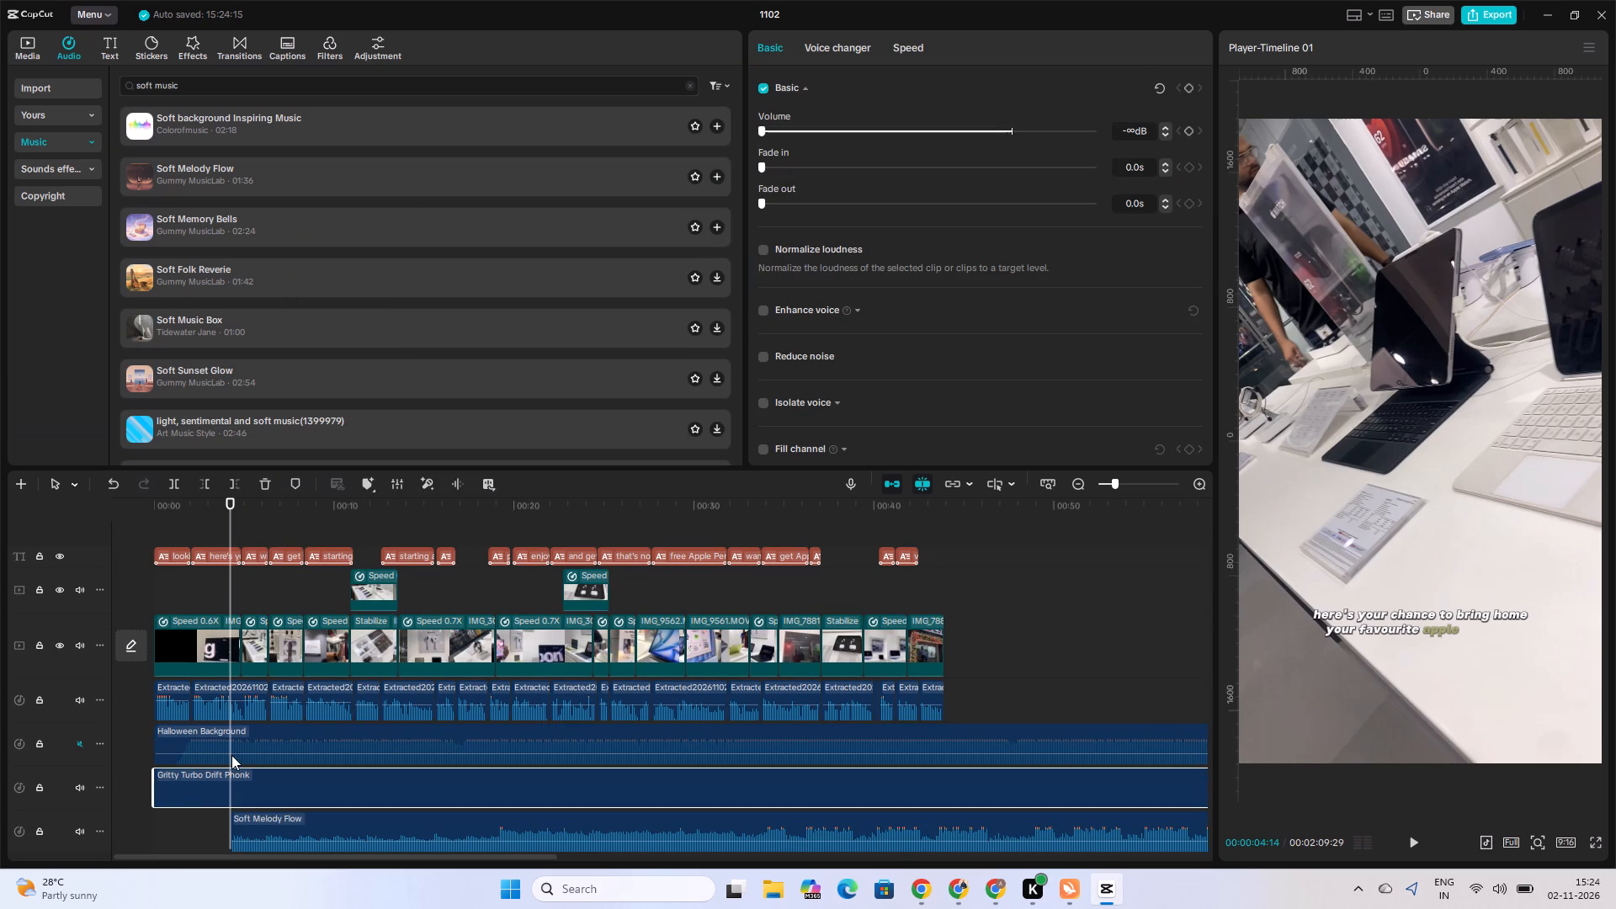
shift+click(227, 744)
drag(176, 827, 185, 736)
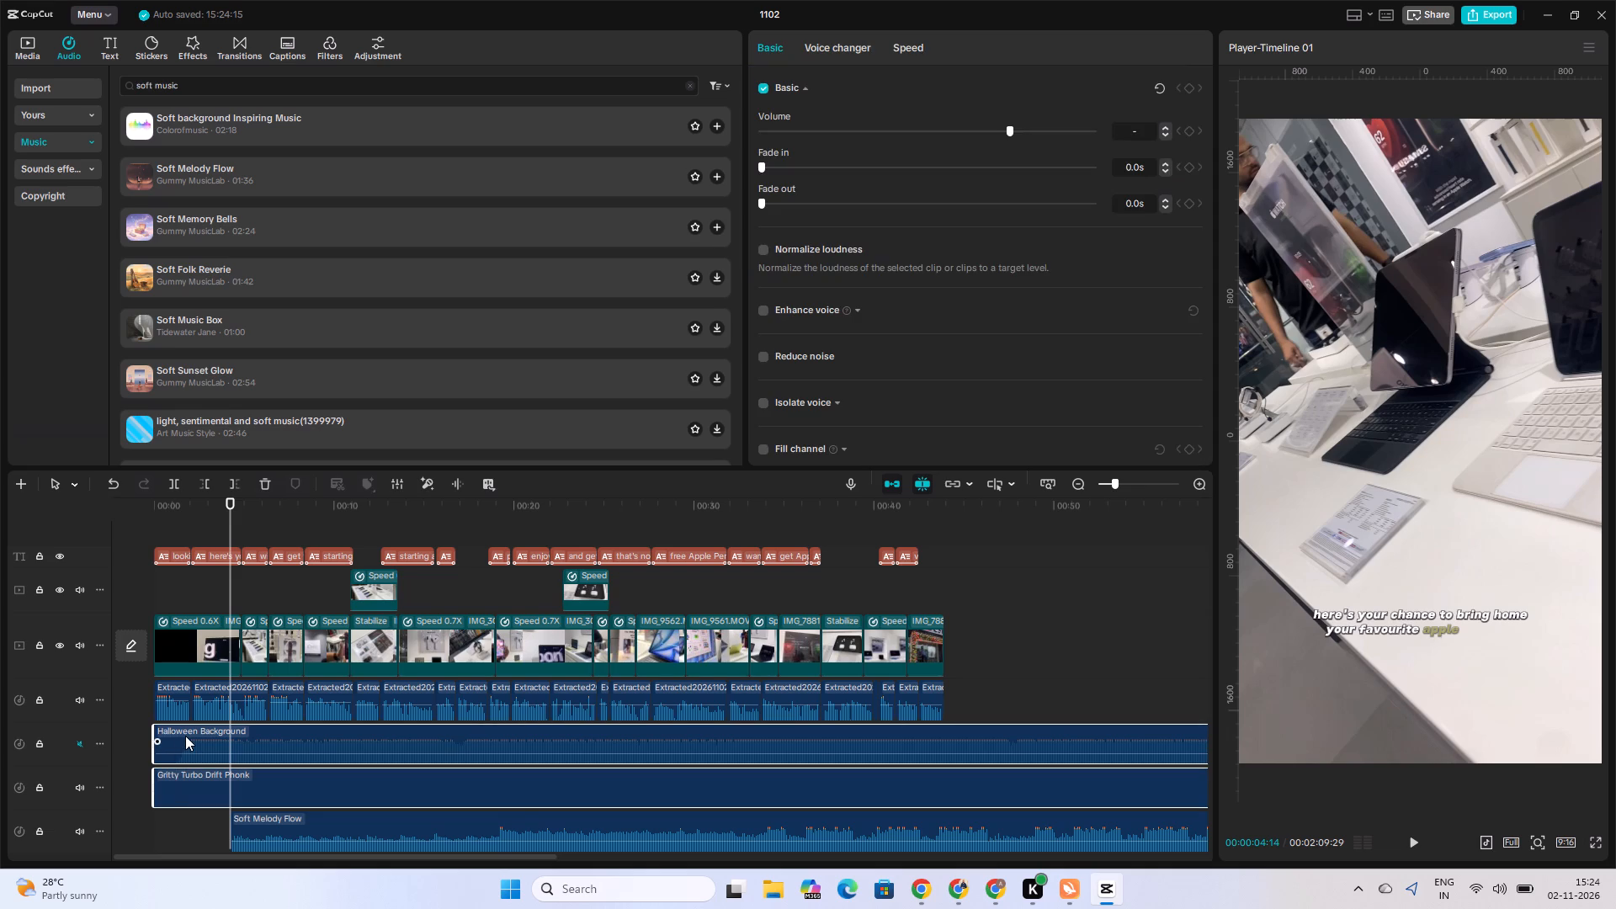
key(BackSpace)
Move the Soft Melody Flow clip so it starts at the very beginning of the timeline.
drag(283, 788, 199, 787)
Play the video from about 1 second to judge Soft Melody Flow under the voice-over.
key(space)
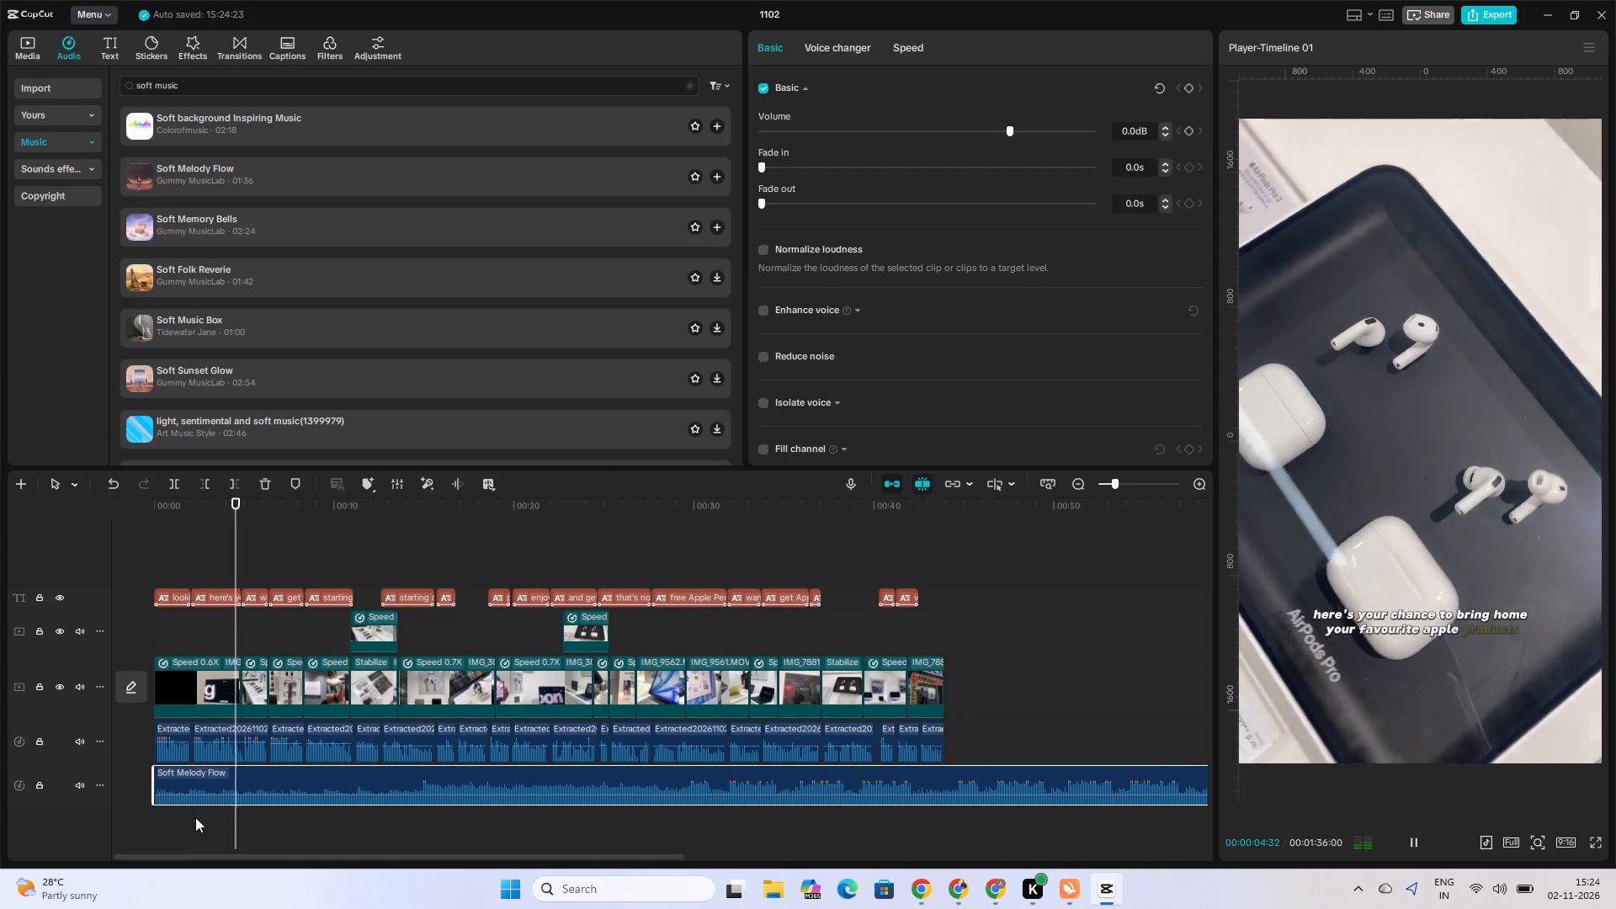
click(171, 808)
key(space)
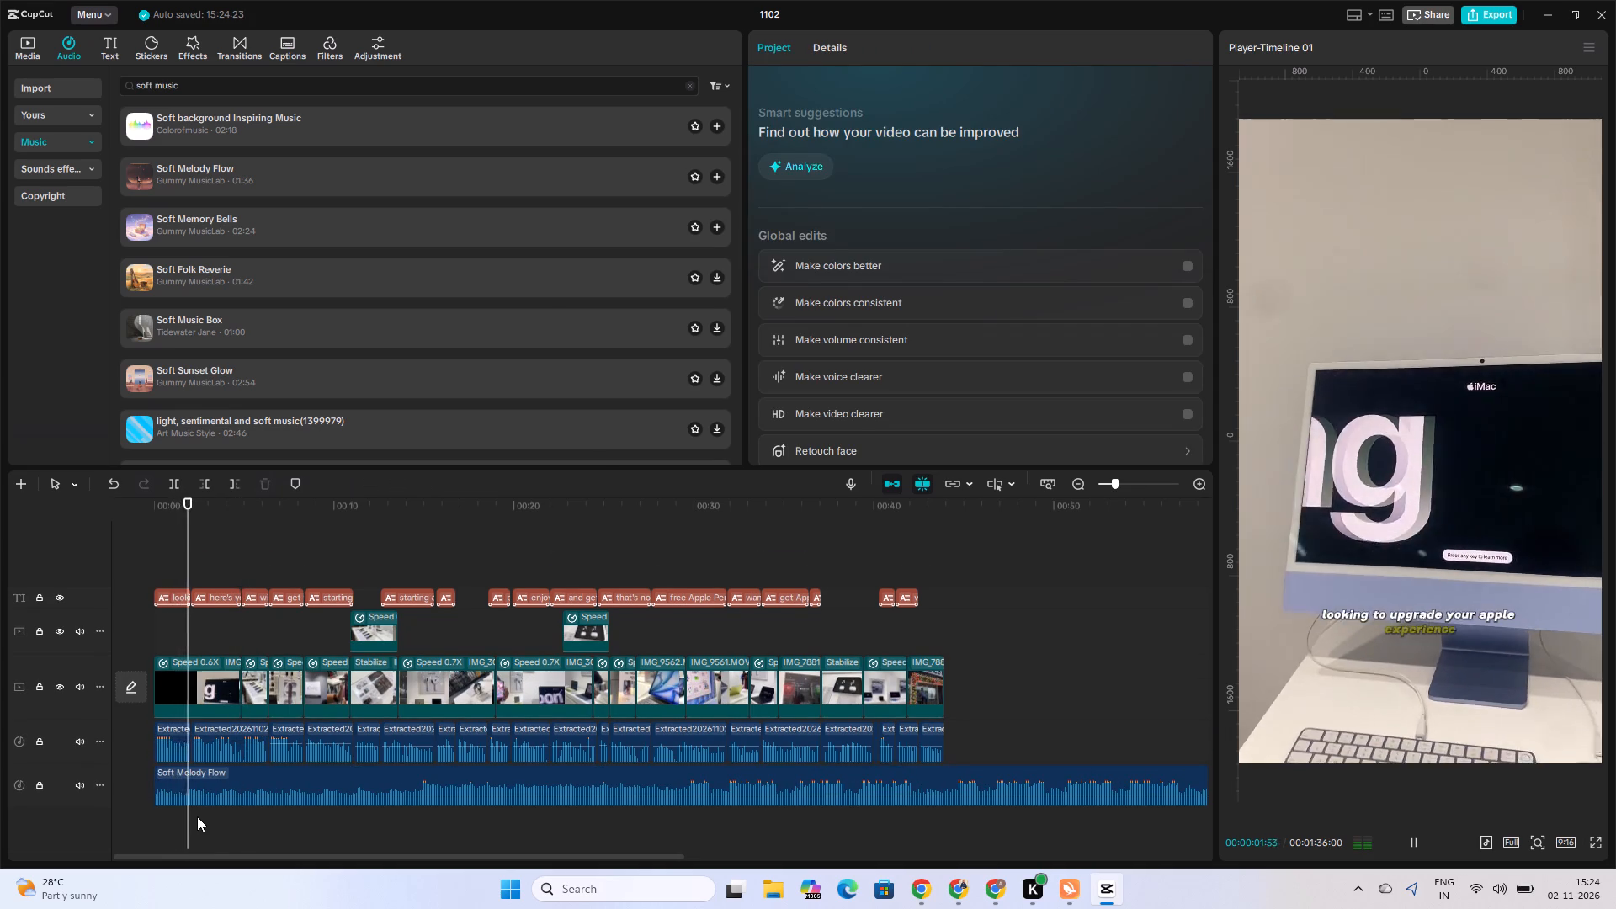
Lower the Soft Melody Flow clip's volume to -11.7 dB.
click(215, 796)
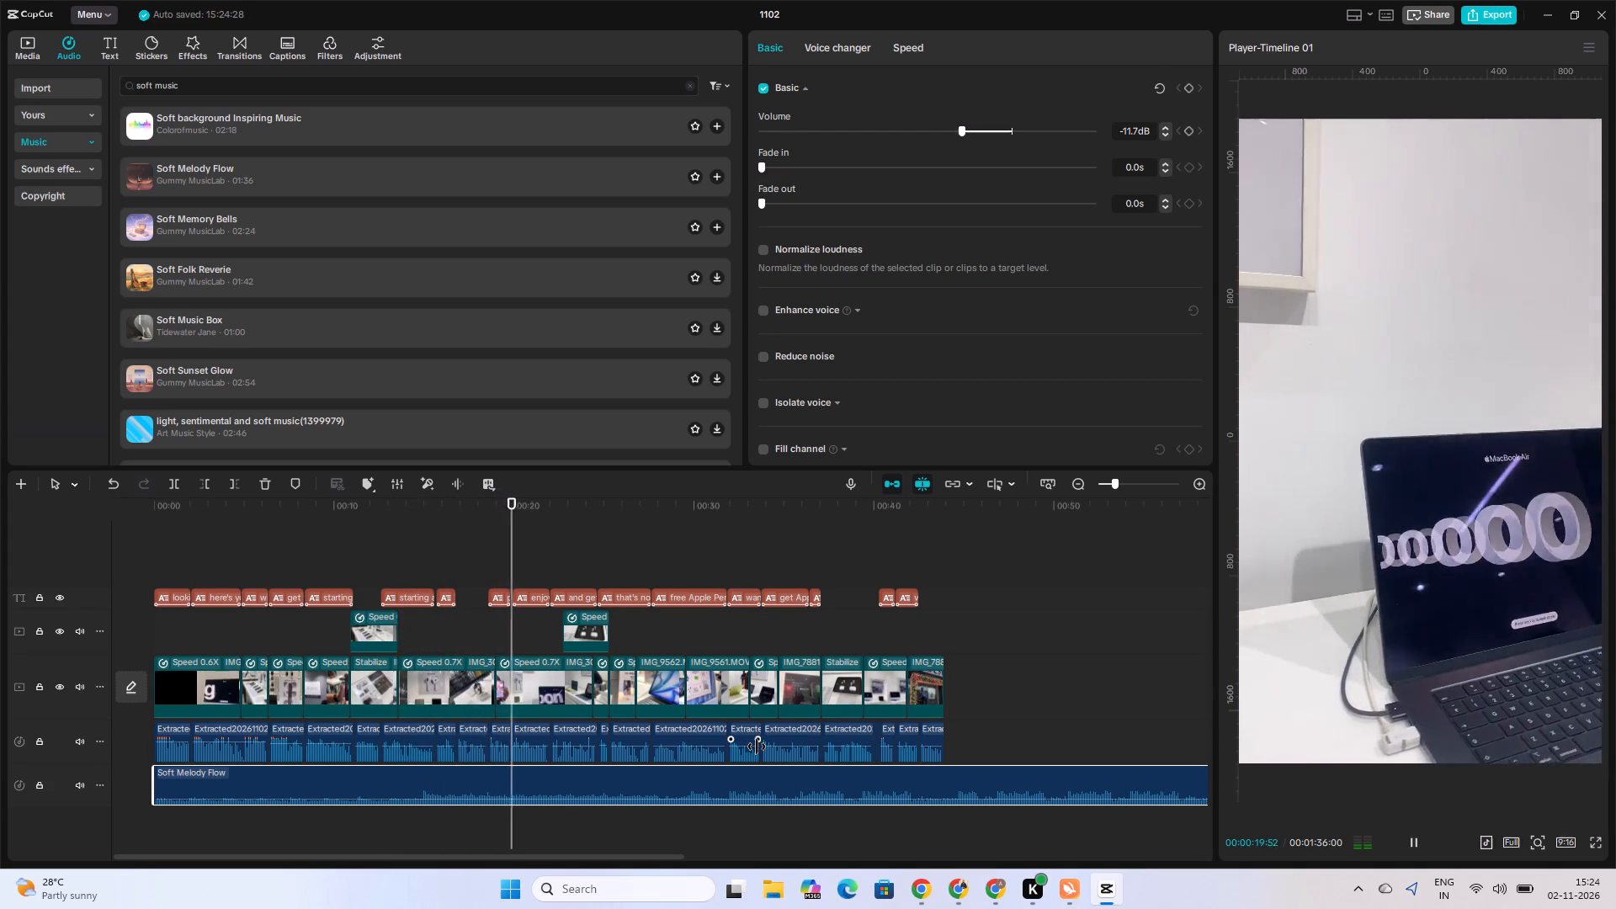
Review the stretch from about 21 to 28 seconds in short bursts, checking the music level, voice-over and captions together.
key(space)
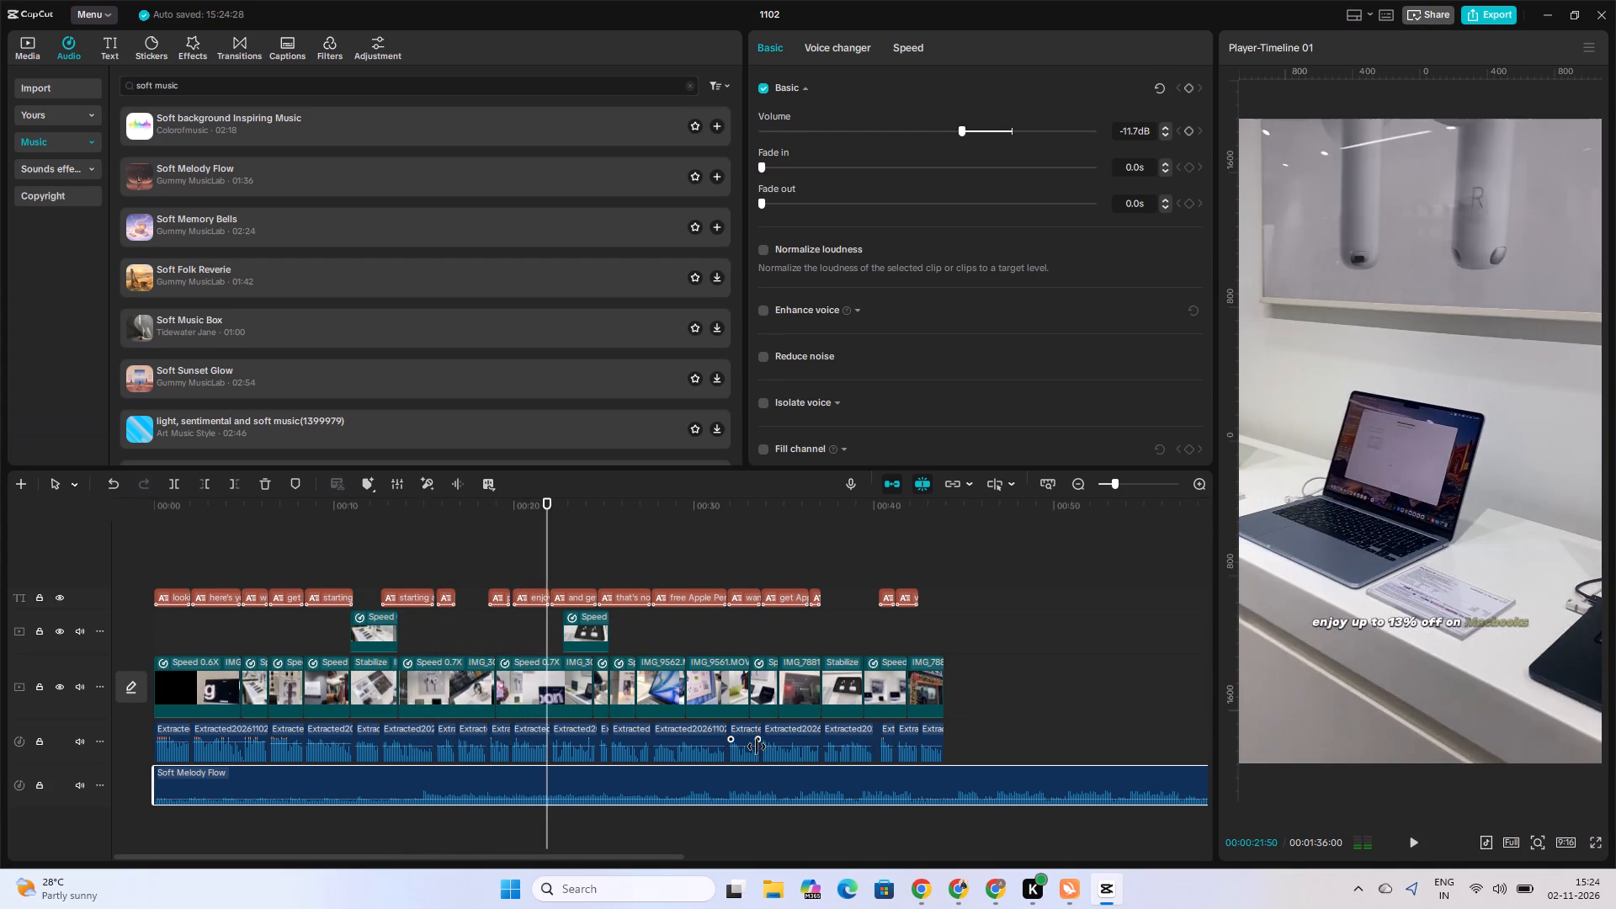
key(space)
key(space)
key(space)
key(space)
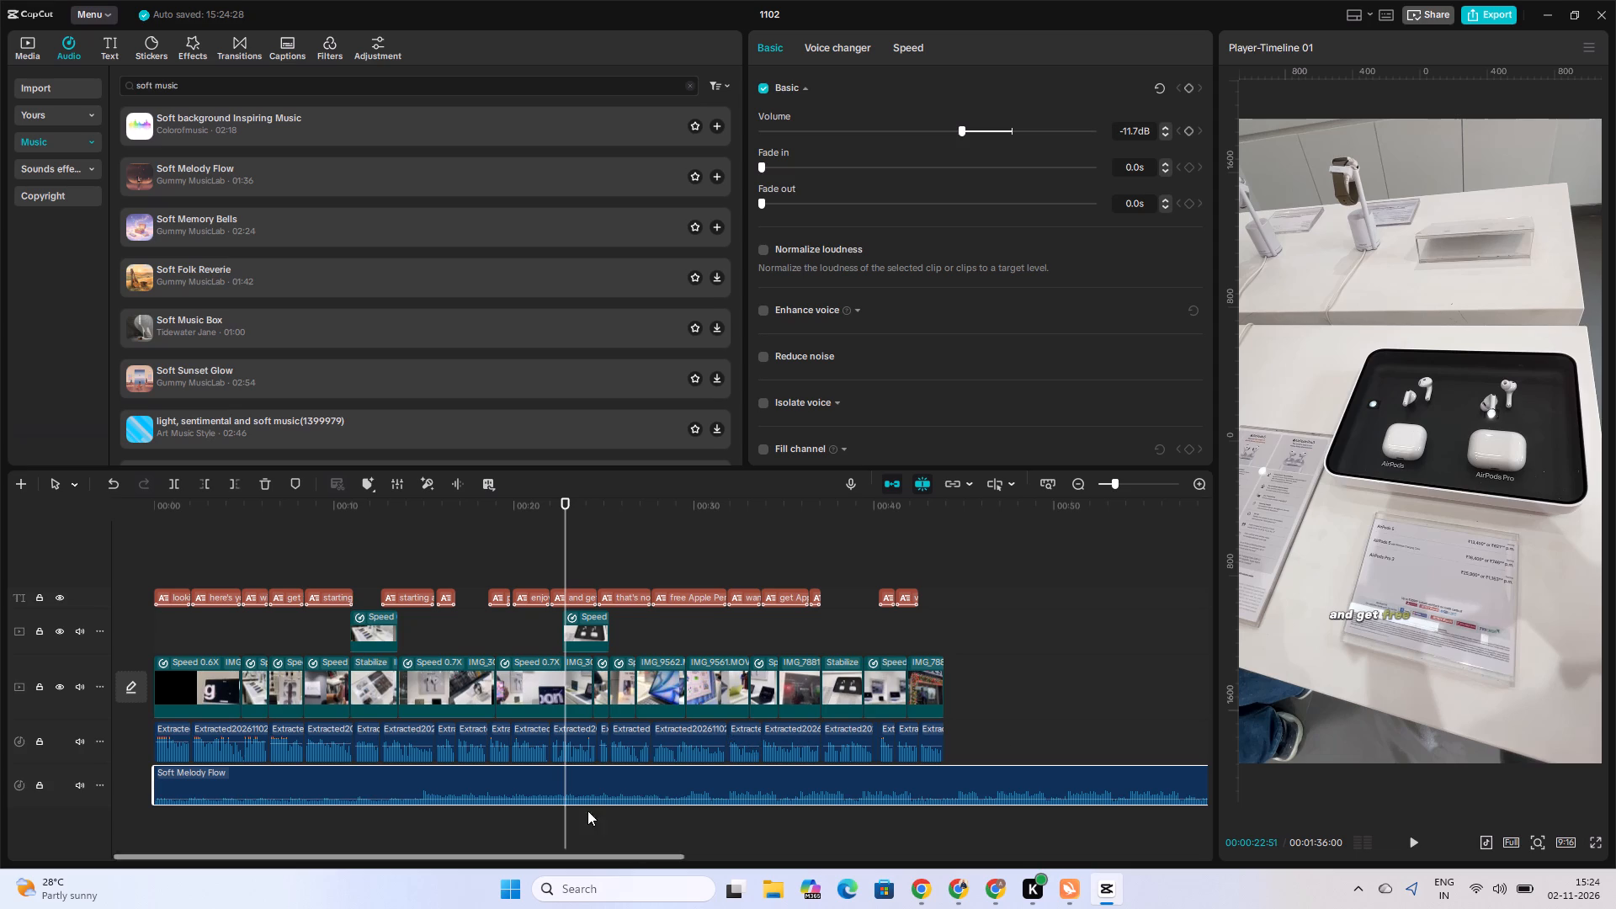
key(space)
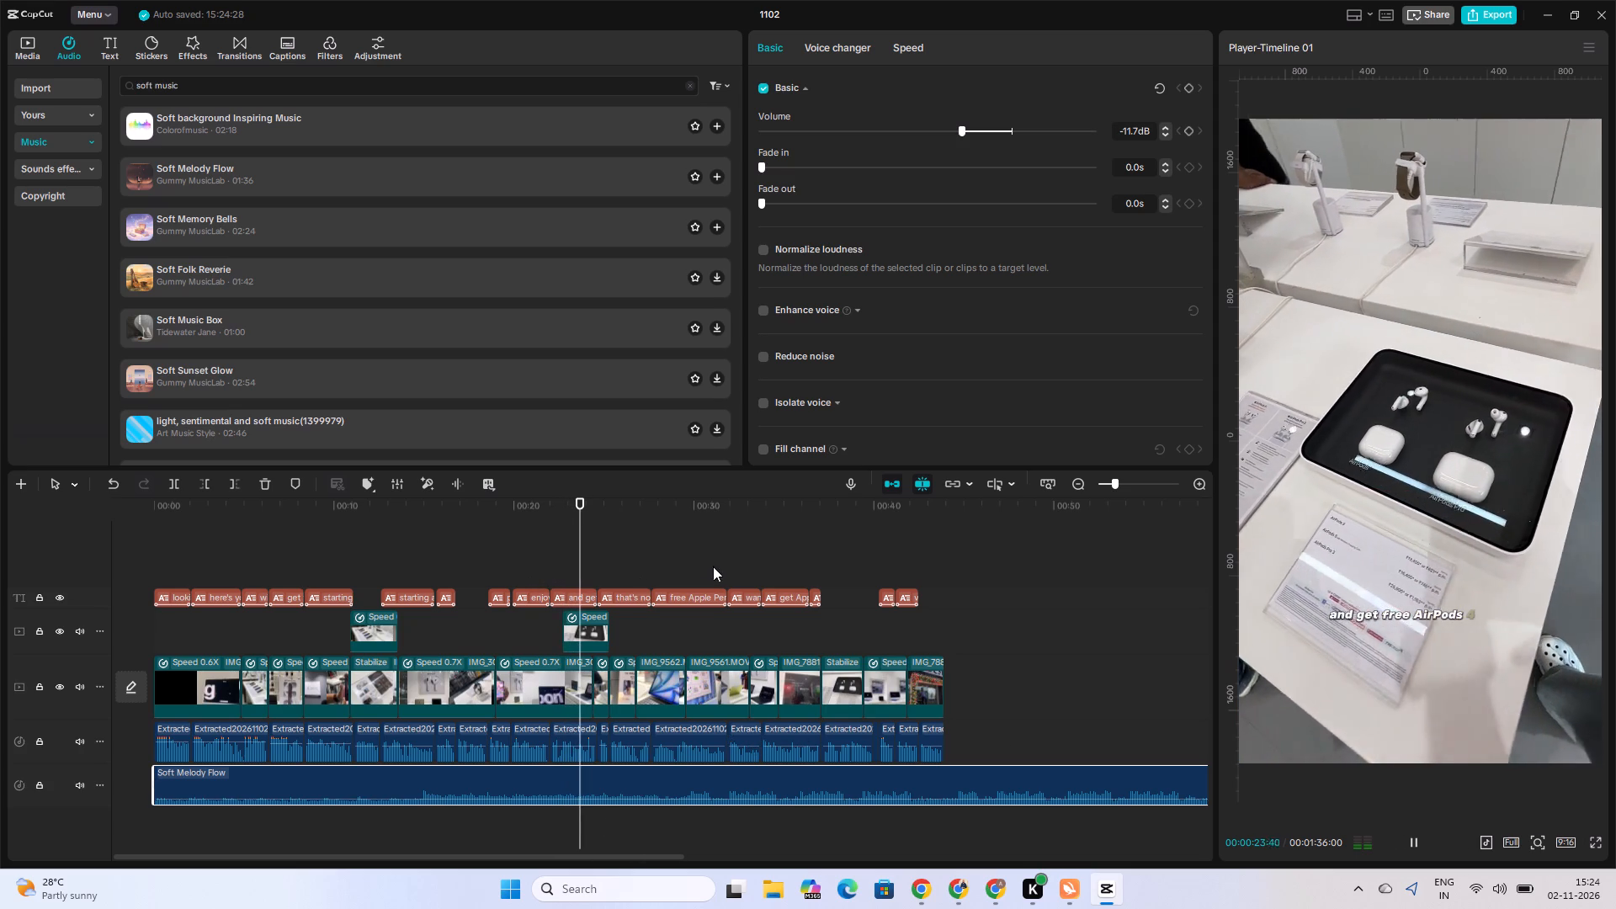
key(space)
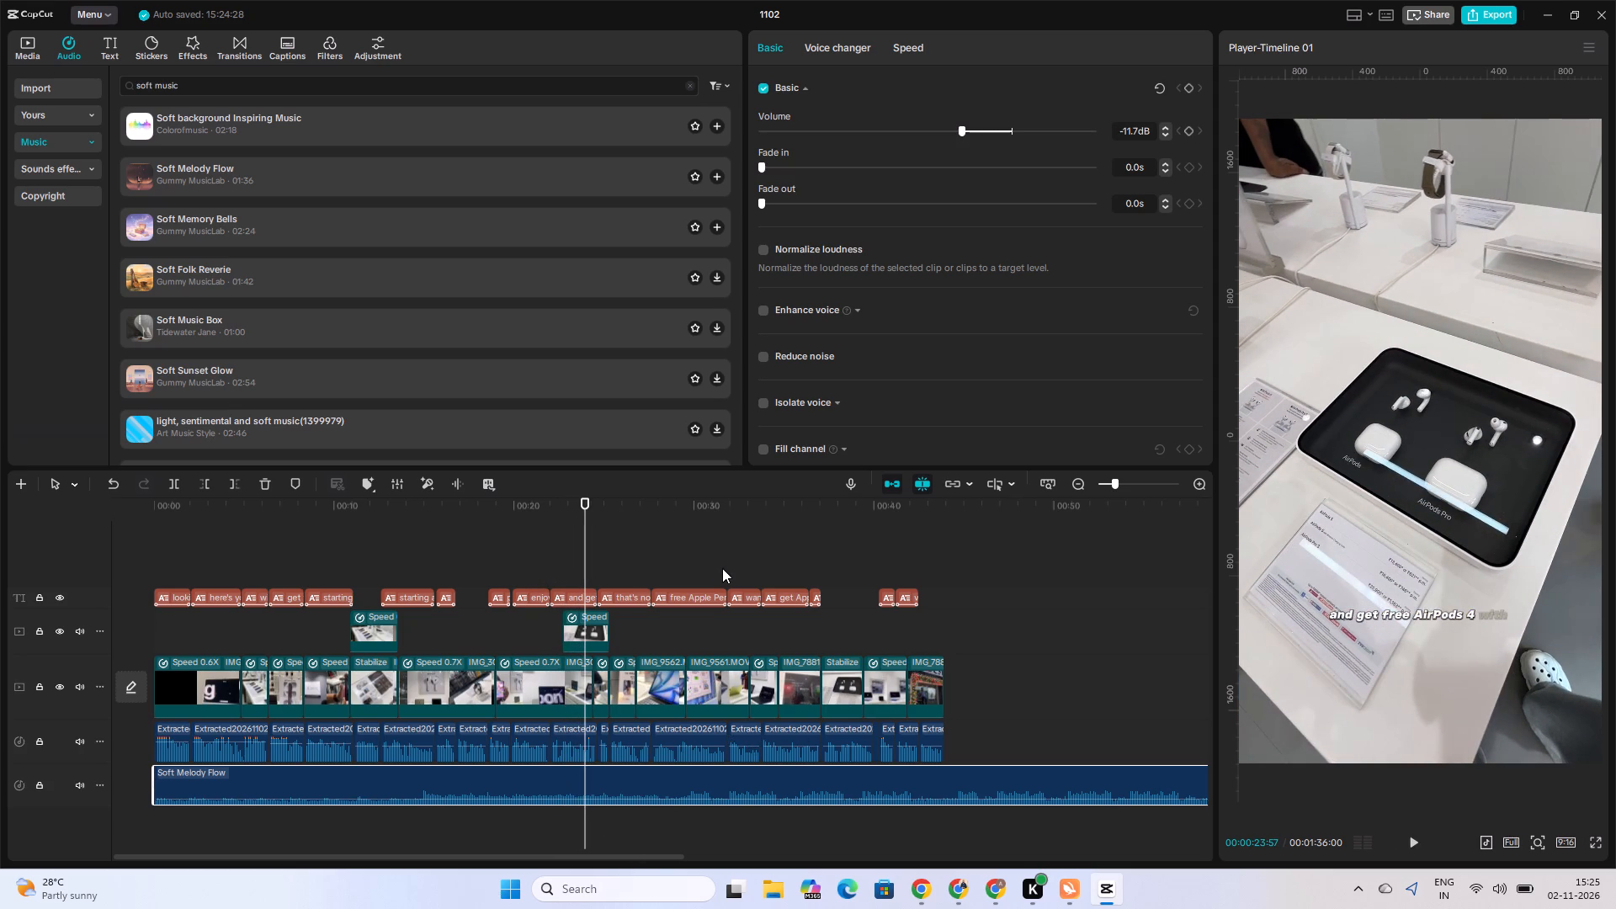
key(space)
key(space)
key(space)
key(space)
key(space)
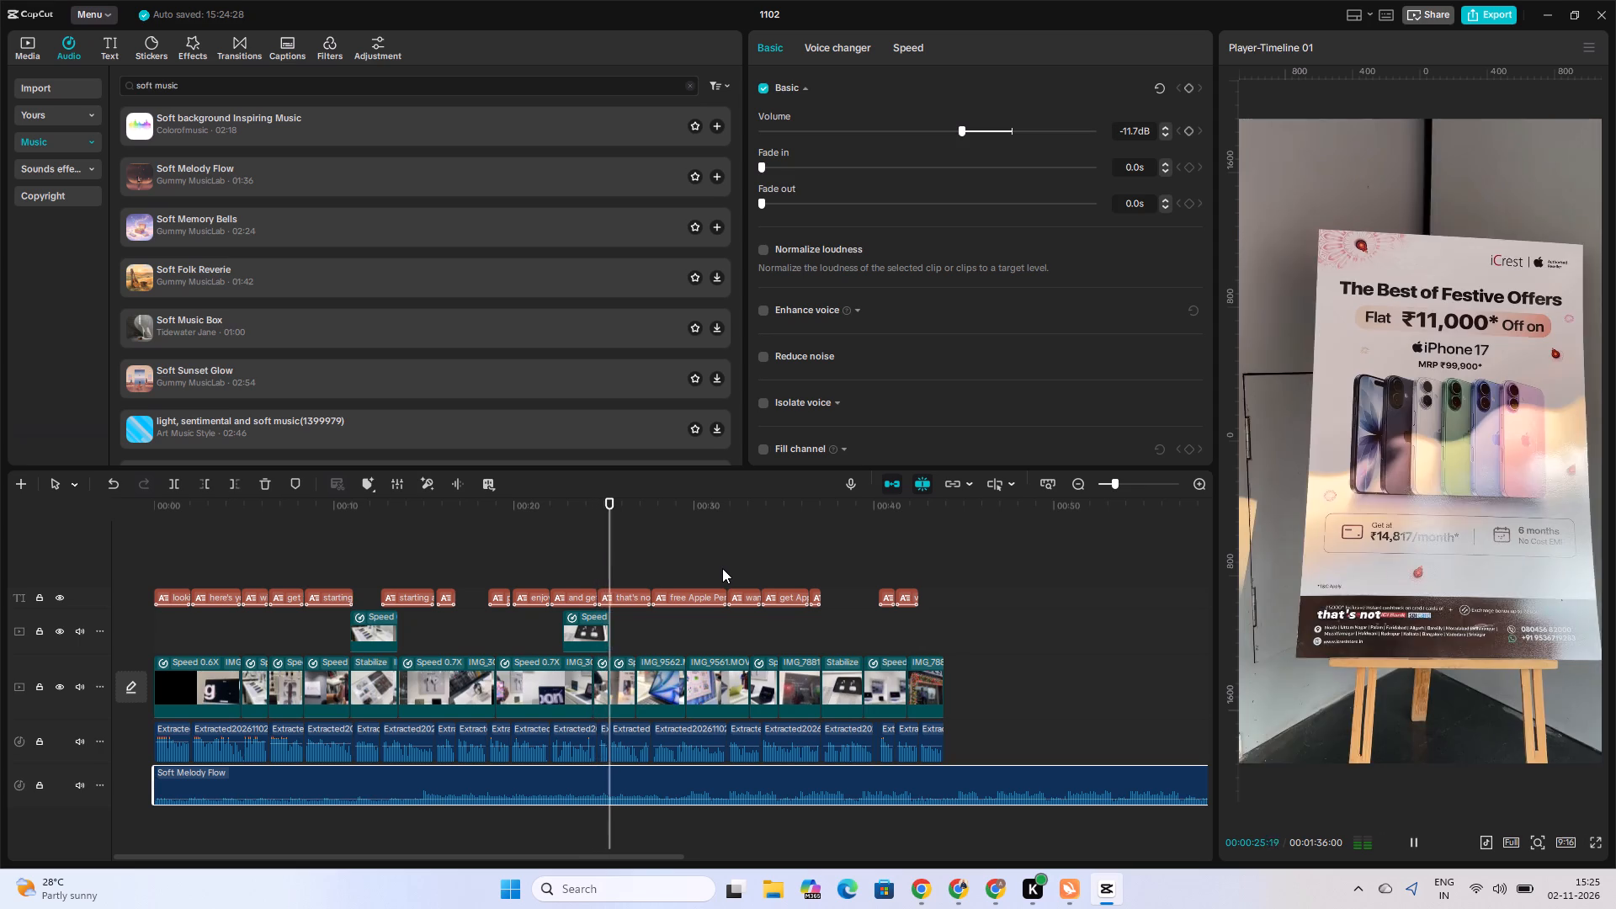
key(space)
key(space)
key(space)
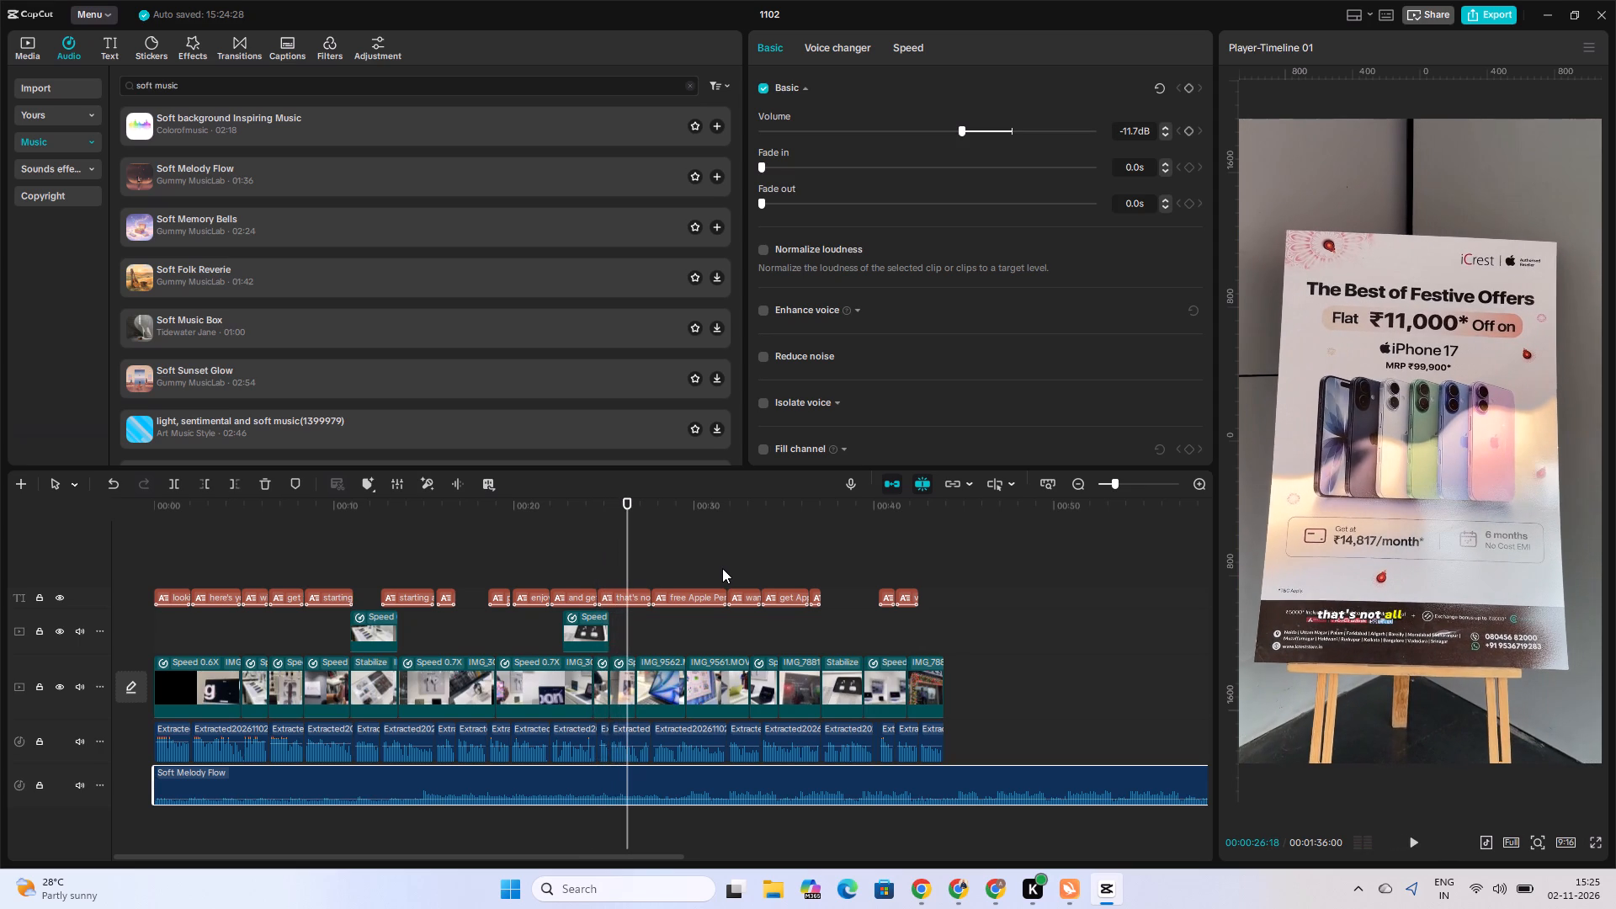
key(space)
key(space)
key(space)
key(space)
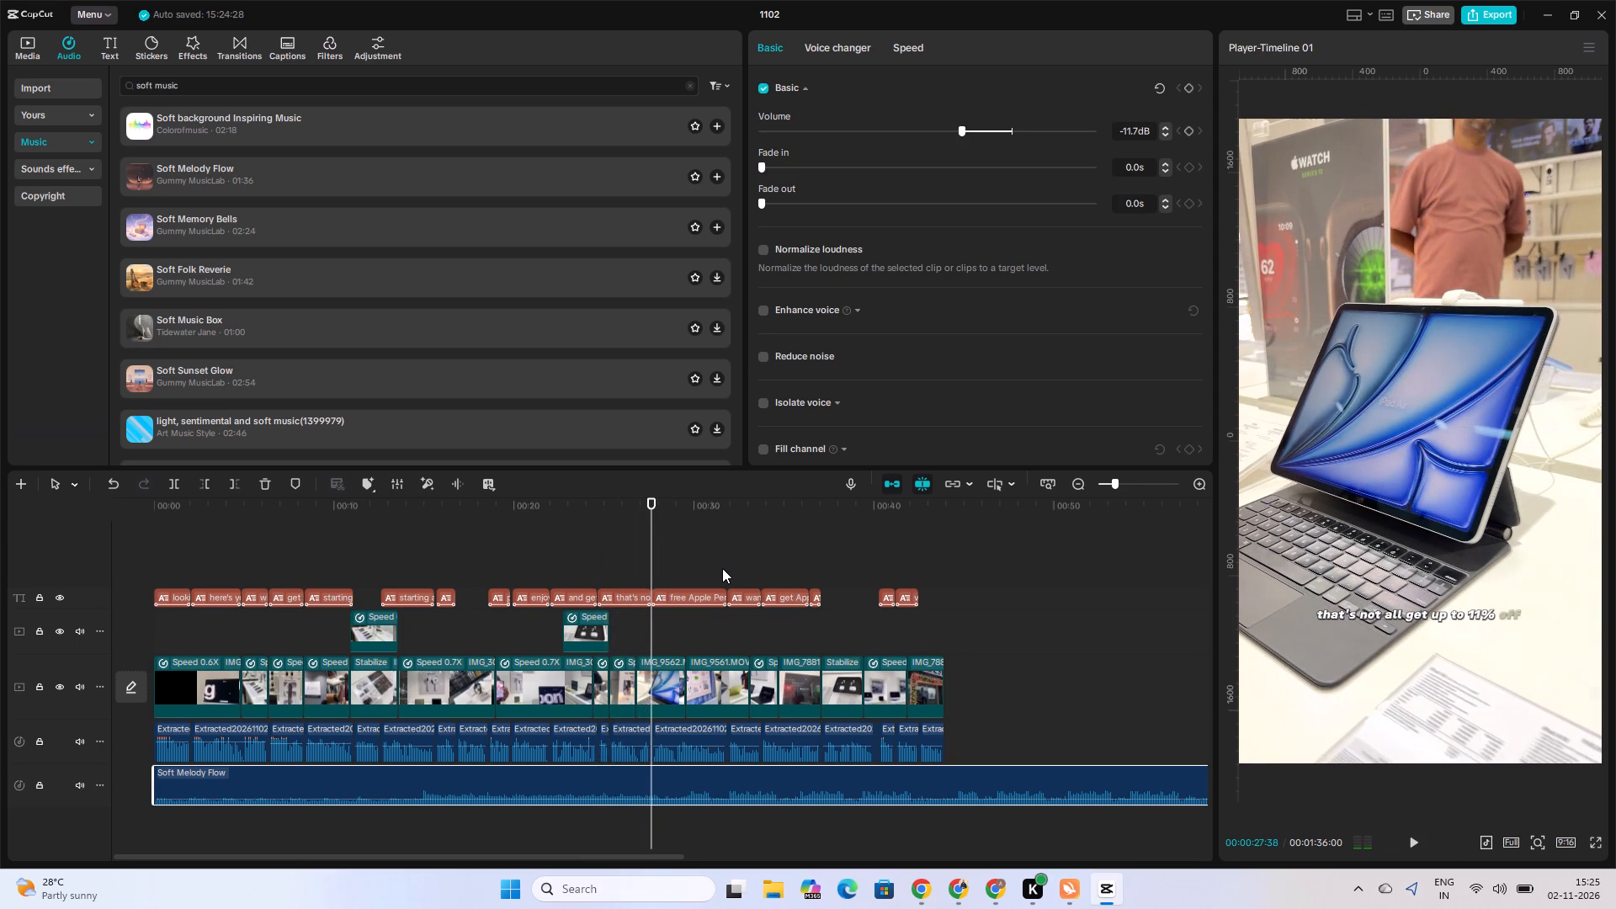
key(space)
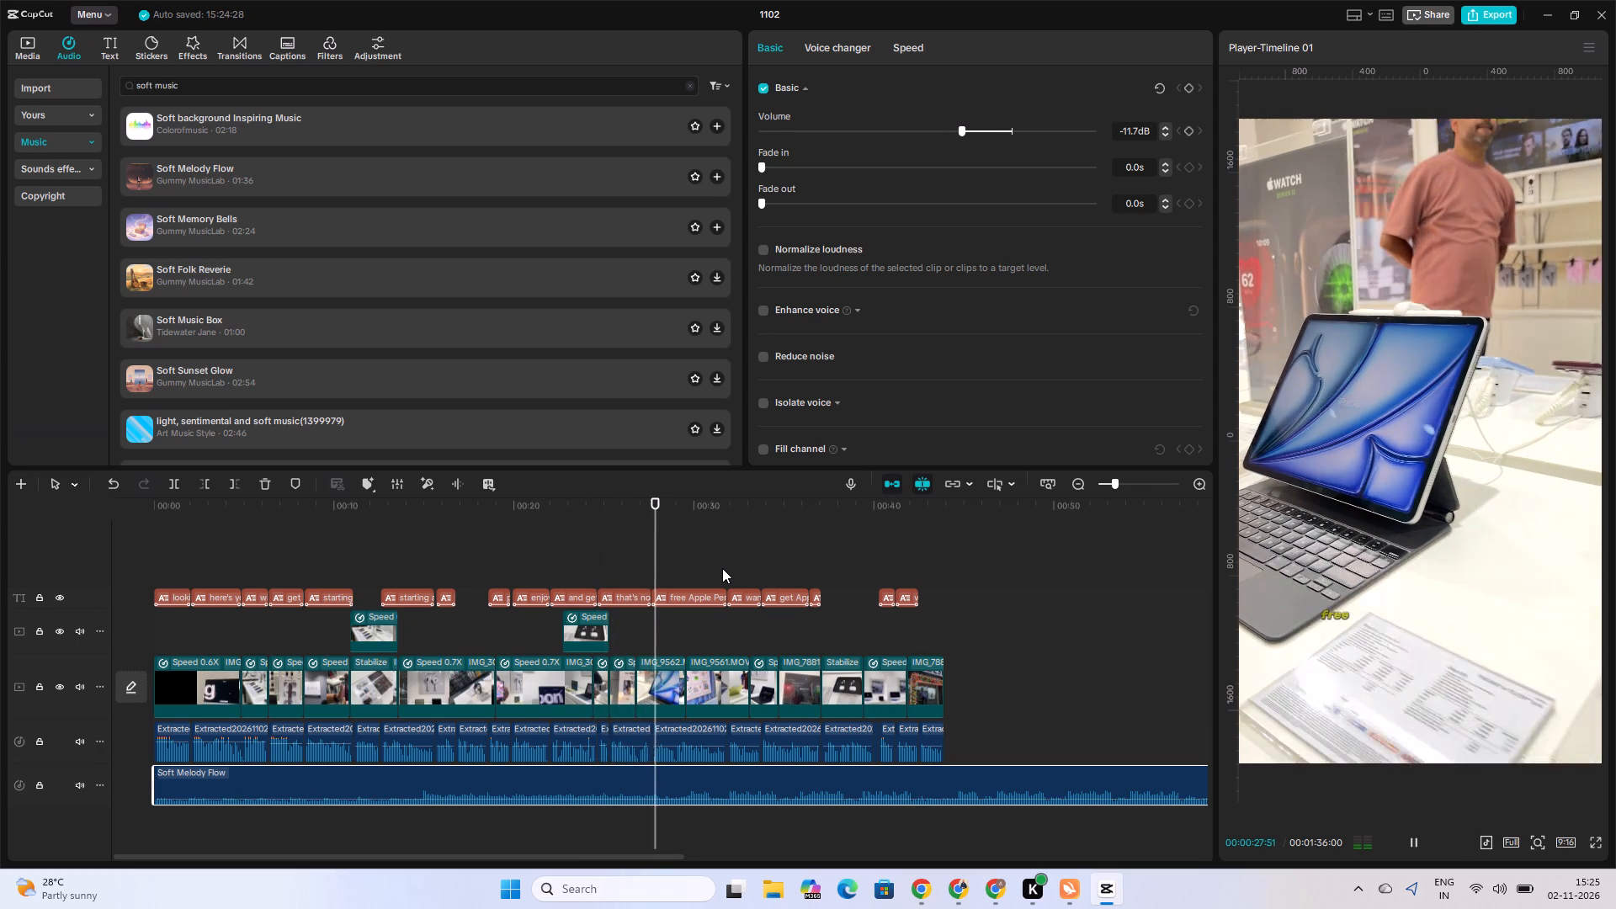
key(space)
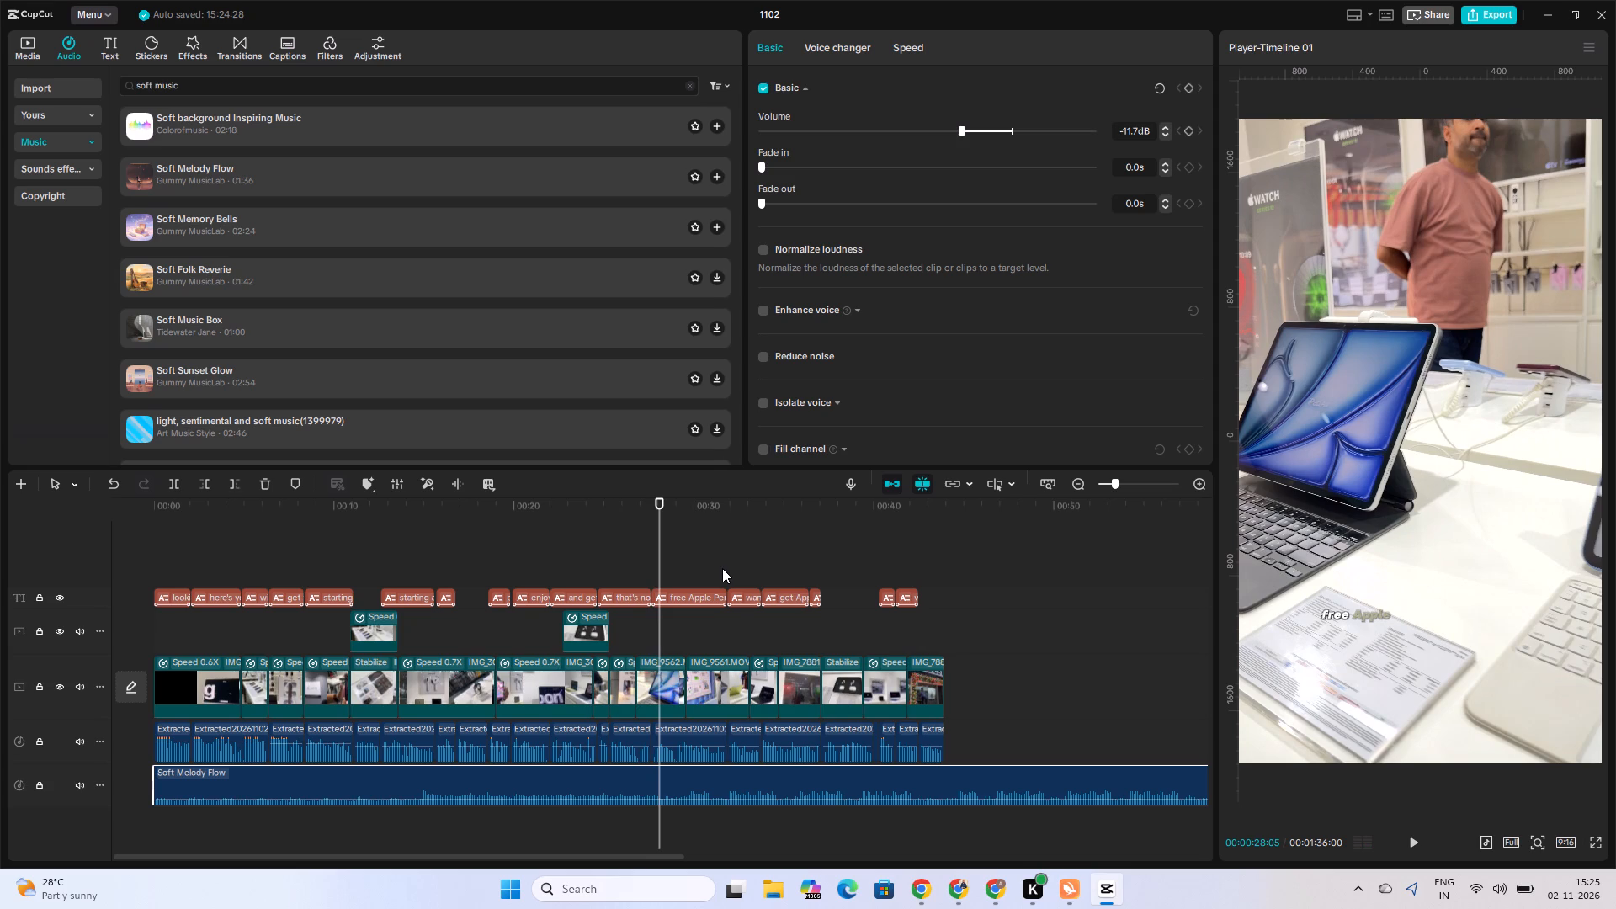
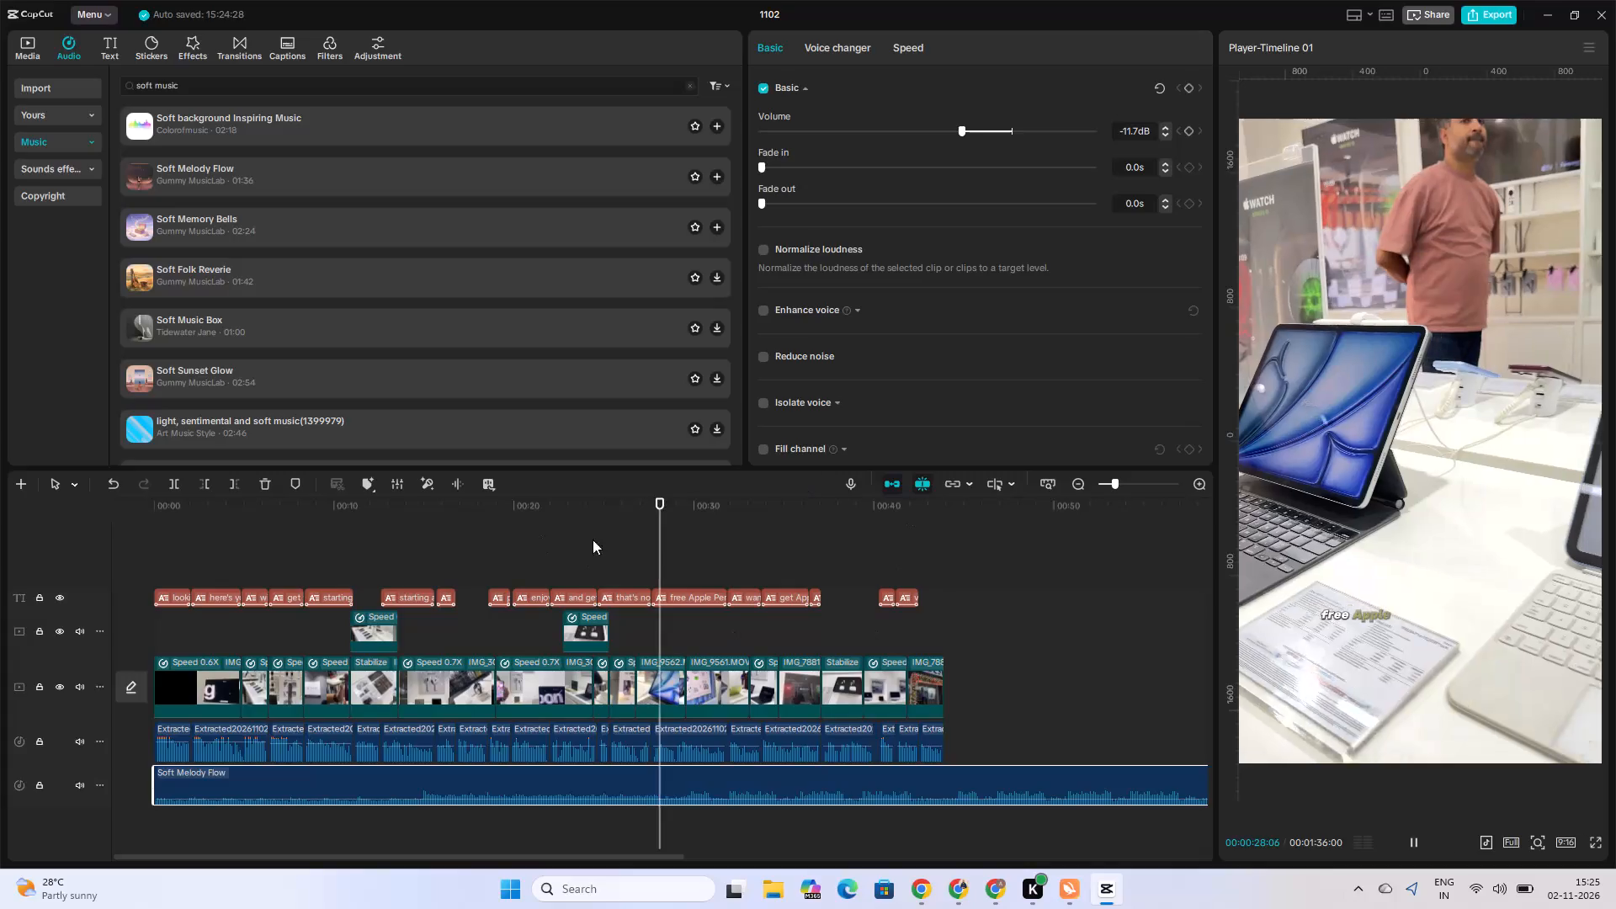
Cut the Soft Melody Flow clip at the end of the last video clip, at 00:00:43:55, and delete the excess.
drag(951, 634, 946, 641)
click(945, 640)
click(953, 787)
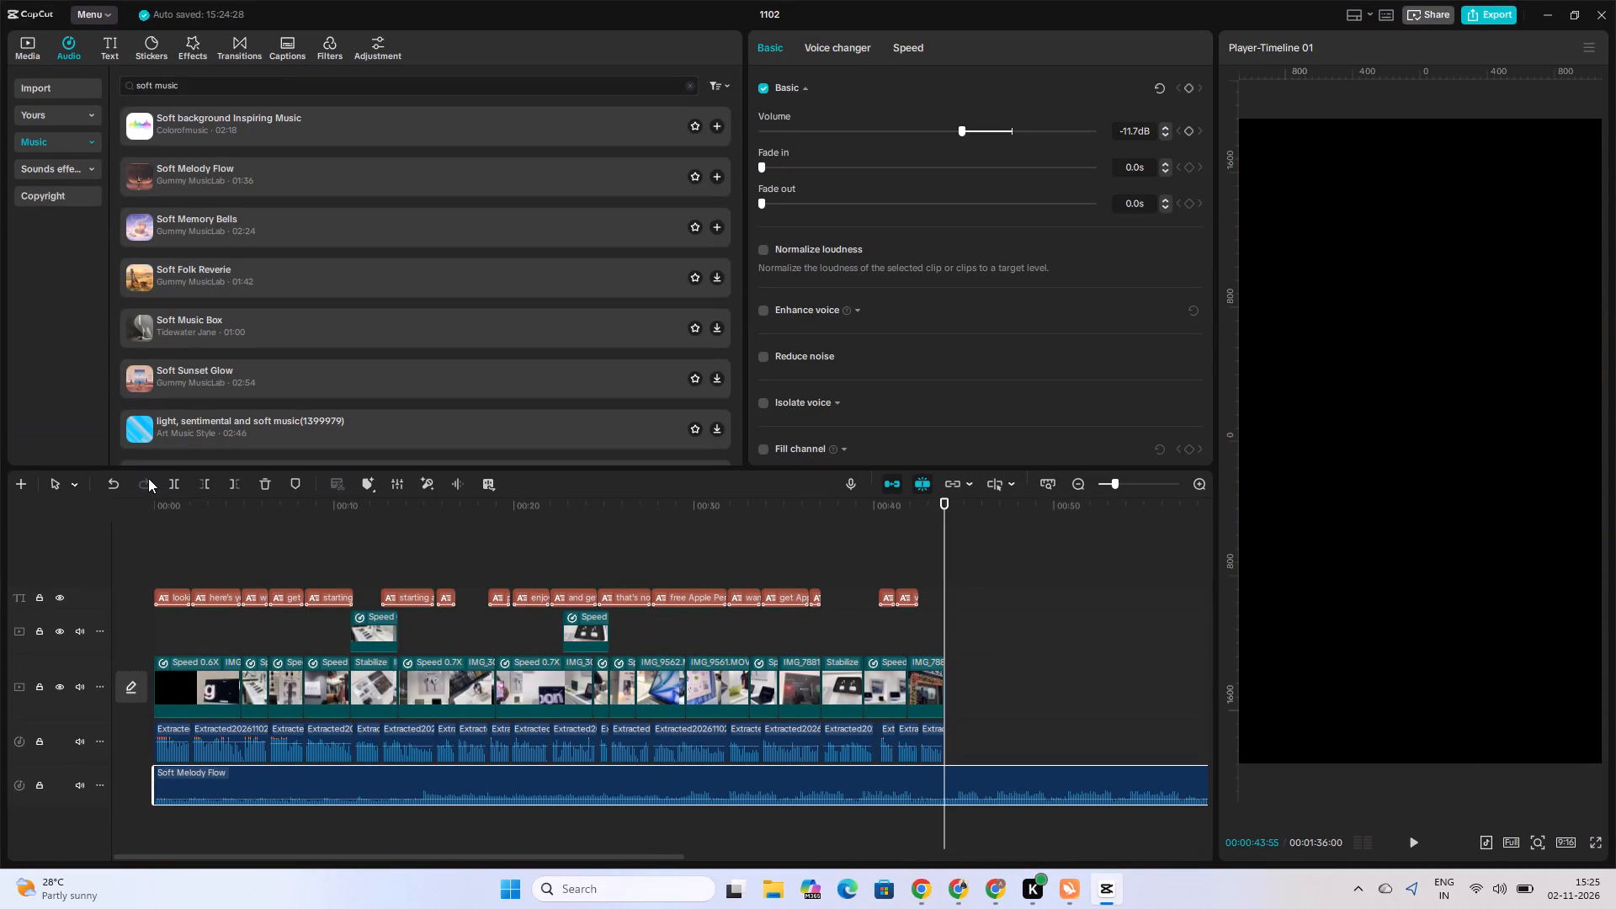
click(167, 478)
click(270, 487)
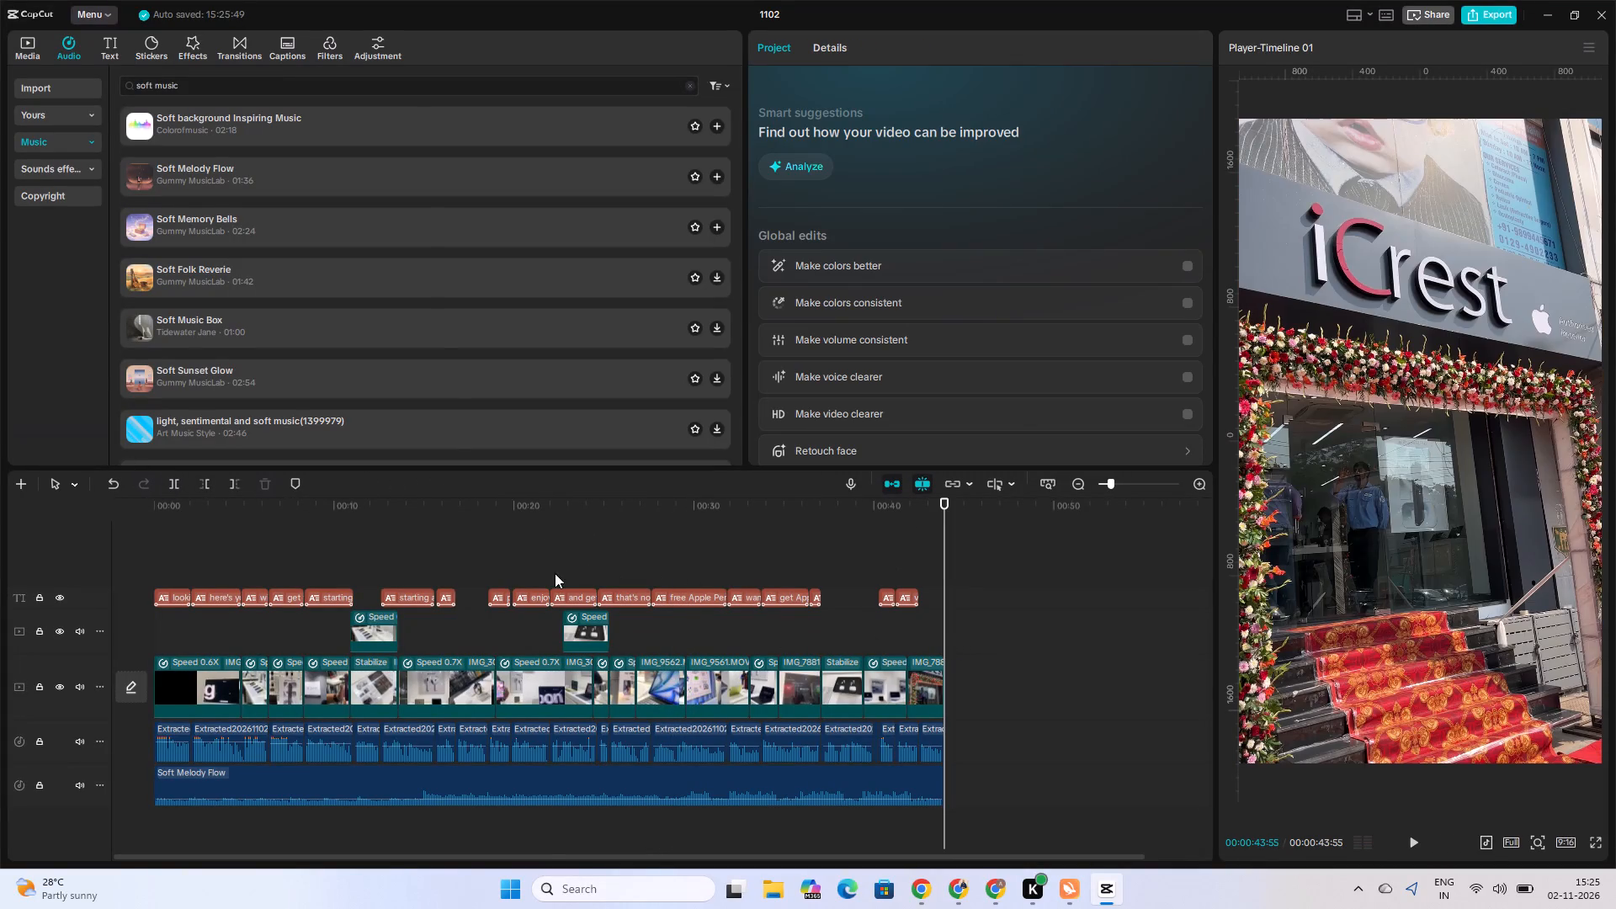
Play the stretch from about 22 to 28 seconds in short bursts, checking the captions against the voice-over and music.
click(555, 573)
key(space)
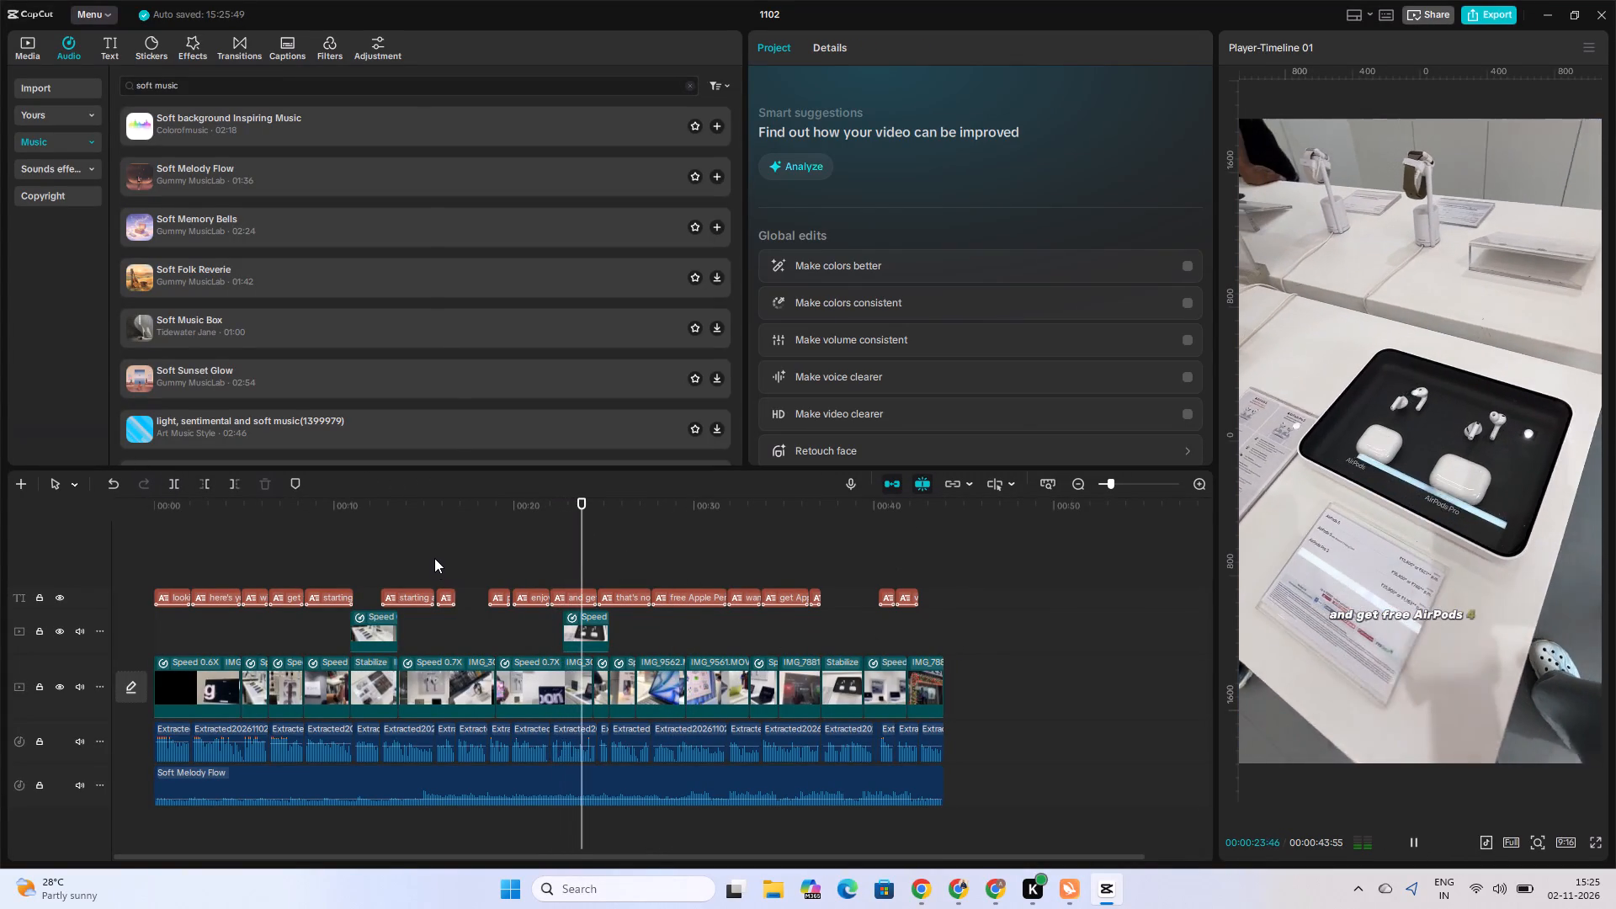
key(space)
key(space)
key(space)
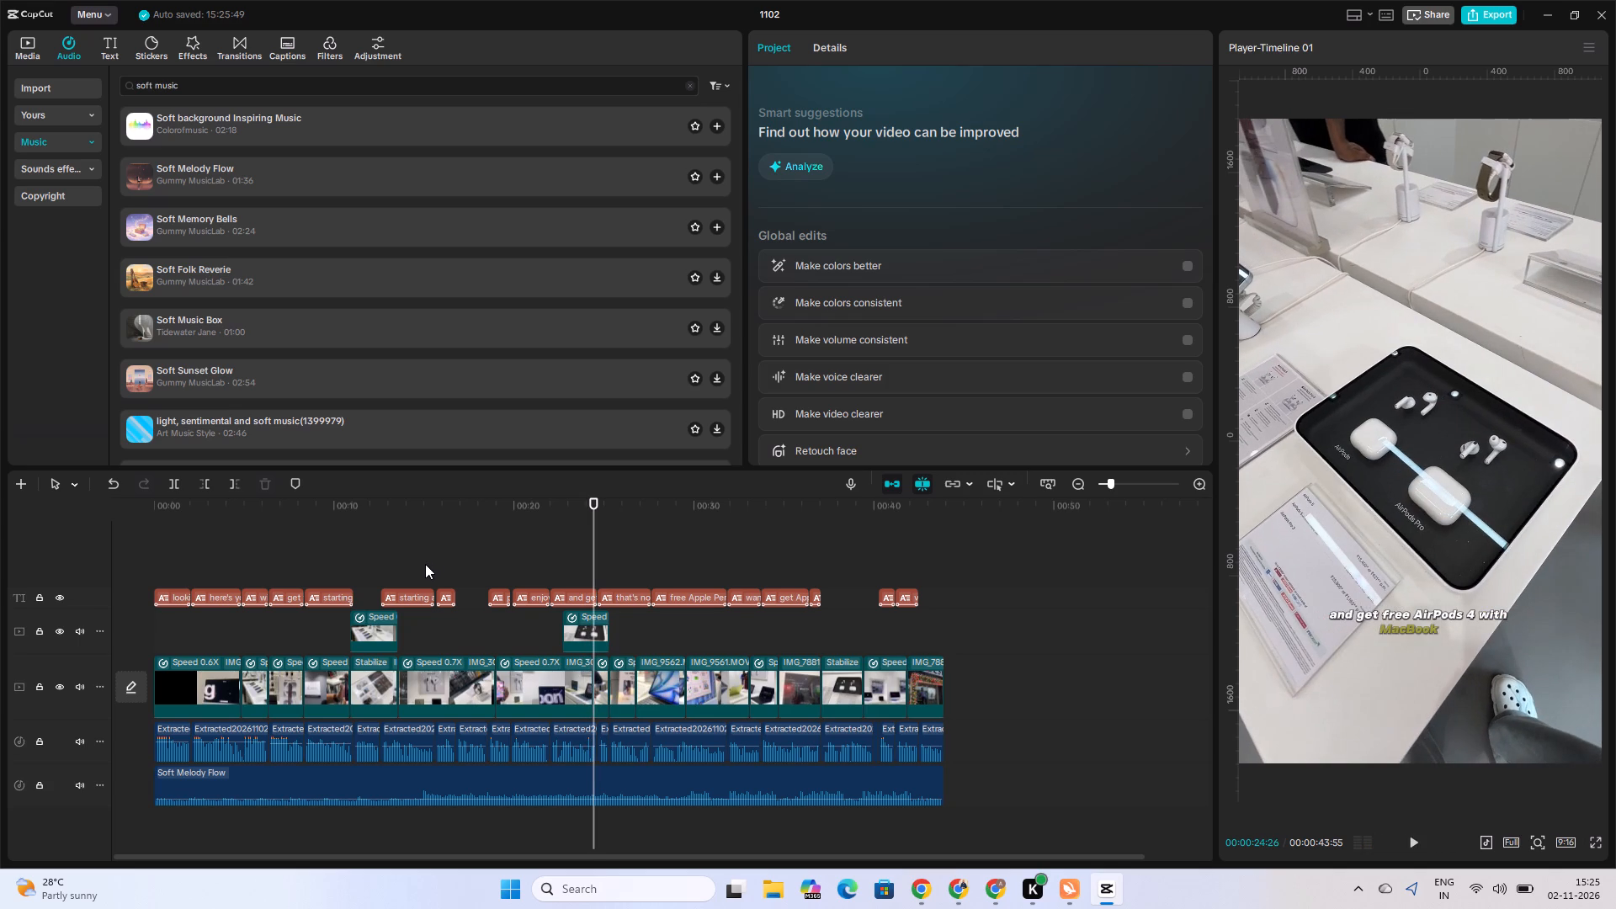
key(space)
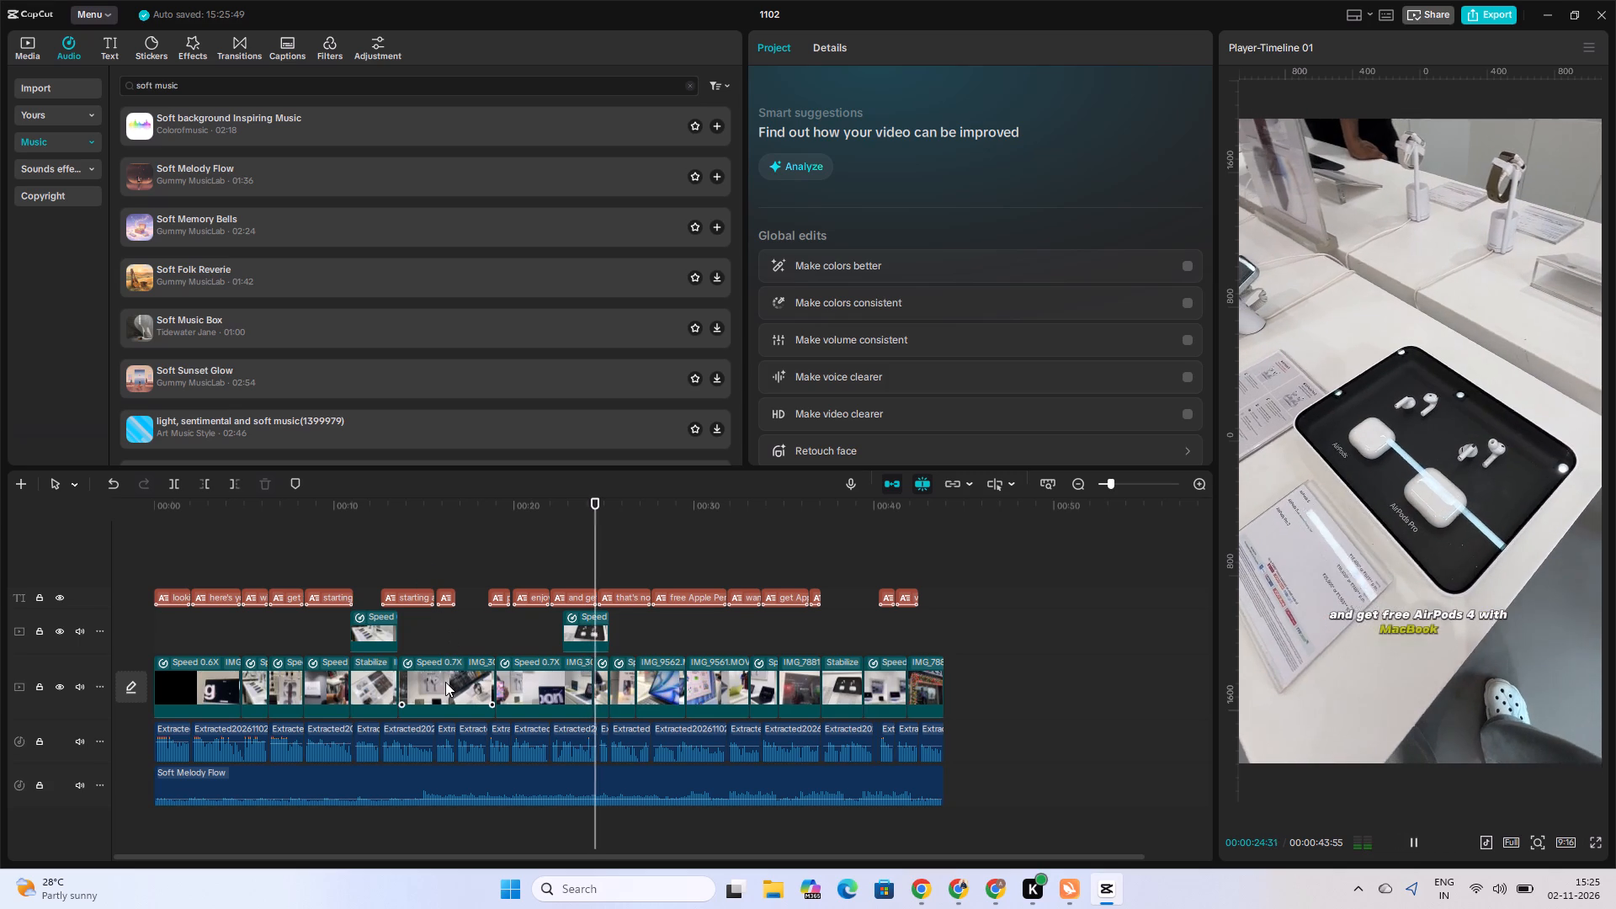
key(space)
key(space)
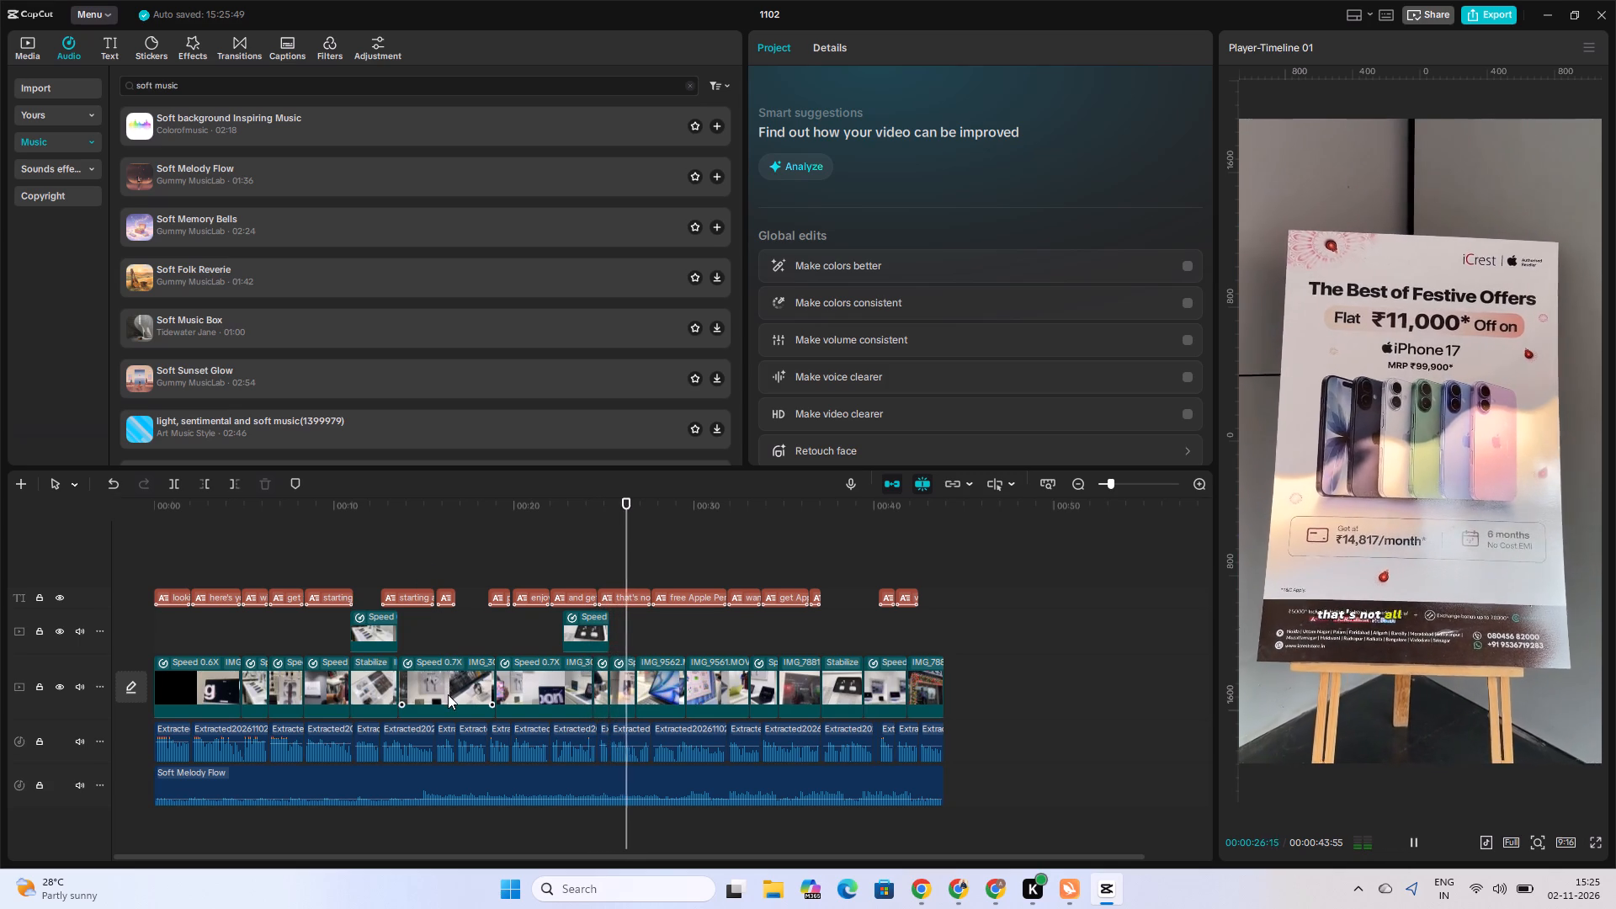
key(space)
key(space)
key(space)
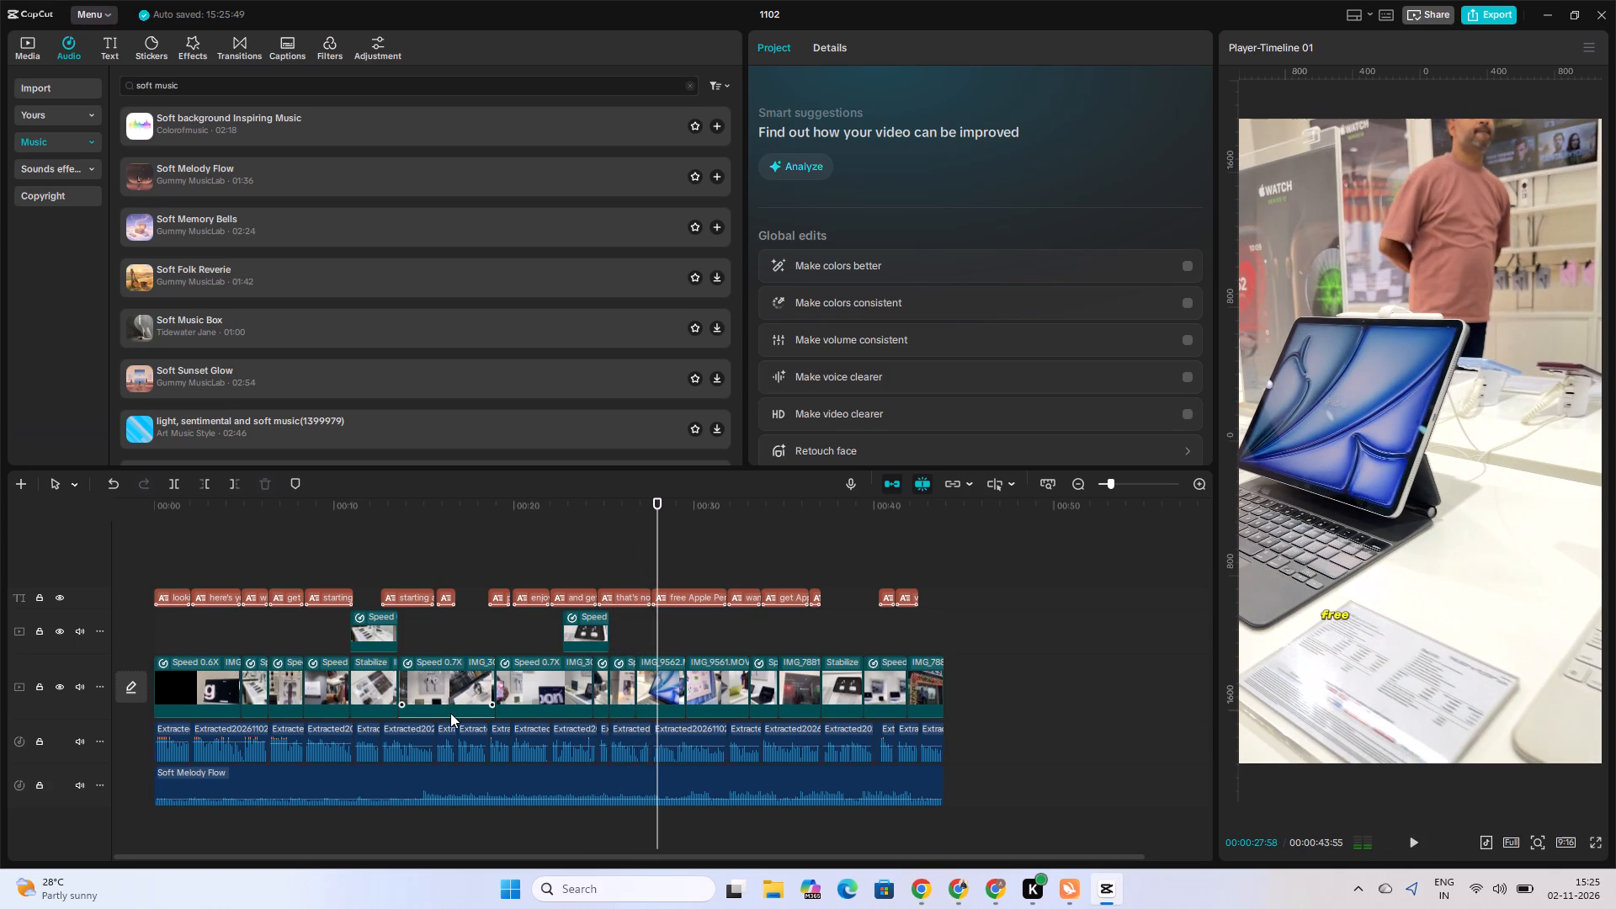
Replay the stretch around 27 to 28 seconds, checking the caption change from "off on iPad" to "free Apple Pencil" against the voice-over.
click(645, 577)
key(space)
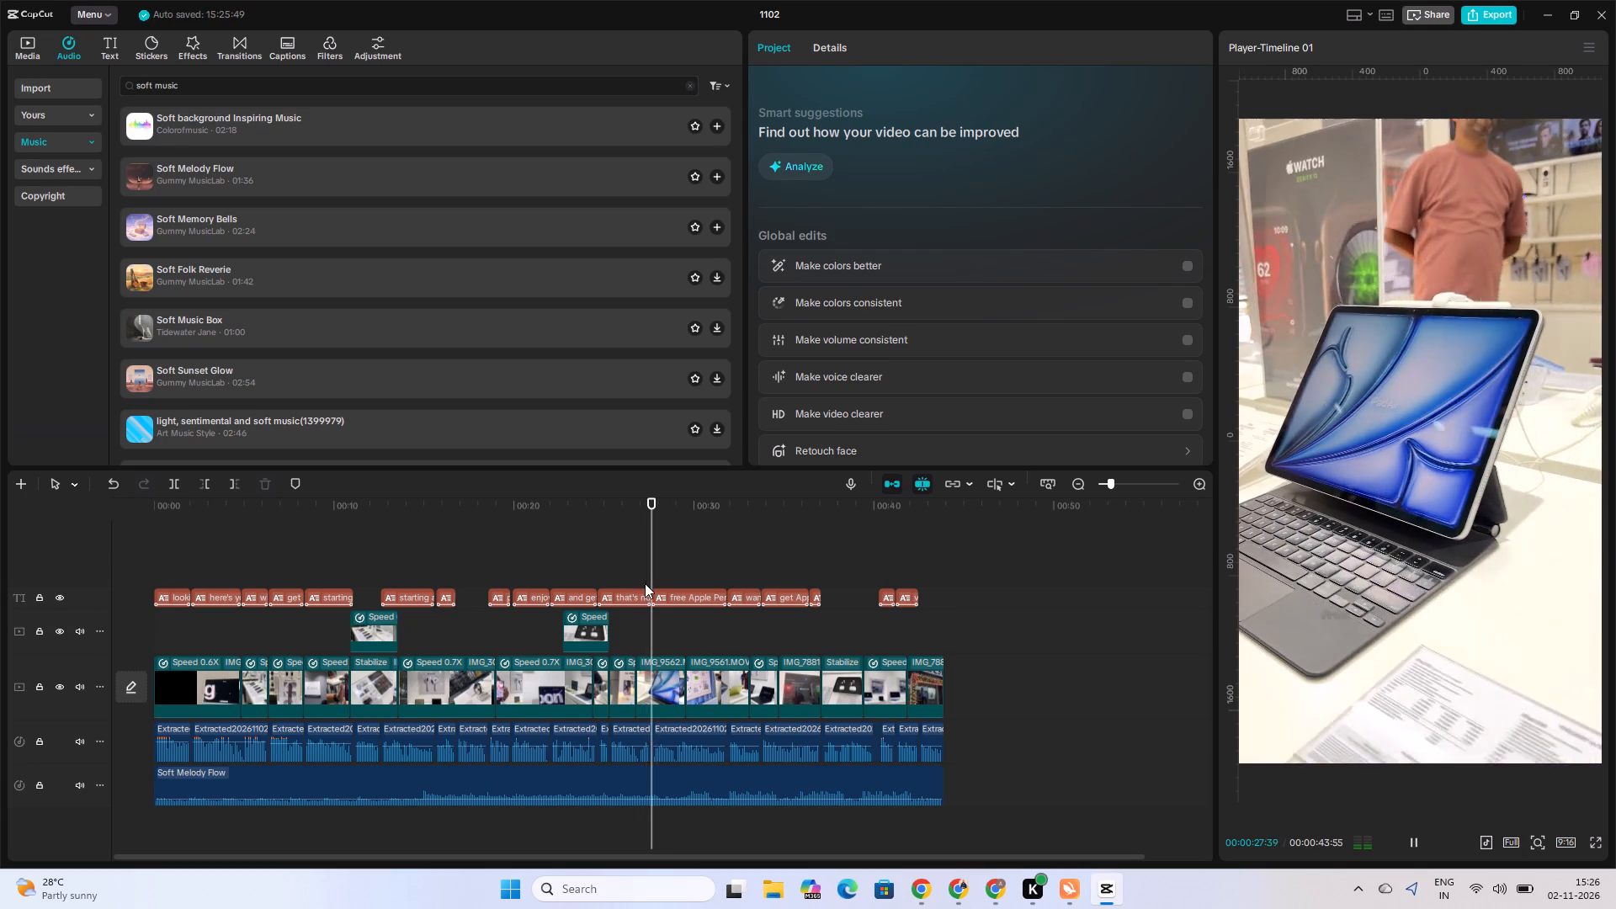
key(space)
ctrl+scroll(678, 618, up, 14)
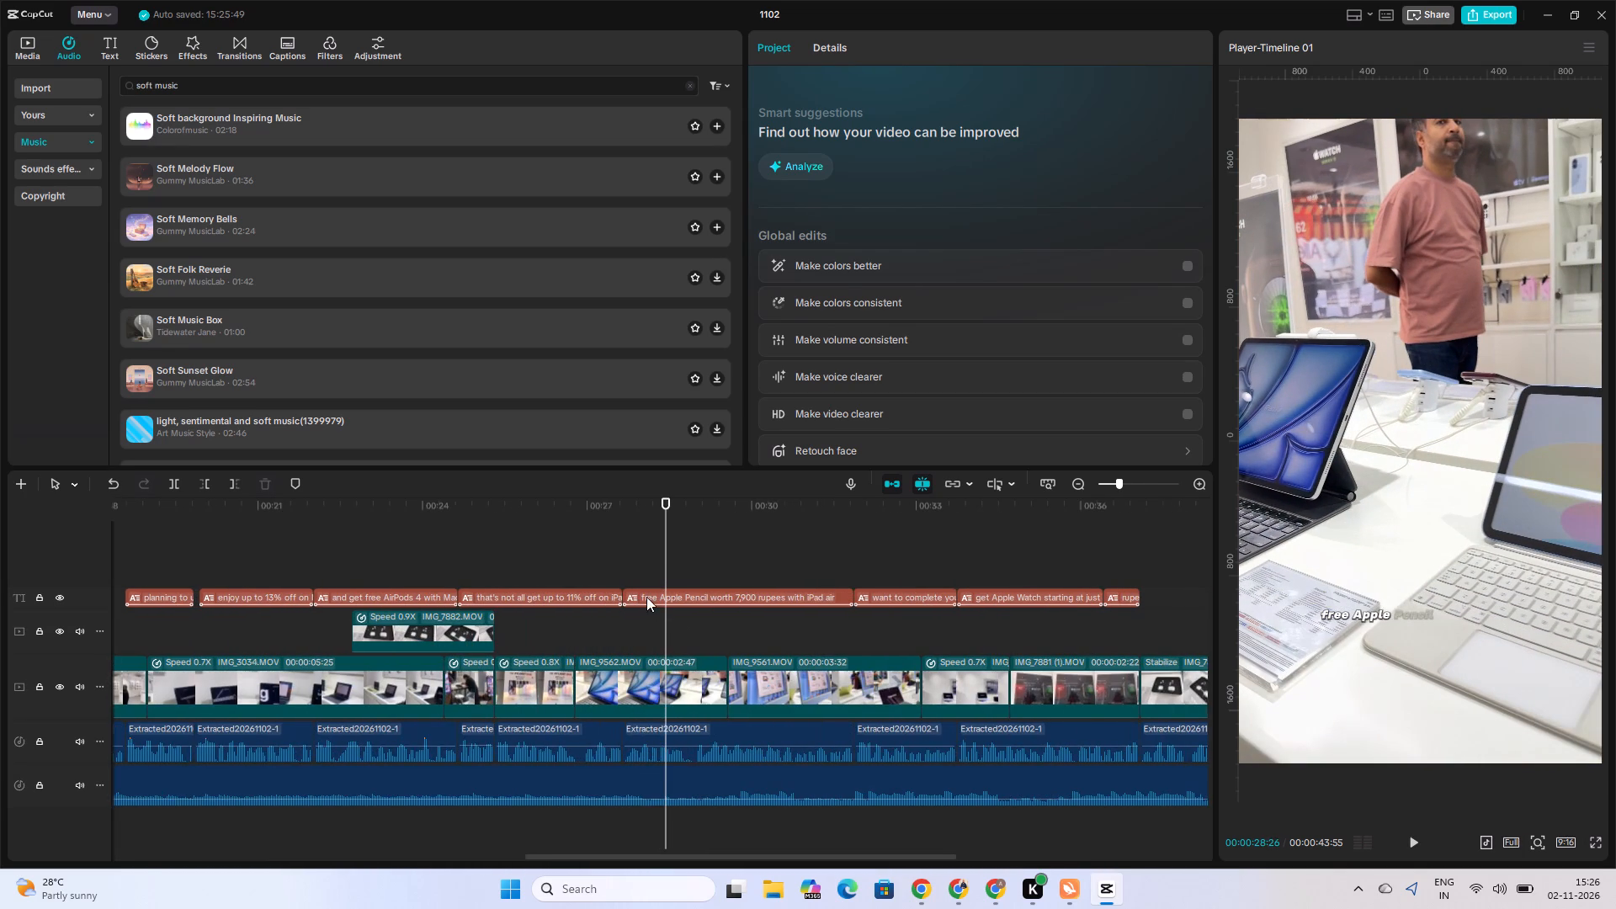
click(606, 563)
key(space)
key(space)
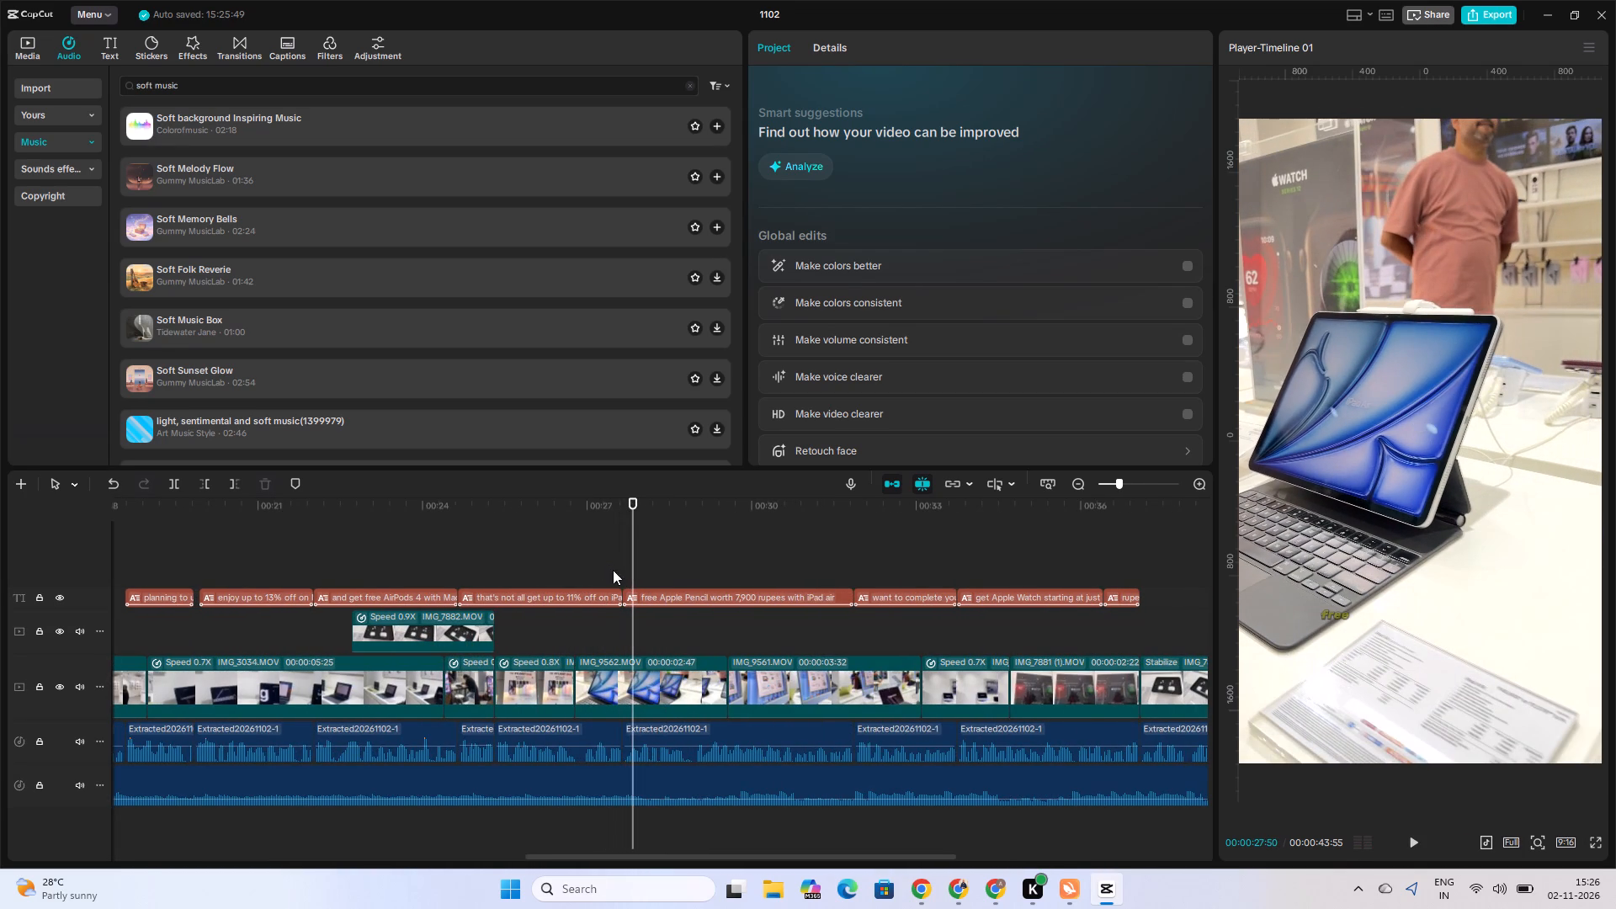
click(613, 571)
key(space)
key(space)
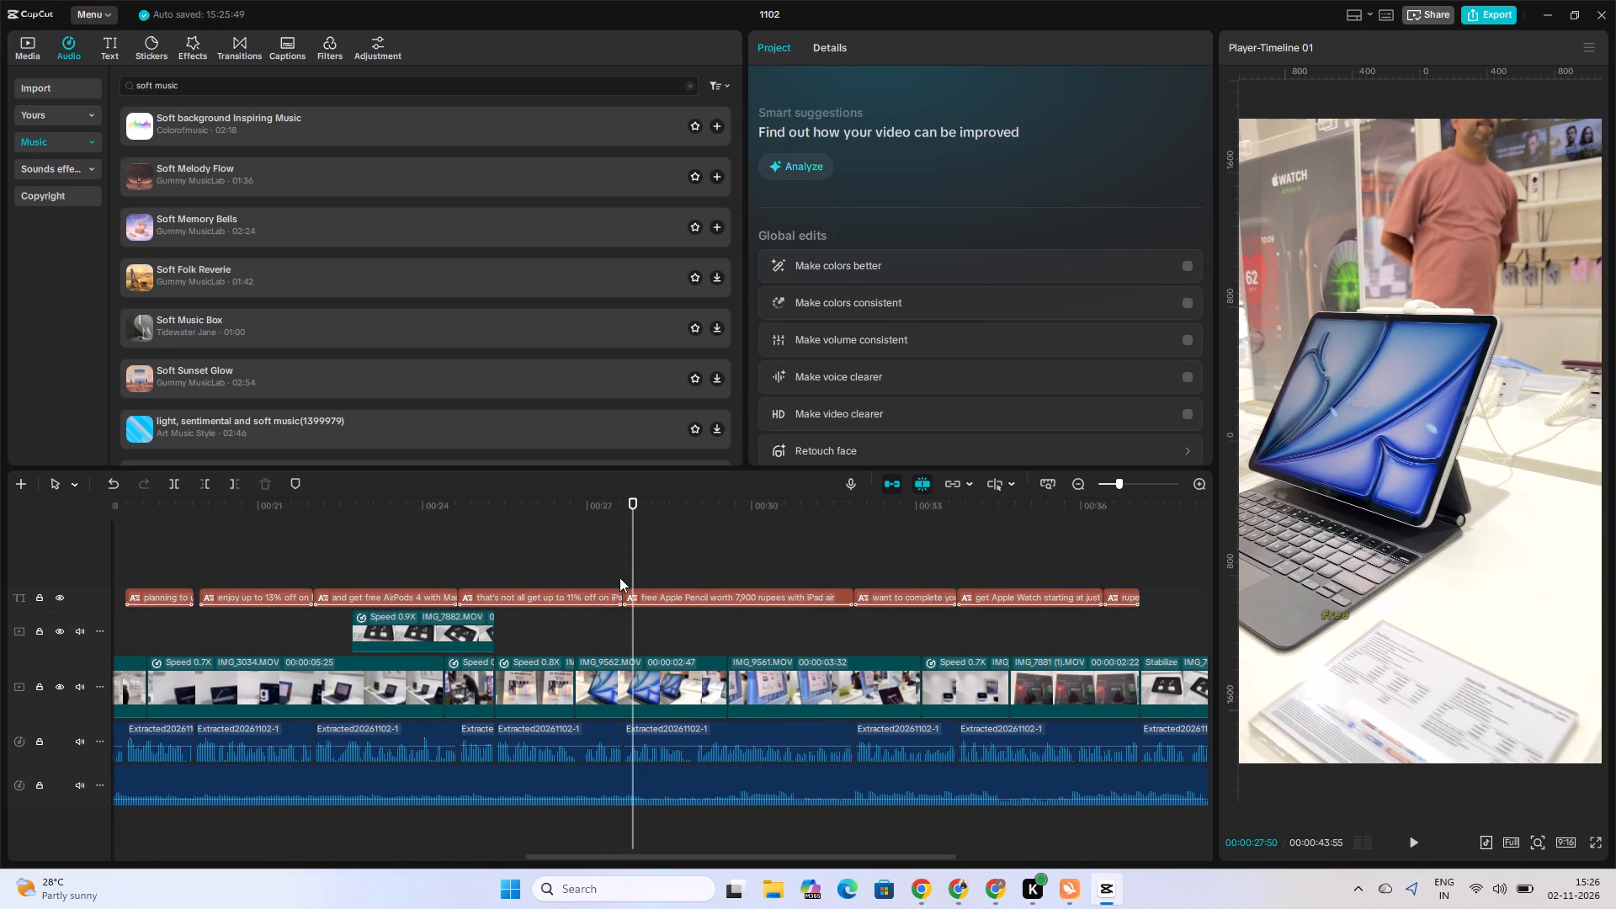
click(610, 585)
click(609, 599)
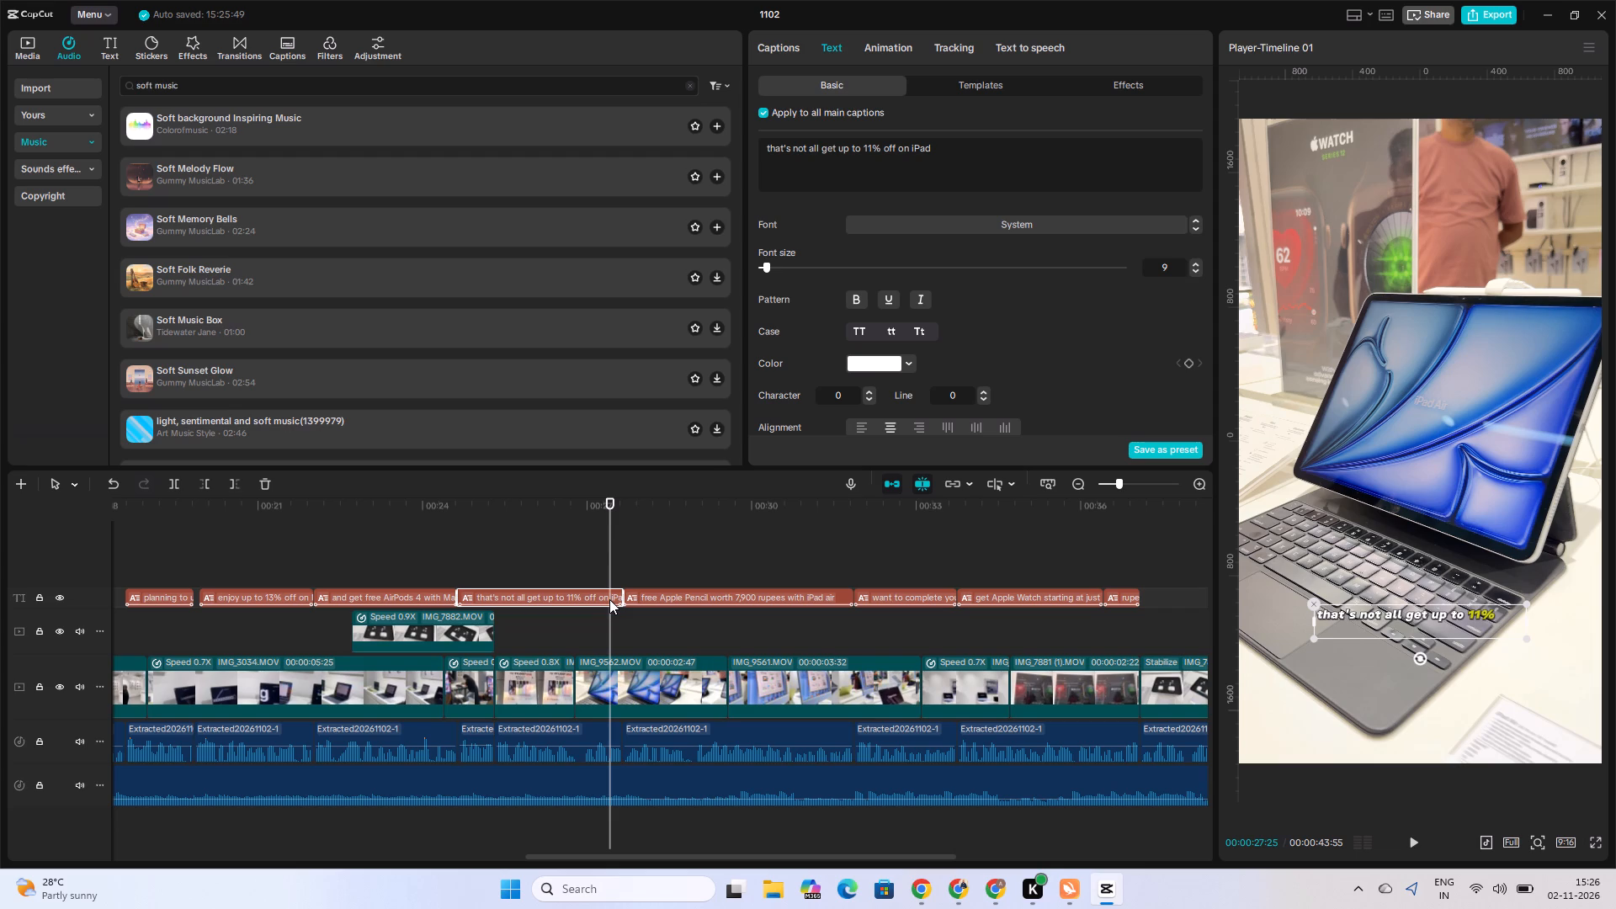
key(space)
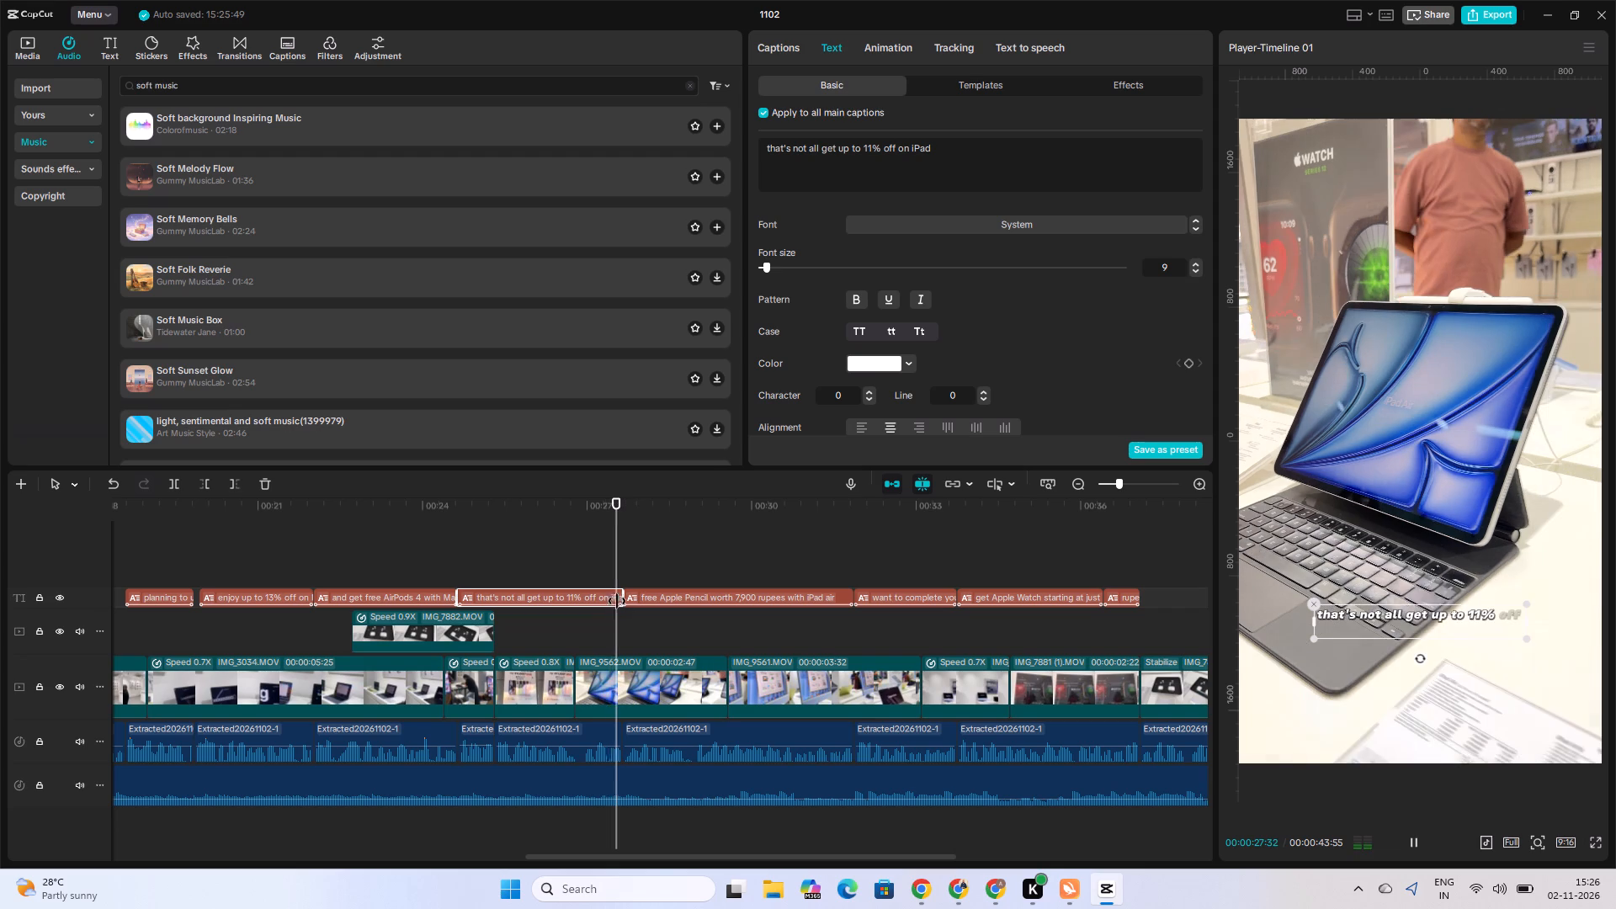
key(space)
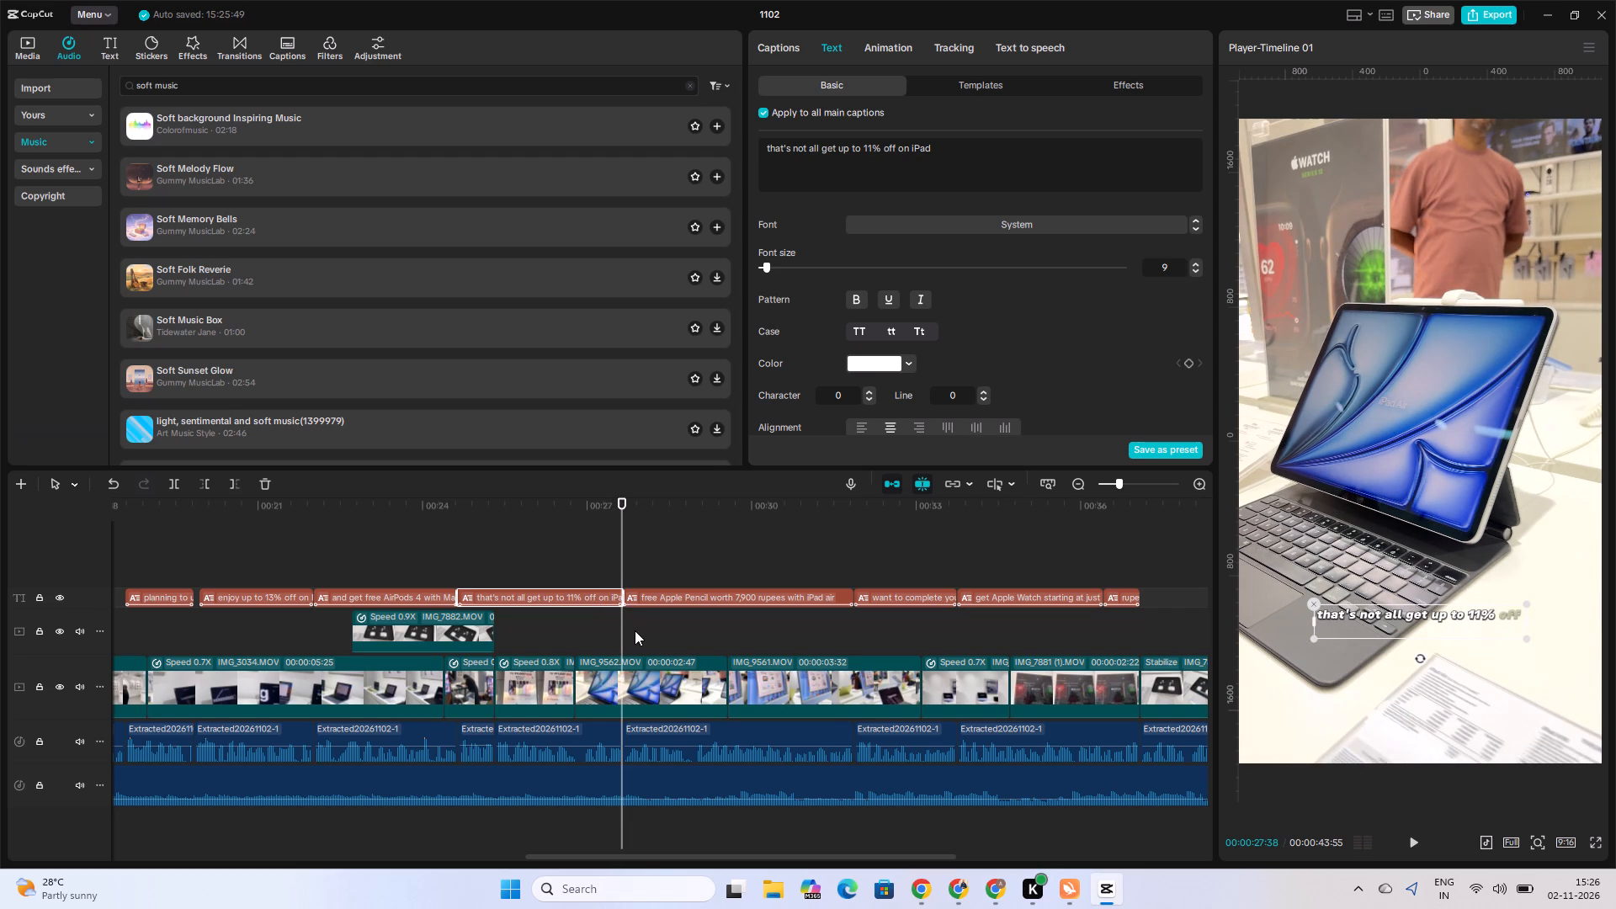
click(601, 560)
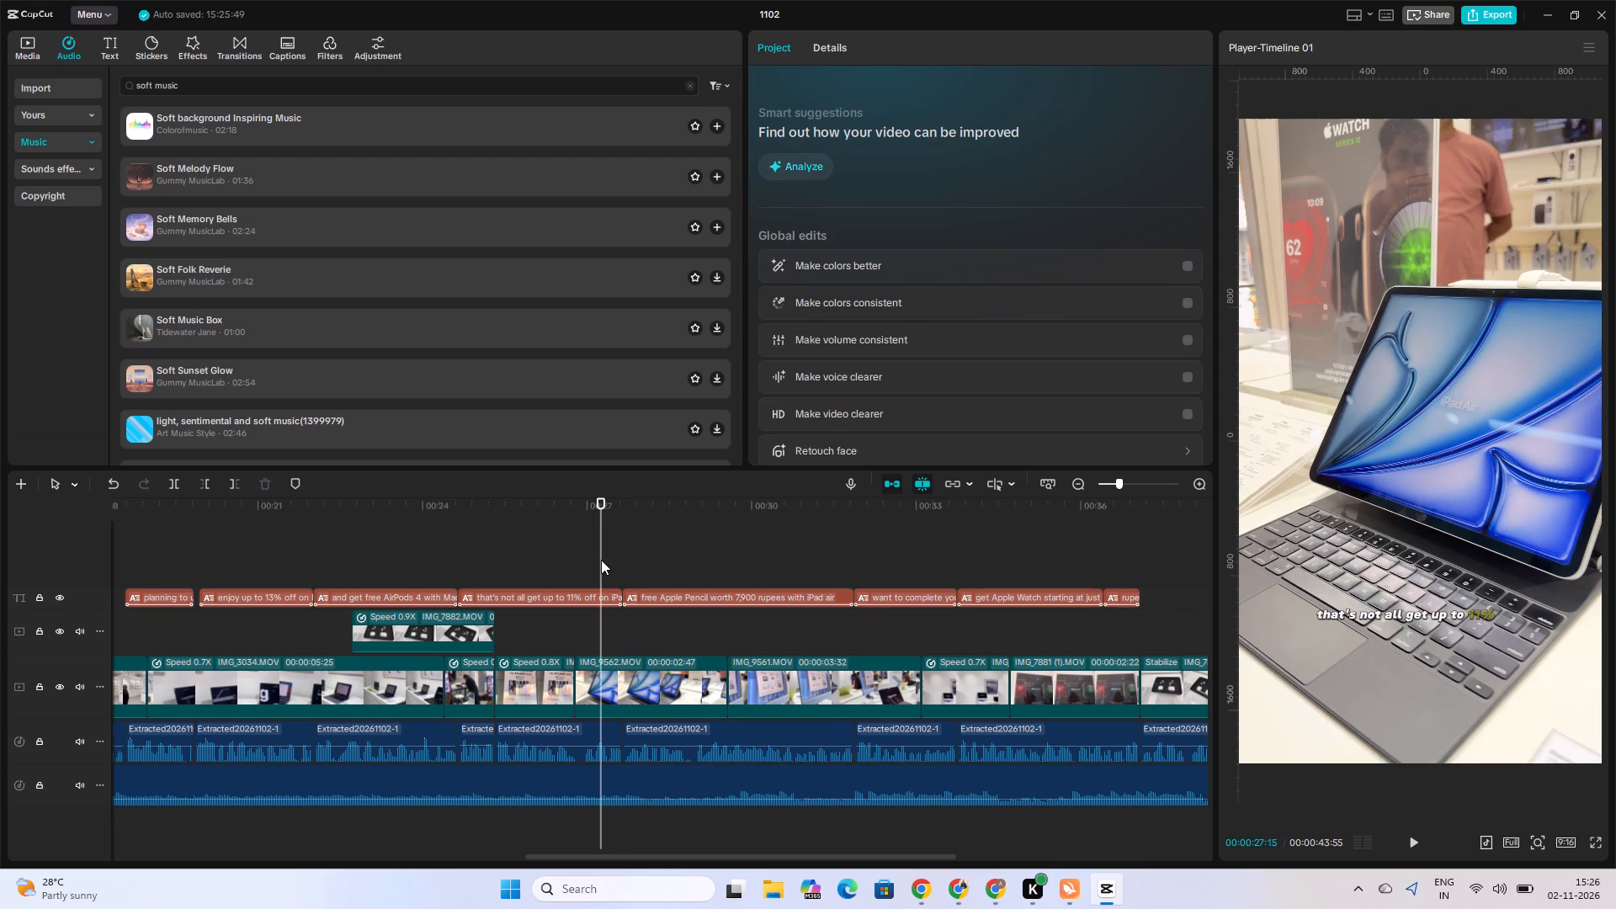
key(space)
key(space)
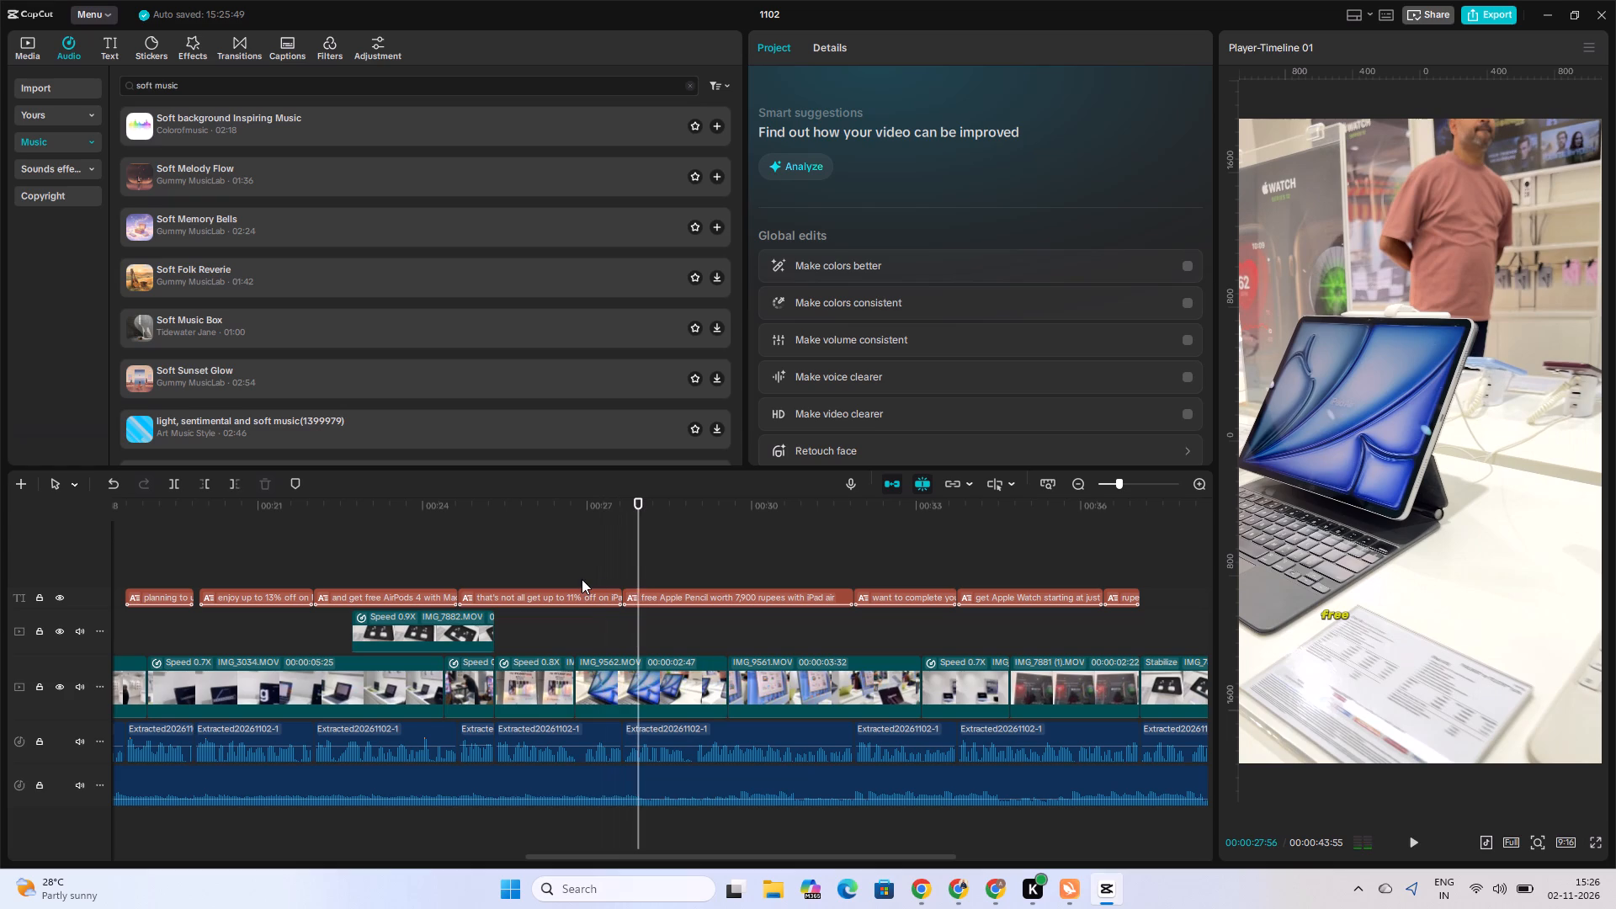
click(616, 584)
key(space)
key(space)
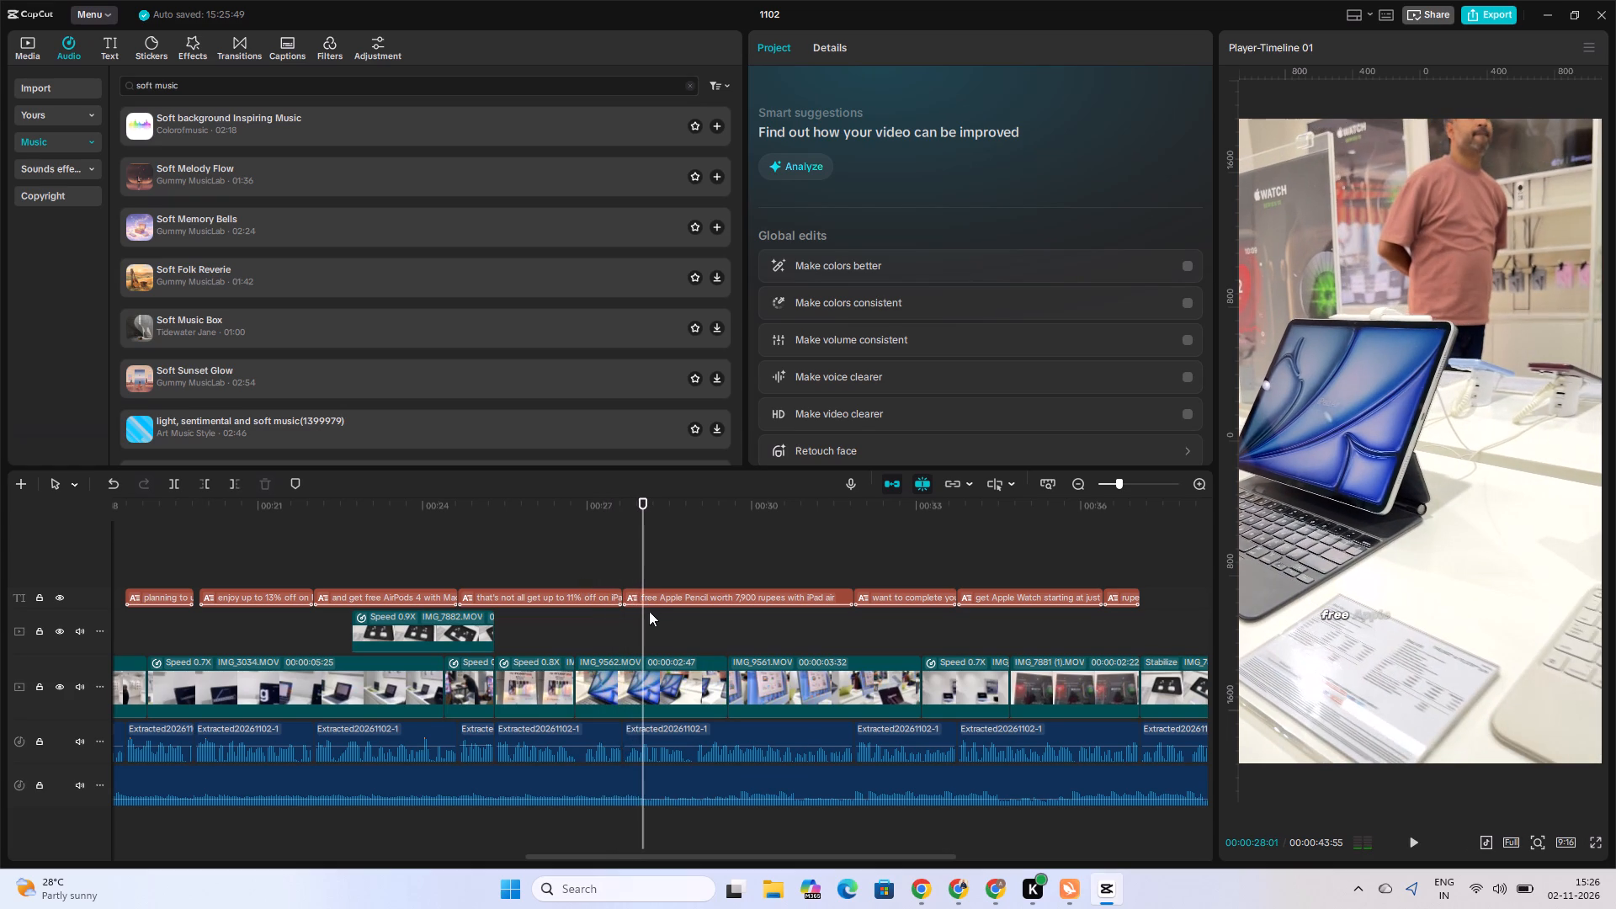
Shift the four captions from "free Apple Pencil" to "rupees" to start just before 28 seconds, and extend the "that's not all" caption to meet them.
drag(630, 575, 1110, 594)
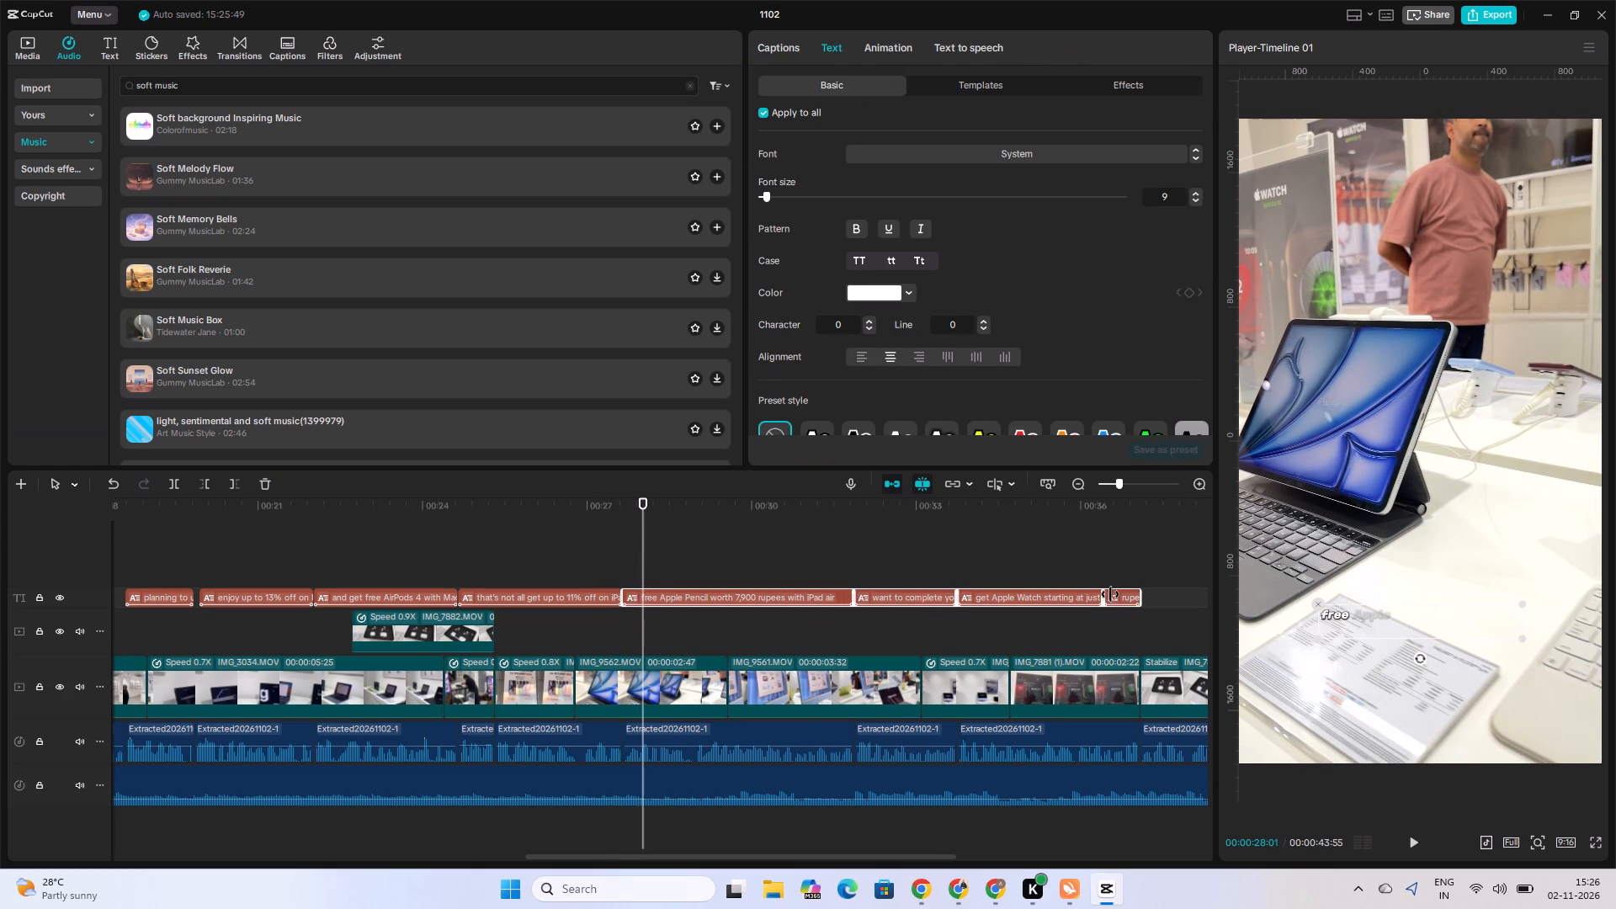
drag(1119, 598, 1134, 599)
click(606, 594)
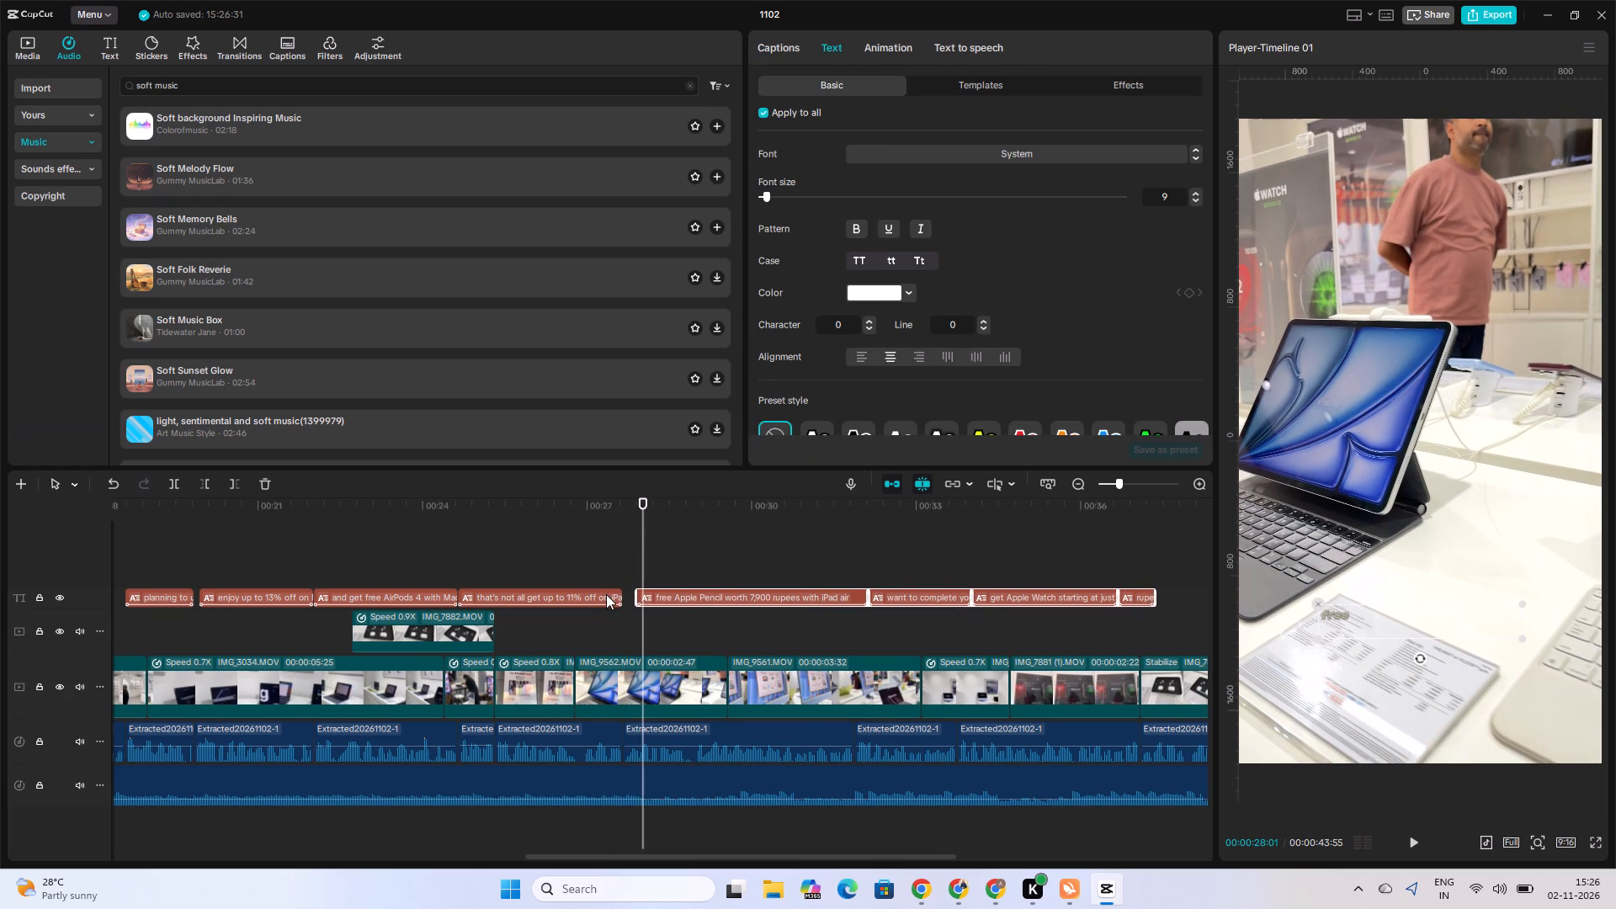
drag(621, 596, 687, 614)
click(622, 564)
key(space)
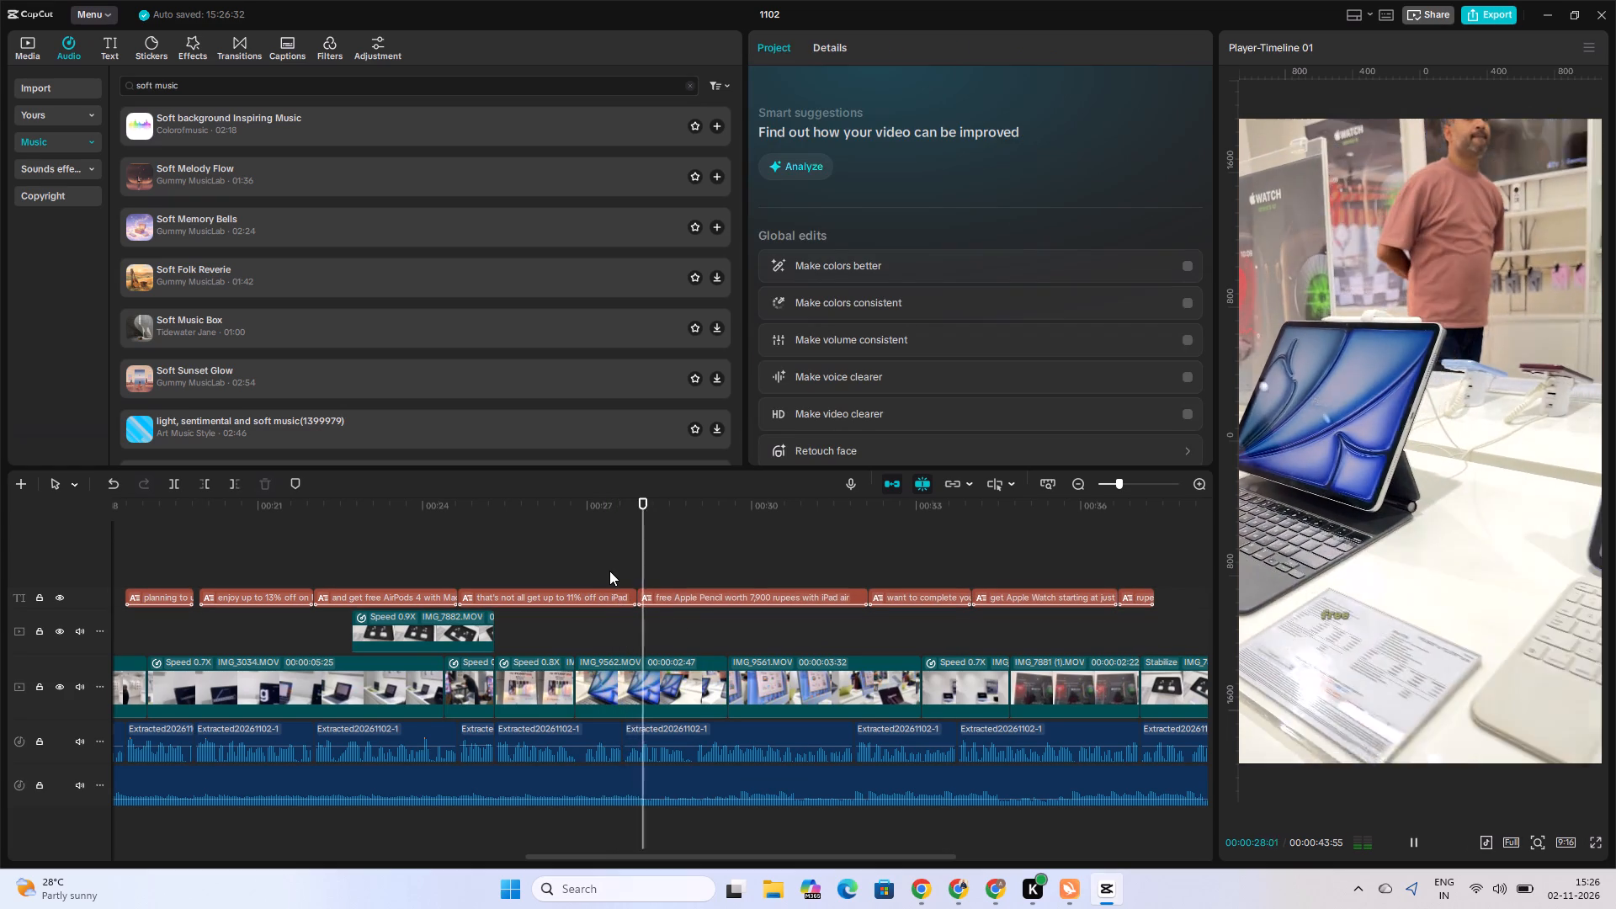
key(space)
key(space)
click(617, 571)
Preview several Trending caption templates over the video to compare their text styles.
click(591, 607)
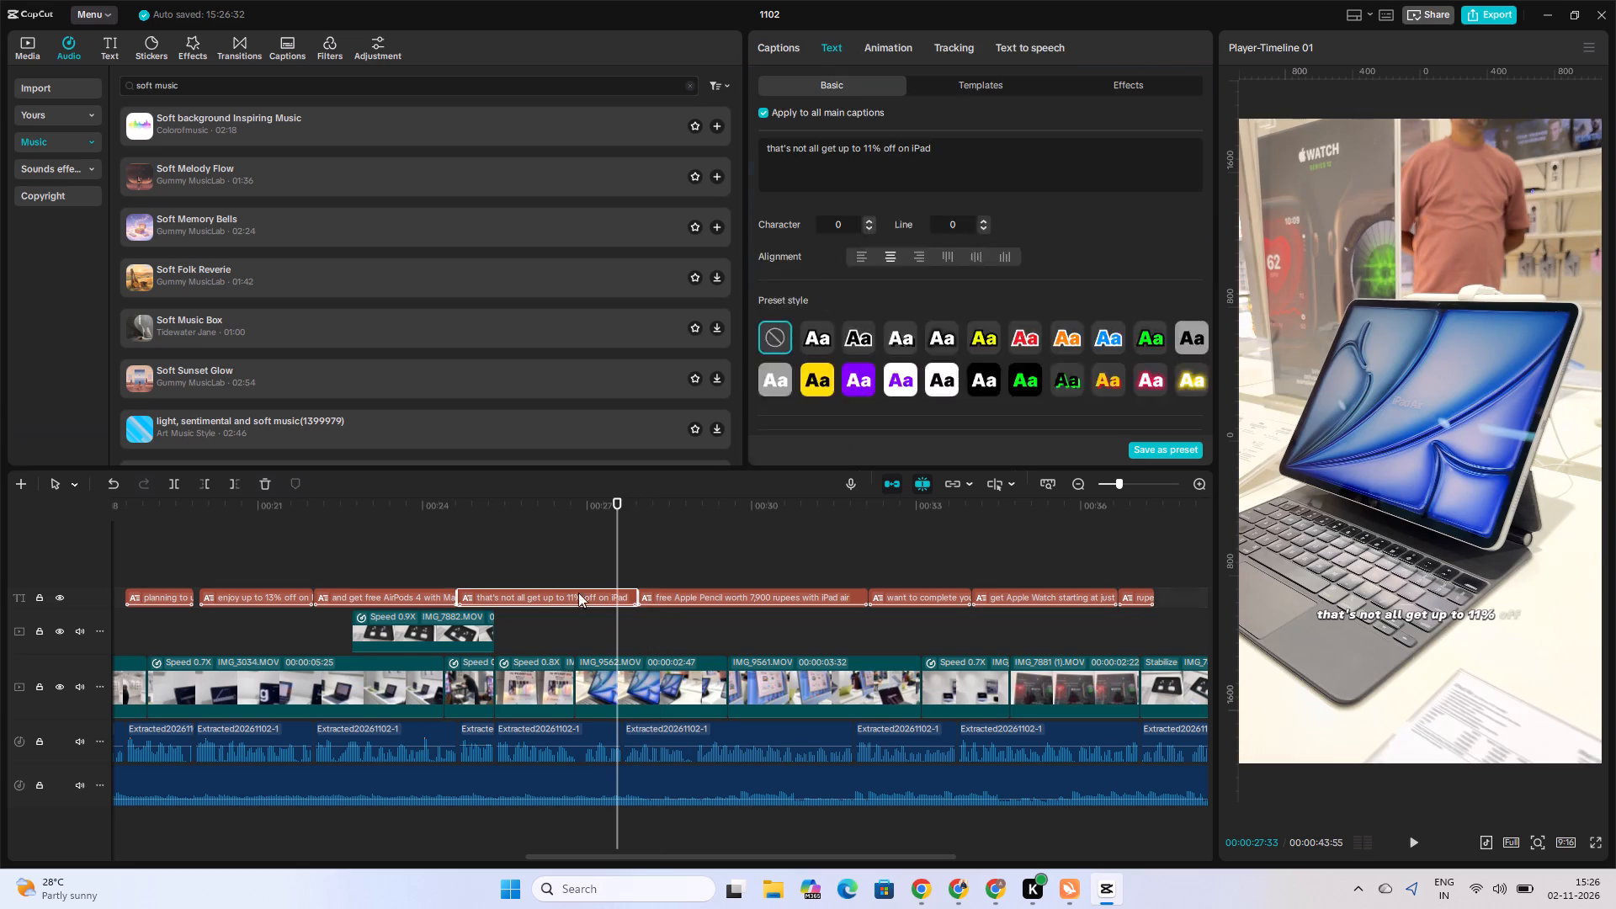
click(289, 46)
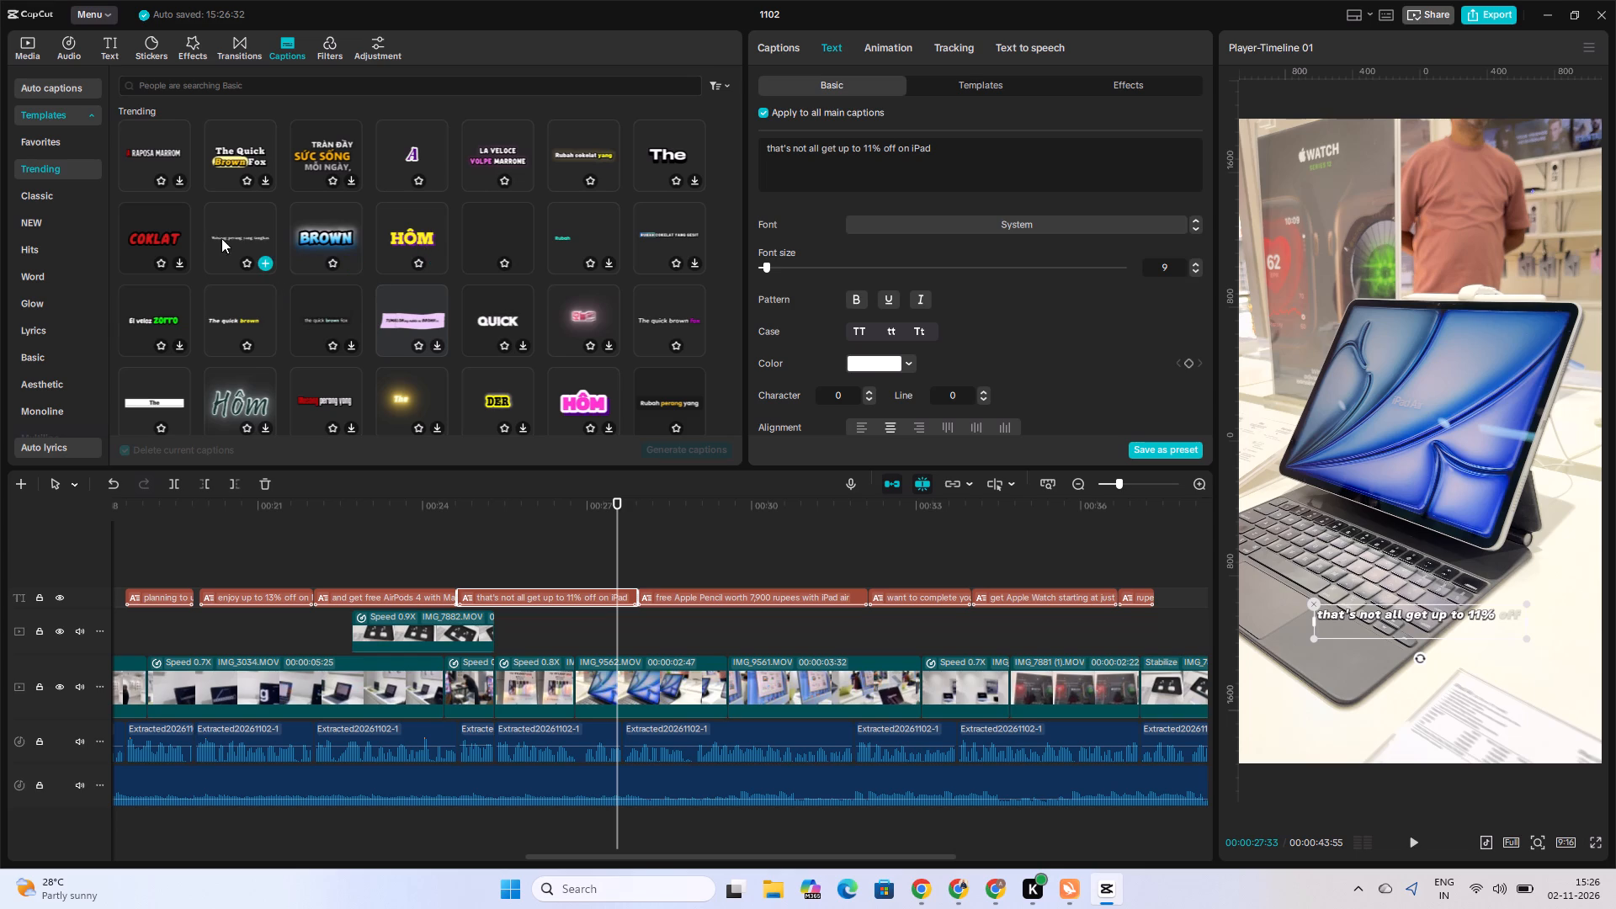
click(253, 340)
click(251, 327)
click(327, 323)
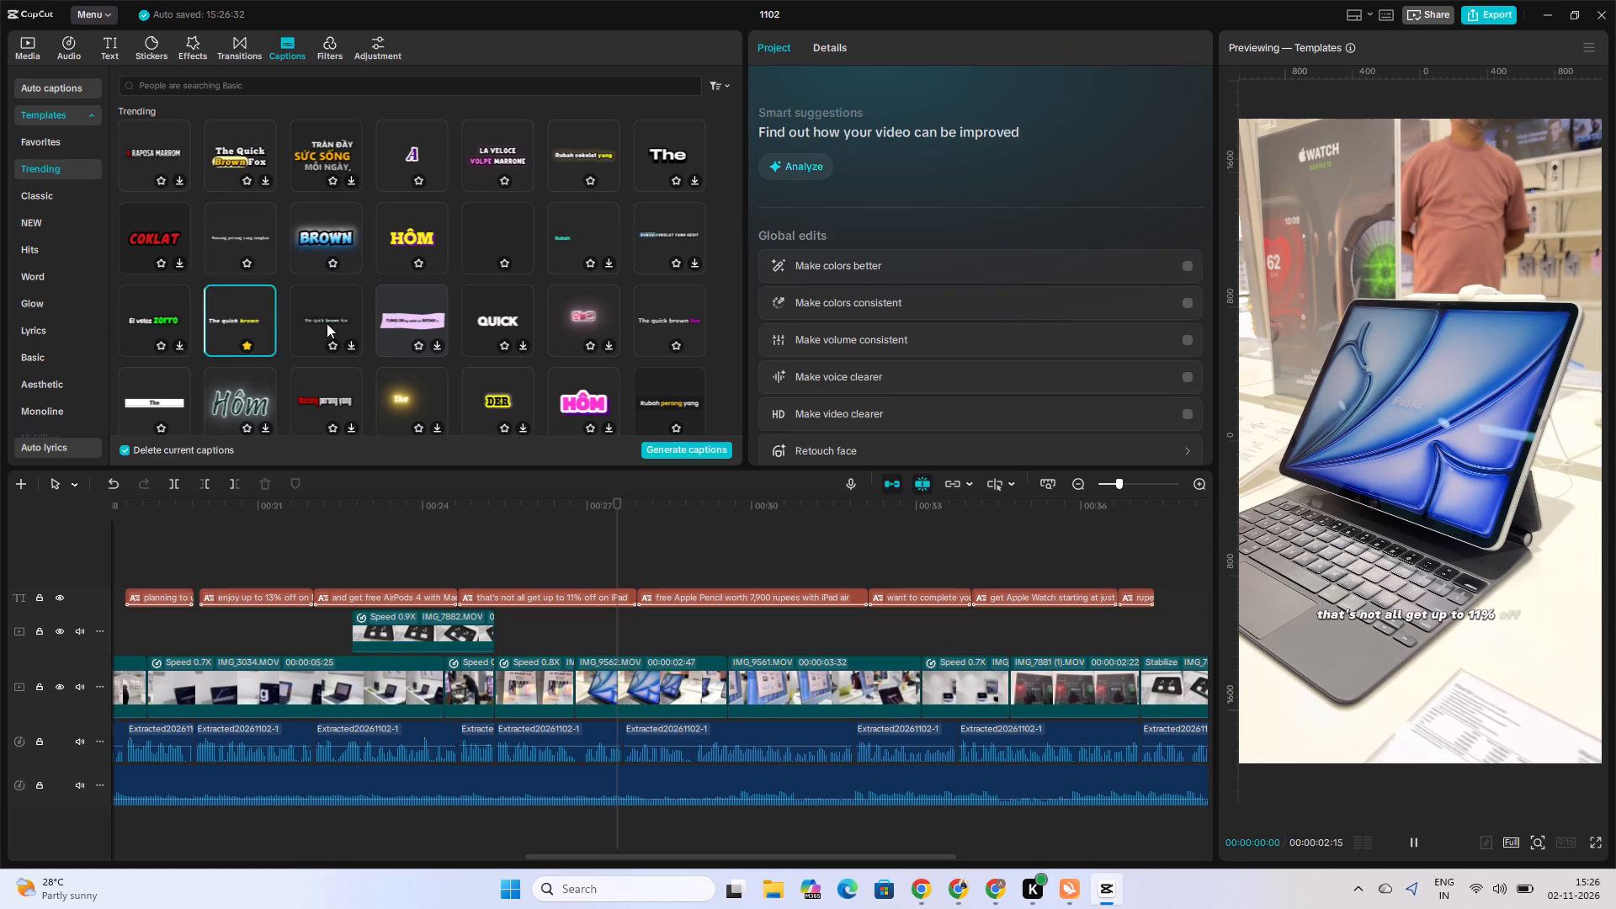
key(space)
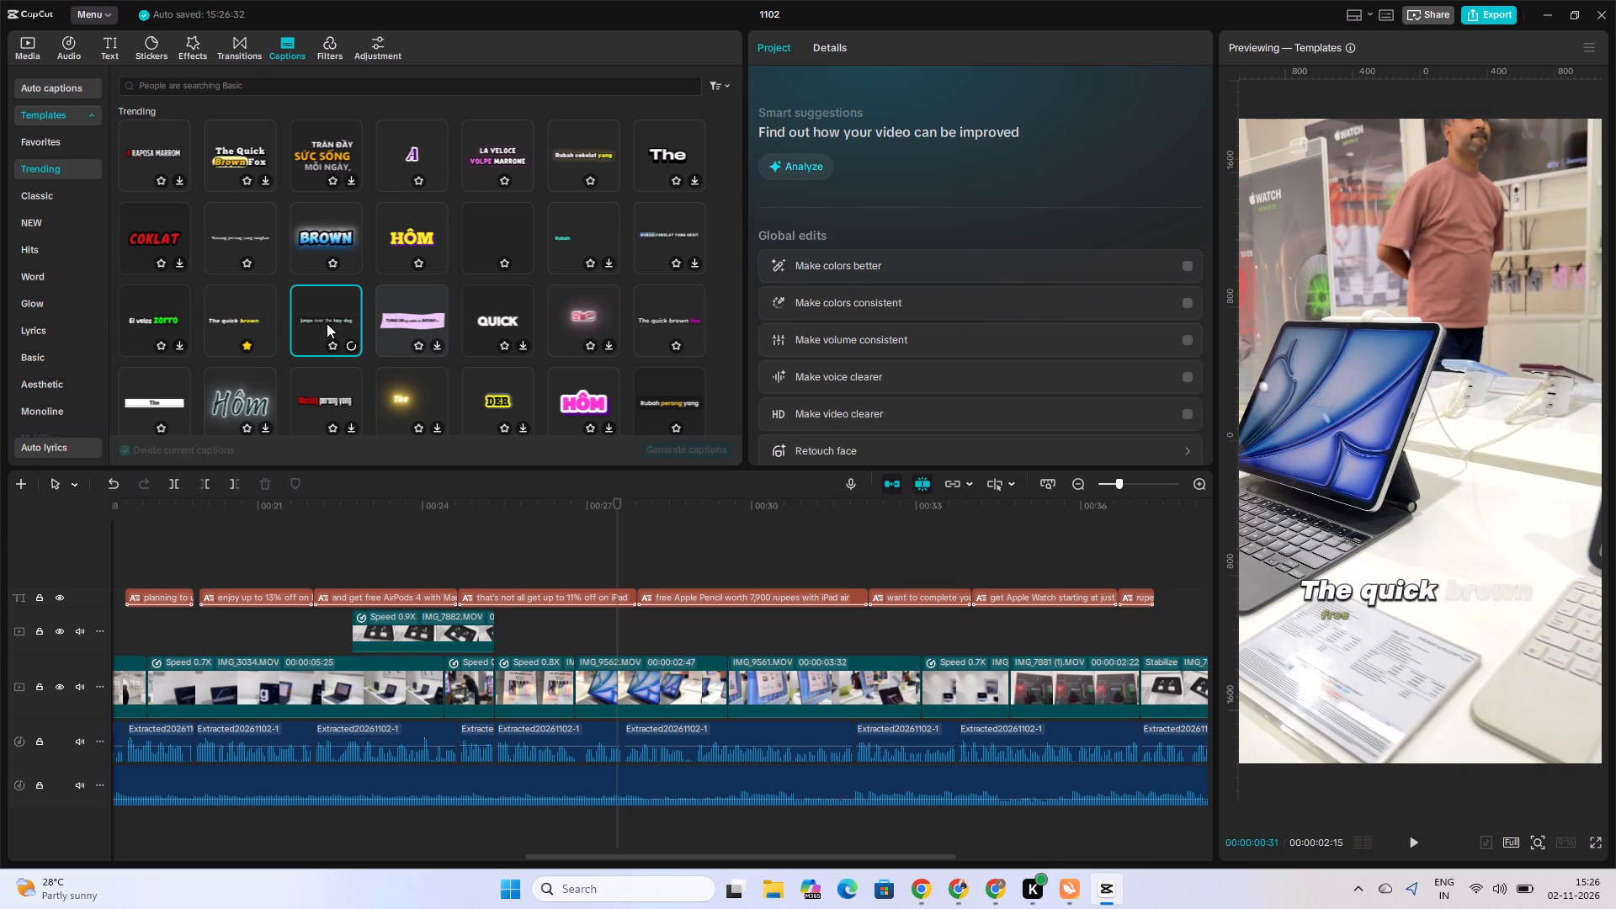
scroll(689, 461, down, 1)
click(666, 384)
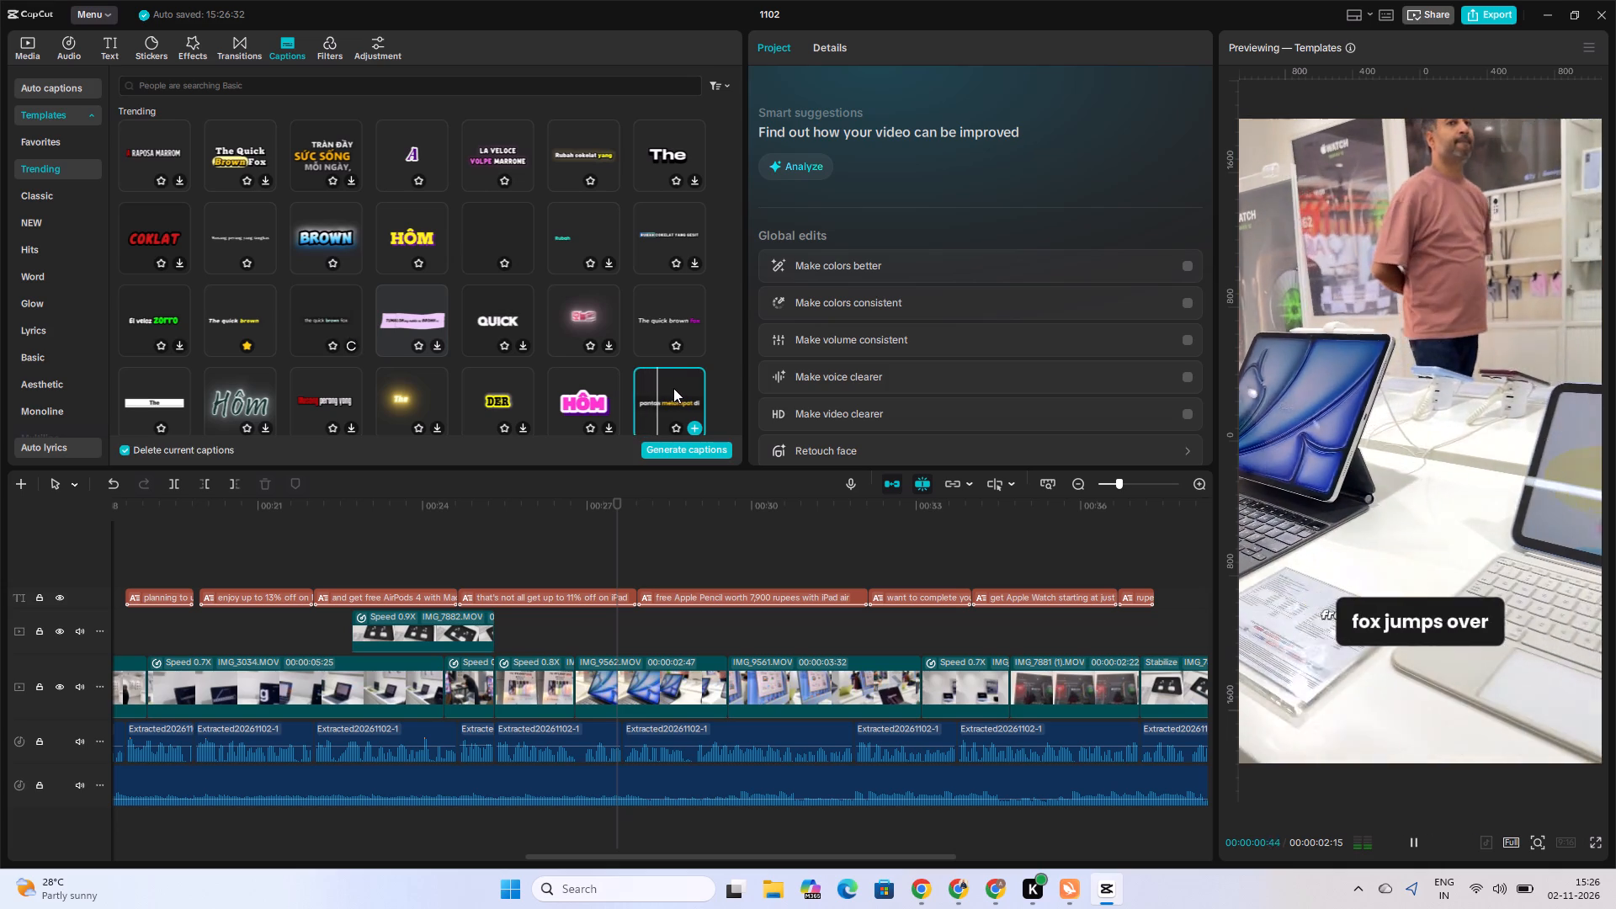
scroll(674, 386, down, 3)
click(669, 398)
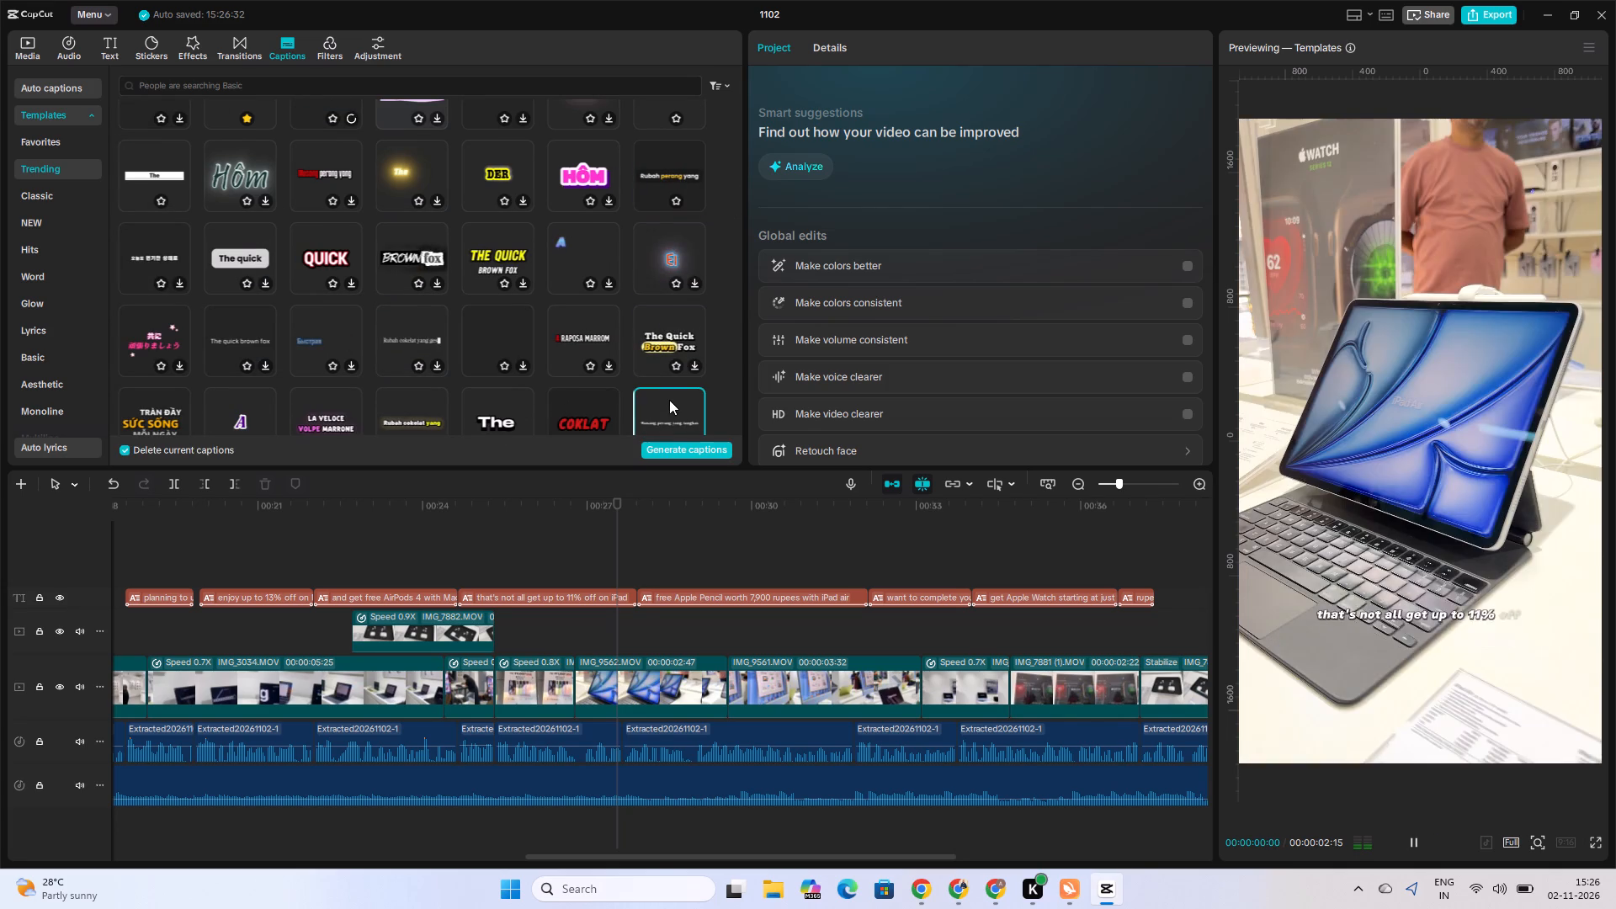
key(space)
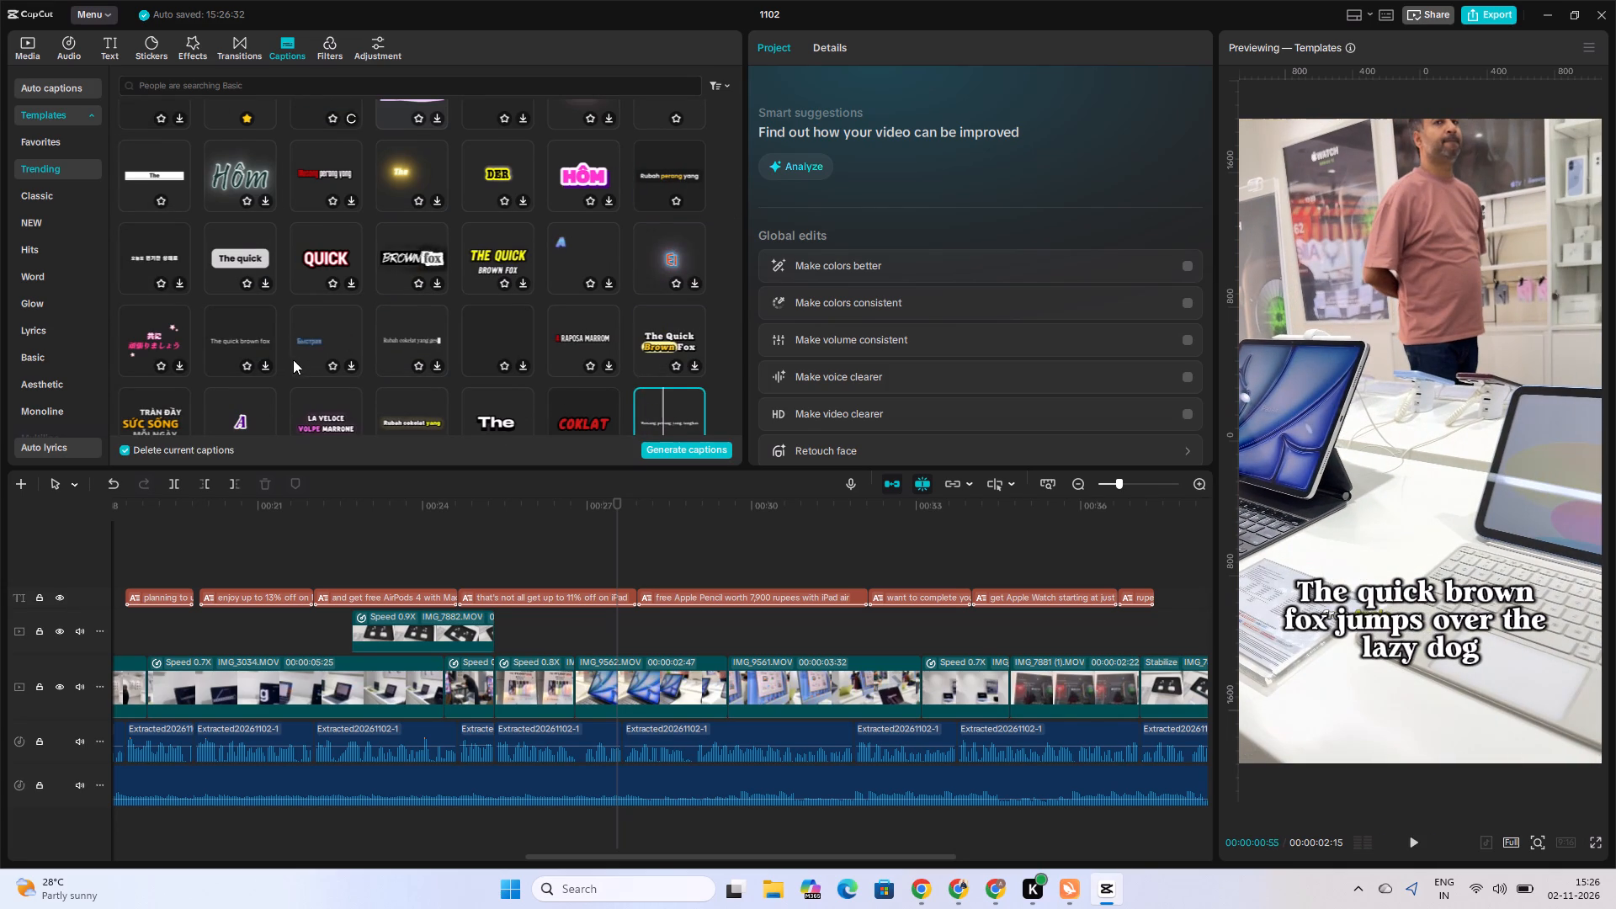
scroll(327, 376, down, 1)
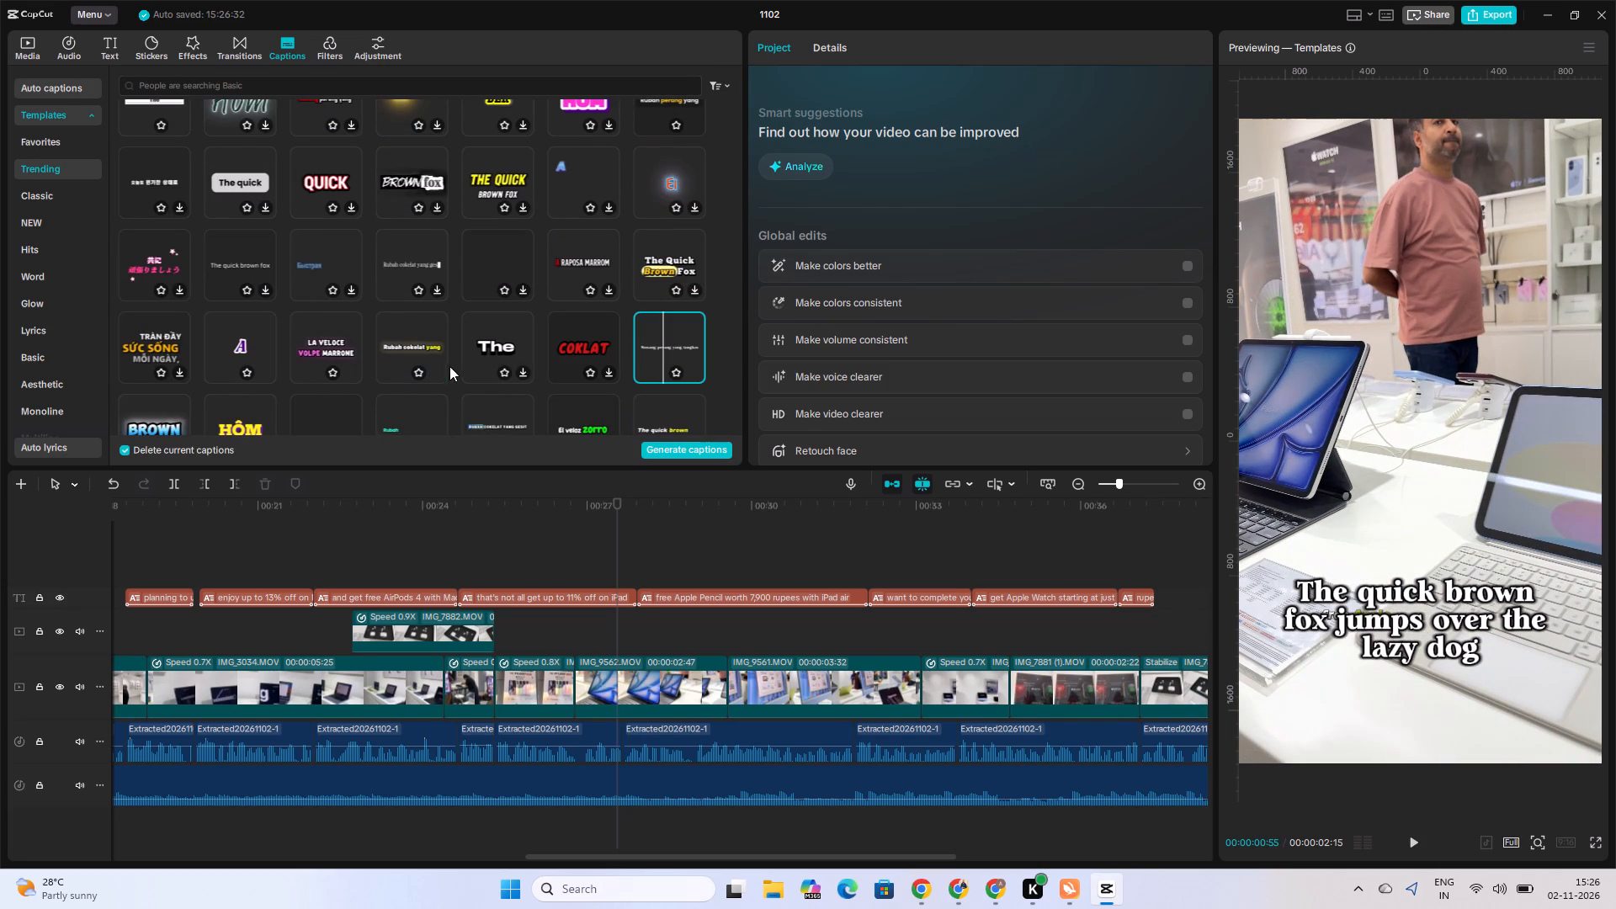
Generate new captions with the Trending template of bold white text and yellow word highlights, with deletion of the current captions enabled.
click(428, 343)
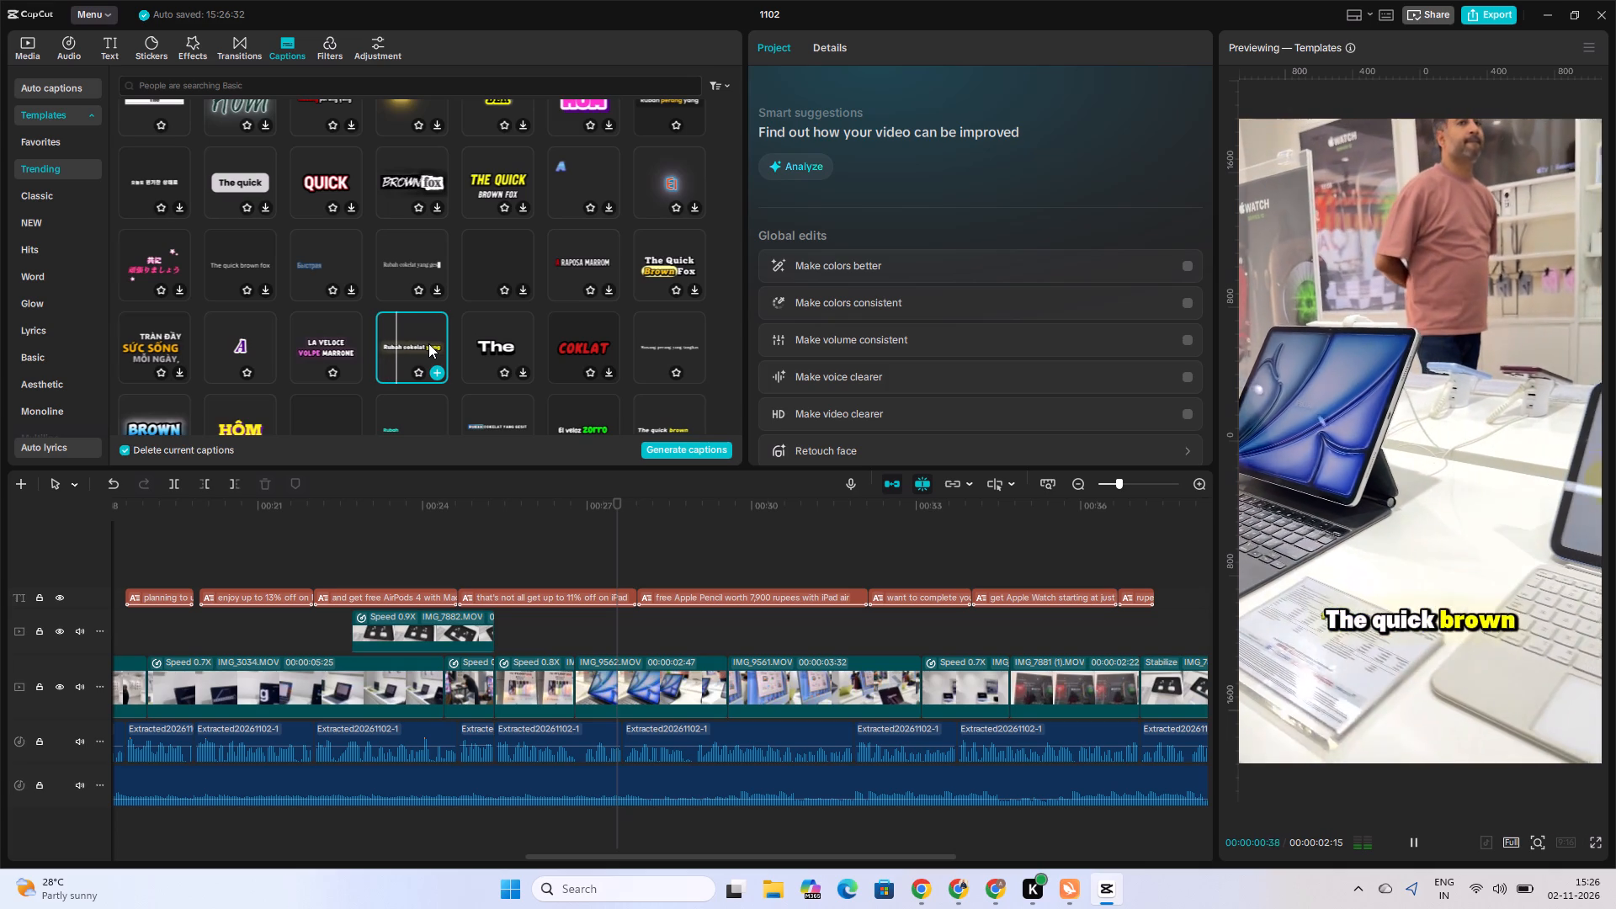
key(space)
click(697, 456)
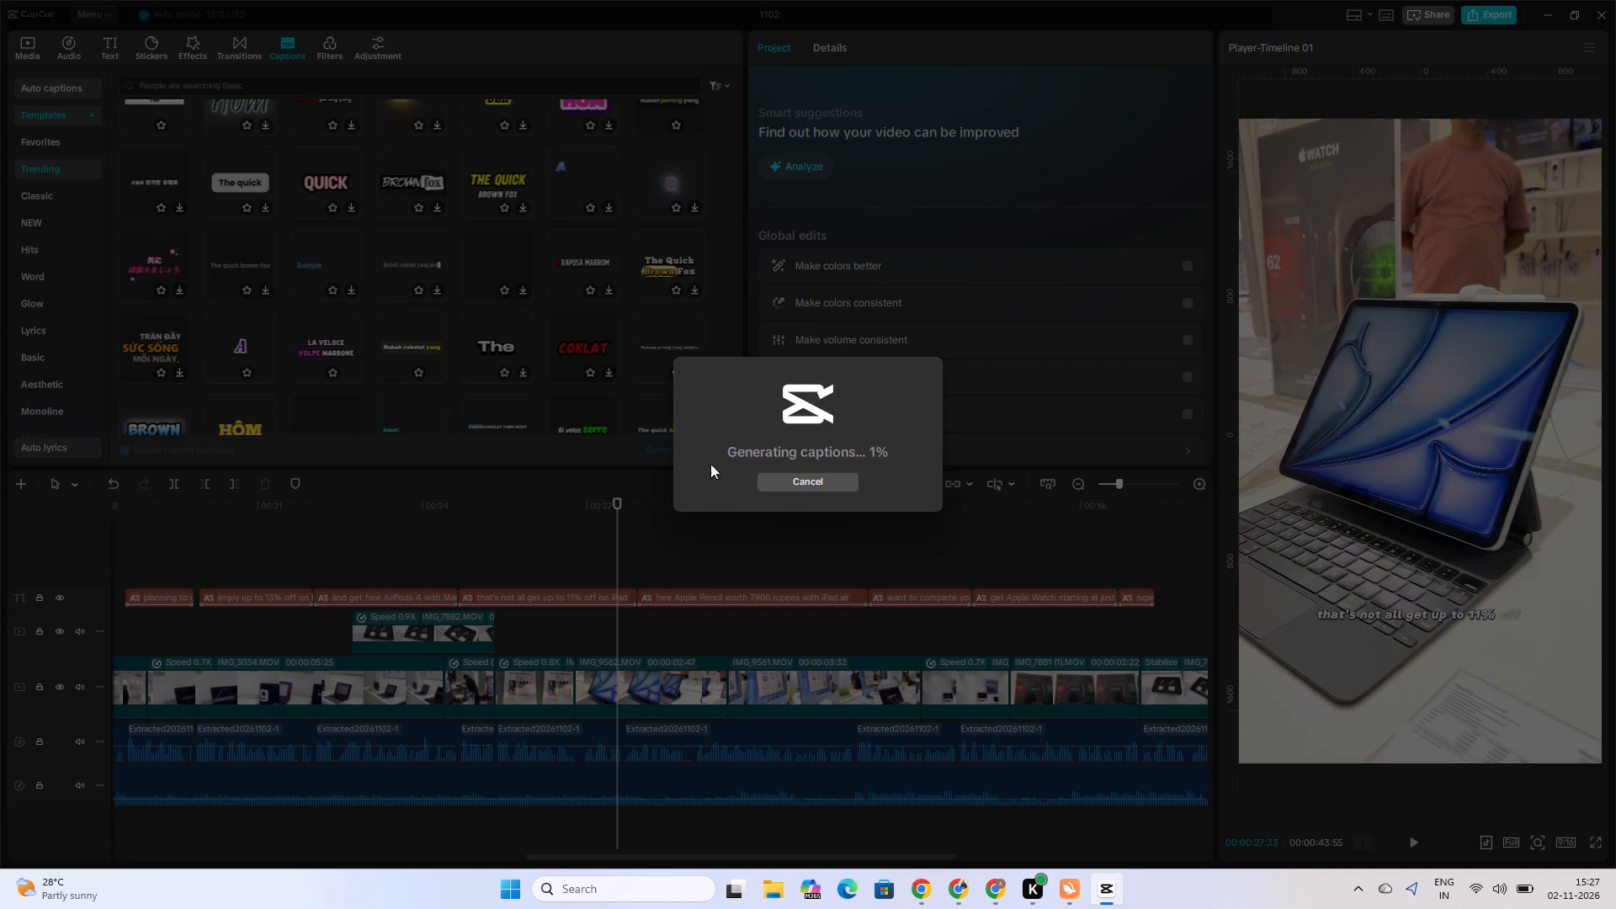
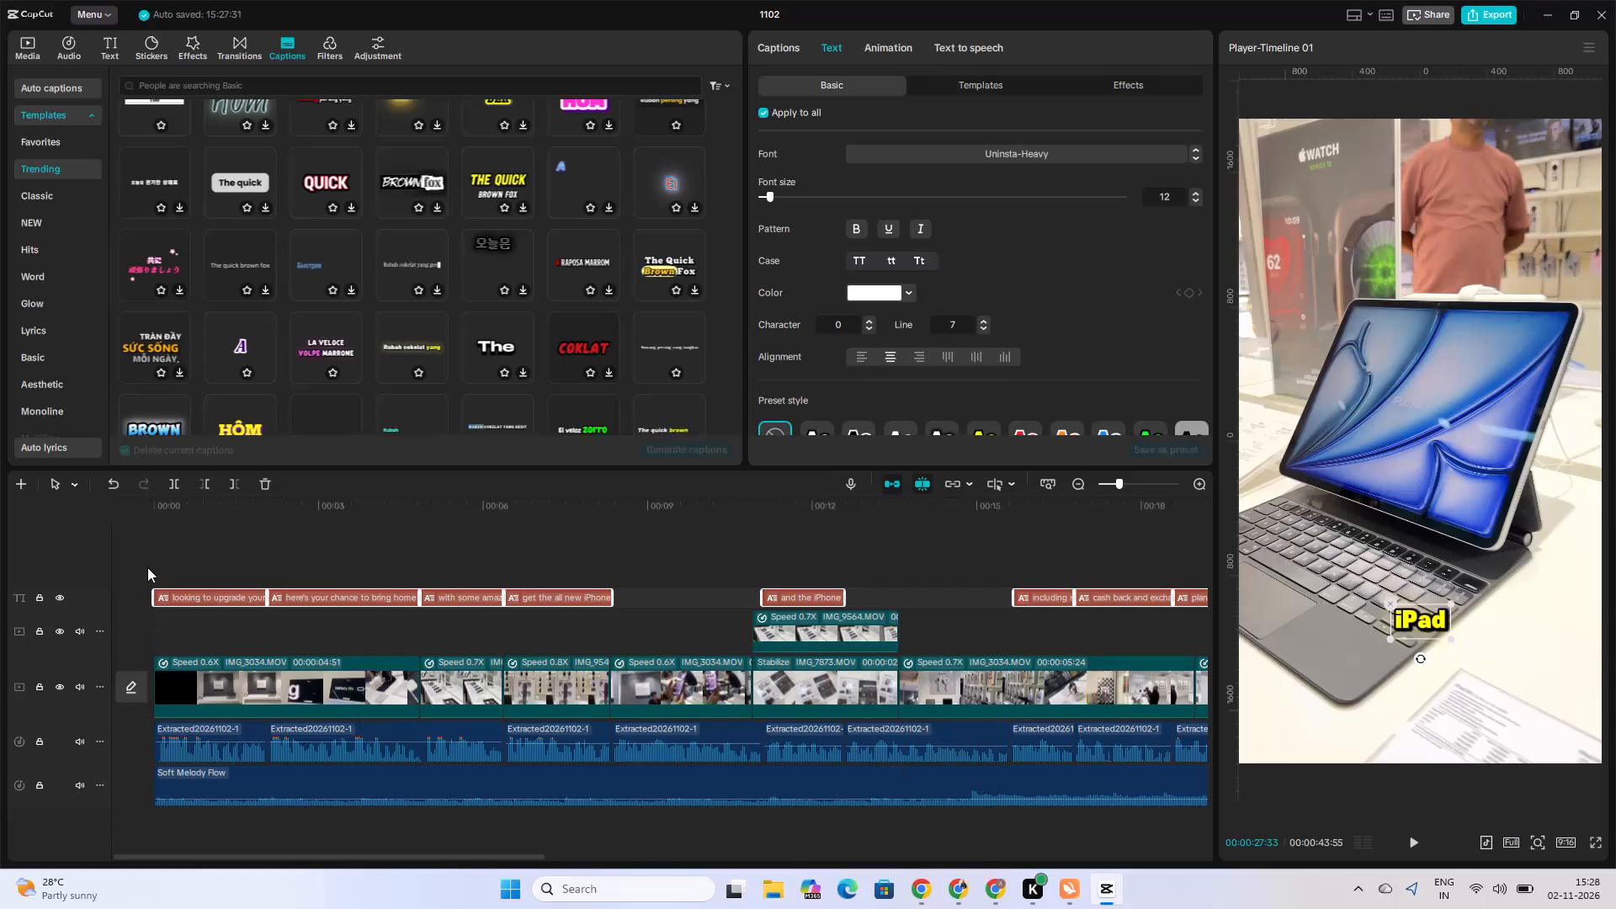
Play the video from the iPad offer to "your apple ecosystem", checking the new captions' style and timing against the voice-over.
key(space)
click(235, 542)
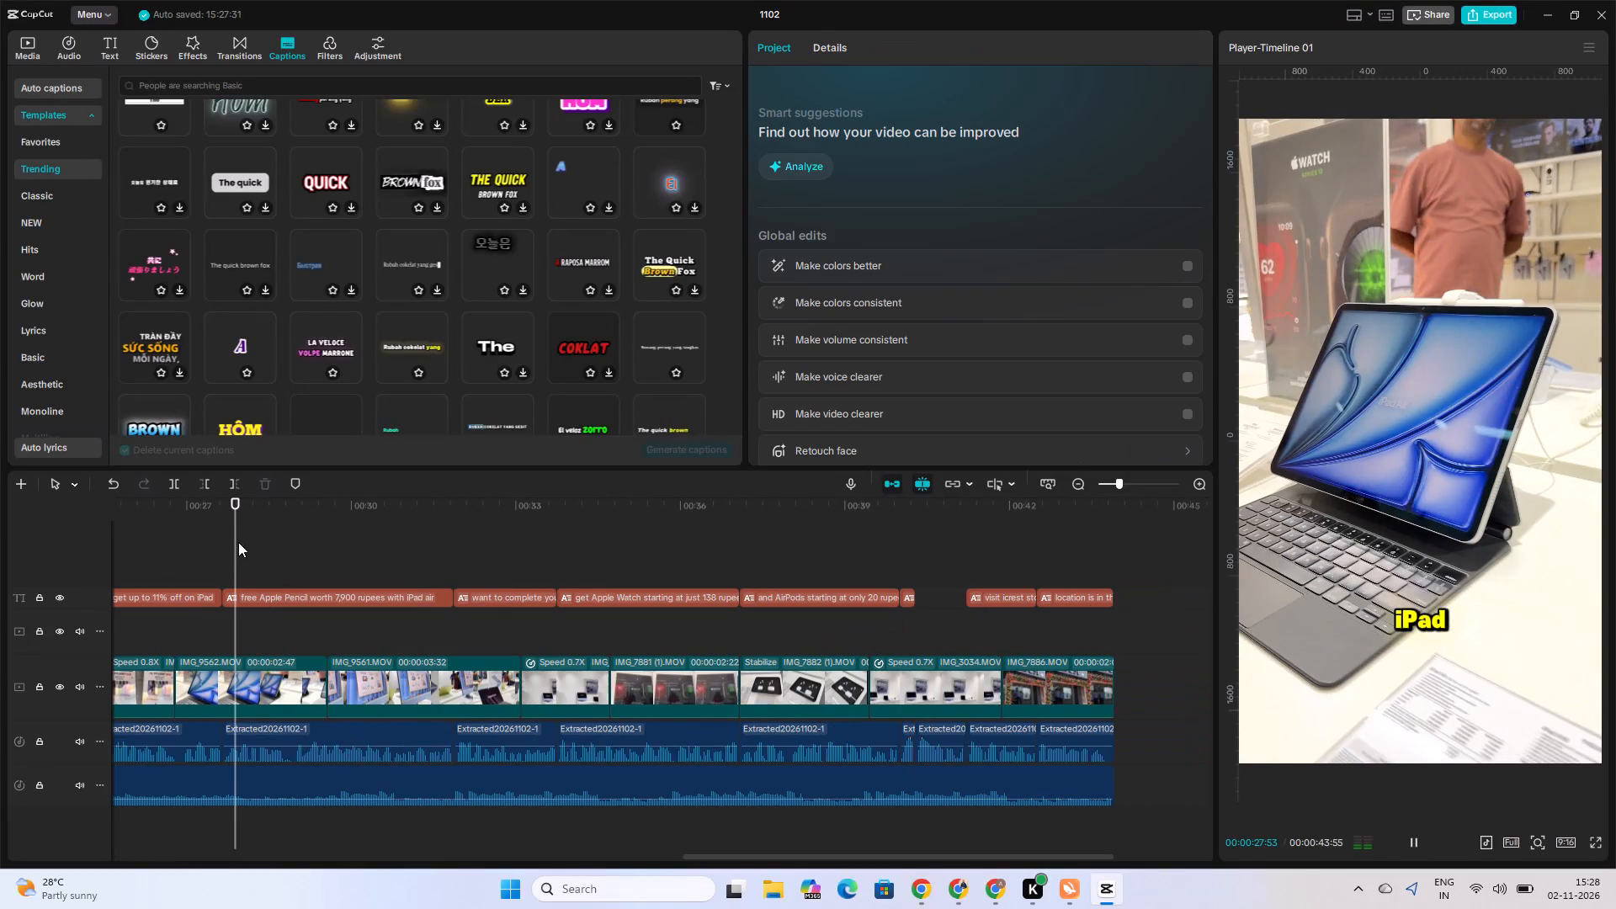
key(space)
key(space)
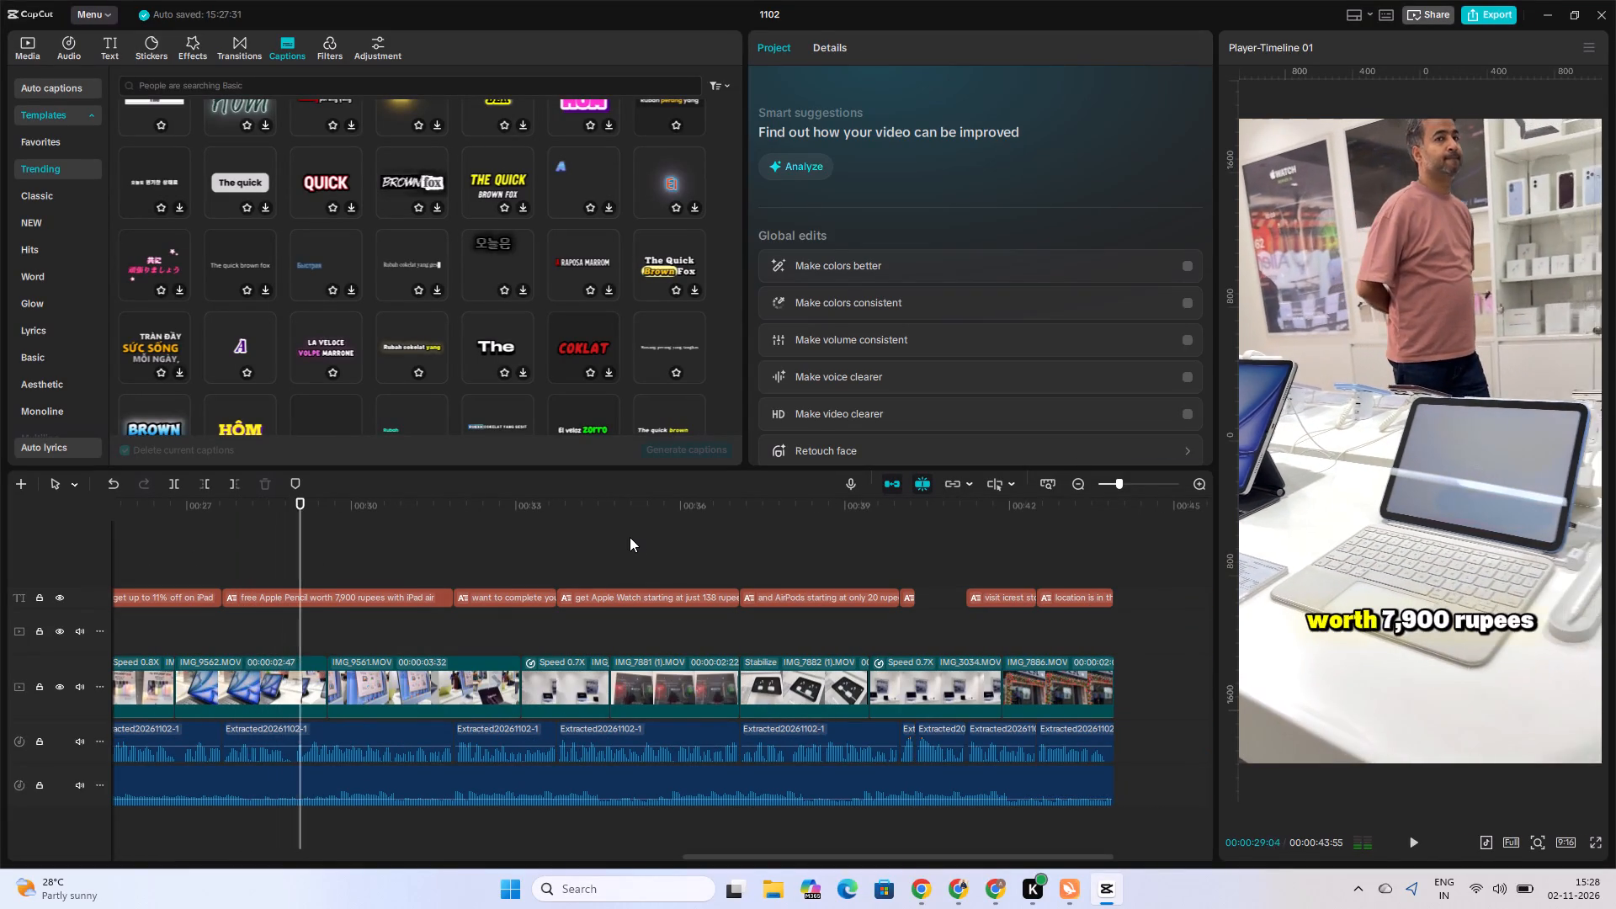
key(space)
key(space)
key(space)
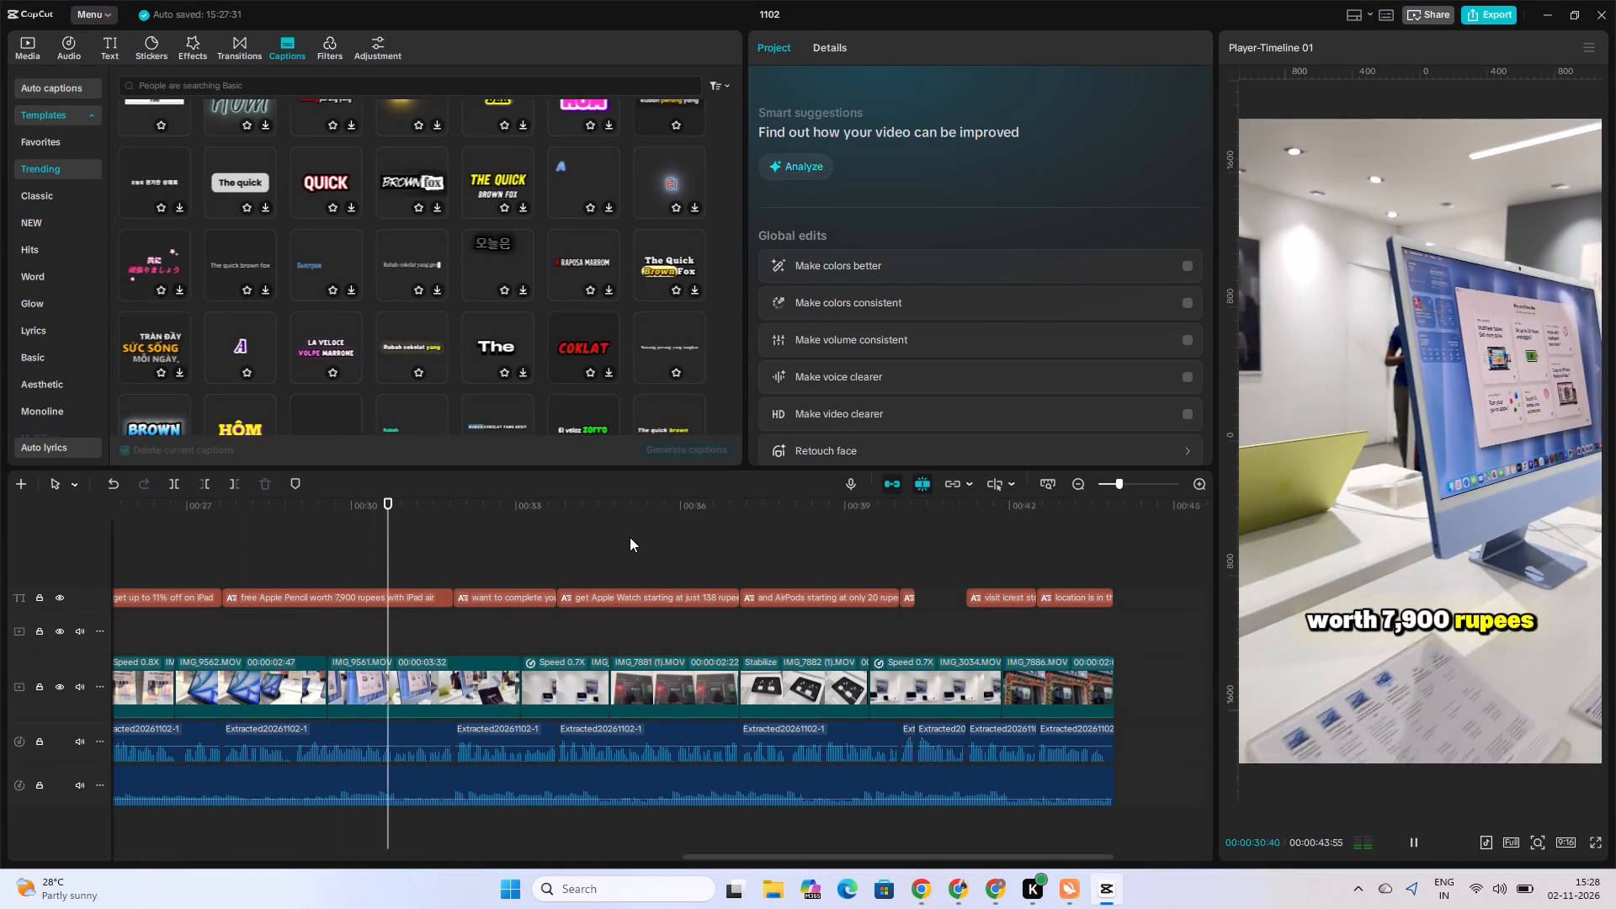
key(space)
key(space)
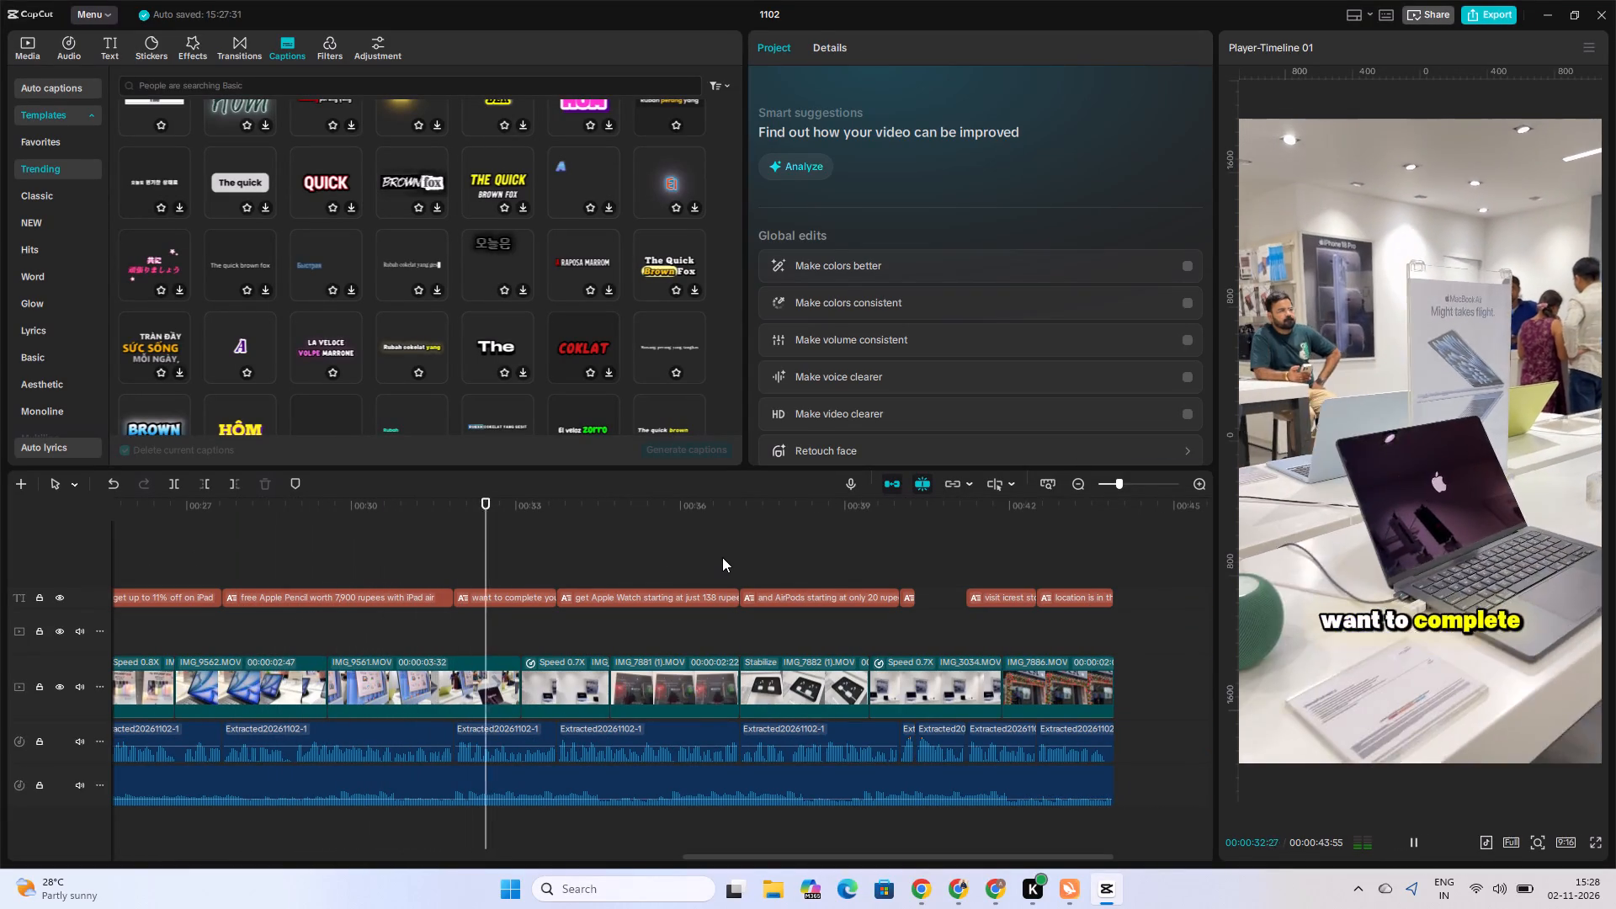
key(space)
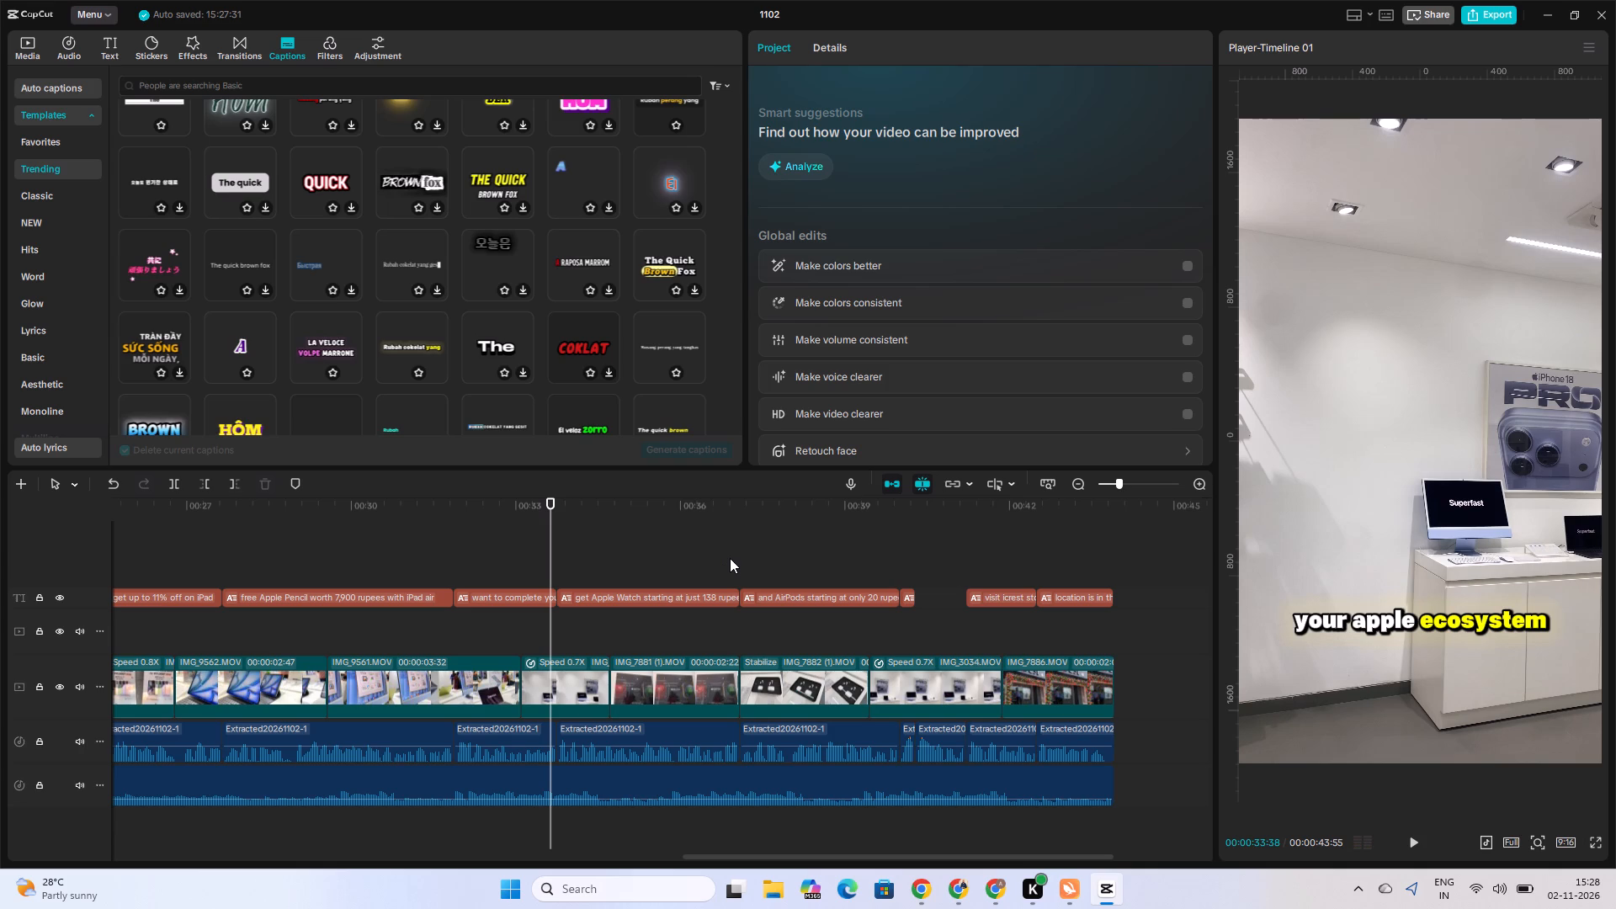
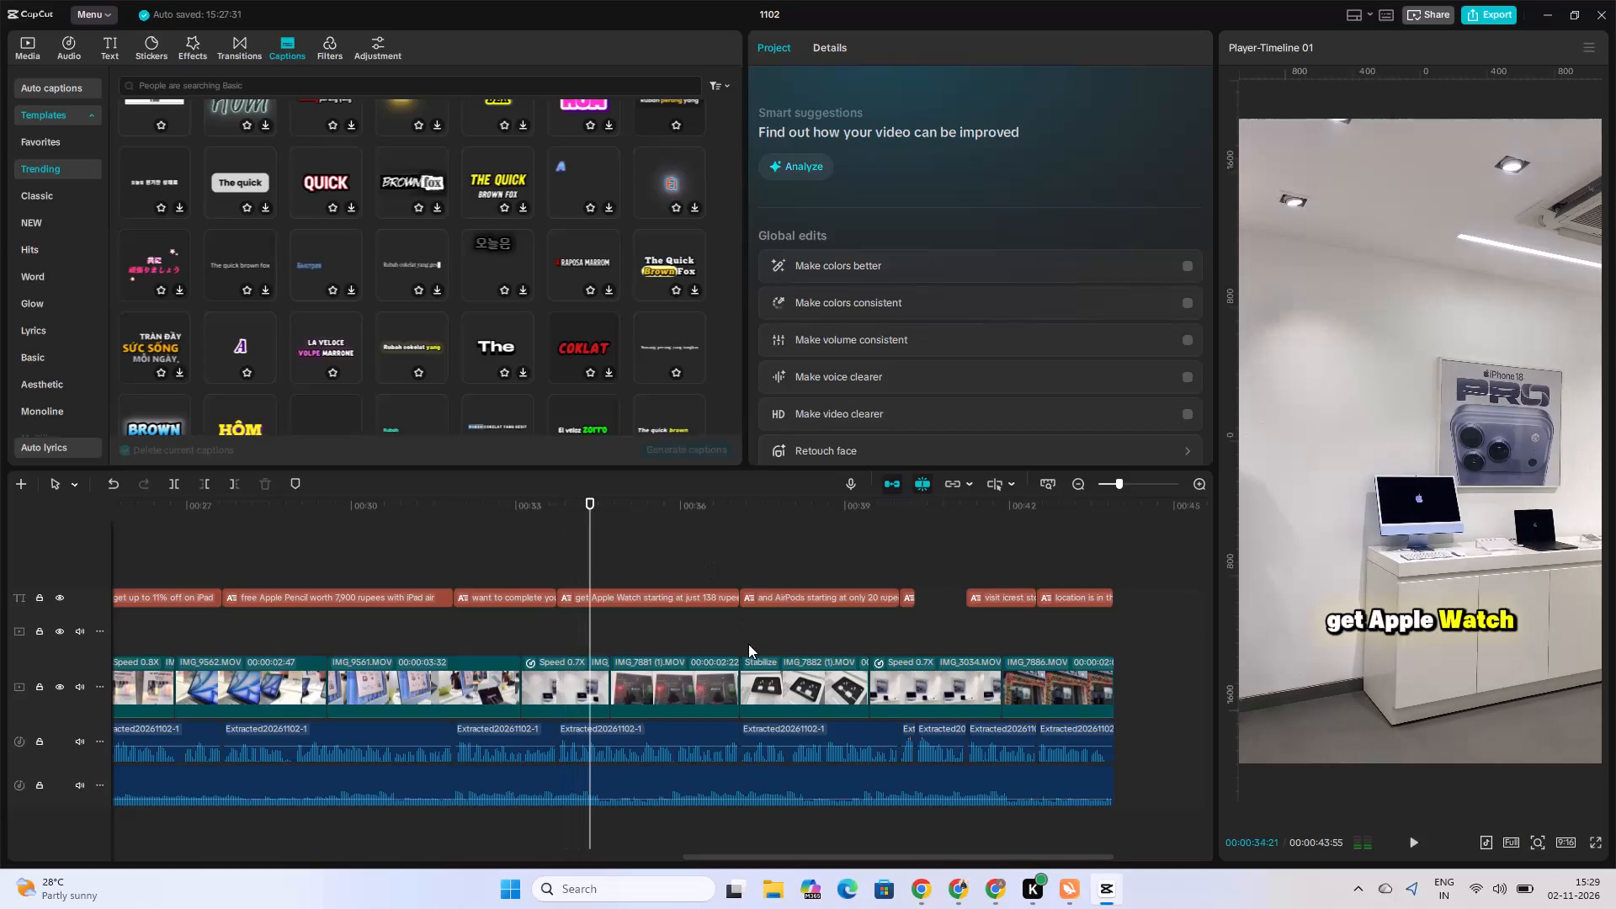
Play to the Apple Watch price caption and open its text for editing just before "138".
key(space)
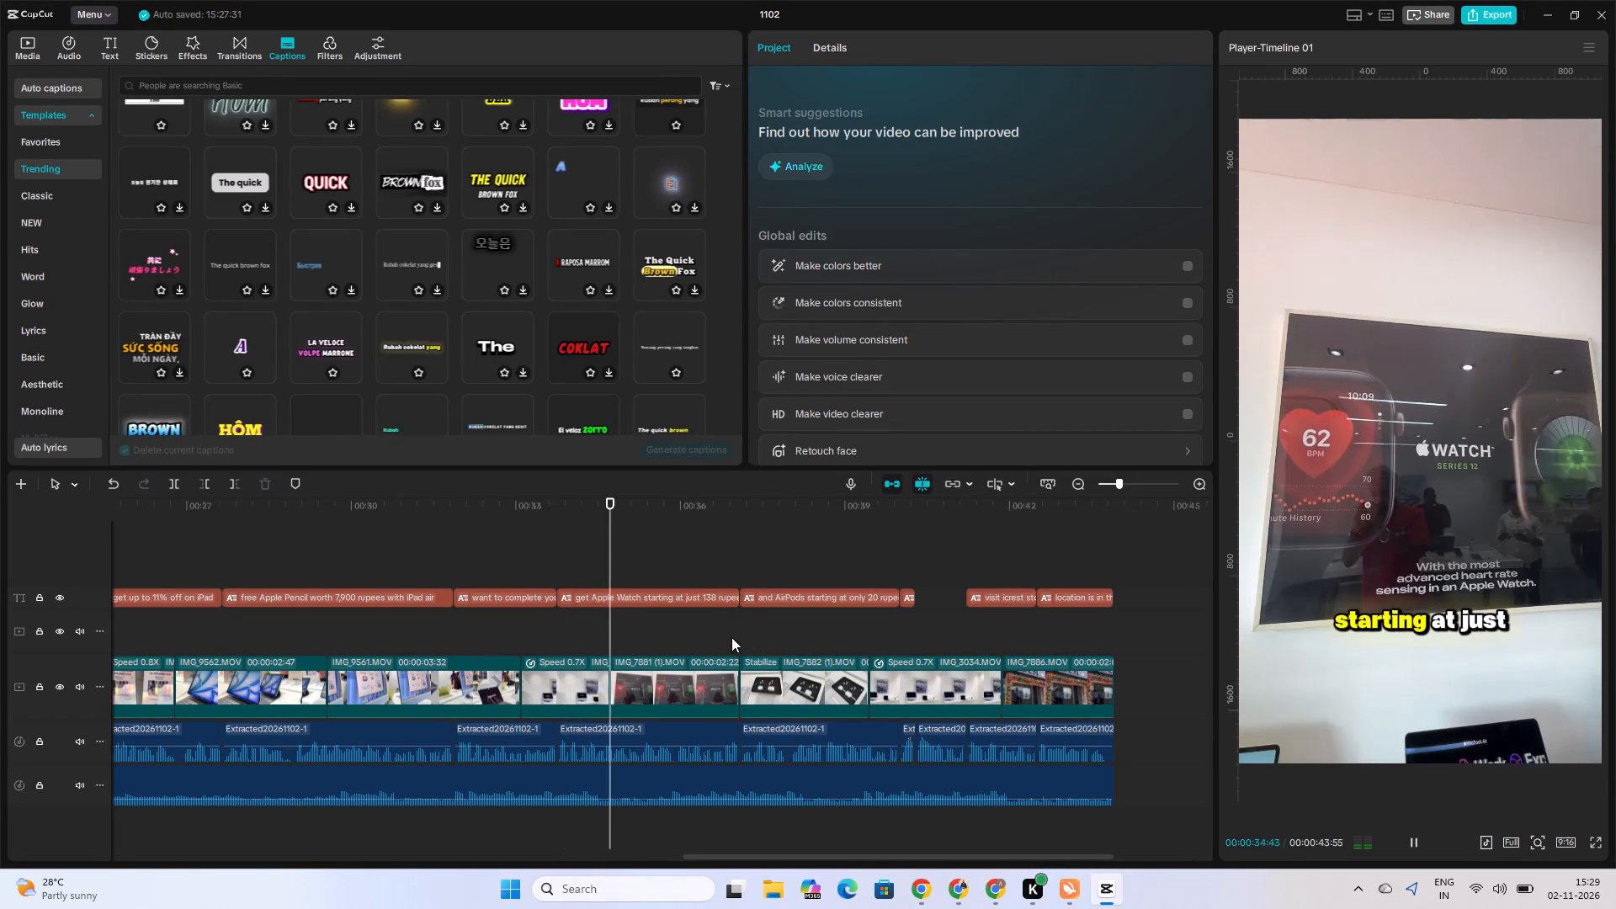
key(space)
key(space)
key(space)
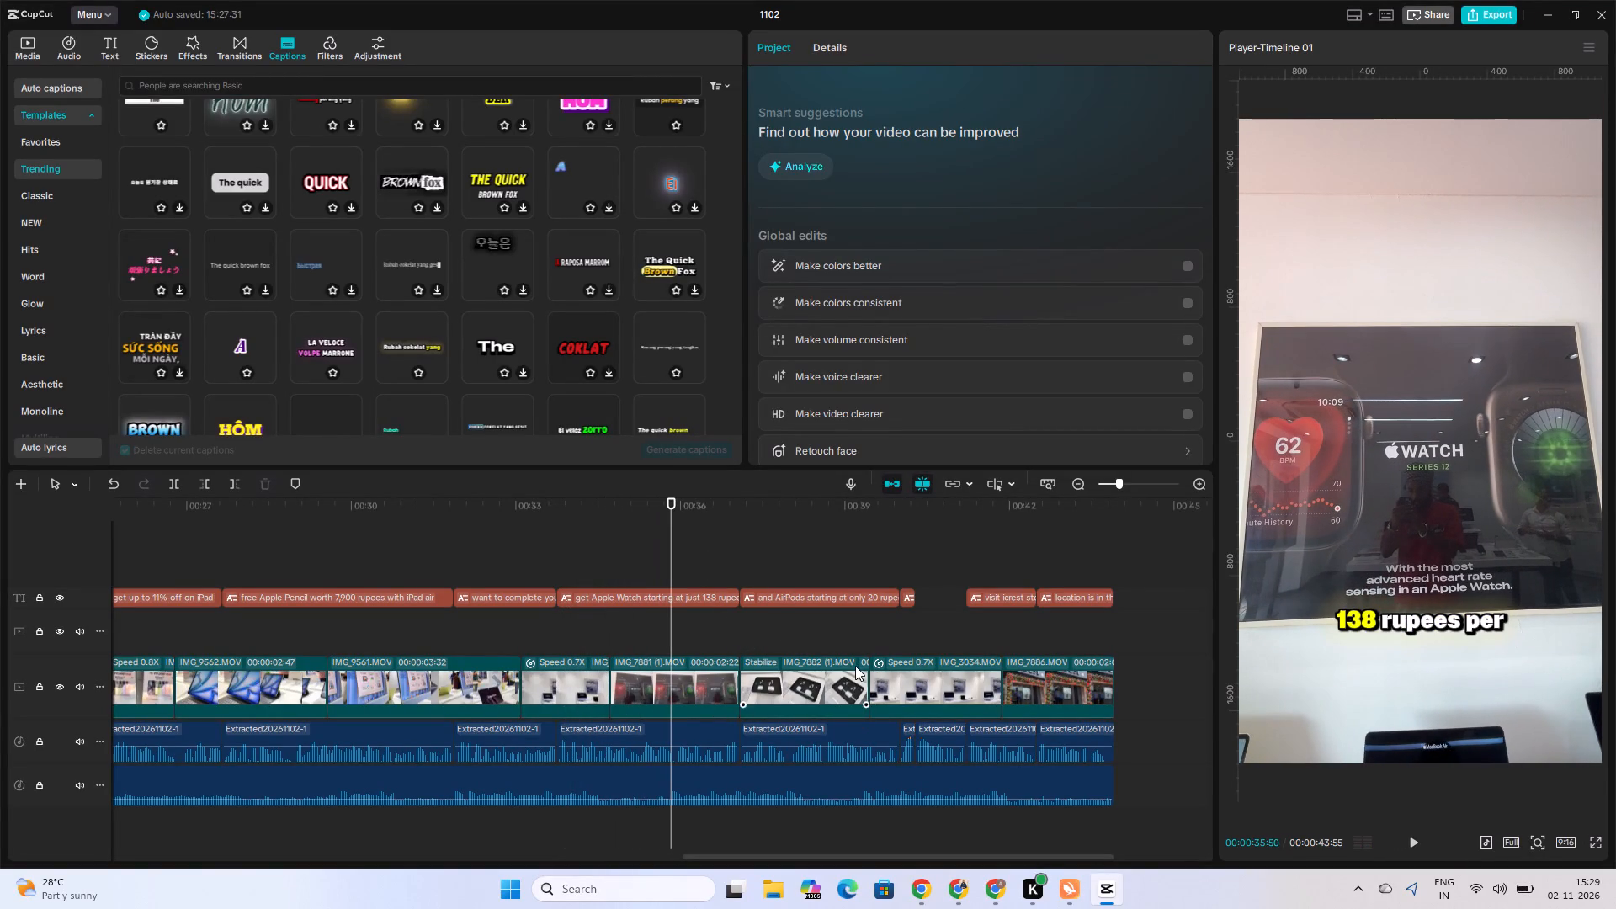
click(713, 596)
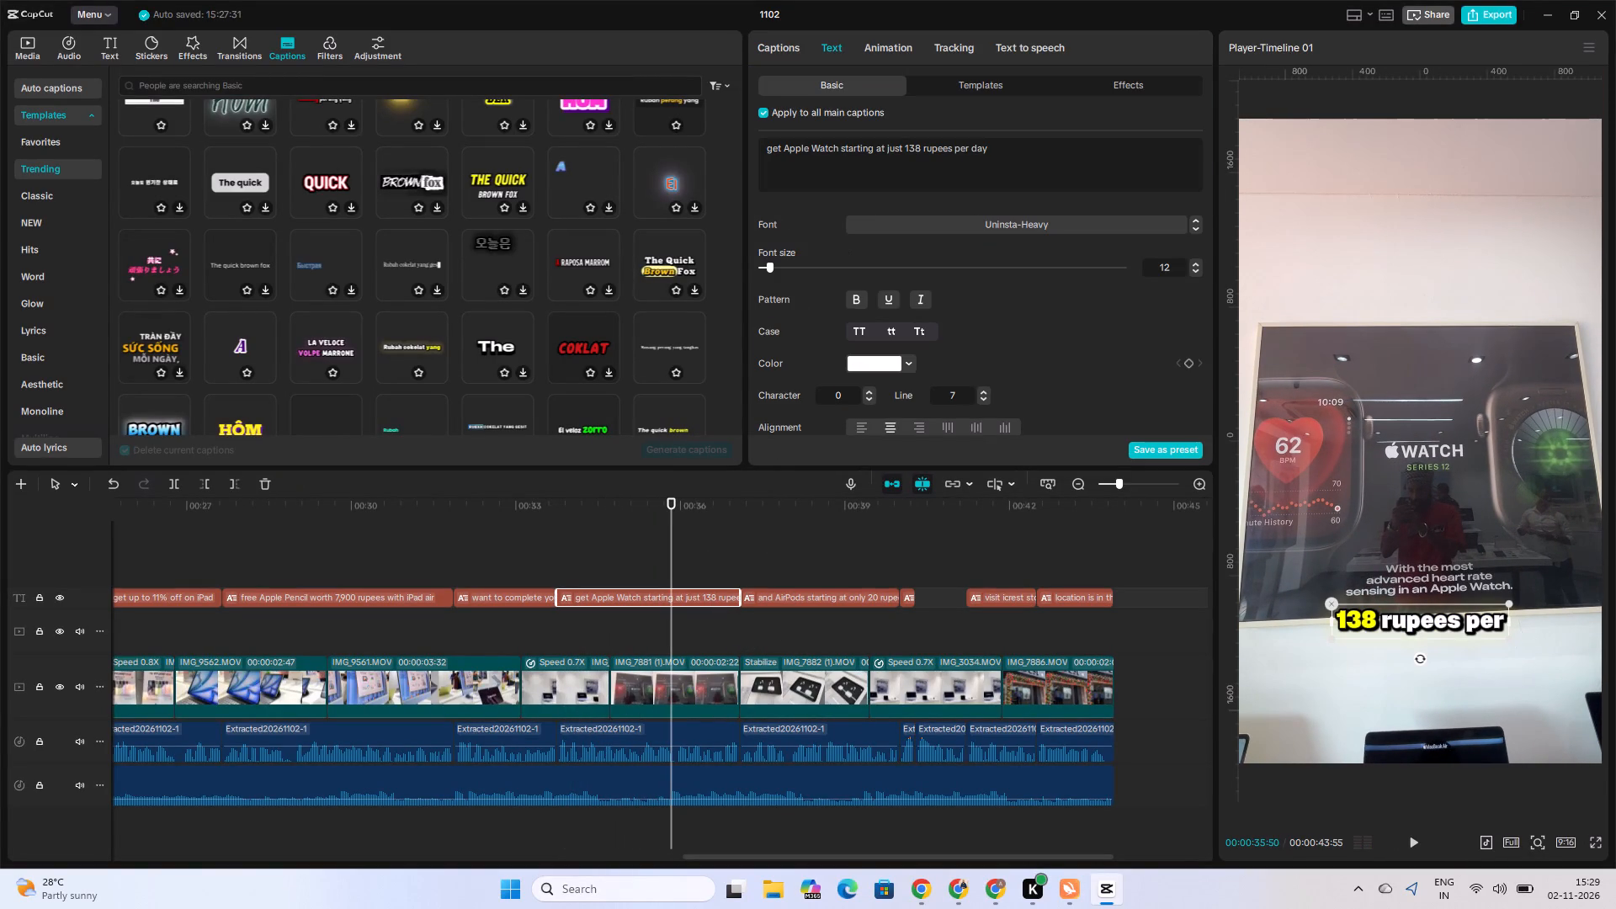
click(918, 144)
key(space)
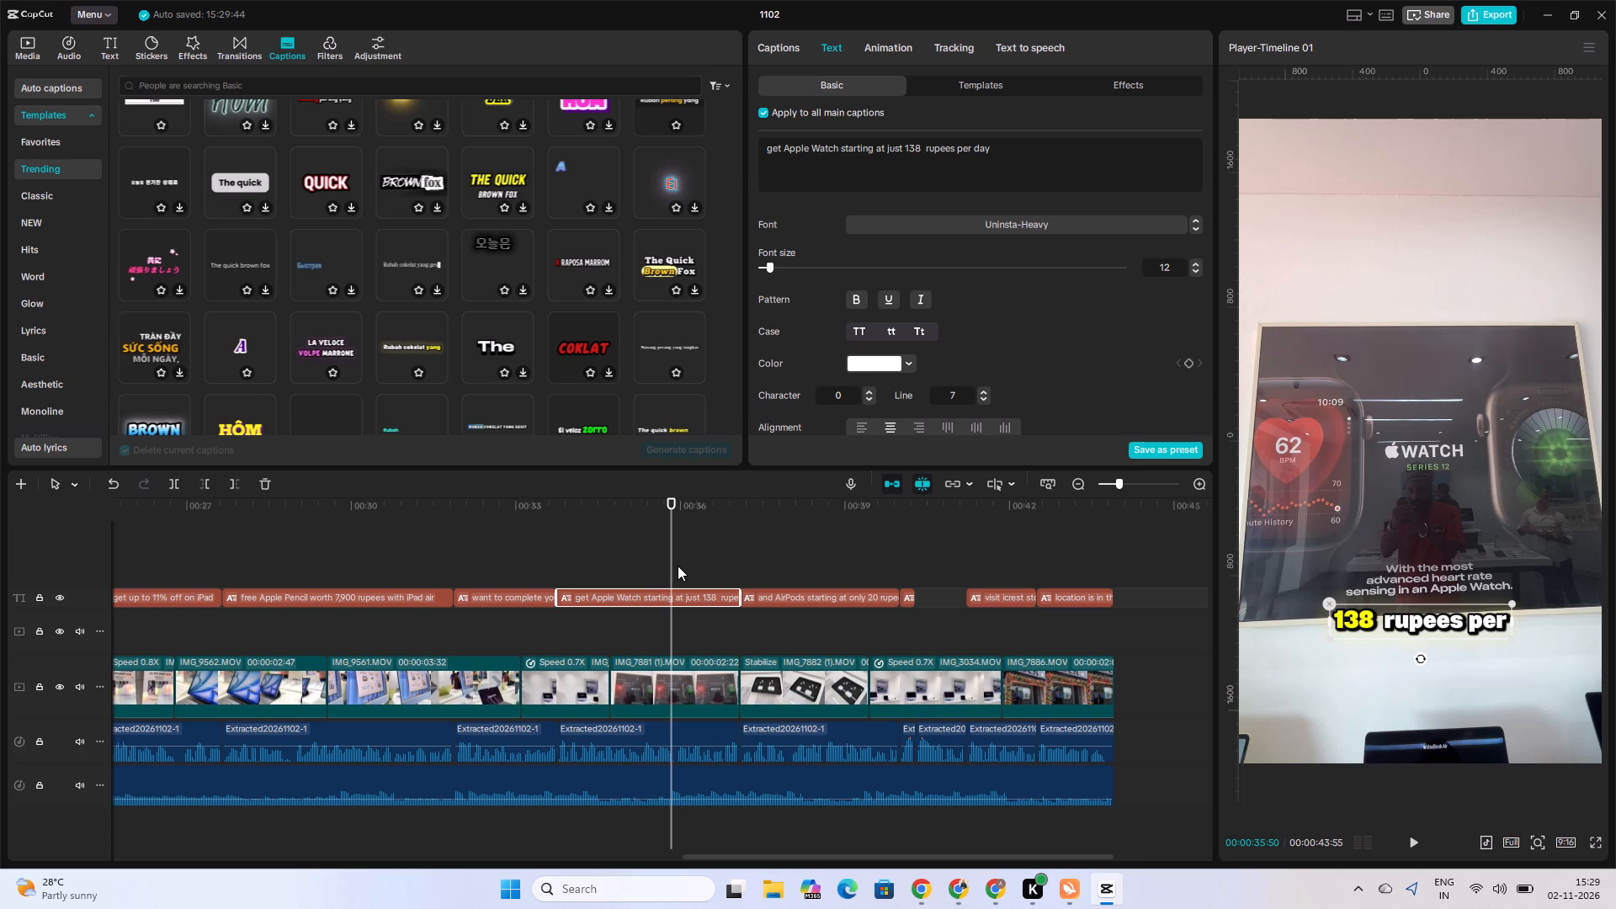
key(BackSpace)
click(901, 150)
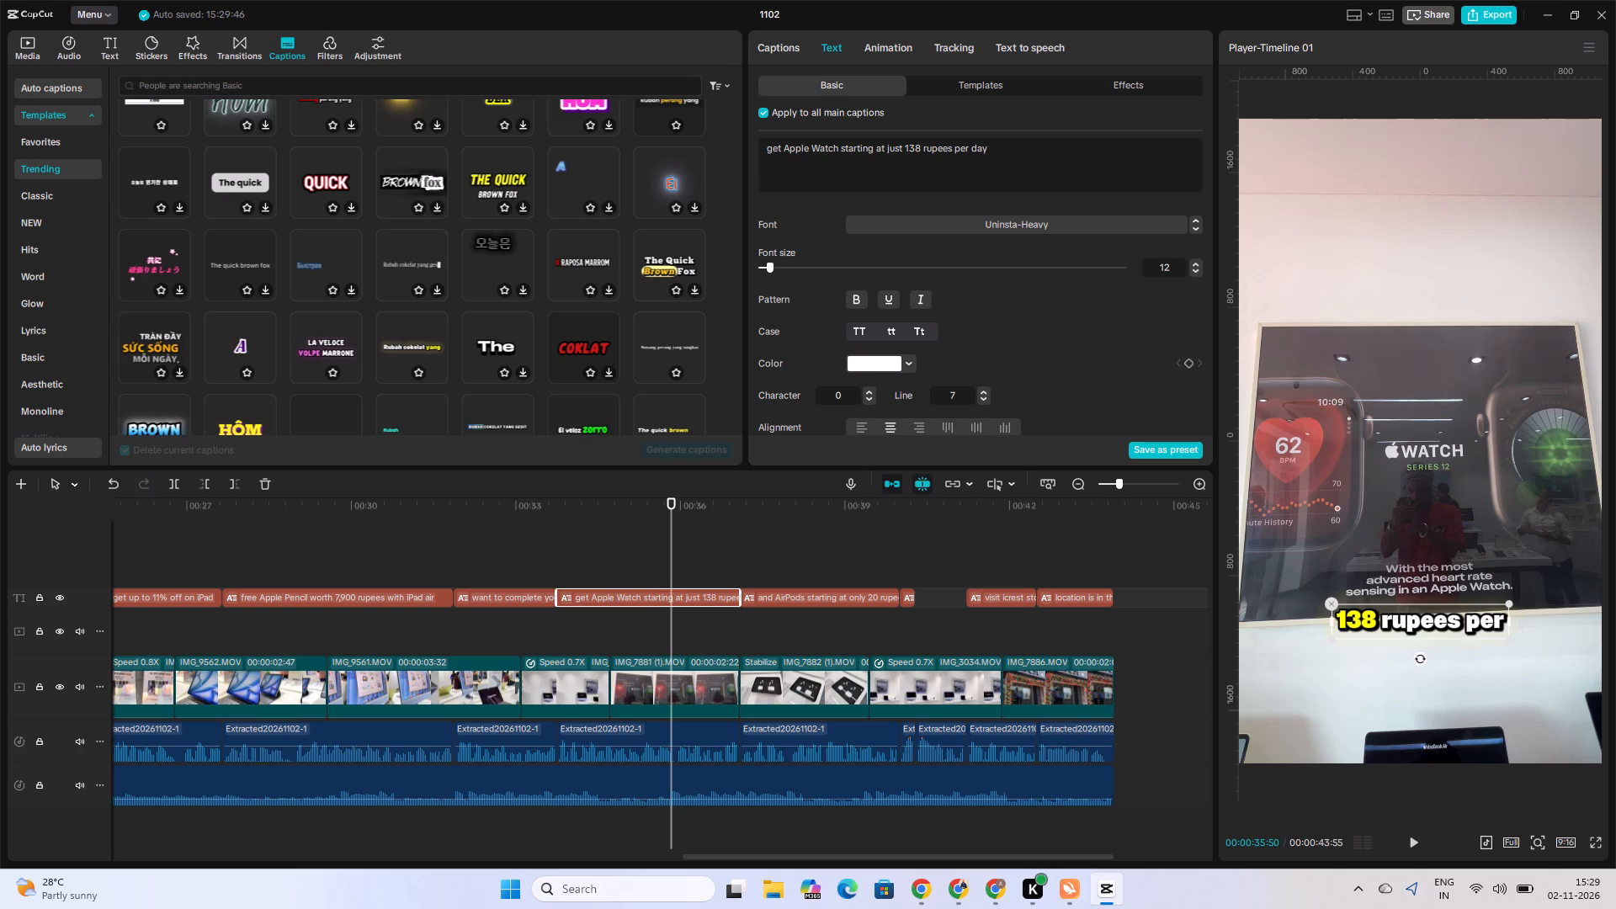
click(903, 143)
click(906, 147)
Switch to Chrome and search Google for "rupee symbol" in a new tab.
click(964, 886)
click(1342, 13)
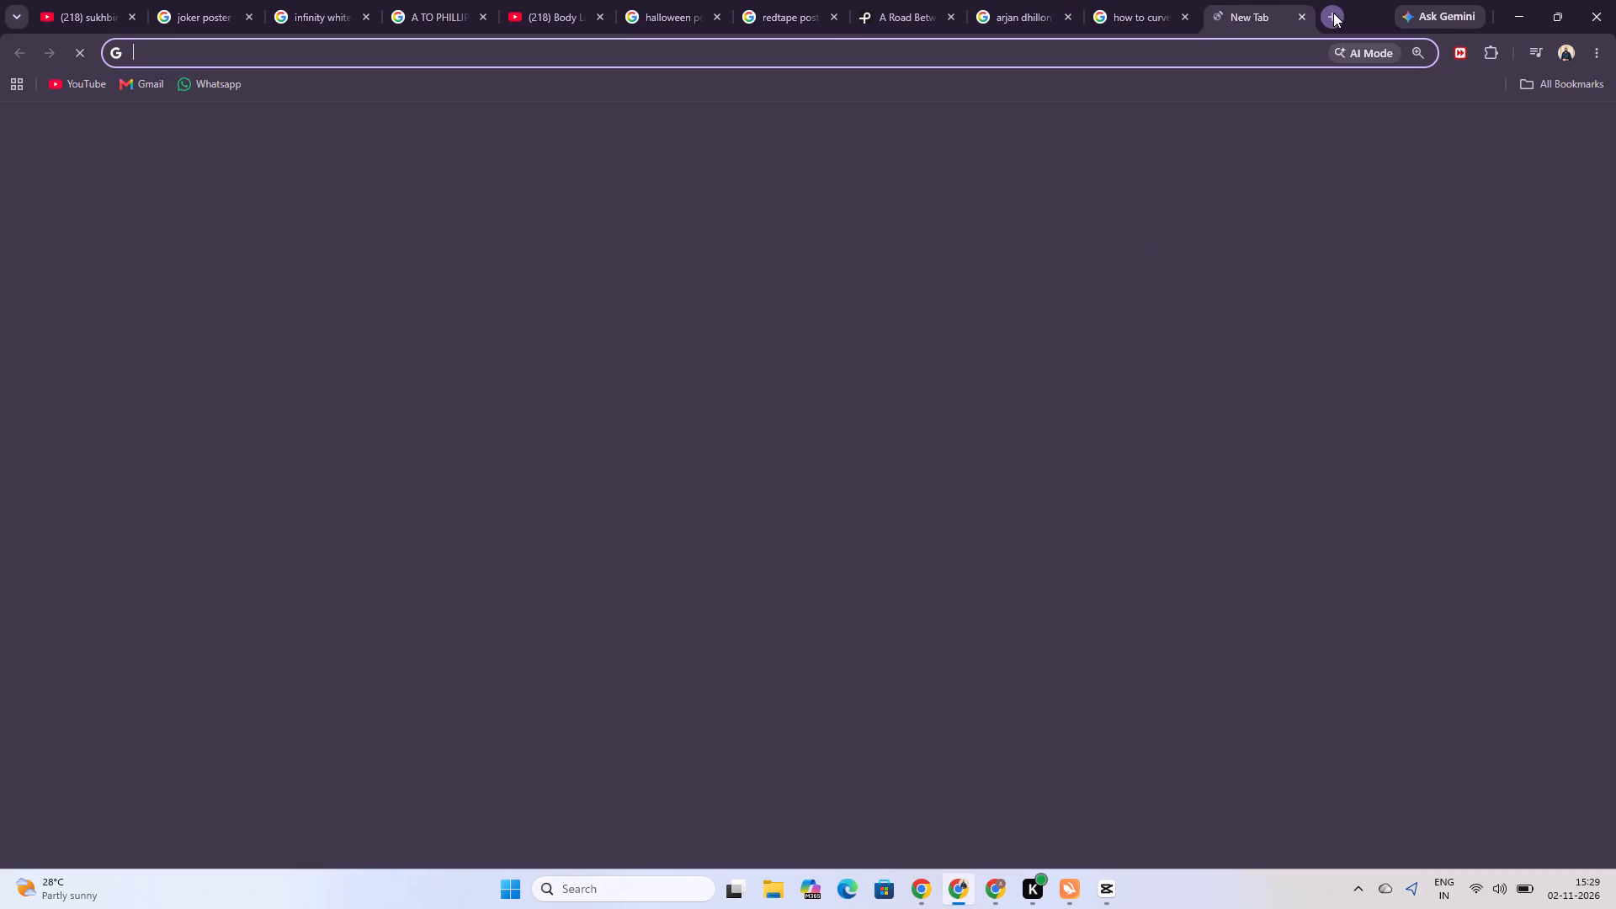
text(rupee s)
key(Down)
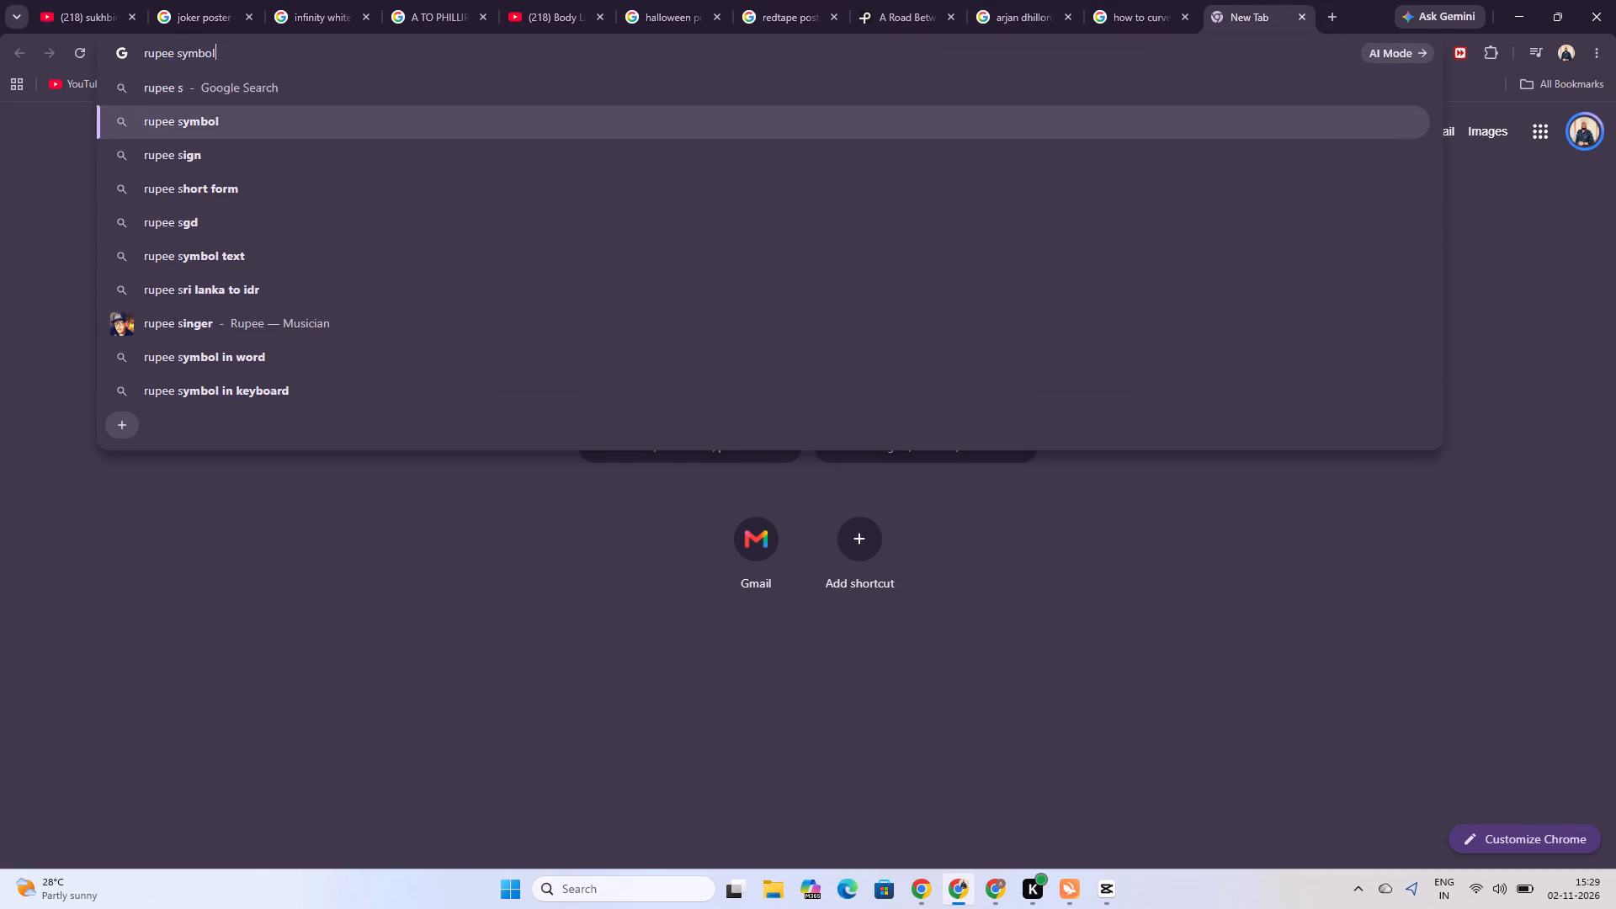
key(Return)
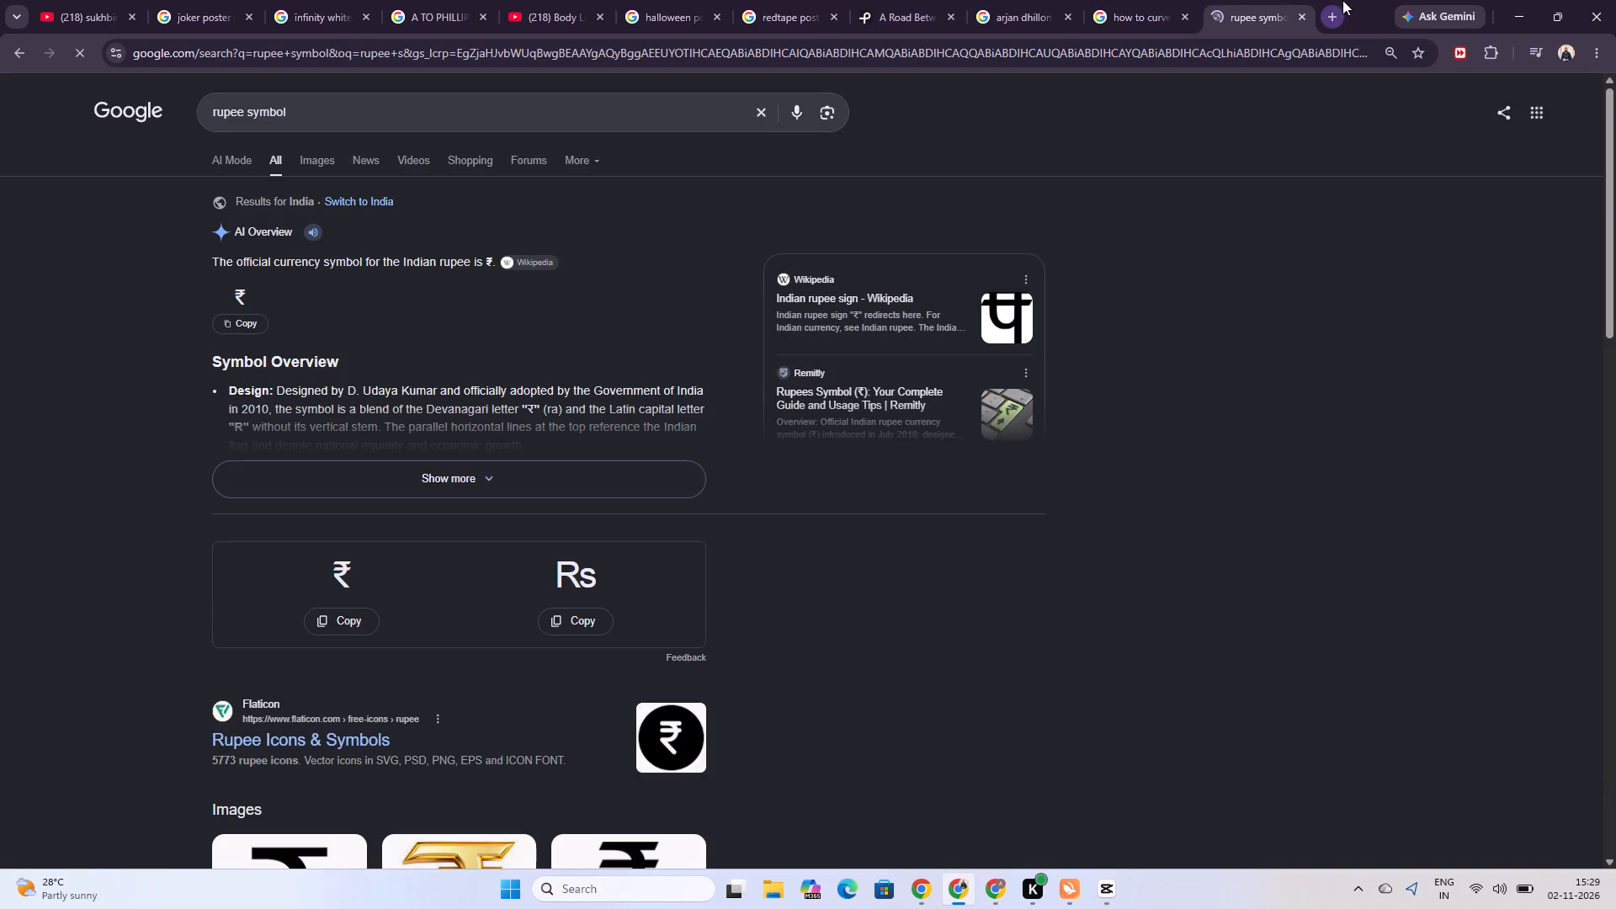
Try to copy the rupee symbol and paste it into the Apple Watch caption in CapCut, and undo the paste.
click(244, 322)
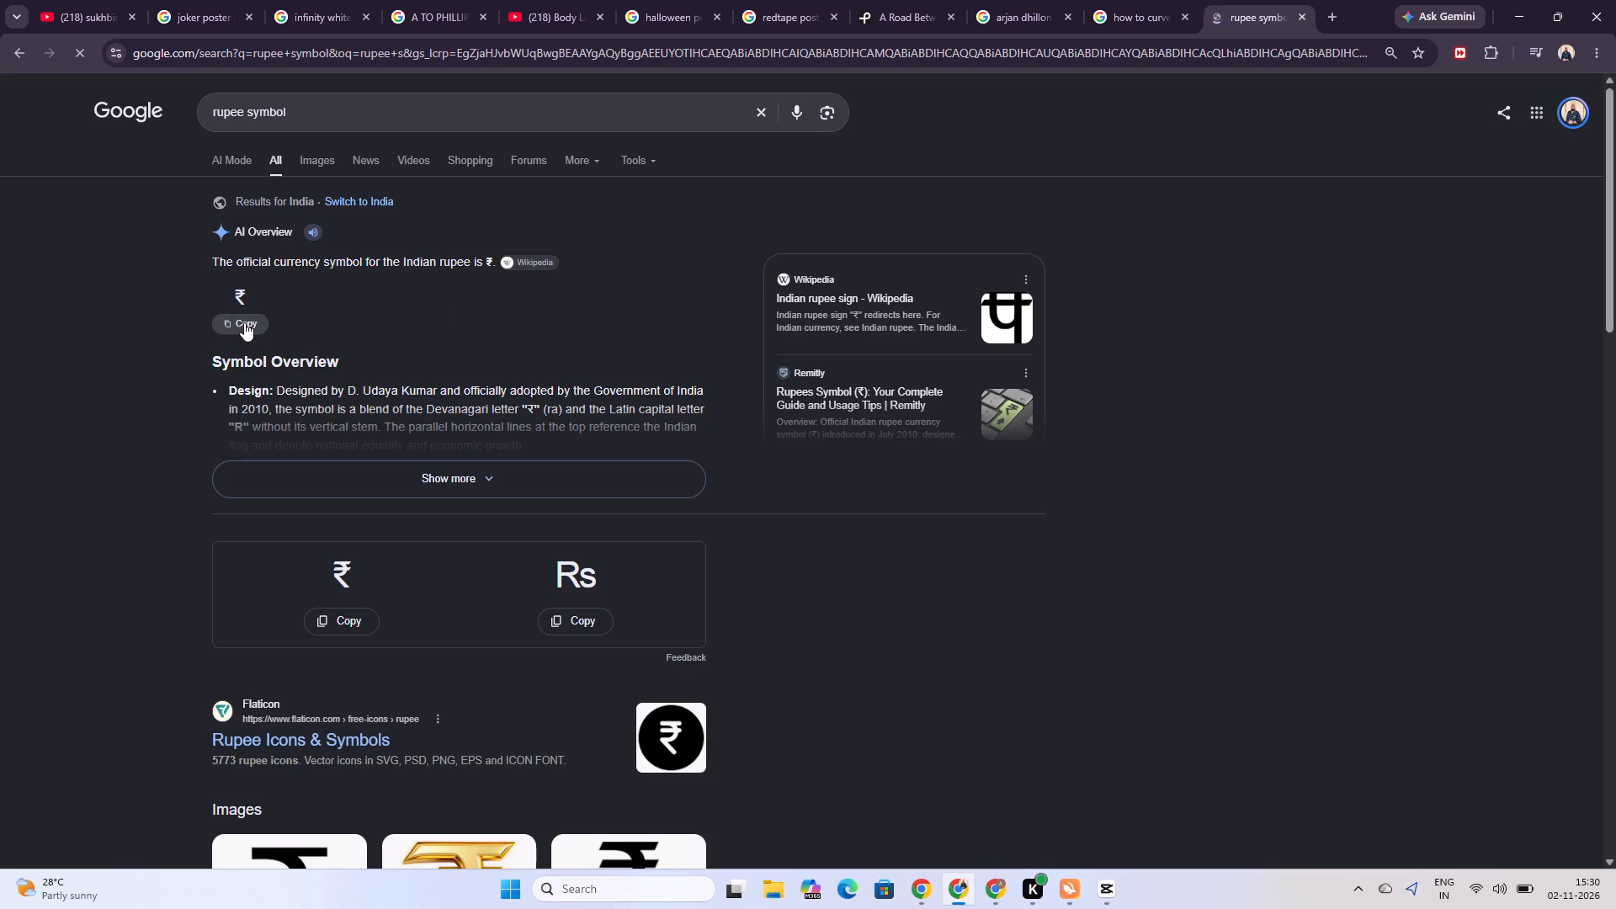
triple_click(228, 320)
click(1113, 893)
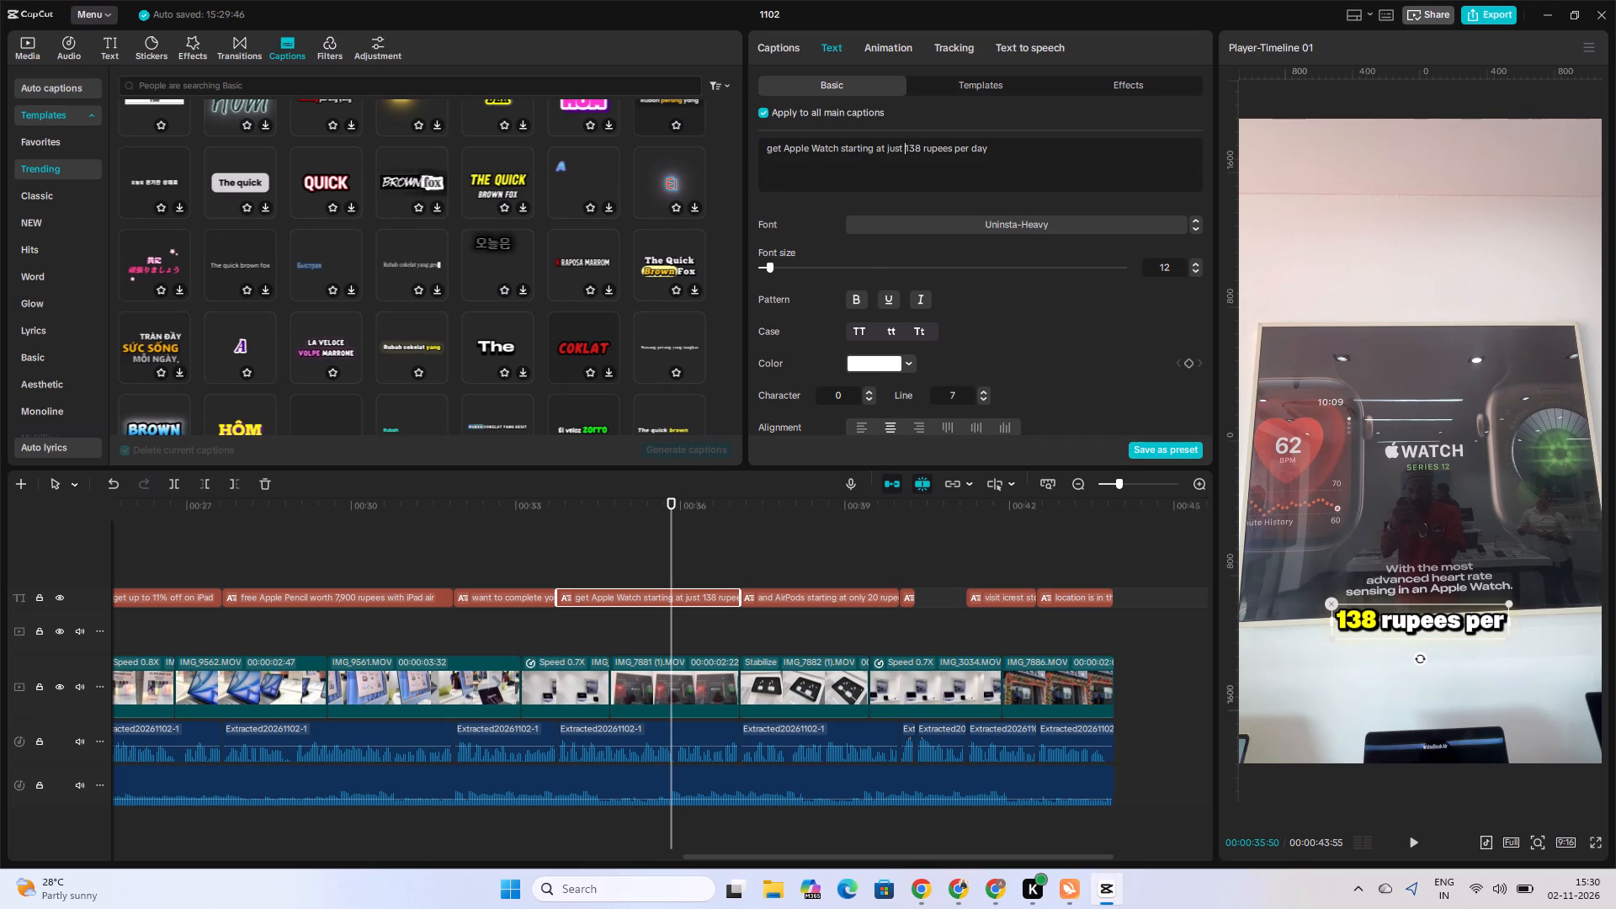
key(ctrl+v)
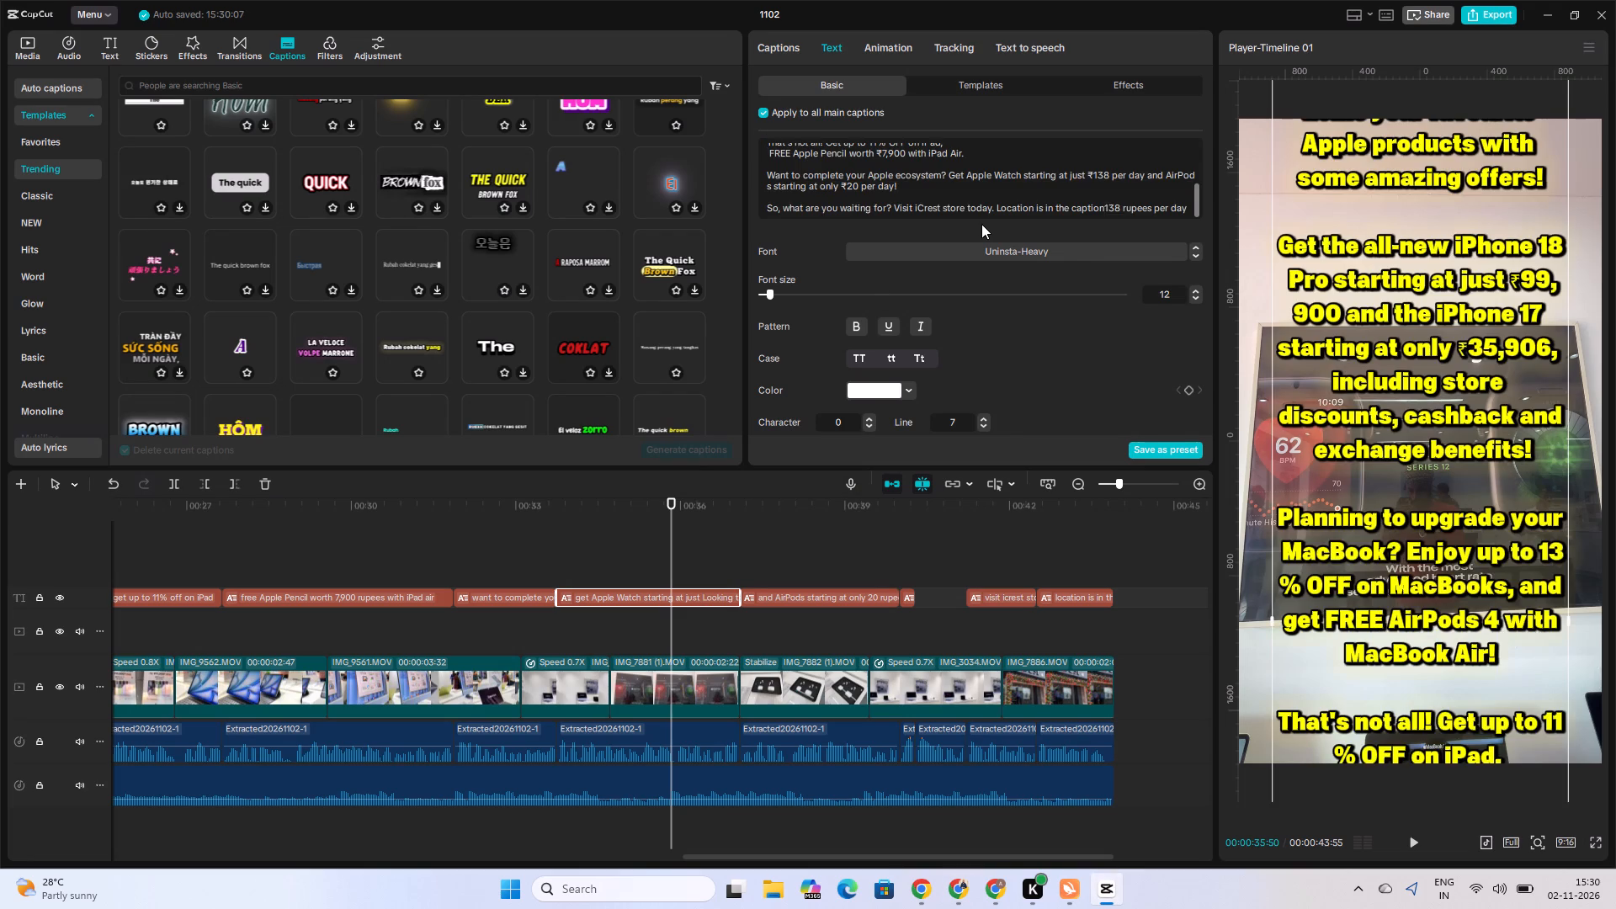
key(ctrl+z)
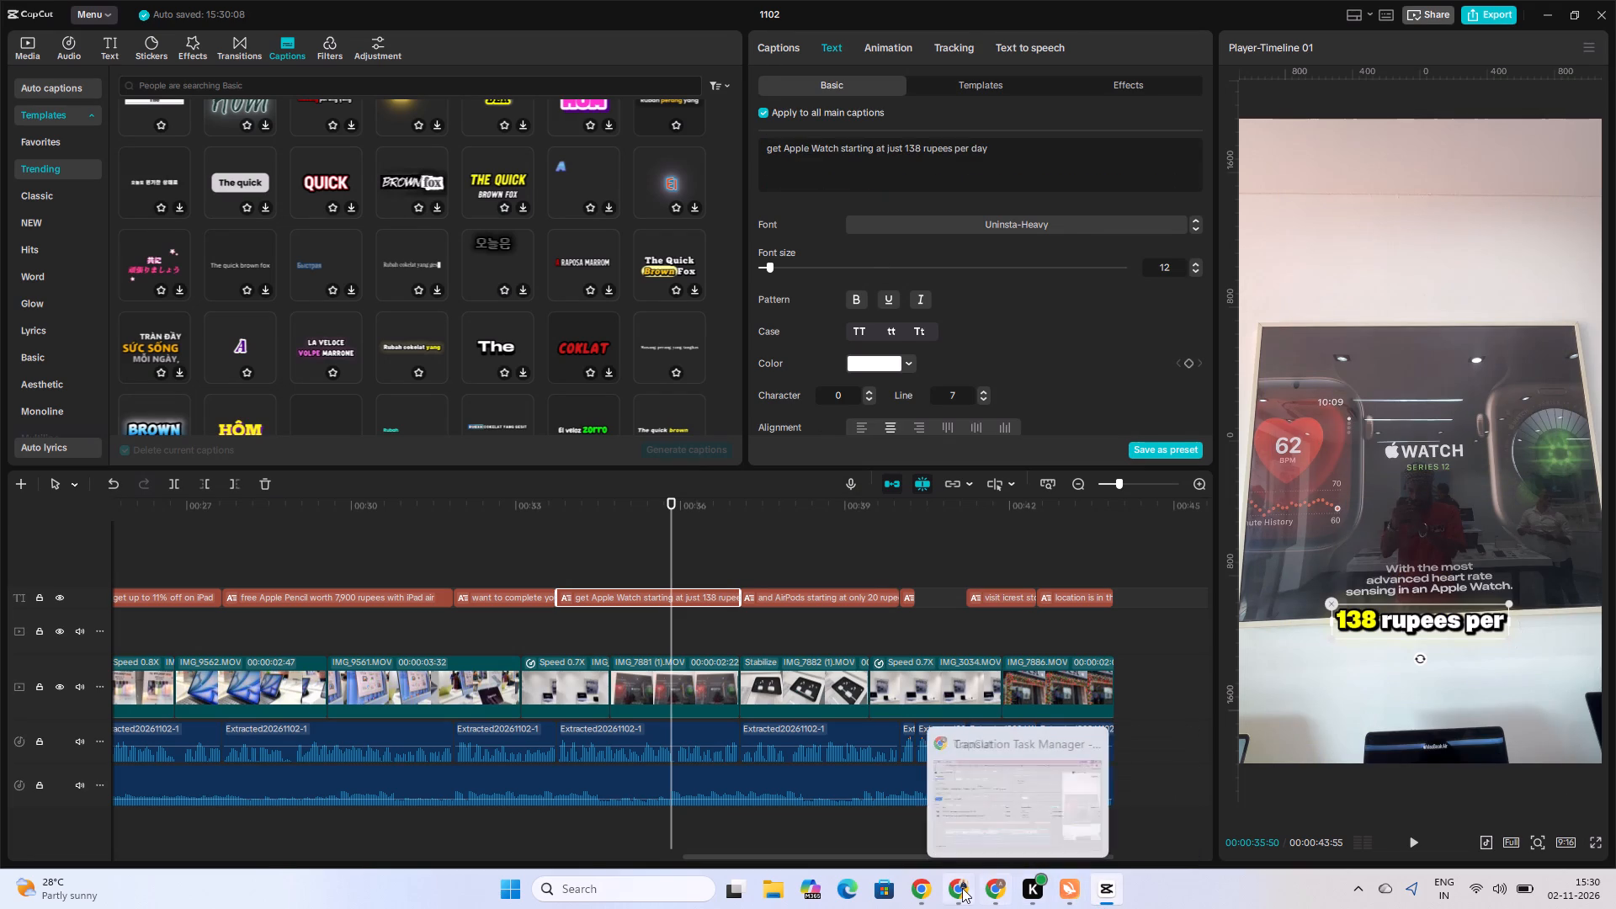
Copy the ₹ character from the Chrome search results and insert it directly before "138" in CapCut's Apple Watch caption.
click(962, 888)
drag(284, 294, 194, 293)
drag(249, 290, 216, 296)
drag(245, 297, 227, 294)
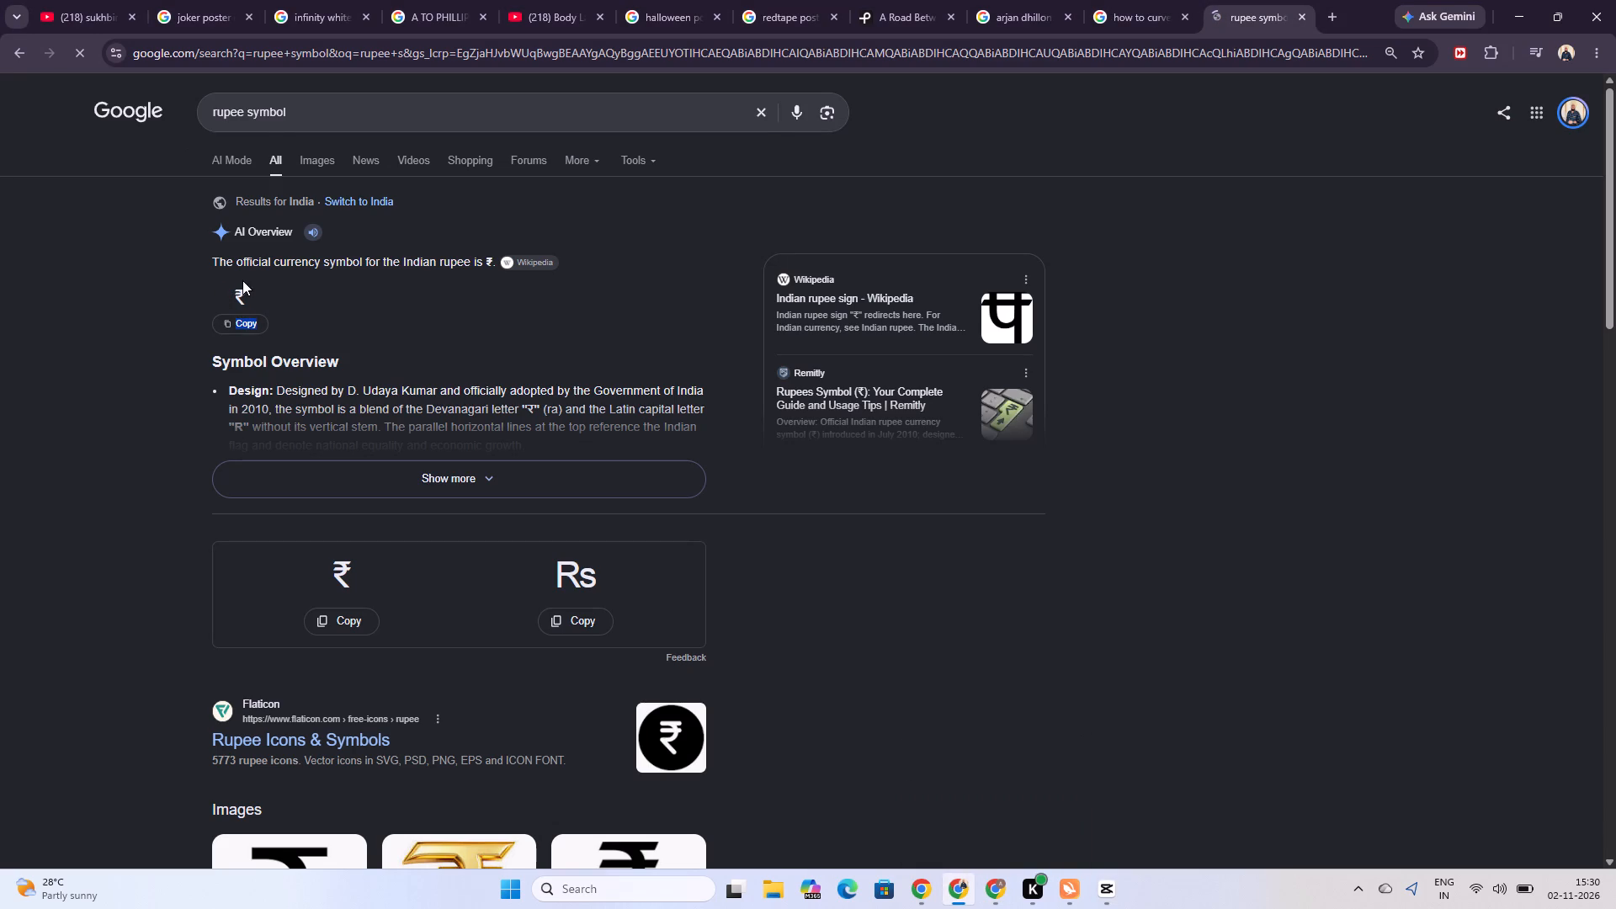
triple_click(238, 293)
click(238, 296)
key(ctrl+c)
key(ctrl+c)
key(ctrl+c)
click(1106, 900)
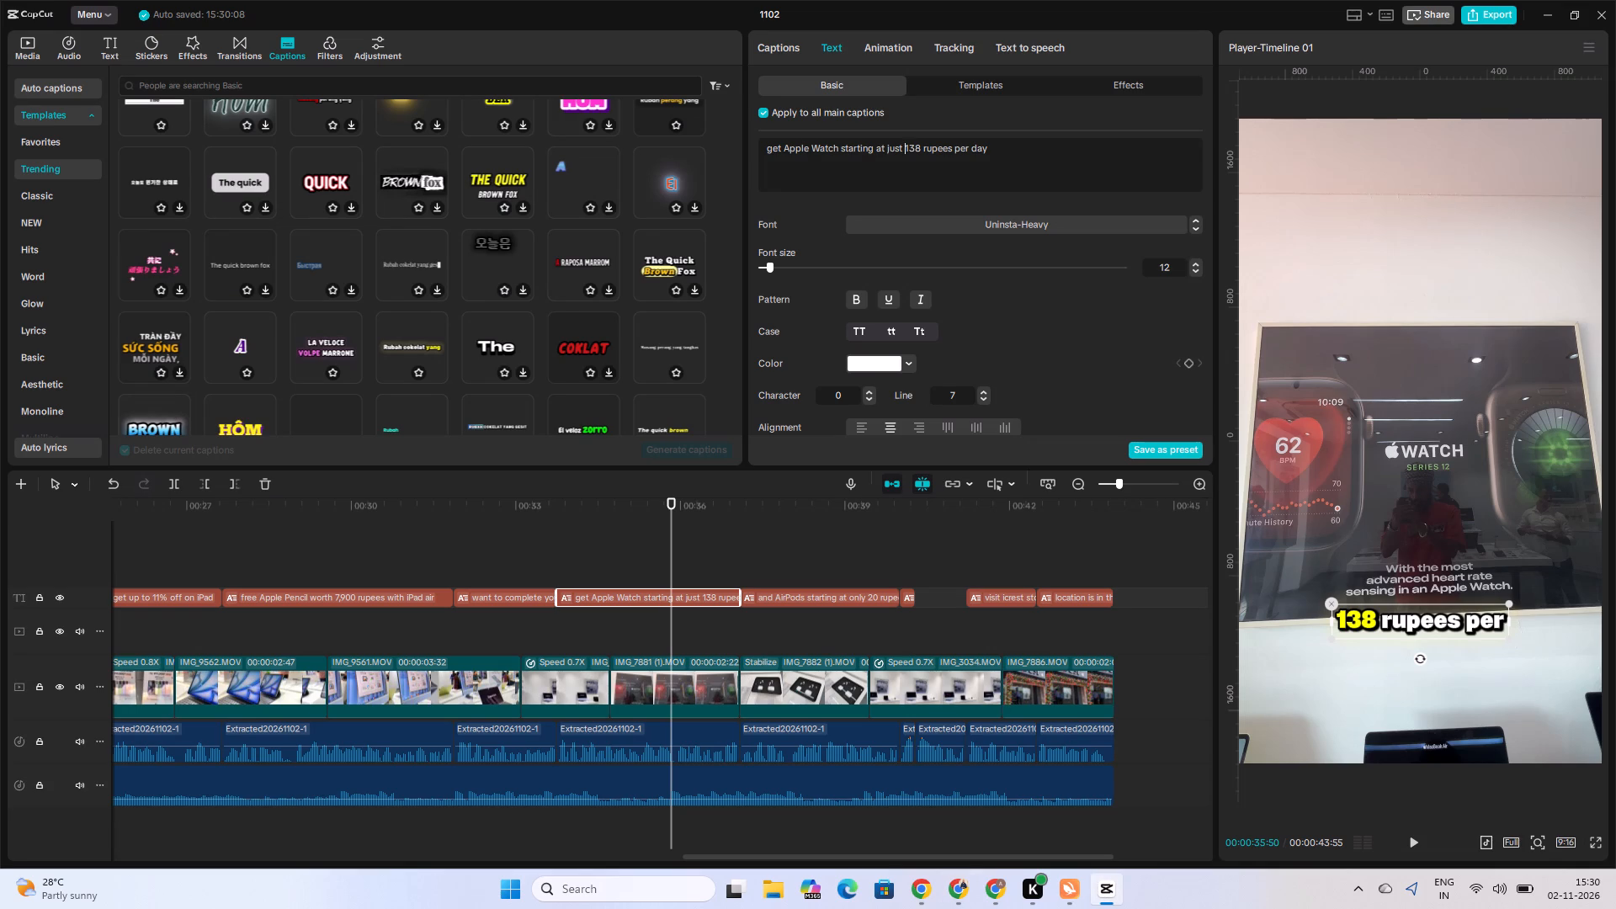
key(ctrl+v)
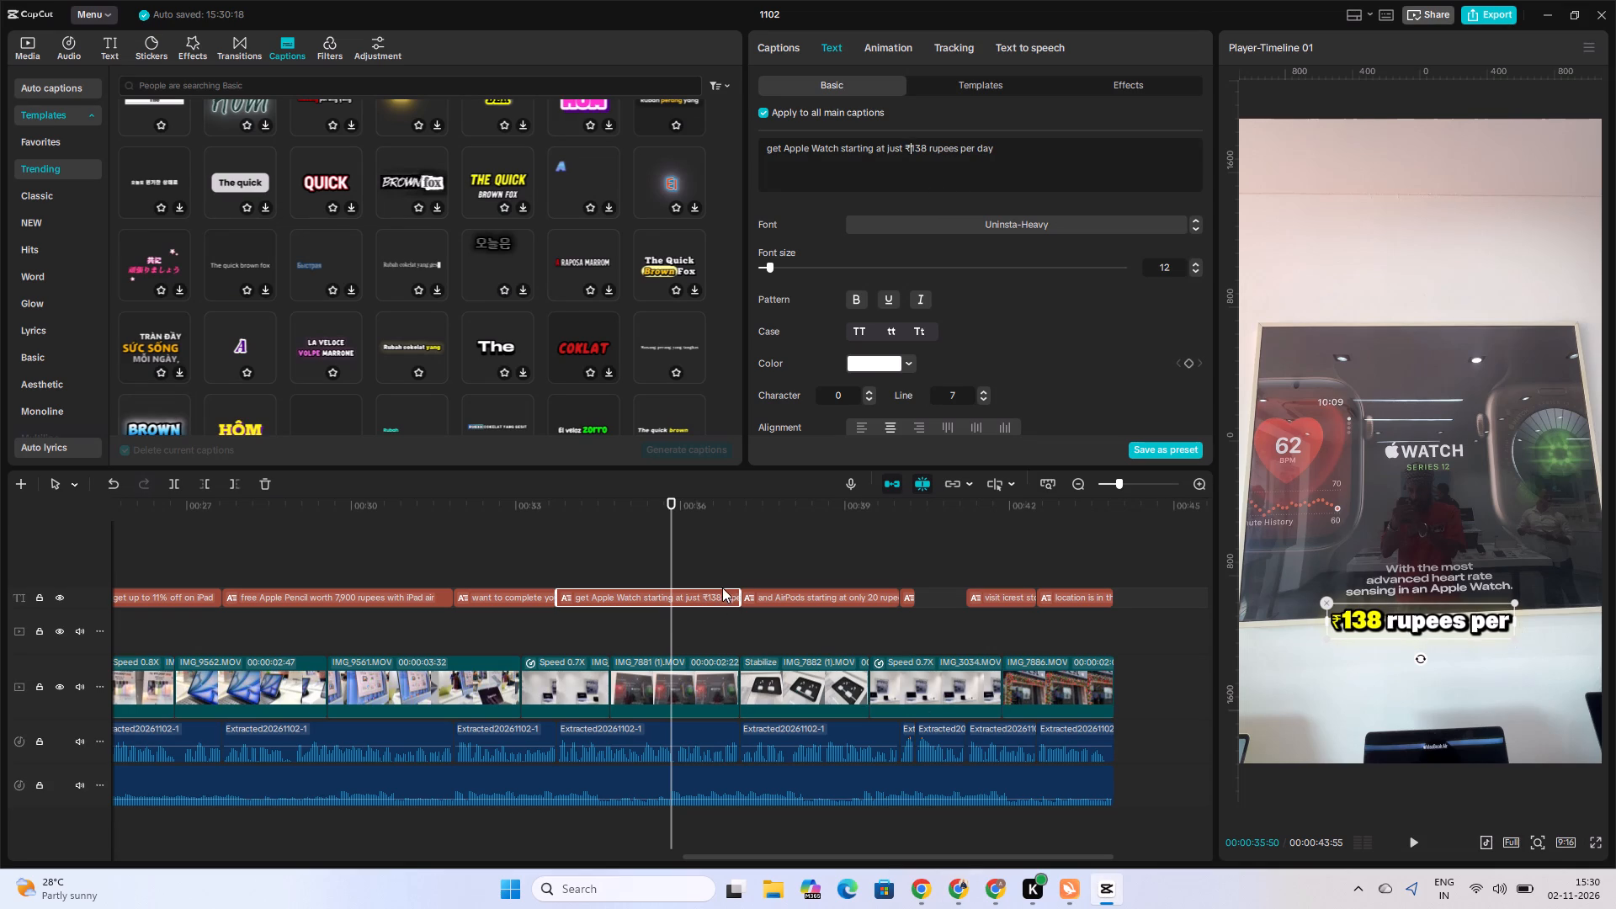
key(space)
key(BackSpace)
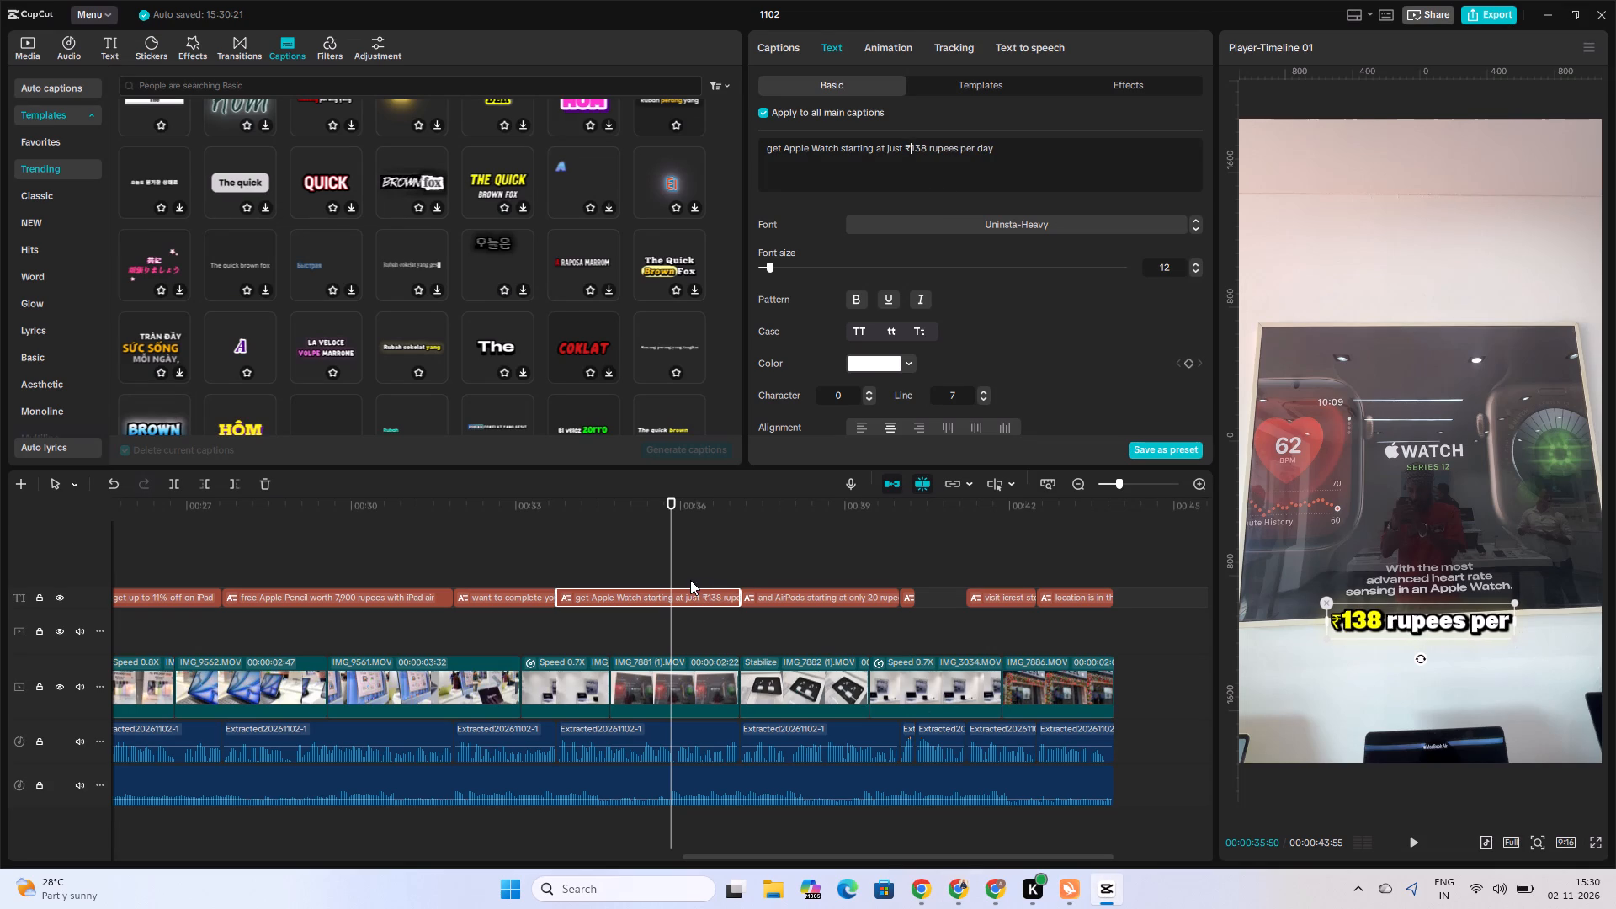
Remove the word "rupees" from the Apple Watch caption so it reads "get Apple Watch starting at just ₹138 per day".
click(690, 580)
key(space)
key(space)
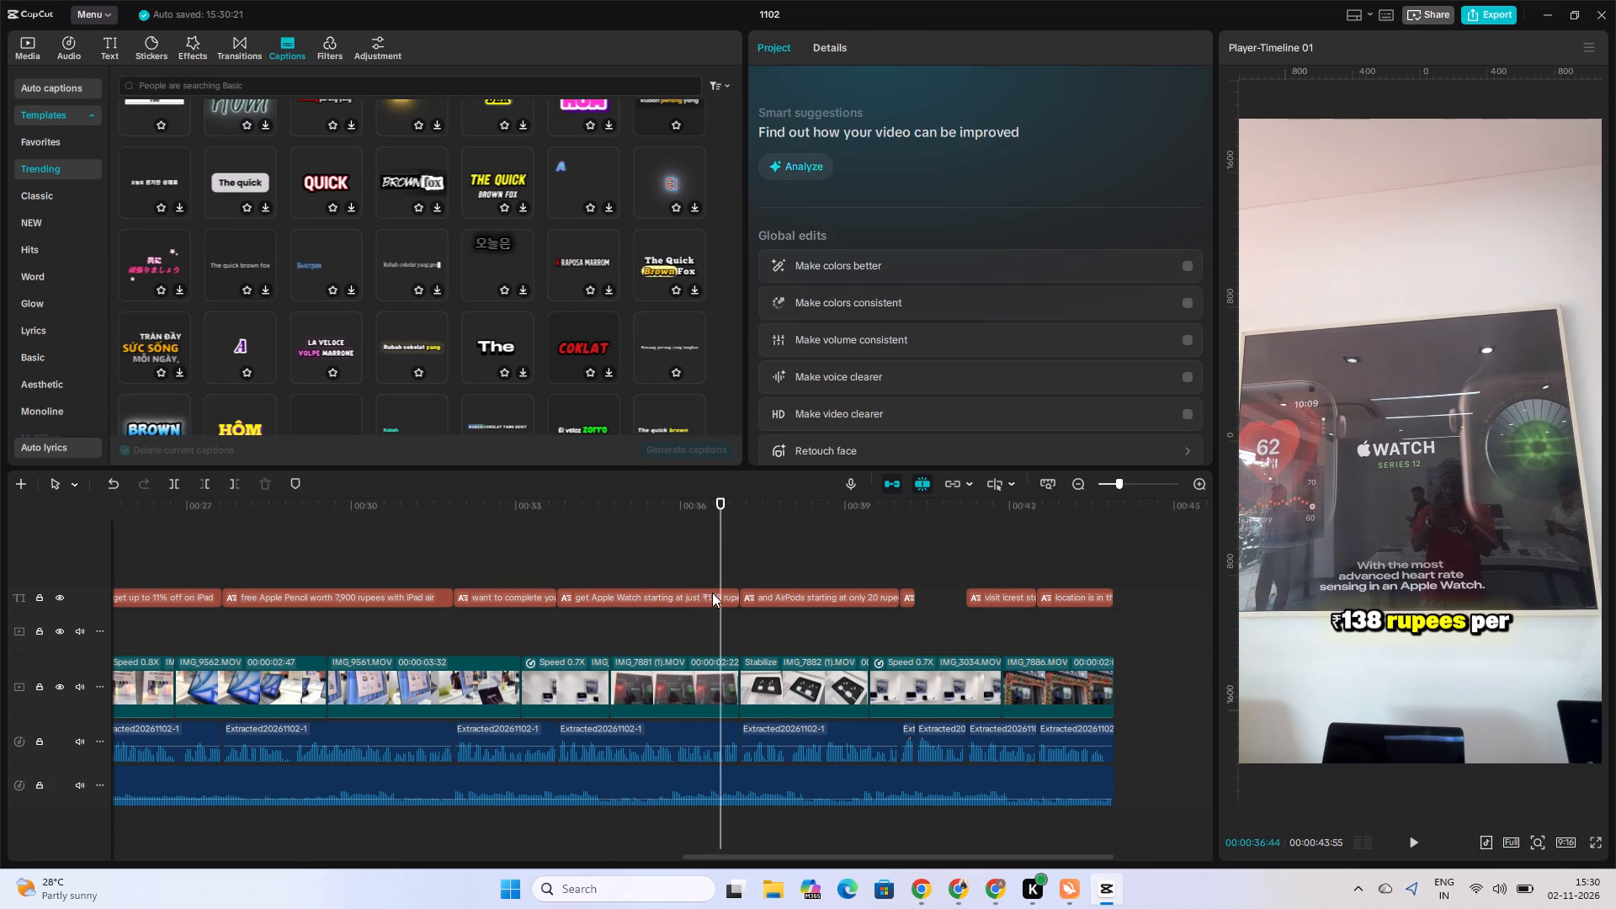
key(space)
key(space)
click(720, 594)
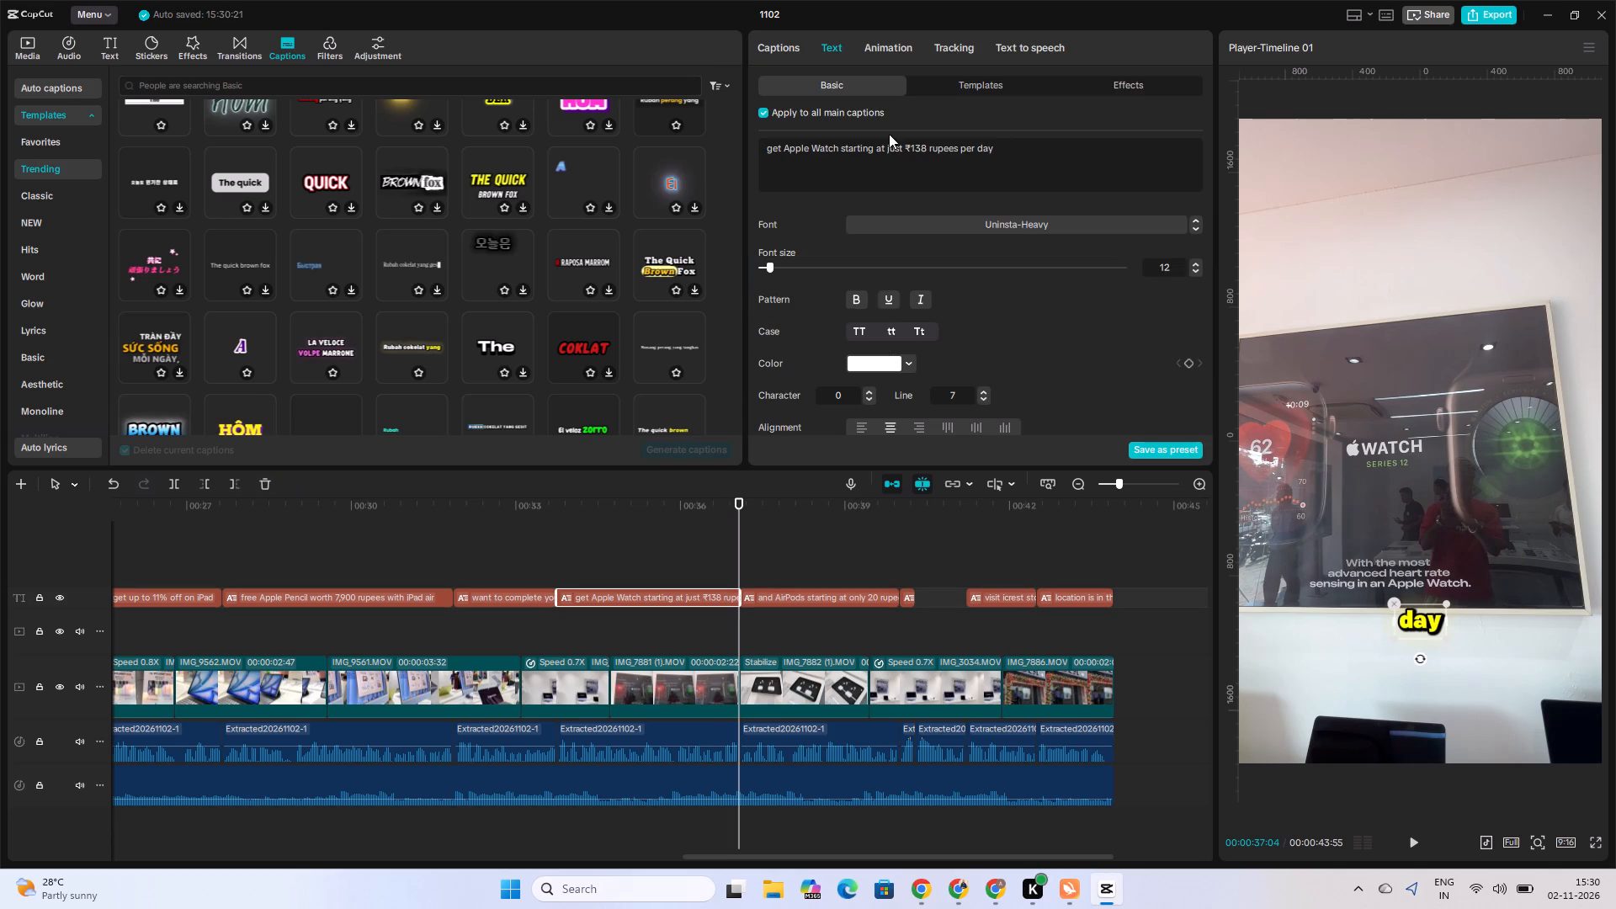
double_click(943, 151)
key(BackSpace)
key(BackSpace)
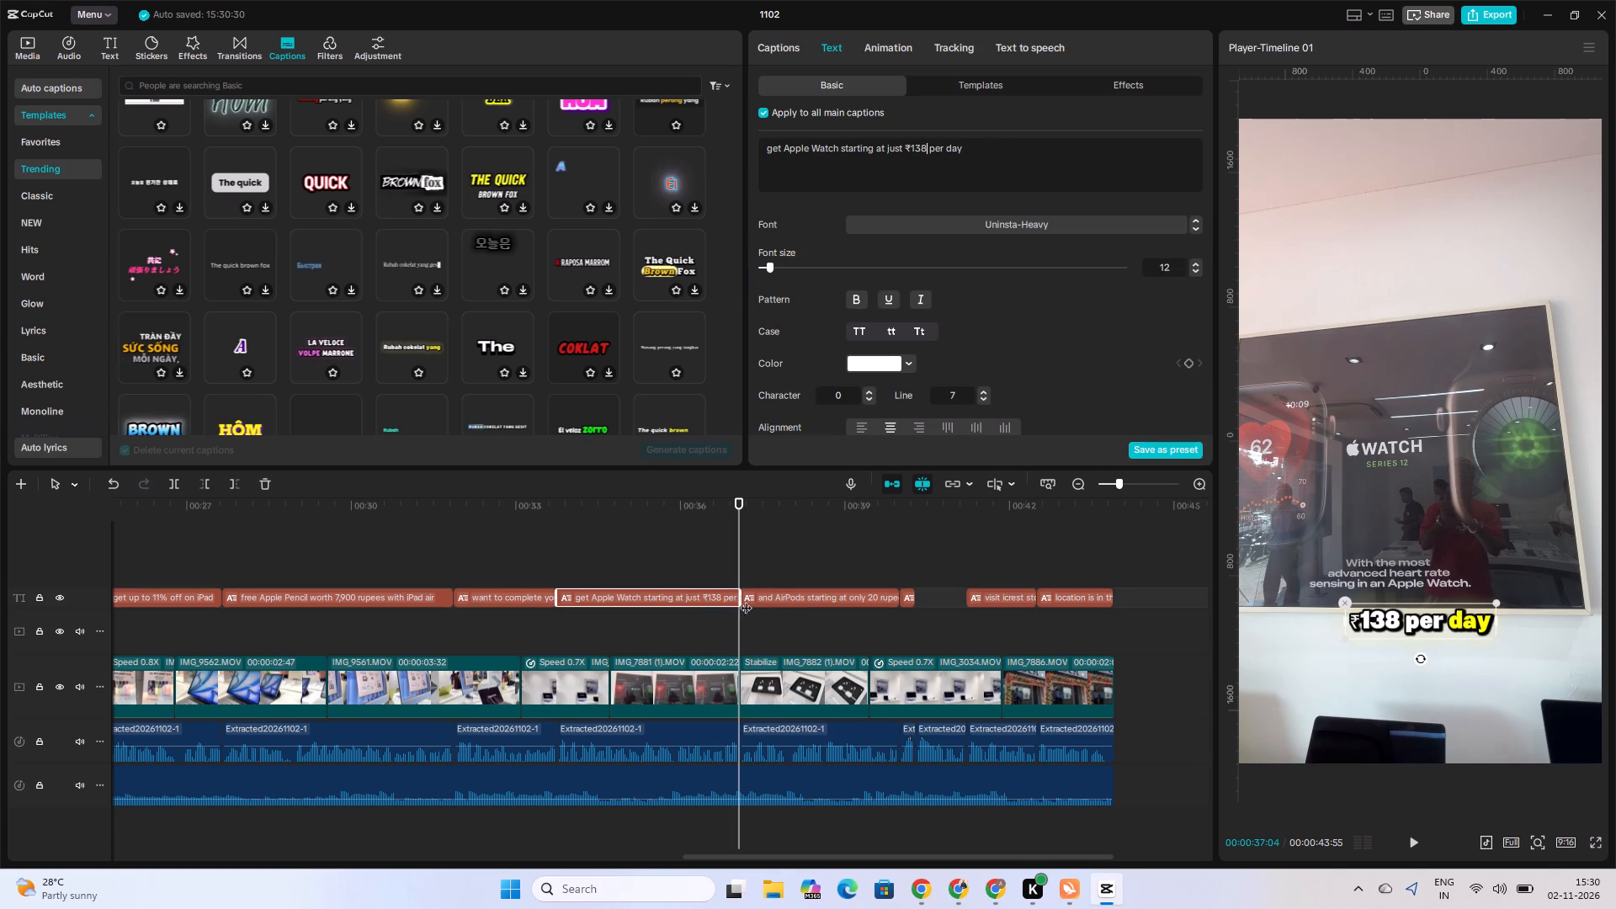
click(719, 557)
Change the Apple Pencil caption to "free Apple Pencil worth ₹ 7,900 with iPad air", replacing the word "rupees" with the symbol.
key(space)
key(space)
key(space)
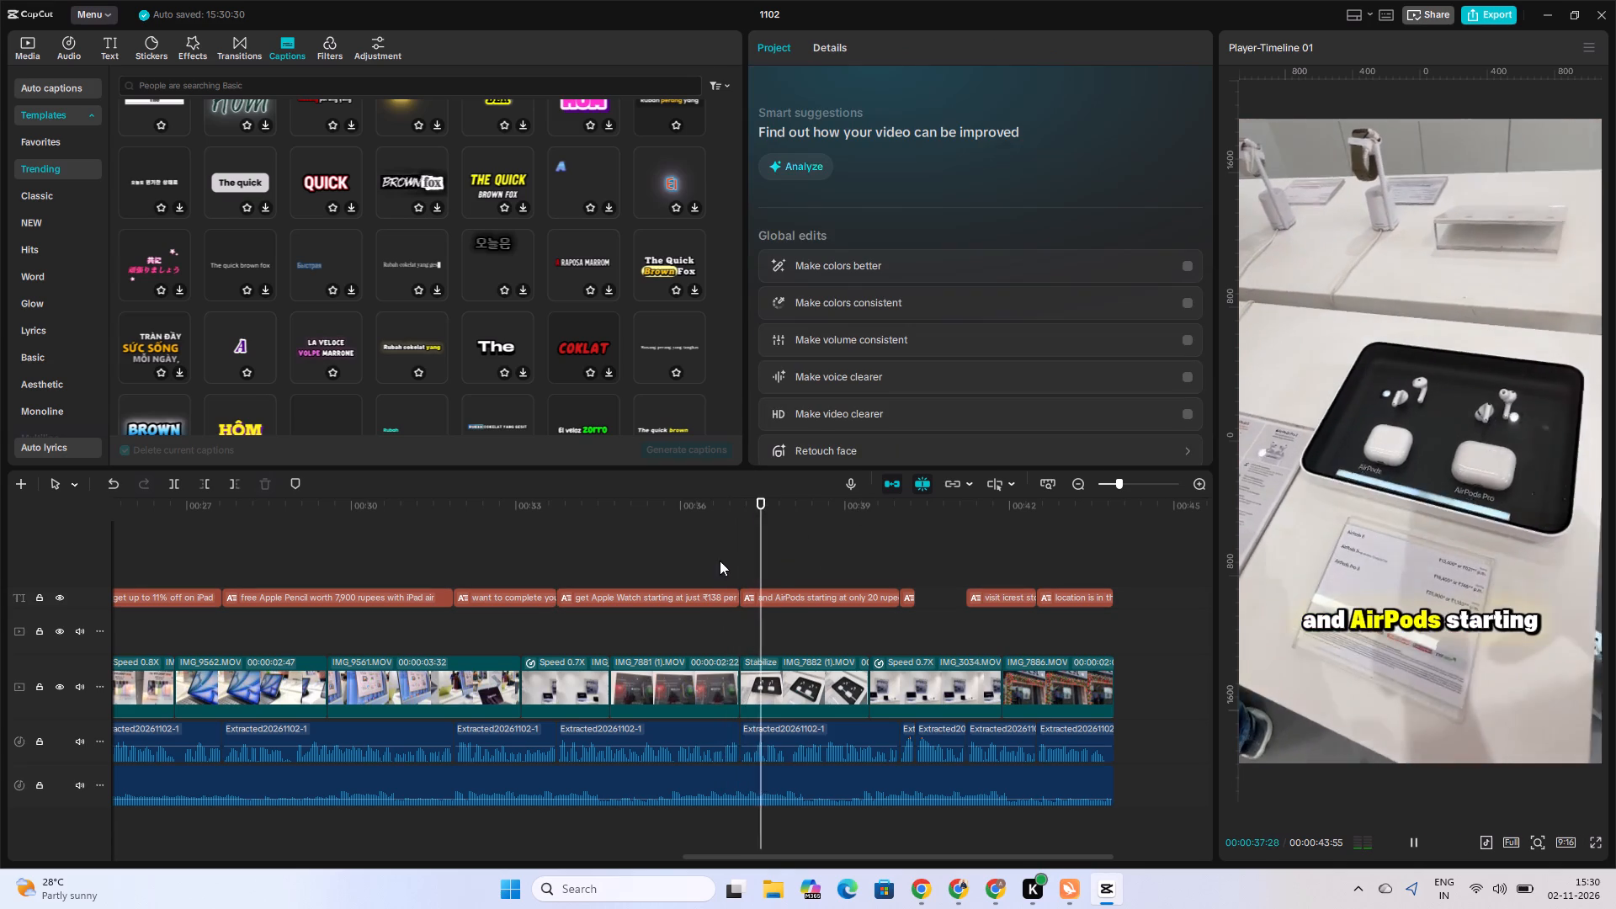
key(space)
key(space)
click(357, 551)
key(space)
key(space)
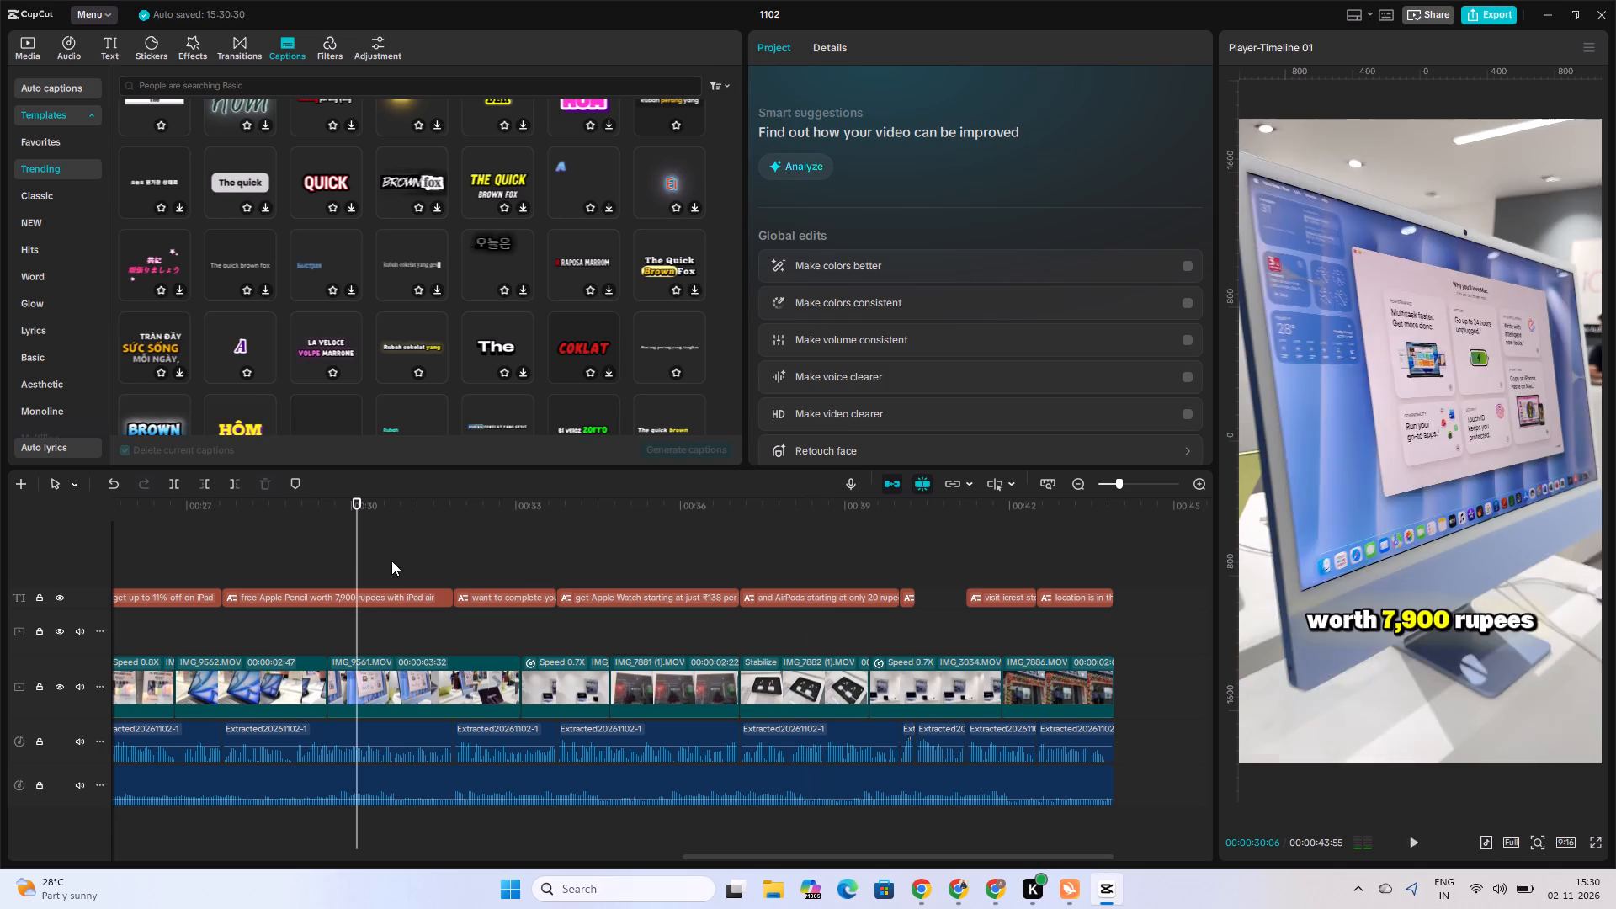
key(space)
click(372, 596)
click(869, 147)
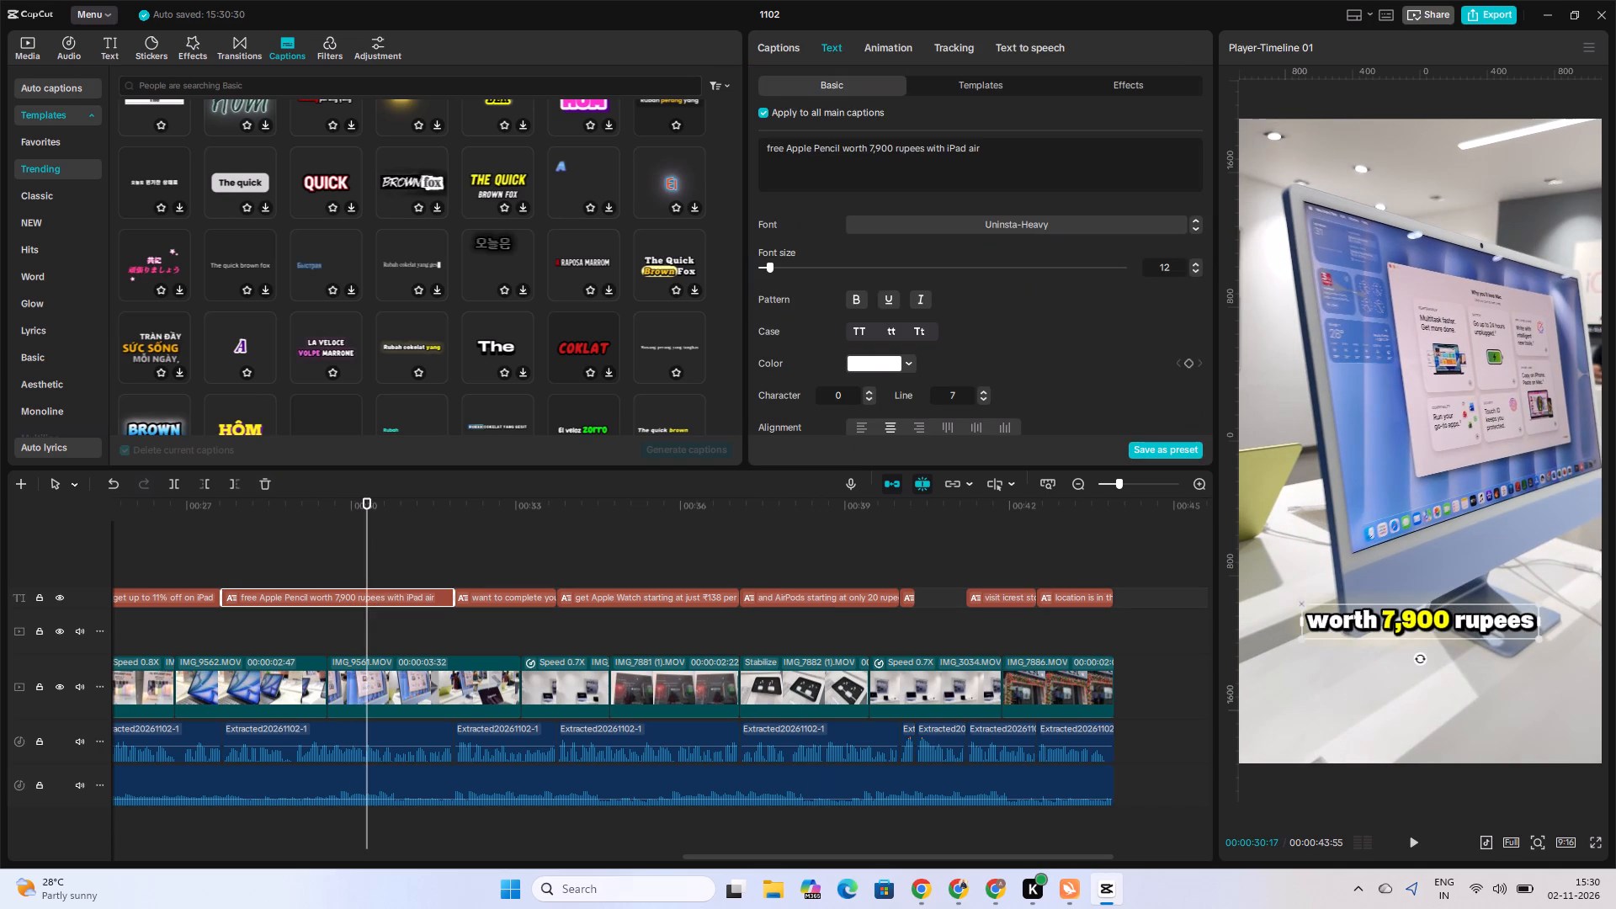
key(ctrl+v)
key(space)
double_click(909, 145)
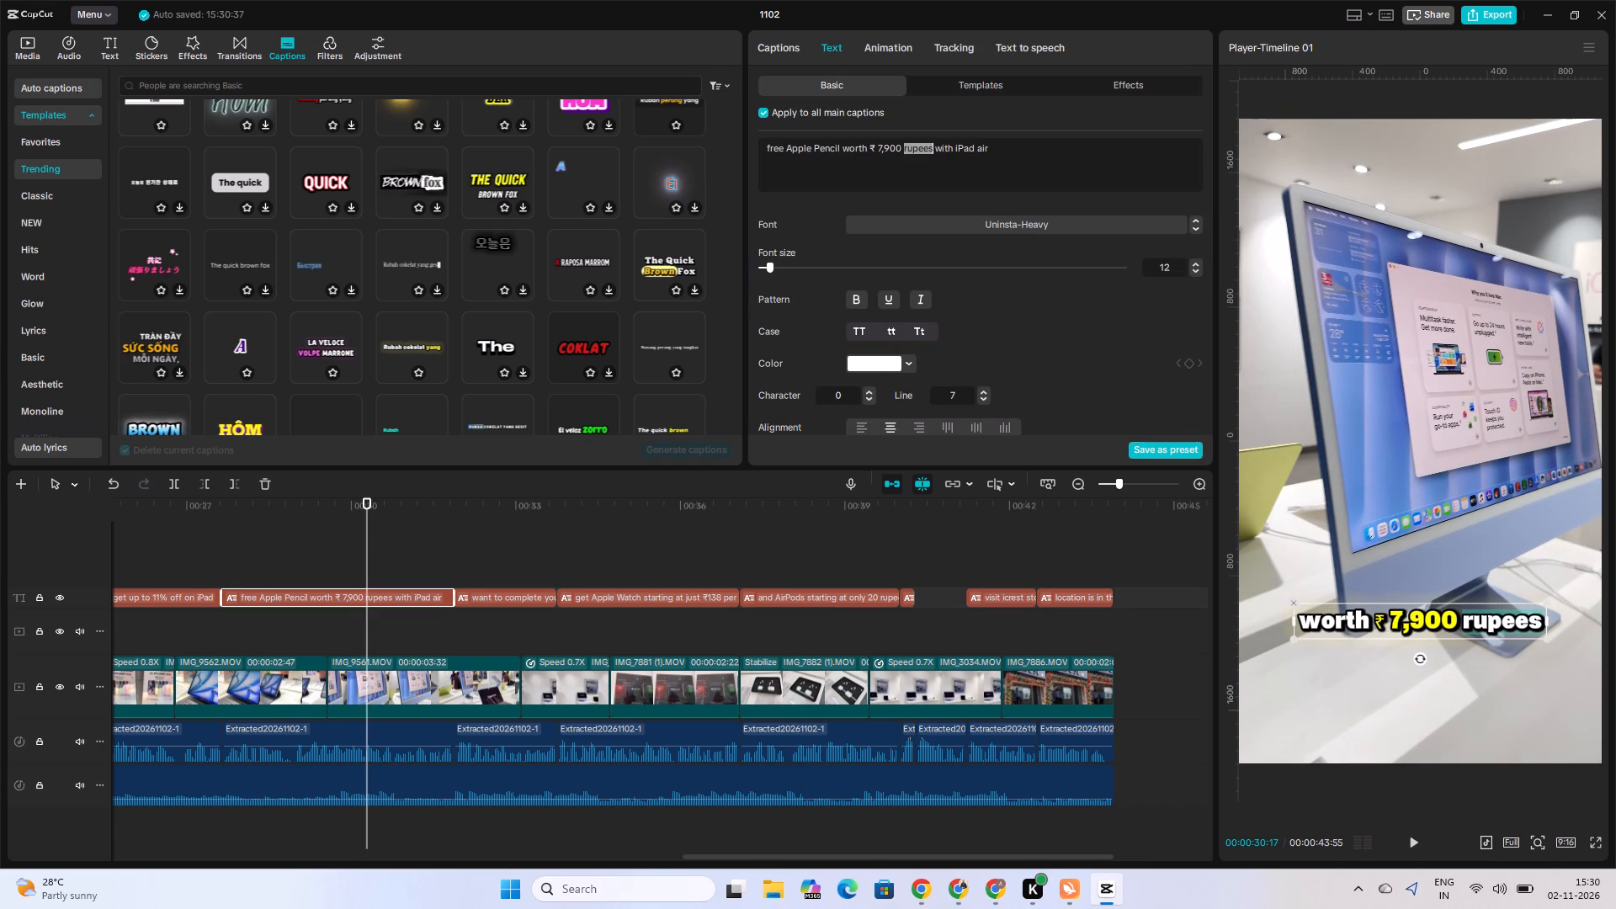
key(BackSpace)
key(BackSpace)
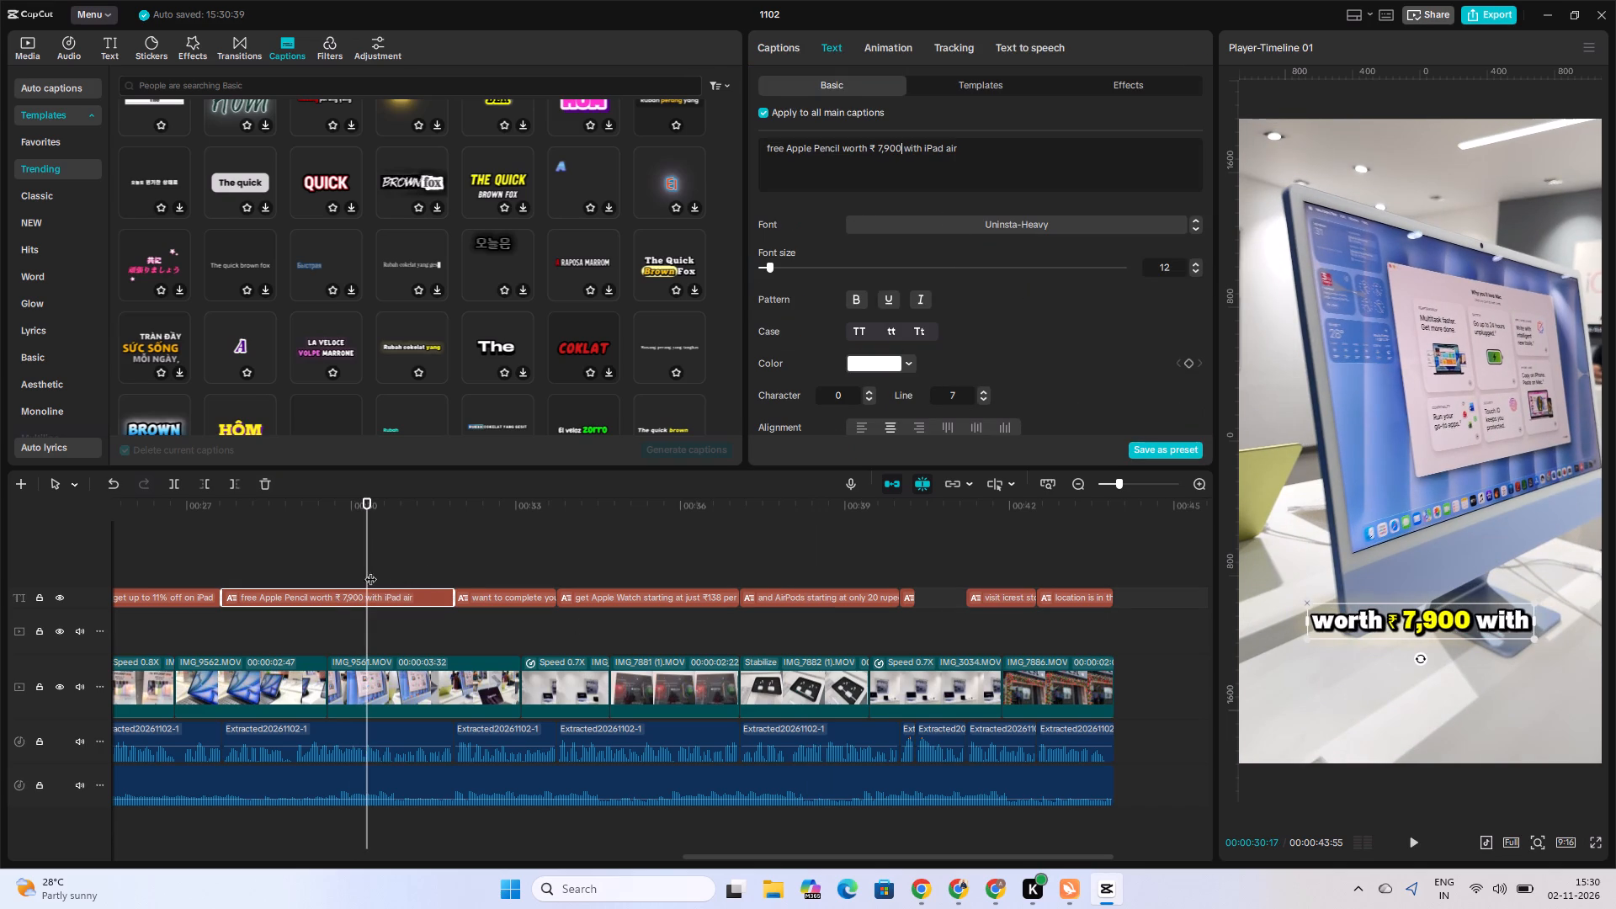
click(336, 571)
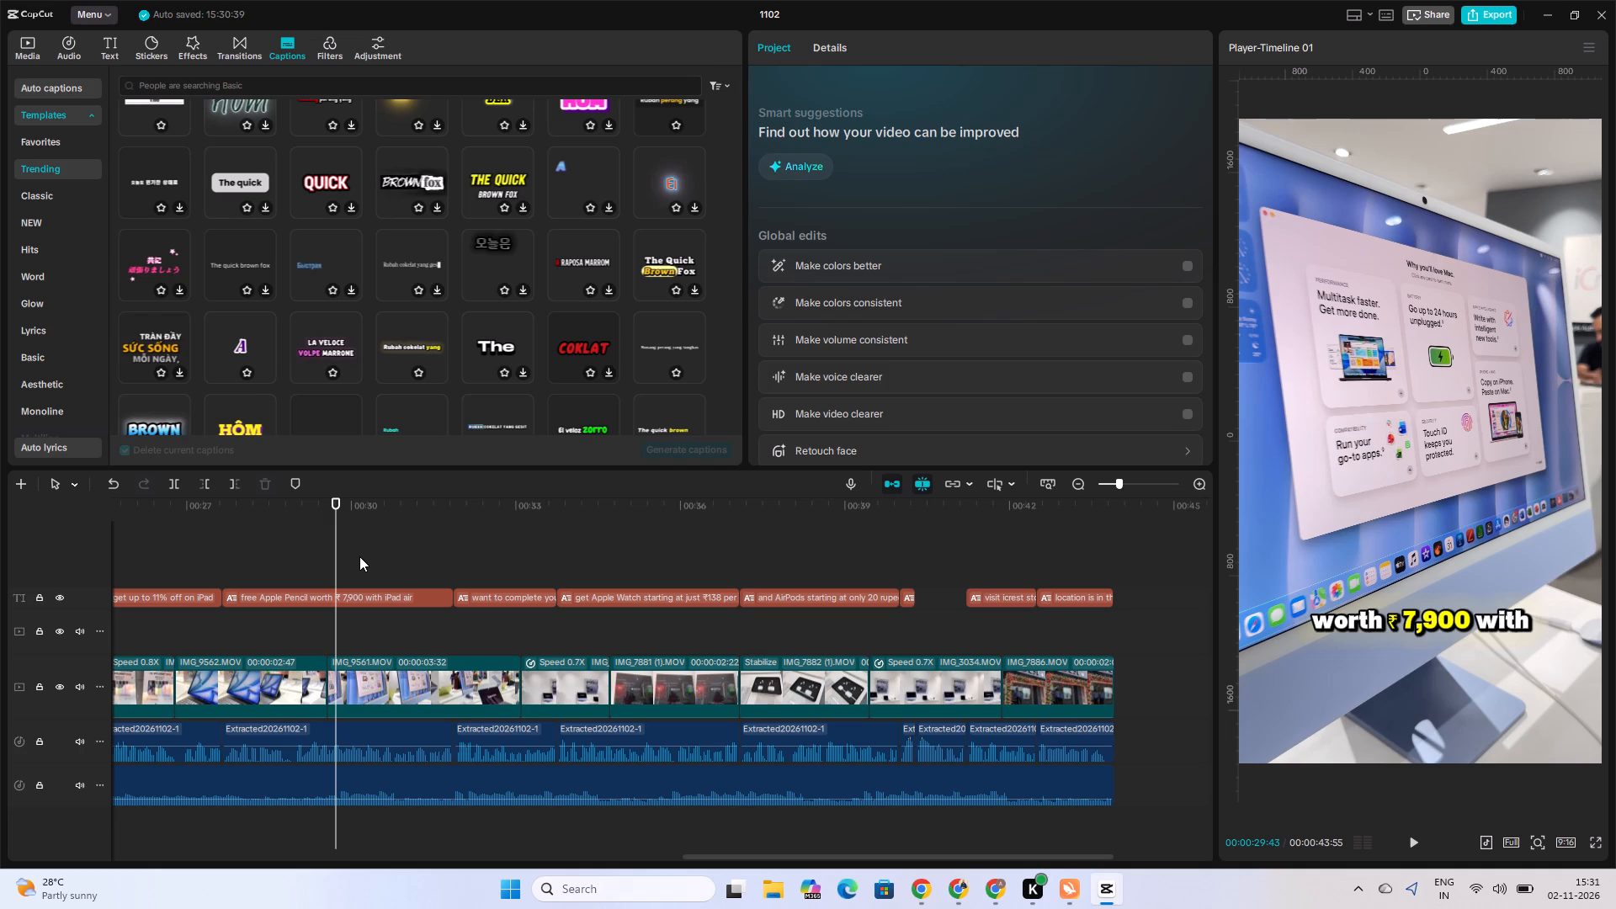
Play the video from the Apple Pencil offer to the AirPods price, checking the caption wording and timing against the voice-over.
key(space)
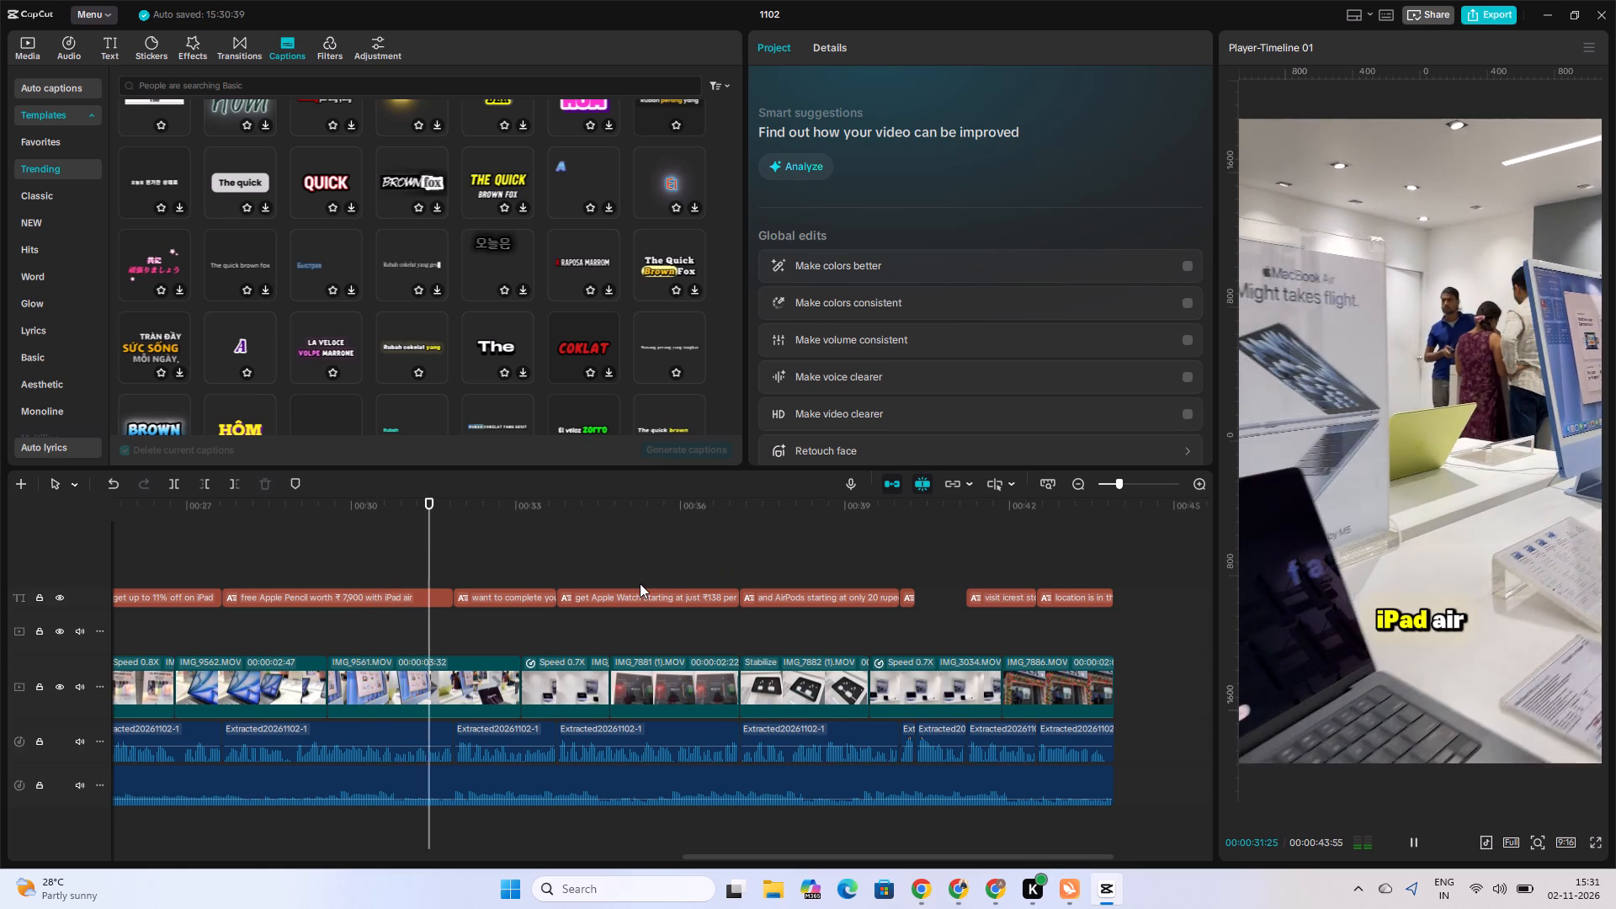
key(space)
key(space)
key(space)
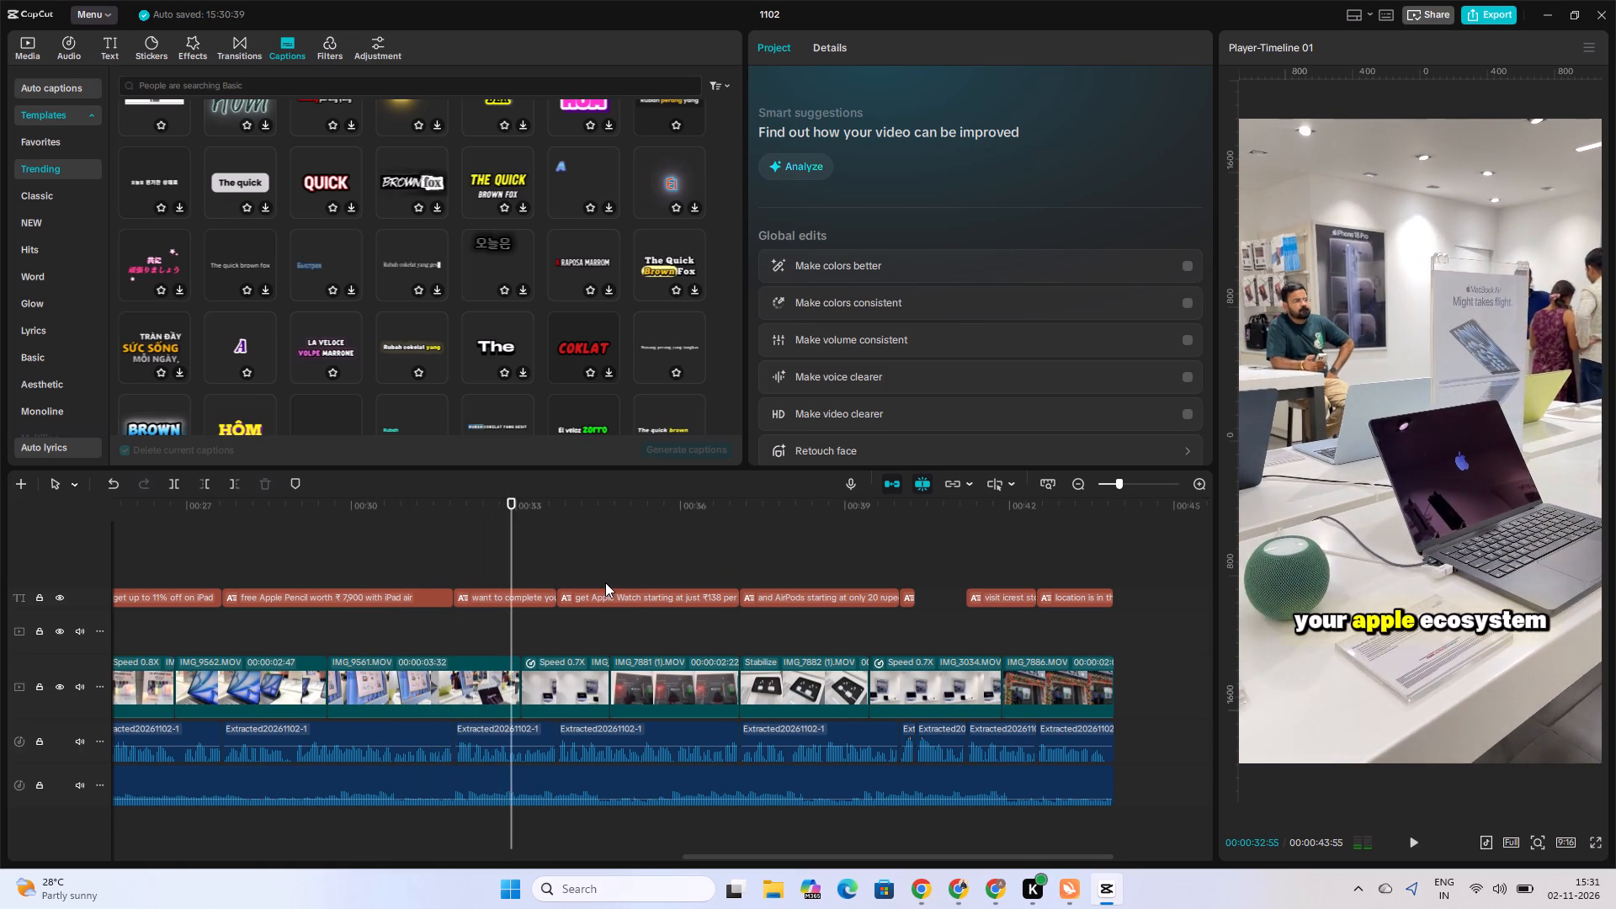
key(space)
key(space)
key(space)
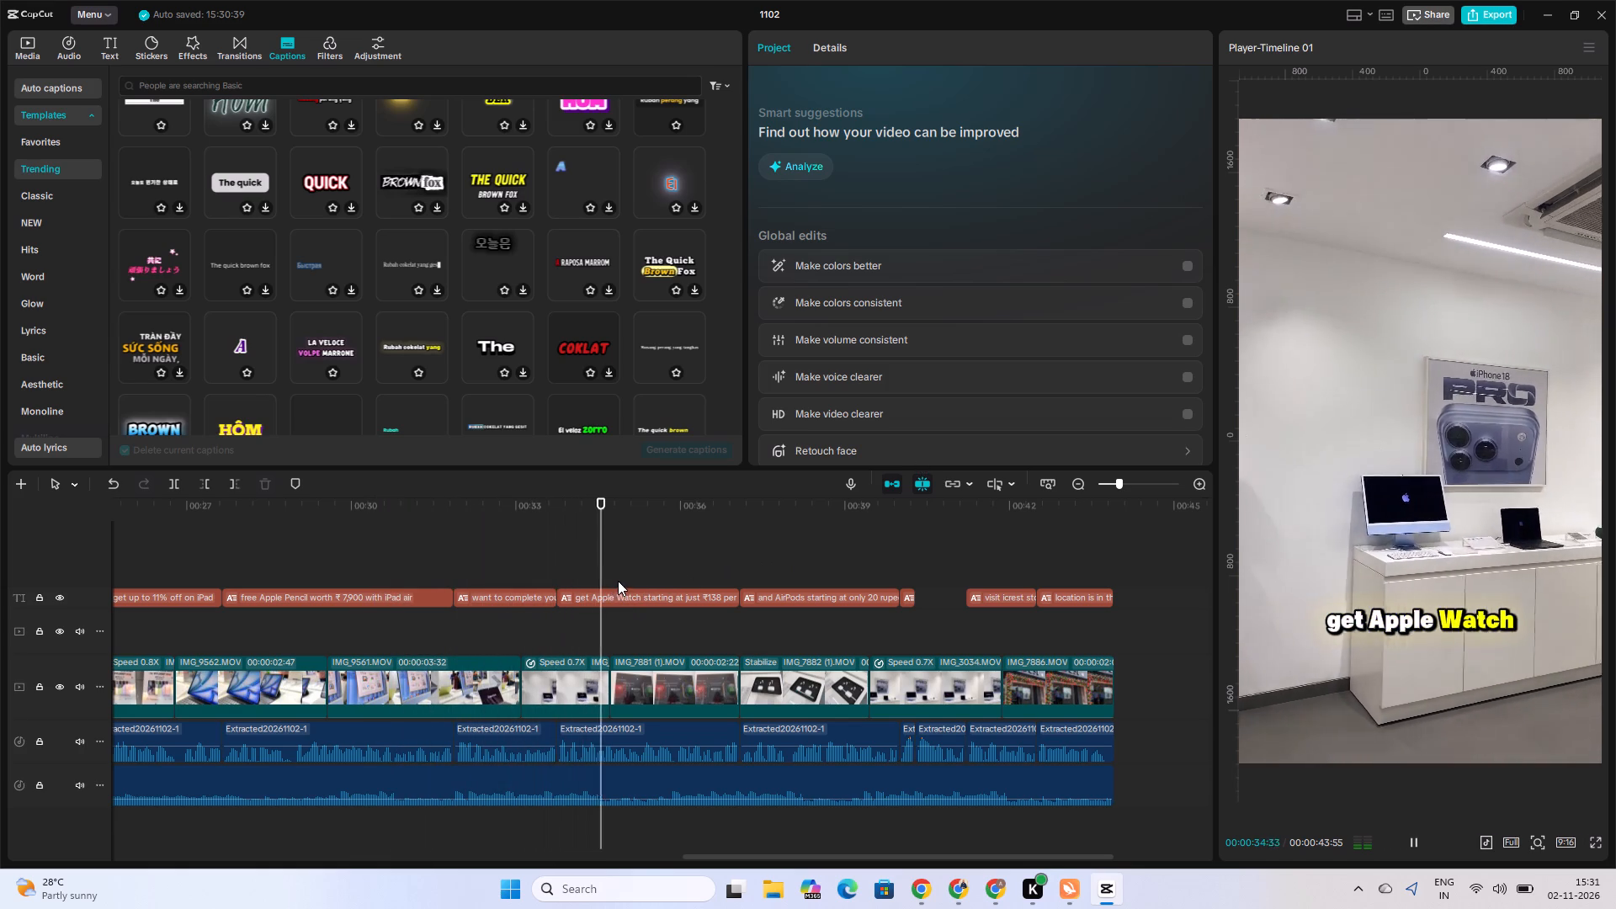
key(space)
key(space)
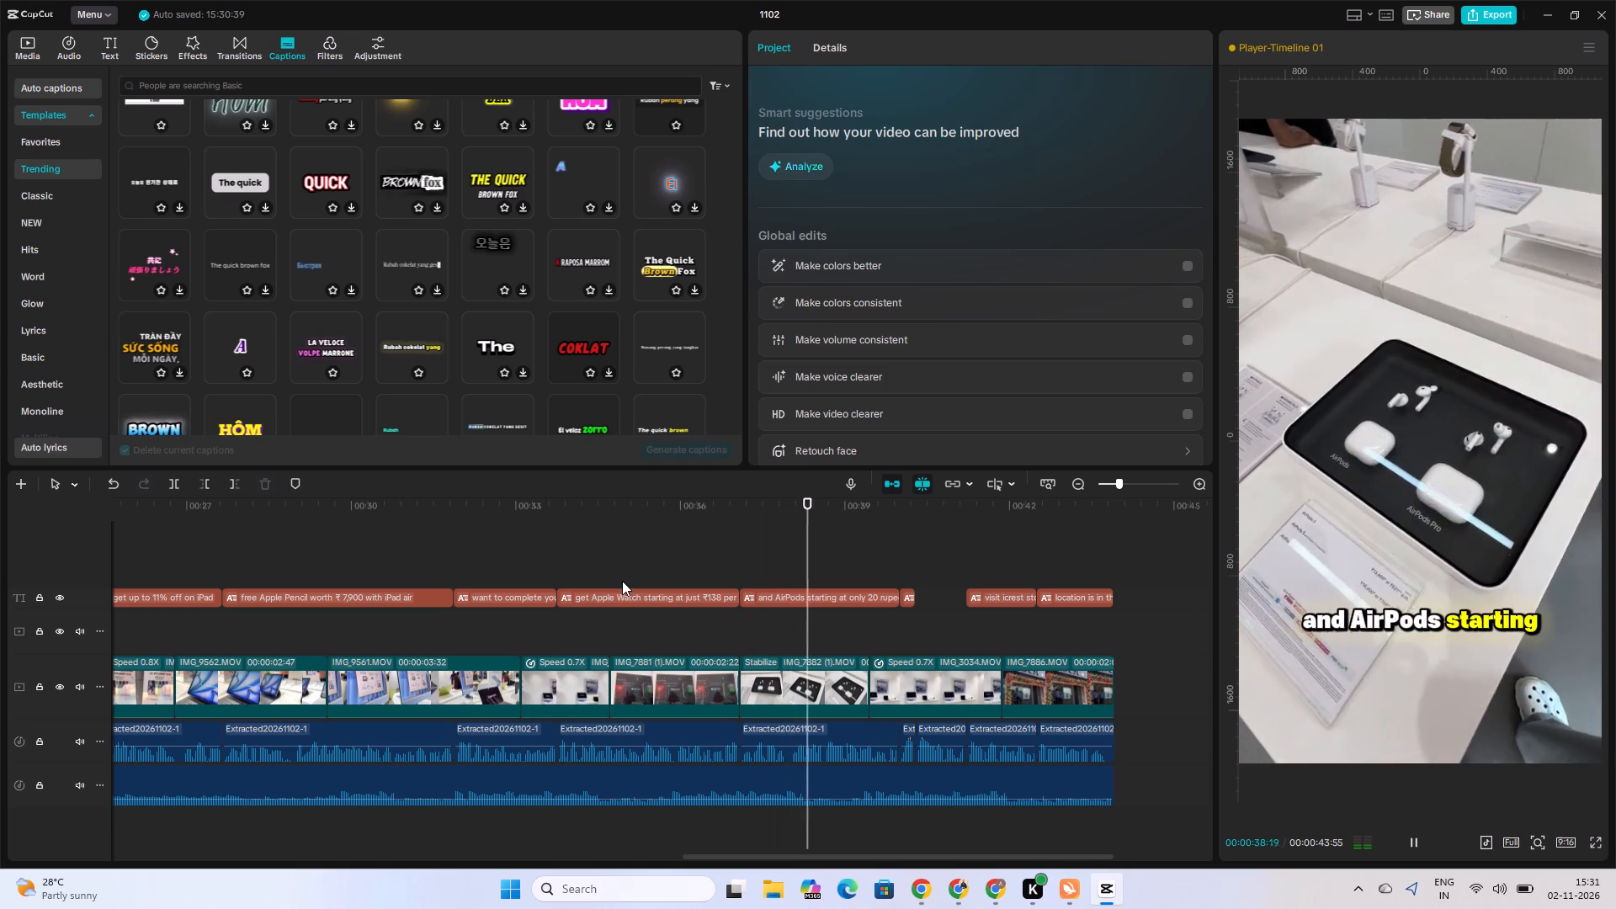
key(space)
key(space)
key(space)
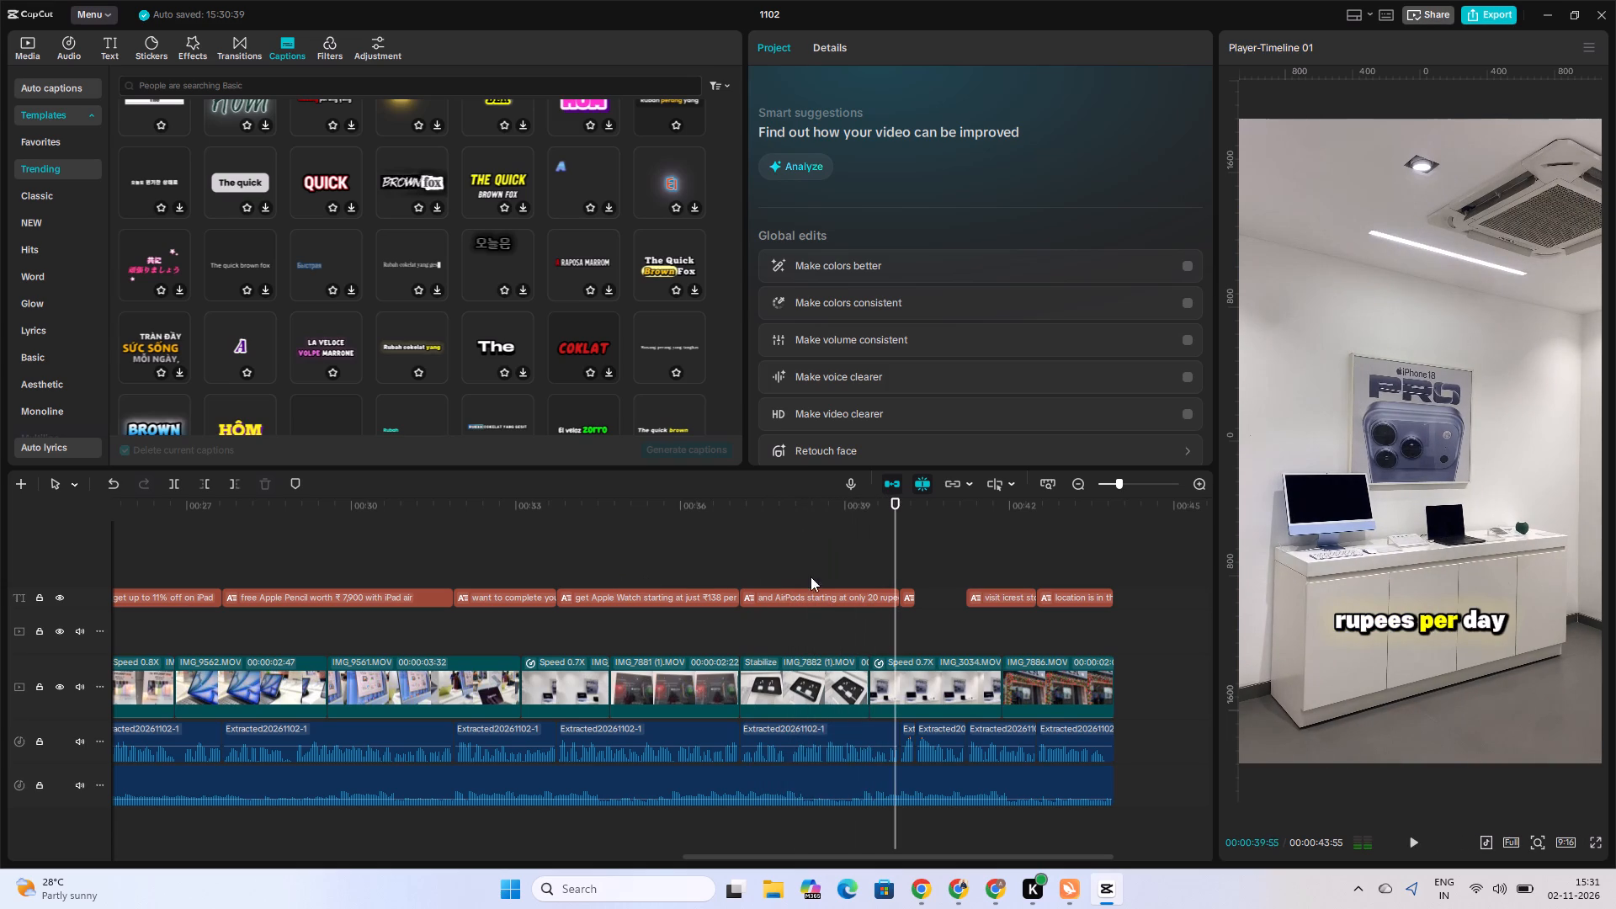
Insert the ₹ symbol before "20" in the AirPods caption so it reads "and AirPods starting at only ₹ 20 rupees per day".
click(868, 593)
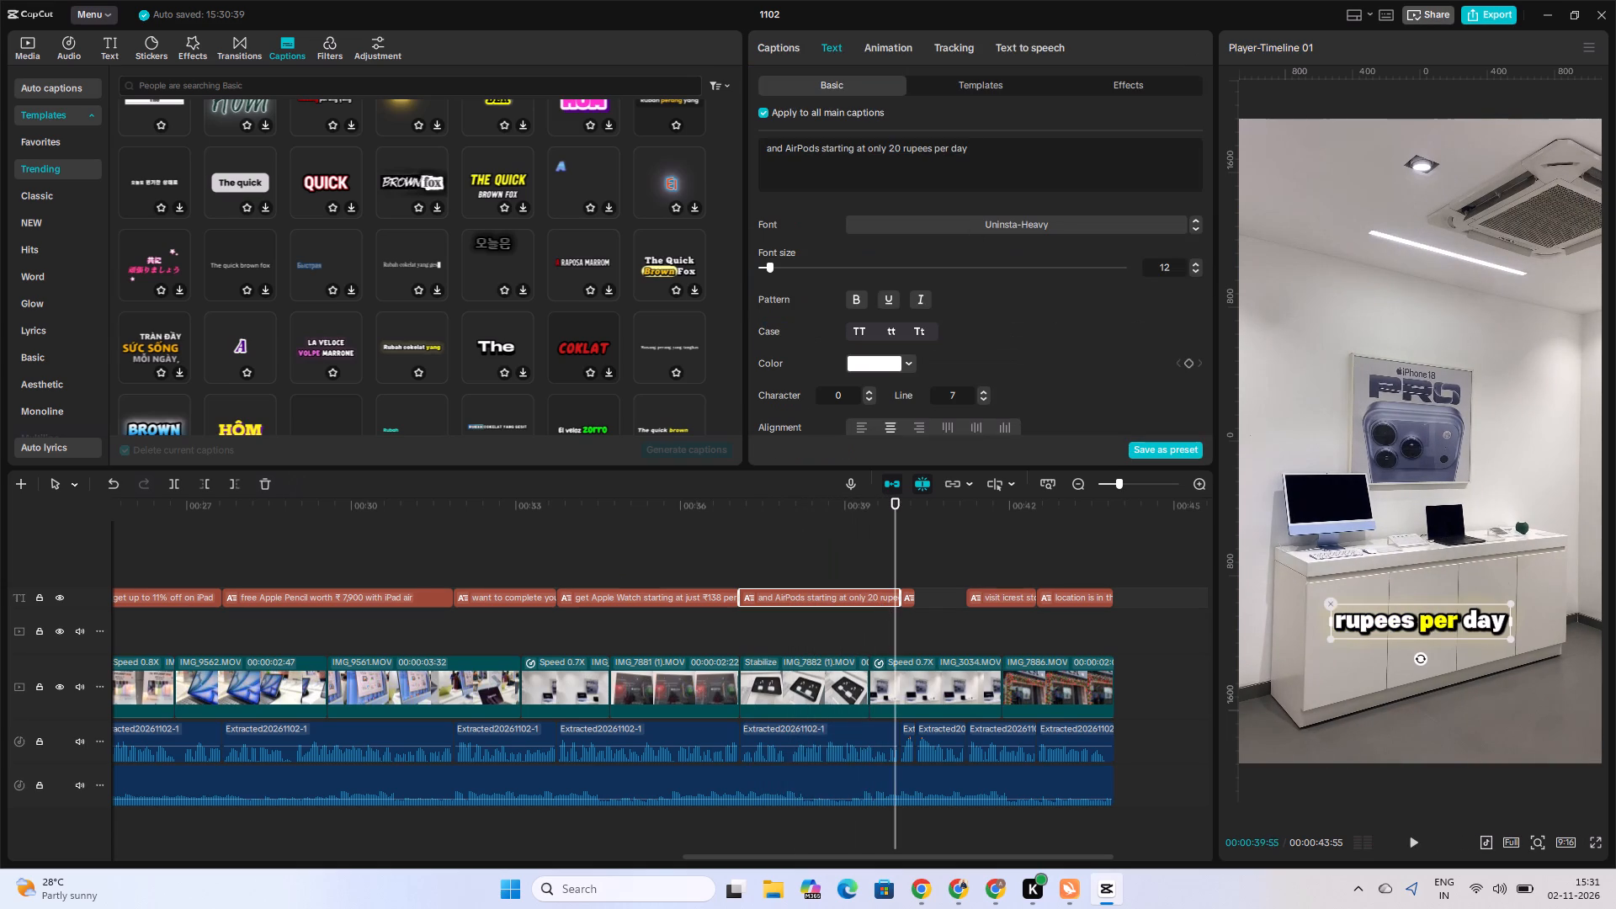
click(891, 146)
key(ctrl+v)
key(space)
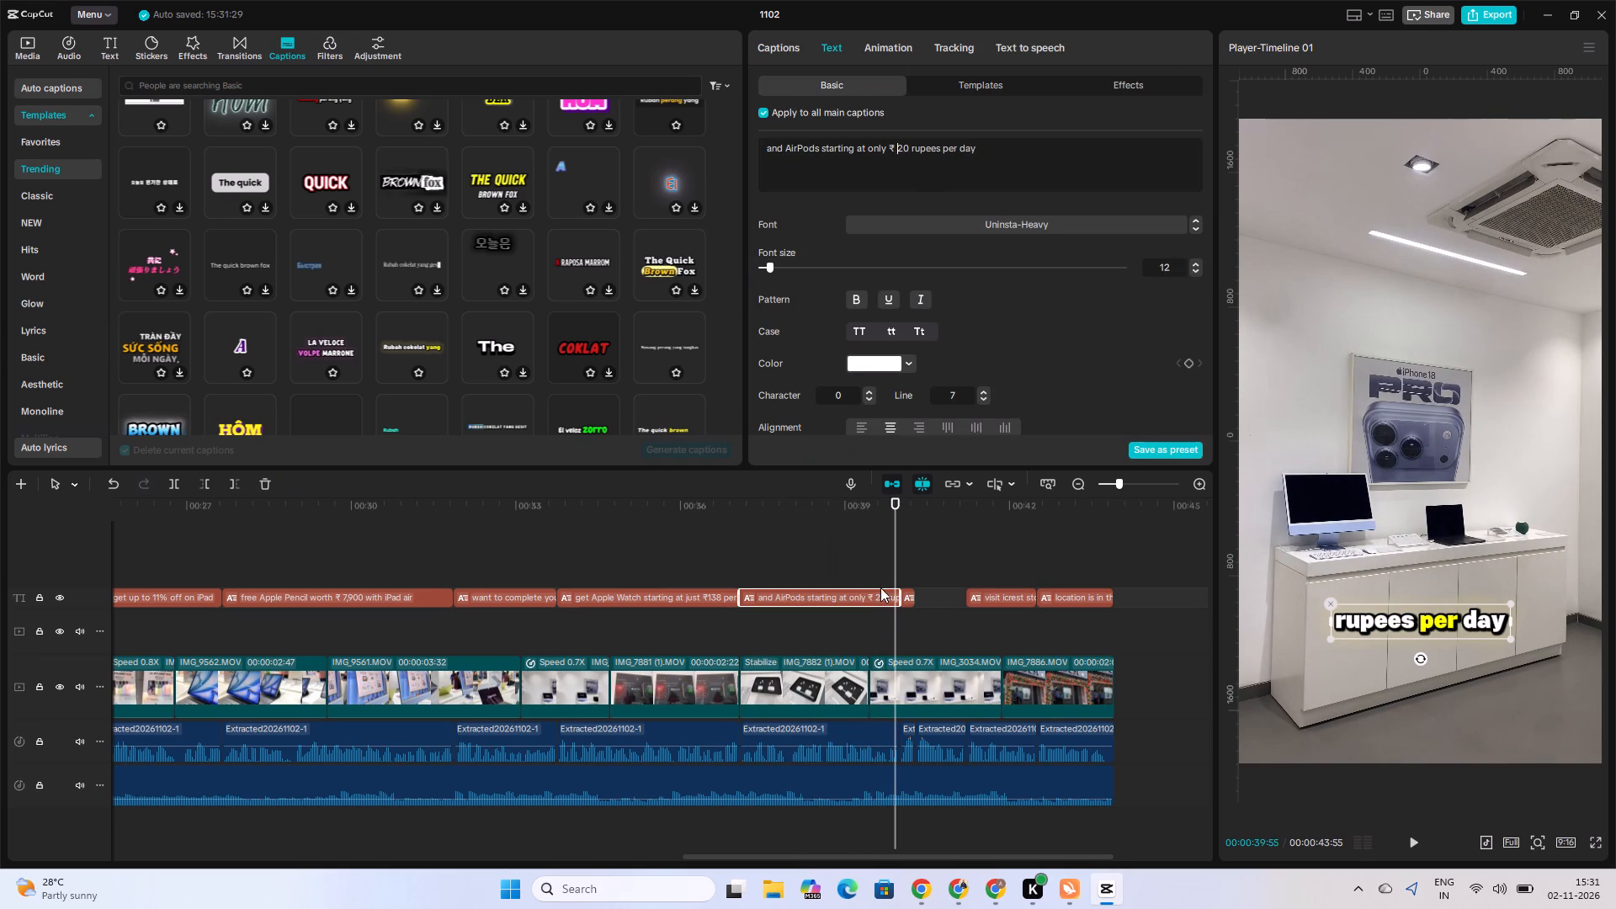
Extend the short "so what are" caption to the start of the "visit" caption and play the ending to check the timing.
click(884, 569)
key(space)
key(space)
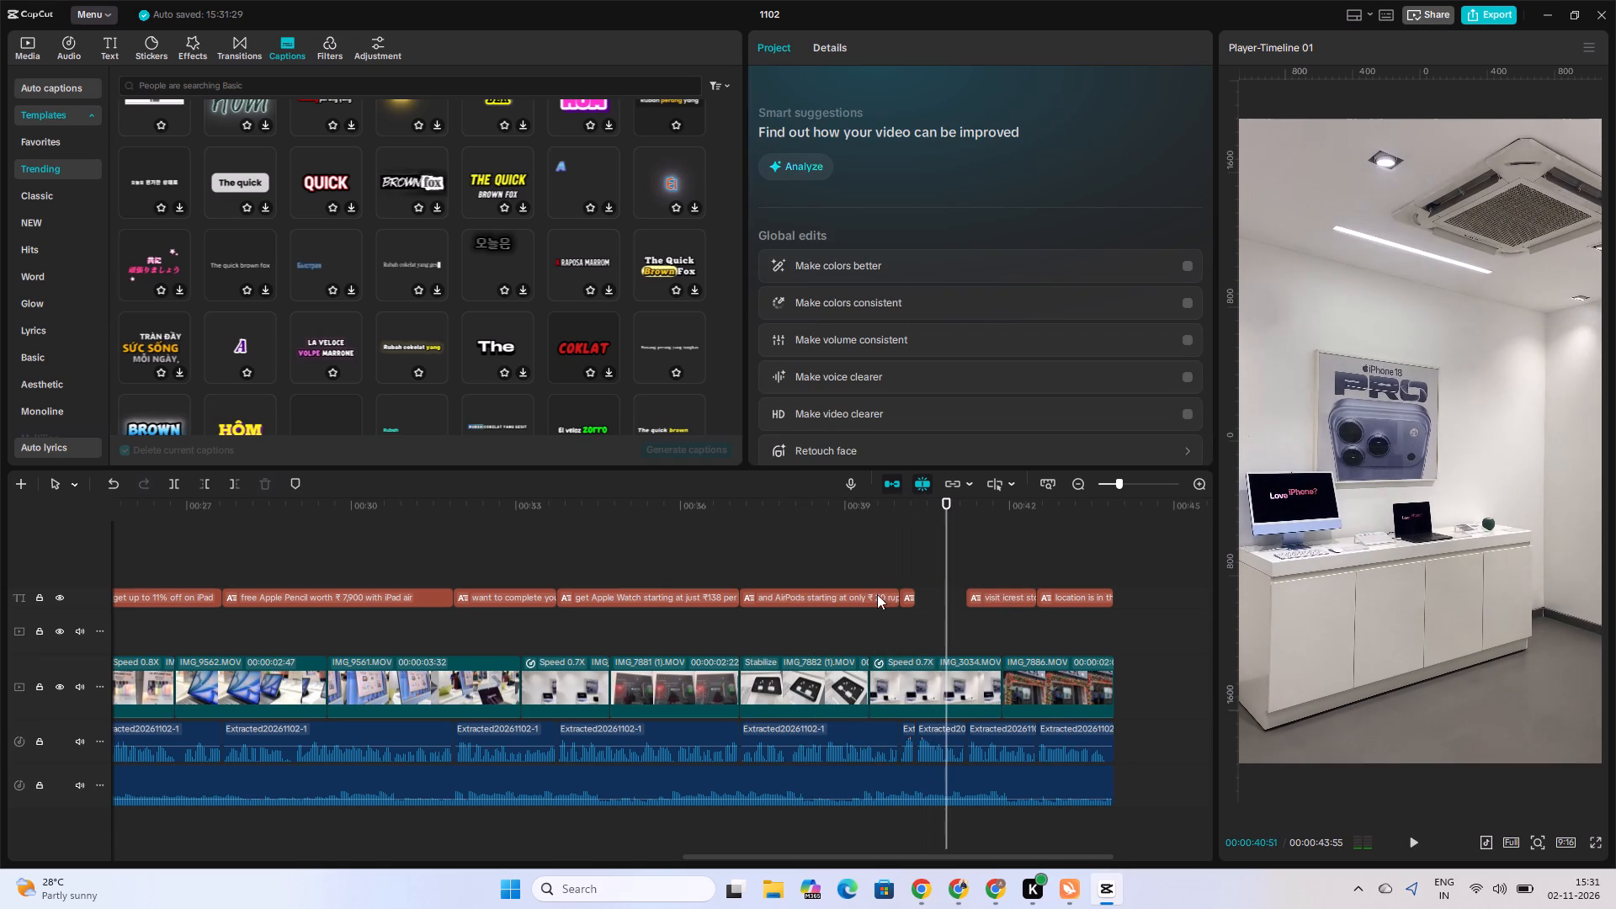
drag(913, 598, 1005, 603)
click(912, 572)
key(space)
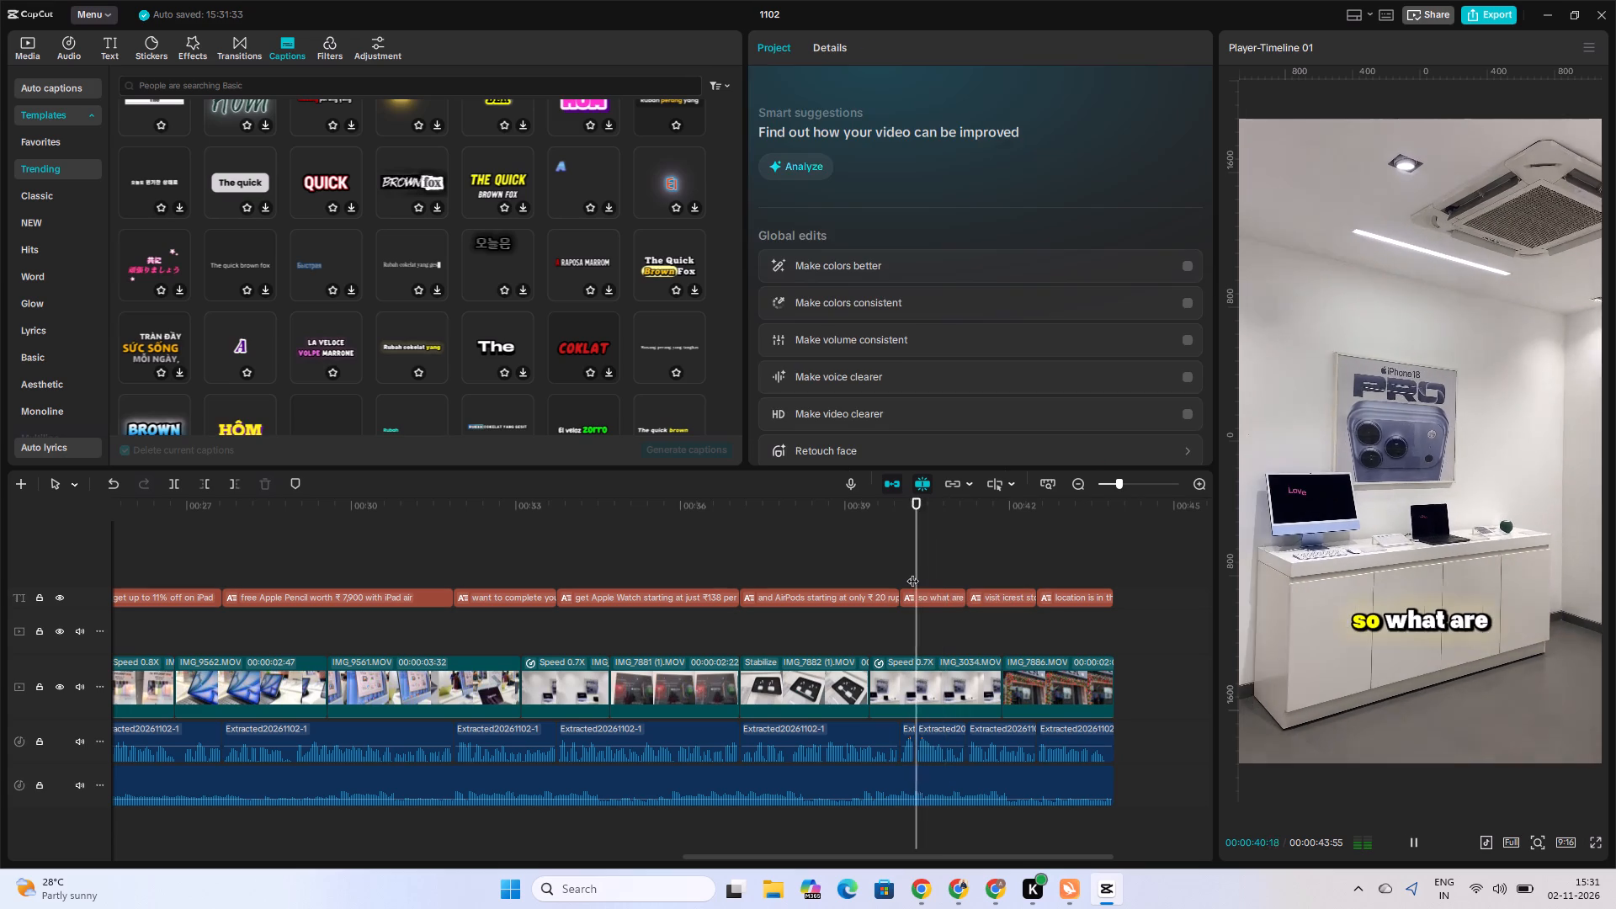
key(space)
key(space)
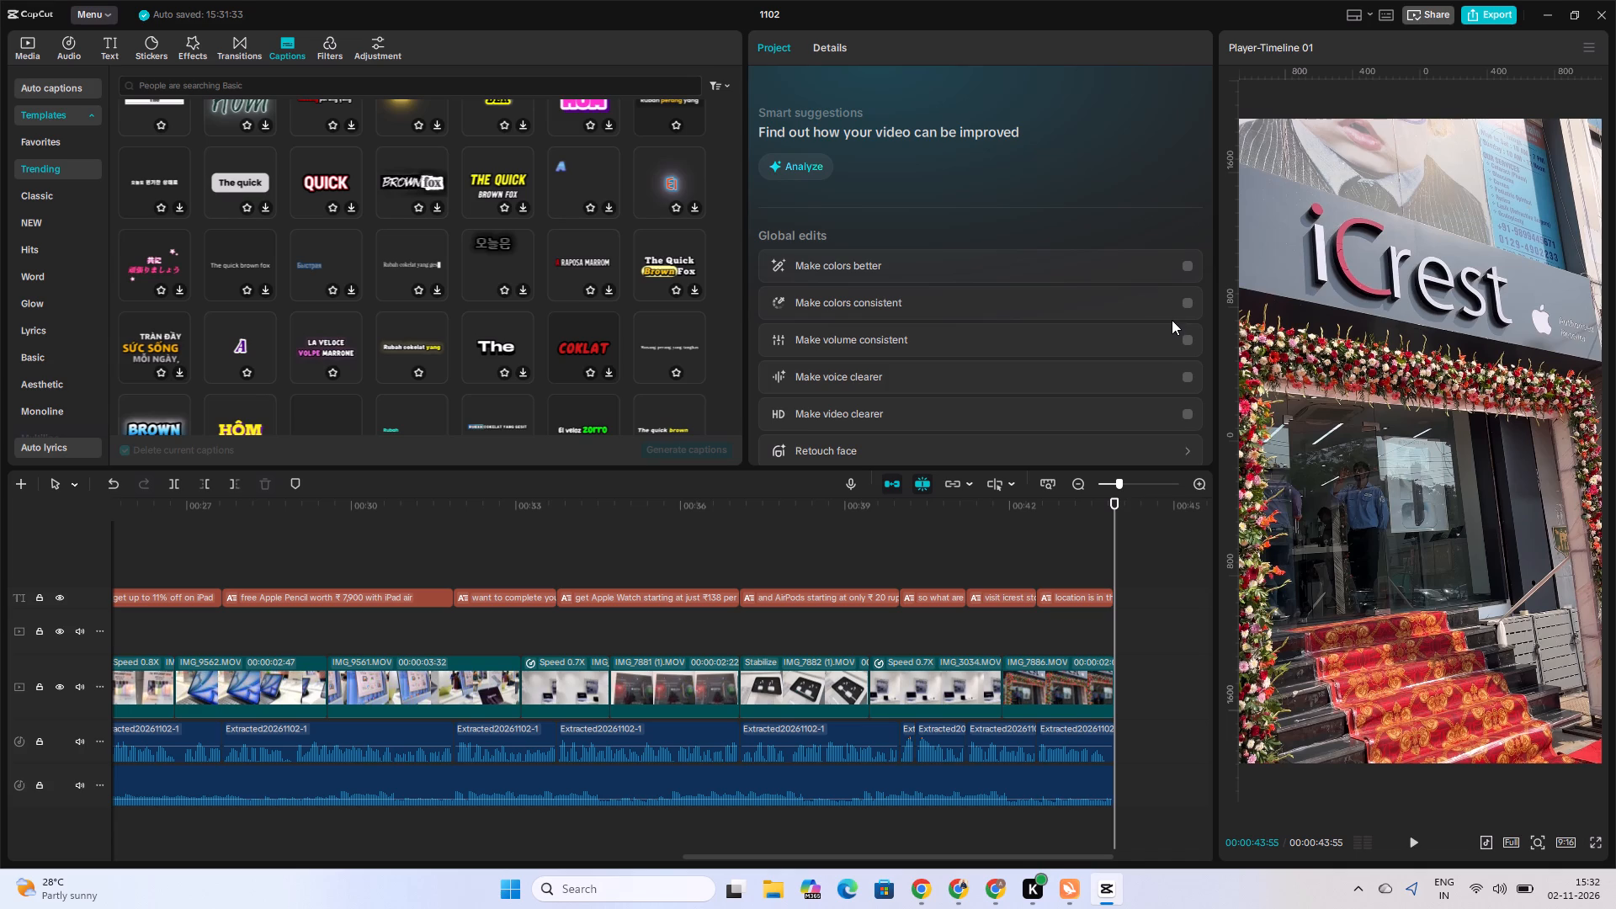
Extend the "and the iPhone 17 starting at only 35,906 rupees" caption to the start of the "including" caption, checking it against the voice-over.
drag(1115, 511, 217, 639)
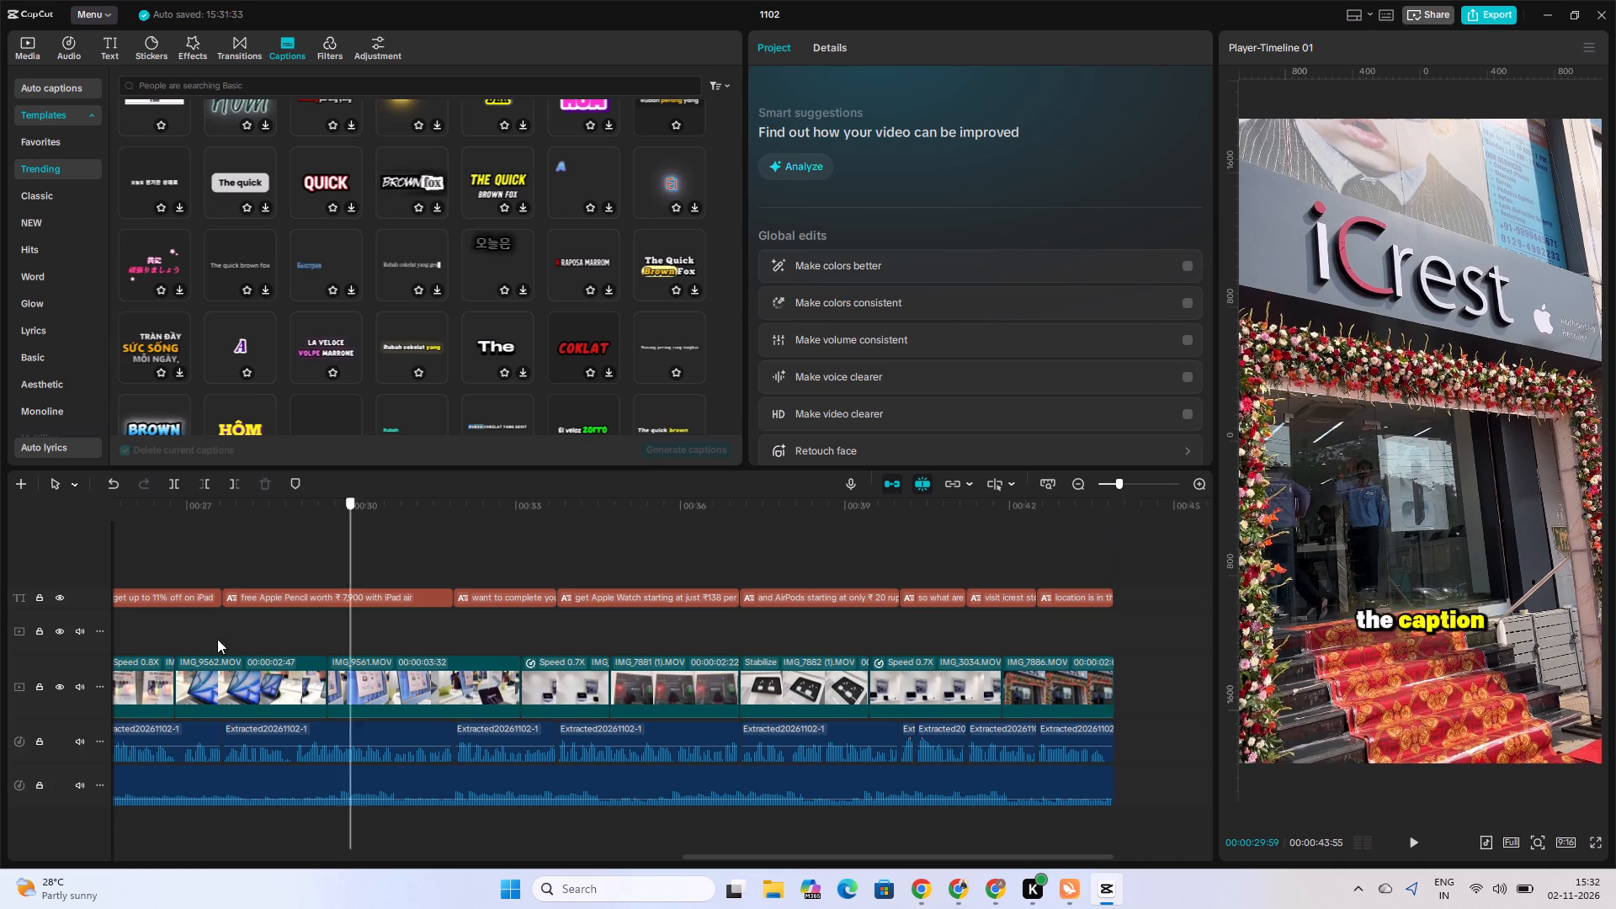
drag(217, 639, 311, 650)
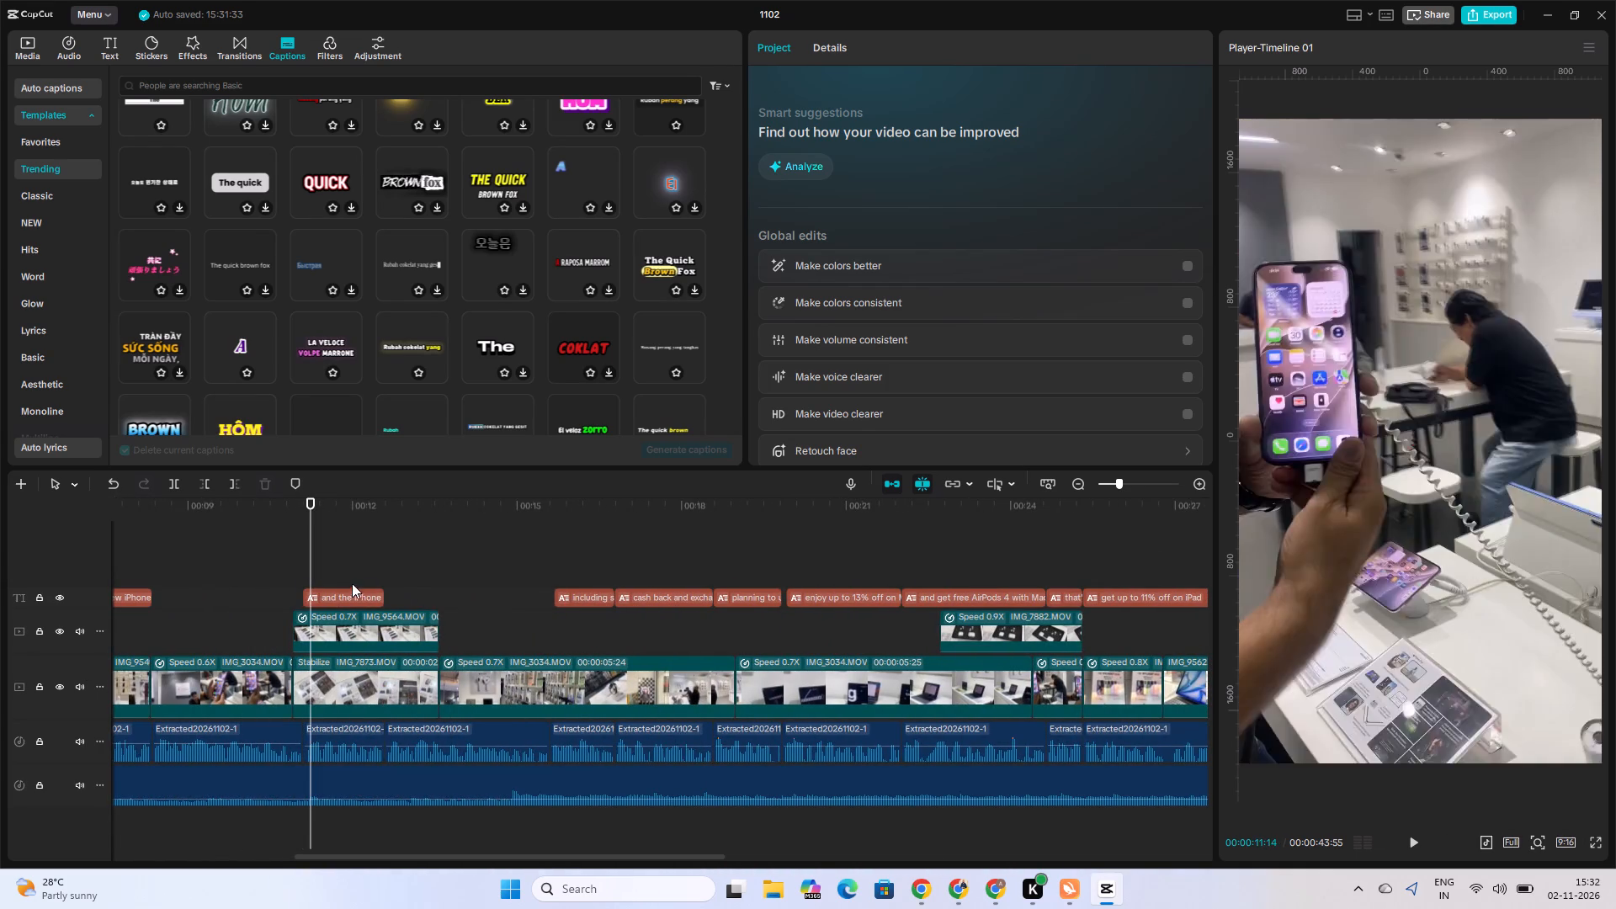
key(space)
key(space)
click(381, 596)
drag(385, 597, 400, 600)
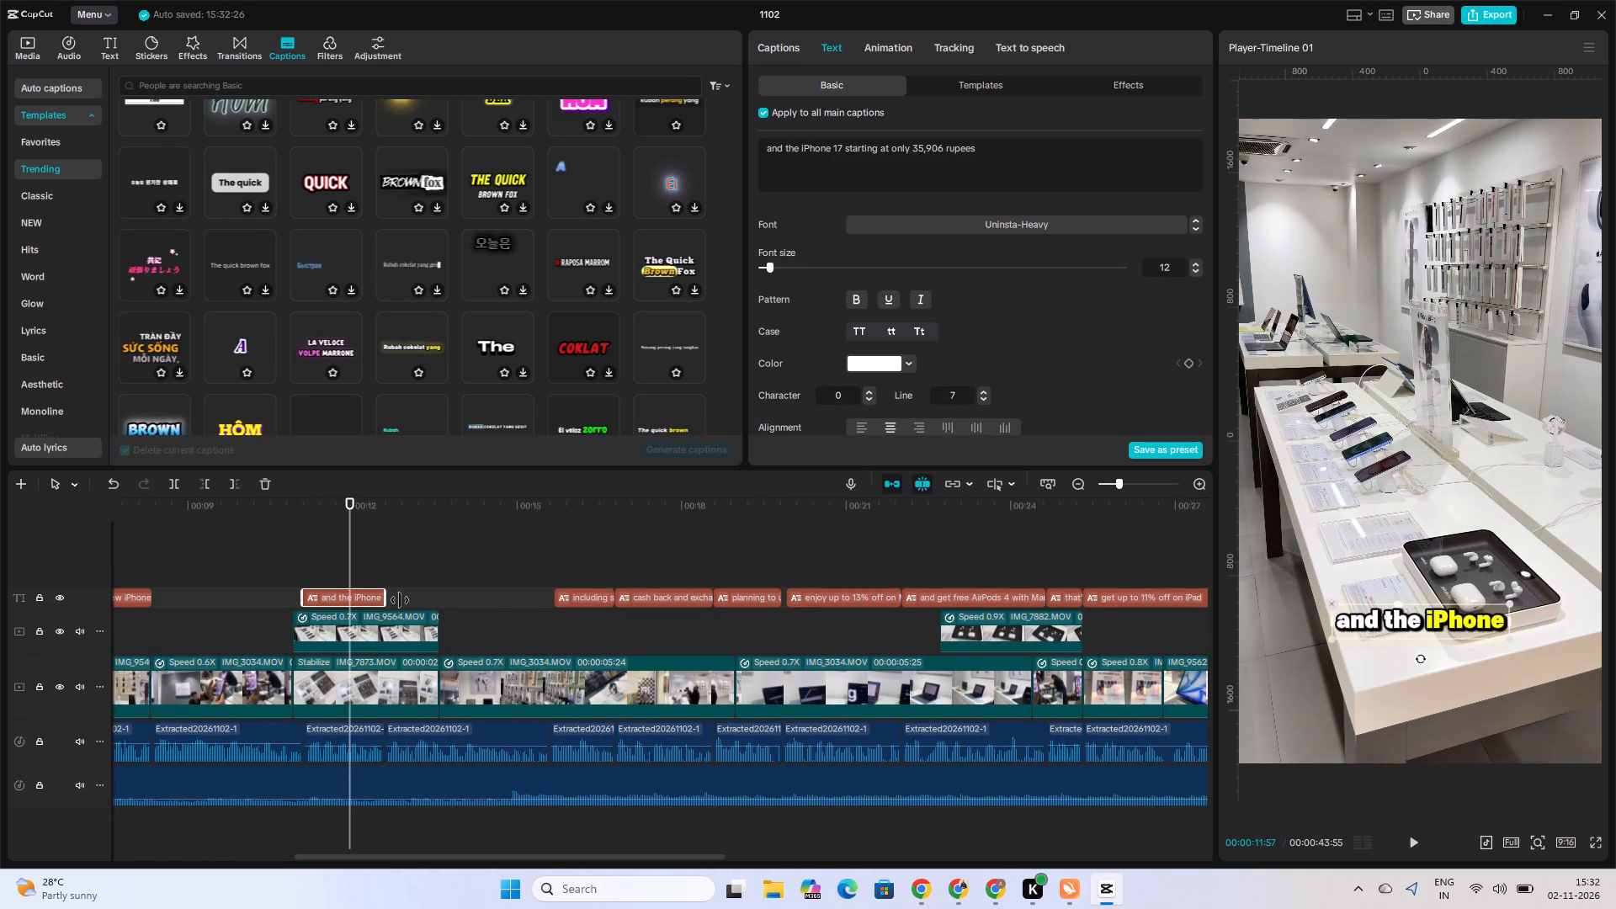
drag(400, 600, 575, 614)
key(space)
key(space)
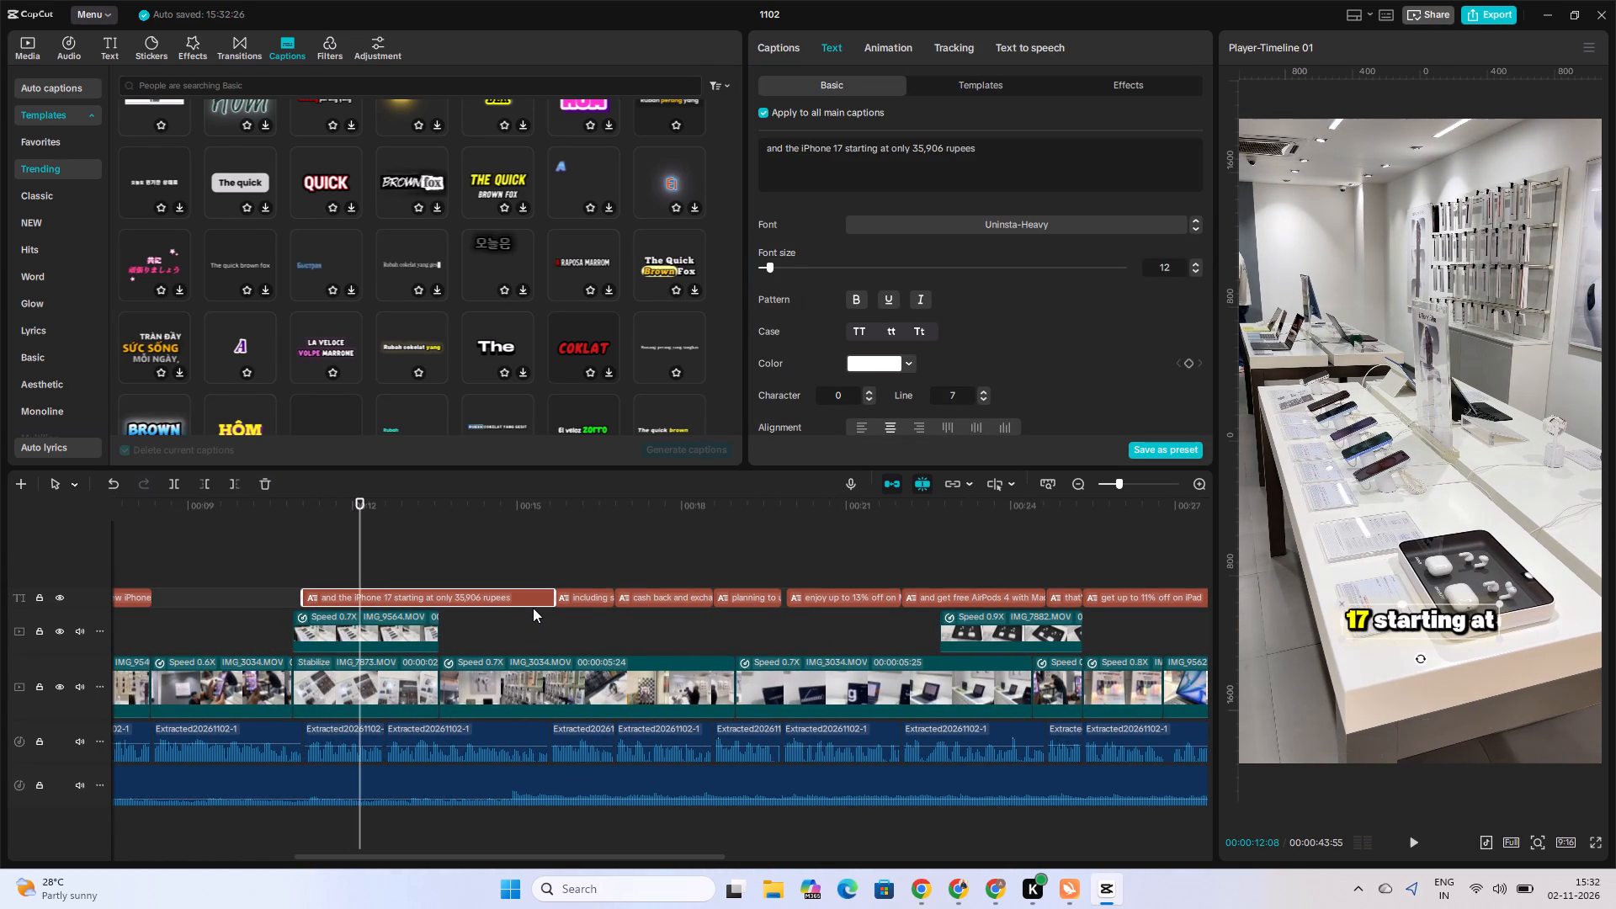
key(space)
key(space)
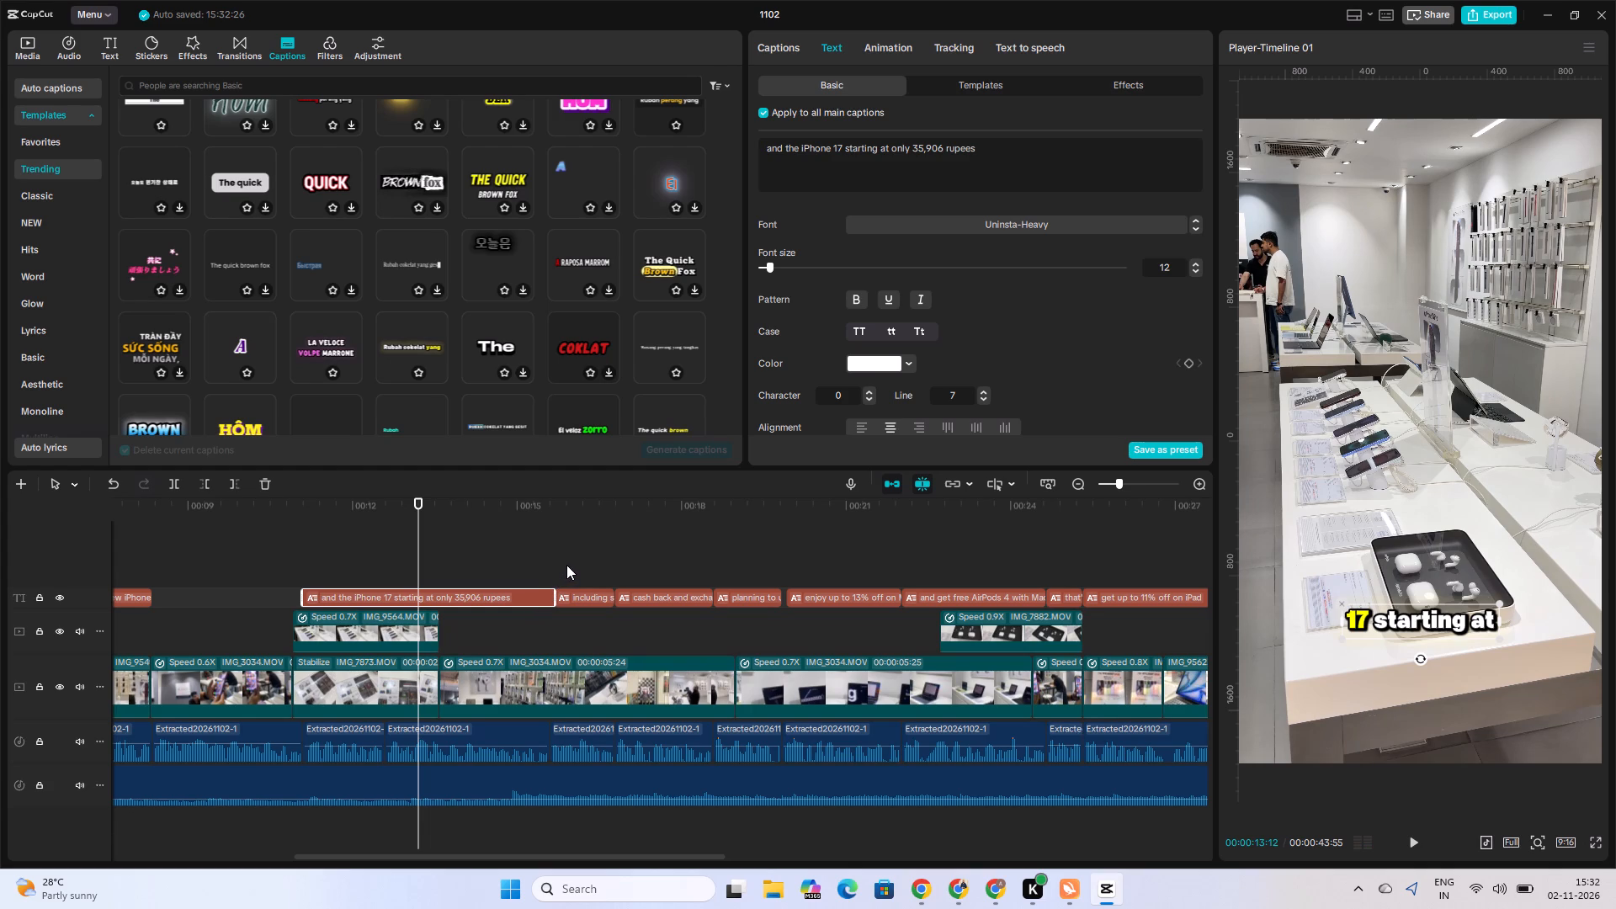
key(space)
key(space)
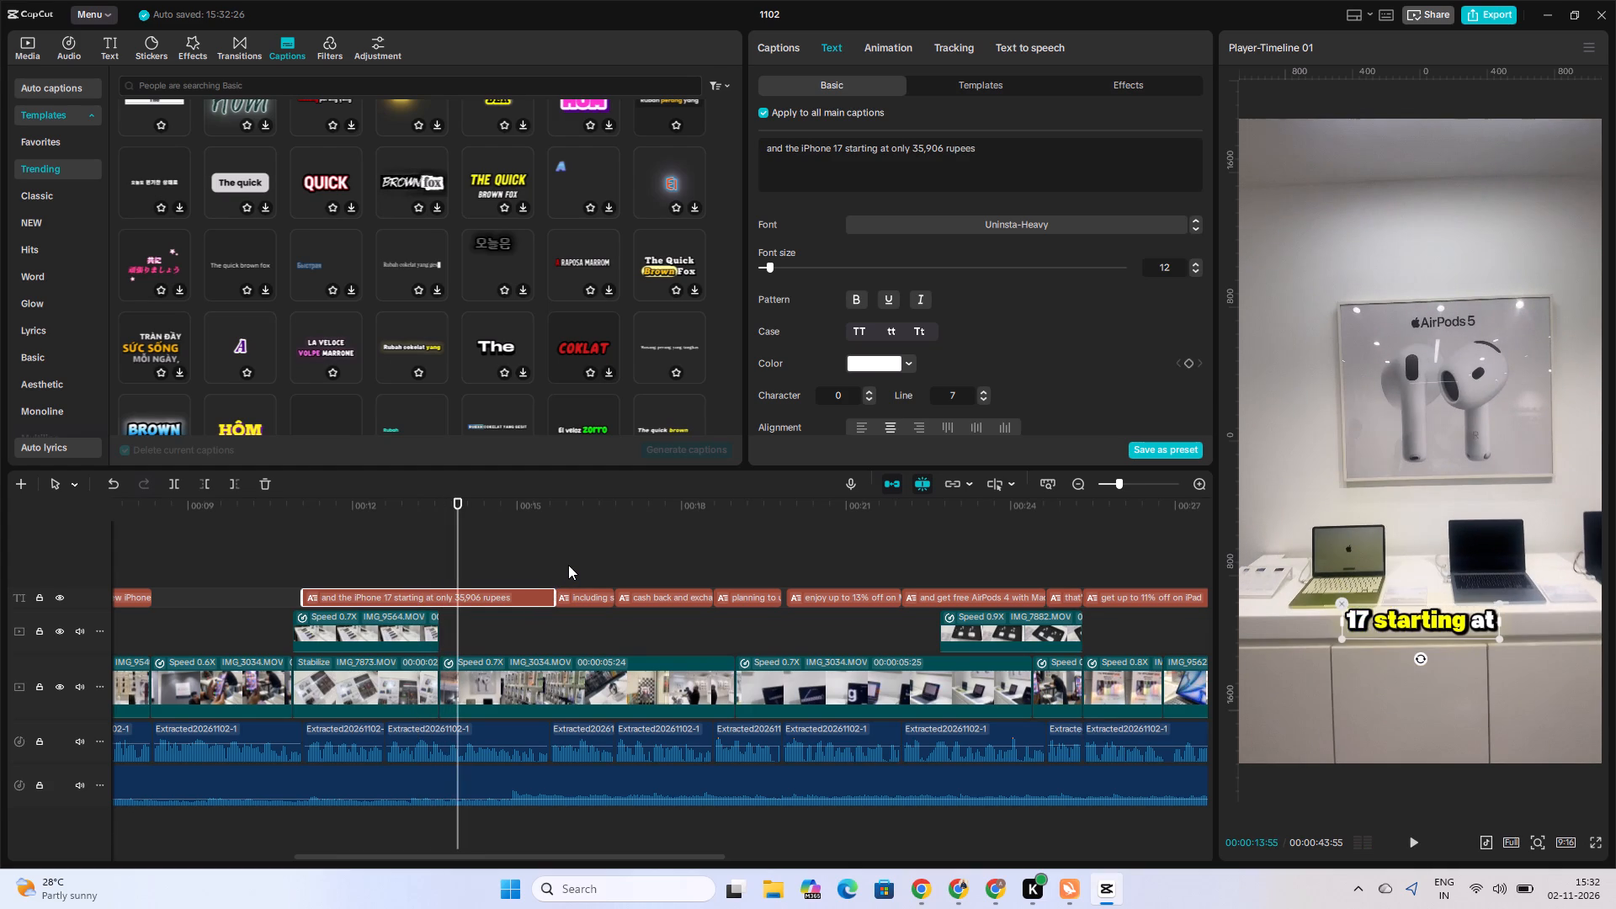
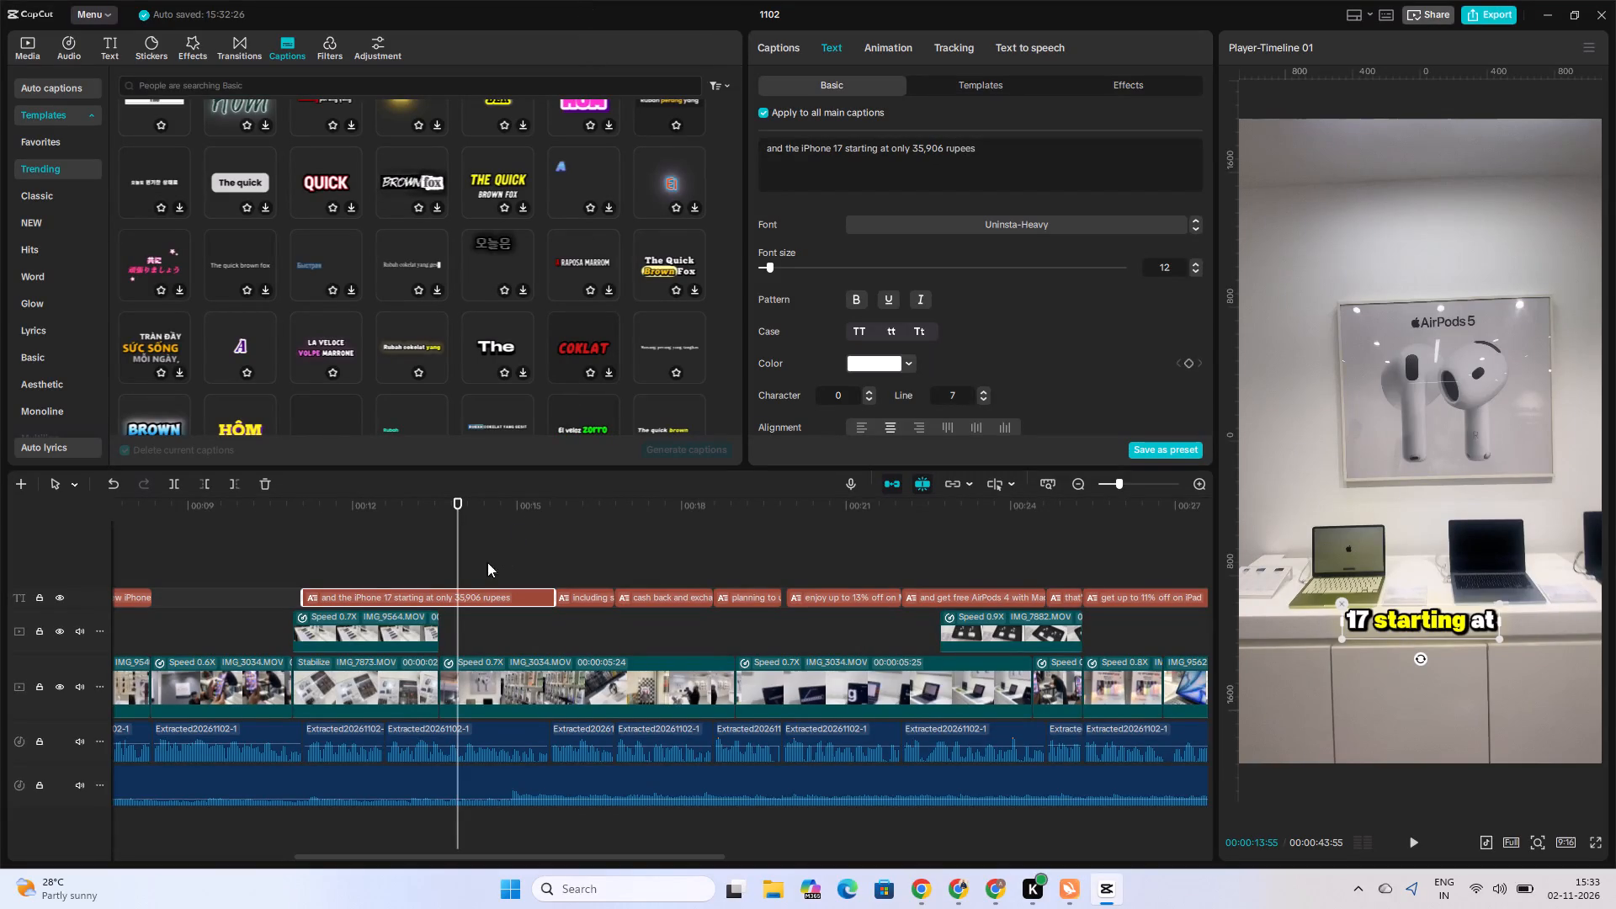
Play part of the "and the iPhone 17 starting at only 35,906 rupees" caption to check its timing against the voice-over.
click(369, 556)
key(space)
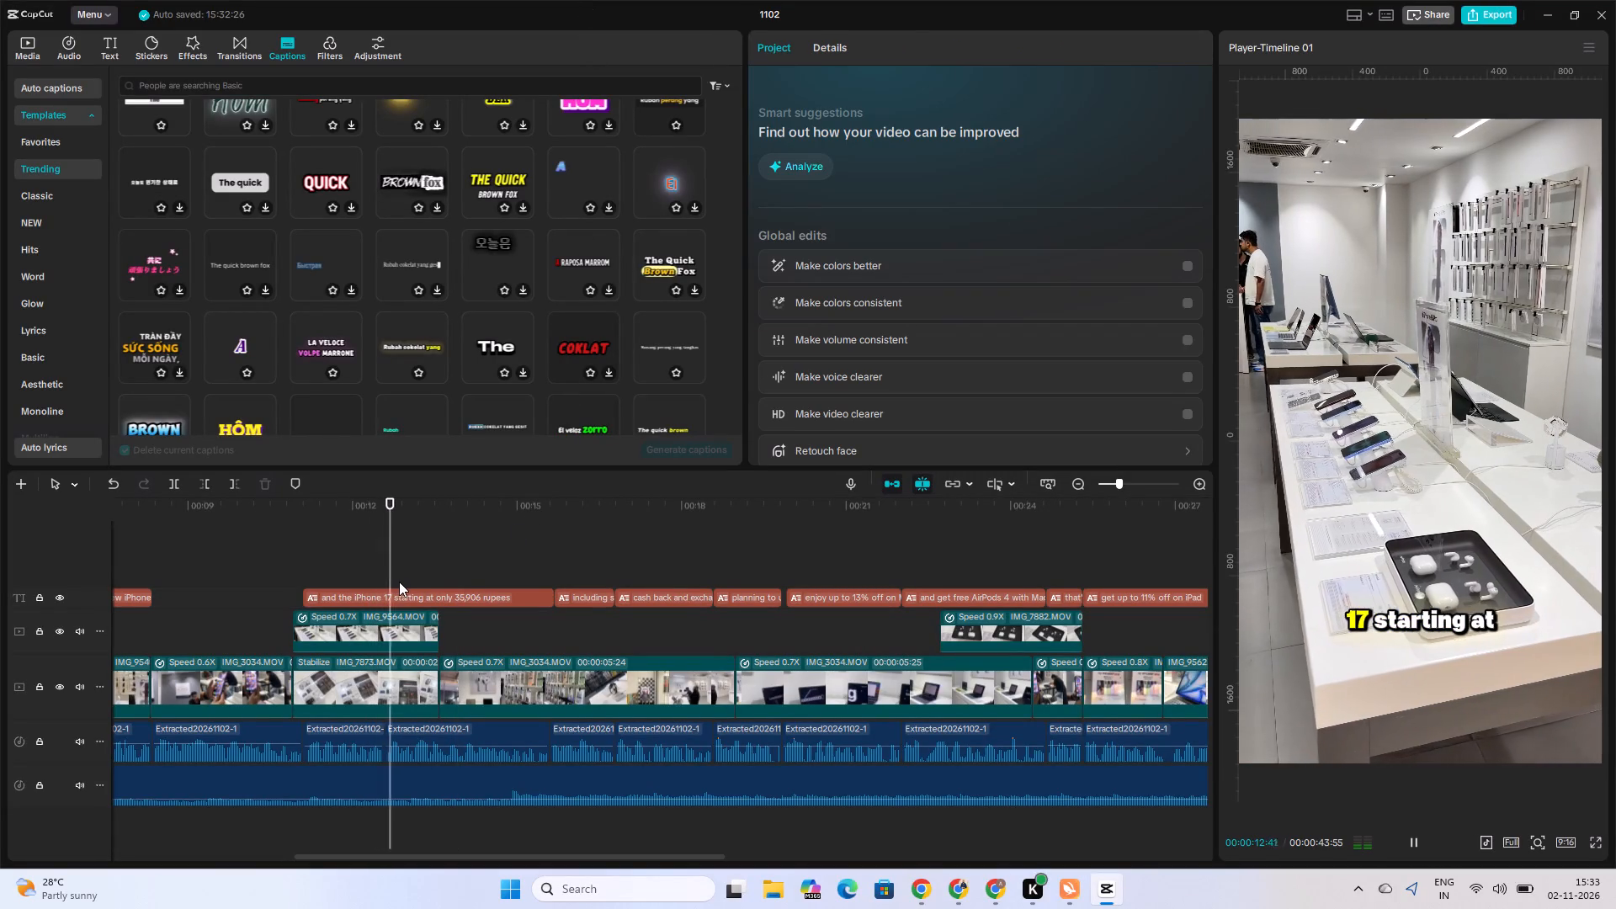
key(space)
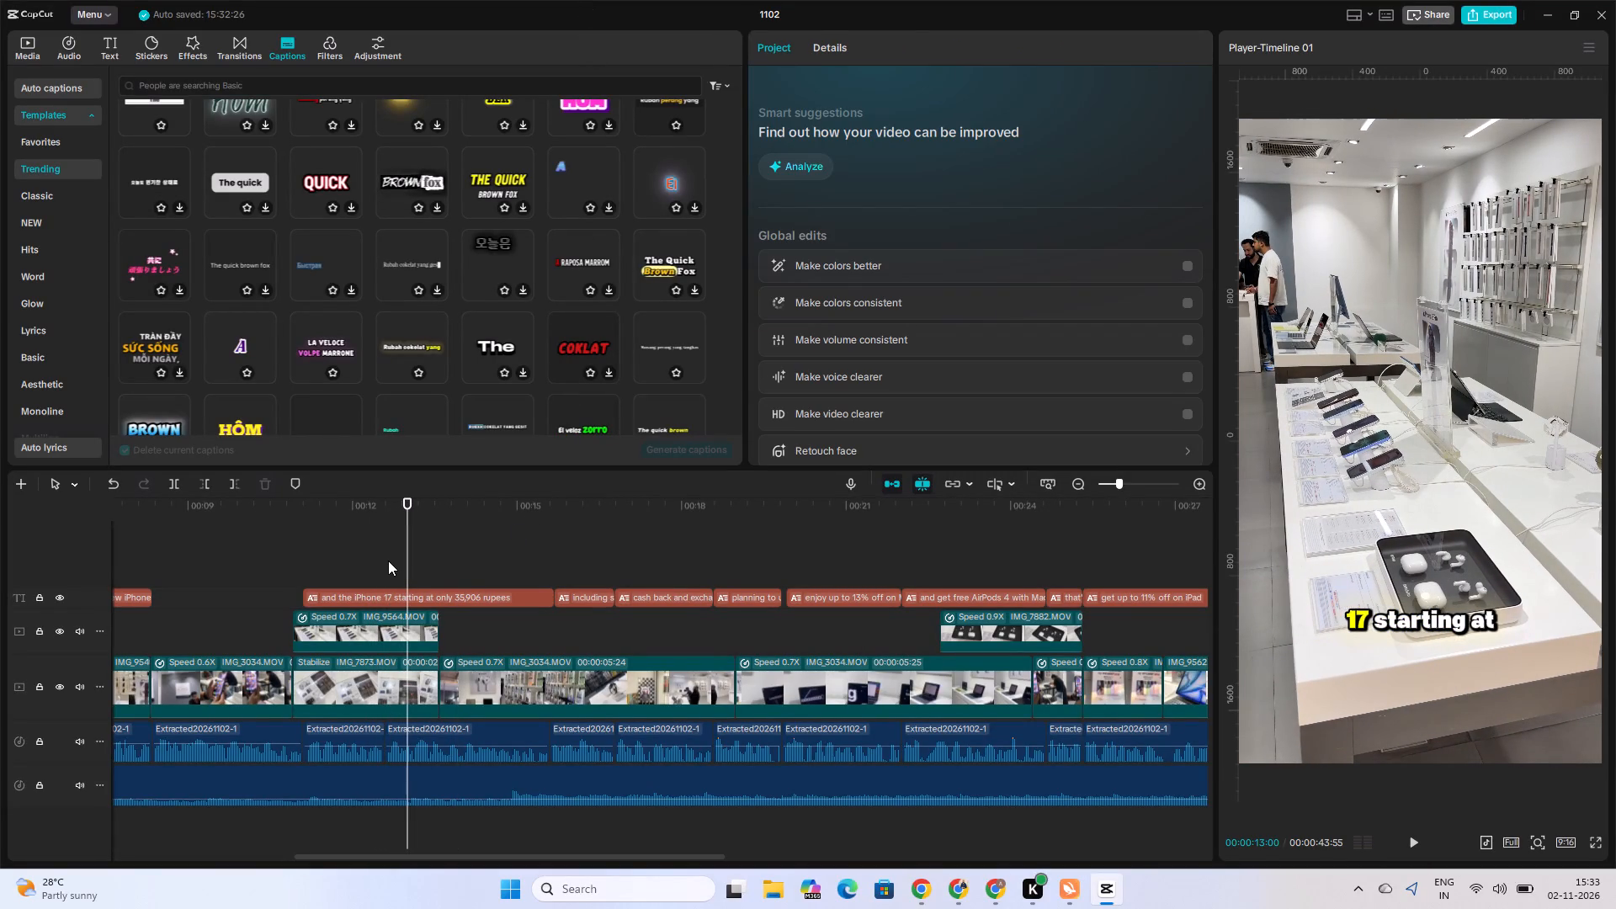
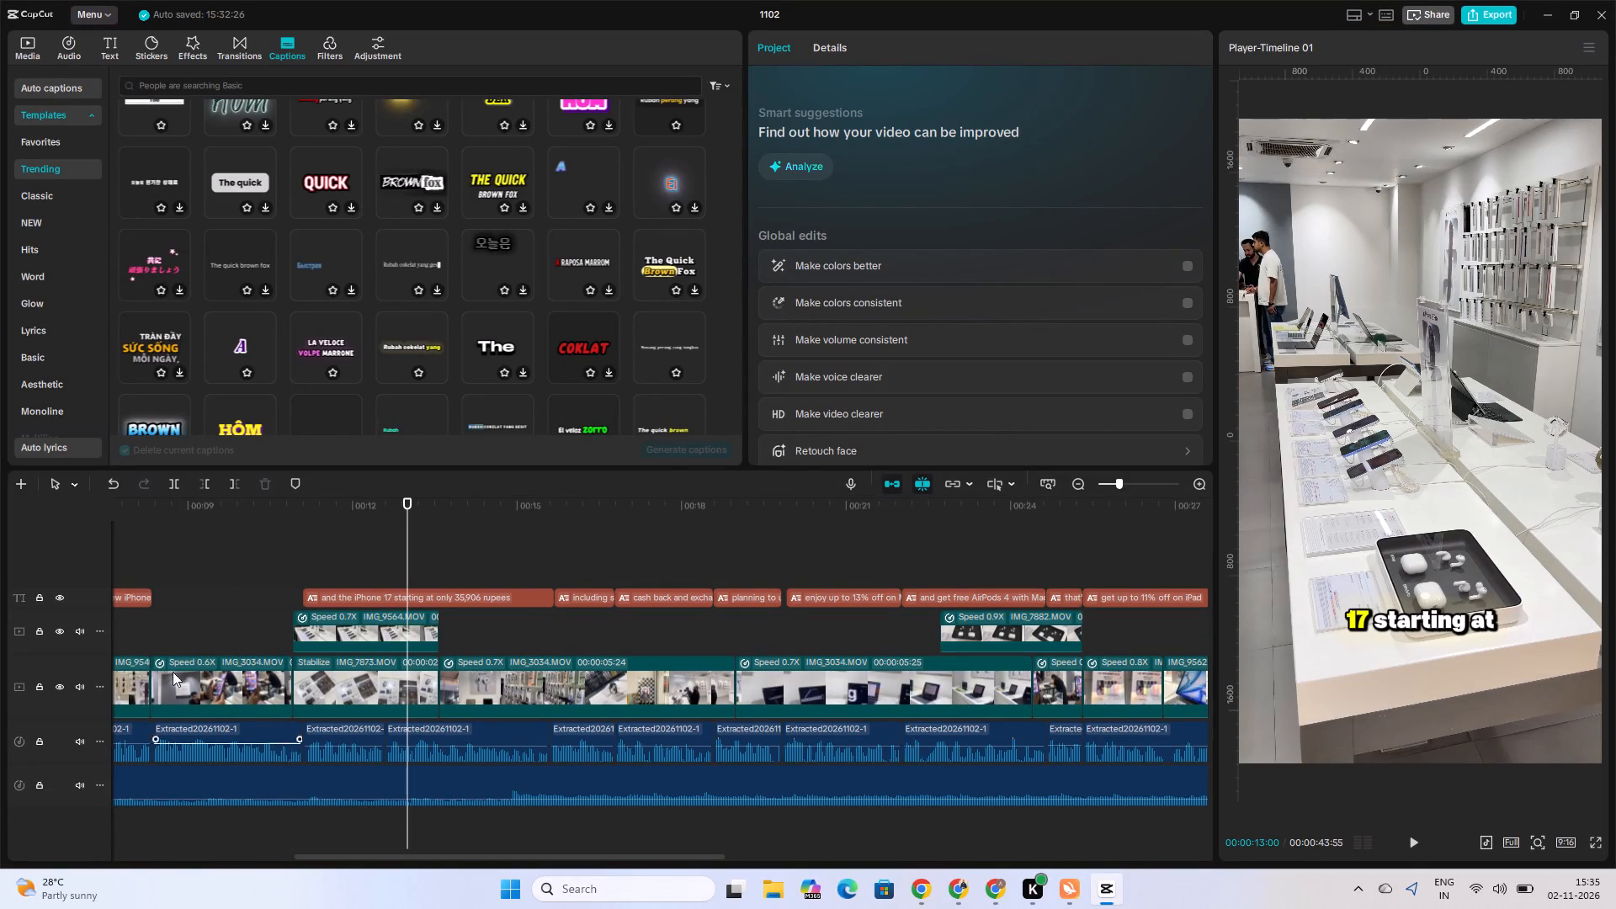
Play the captions from "and the iPhone 17 starting at only" through "including store discounts" to check their timing against the voice-over.
click(279, 555)
key(space)
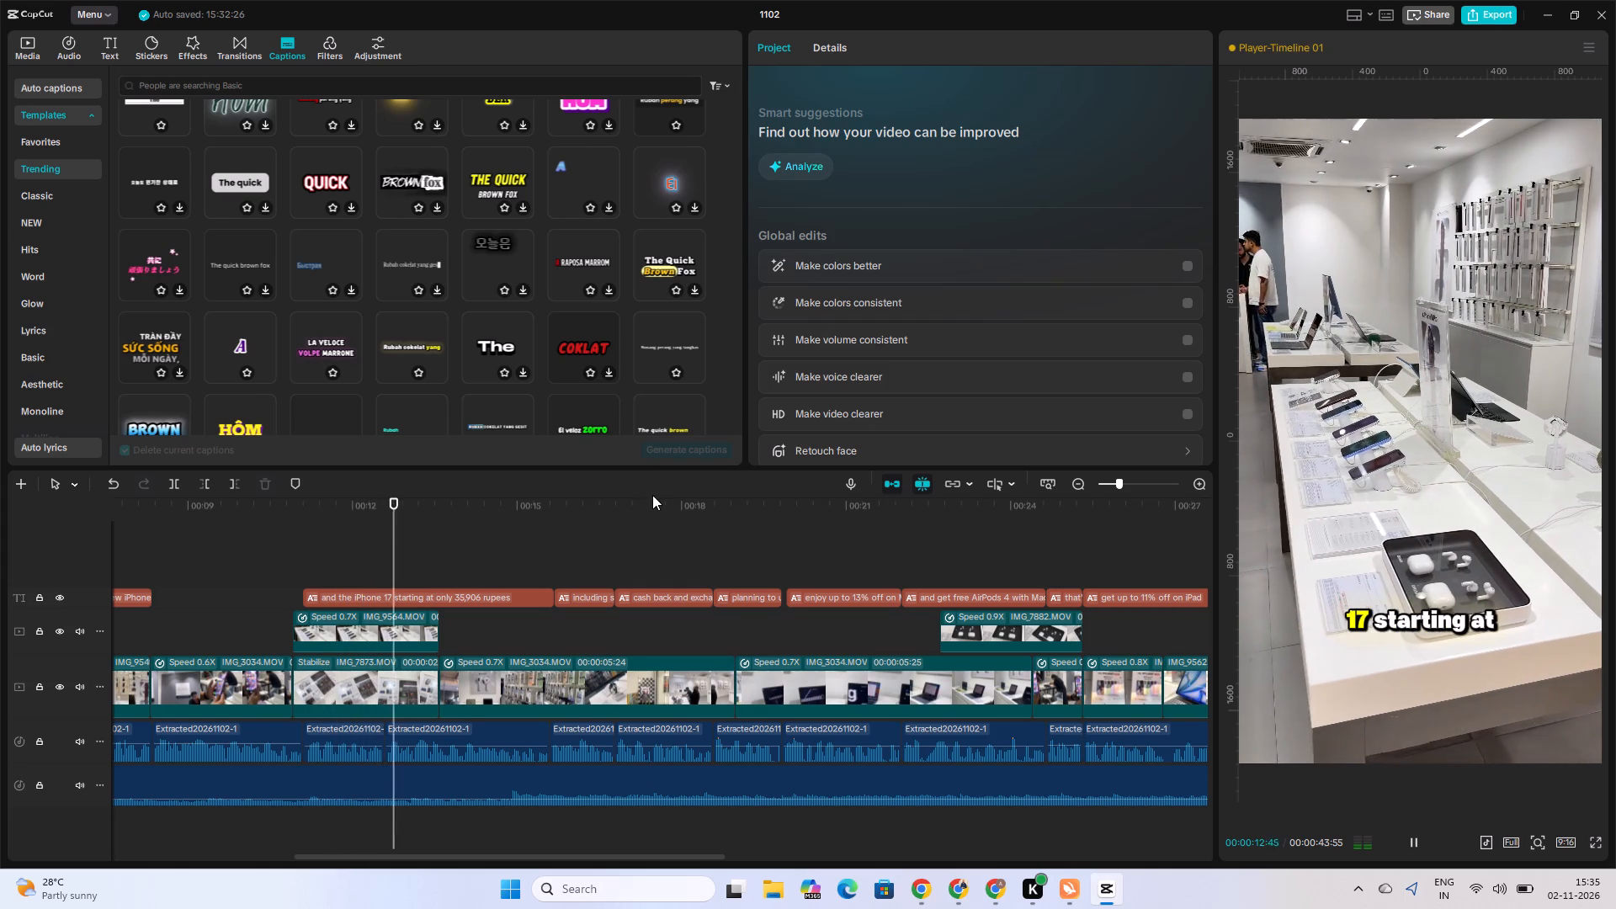
key(space)
key(space)
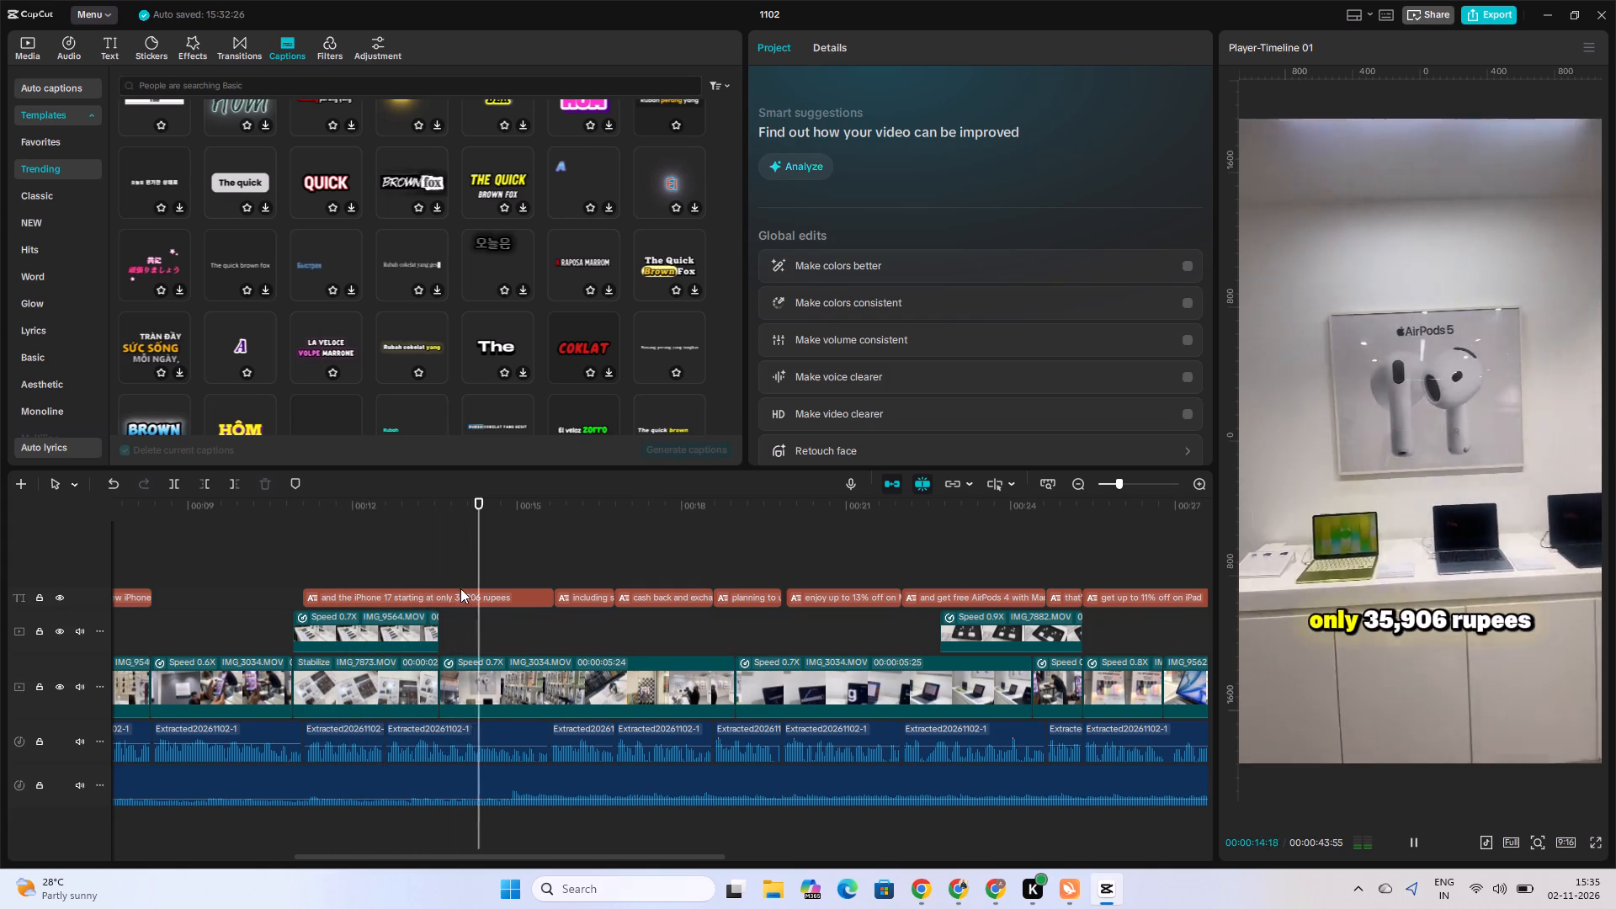
key(space)
key(space)
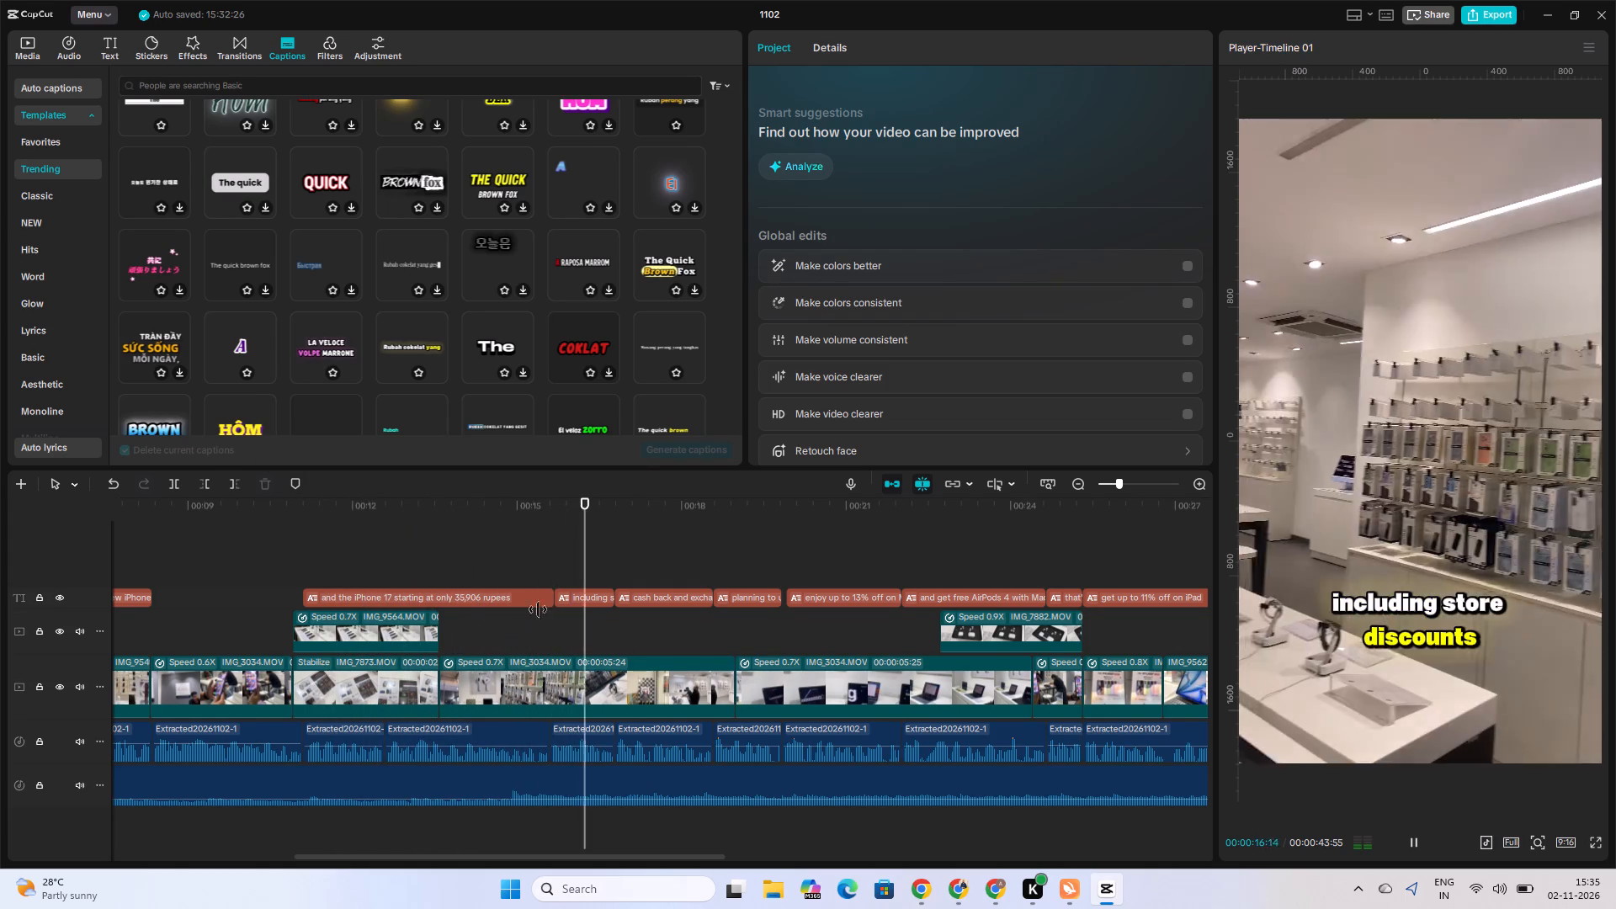
key(space)
Shrink the "including store discounts" caption slightly in the preview, with its text box adjusted and recentred in the frame.
click(590, 597)
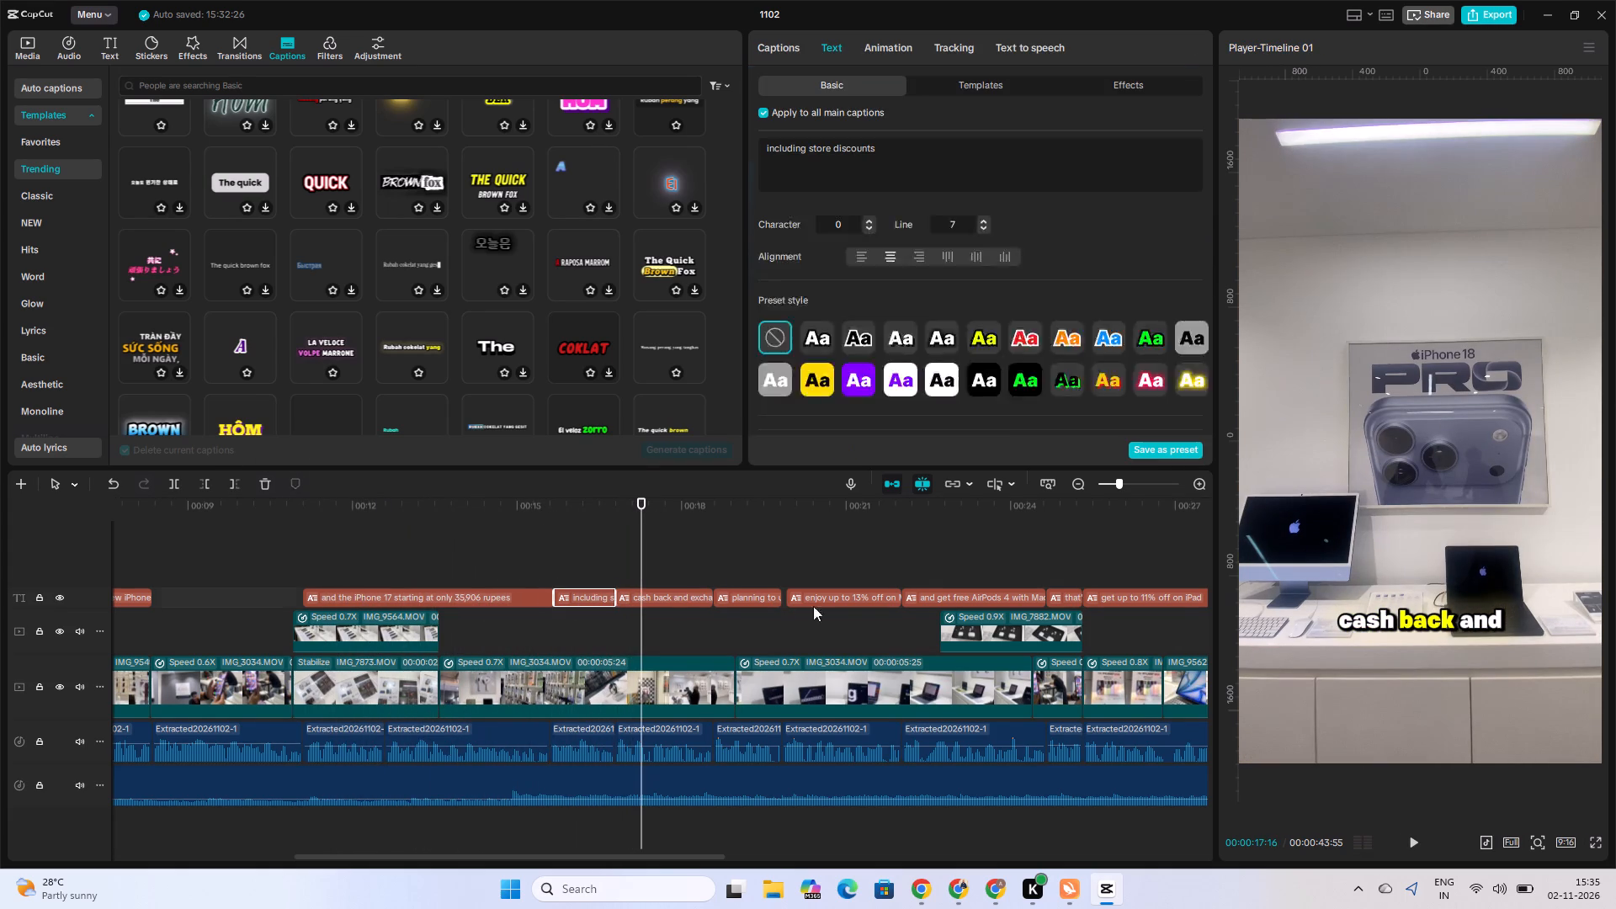
click(579, 563)
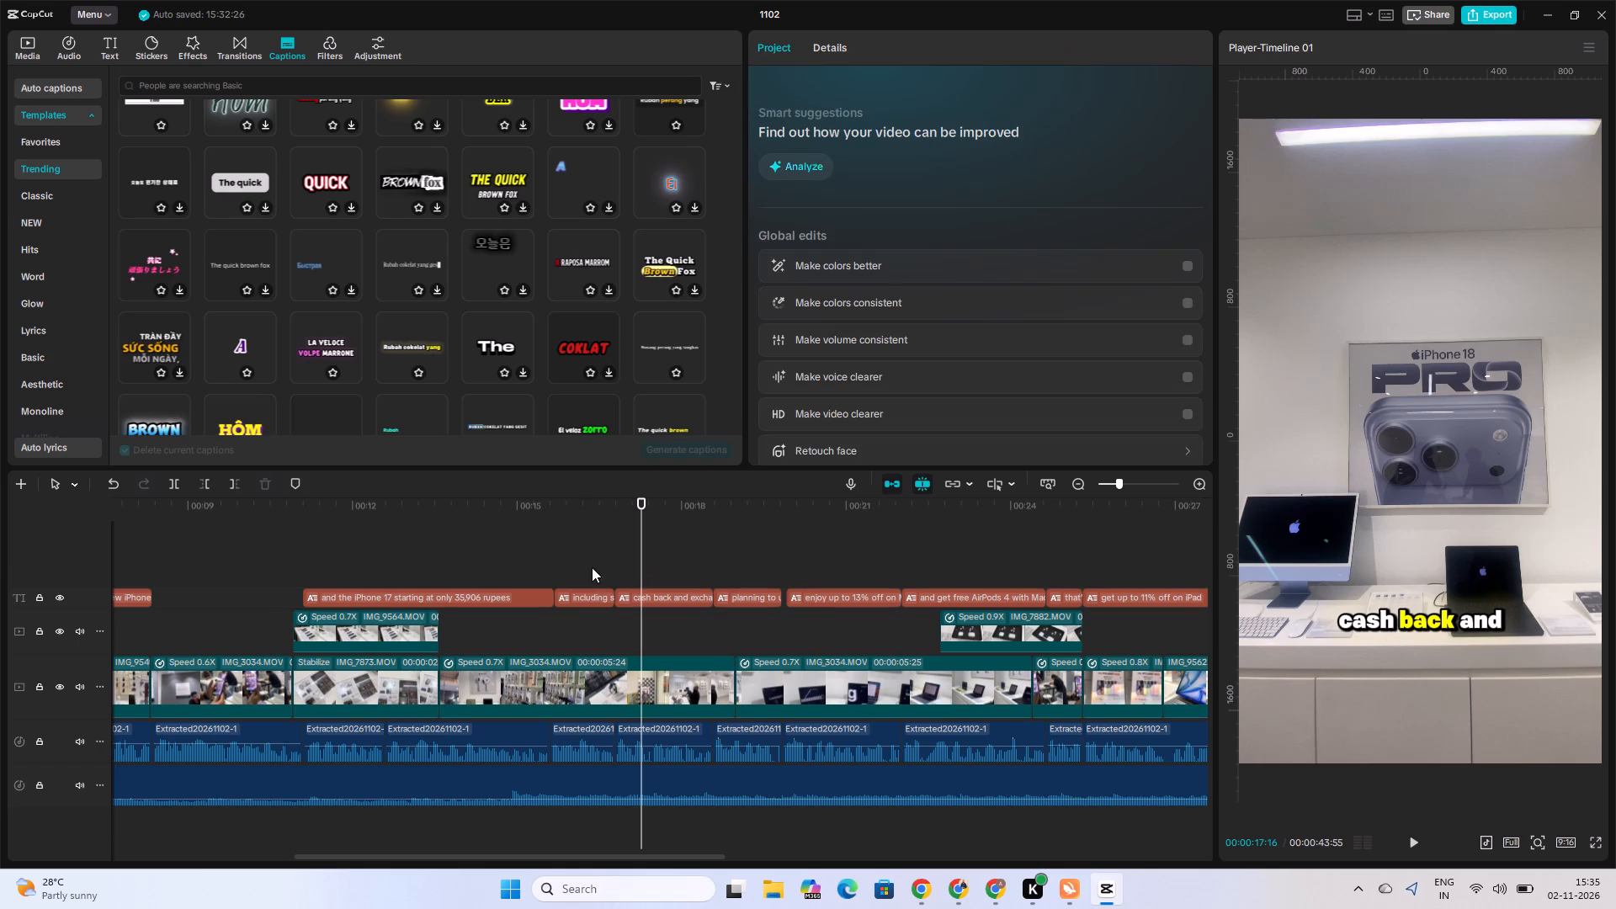
click(593, 594)
drag(1321, 656, 1345, 646)
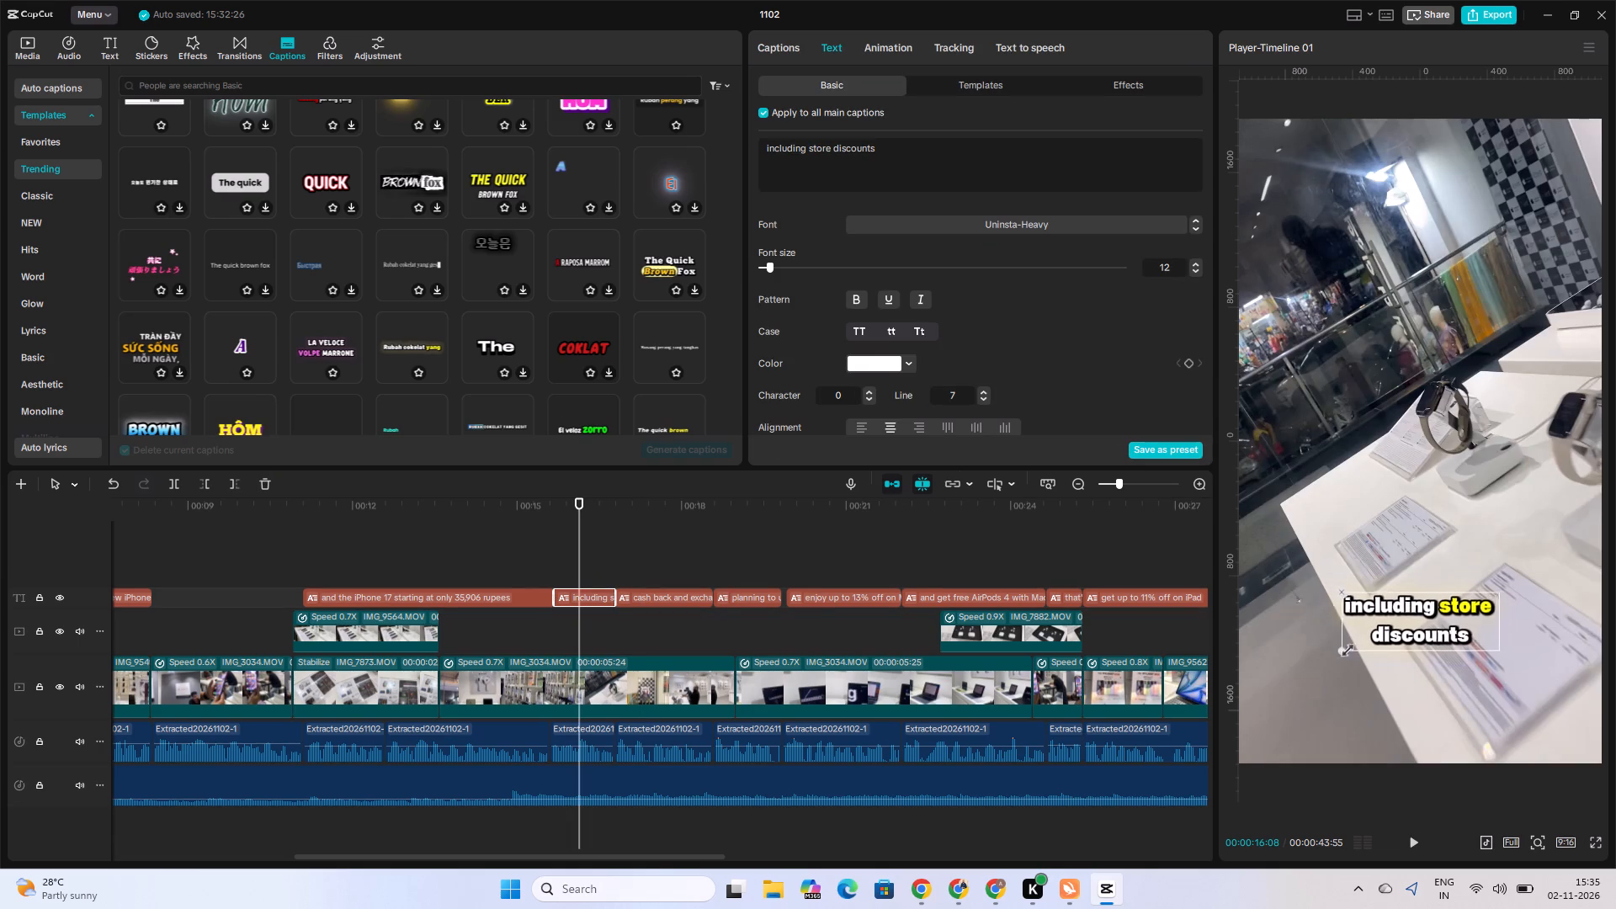
drag(1345, 646, 1359, 640)
drag(1351, 620, 1330, 625)
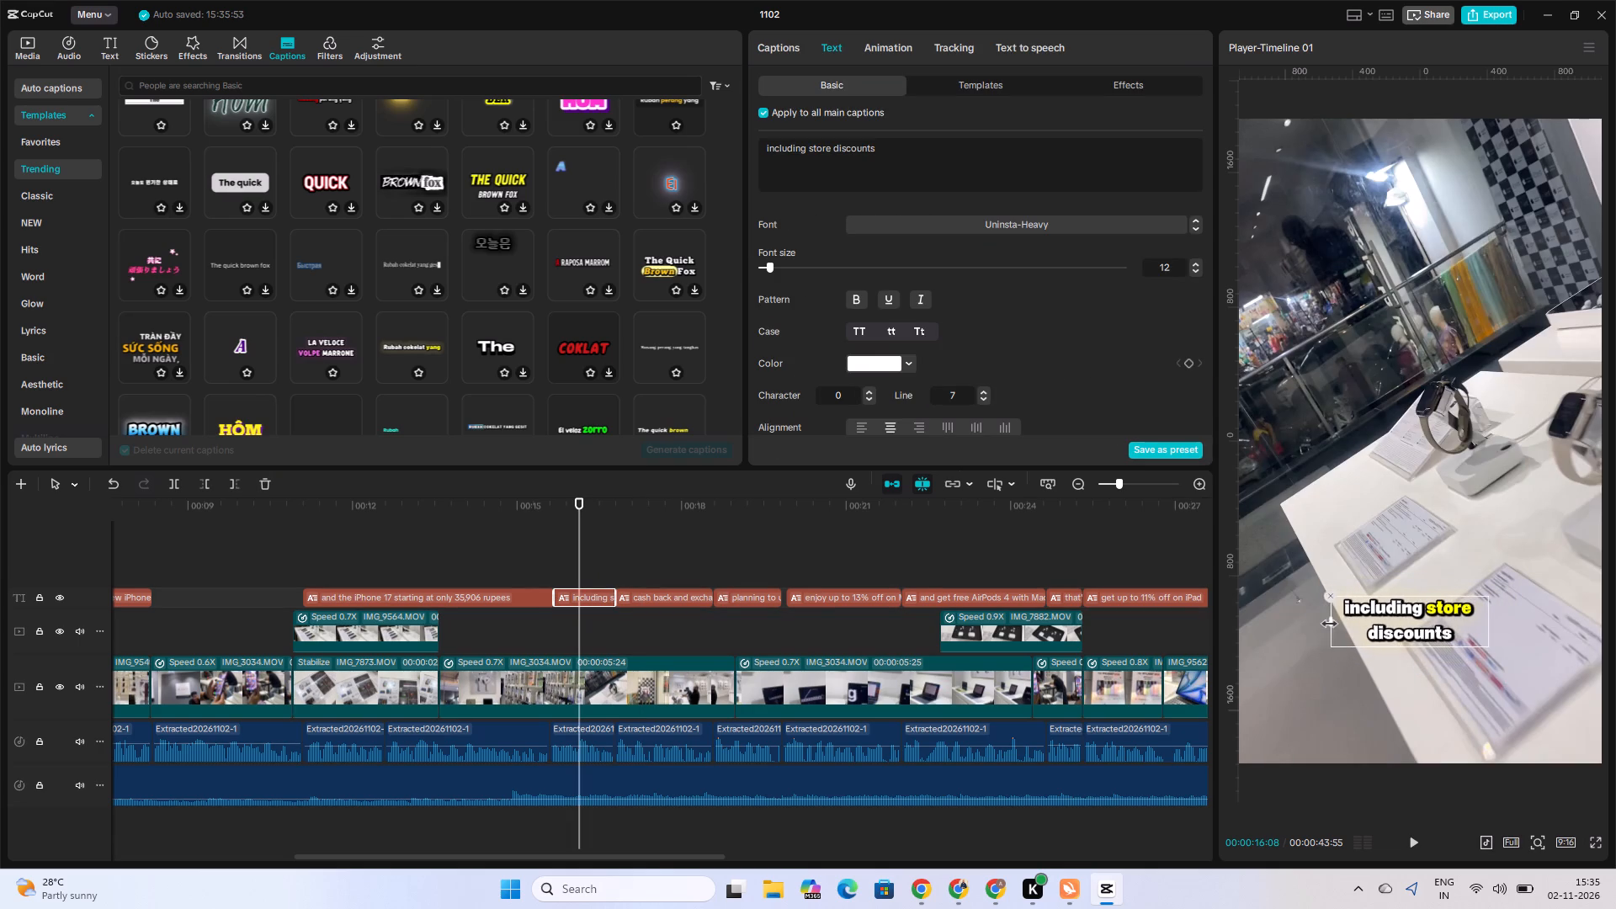
drag(1330, 625, 1321, 626)
drag(1395, 630, 1415, 631)
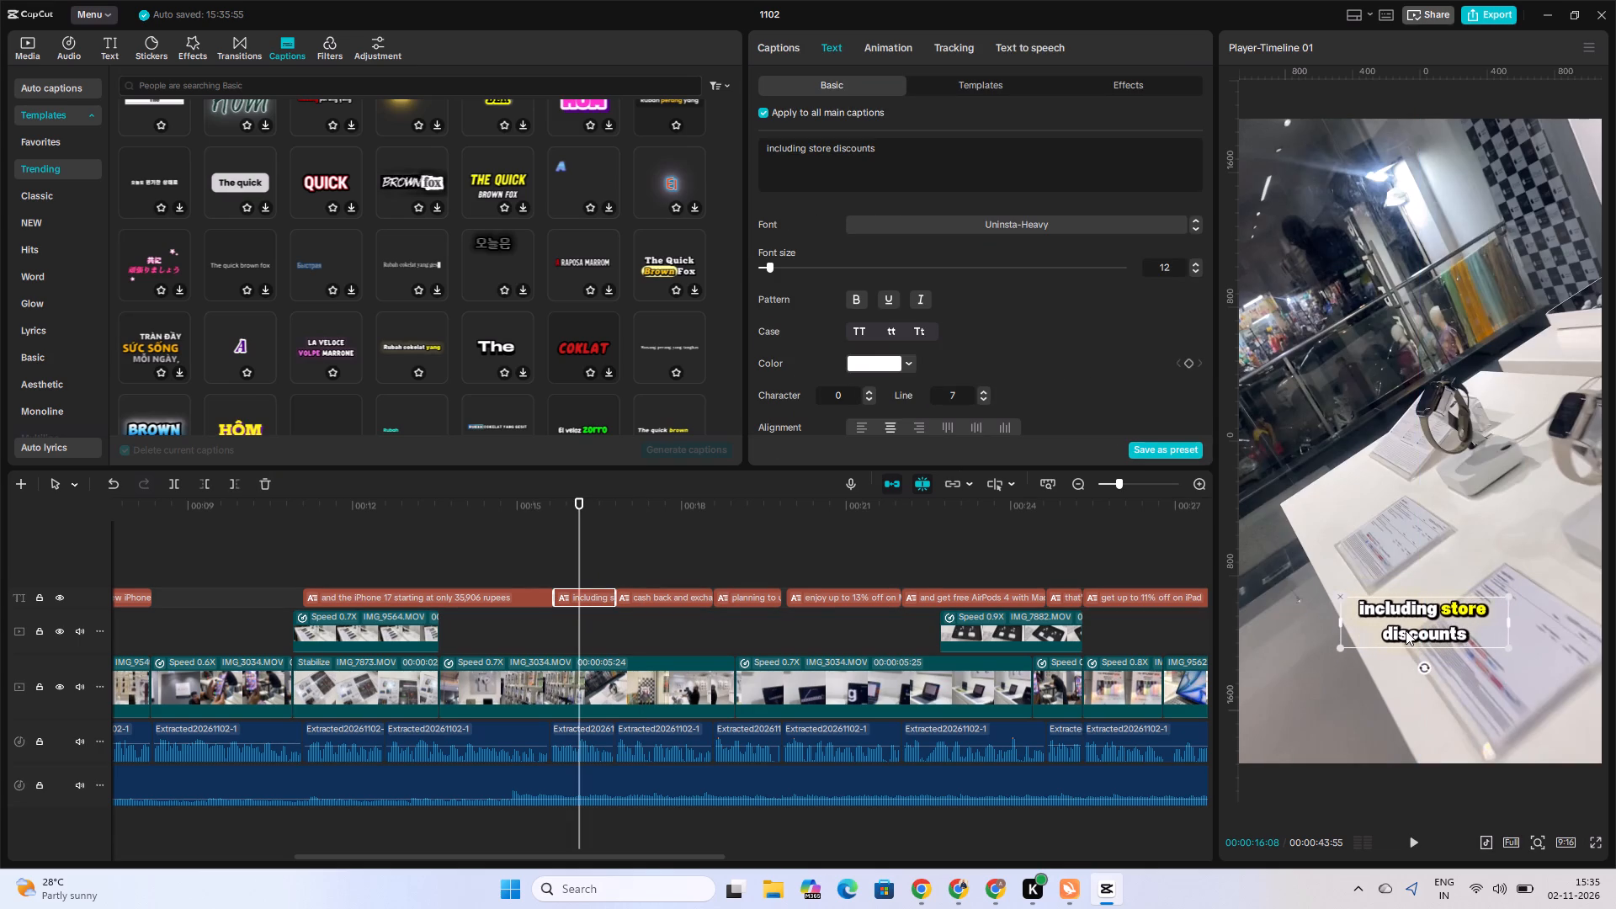
drag(1405, 630, 1395, 632)
click(1394, 633)
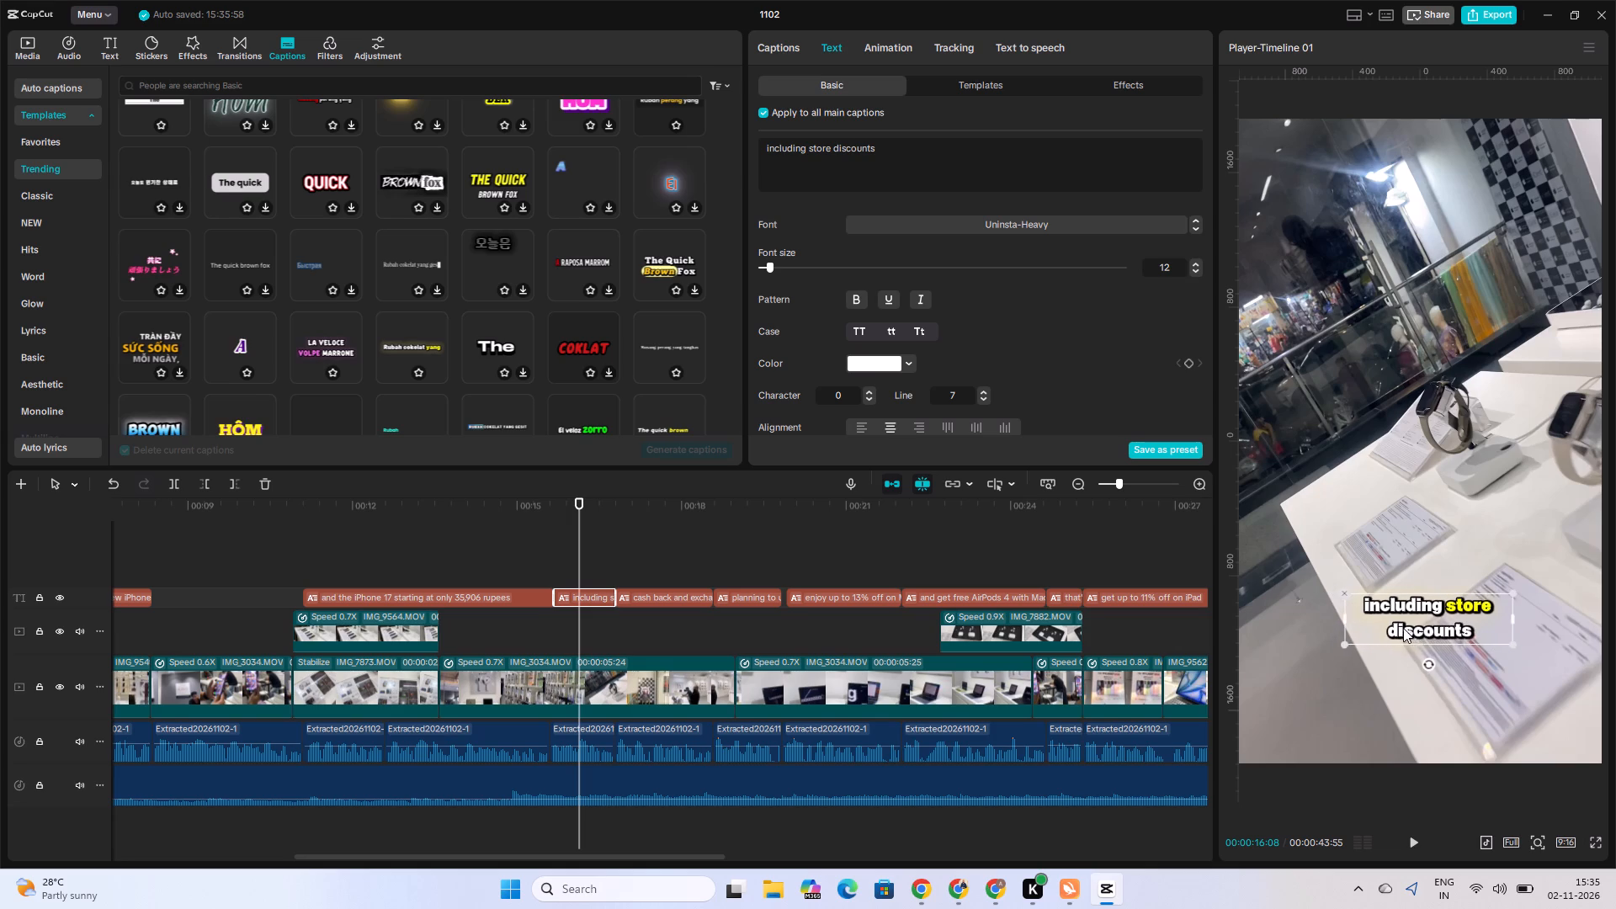
drag(1337, 646, 1360, 644)
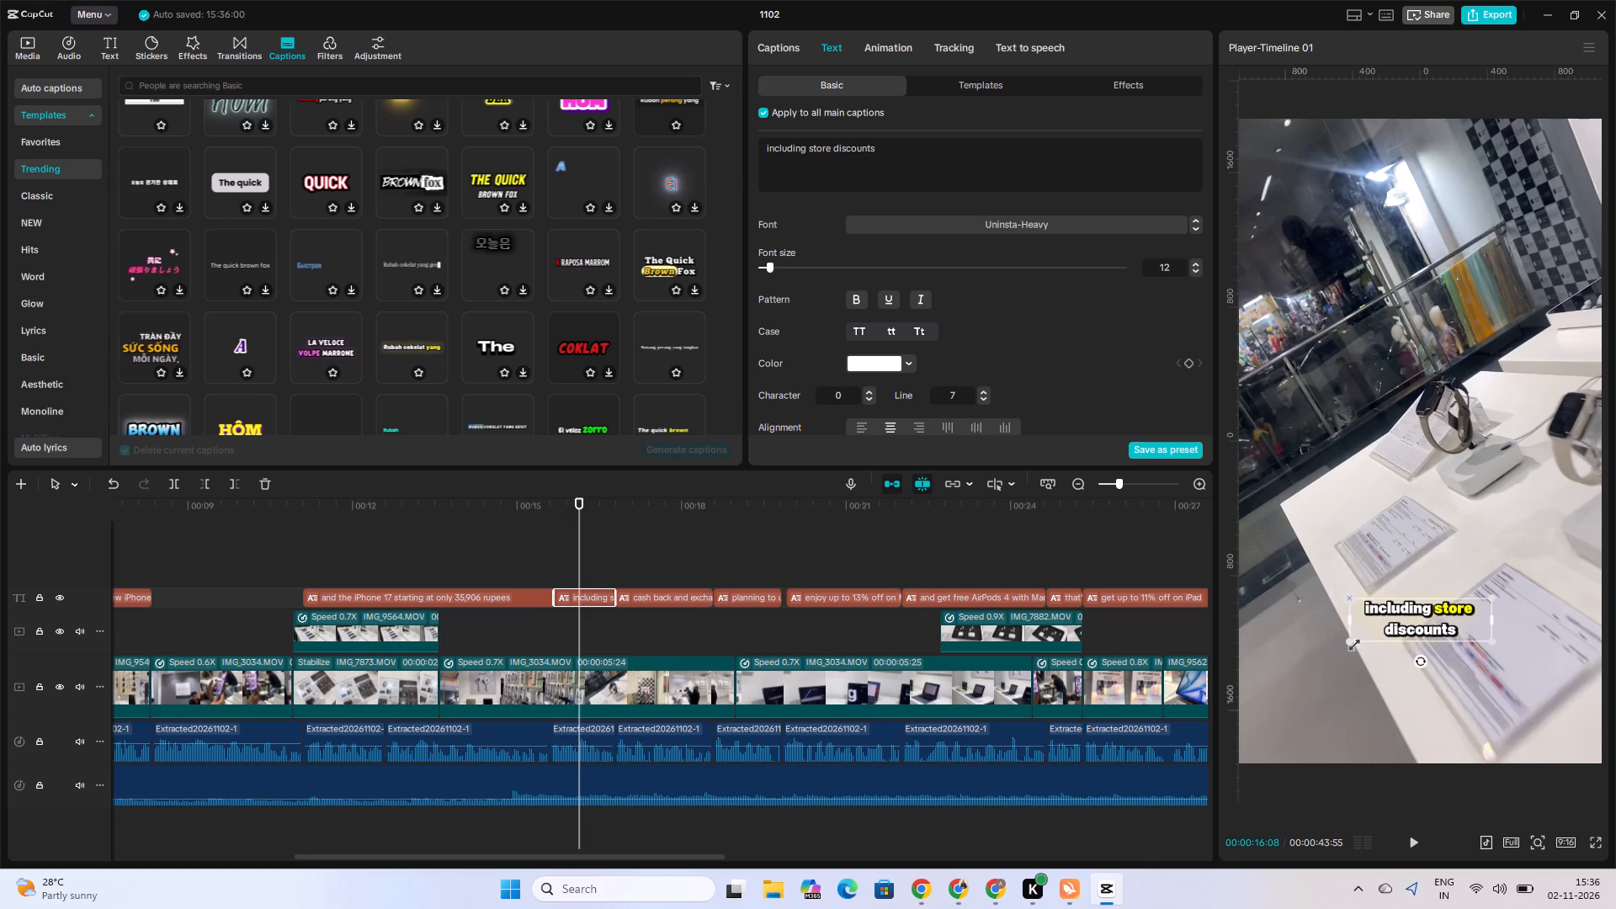
drag(1350, 641, 1342, 646)
Play the video from "including store discounts" to the end, checking the remaining captions' size, wording and timing.
key(space)
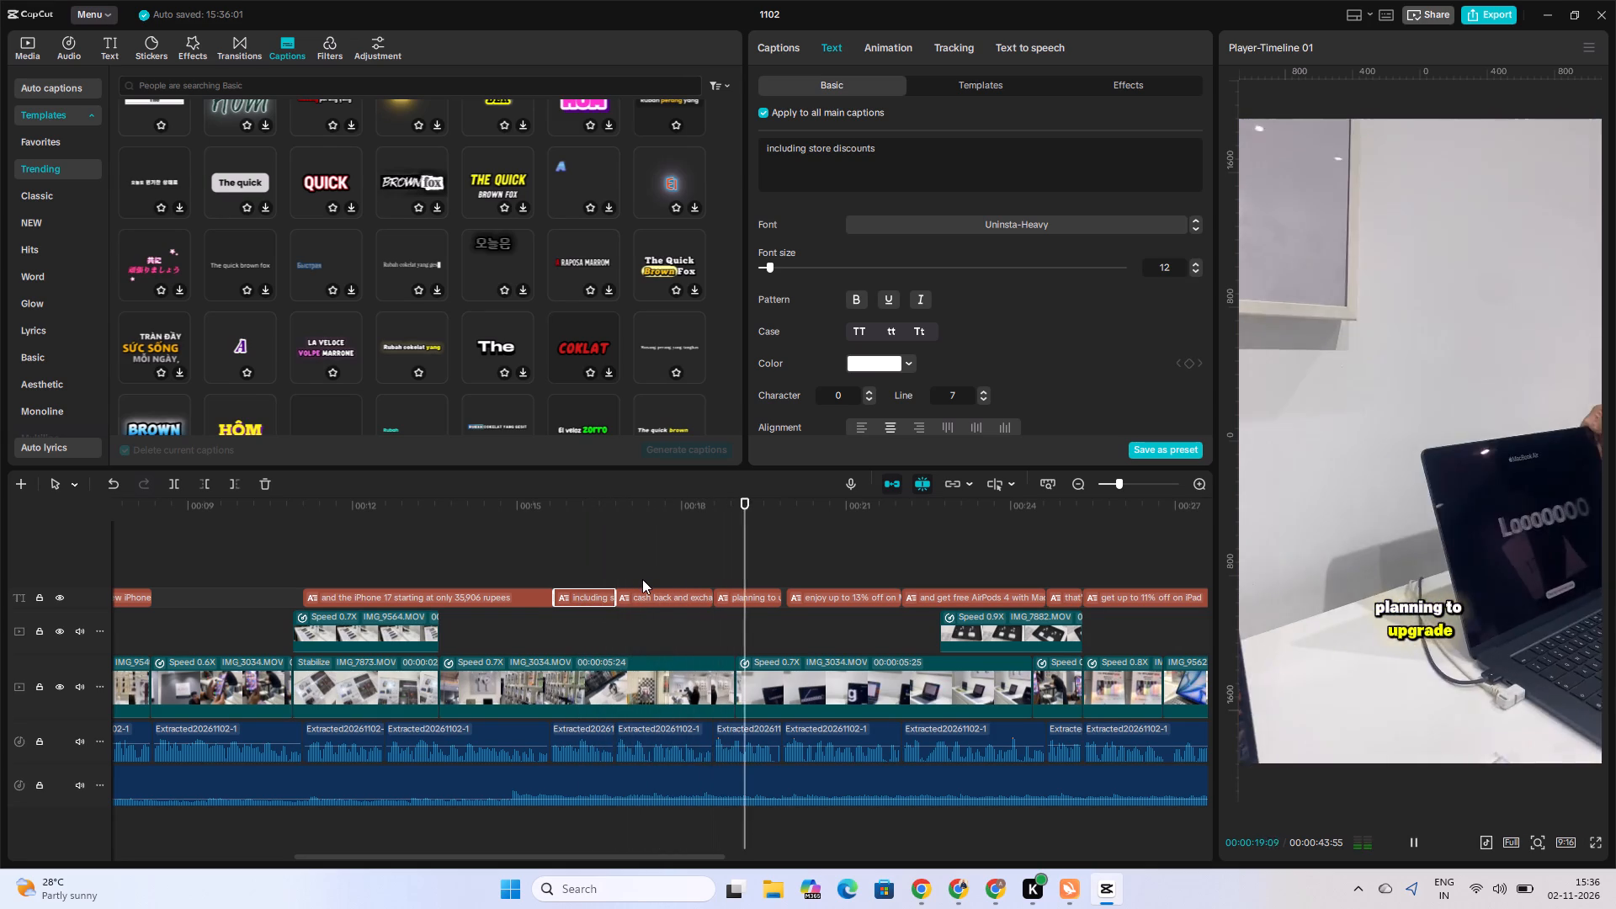
key(space)
click(754, 596)
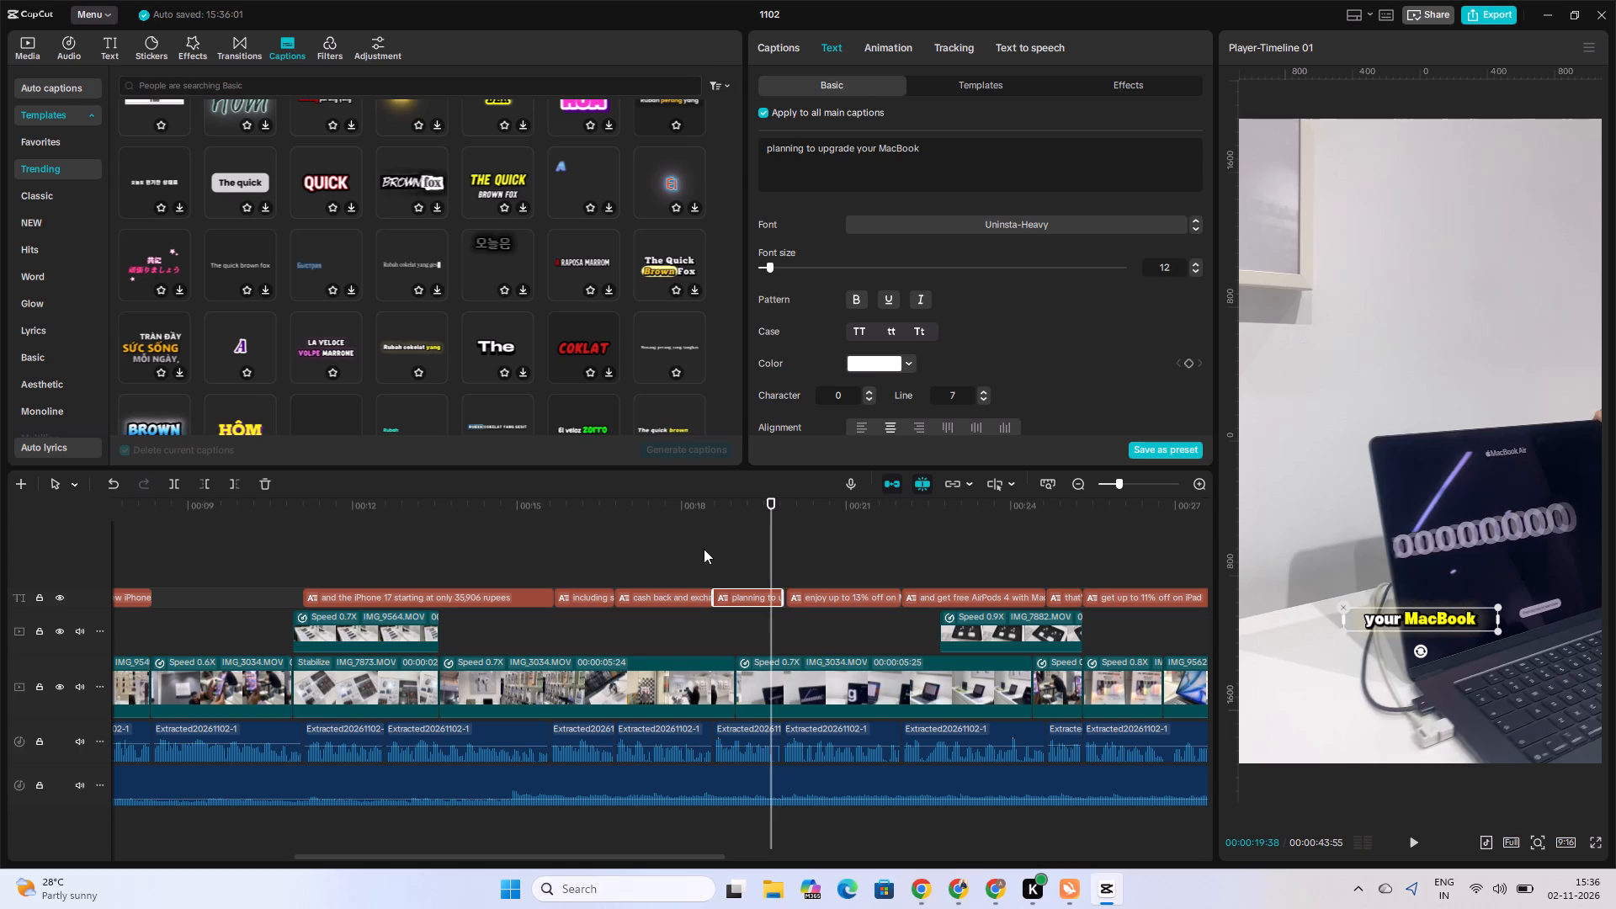
click(694, 561)
click(691, 594)
key(space)
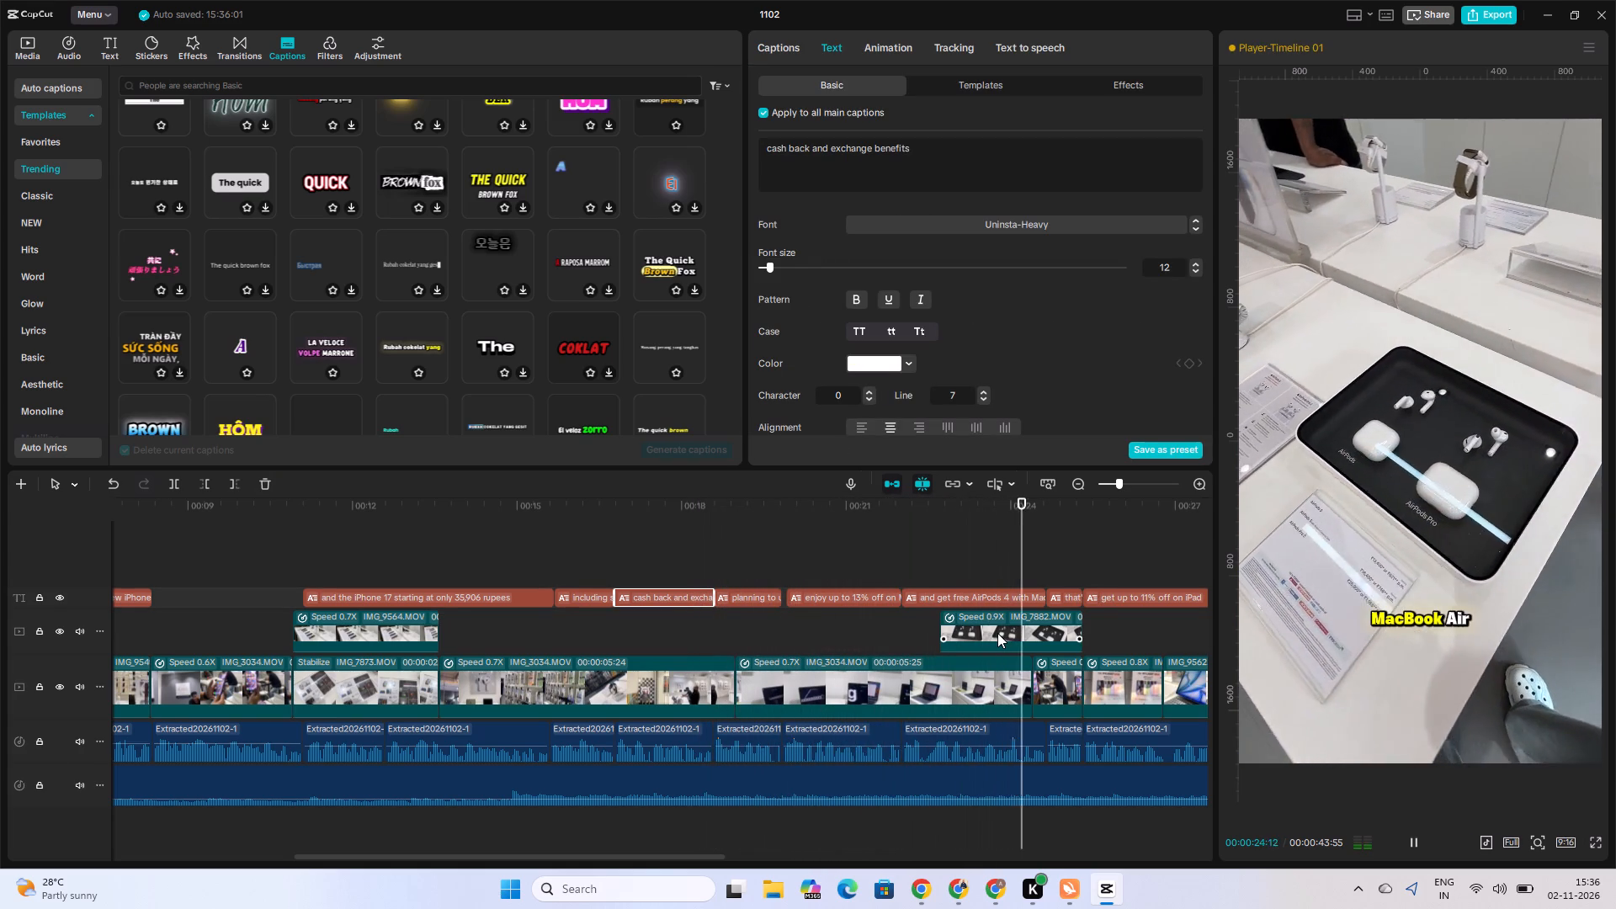
ctrl+scroll(997, 633, down, 4)
alt+scroll(997, 633, down, 4)
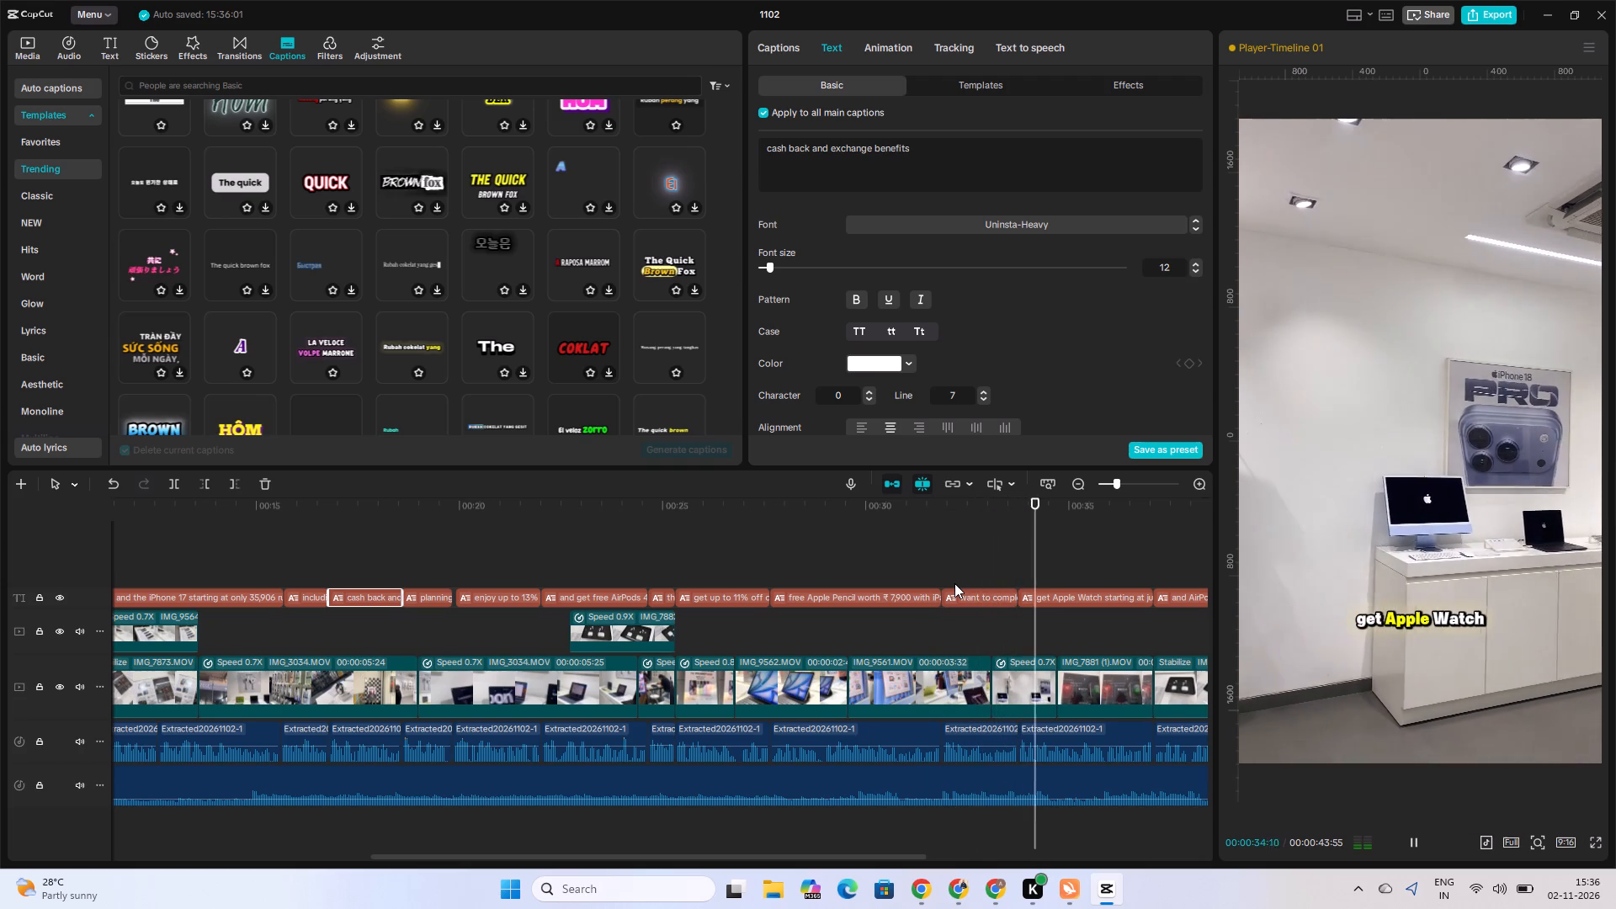
ctrl+scroll(954, 583, down, 2)
alt+scroll(954, 583, down, 3)
alt+scroll(962, 582, up, 1)
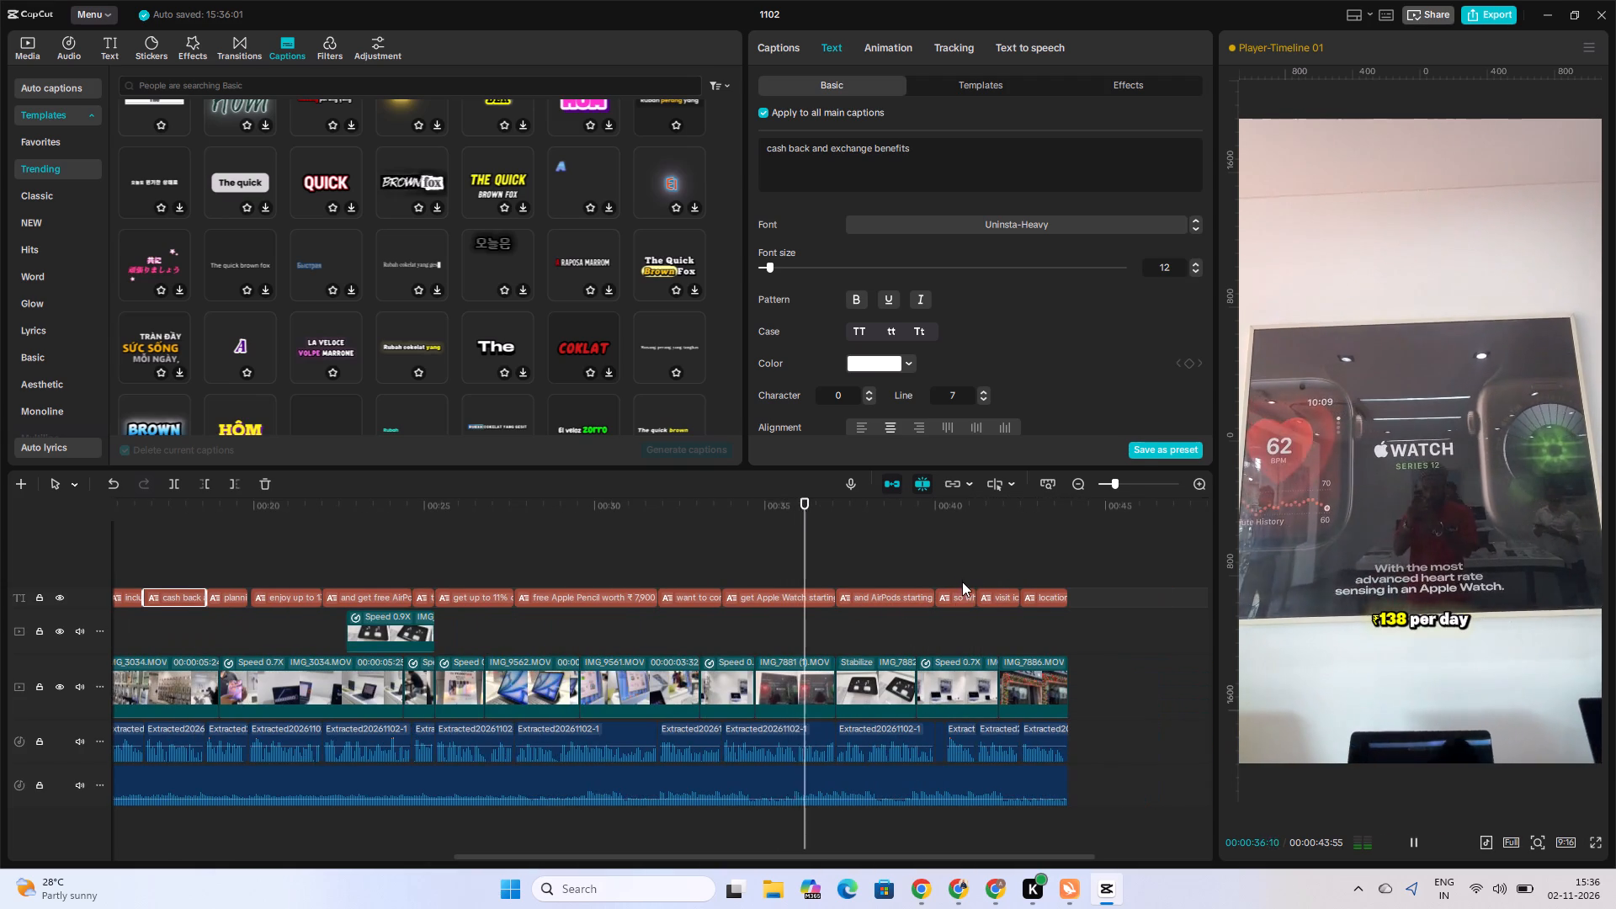
alt+scroll(964, 582, down, 1)
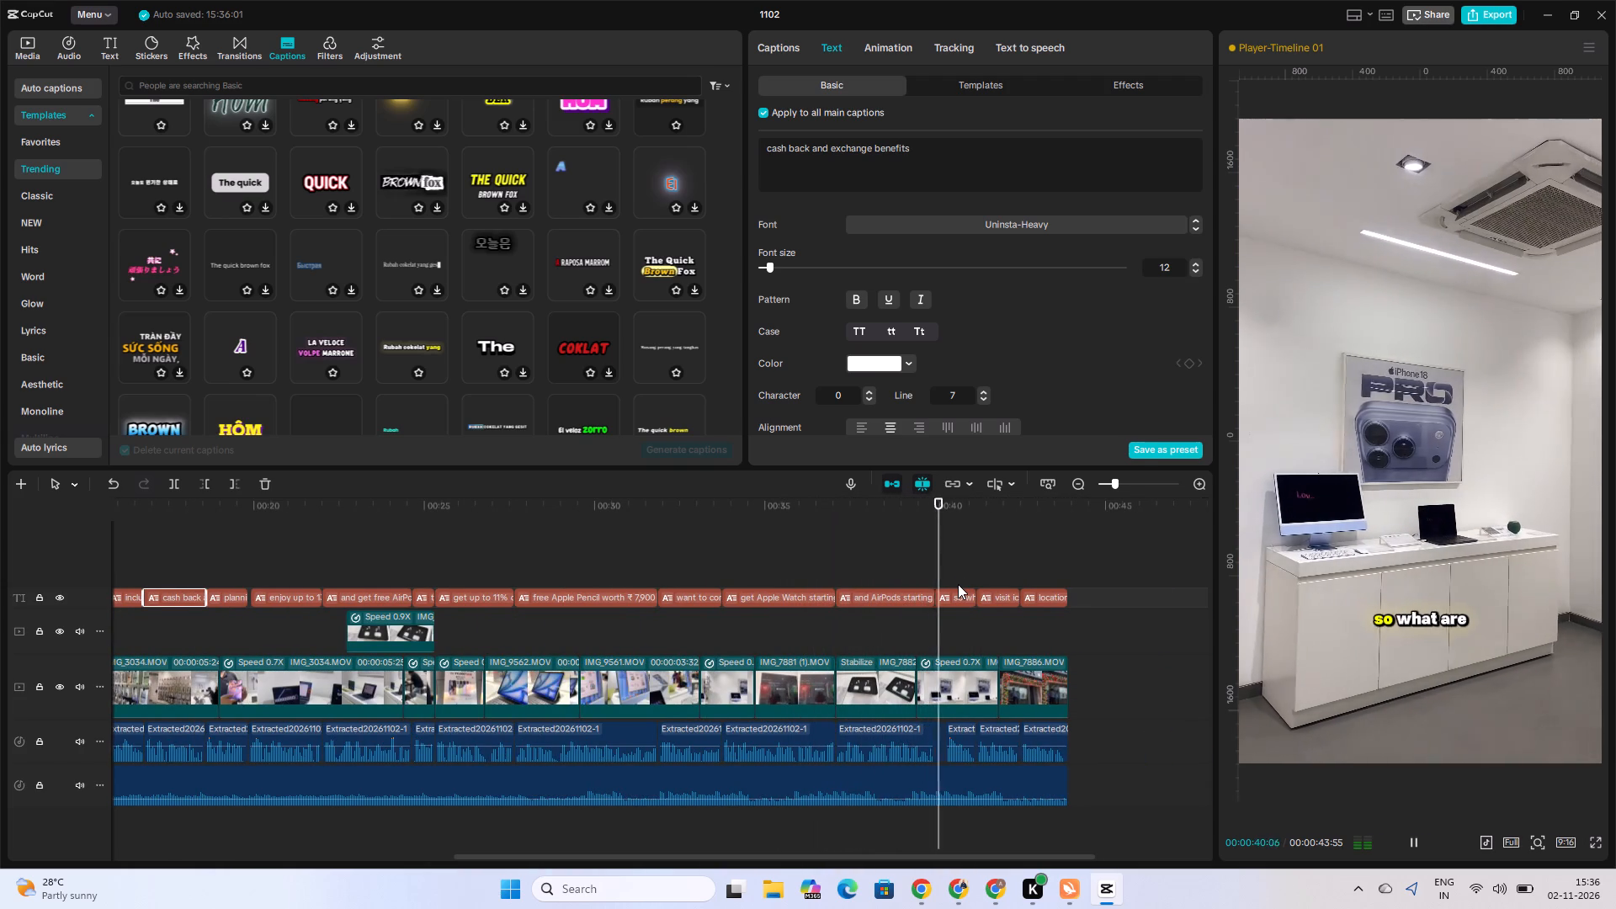
key(space)
key(space)
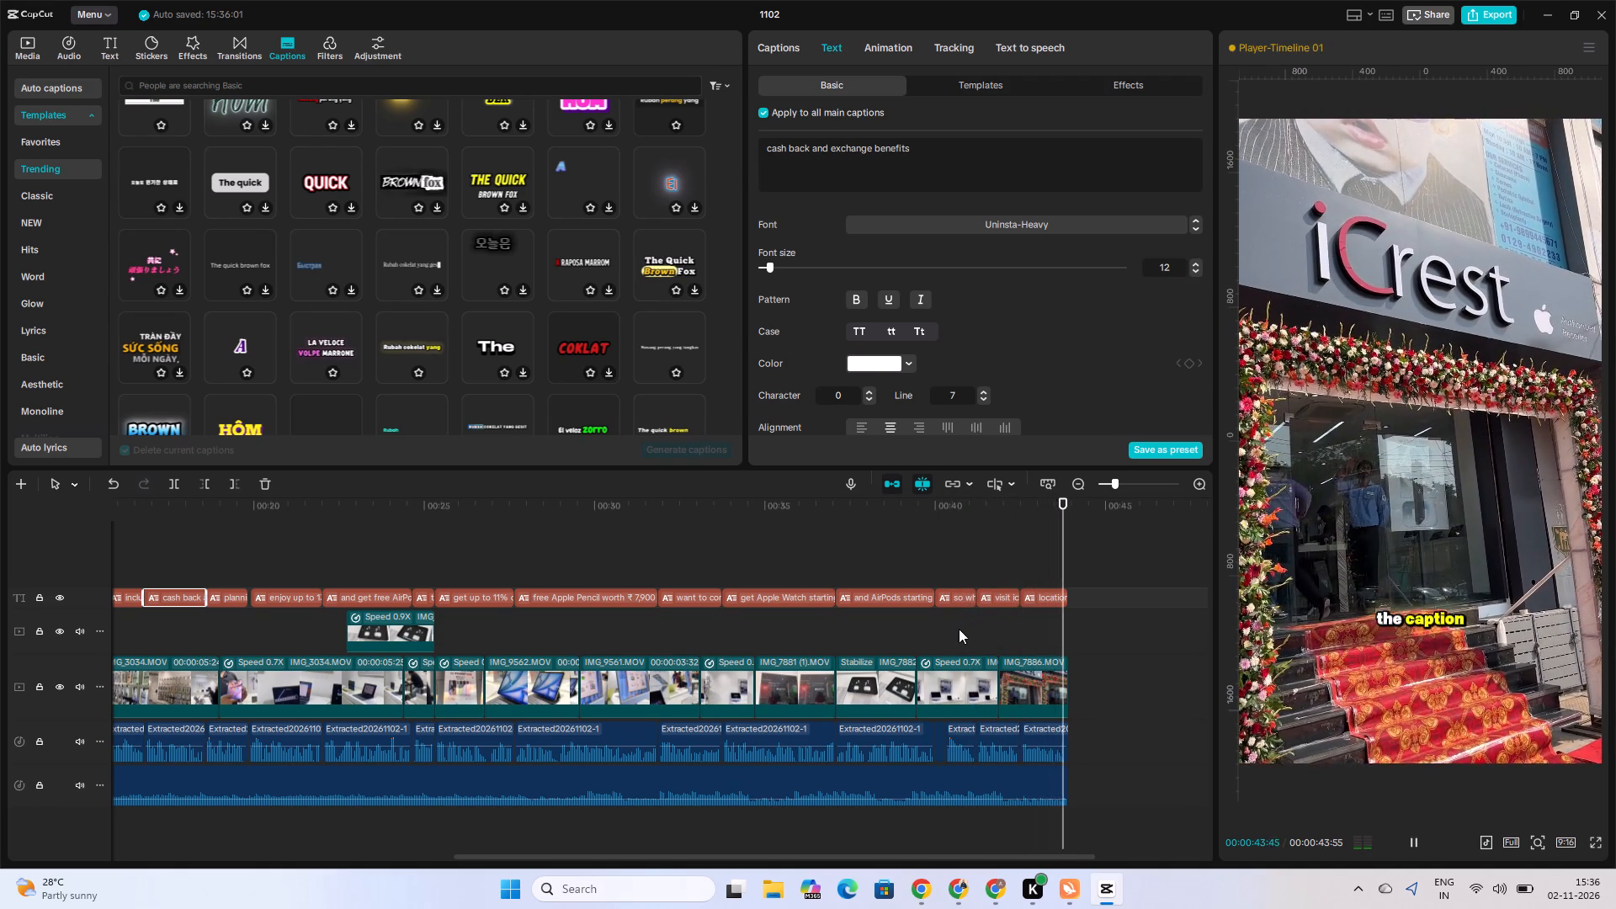
Widen the text box of the opening "looking to upgrade your apple experience" caption and recentre it in the frame.
key(space)
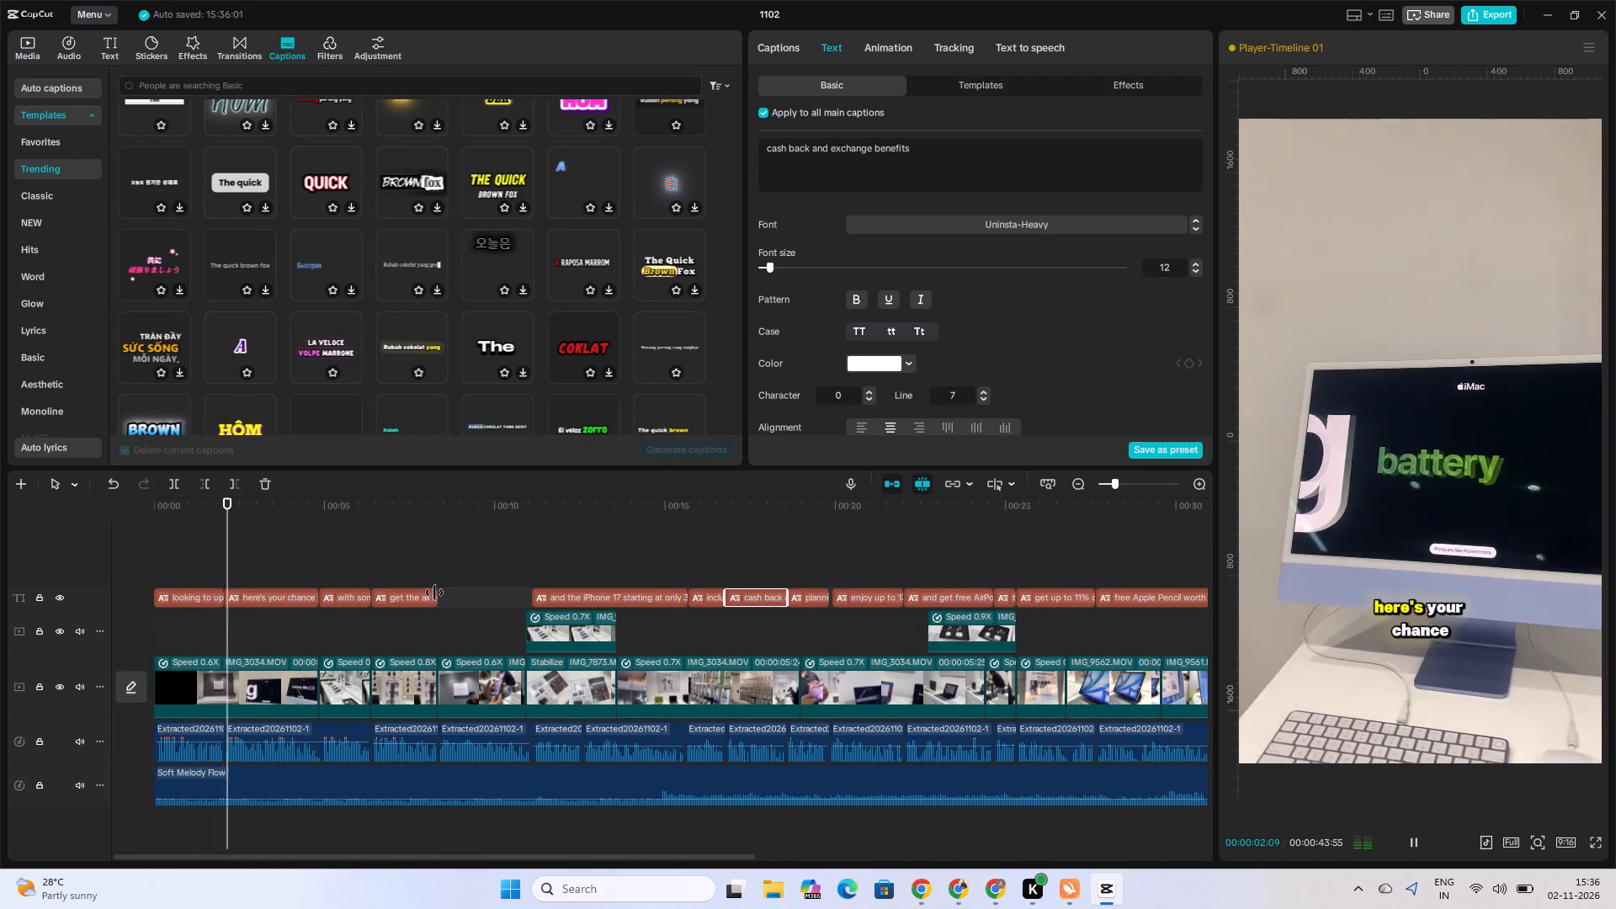
key(space)
click(232, 576)
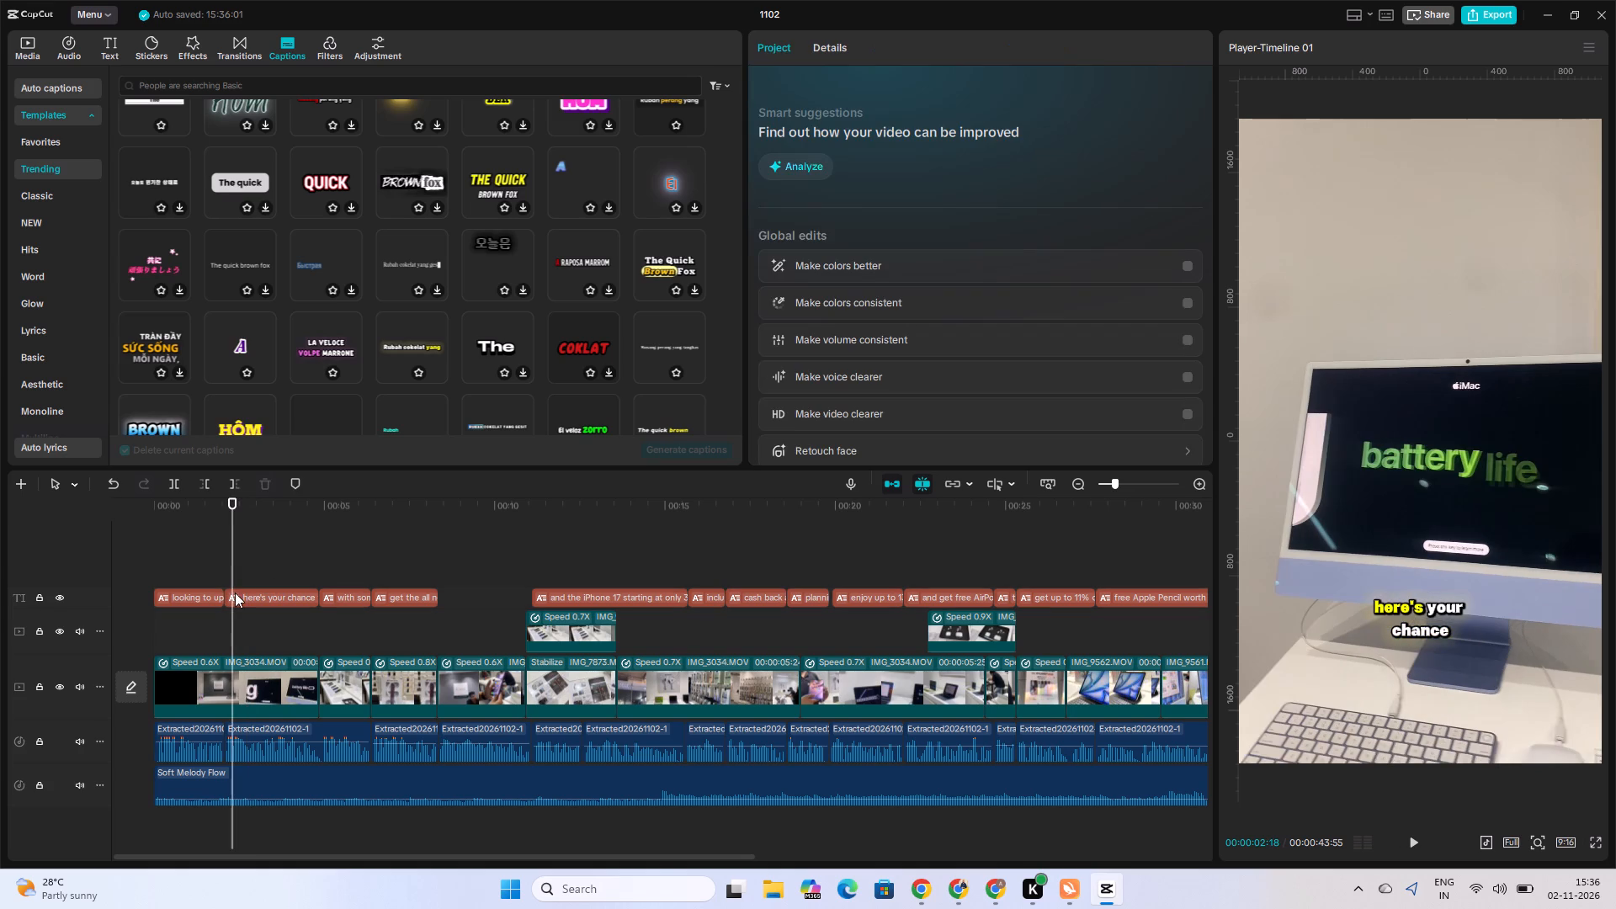
click(210, 571)
click(215, 598)
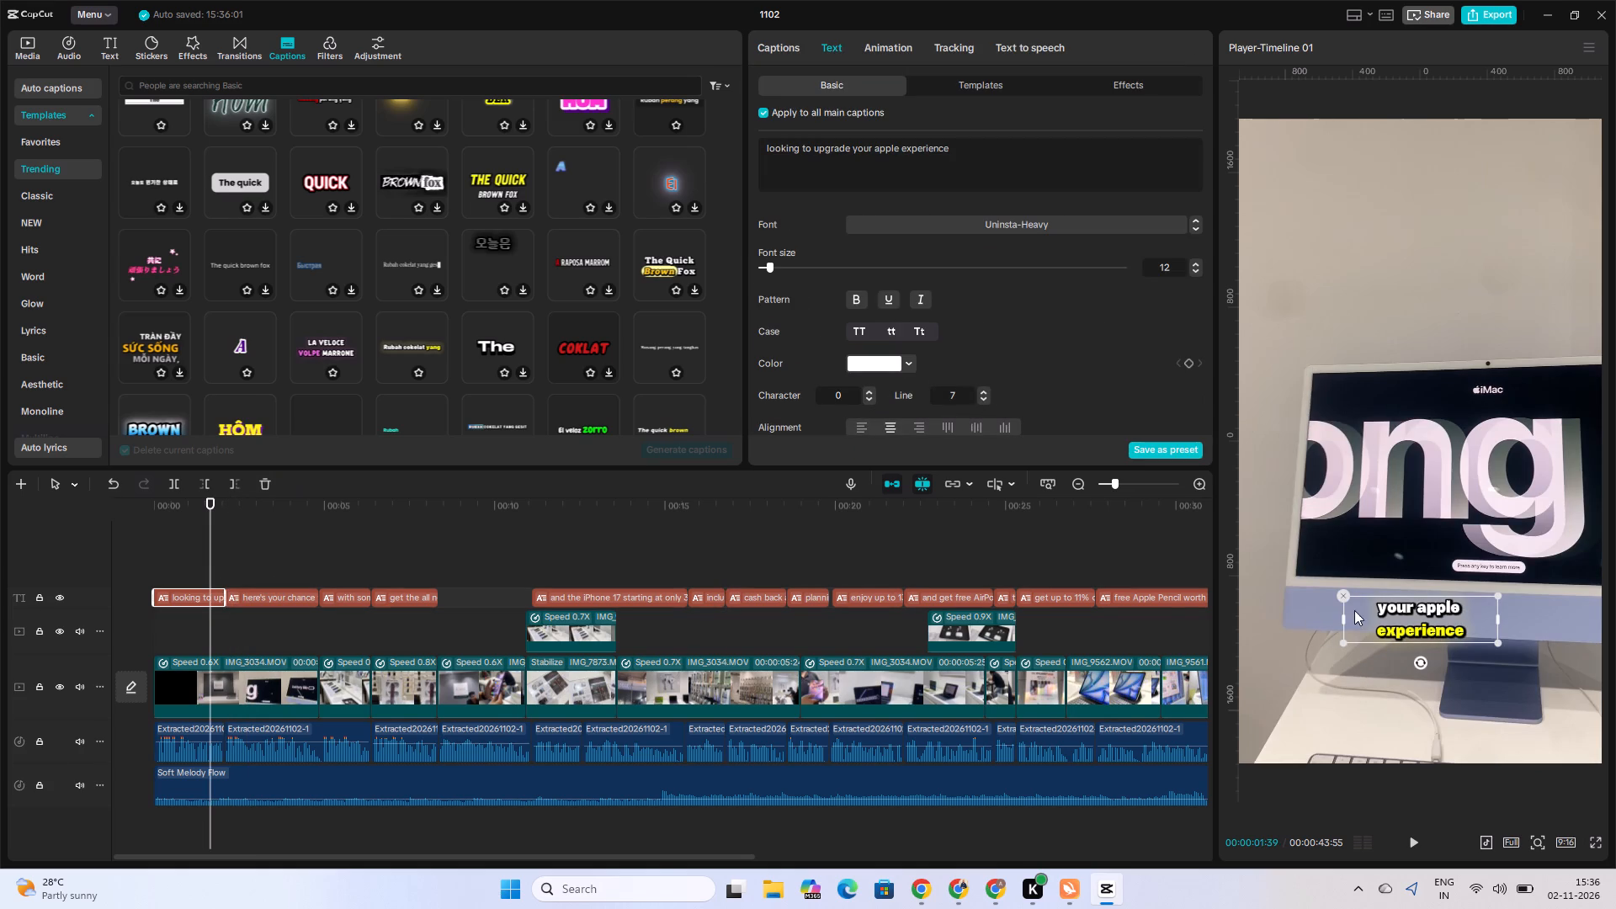
click(1342, 619)
click(1383, 618)
drag(1344, 617, 1294, 625)
drag(1406, 620, 1433, 621)
Play the opening captions up to the gap after the iPhone 18 Pro caption.
key(space)
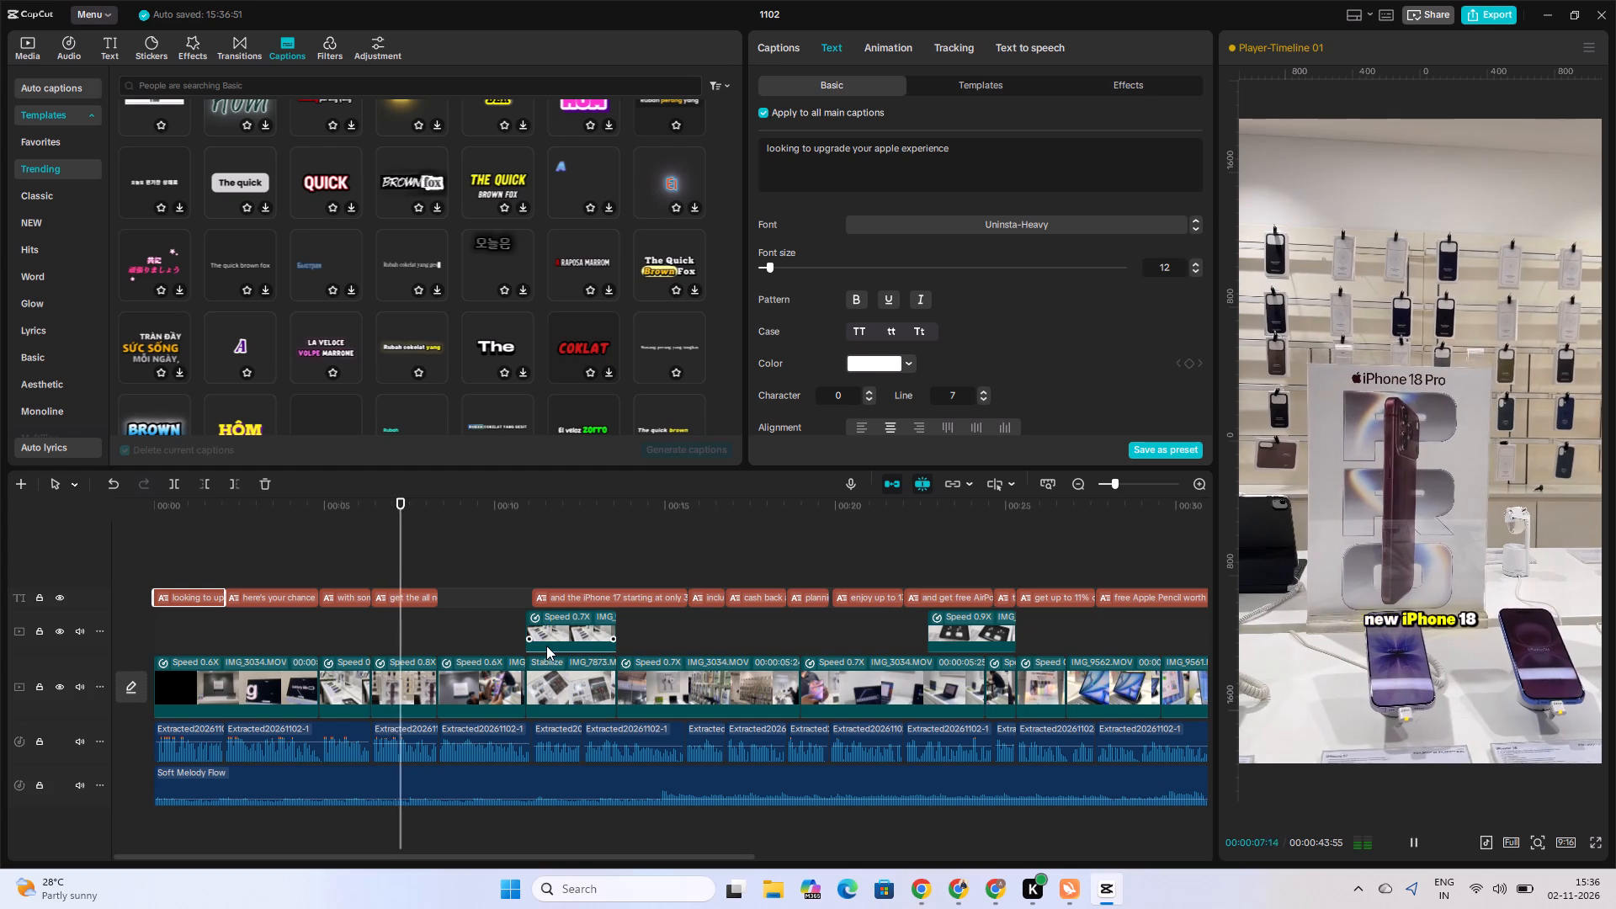
key(space)
key(space)
key(space)
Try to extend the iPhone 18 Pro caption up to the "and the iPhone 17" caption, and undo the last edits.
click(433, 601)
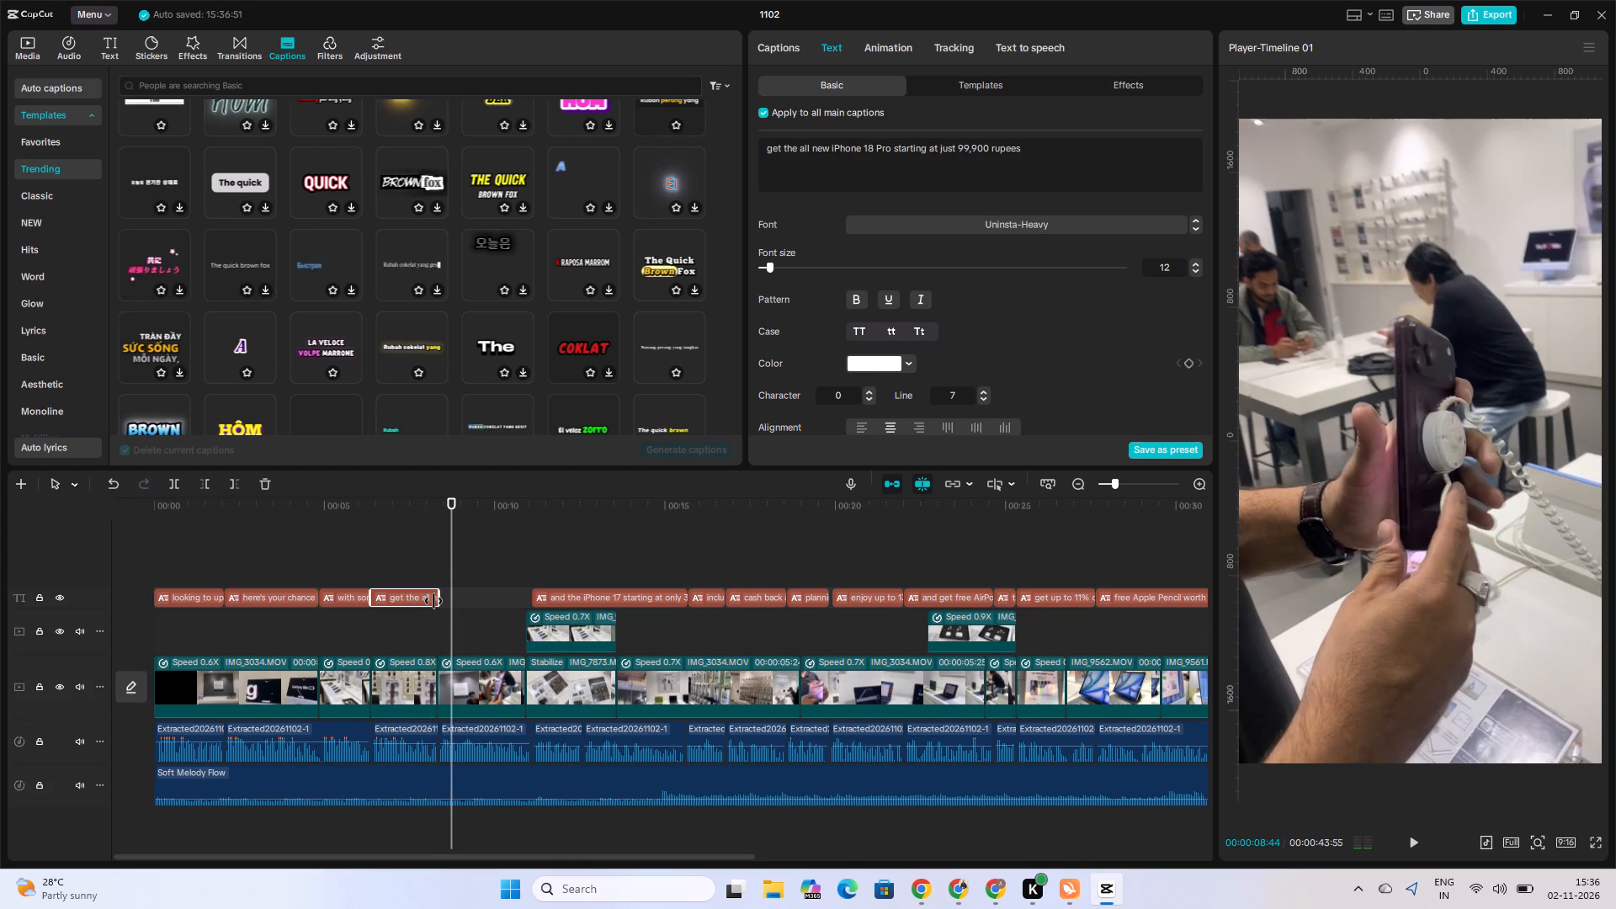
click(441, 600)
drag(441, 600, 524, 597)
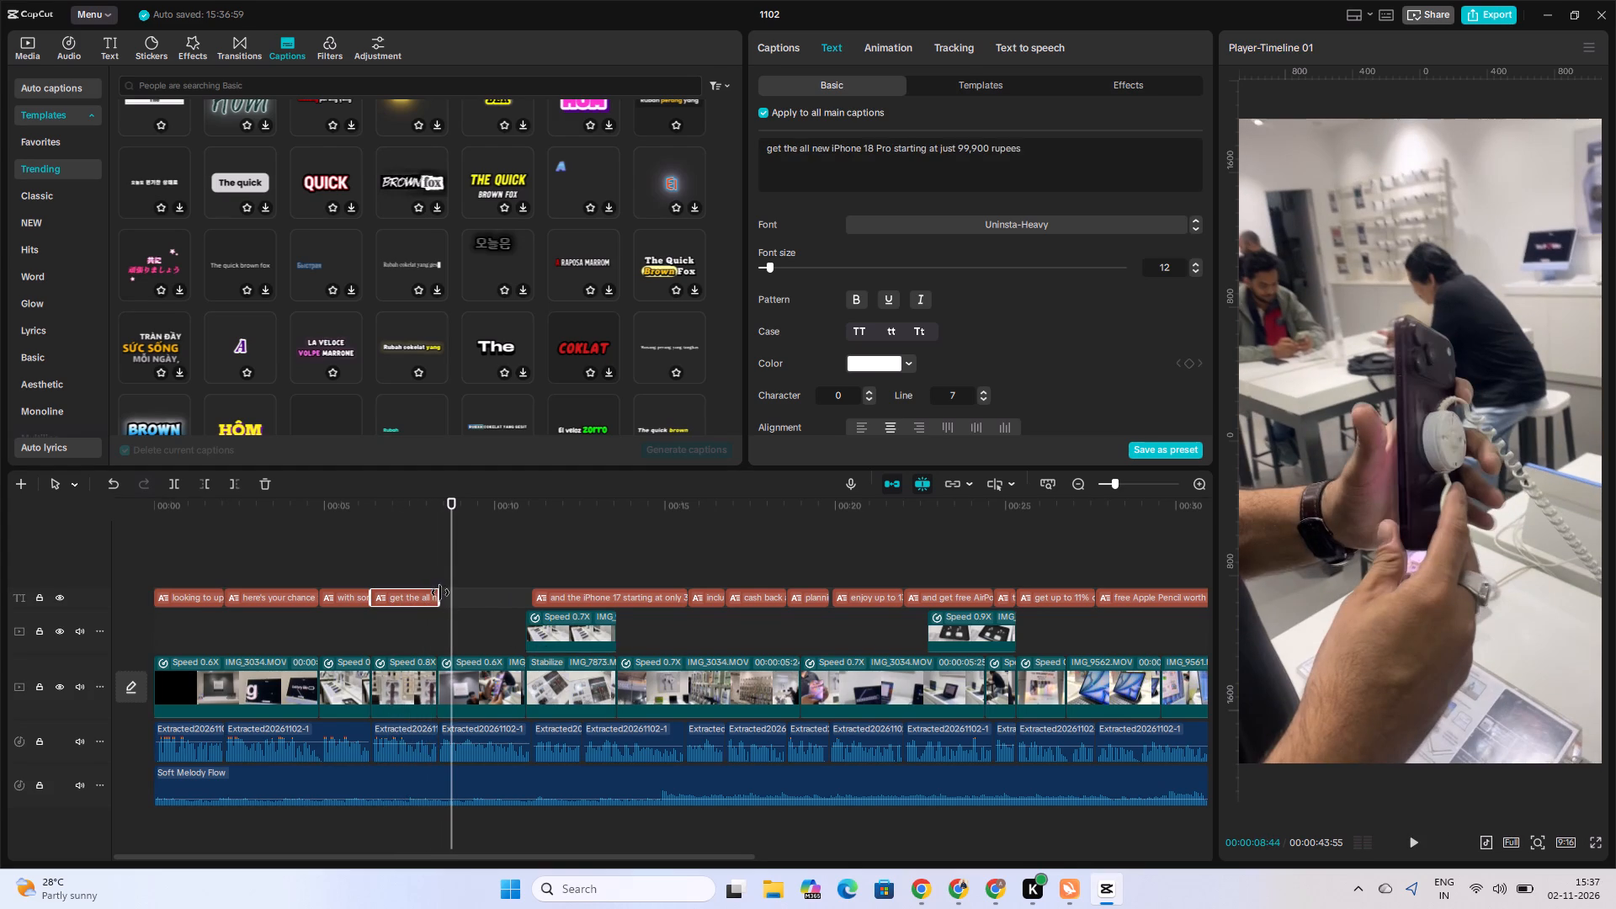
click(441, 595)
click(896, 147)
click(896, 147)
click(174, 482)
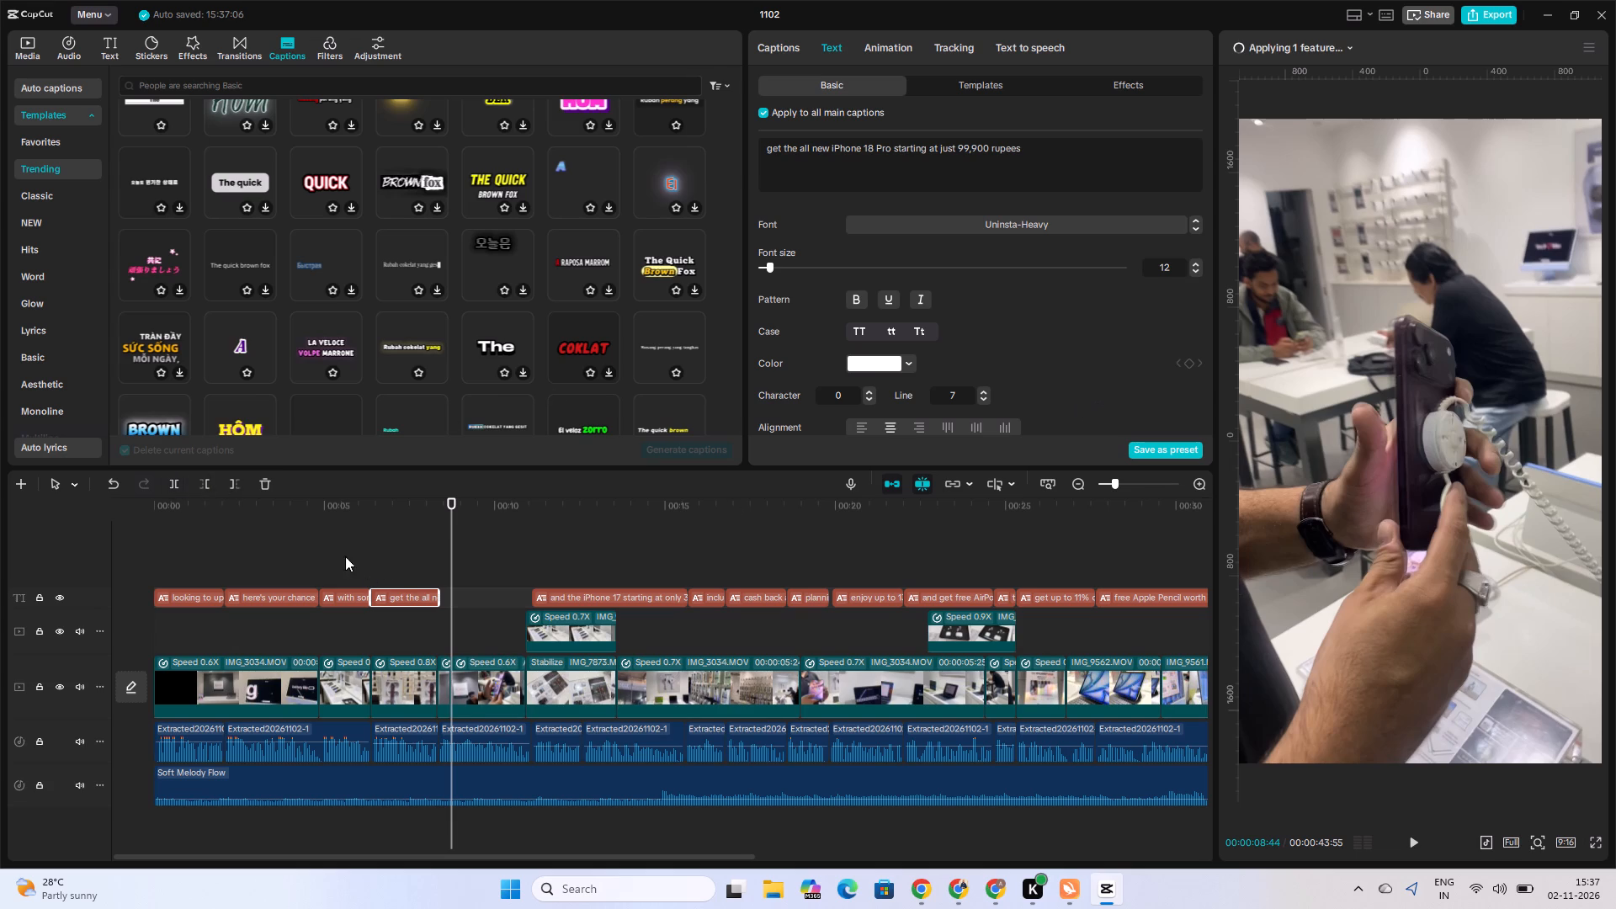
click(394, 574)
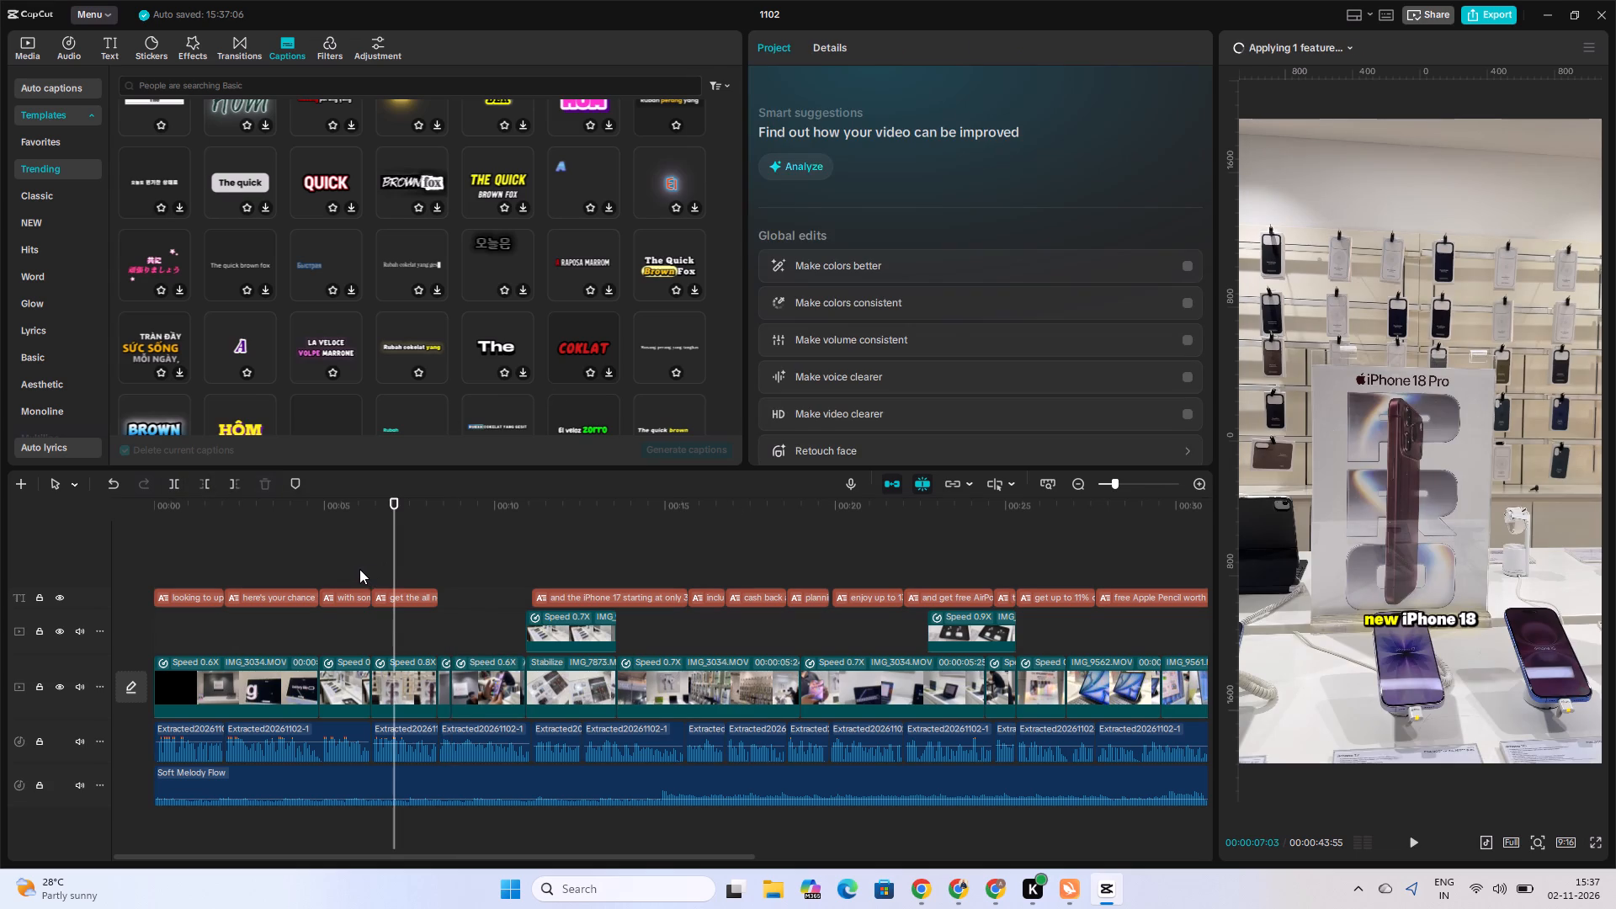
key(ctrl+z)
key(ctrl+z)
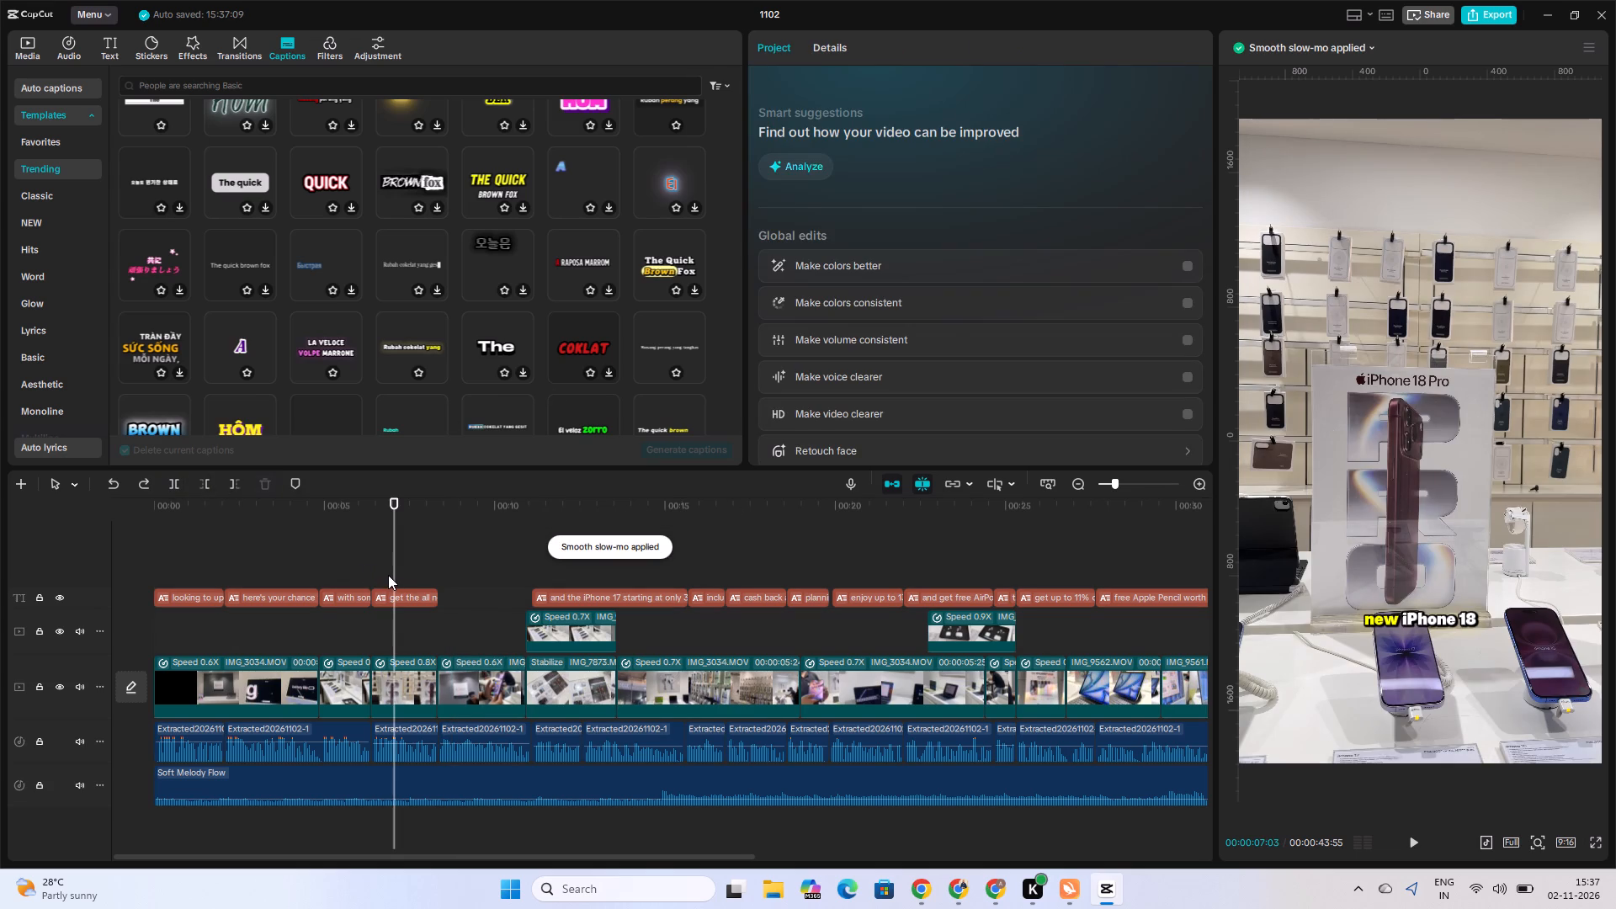
Copy "starting at just 99,900 rupees" from the iPhone 18 Pro caption and split that caption at 00:00:07:03.
click(402, 592)
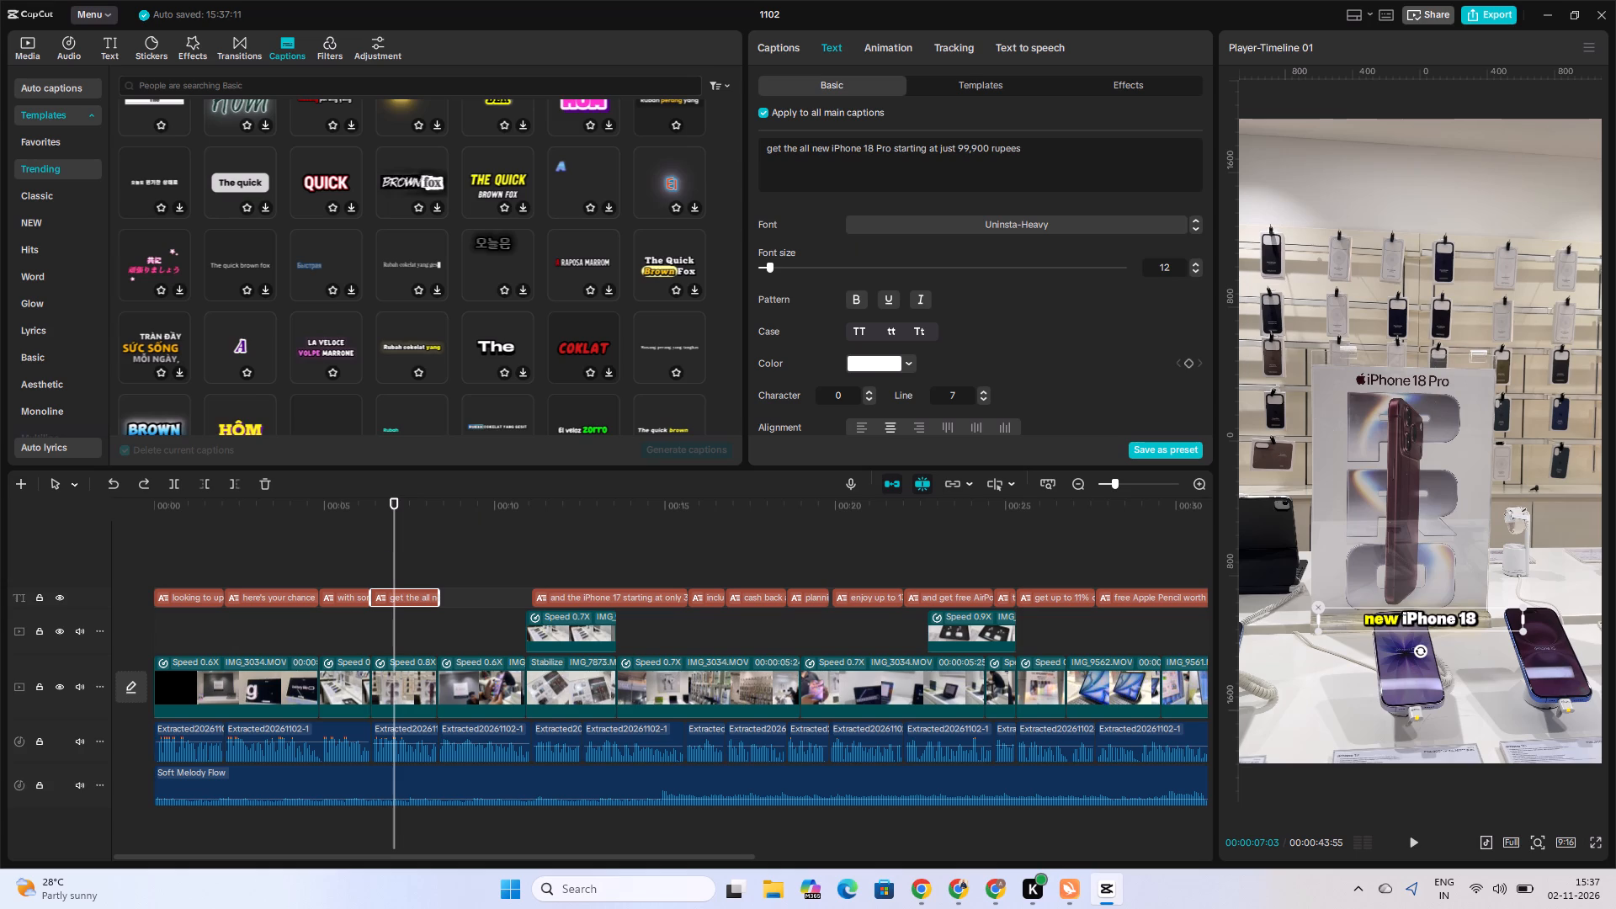
drag(893, 149, 1059, 150)
key(ctrl+c)
key(ctrl+c)
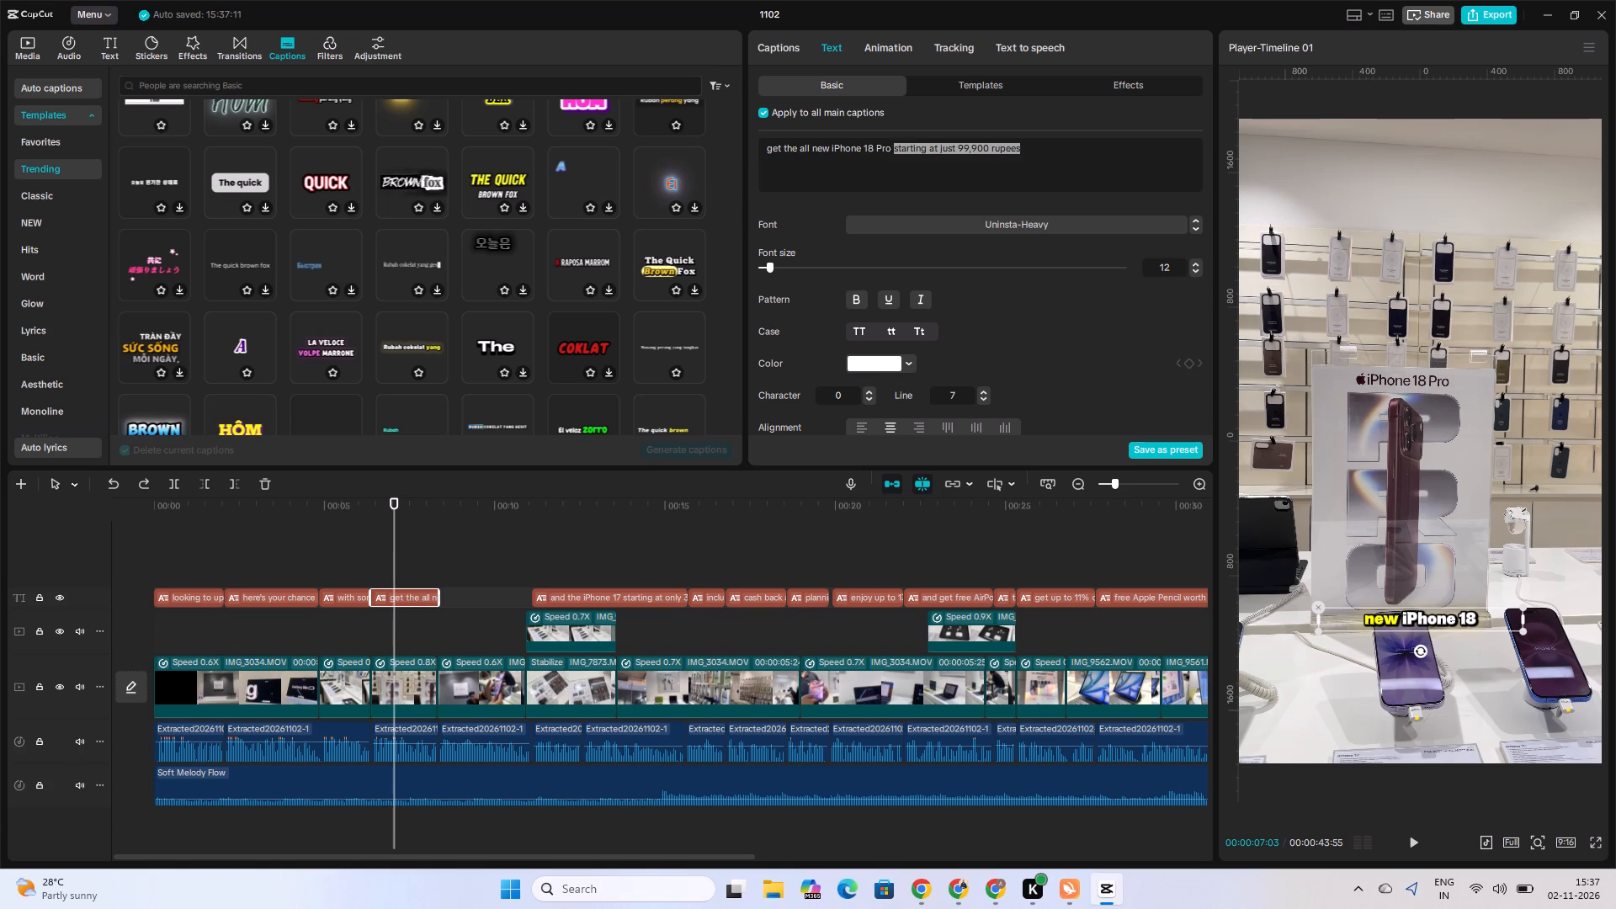
click(175, 479)
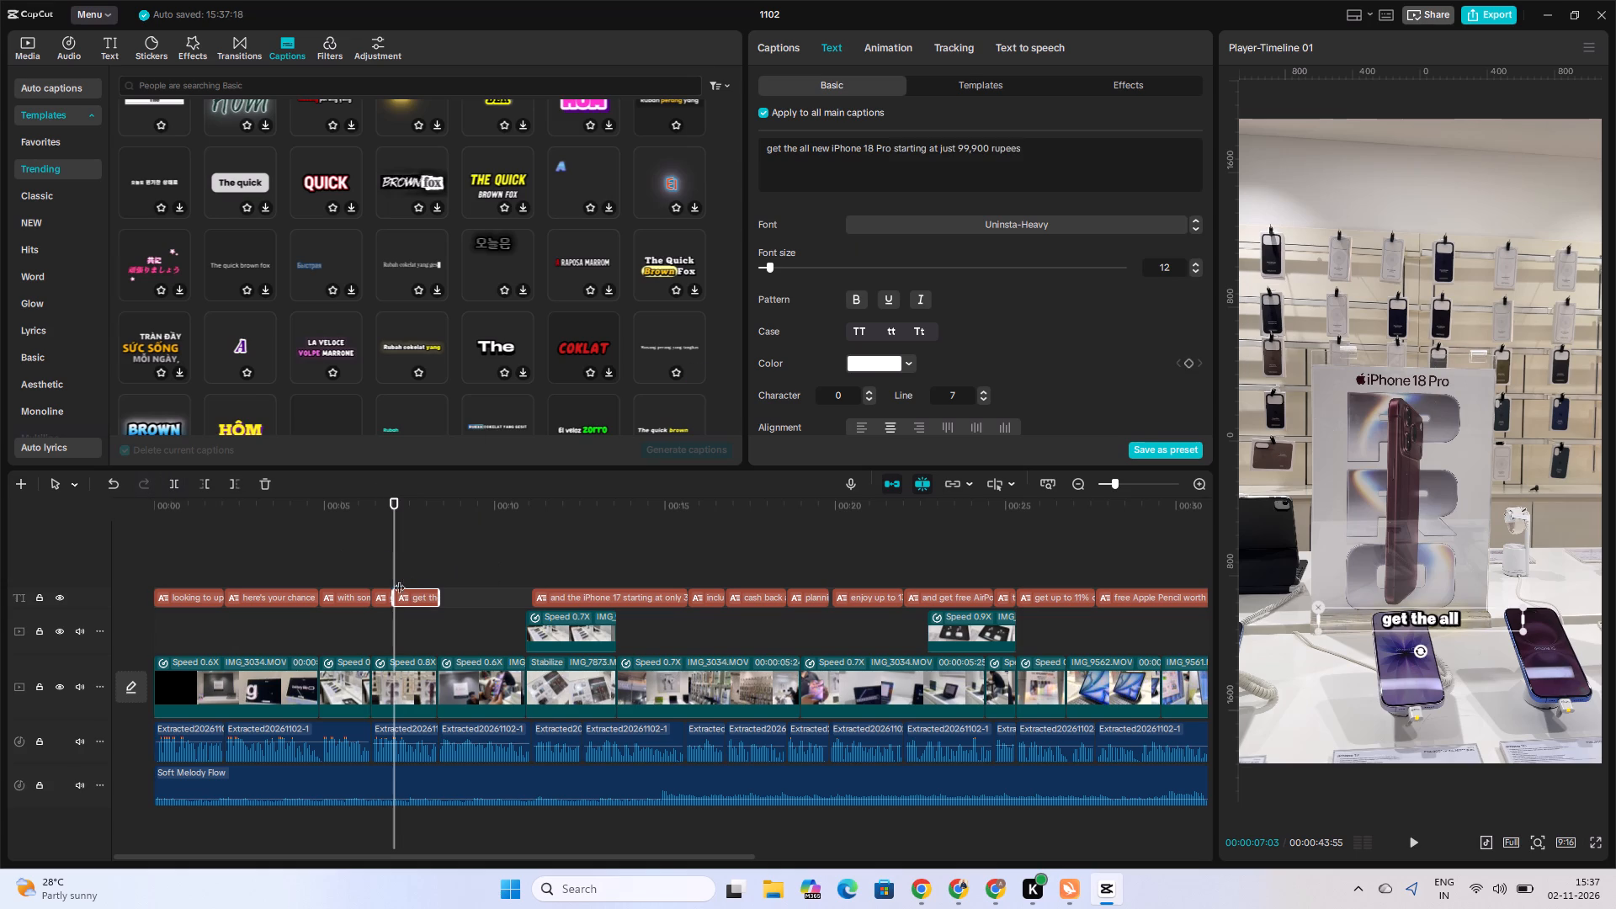
Move the second half of the split iPhone 18 Pro caption to start at about 8 s and extend the first half to meet it.
click(389, 582)
click(382, 595)
click(370, 574)
key(space)
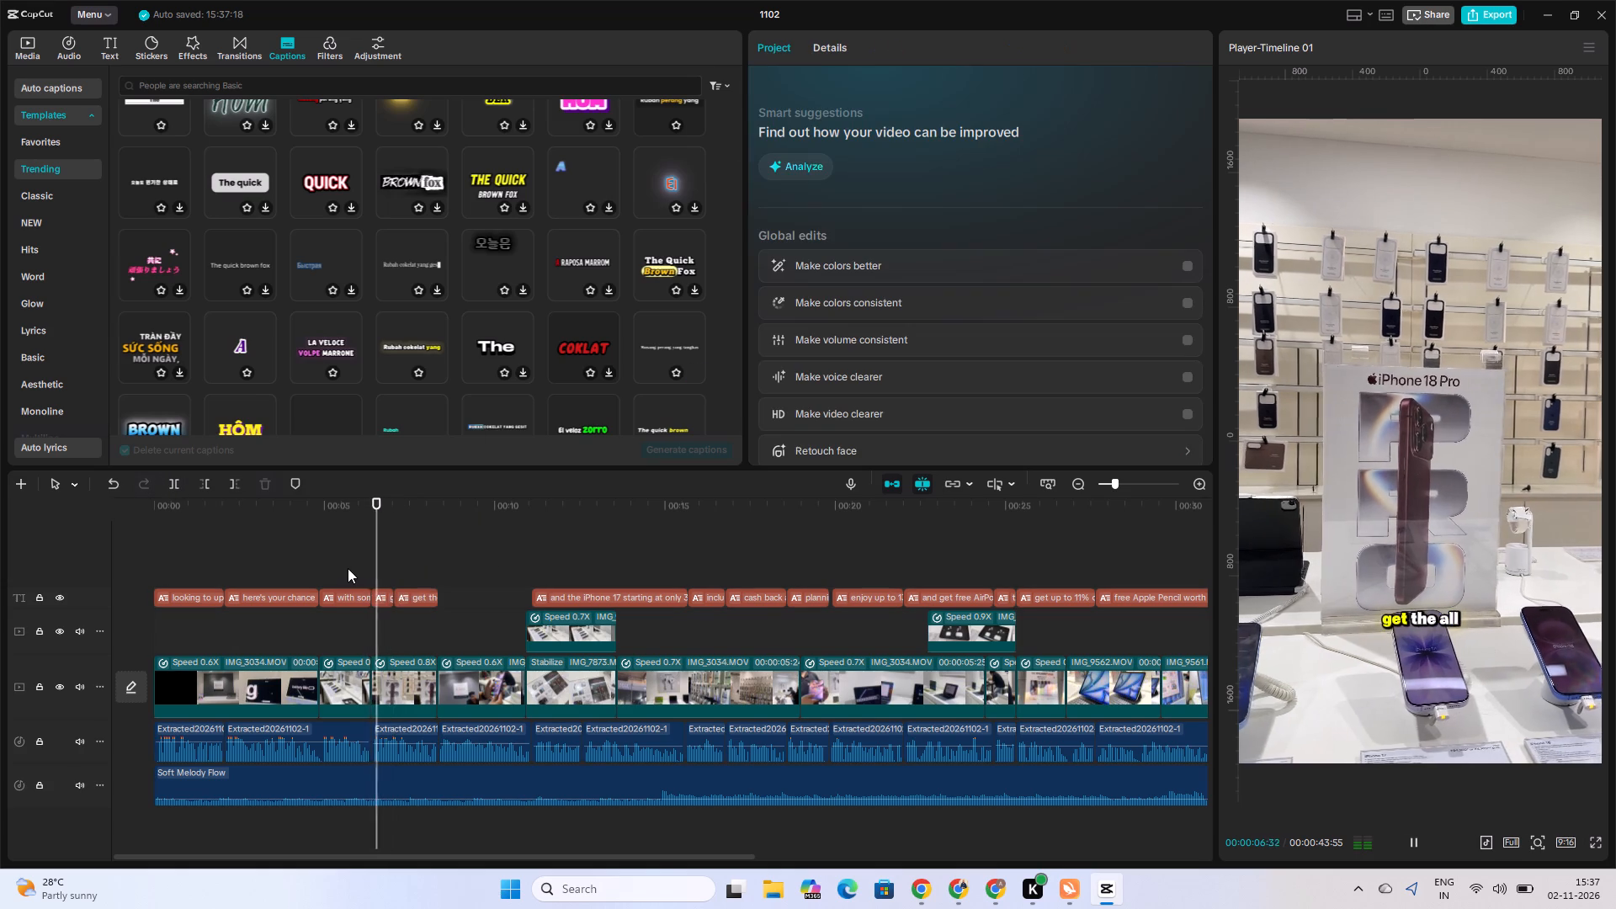
key(space)
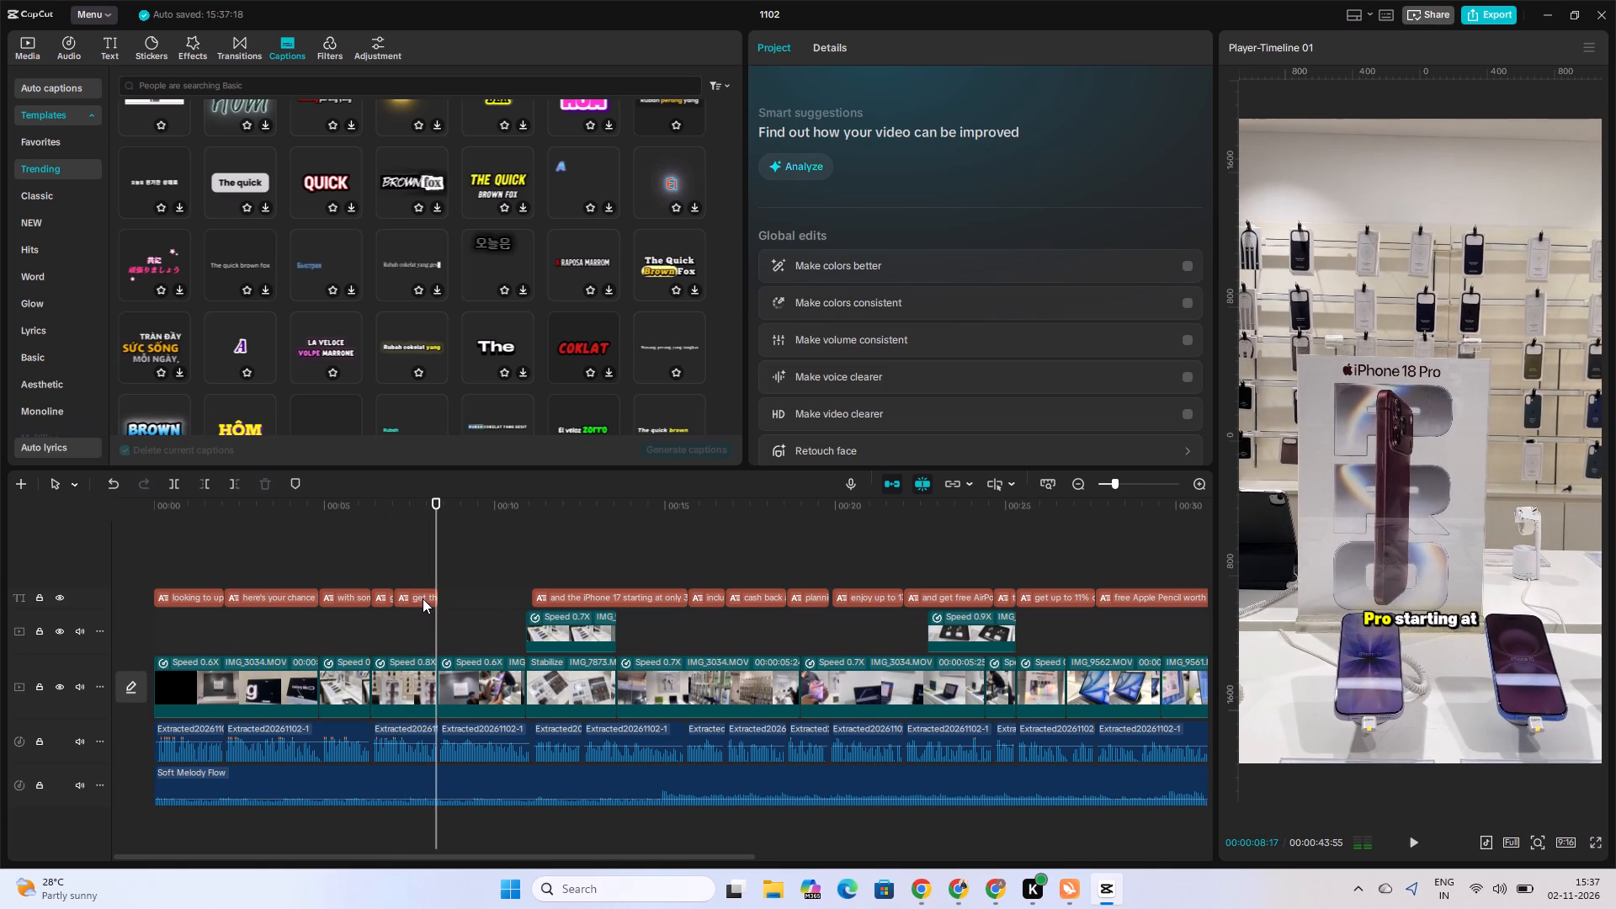
drag(421, 596, 465, 598)
drag(390, 598, 448, 602)
click(402, 573)
key(space)
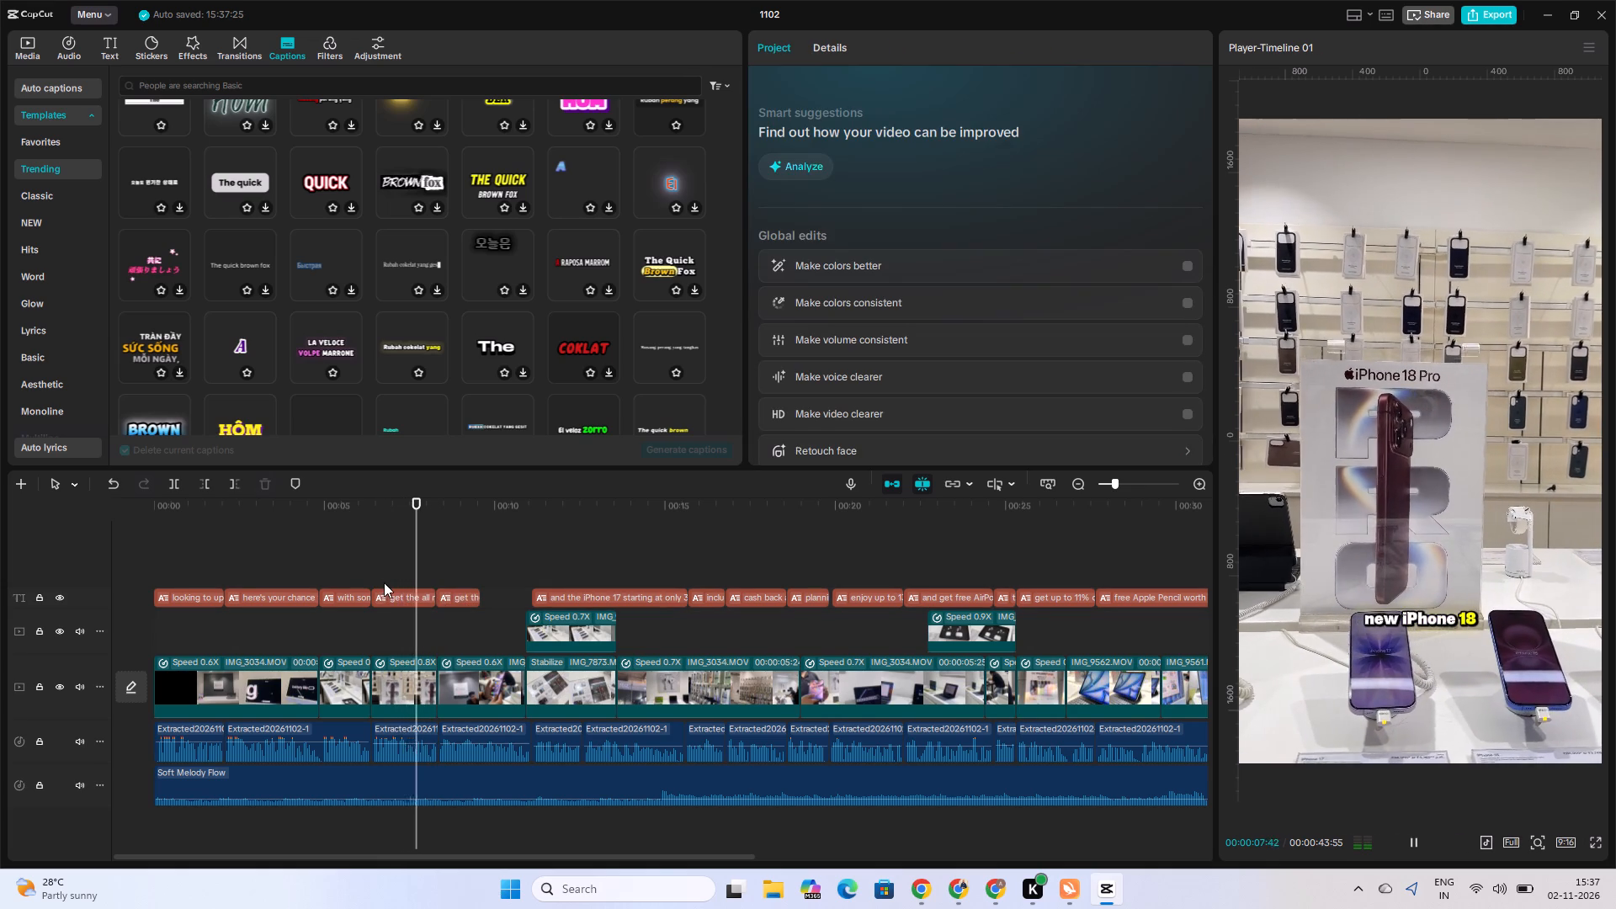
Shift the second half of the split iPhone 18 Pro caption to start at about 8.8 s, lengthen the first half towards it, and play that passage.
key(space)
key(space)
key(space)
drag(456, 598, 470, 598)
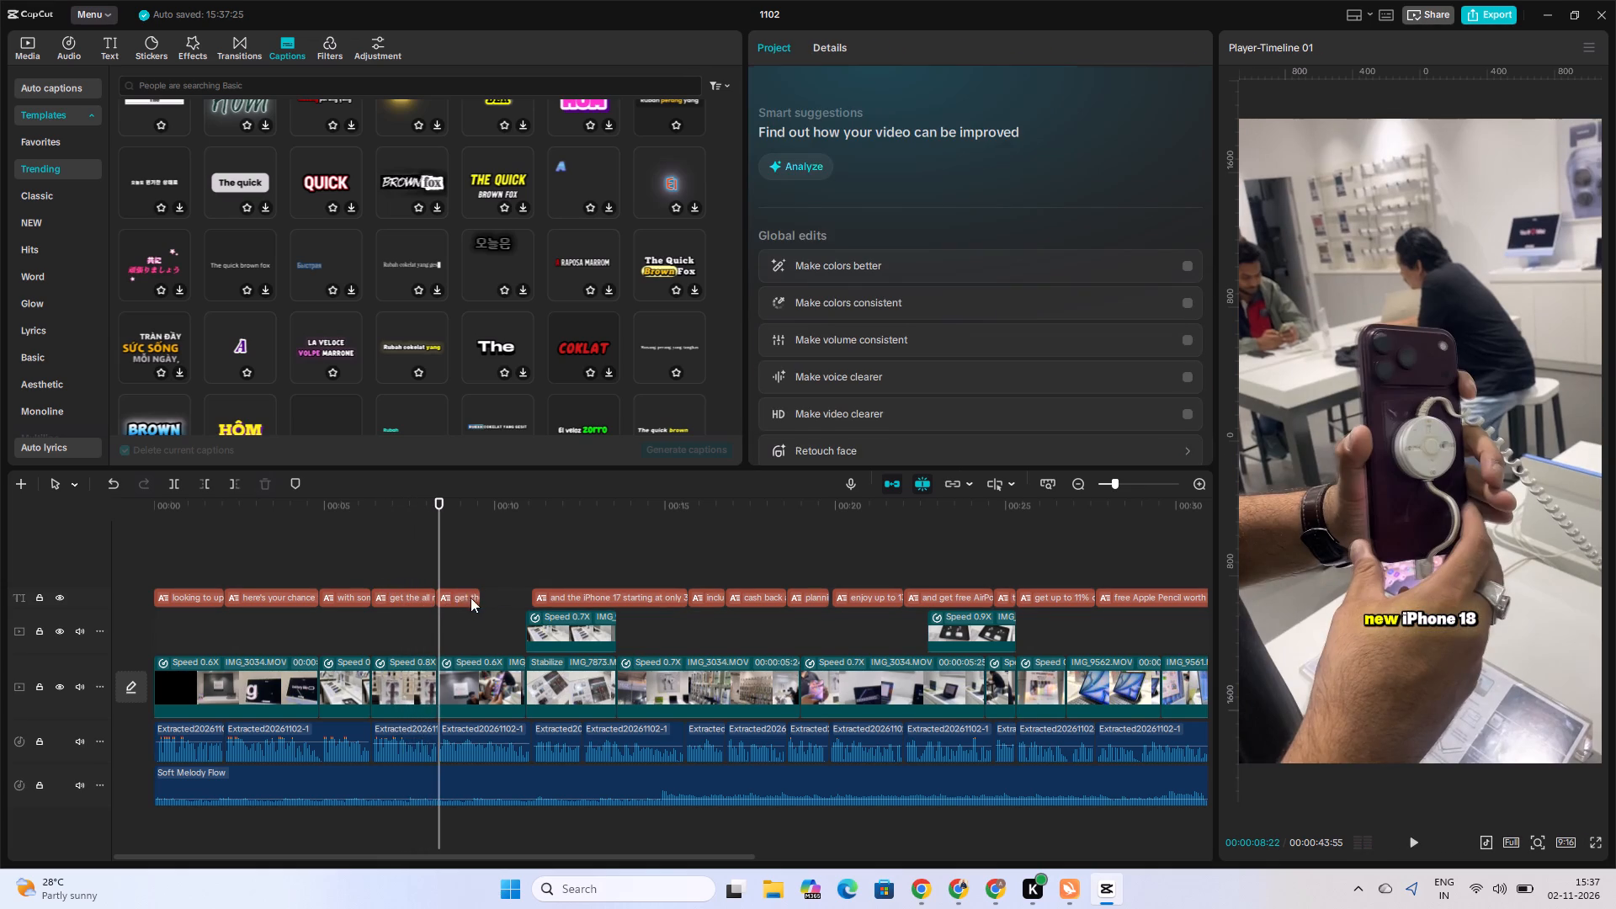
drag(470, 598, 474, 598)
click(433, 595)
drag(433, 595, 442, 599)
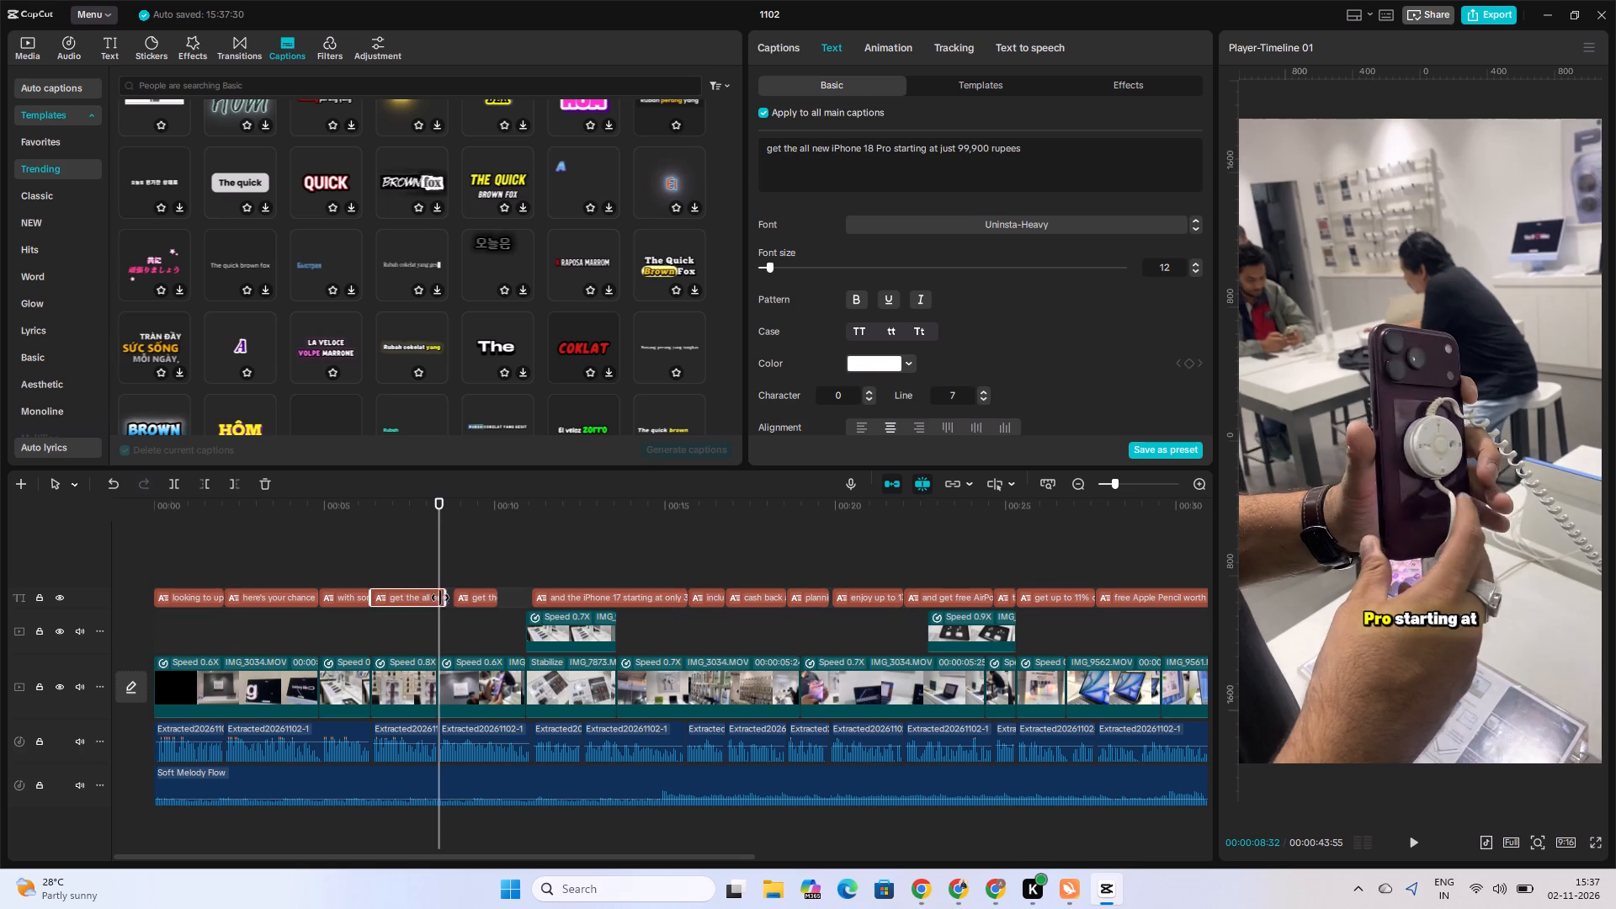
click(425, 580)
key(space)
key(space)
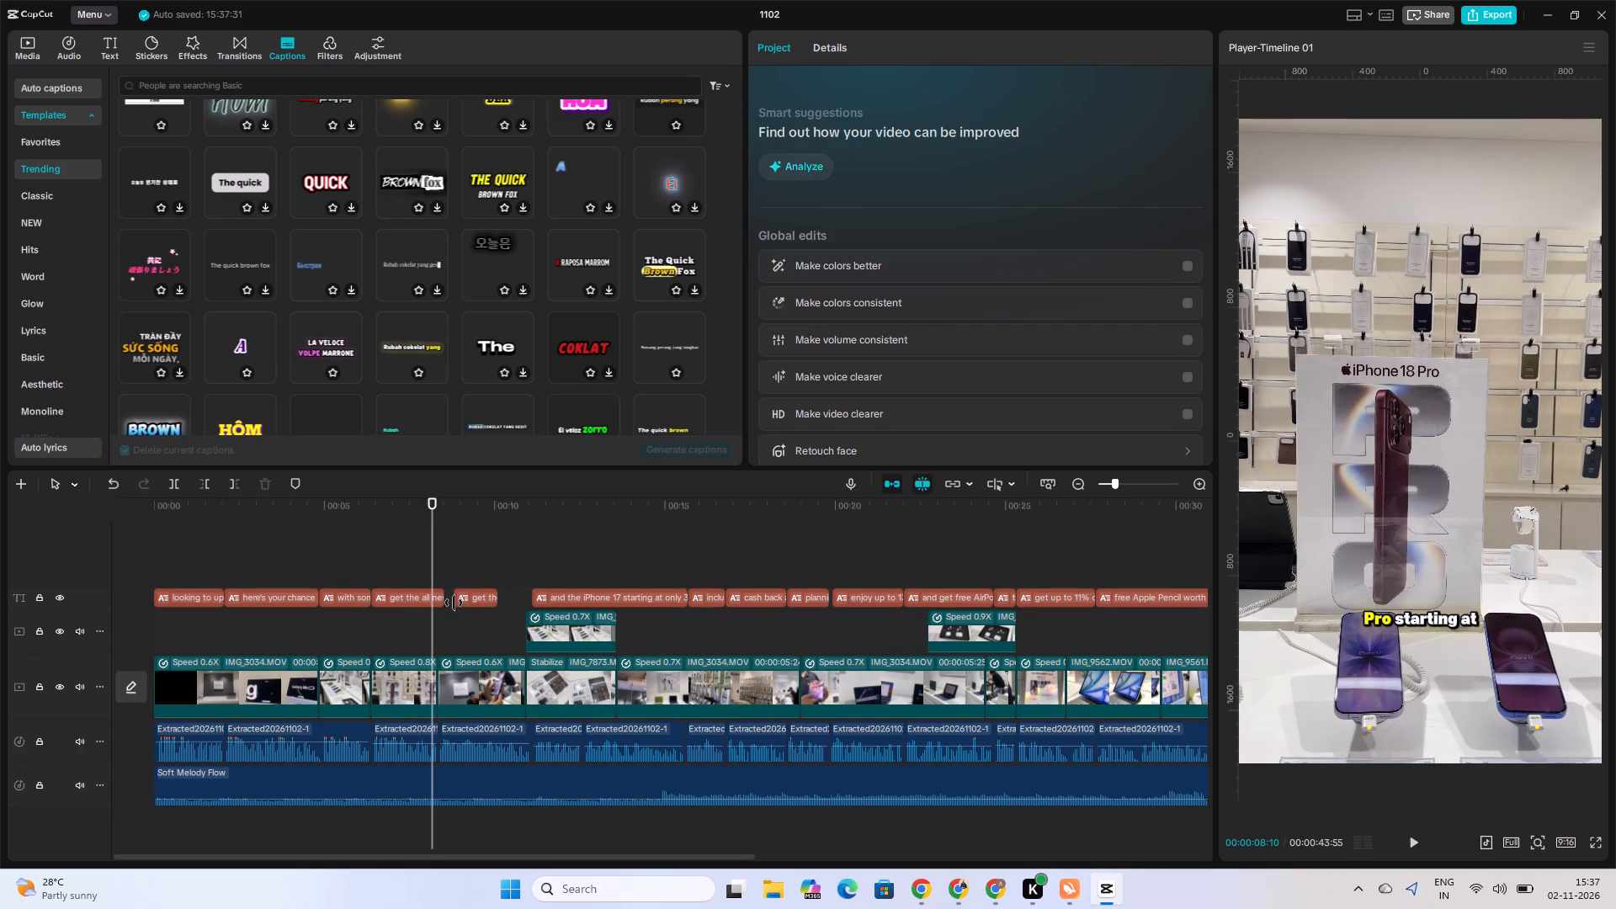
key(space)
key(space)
Delete the second half of the split iPhone 18 Pro caption, extend the first half up to the "and the iPhone 17" caption, and play it back.
click(497, 594)
click(259, 483)
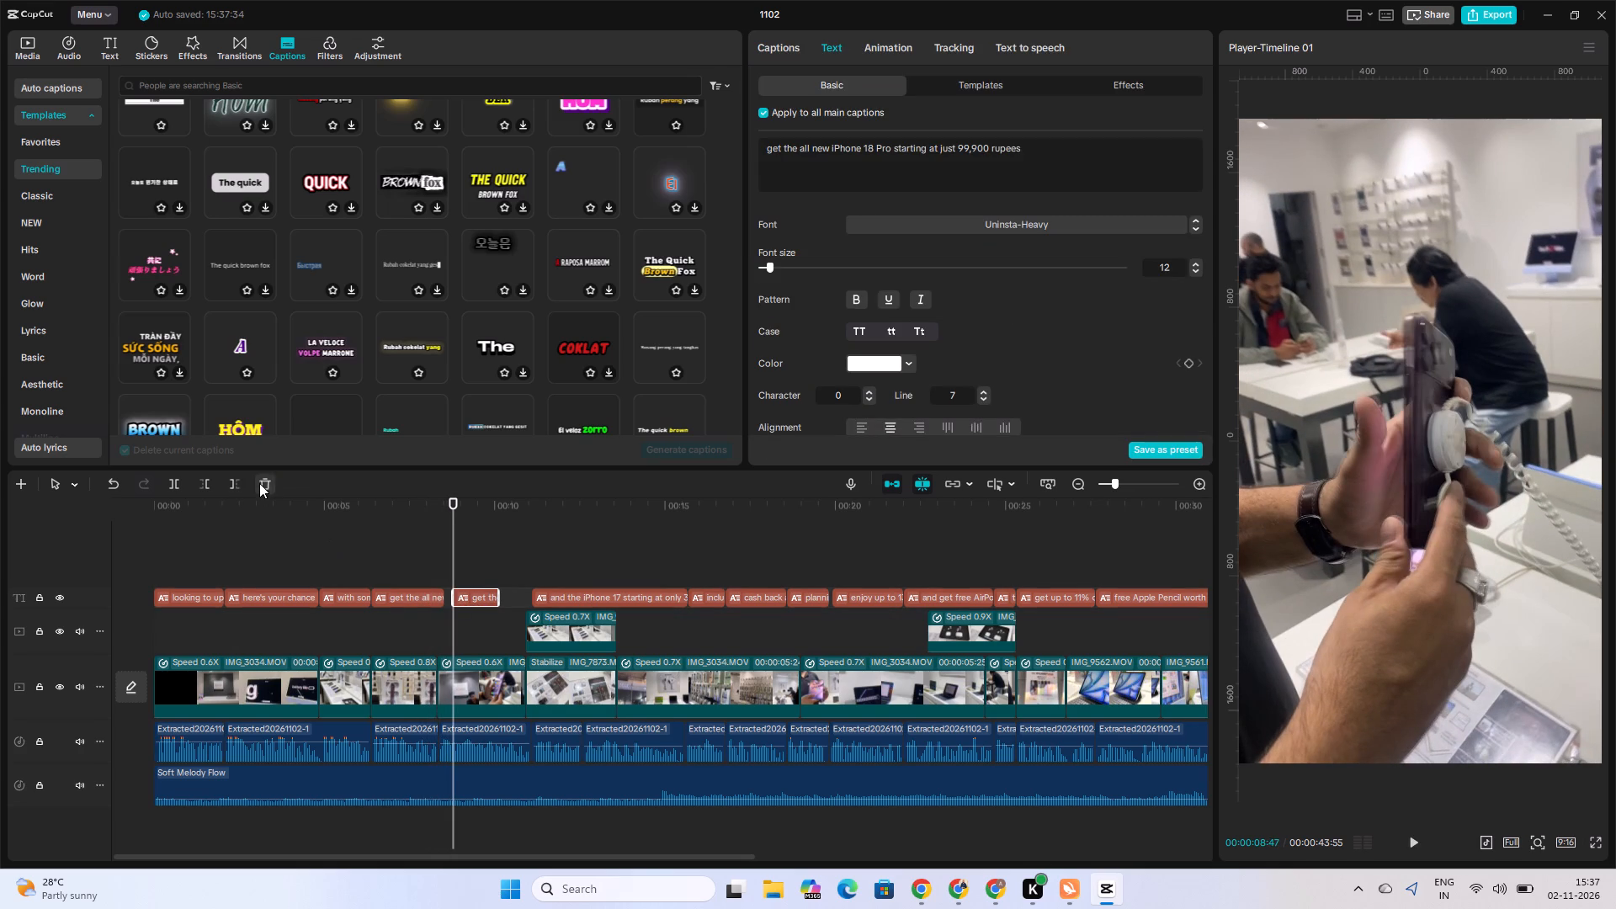
click(426, 597)
drag(440, 598, 552, 603)
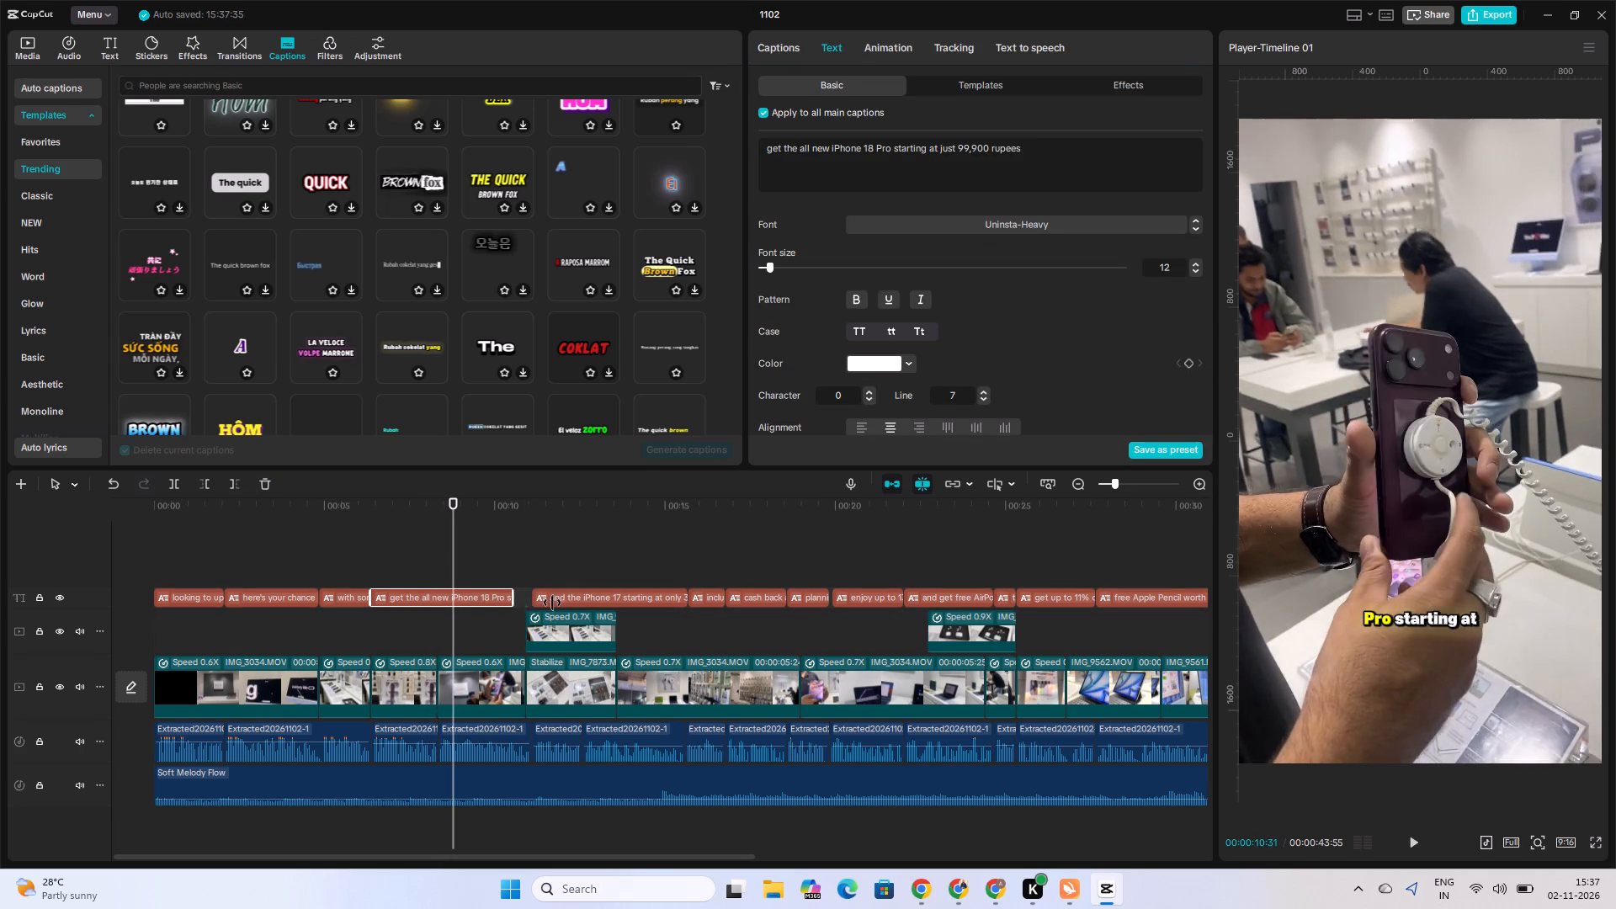
drag(552, 603, 553, 603)
key(space)
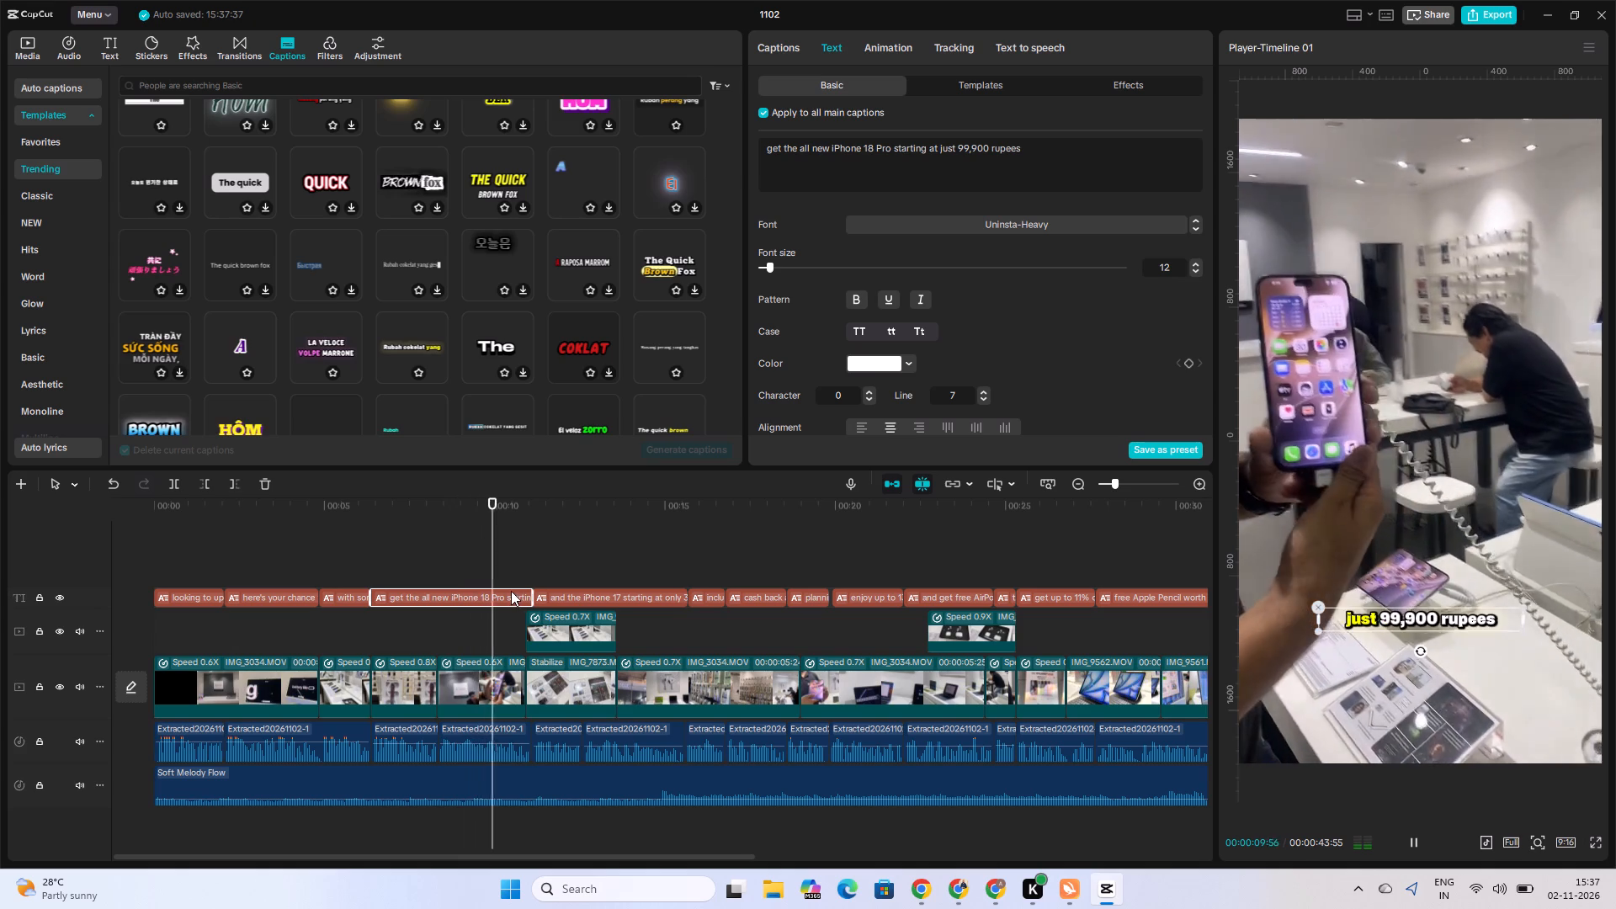
key(space)
key(space)
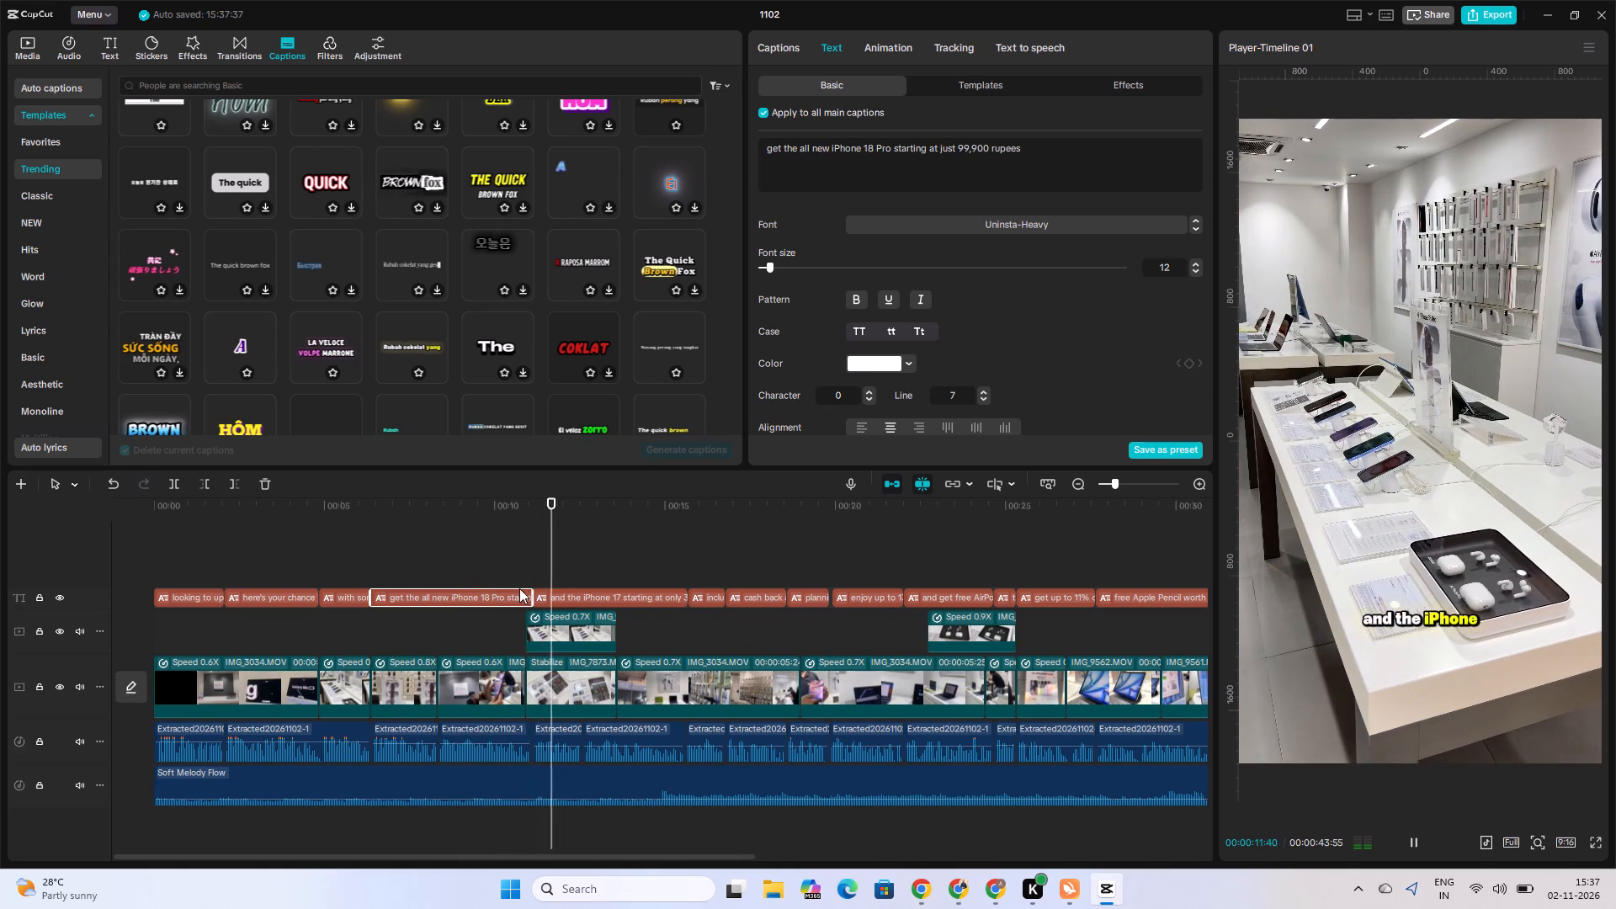
key(space)
Generate new captions with the white bold all-caps "The quick brown fox" template from Trending, deleting the current captions.
click(454, 565)
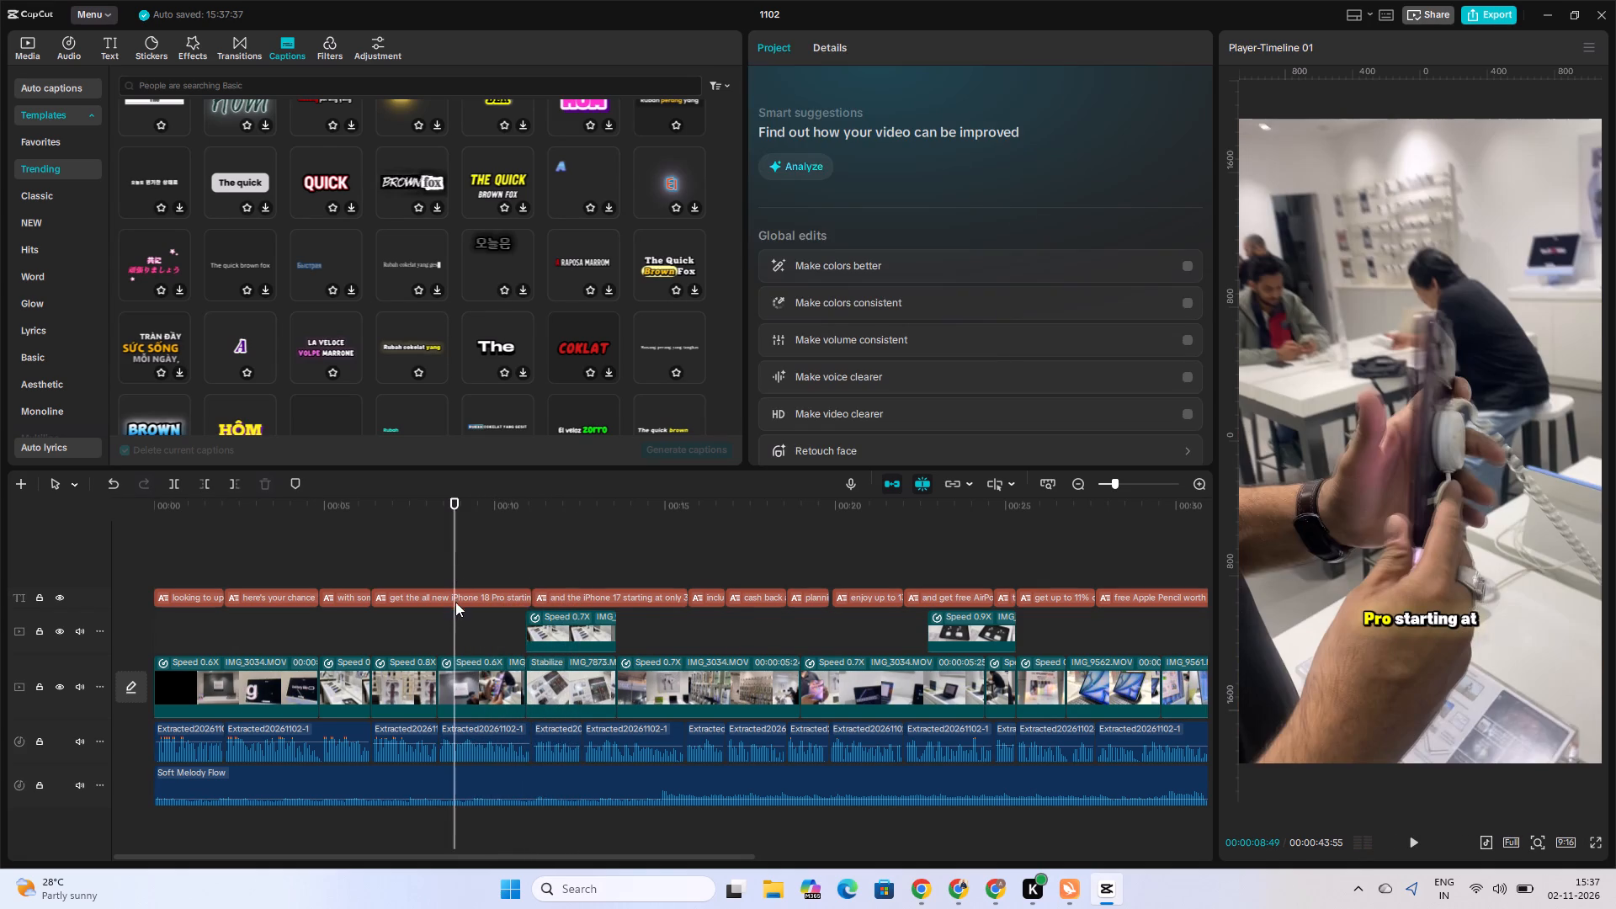
click(455, 597)
scroll(957, 260, down, 3)
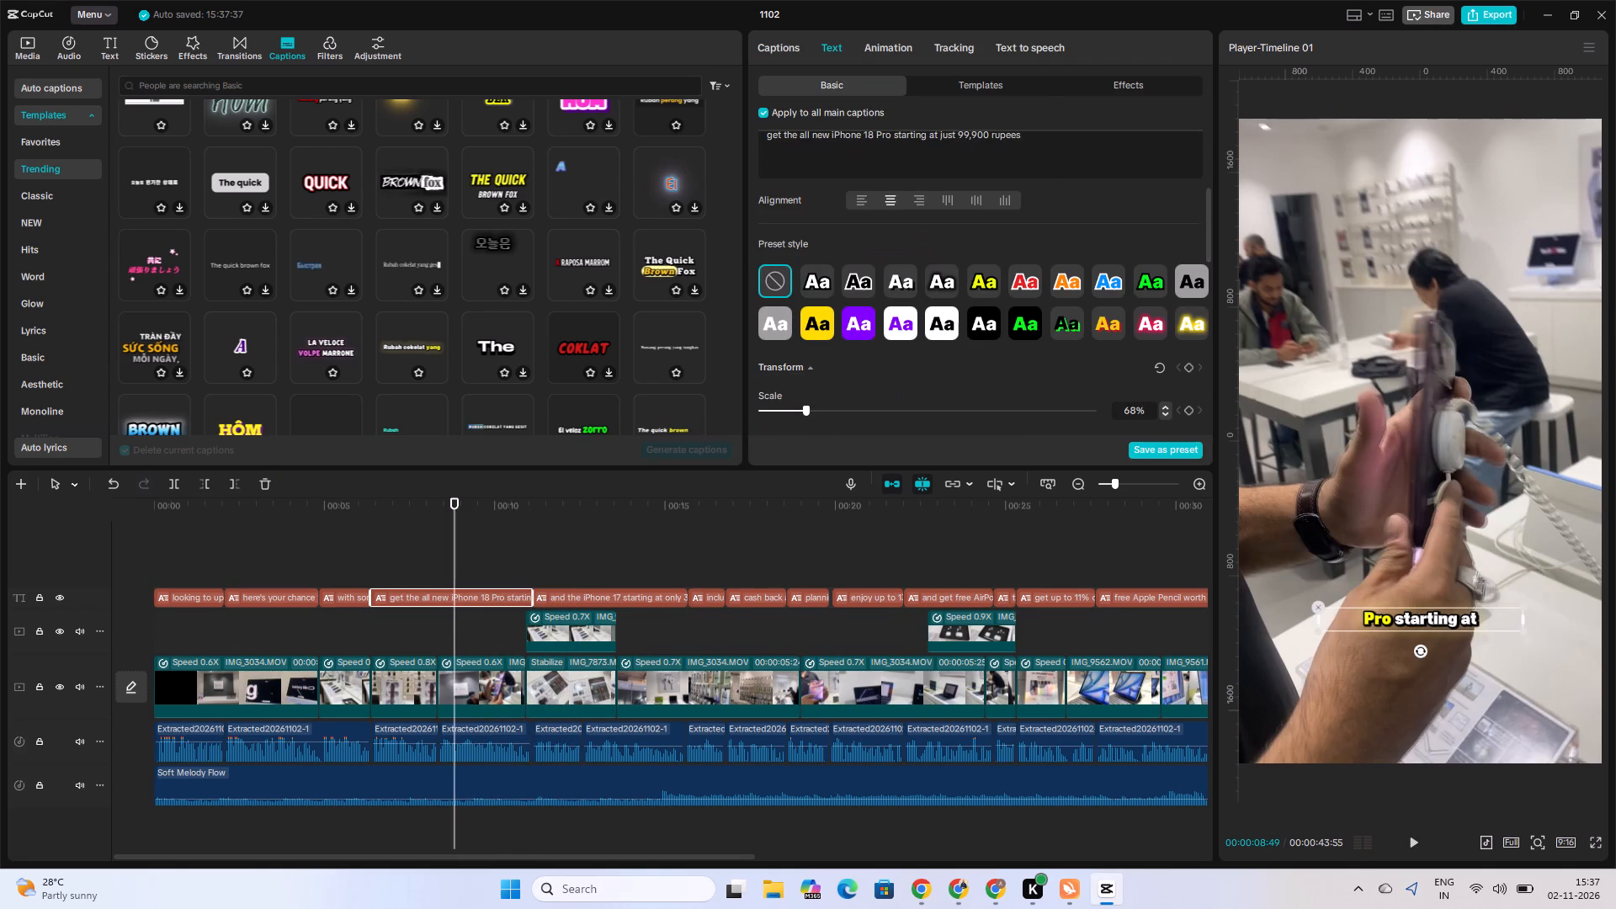
scroll(453, 336, down, 2)
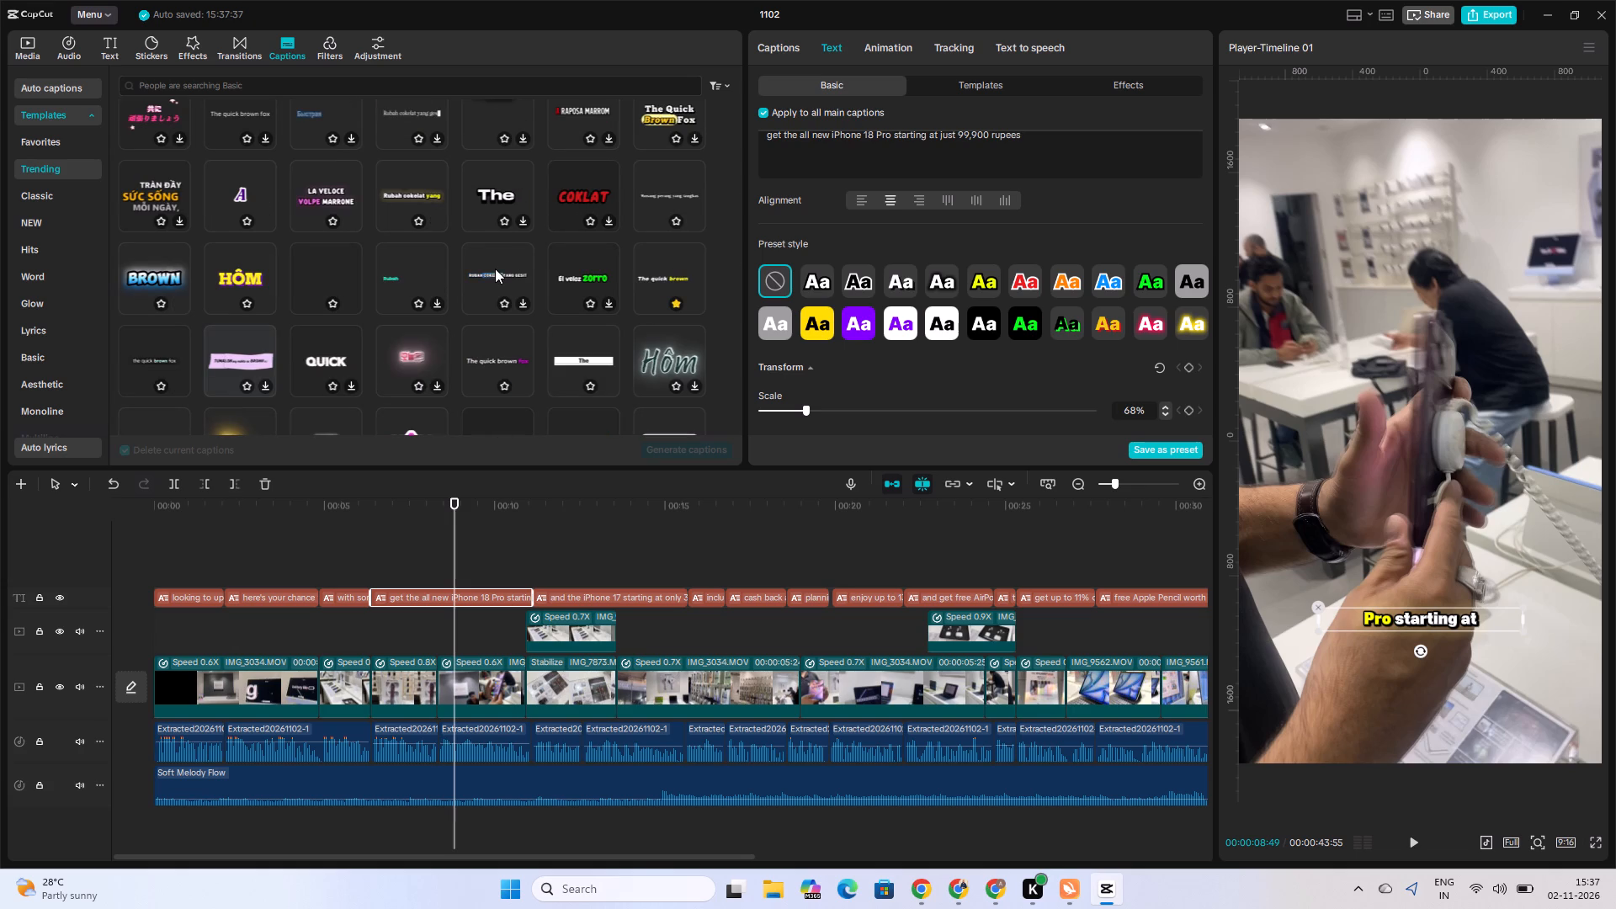
click(495, 268)
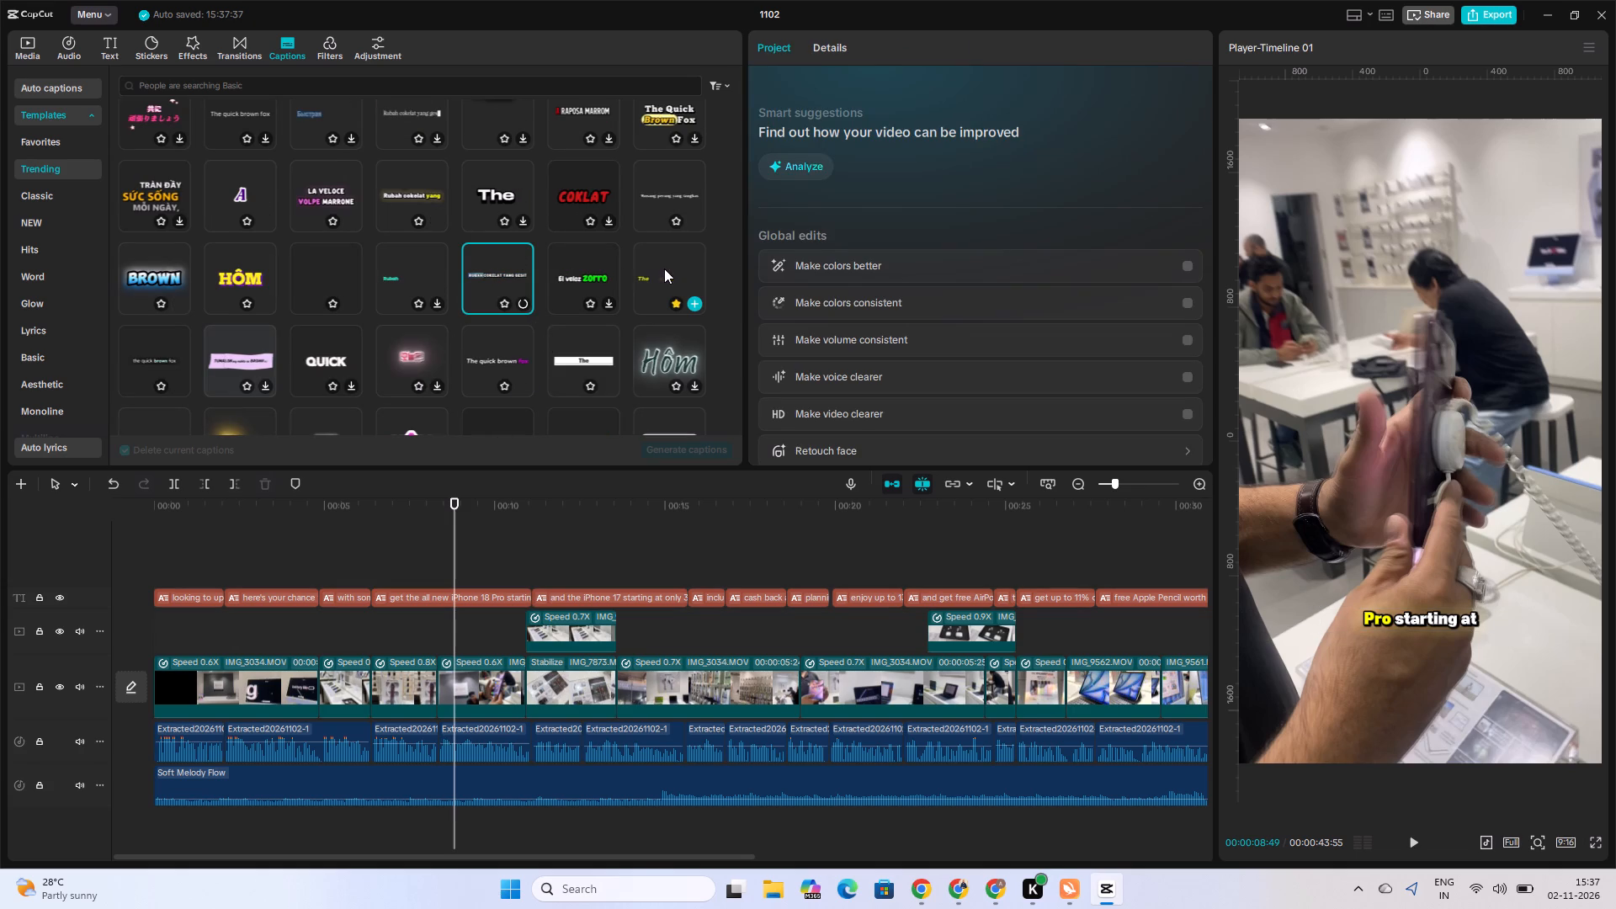
scroll(649, 261, down, 3)
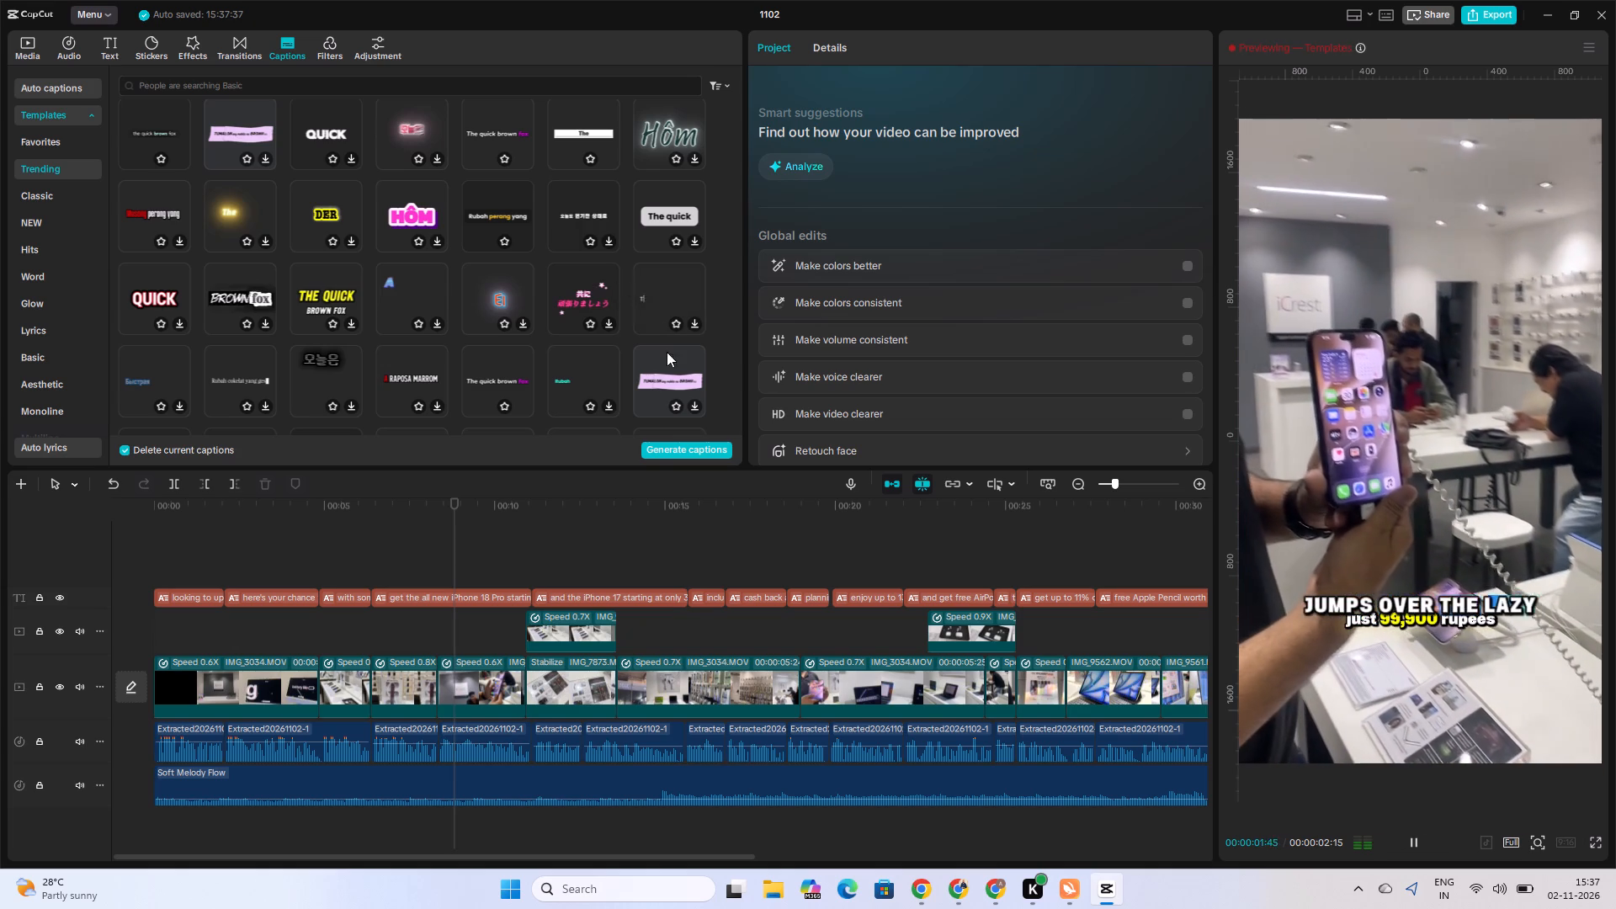
click(691, 458)
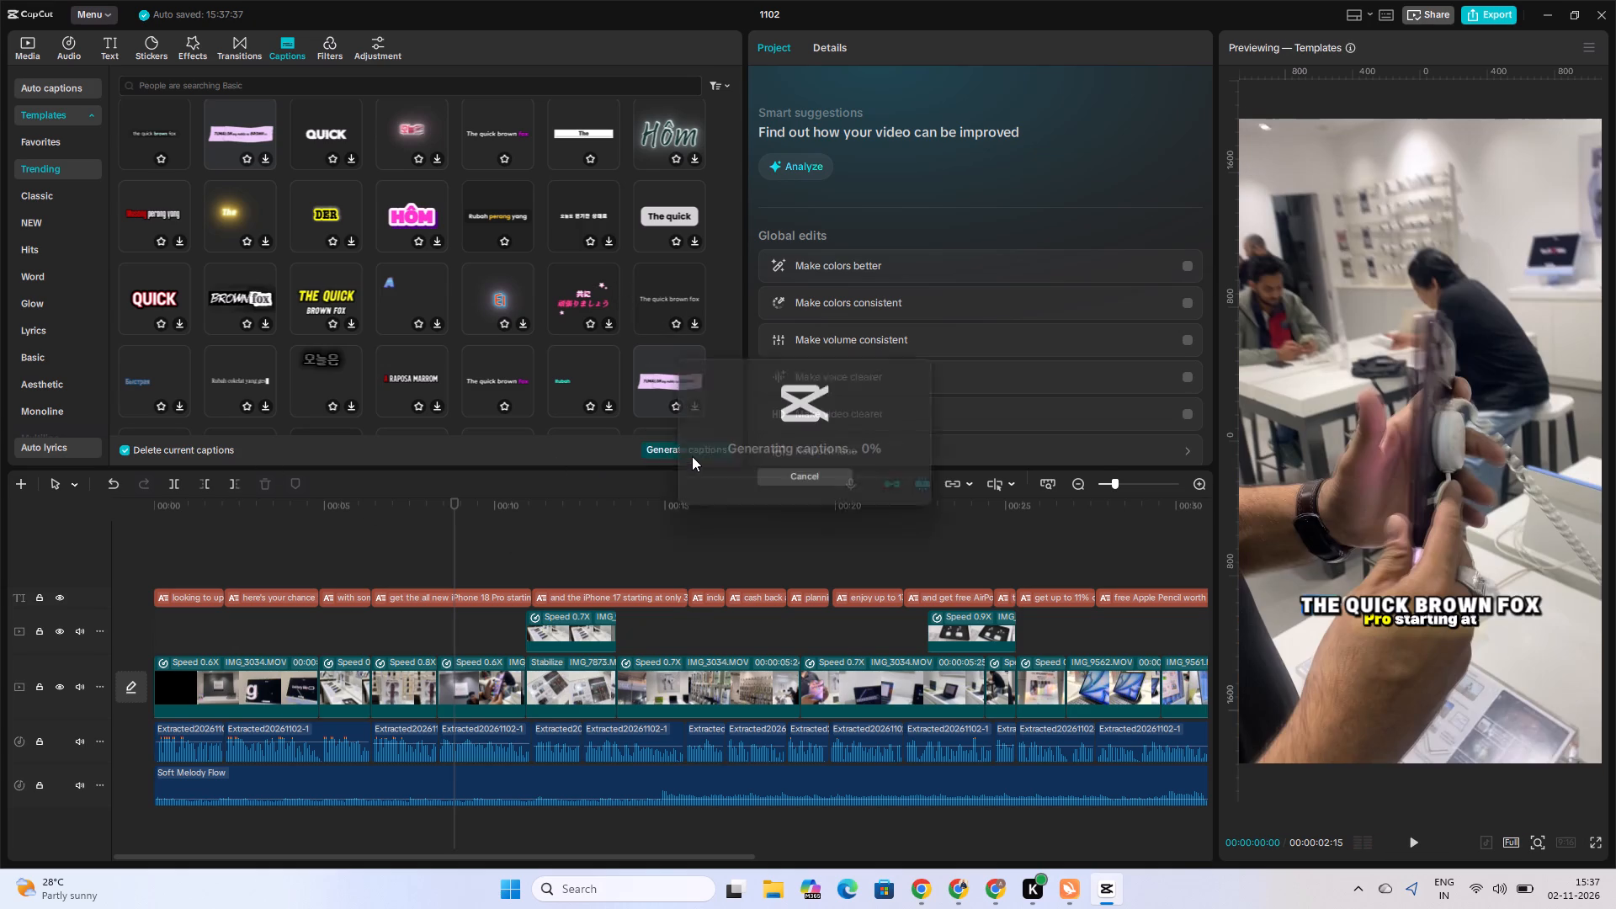
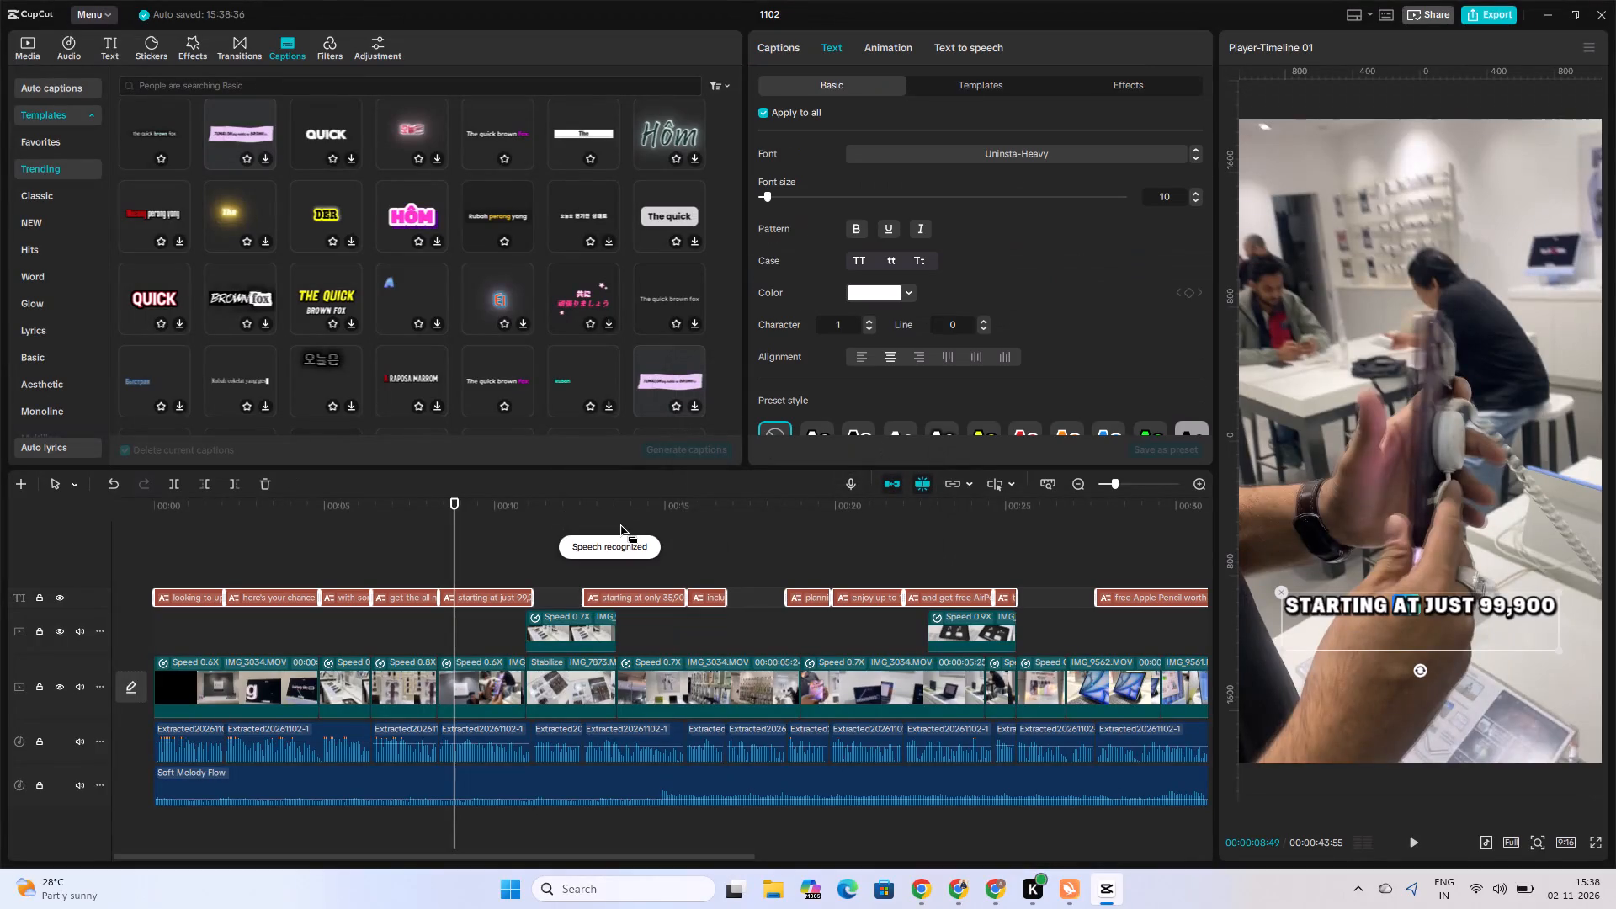
Play the opening, and extend the "starting at just 99,900 rupees and the iPhone 17" caption to meet the "starting at only" caption.
click(167, 540)
key(space)
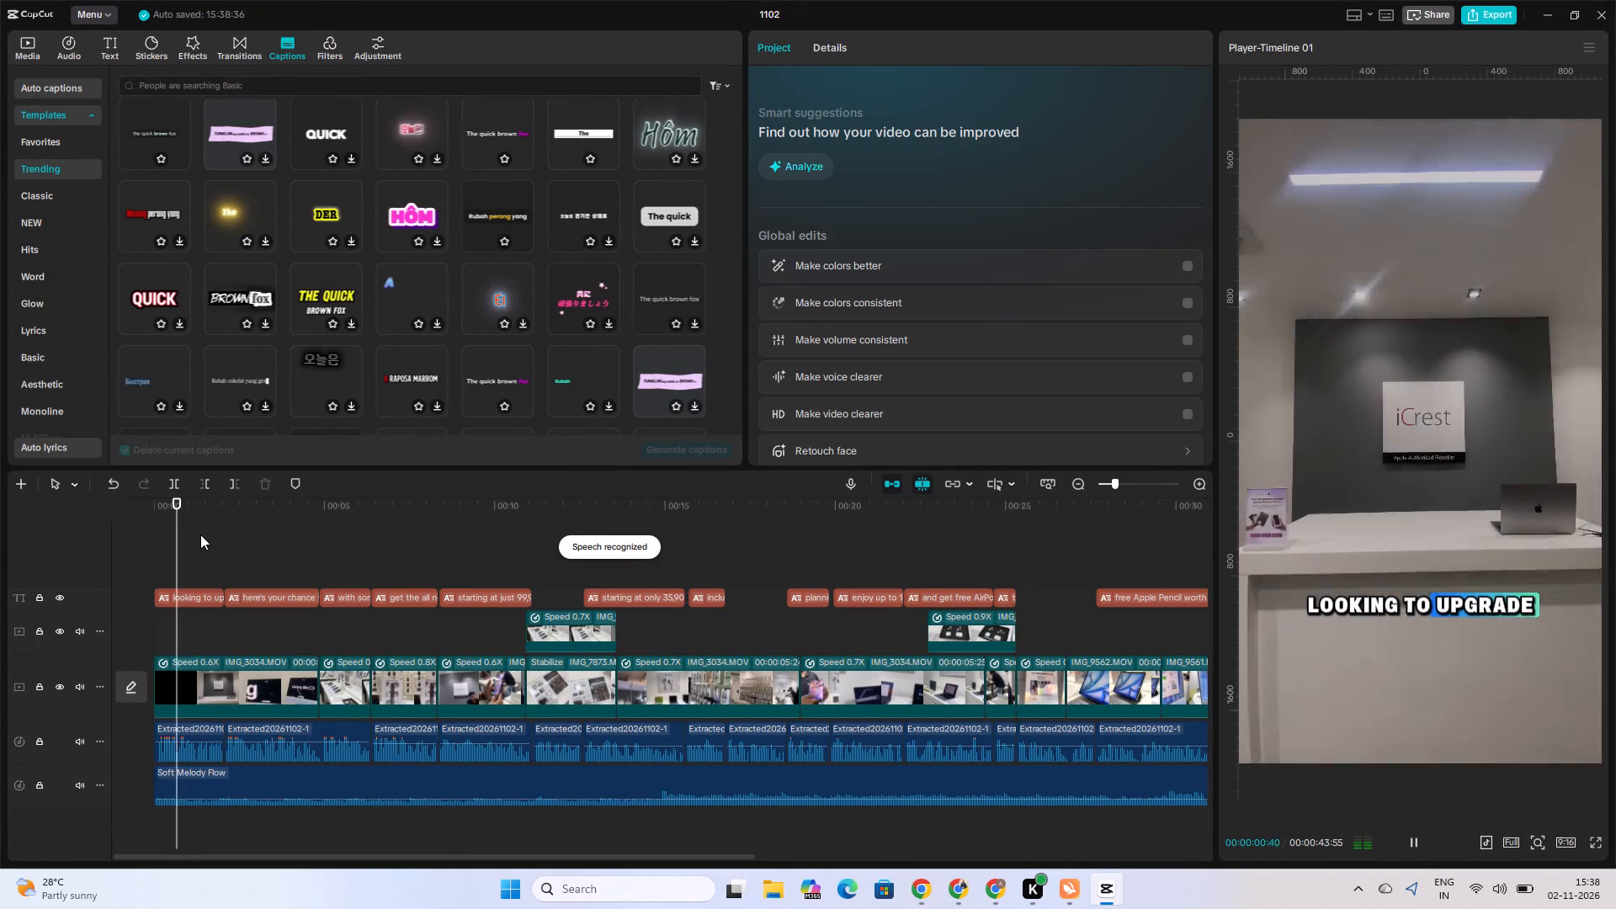
key(space)
click(525, 597)
drag(533, 599, 656, 620)
key(space)
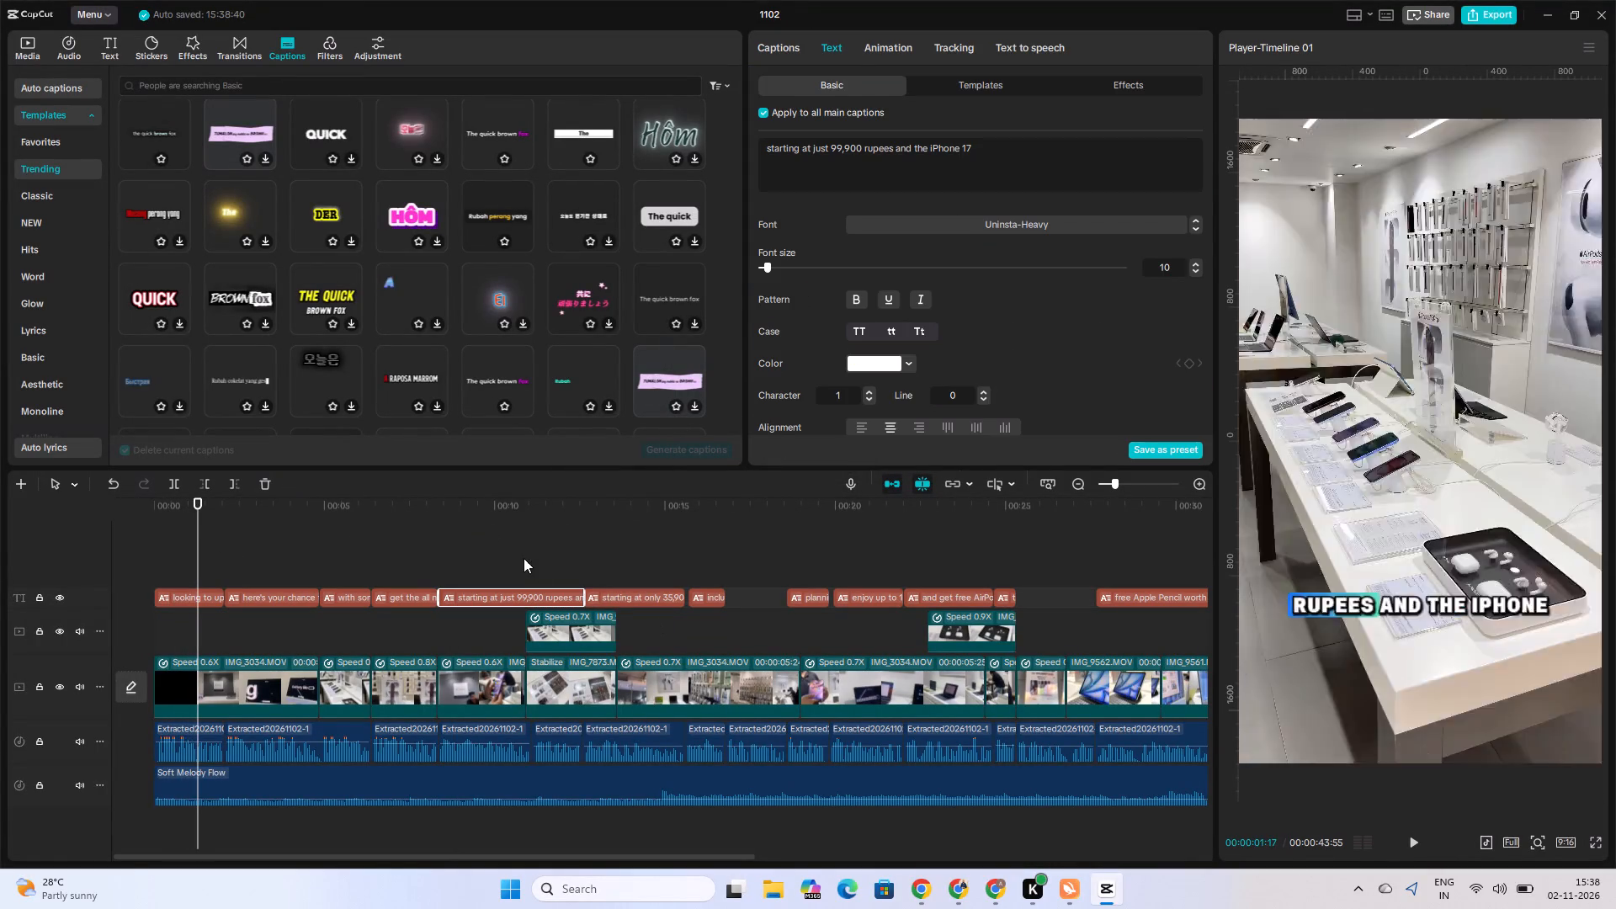
Play the video from about 11 s to 19 s to check the new captions against the voice-over.
click(518, 556)
key(space)
key(space)
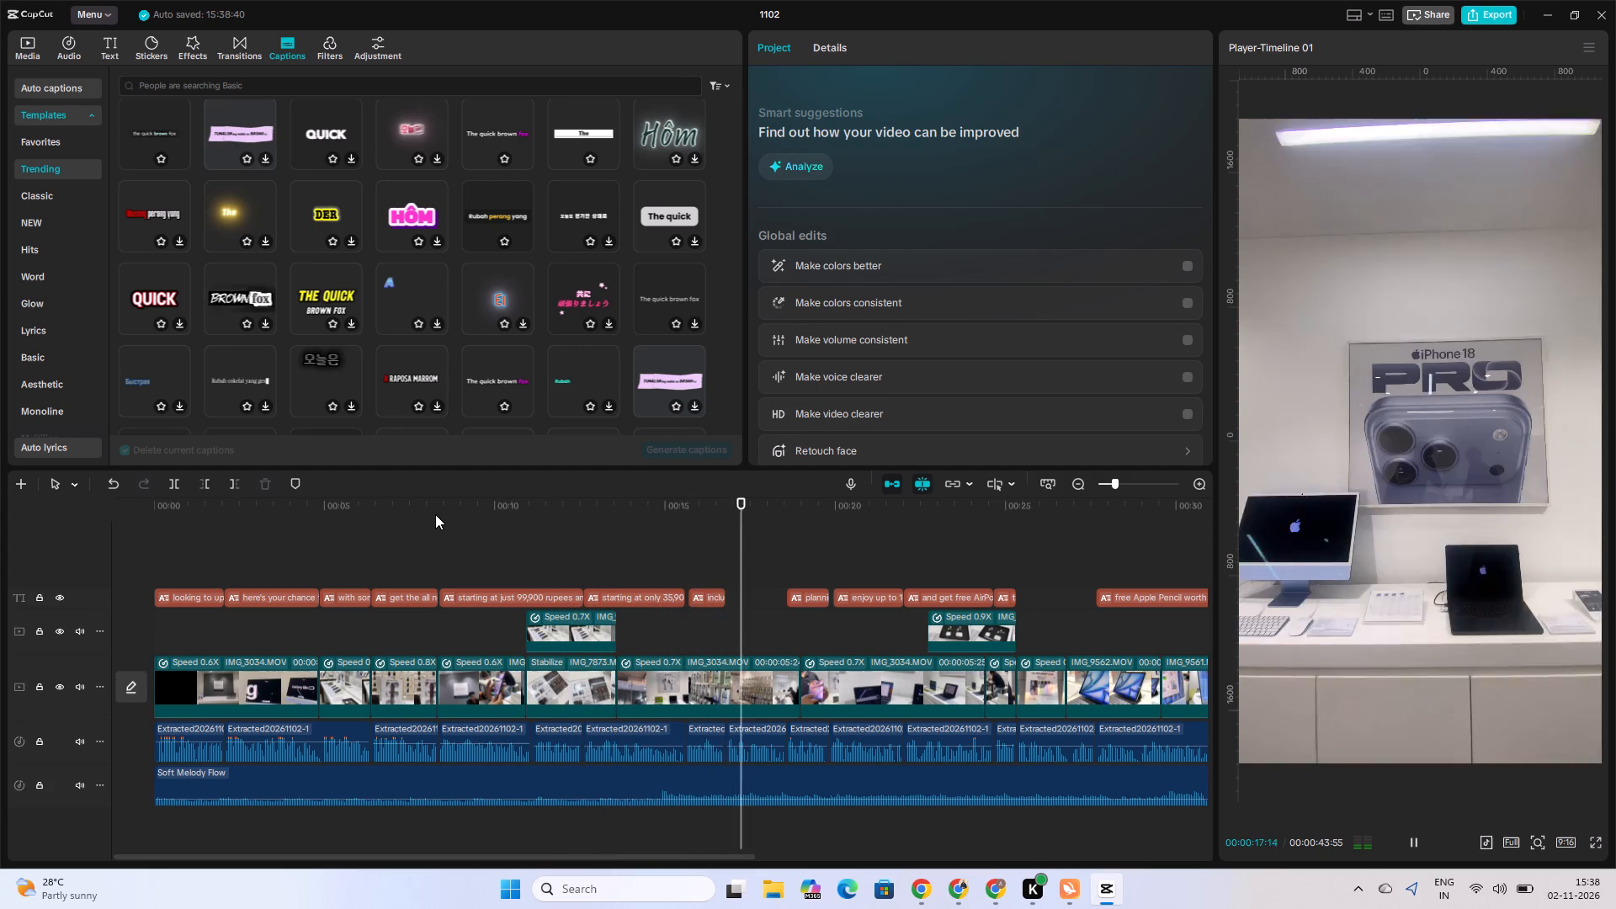
key(space)
key(space)
key(space)
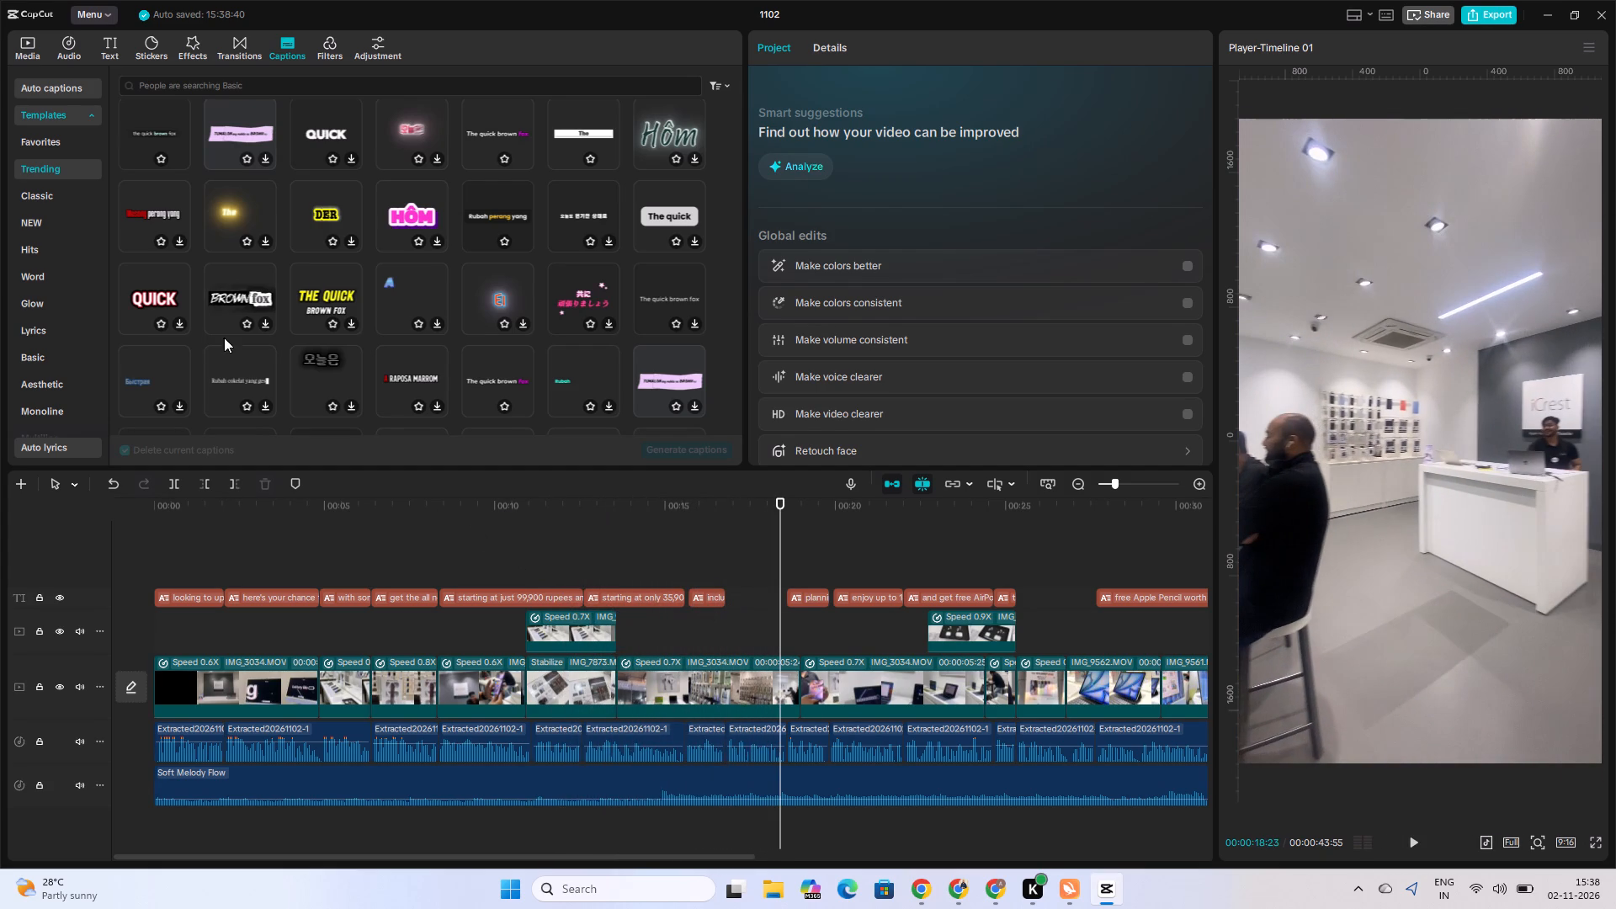
click(414, 380)
key(space)
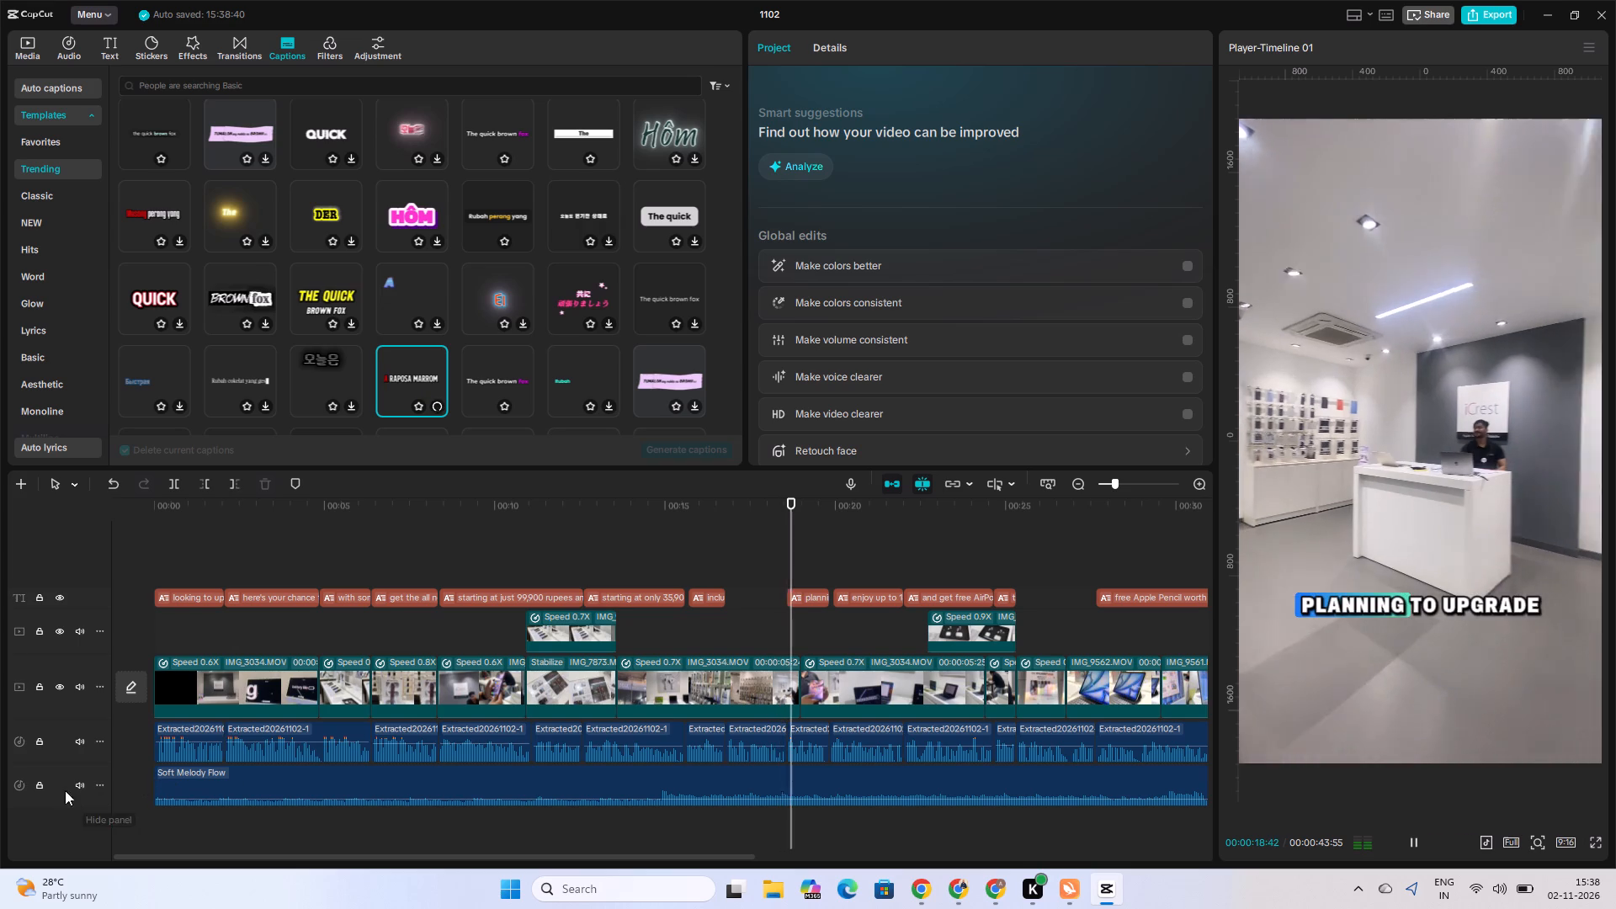
Stop playback and mute the Soft Melody Flow music track.
key(space)
click(78, 785)
Select all the extracted voice-over clips and raise their volume to 20.0 dB.
scroll(430, 323, down, 1)
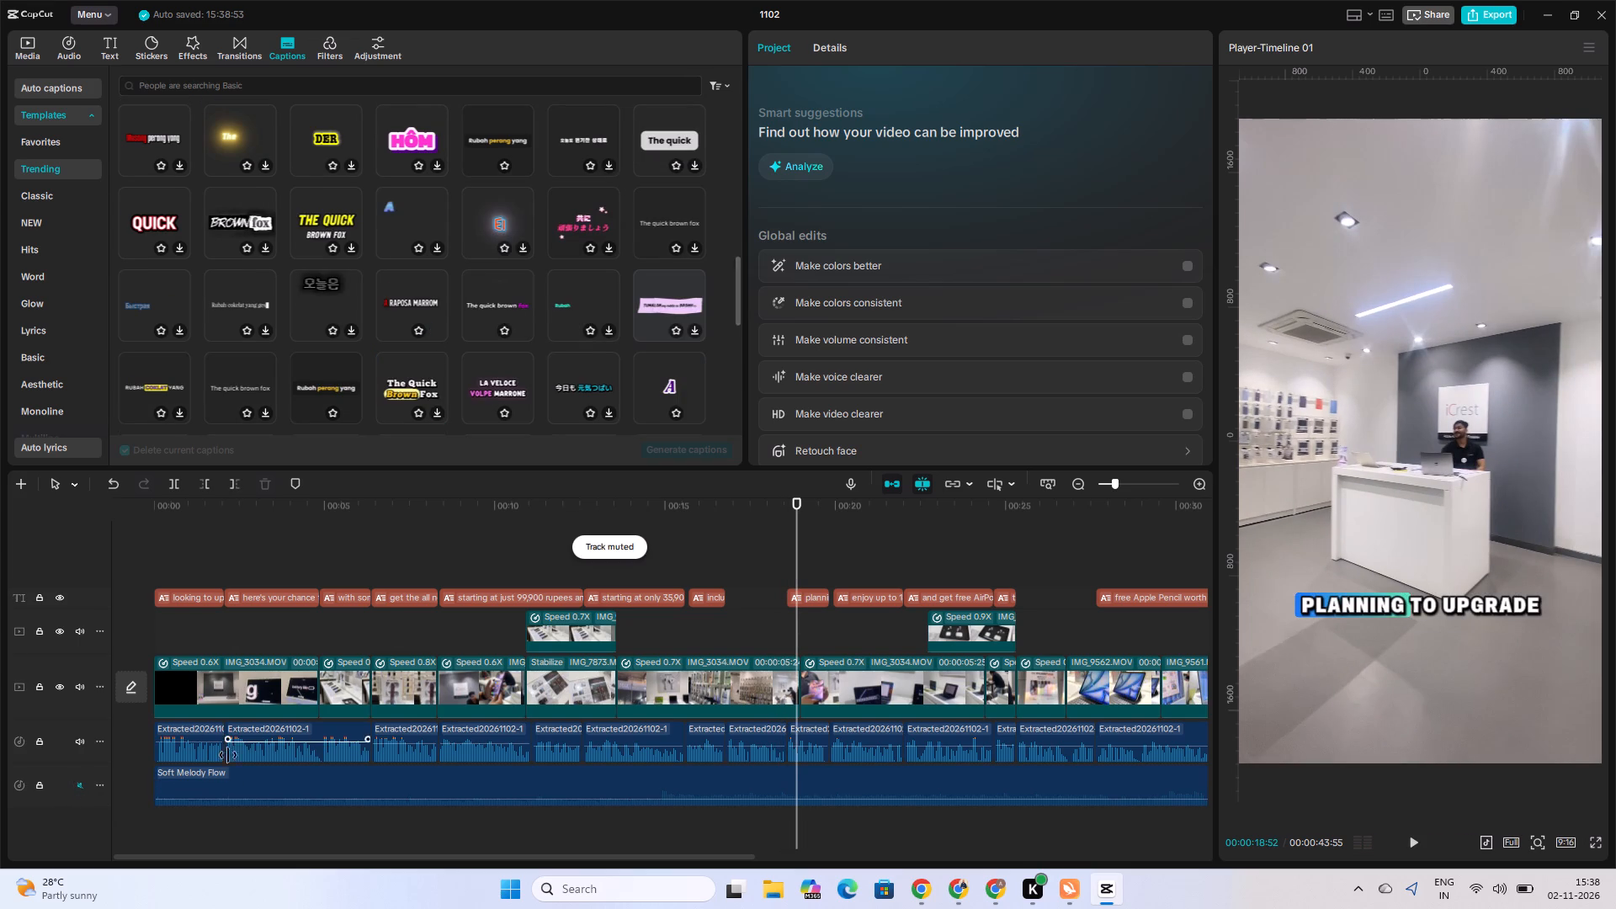
ctrl+scroll(1109, 747, down, 6)
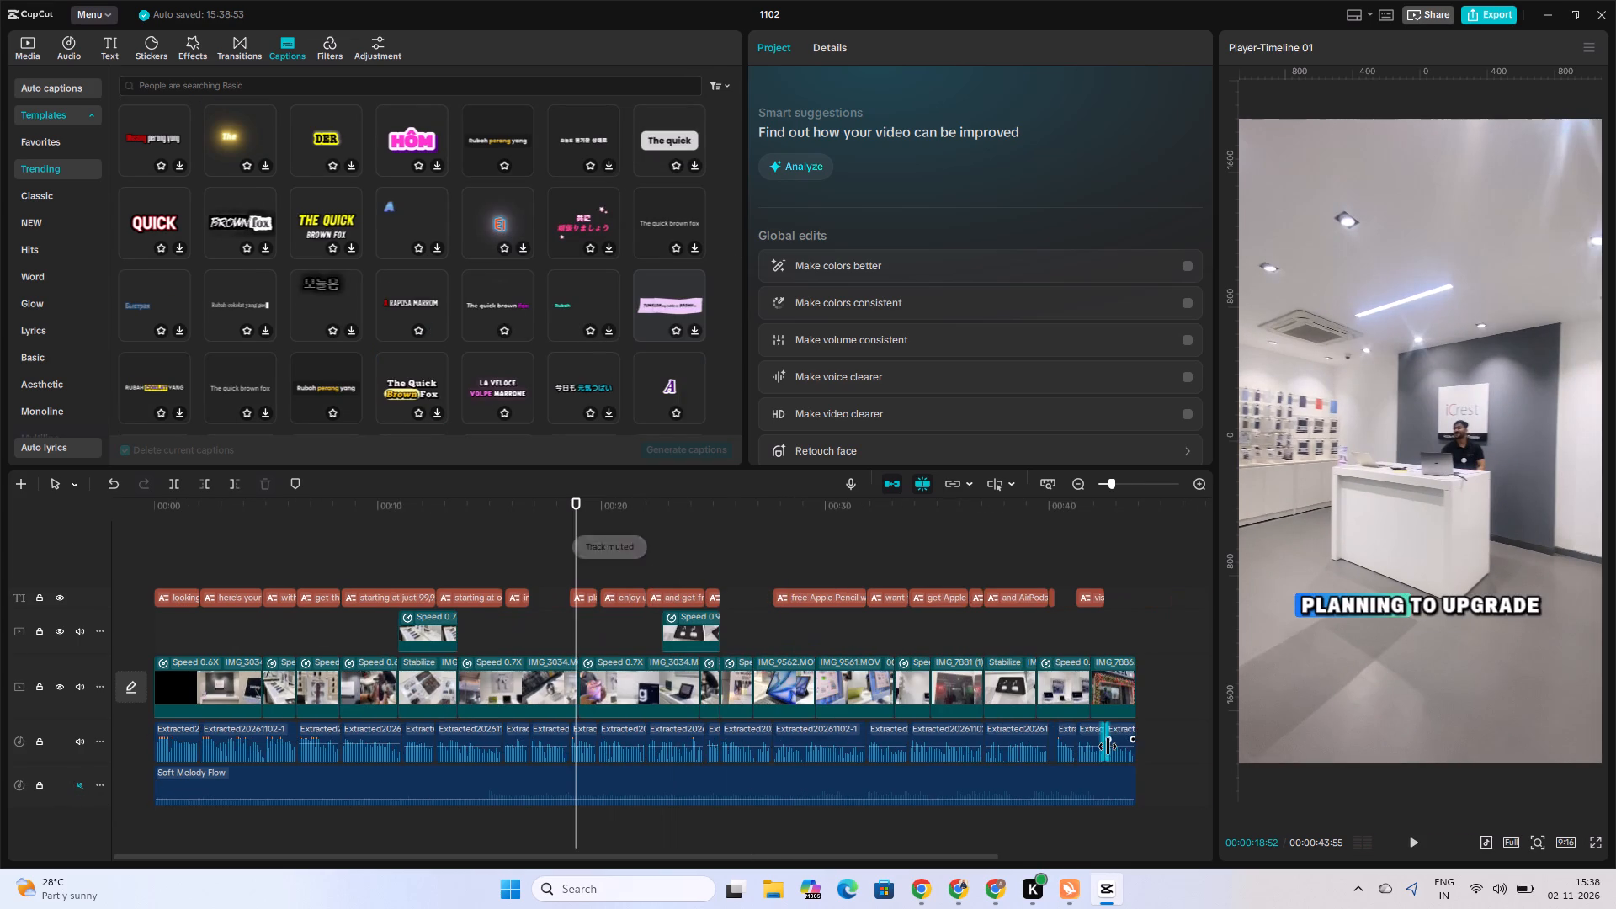
drag(1168, 747, 177, 757)
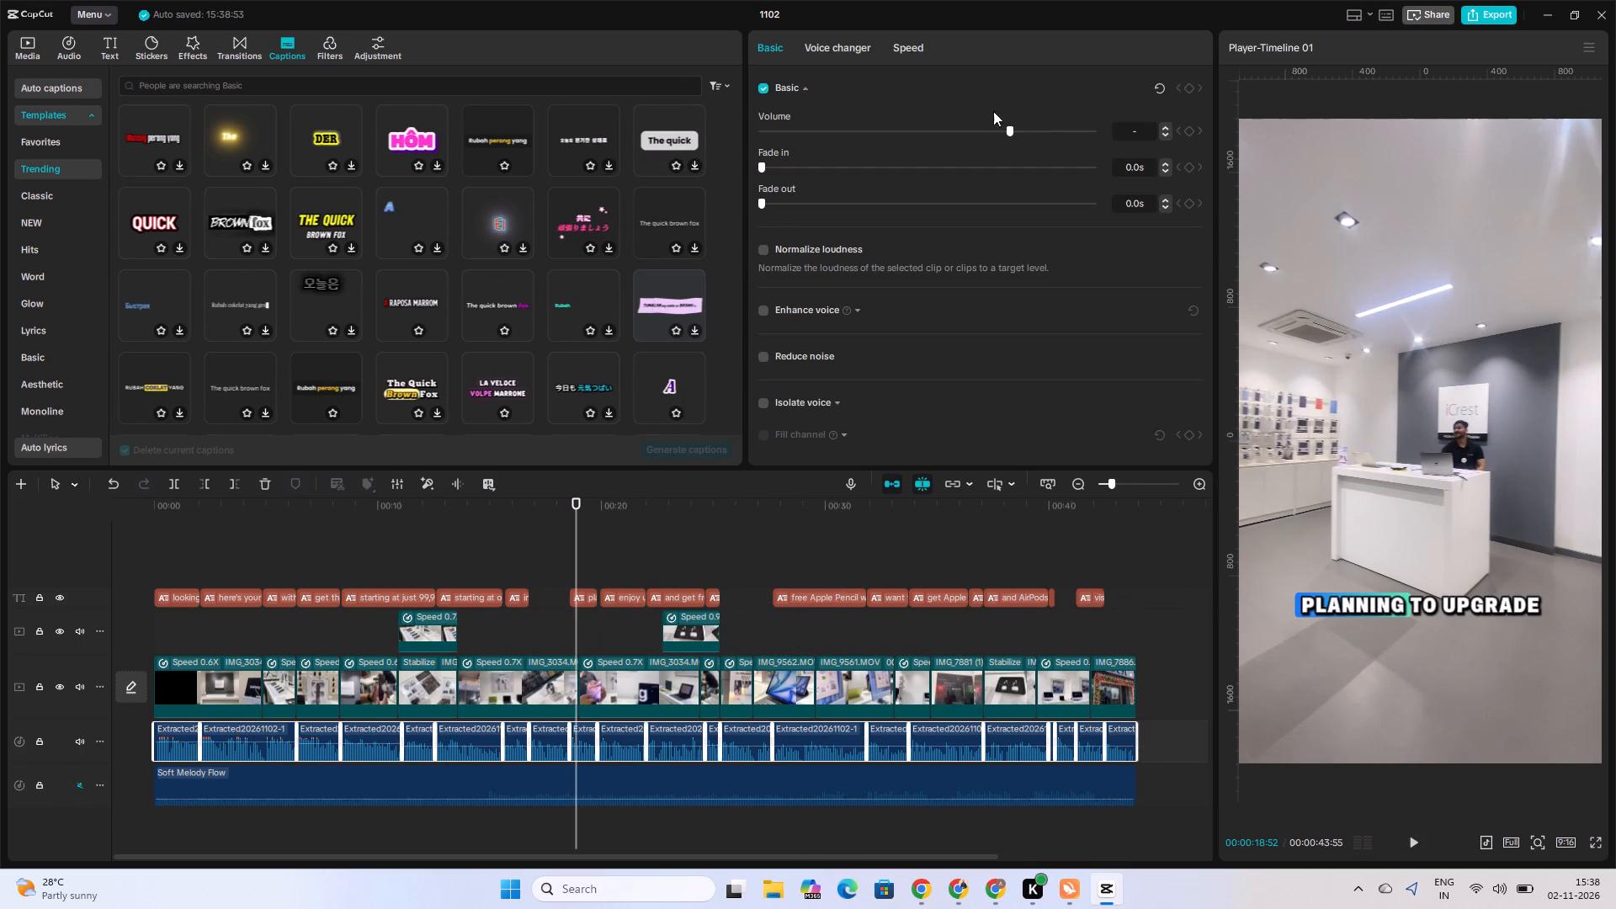
drag(1013, 126, 1249, 142)
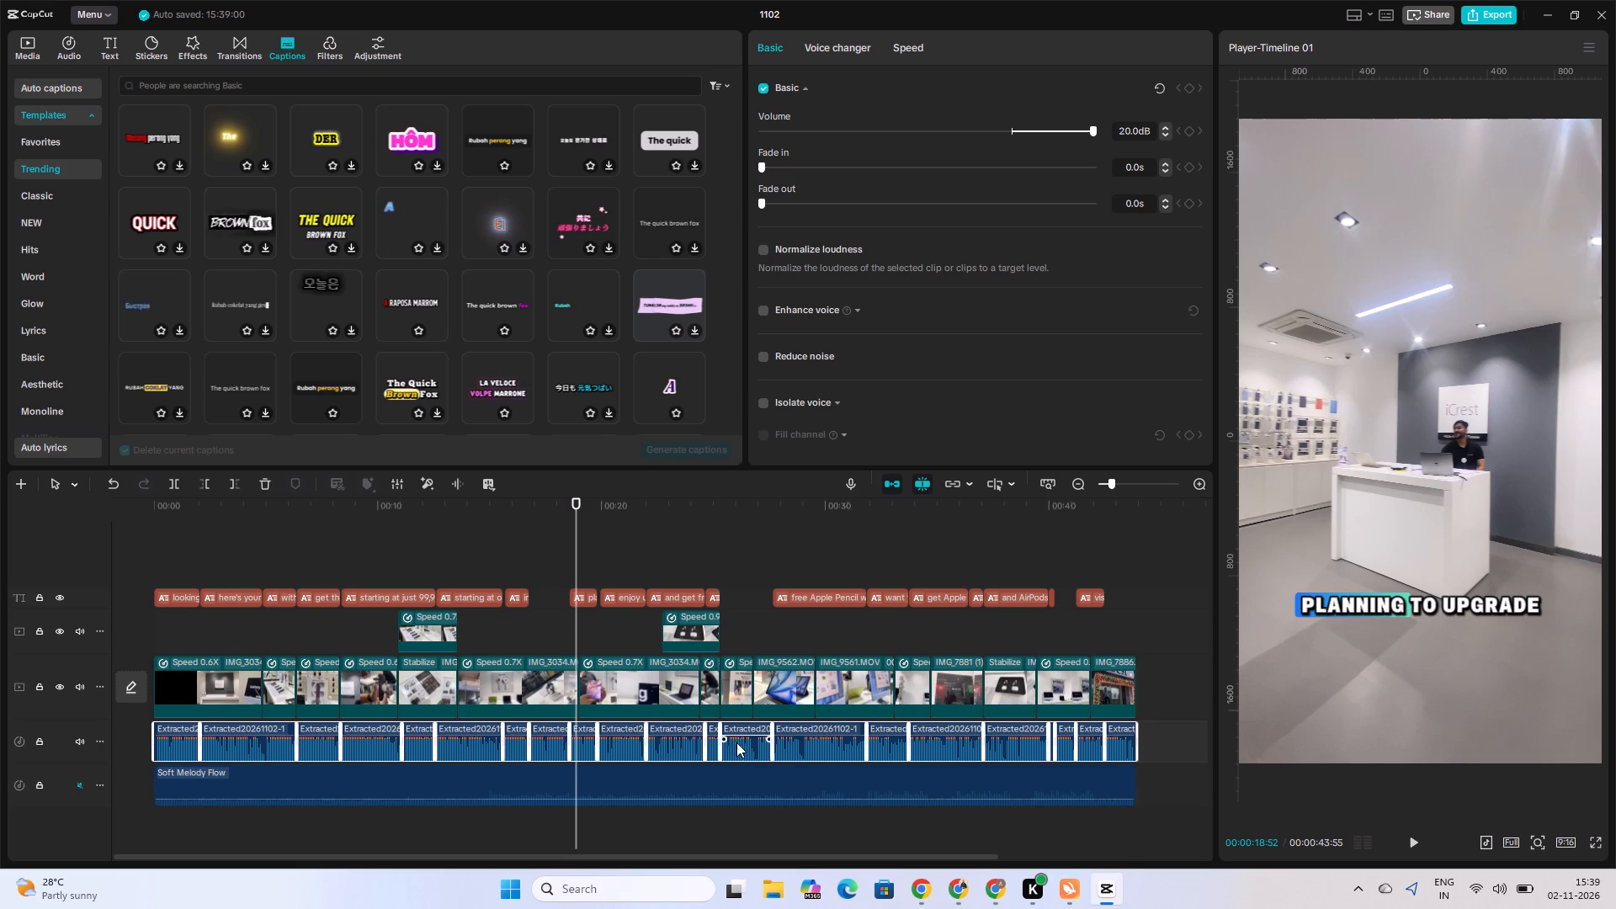
Combine the selected voice-over clips into one compound clip.
right_click(737, 742)
click(865, 662)
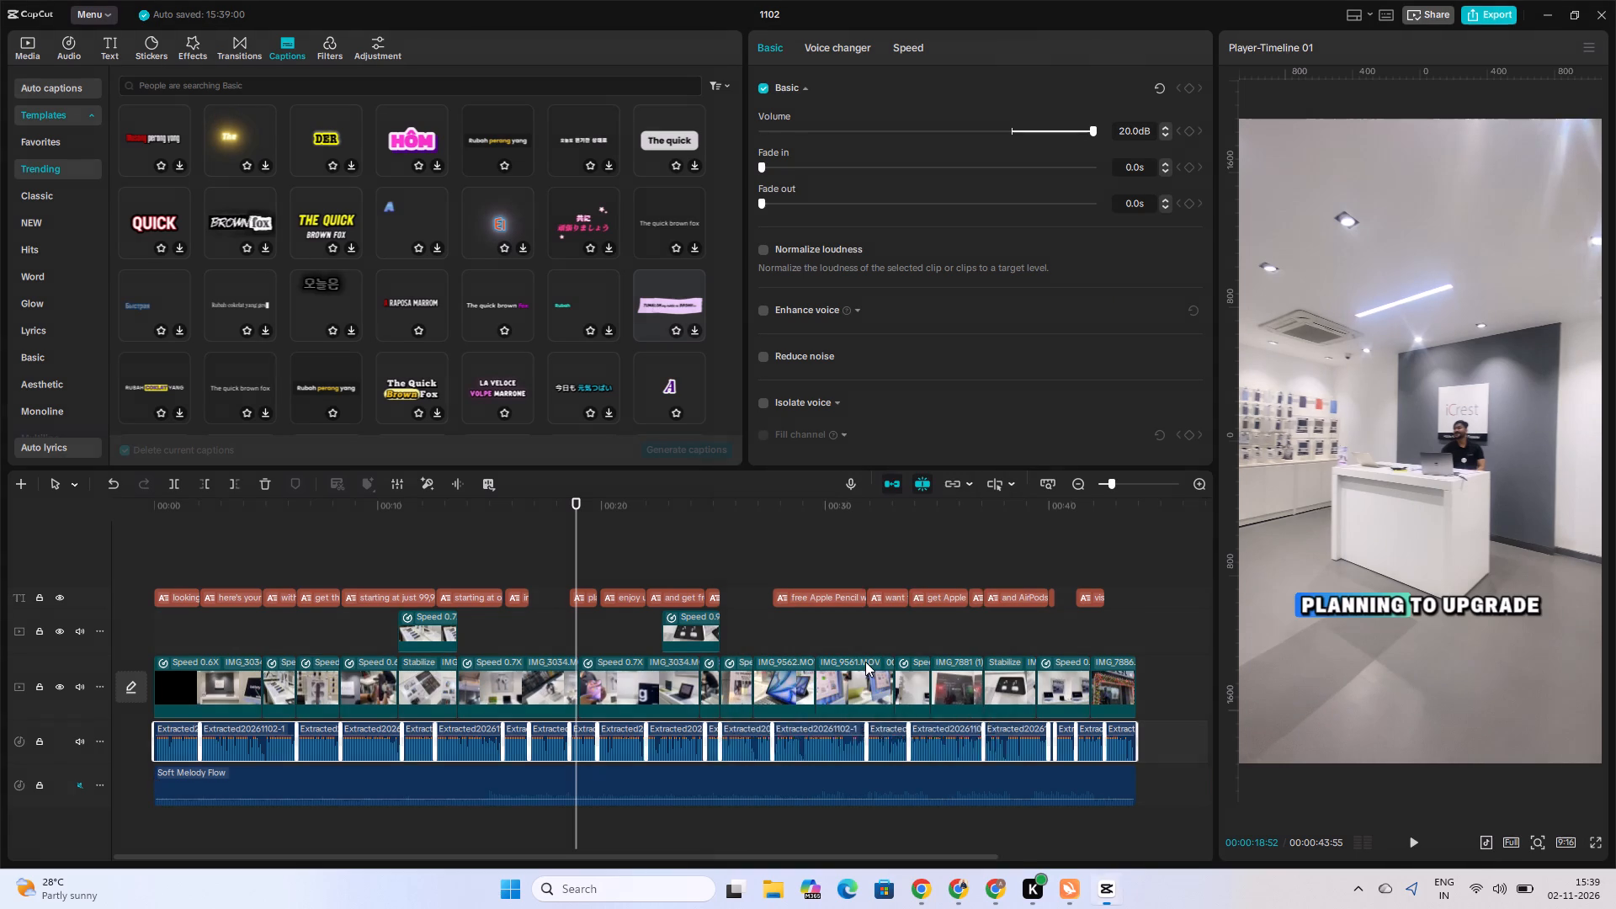
Preview several Trending caption templates, and generate new captions with the white-and-yellow "Rubah cokelat yang" template, deleting the current captions.
click(246, 556)
scroll(297, 332, down, 1)
click(327, 302)
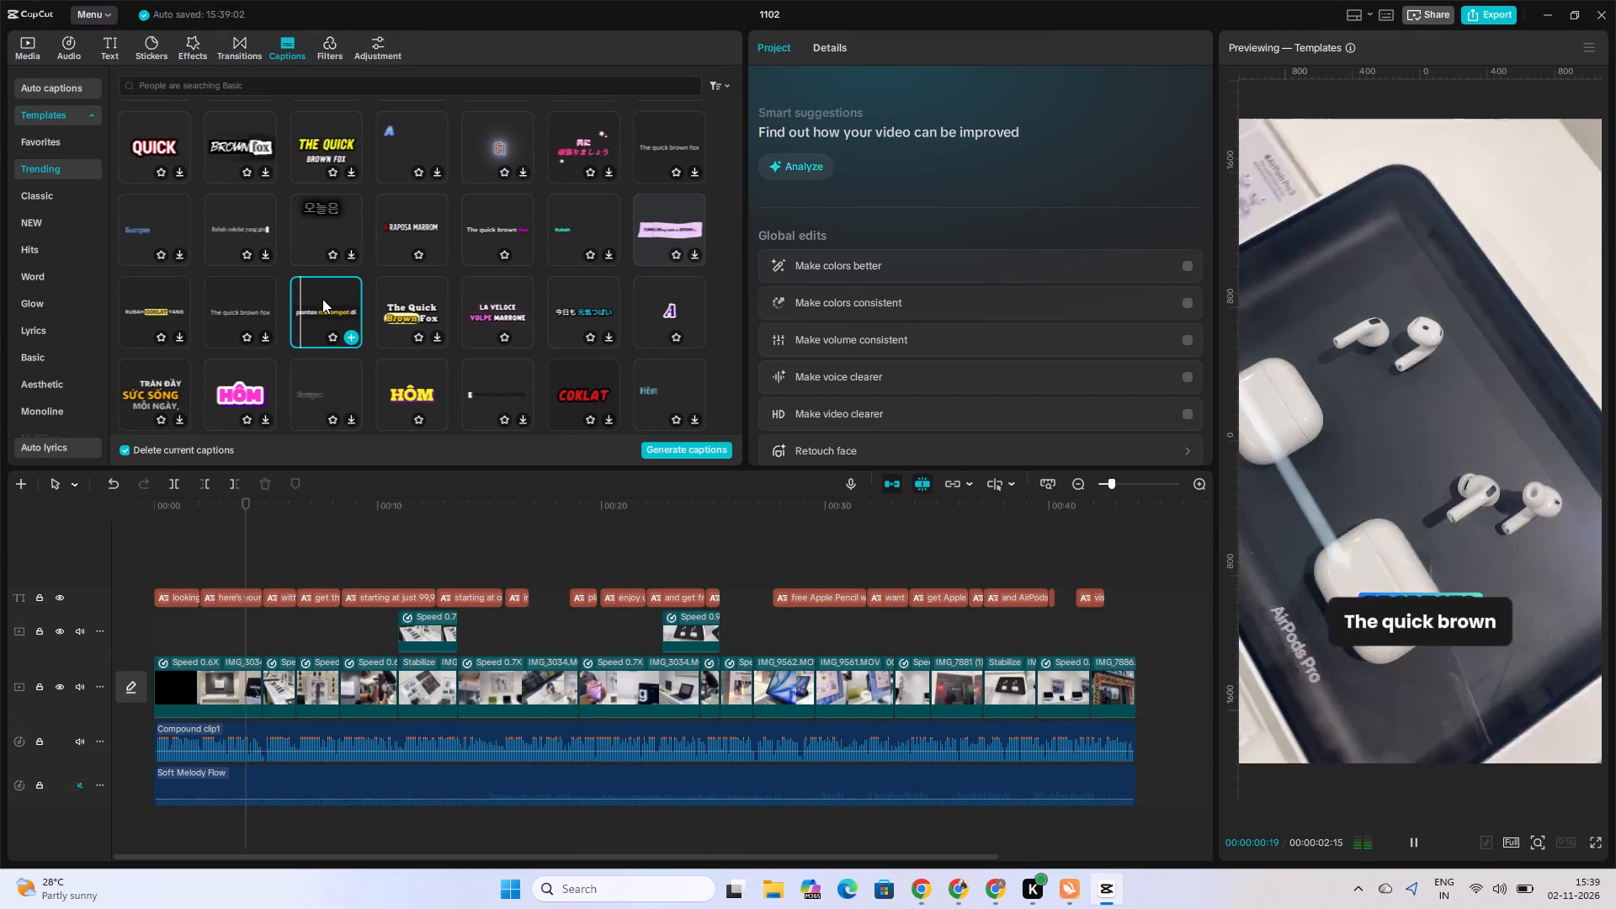
click(500, 318)
scroll(502, 373, down, 2)
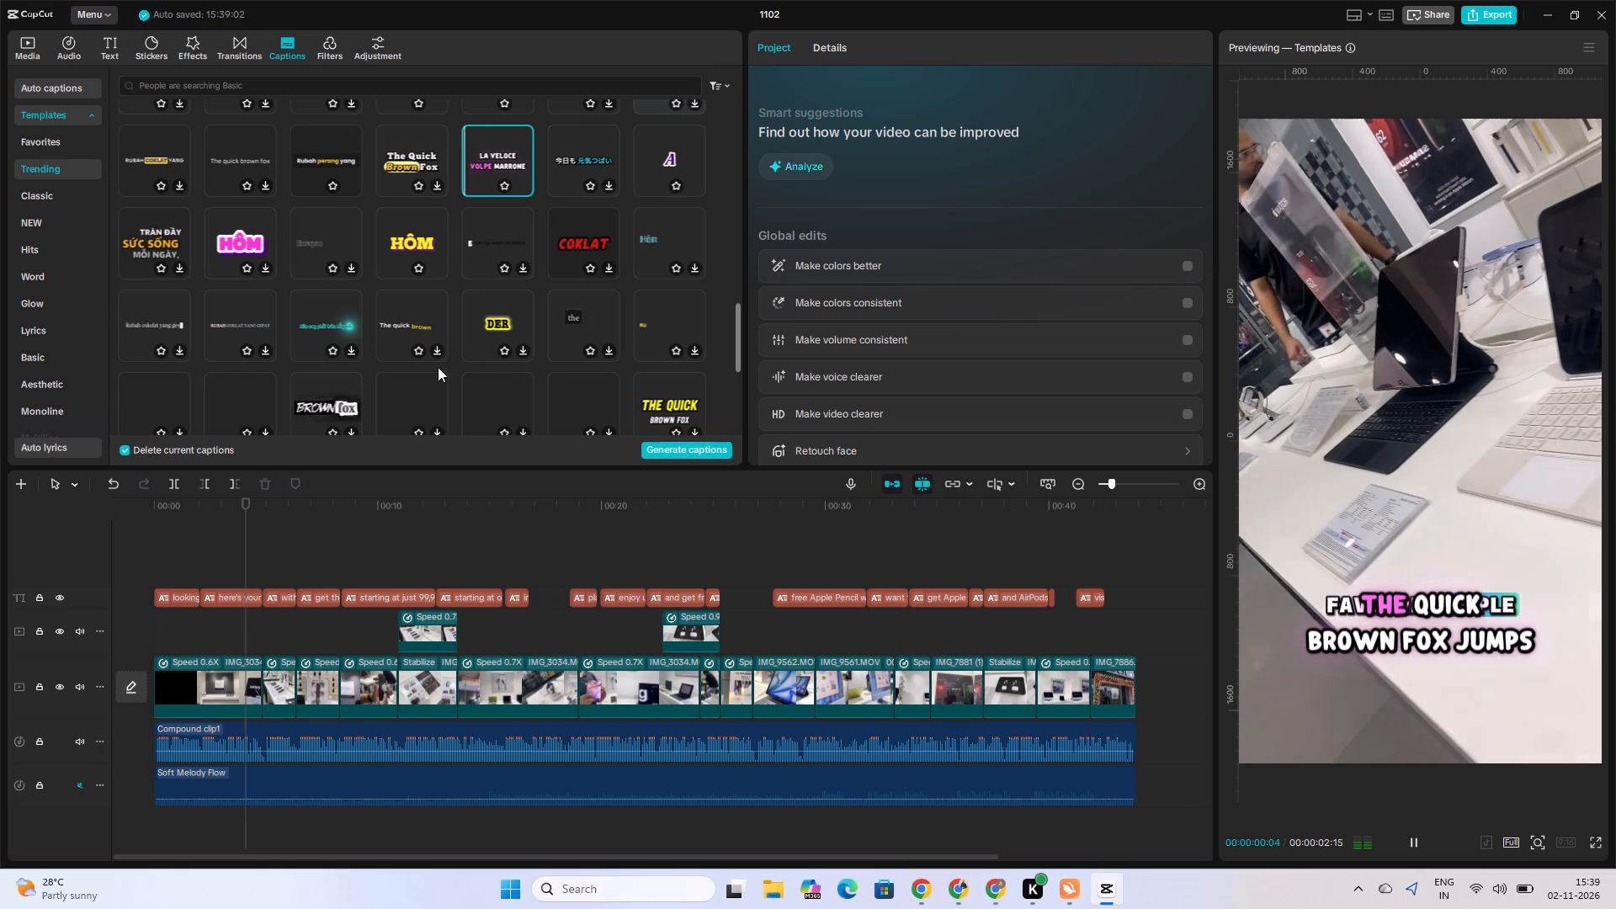
click(676, 401)
scroll(675, 396, up, 7)
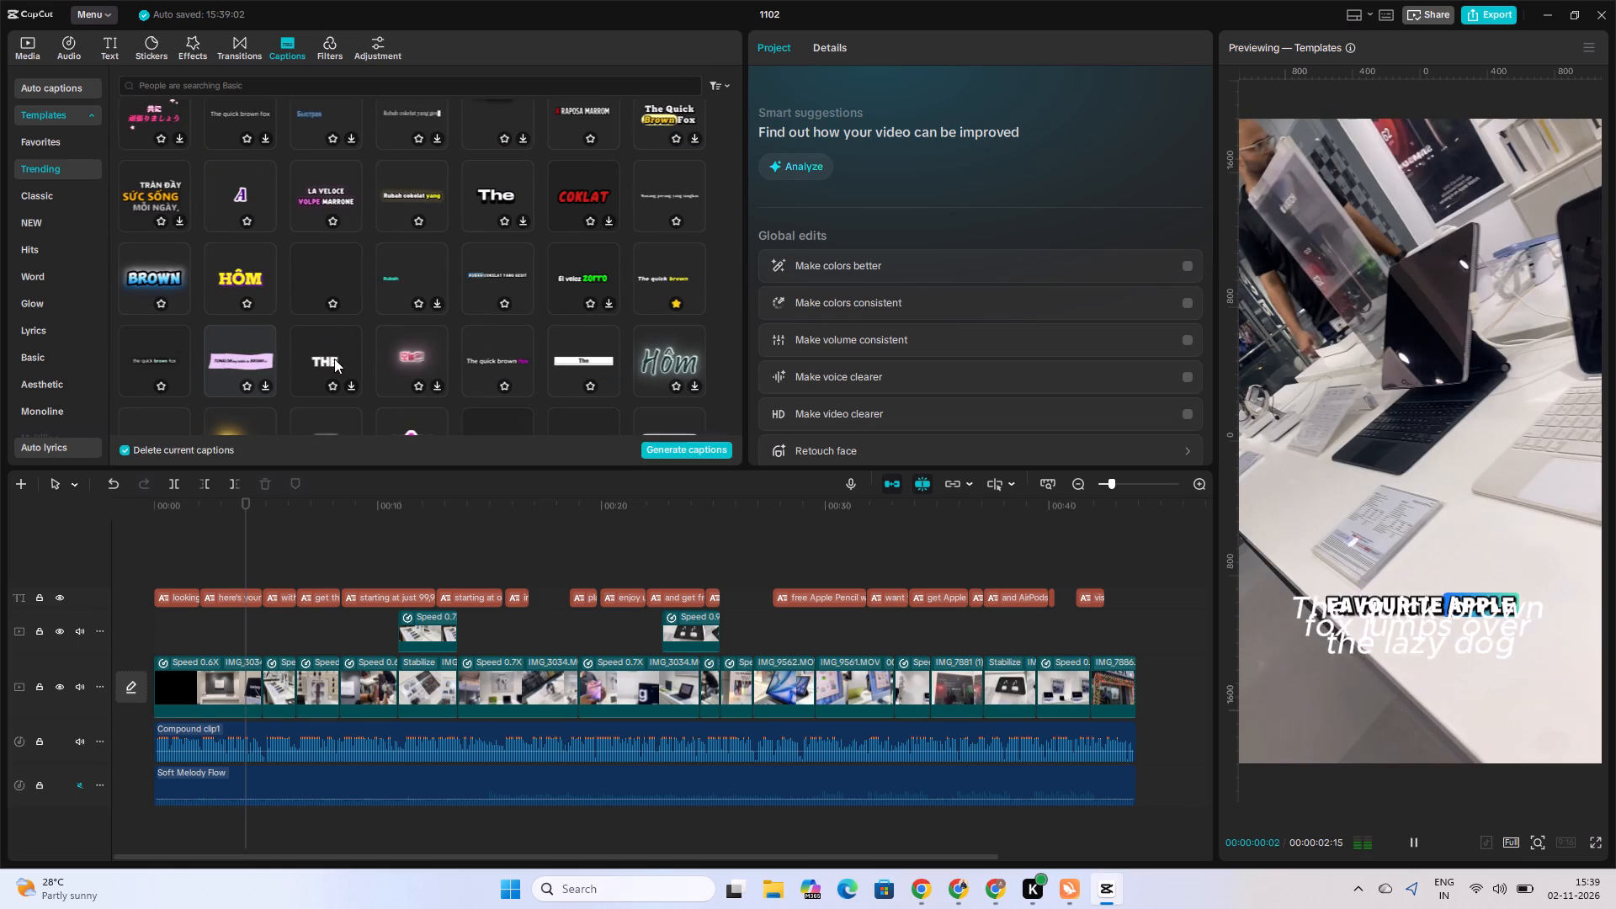
click(332, 359)
click(412, 188)
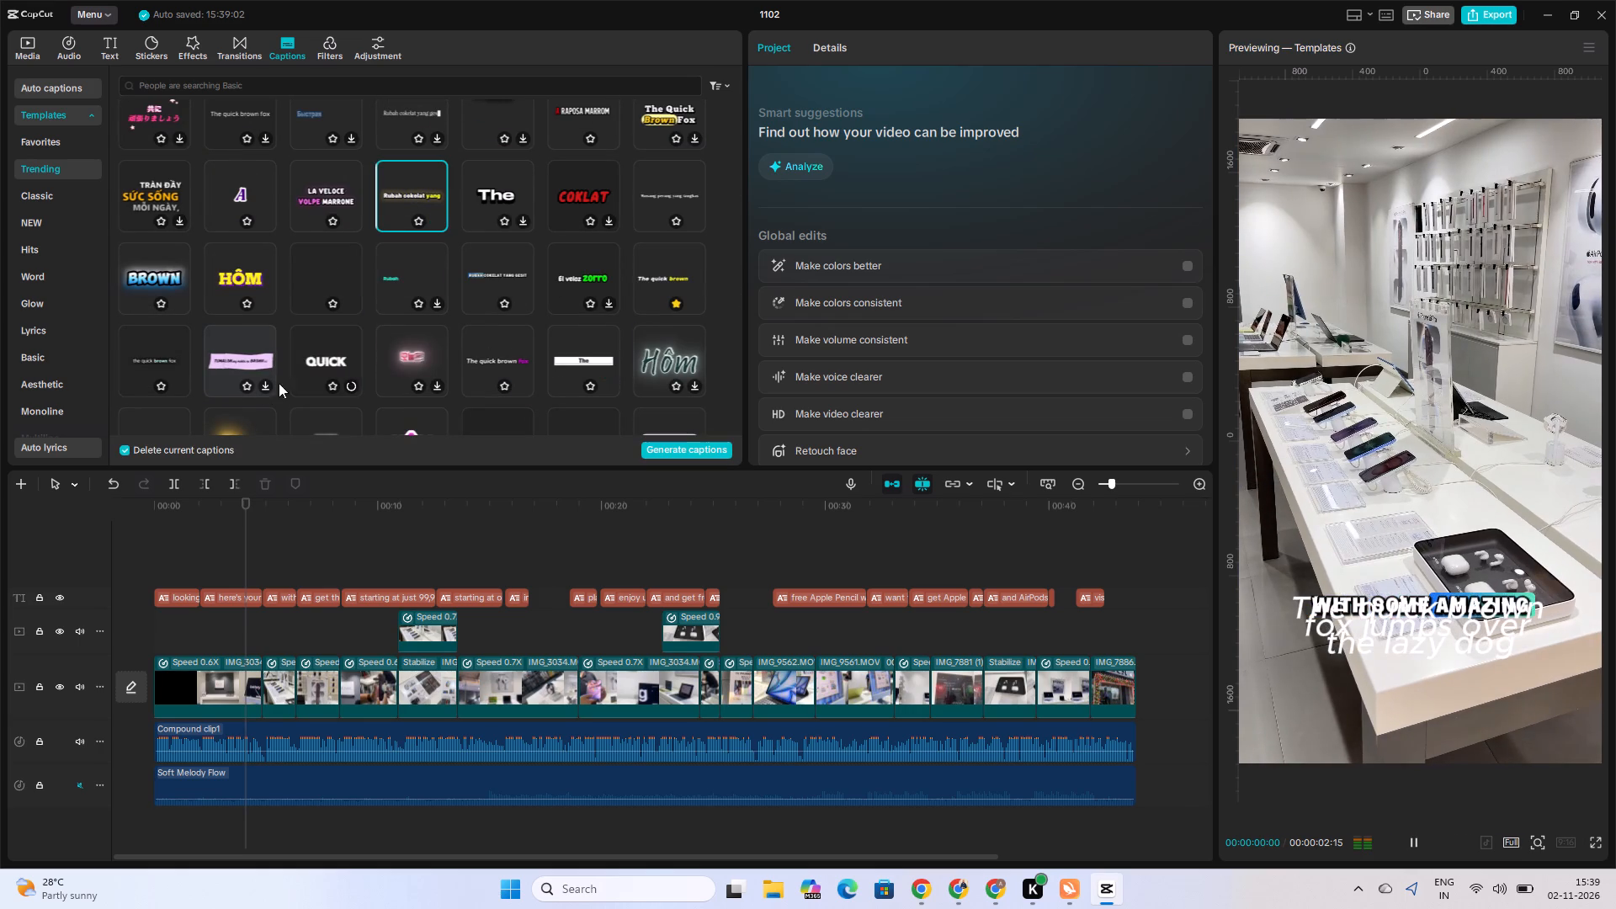
click(666, 455)
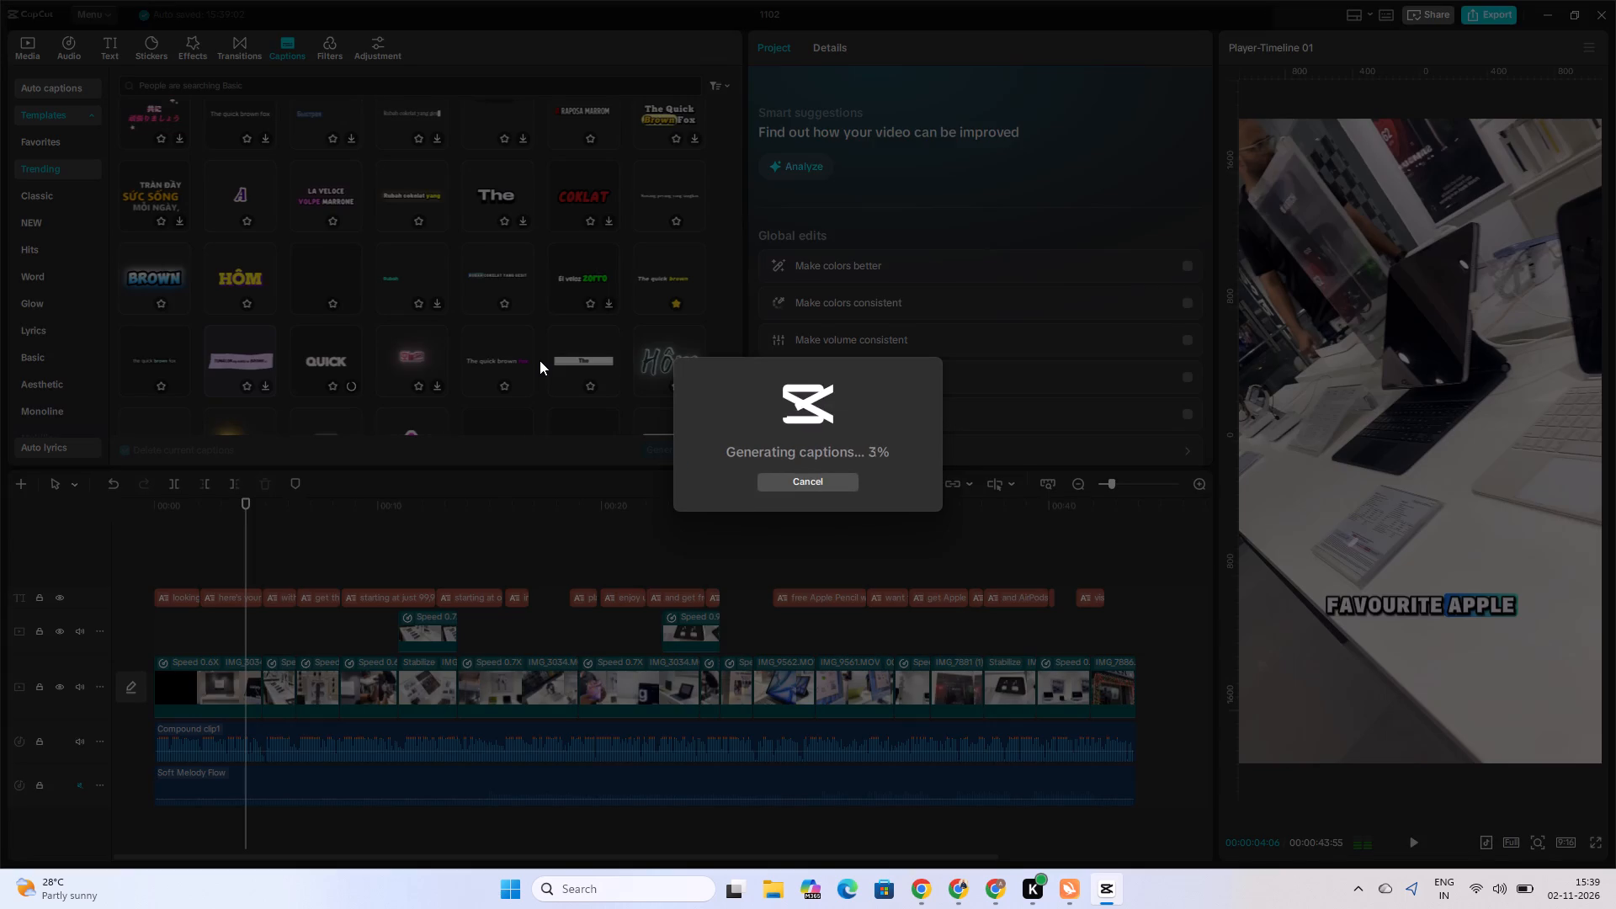
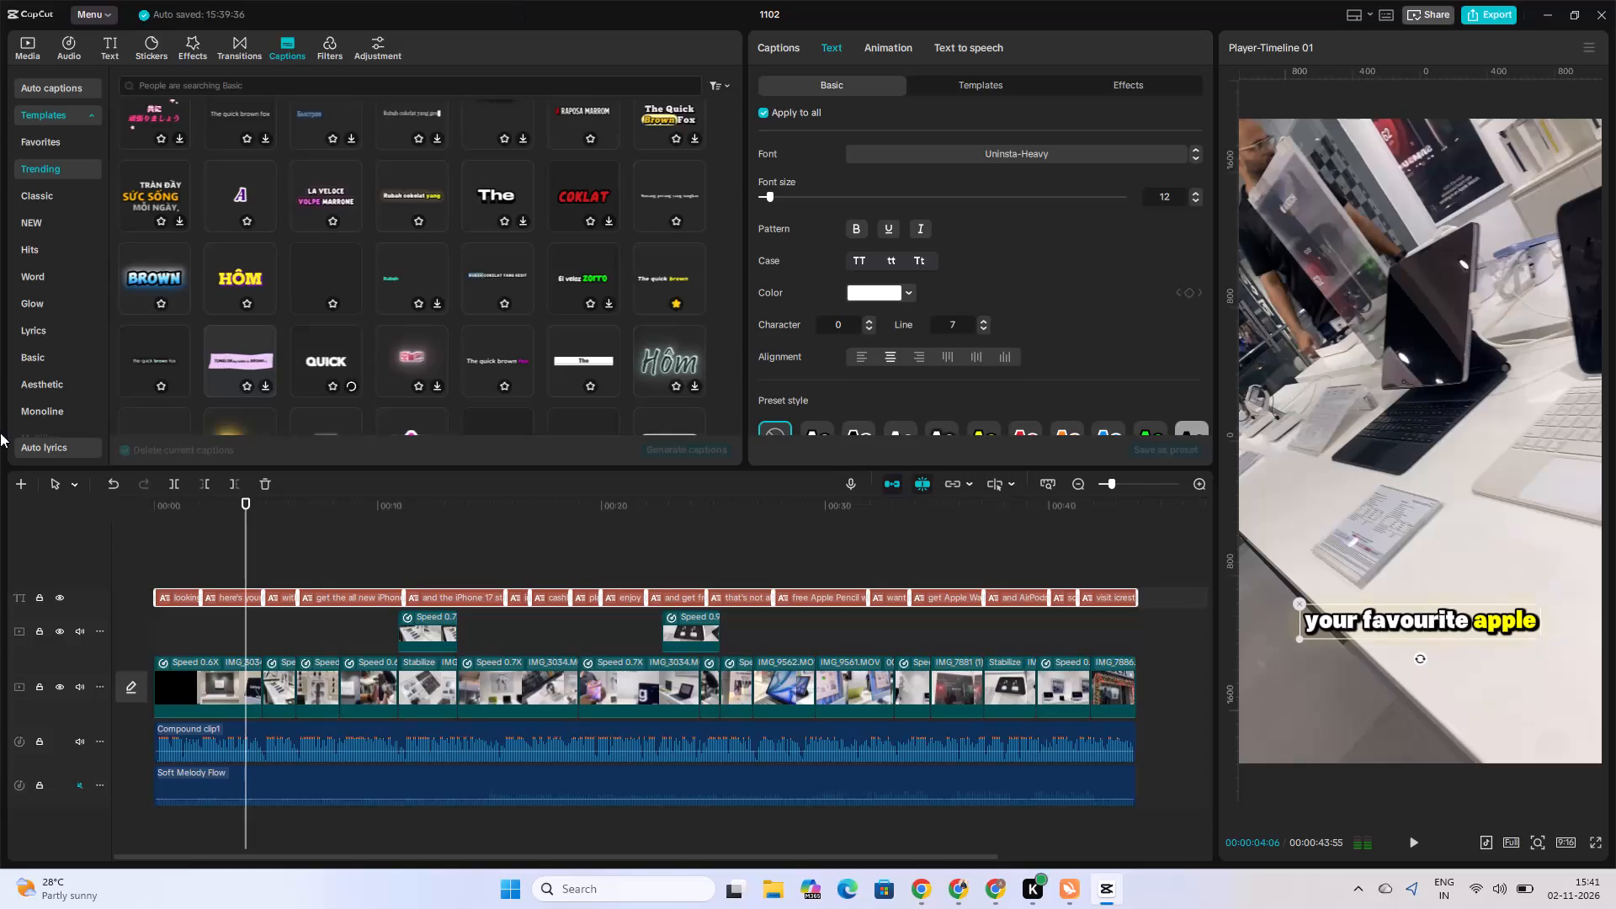
Play the video from about 4 seconds to check the new caption style against the voice-over.
key(space)
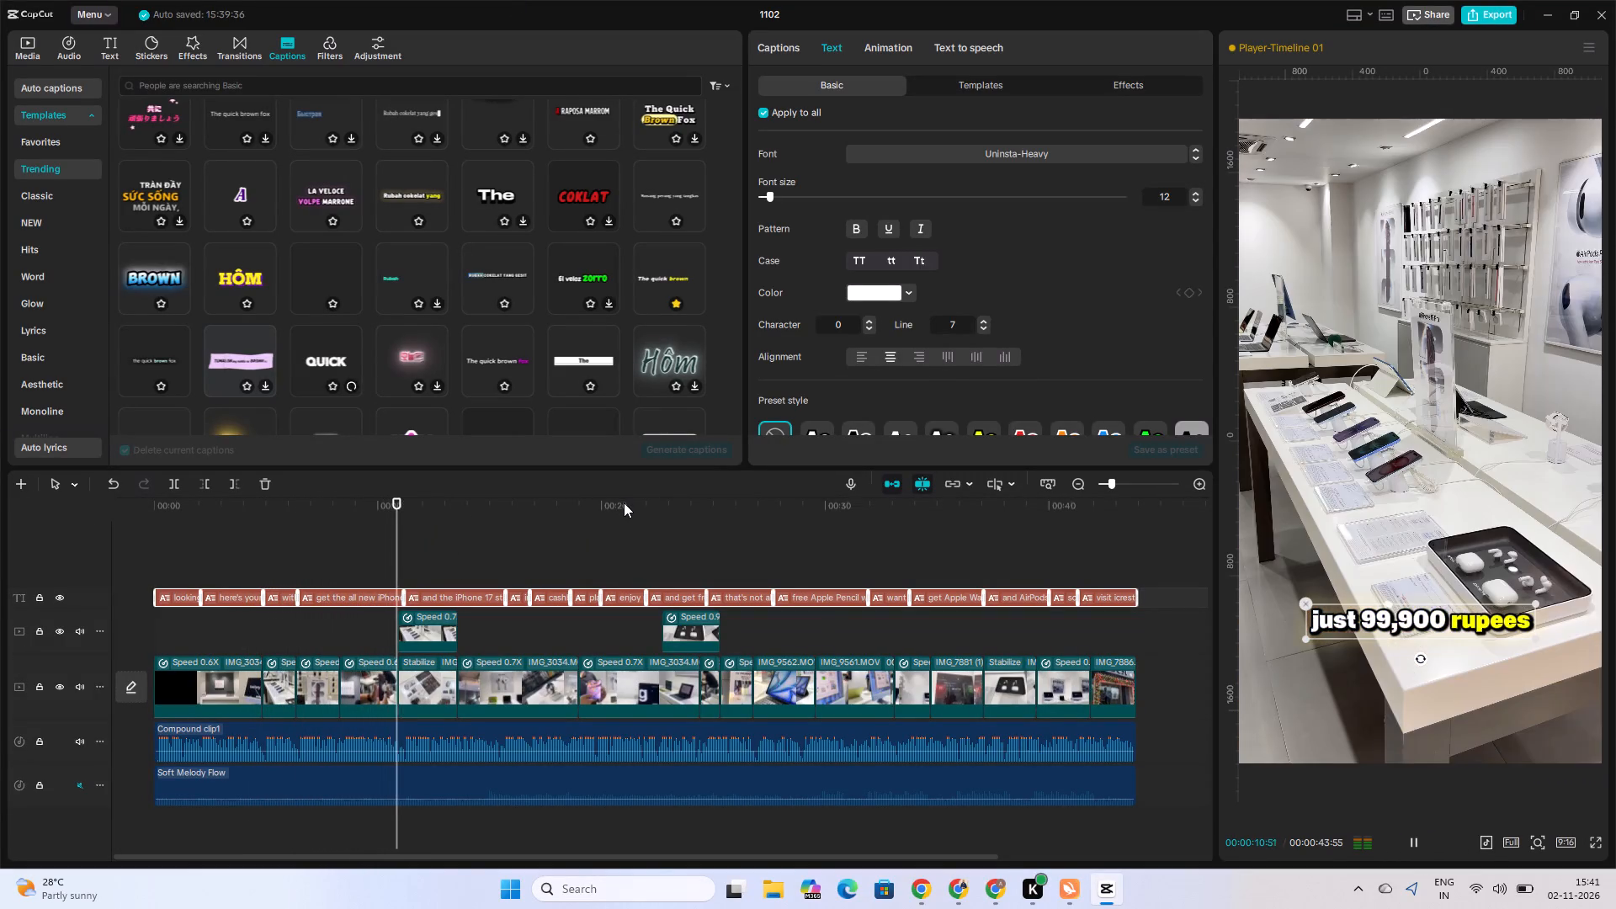
key(space)
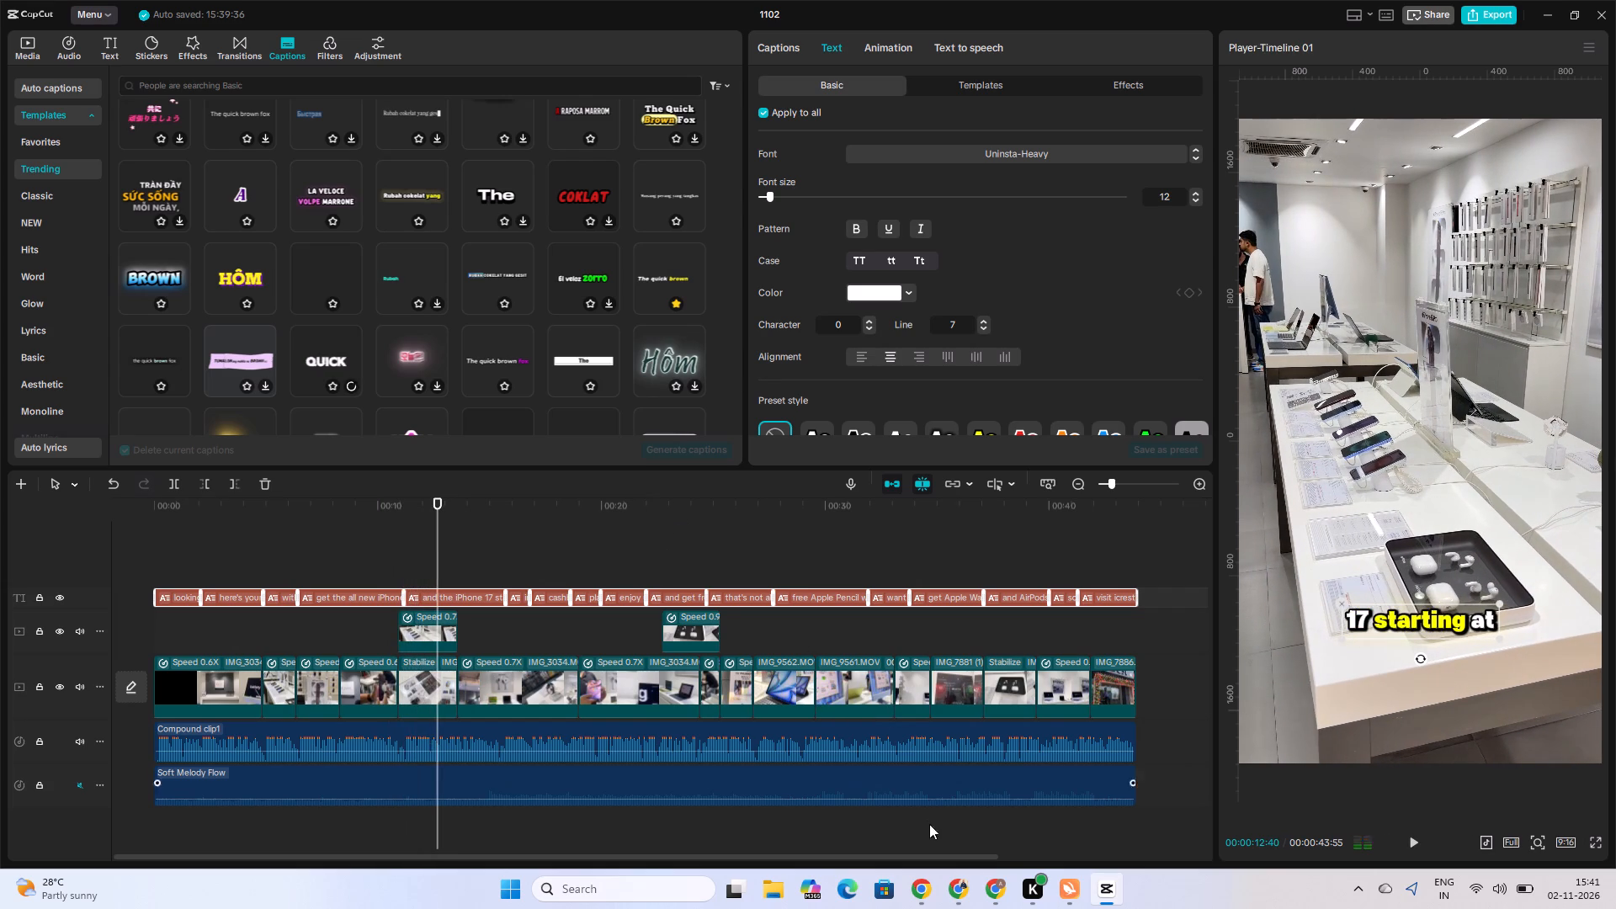
Switch to Chrome, pause the Body Language mashup video on YouTube, and return to the CapCut project.
click(1001, 880)
click(959, 872)
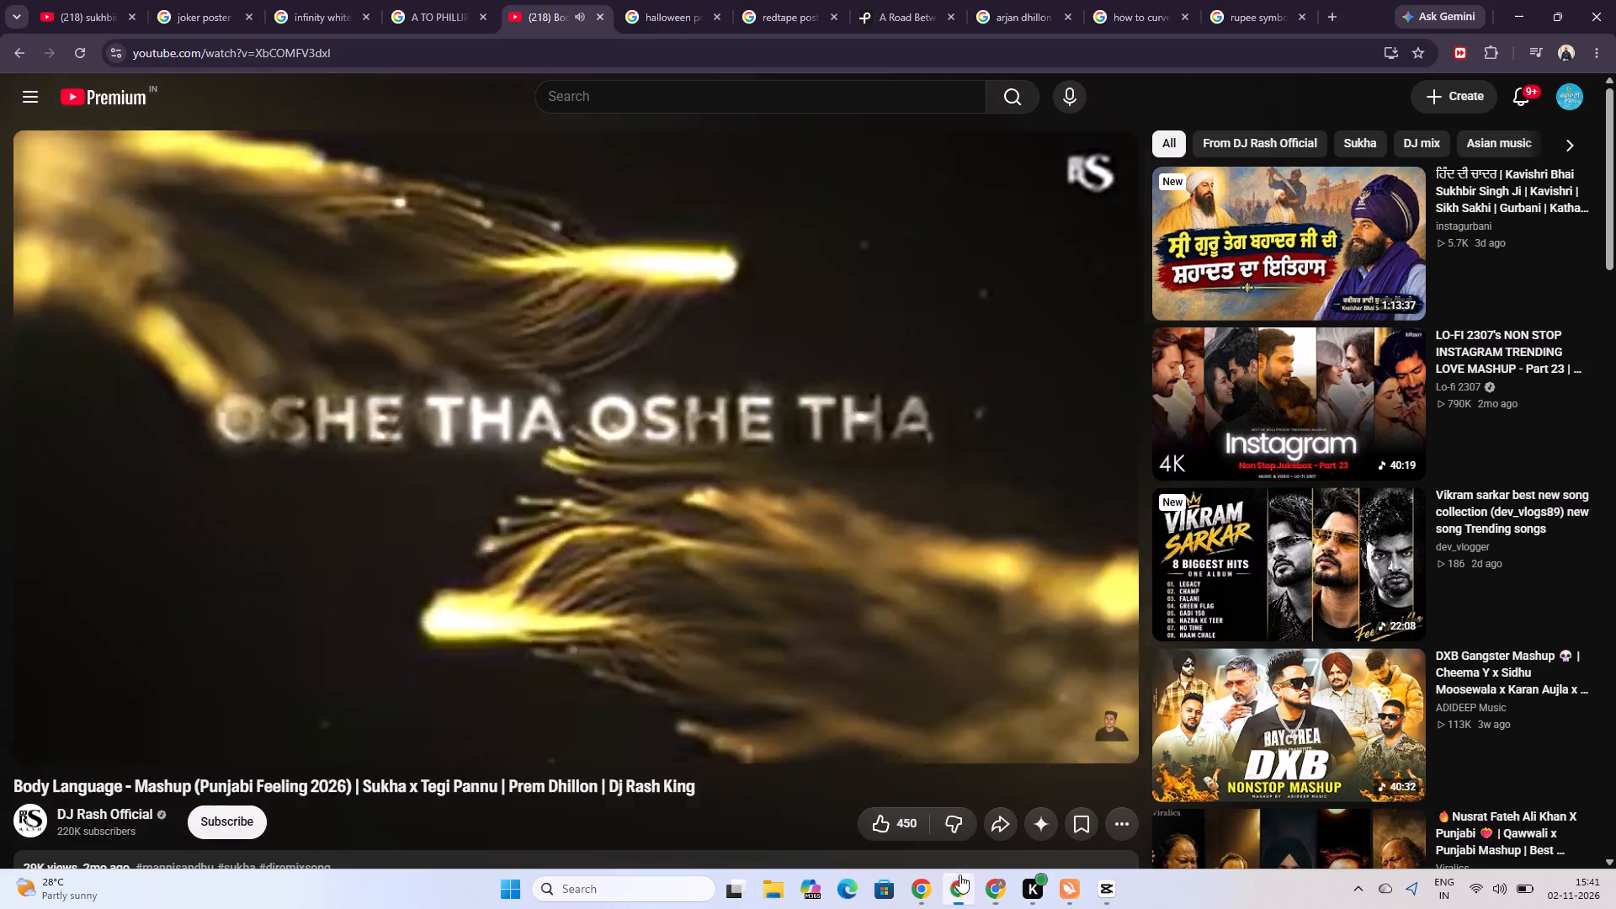
click(801, 487)
click(1110, 894)
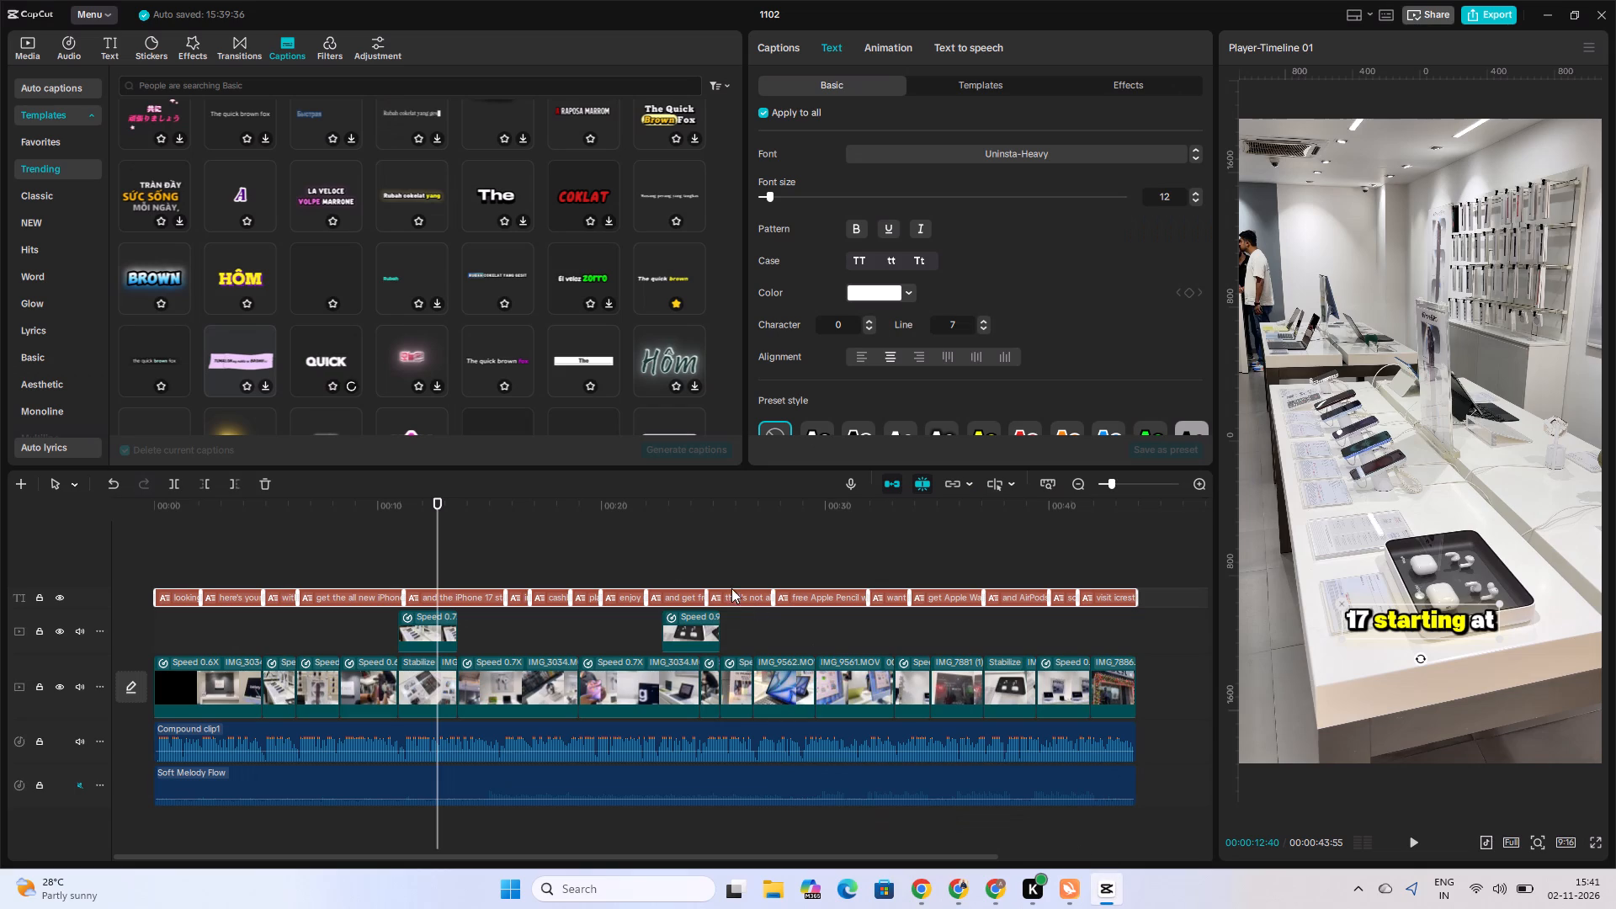
Play on to the "benefits" caption and scale all captions down slightly in the preview.
key(space)
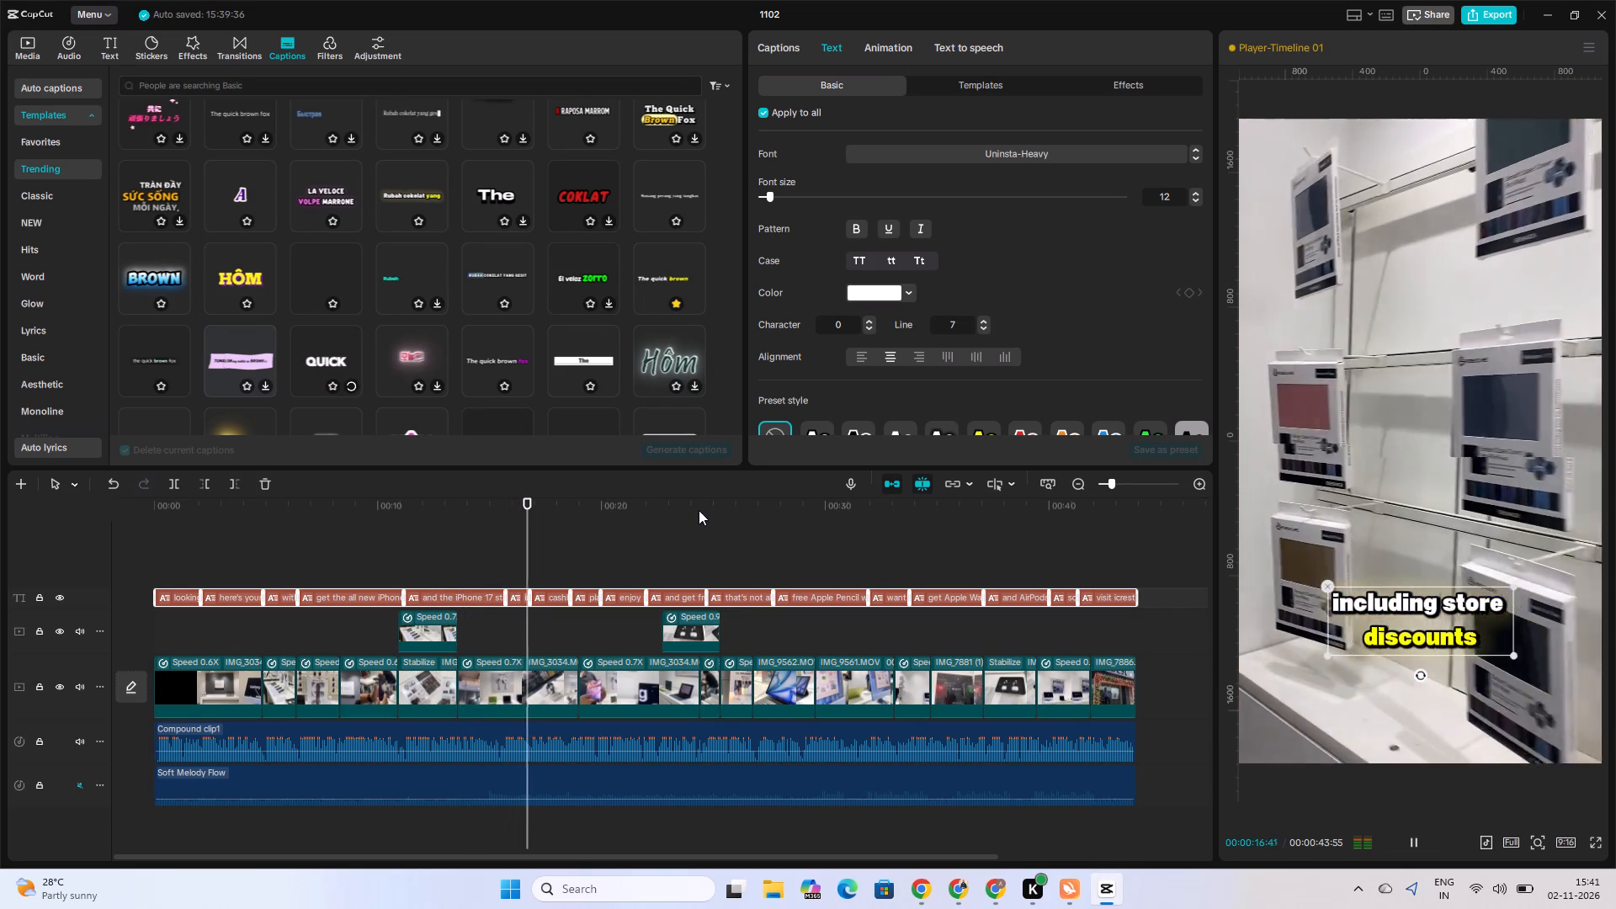
key(space)
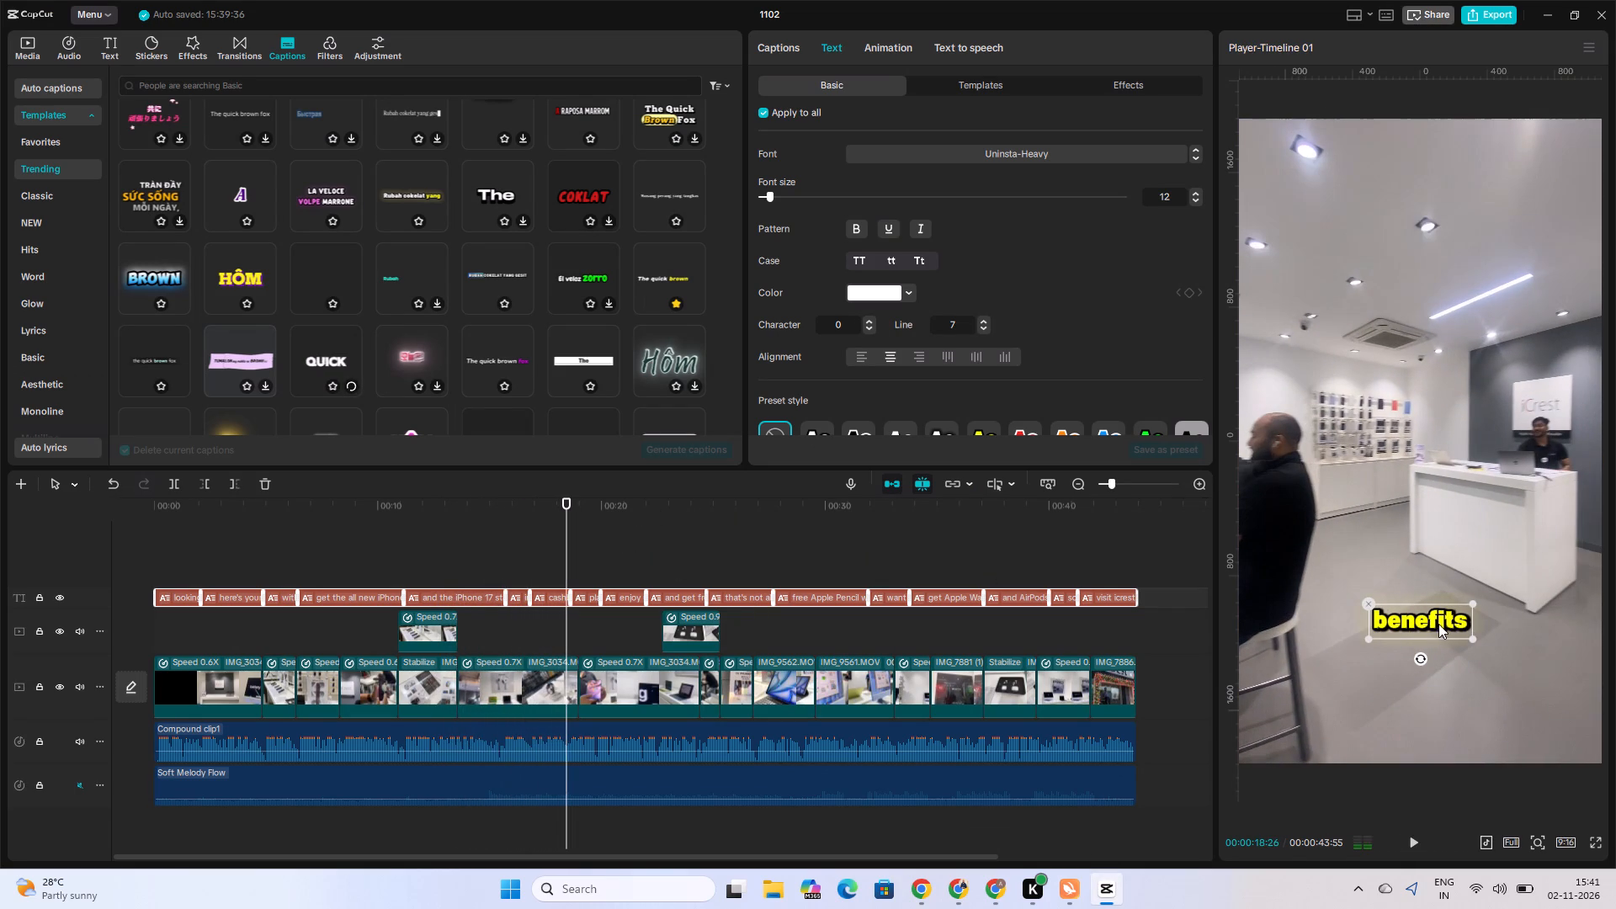
drag(1366, 641, 1390, 627)
Play the video from several points, including the opening seconds, to check the resized captions and the voice-over.
key(space)
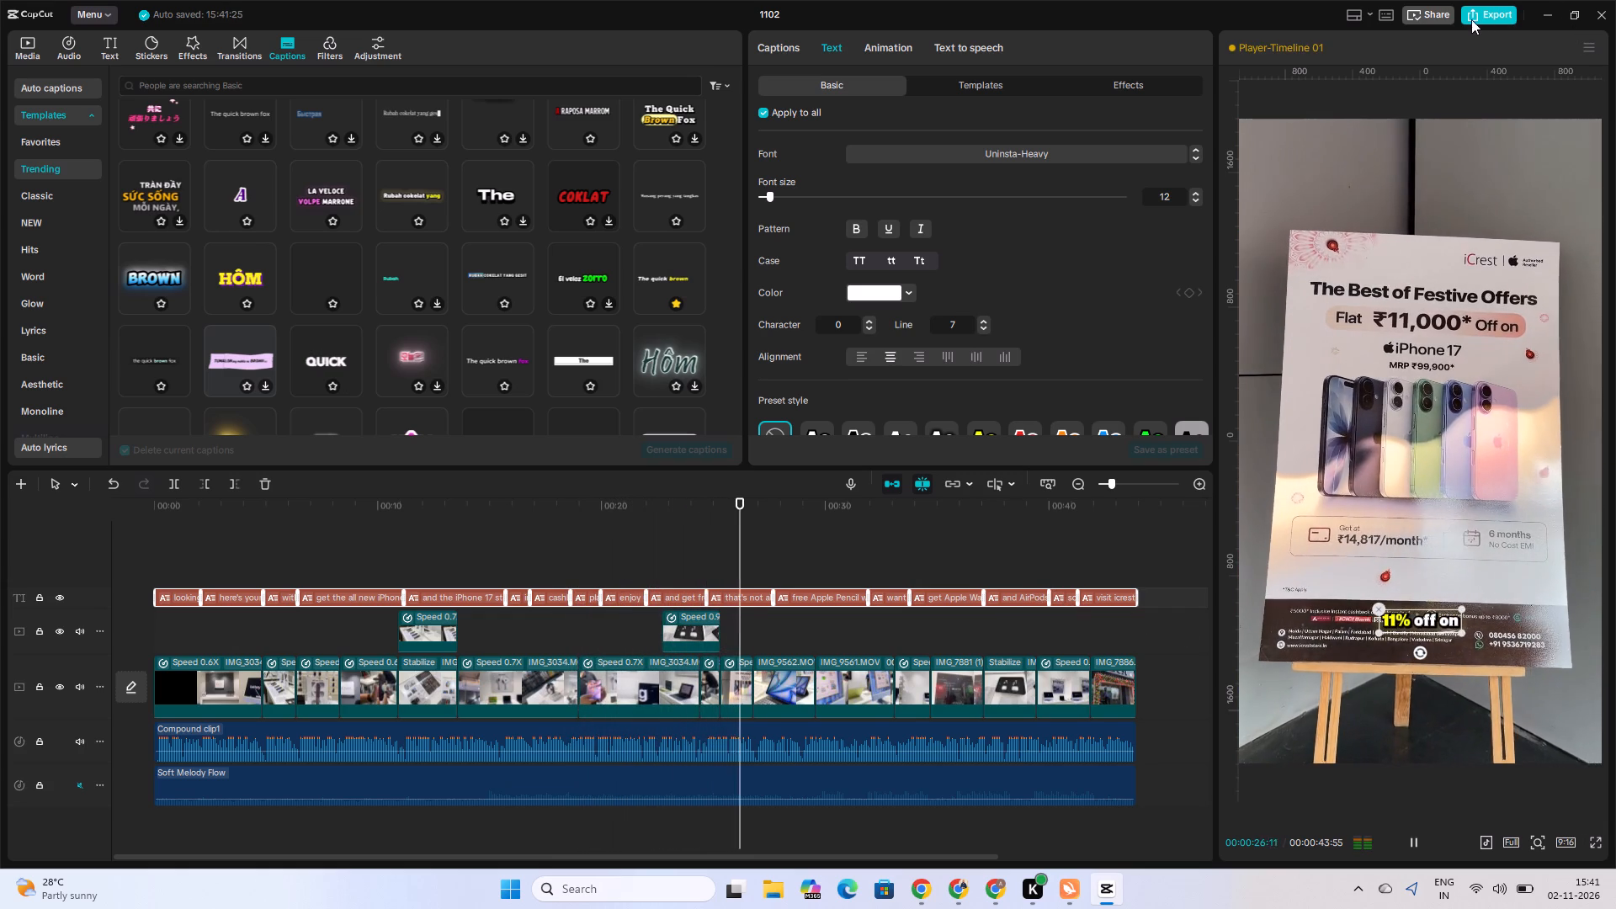
click(150, 549)
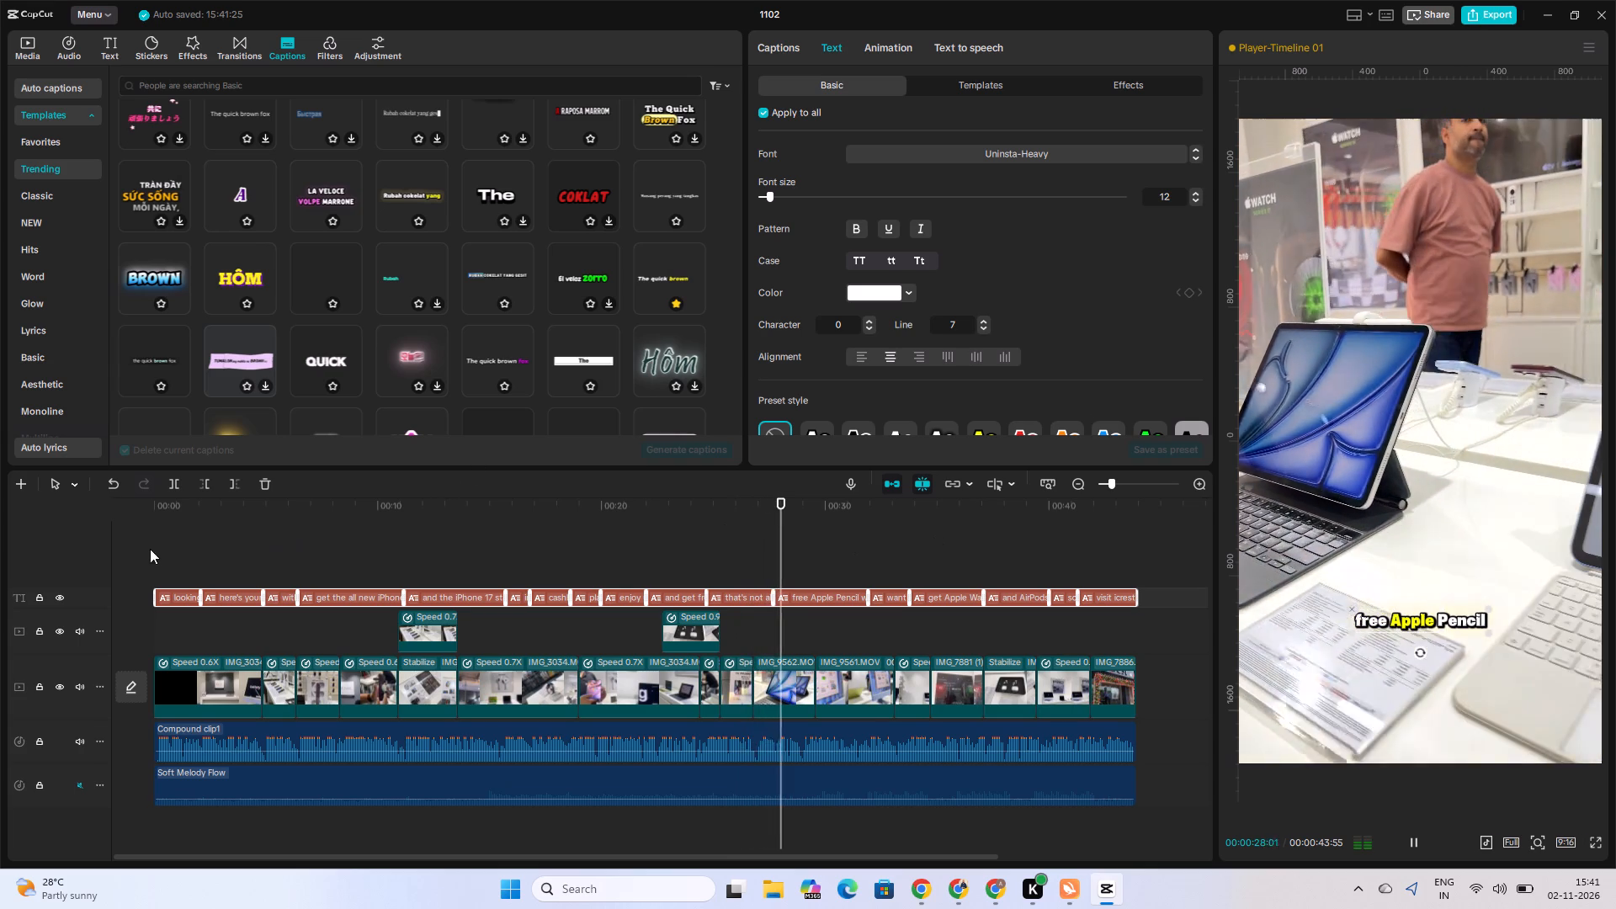
key(space)
click(185, 561)
key(space)
click(258, 575)
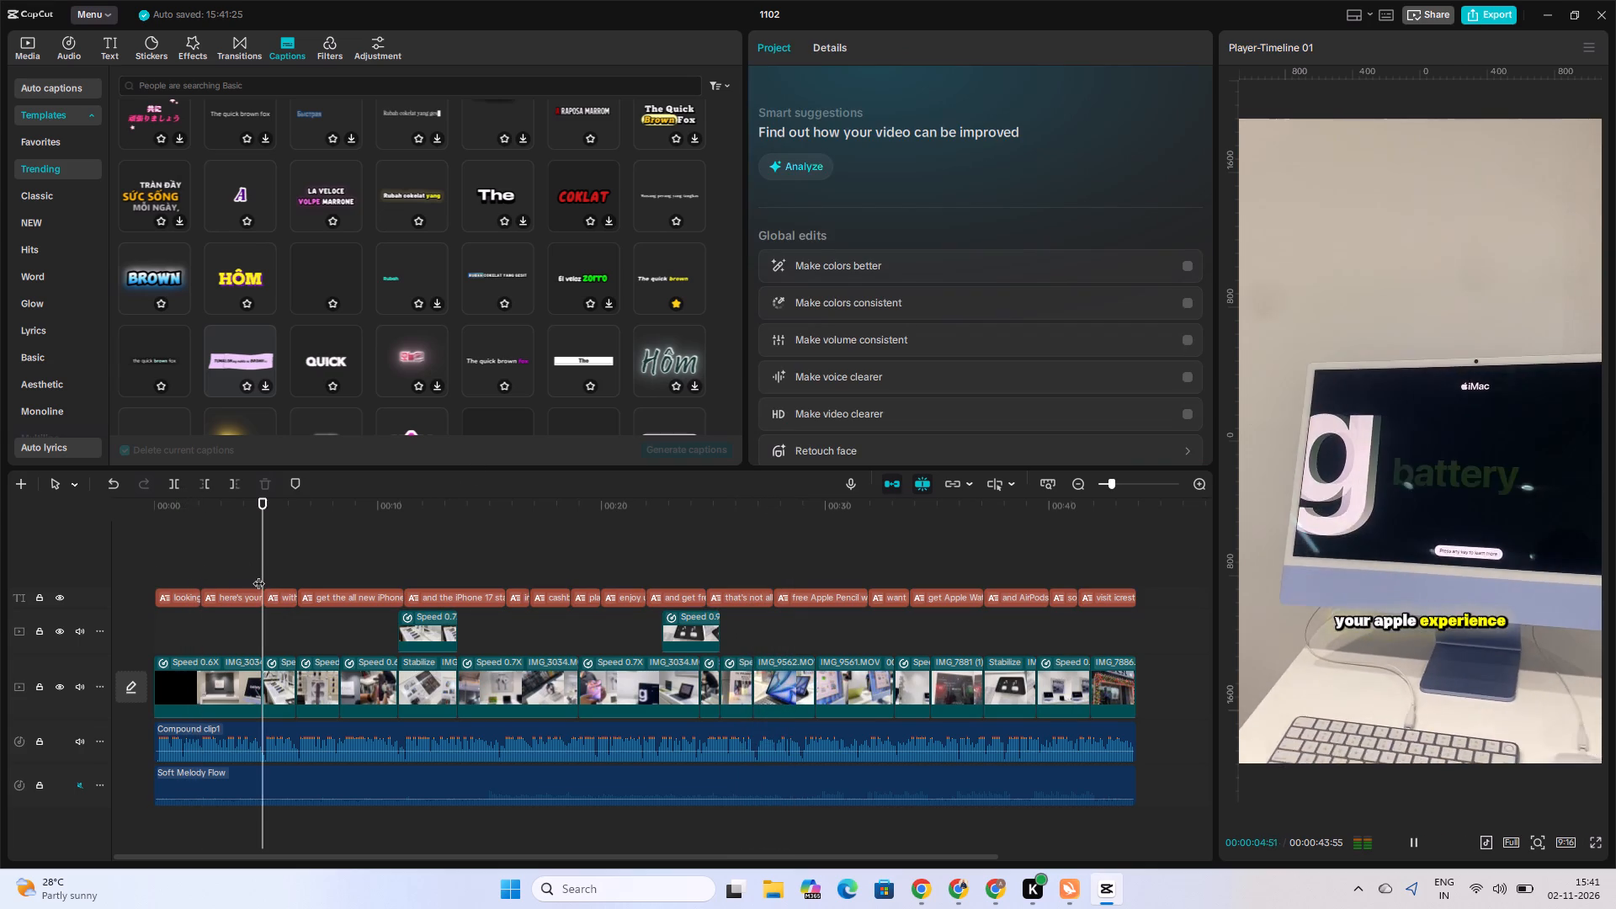
key(space)
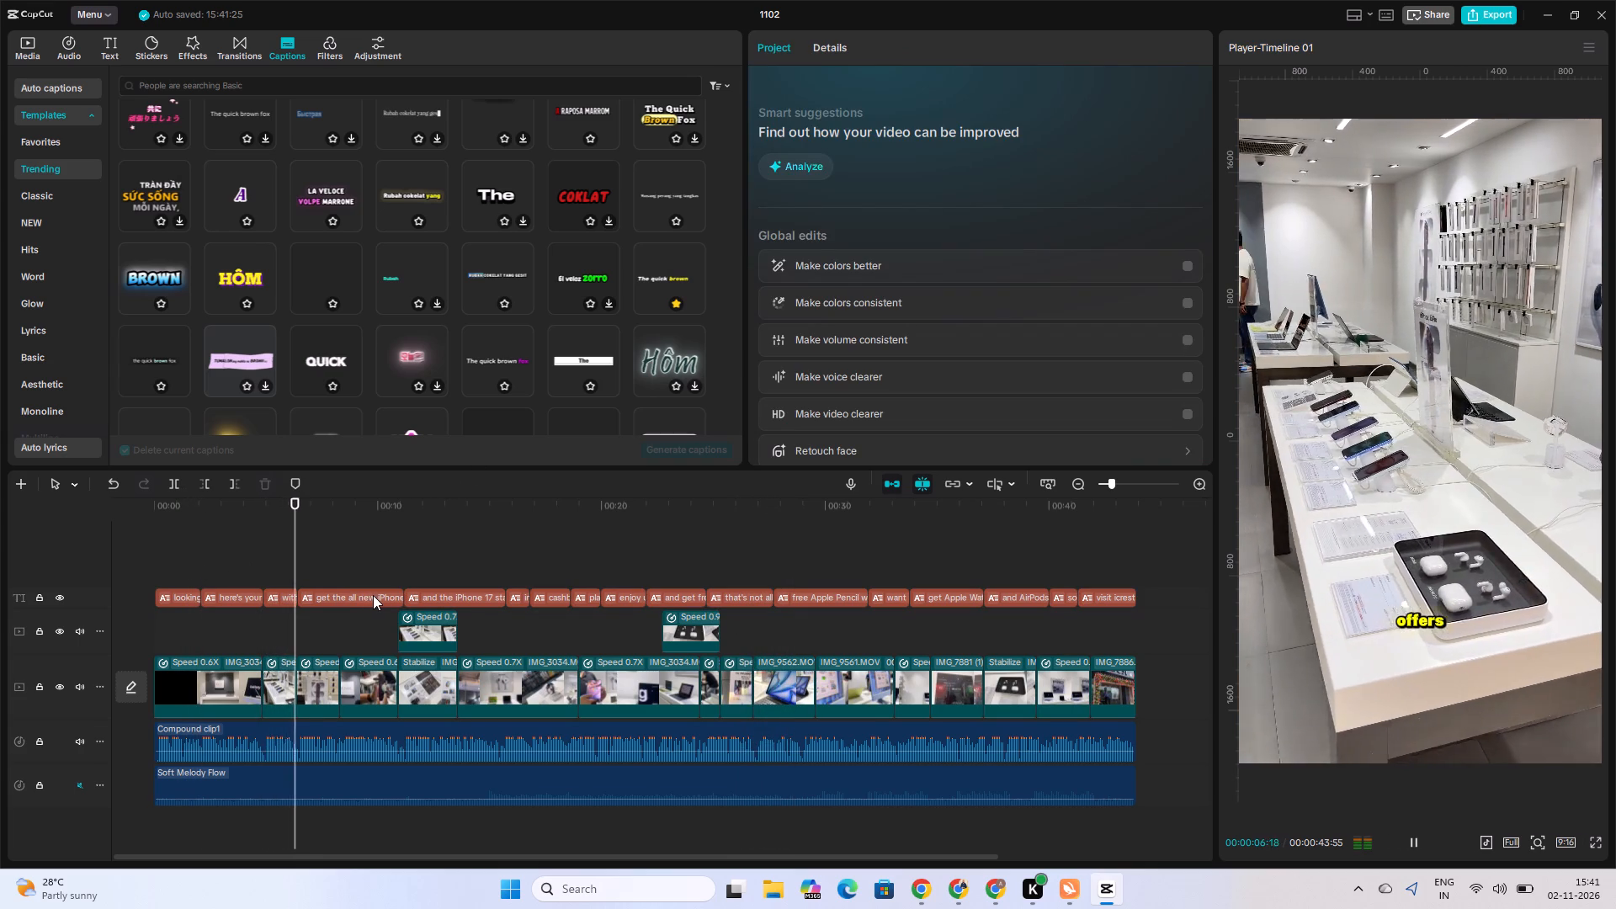
click(147, 561)
key(space)
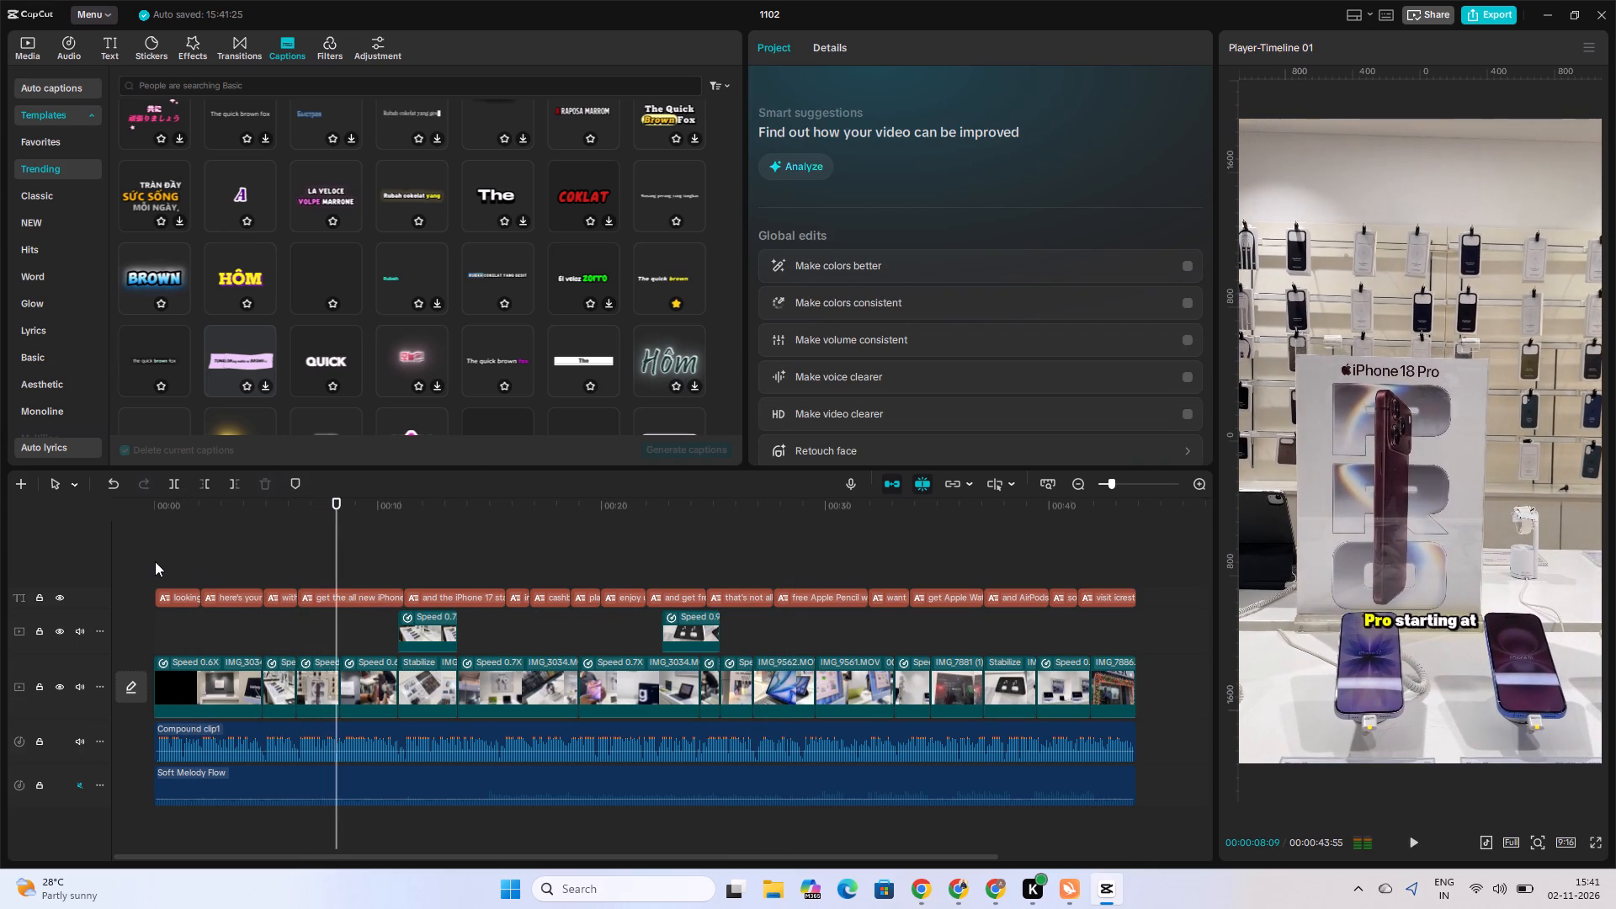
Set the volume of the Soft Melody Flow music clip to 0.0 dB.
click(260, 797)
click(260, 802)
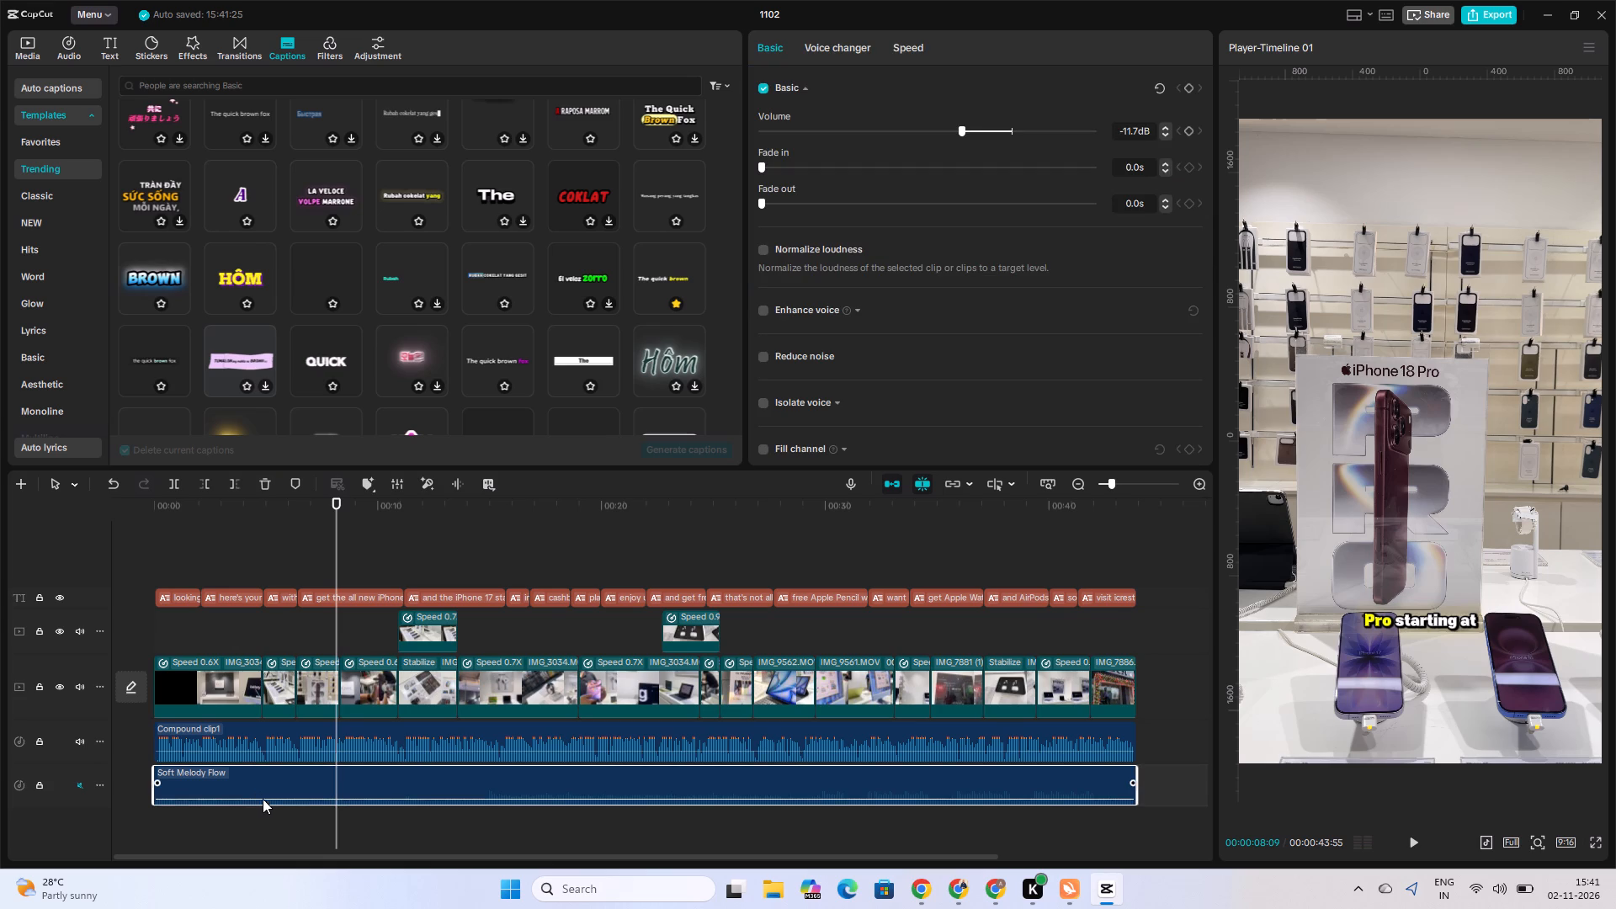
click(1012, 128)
Return to the beginning of the video and unmute the Soft Melody Flow music track.
key(space)
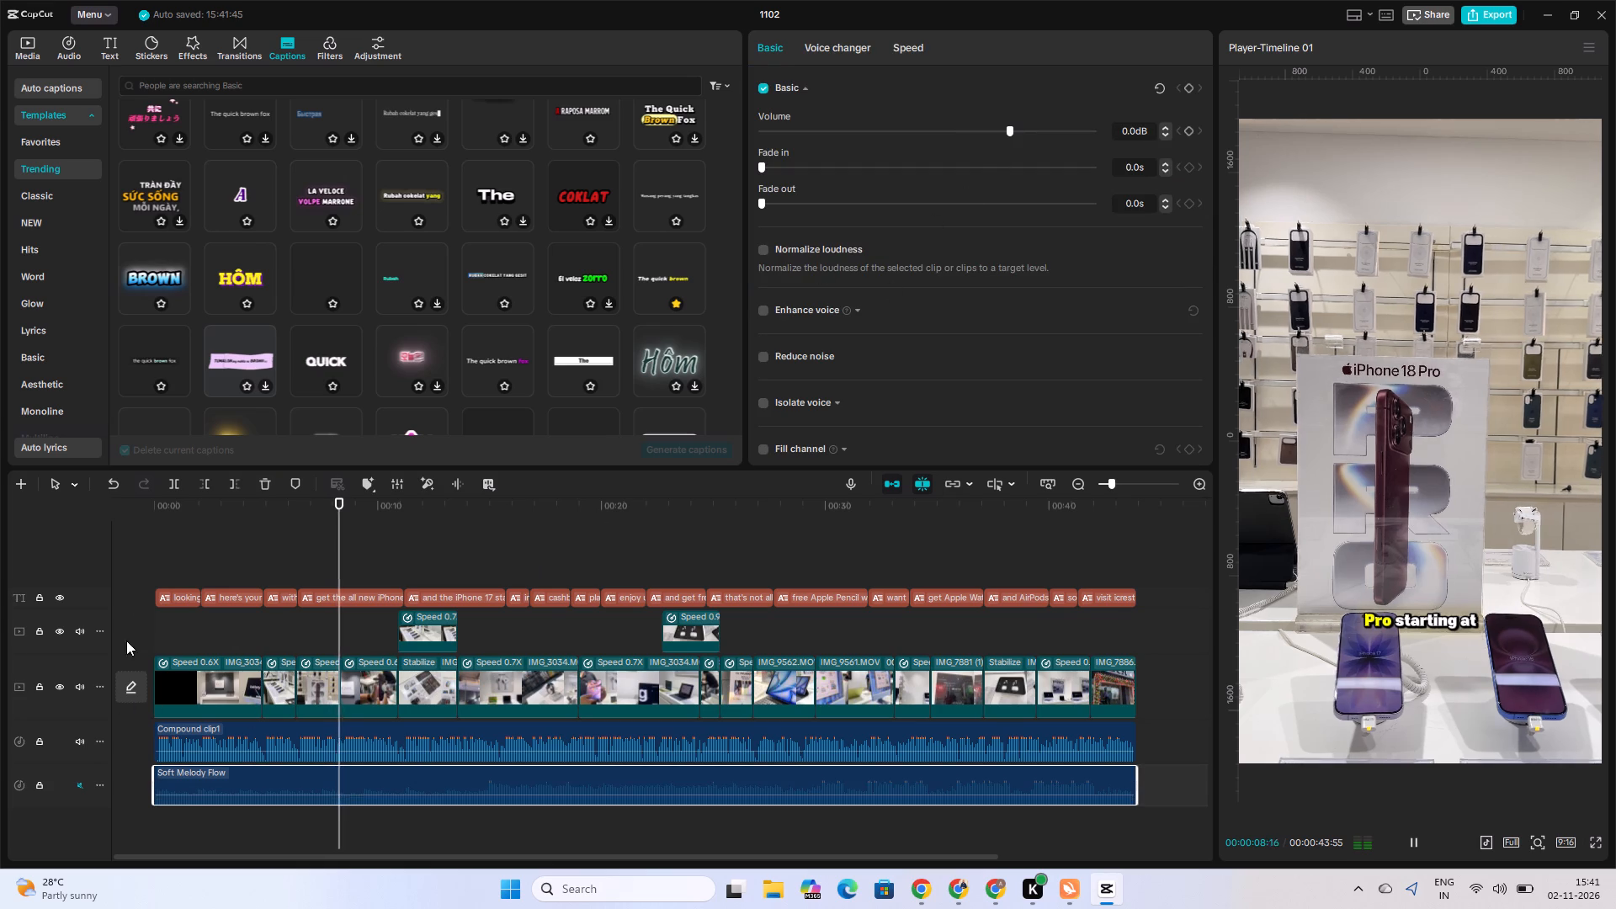
click(169, 571)
key(space)
click(78, 787)
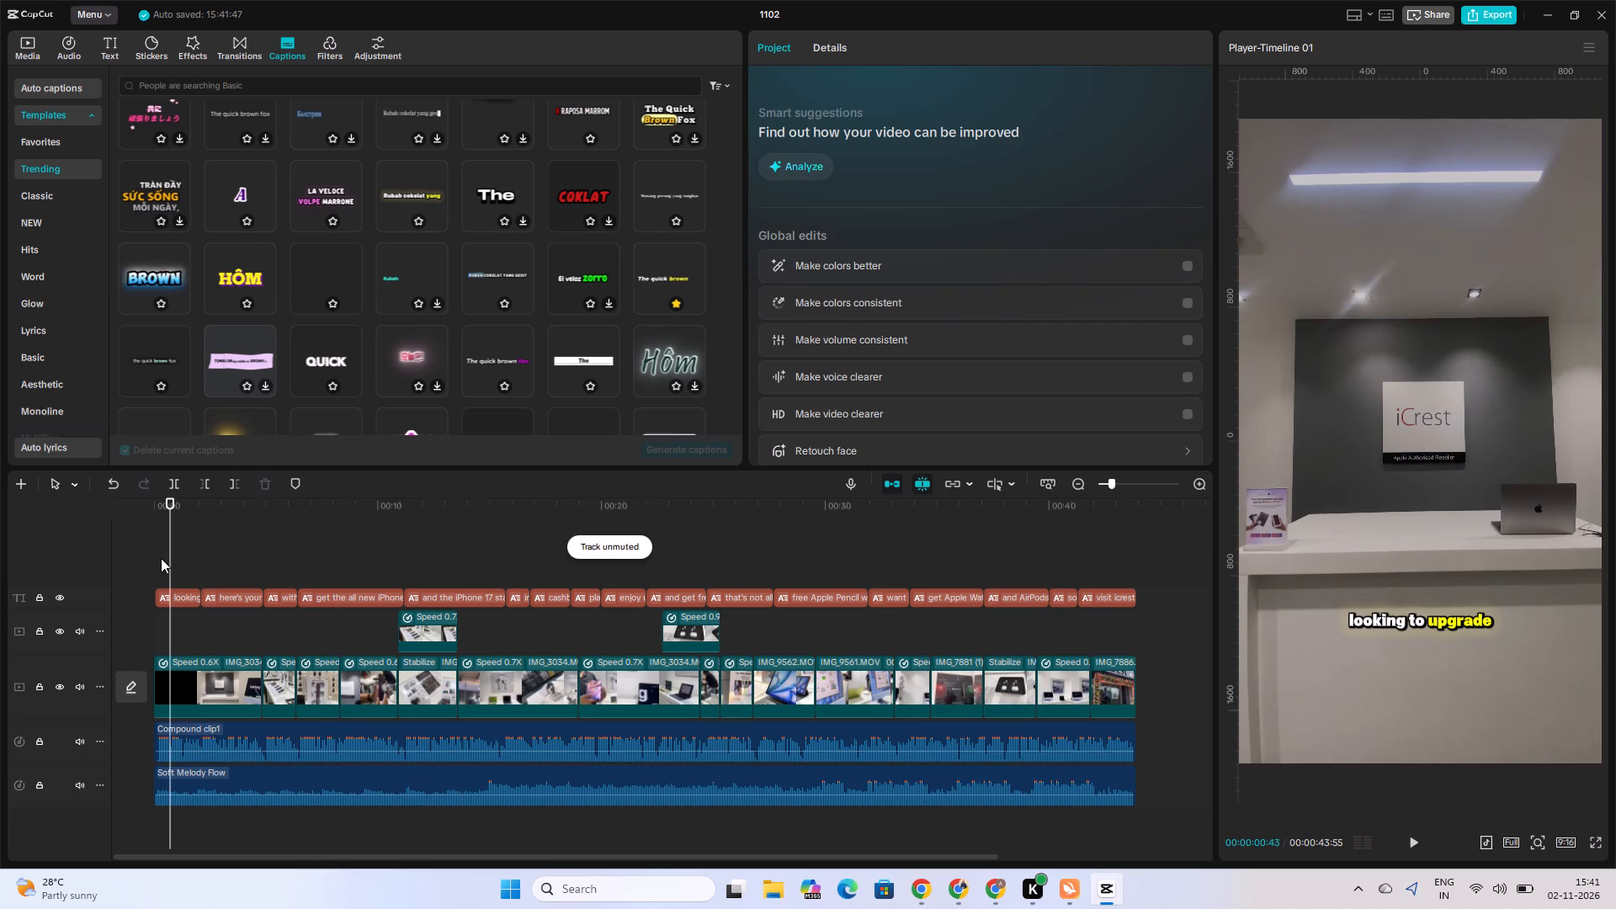
Play the opening with music, set the Soft Melody Flow volume to -4.8 dB, and return to the start.
click(159, 559)
key(space)
click(229, 790)
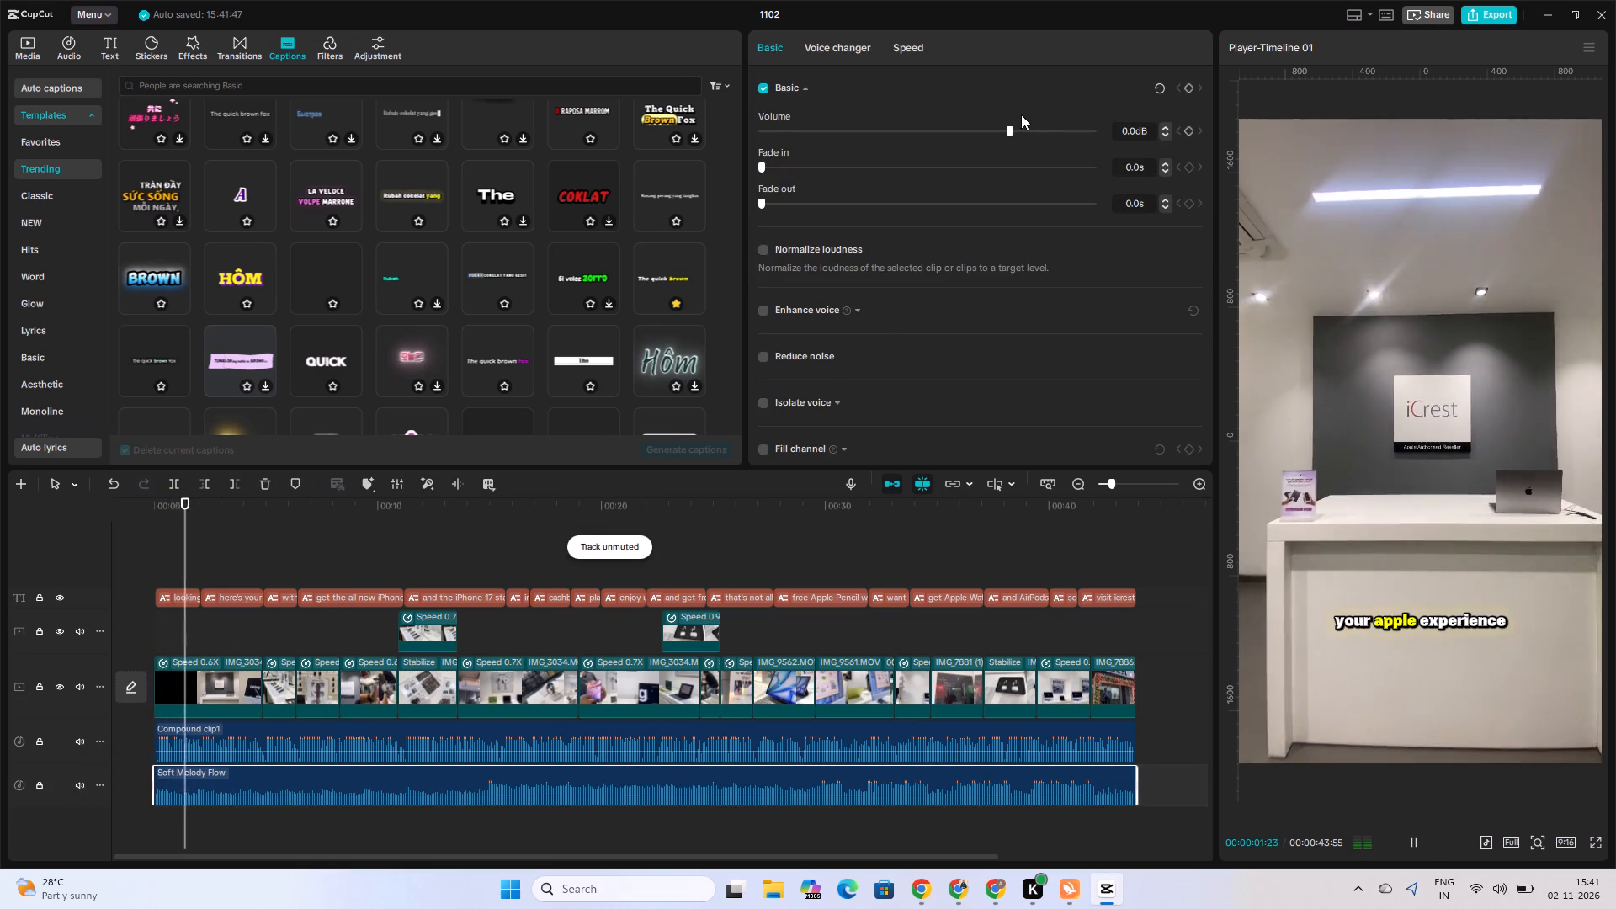
click(995, 130)
click(987, 131)
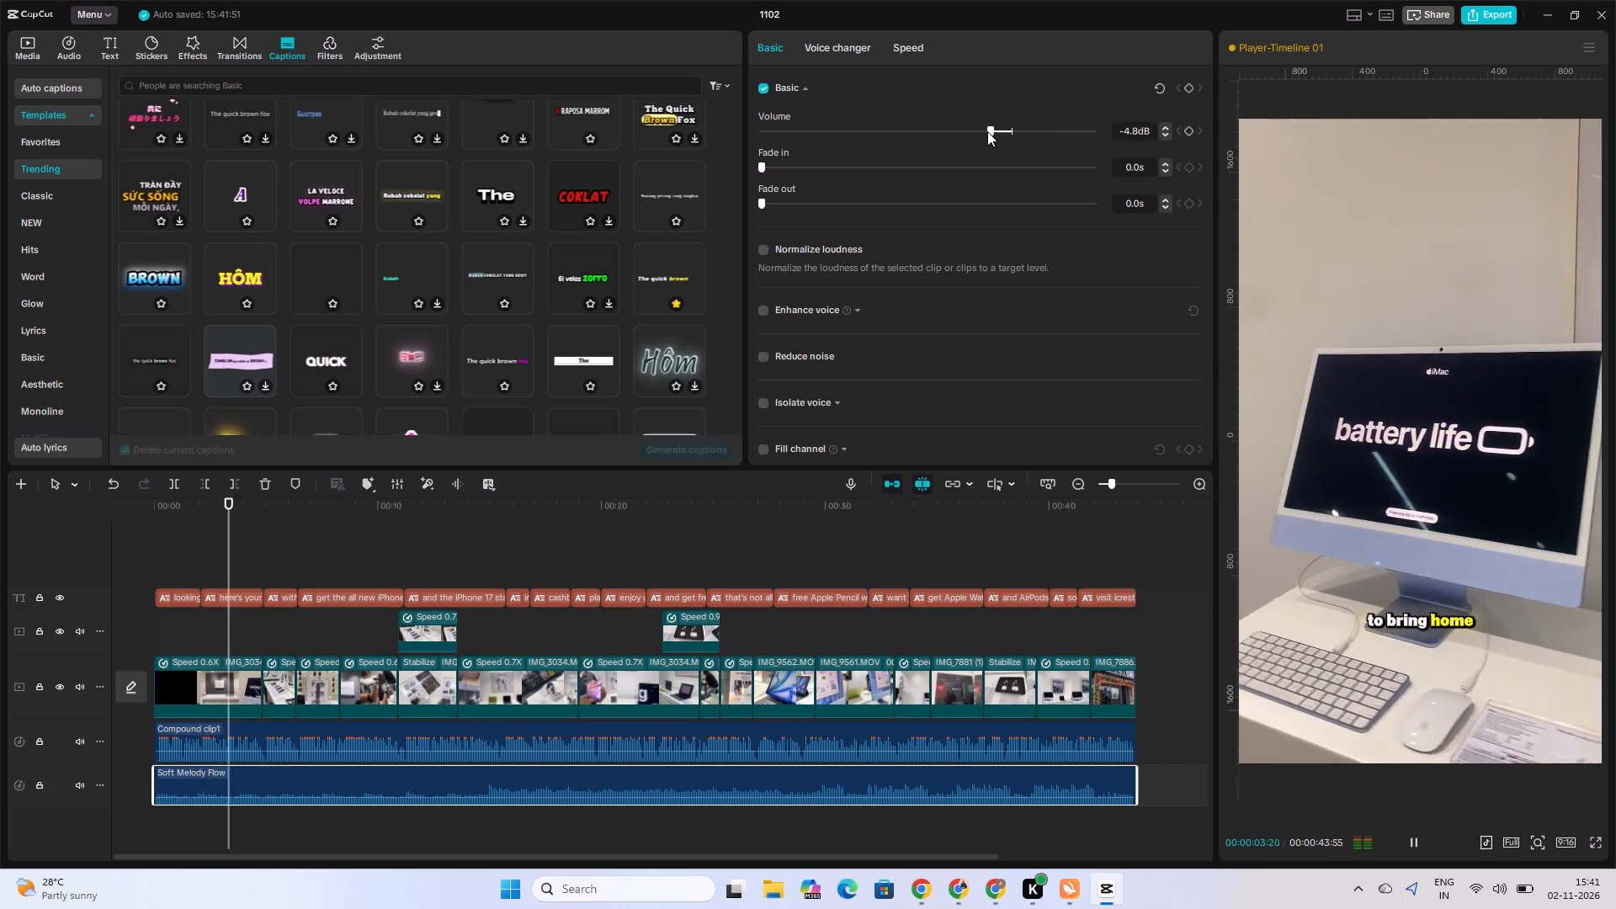
click(153, 557)
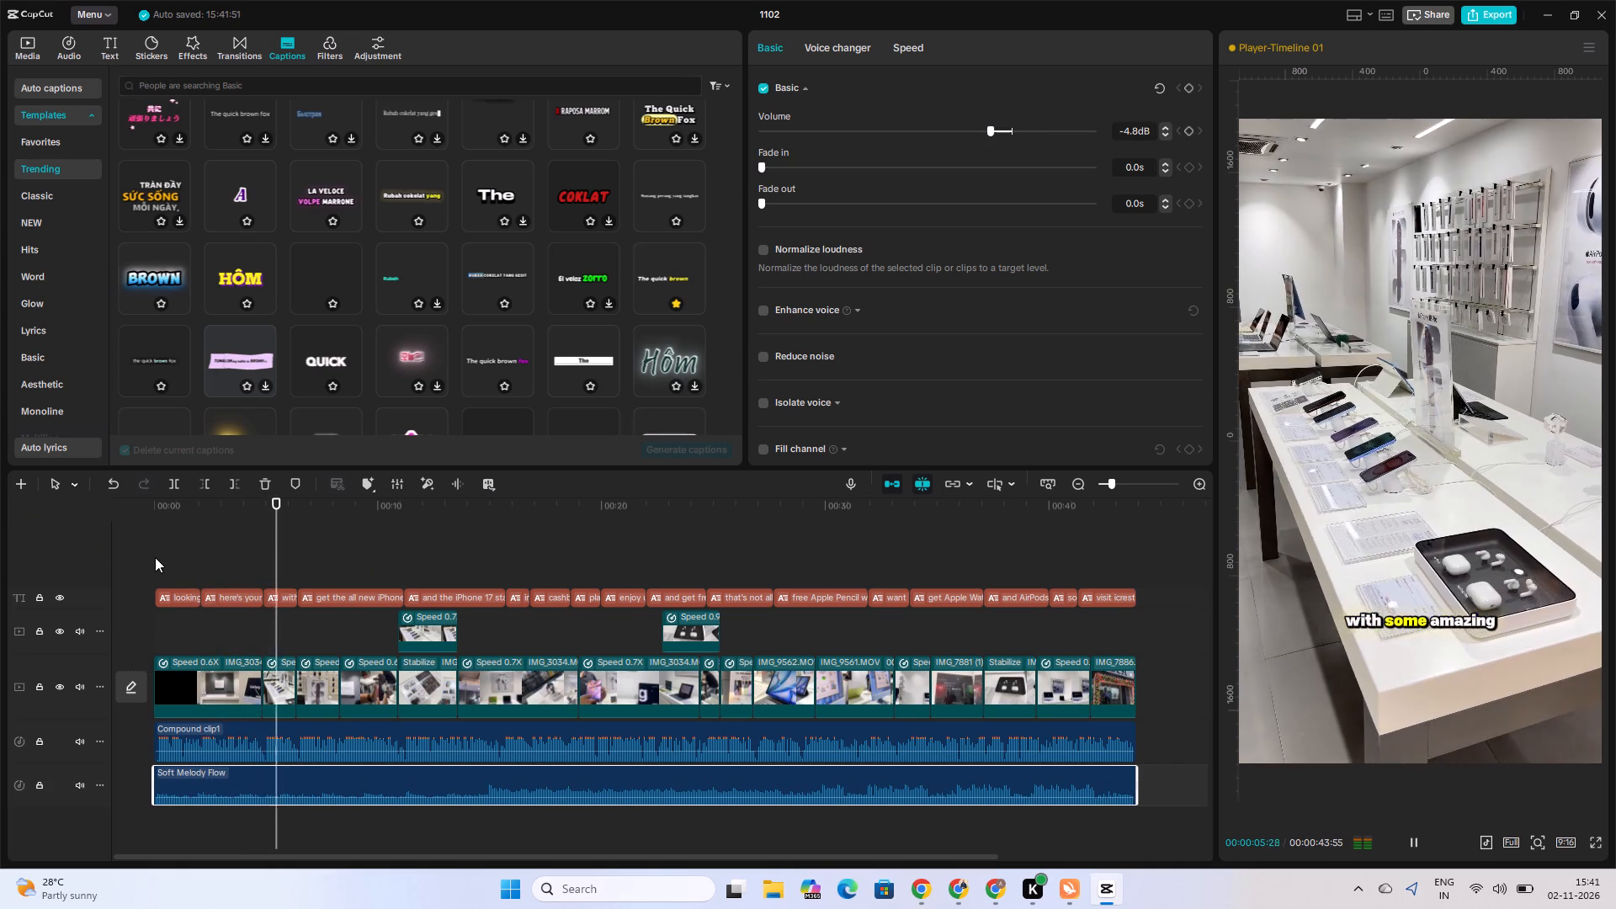
click(156, 556)
click(168, 535)
Import all audio files from the Sound effects folder on New Volume (D:) into the project media.
click(35, 40)
click(88, 41)
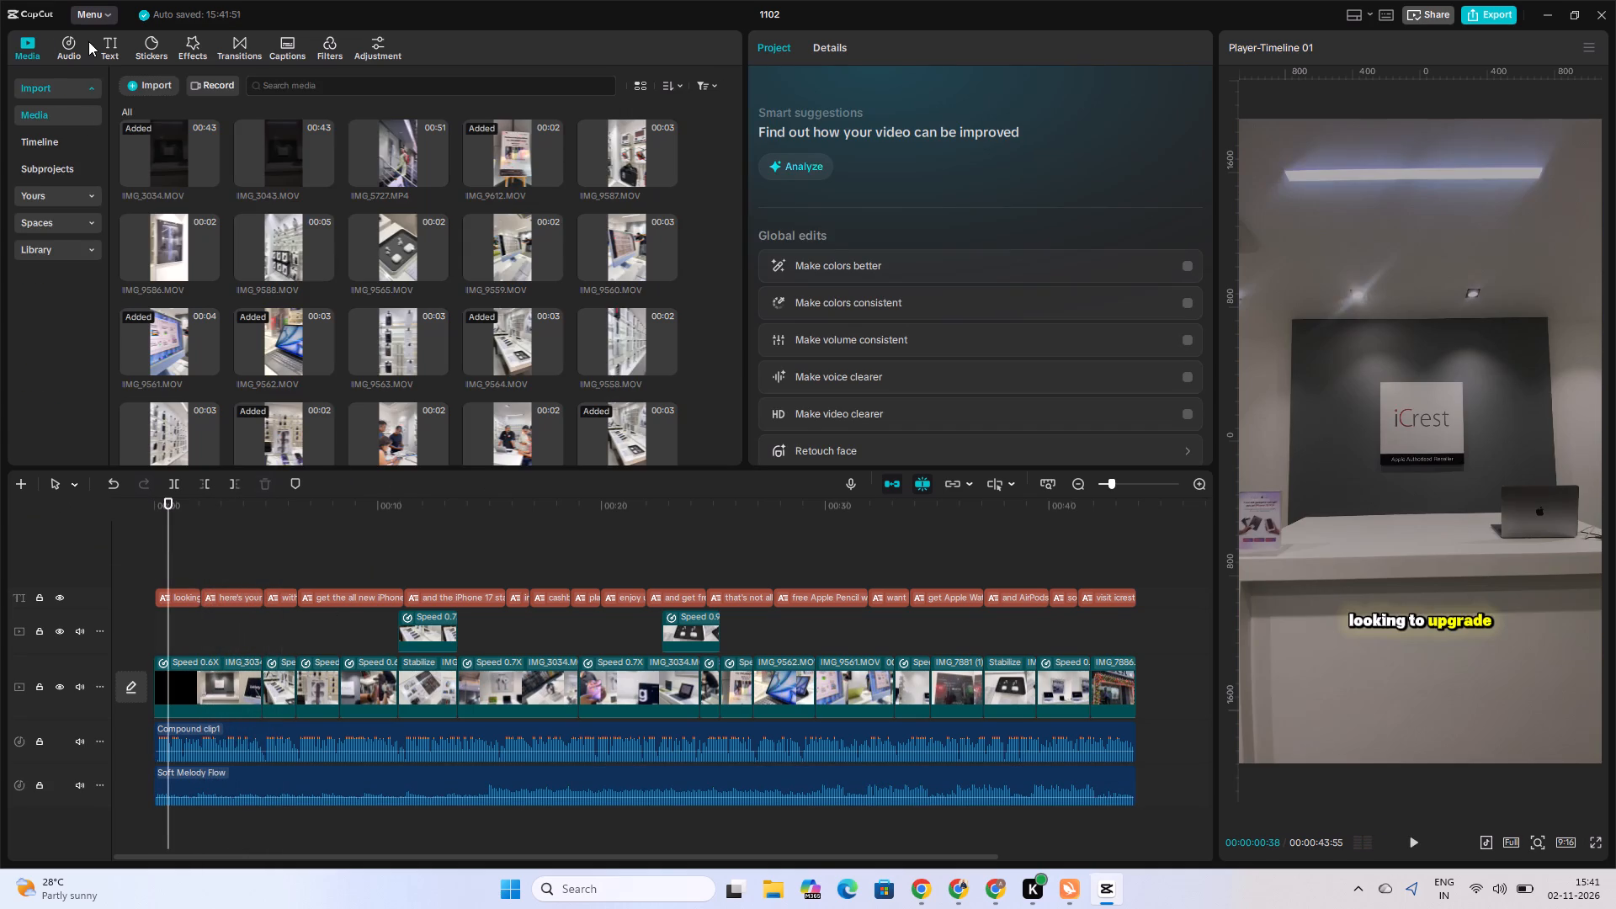
click(71, 41)
click(15, 37)
click(141, 92)
click(167, 123)
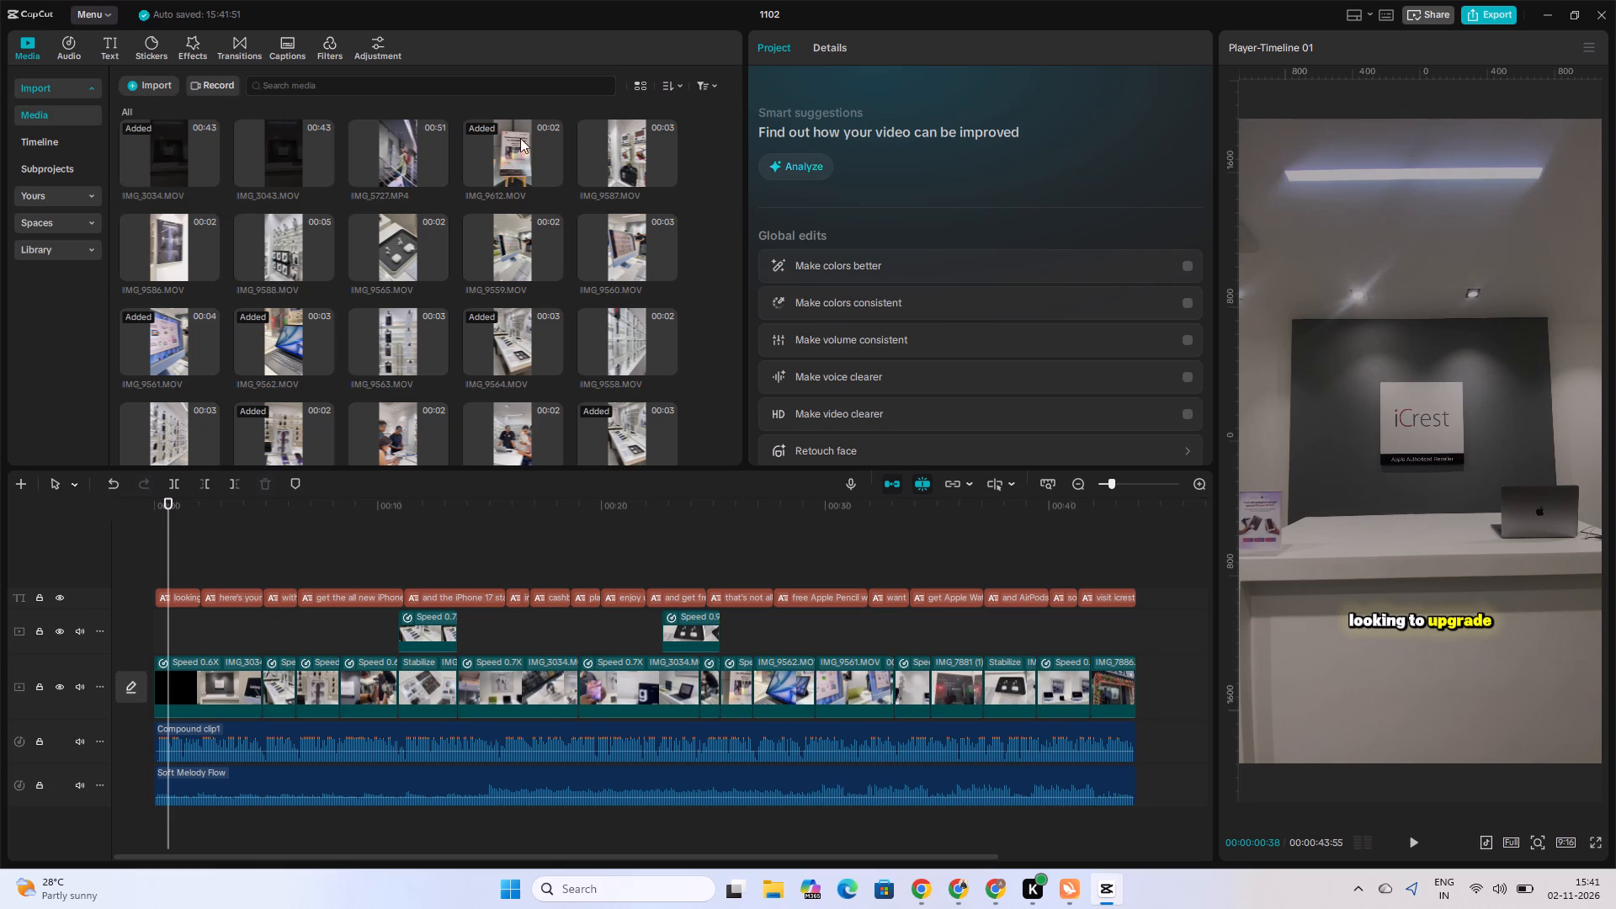
scroll(554, 268, down, 6)
scroll(98, 311, down, 4)
scroll(90, 217, up, 2)
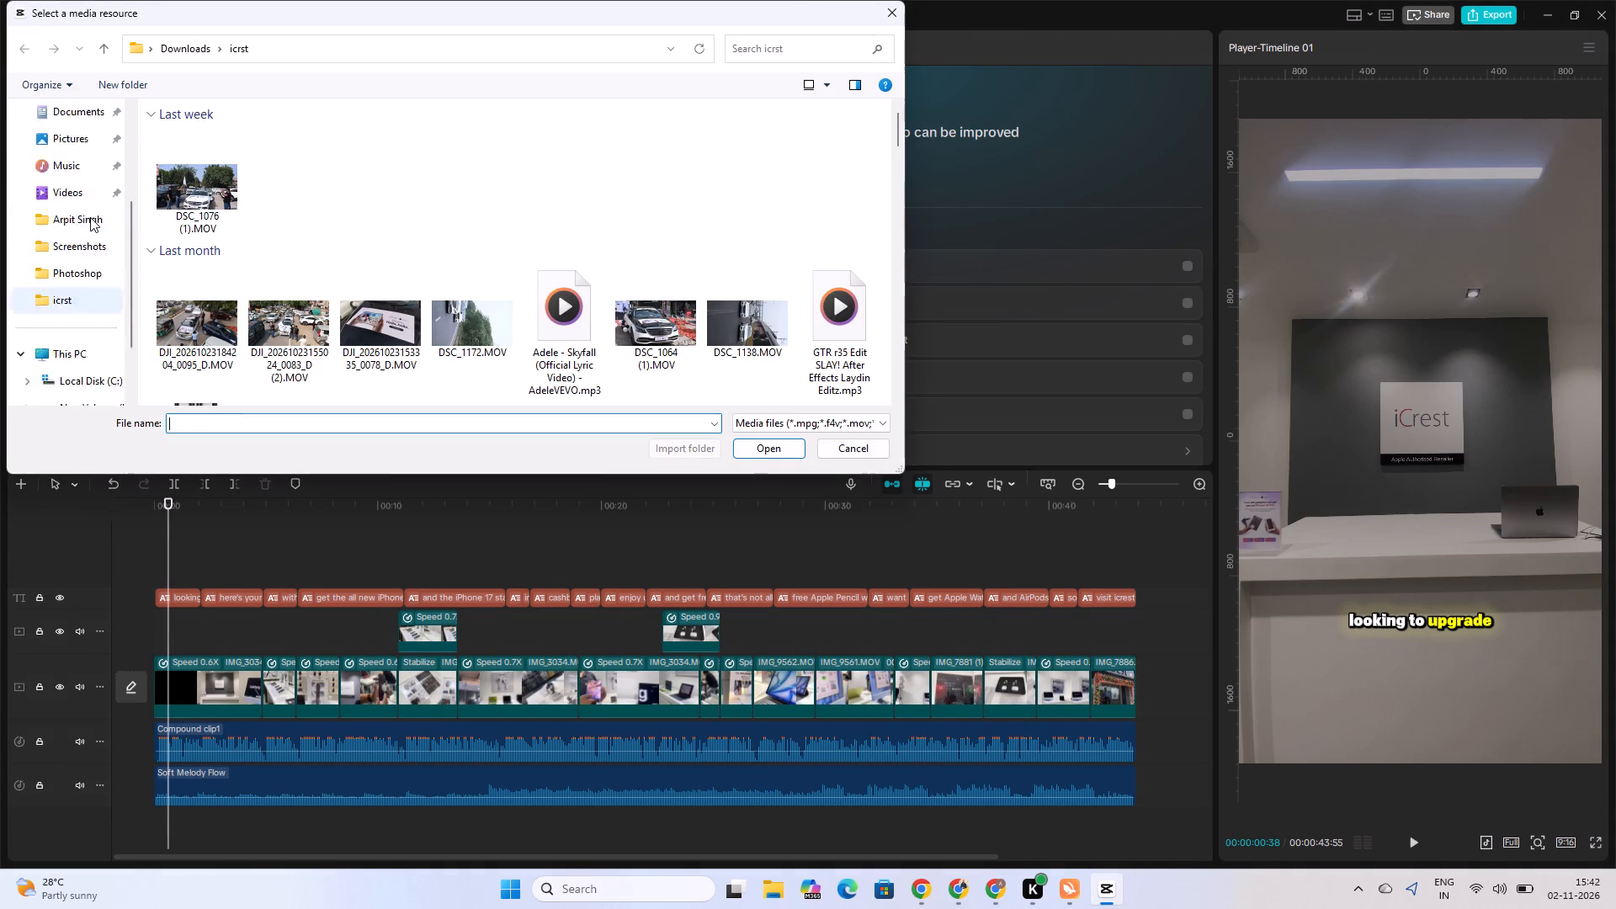
click(87, 303)
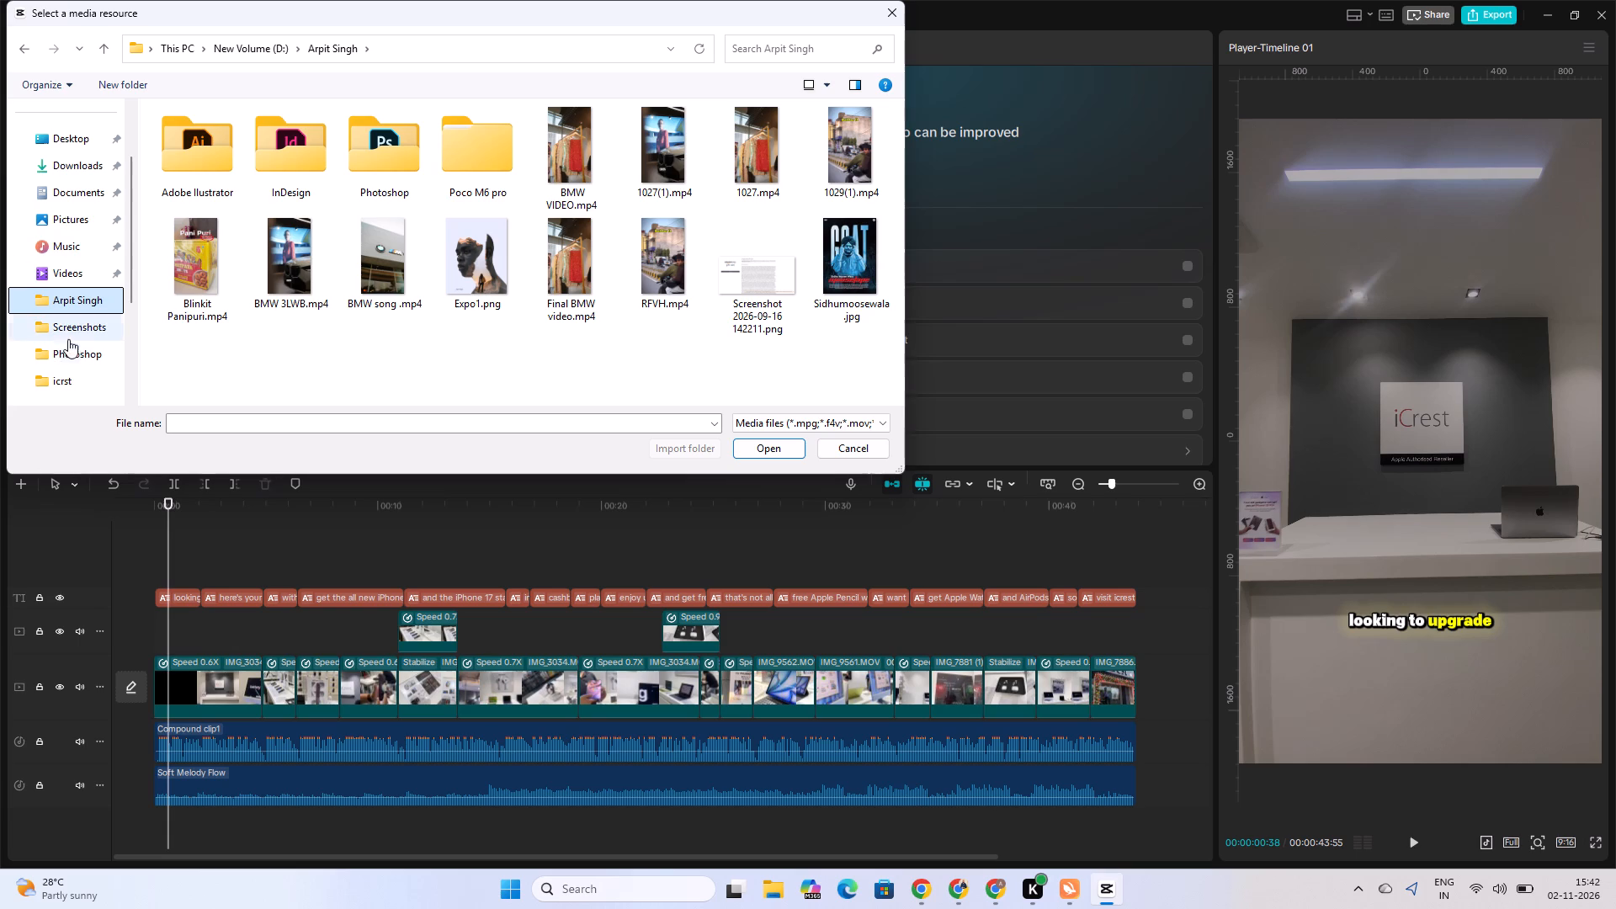
scroll(72, 369, down, 1)
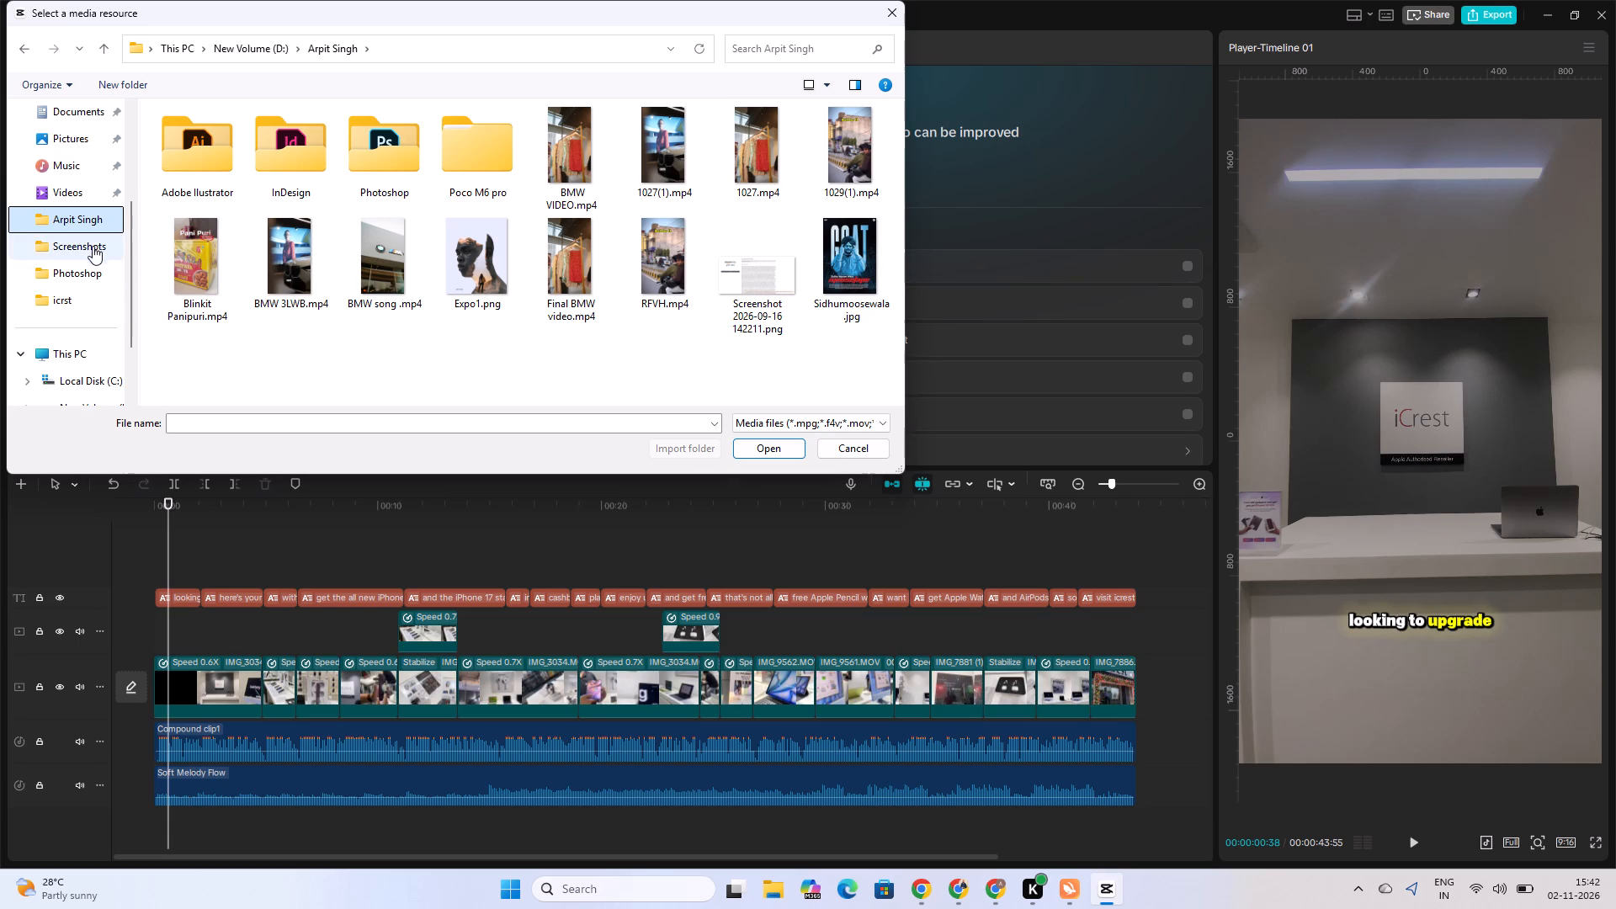
scroll(93, 327, down, 1)
click(92, 329)
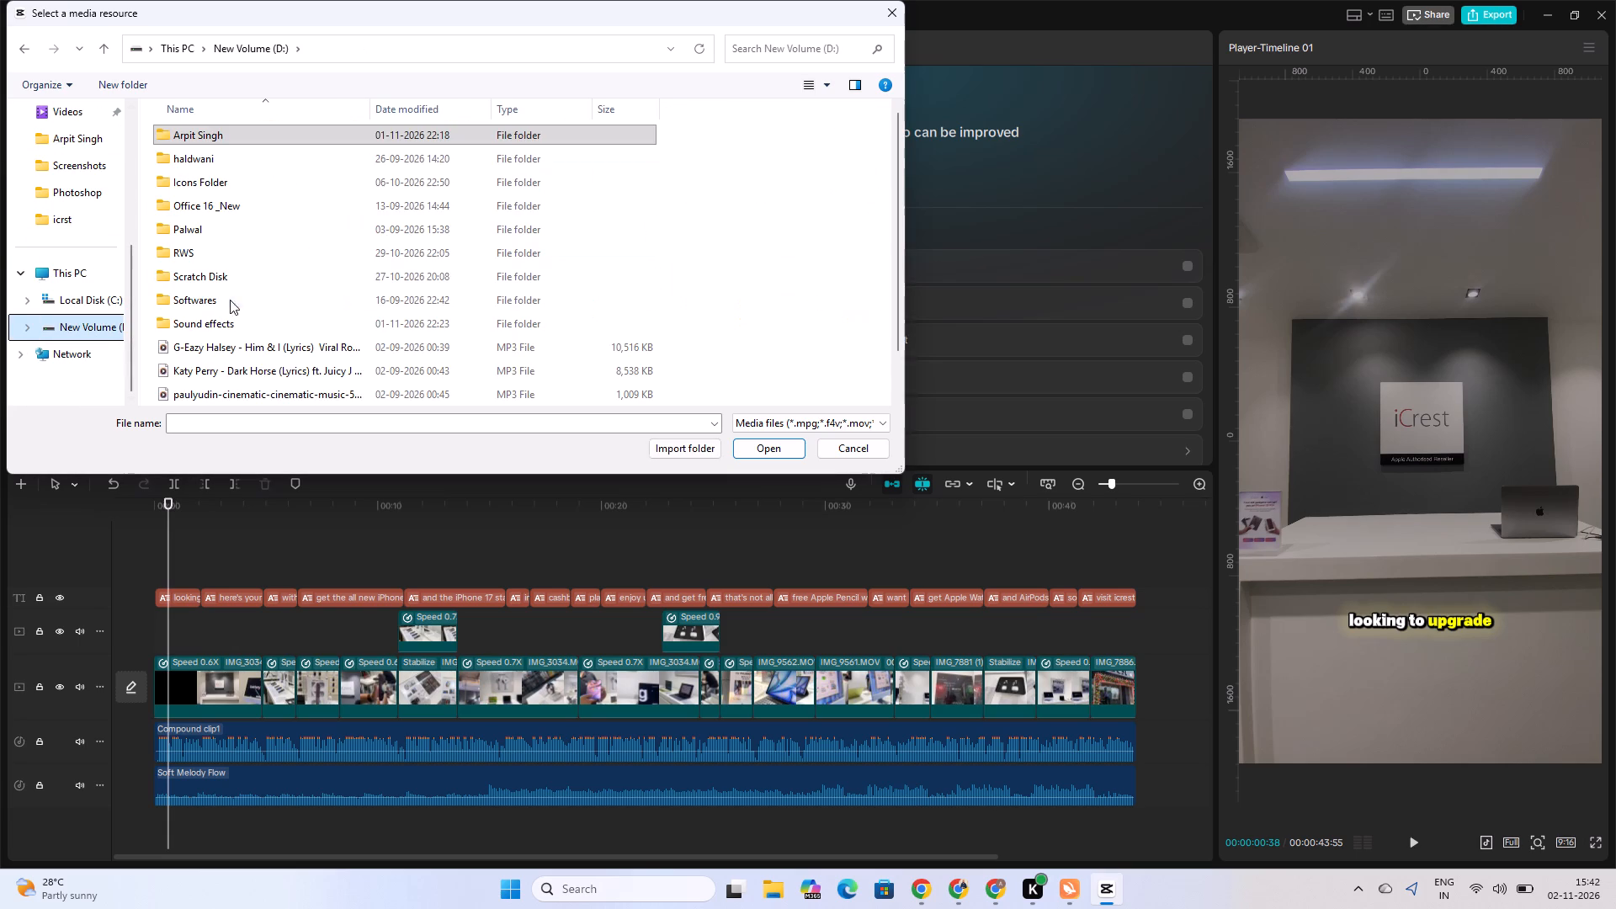
double_click(227, 325)
key(ctrl+a)
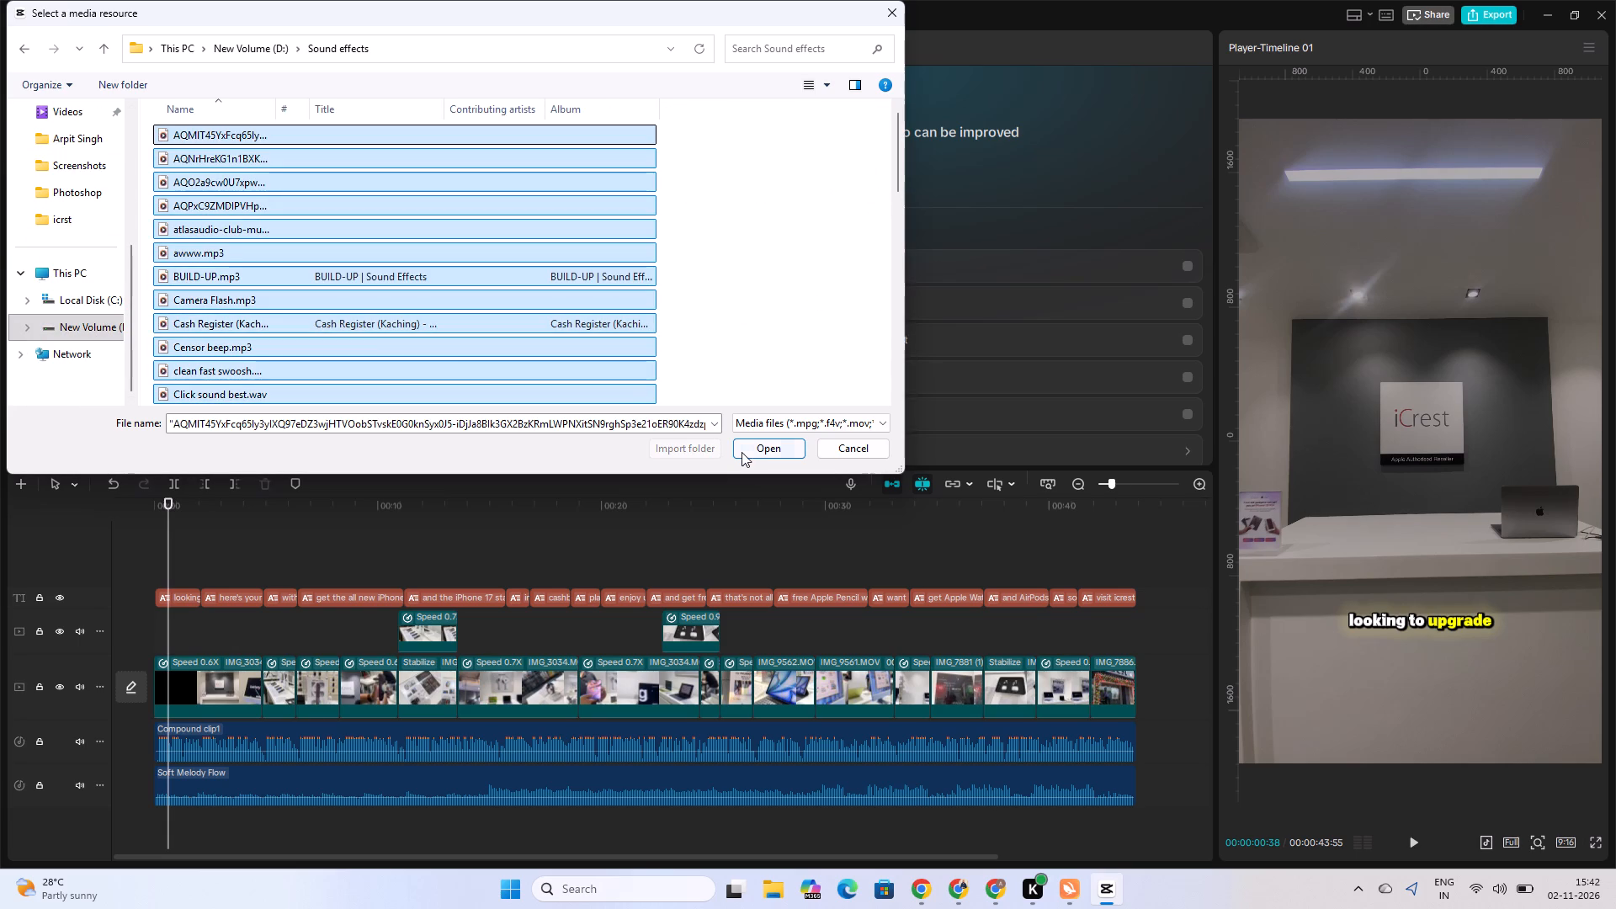
click(745, 450)
Preview the imported sound effects at the end of the media library, including Wine Glass Shatter, typing, the whooshes, SOUND 1 and rm click (2).
scroll(551, 385, down, 10)
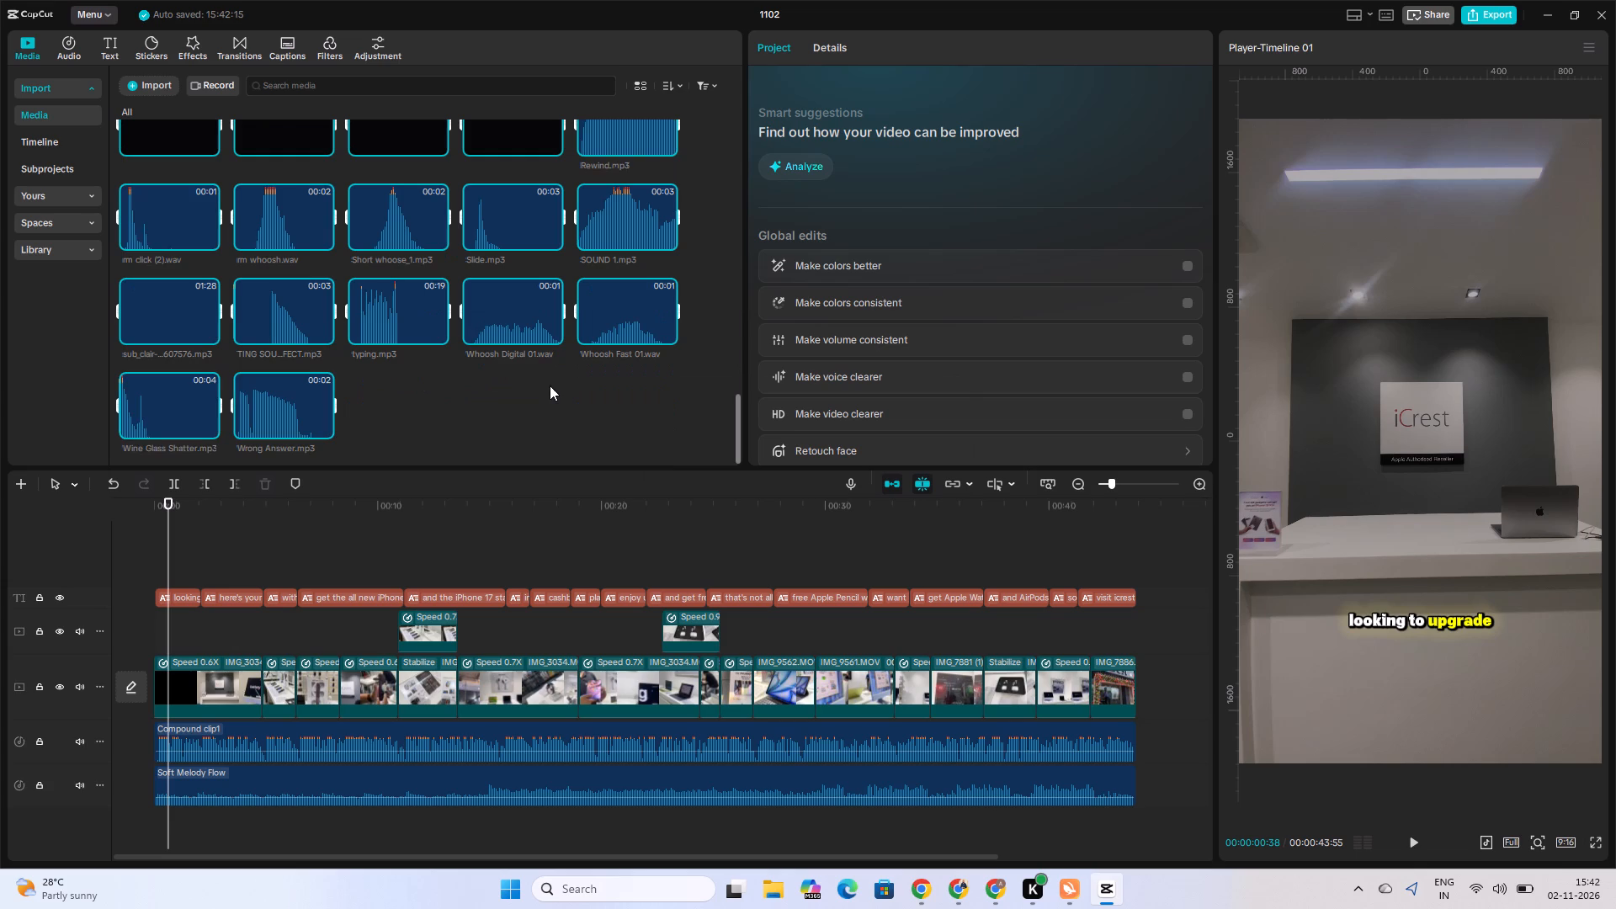
scroll(550, 386, down, 5)
click(308, 402)
click(147, 401)
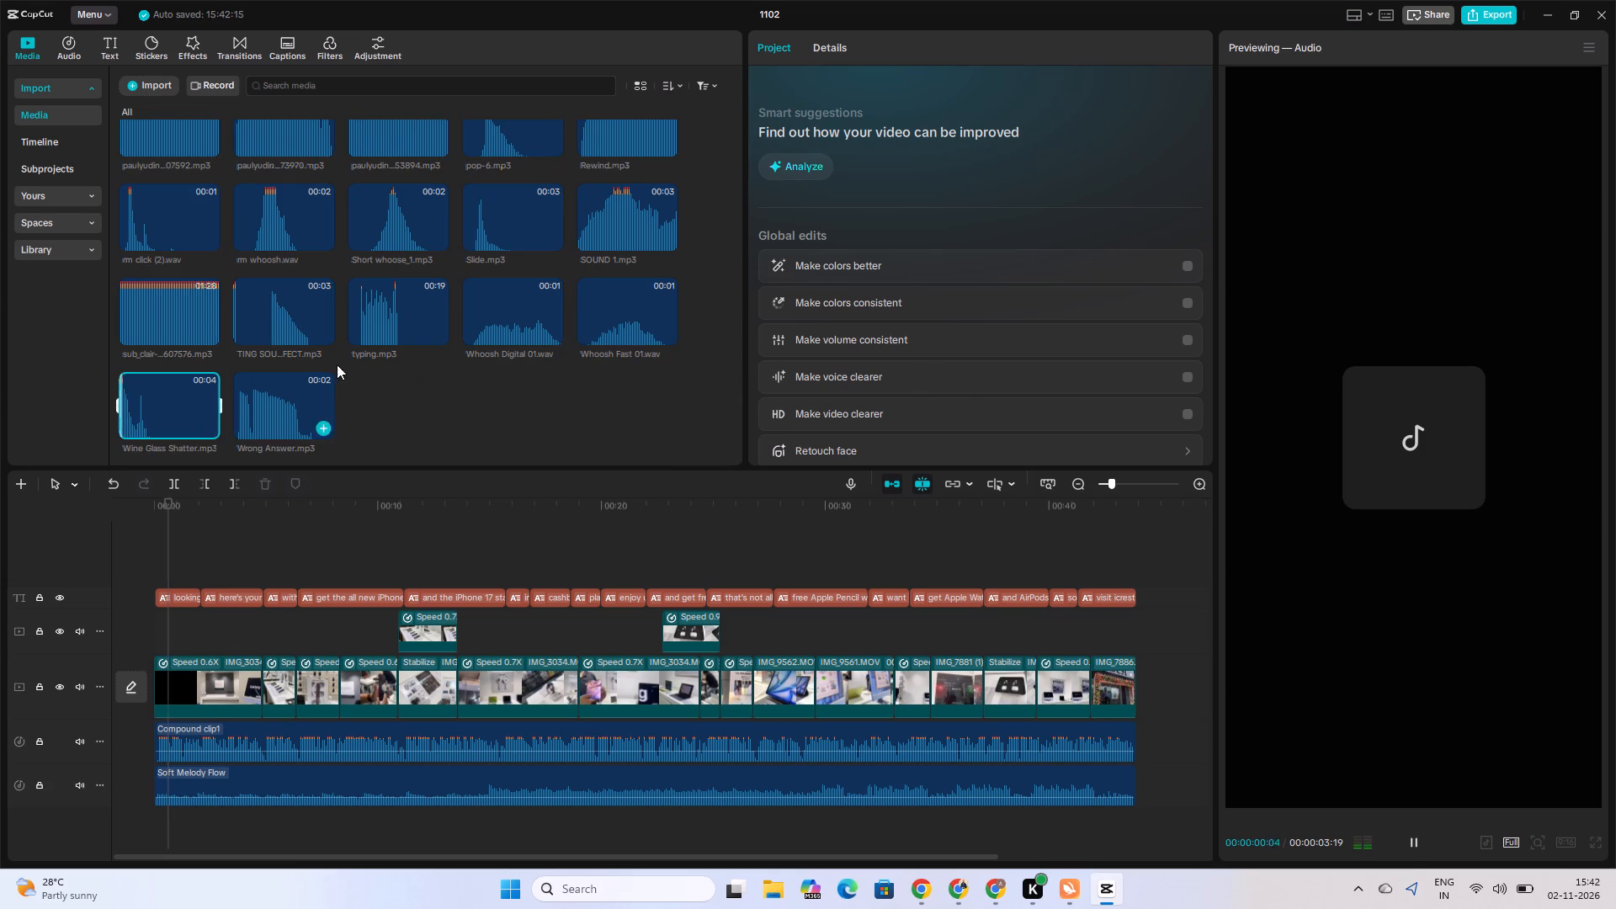
click(322, 318)
click(393, 322)
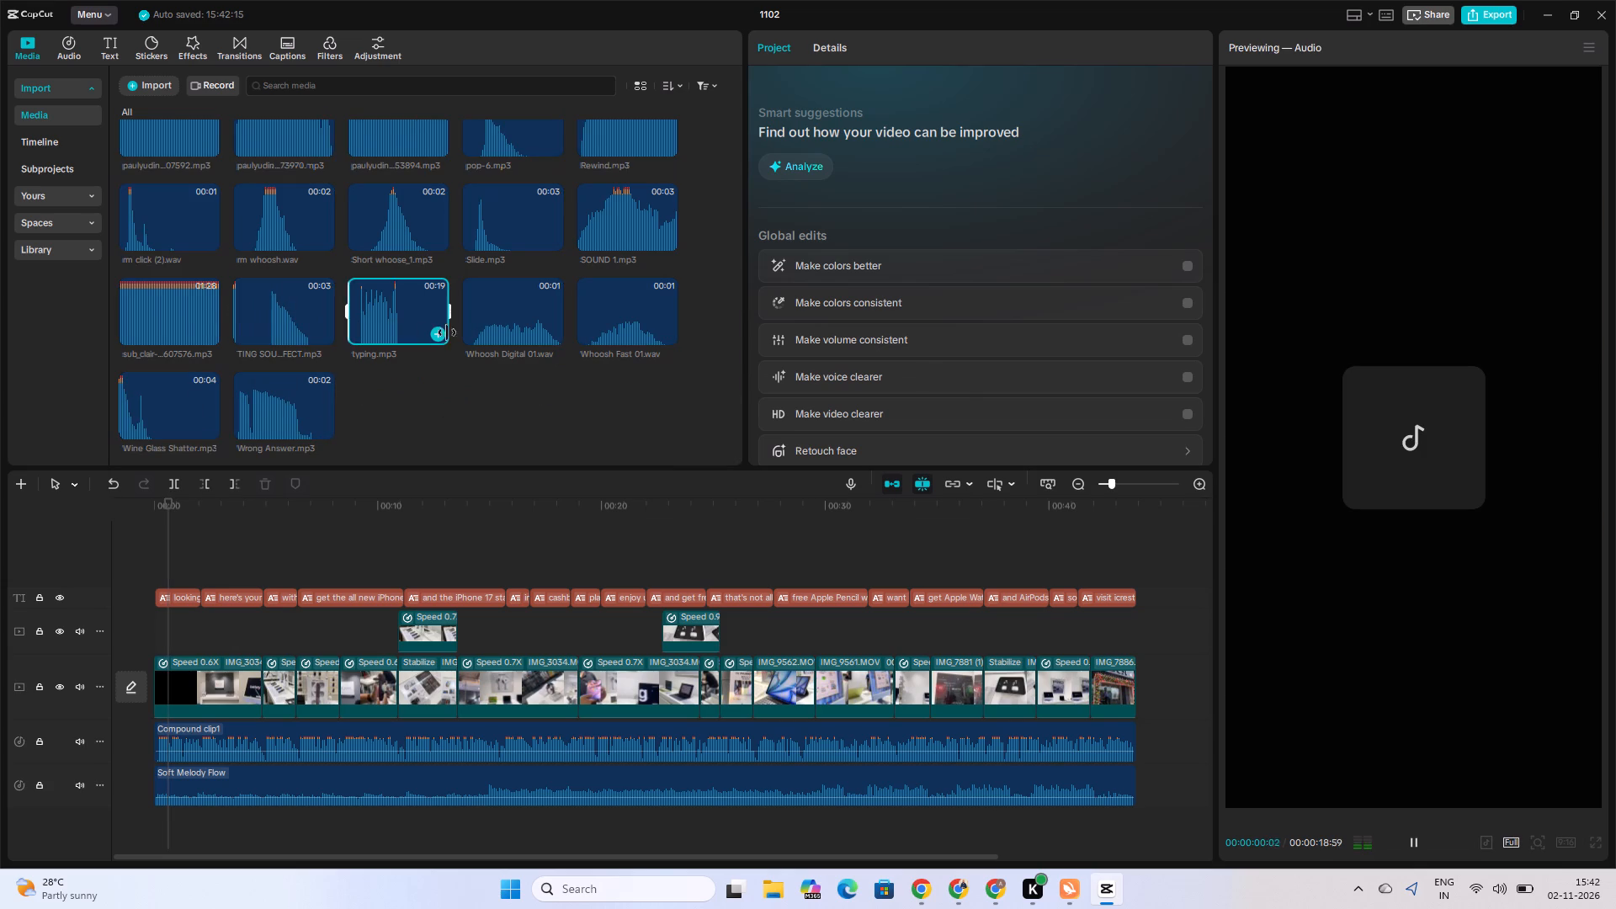
click(482, 327)
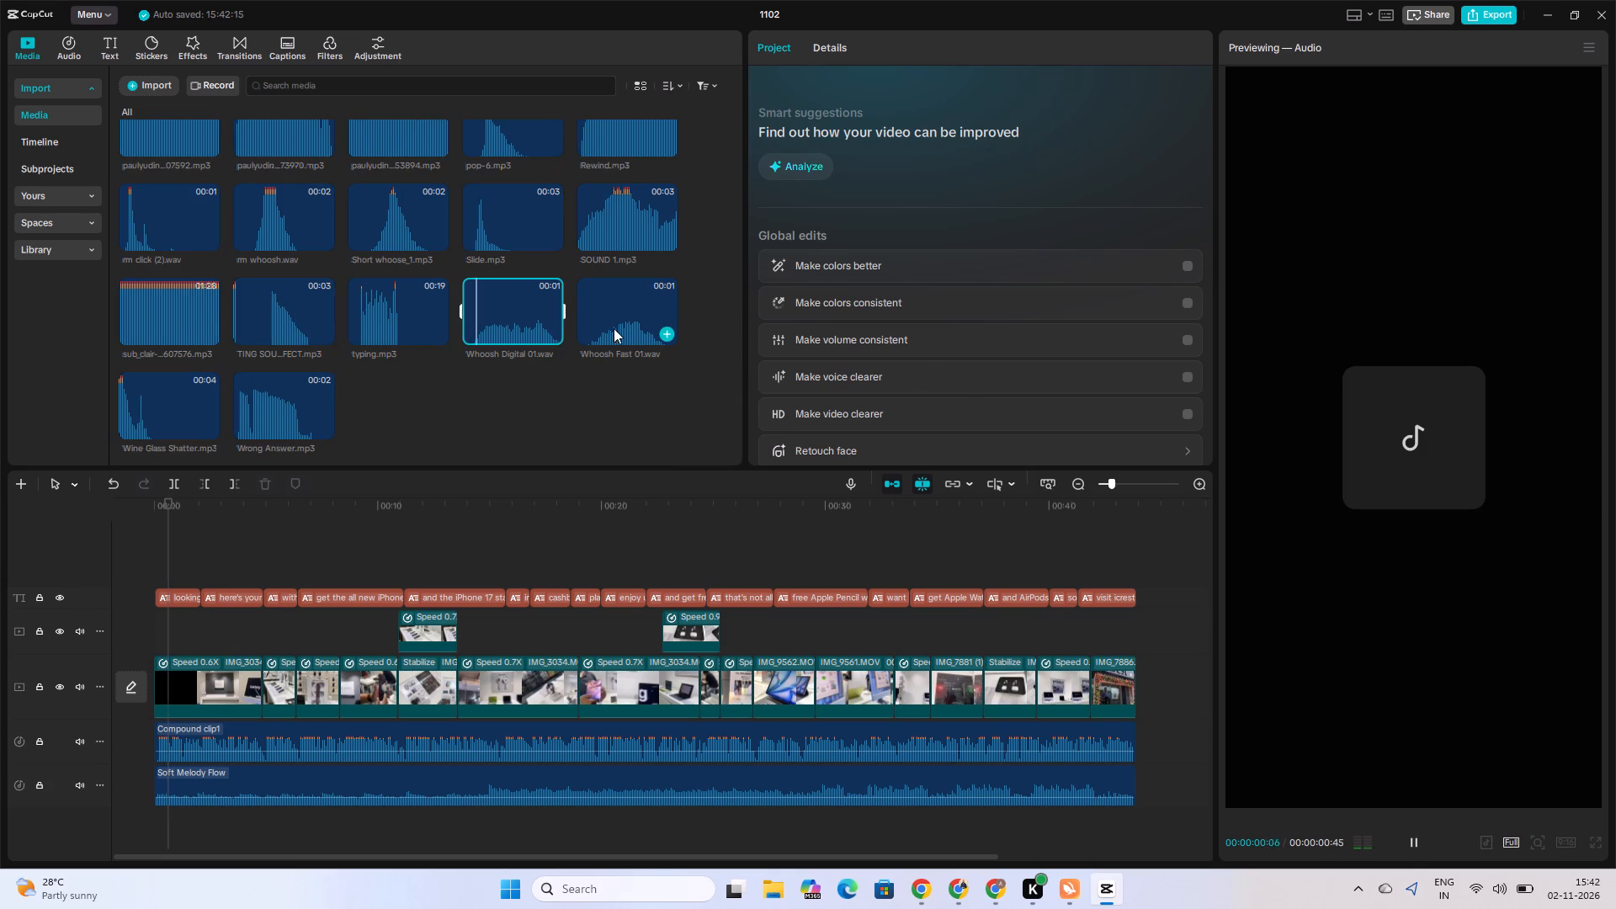
click(614, 327)
click(598, 222)
click(524, 217)
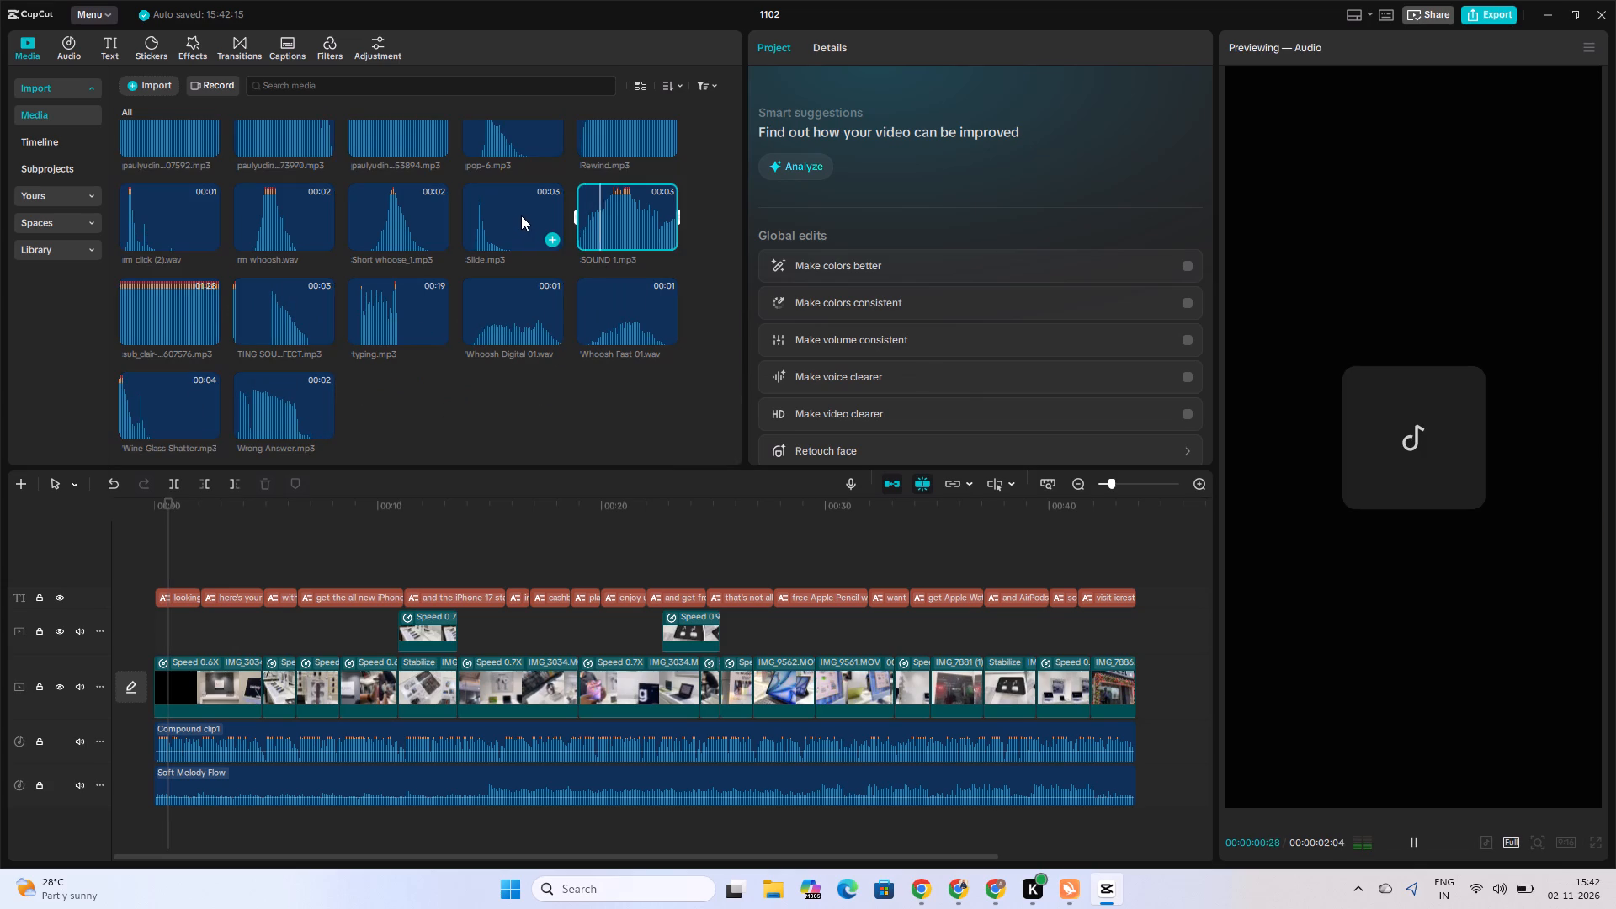
click(332, 215)
click(151, 210)
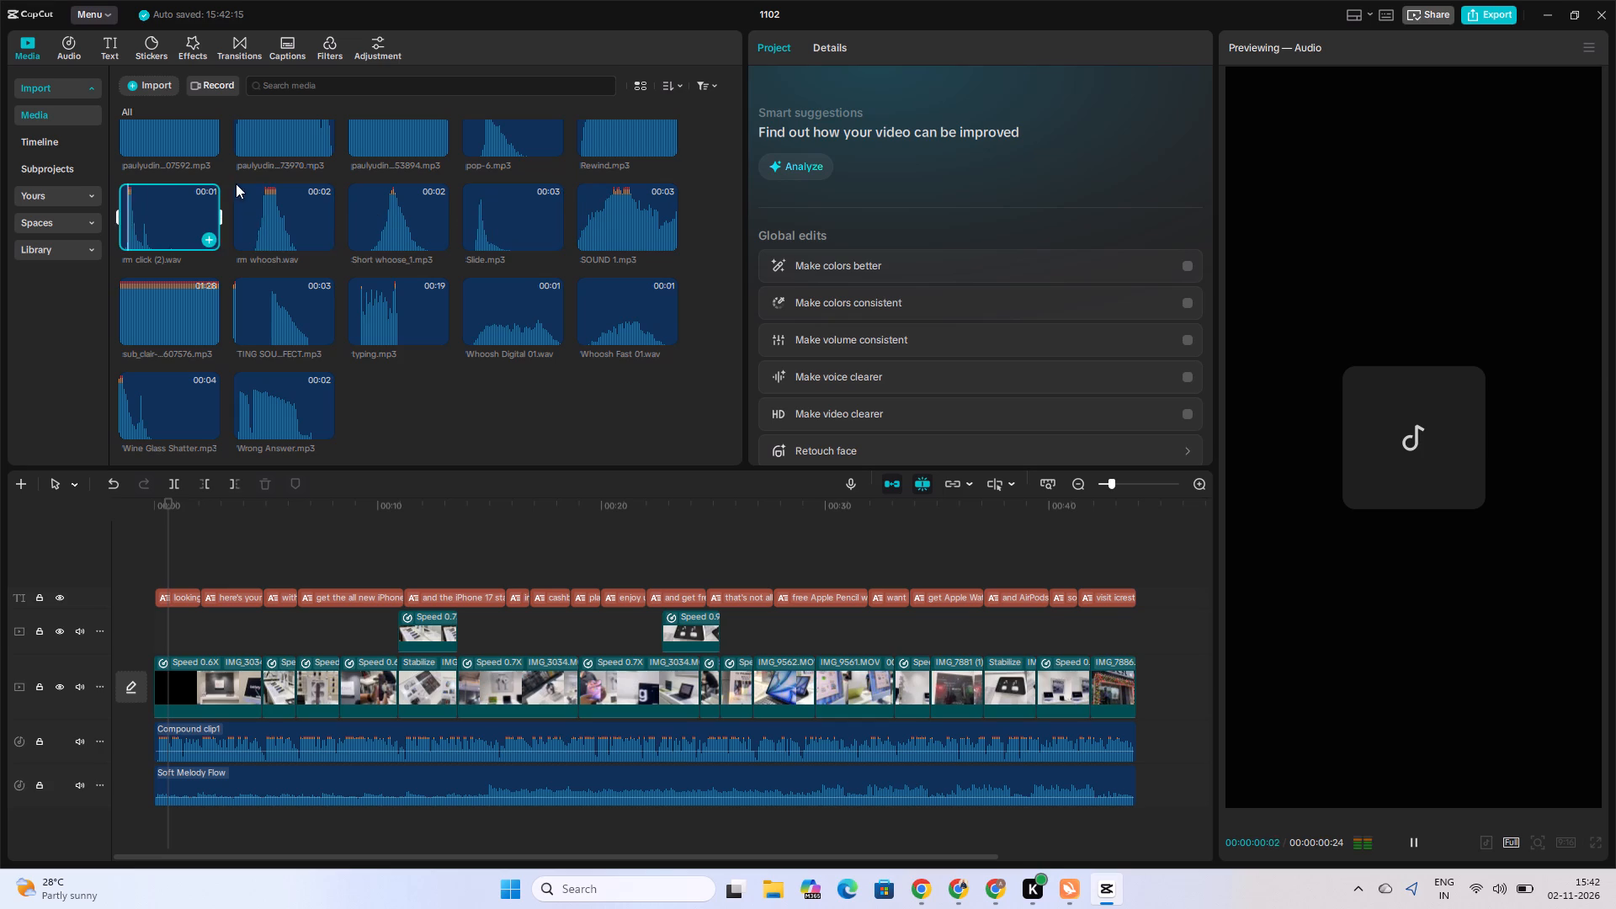
Preview the earlier sound effects in the library, including pop-6, Rewind, Mouse Click, Paper Slide, keyboard press, Enter, Data Transfer and clean fast swoosh.
scroll(300, 202, up, 1)
click(490, 204)
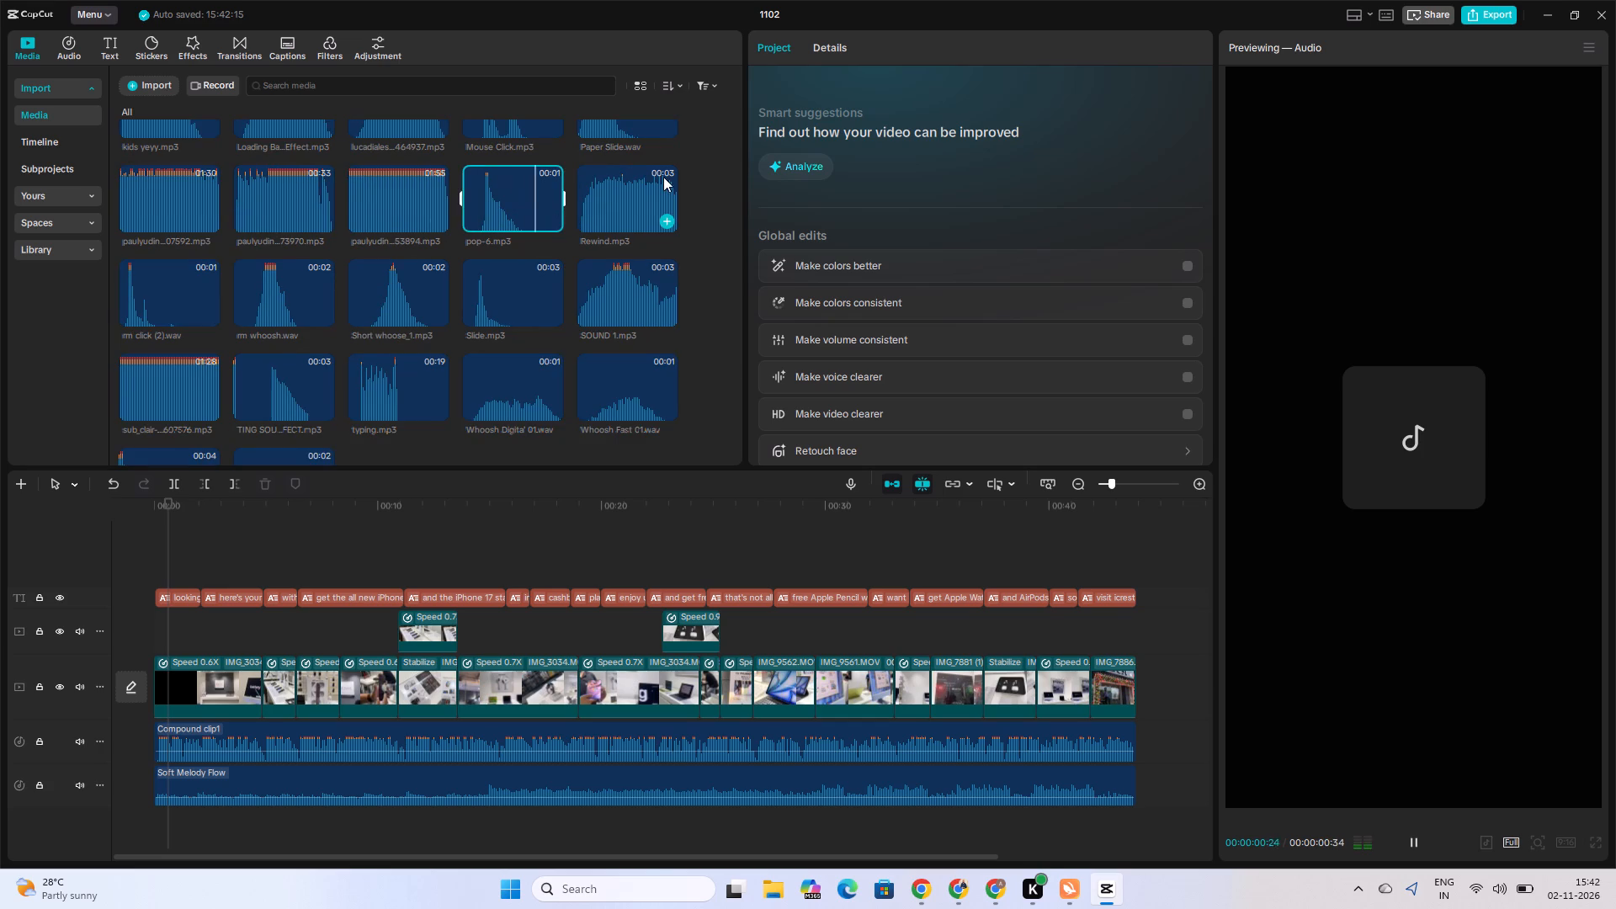
click(664, 178)
click(407, 210)
scroll(417, 210, up, 1)
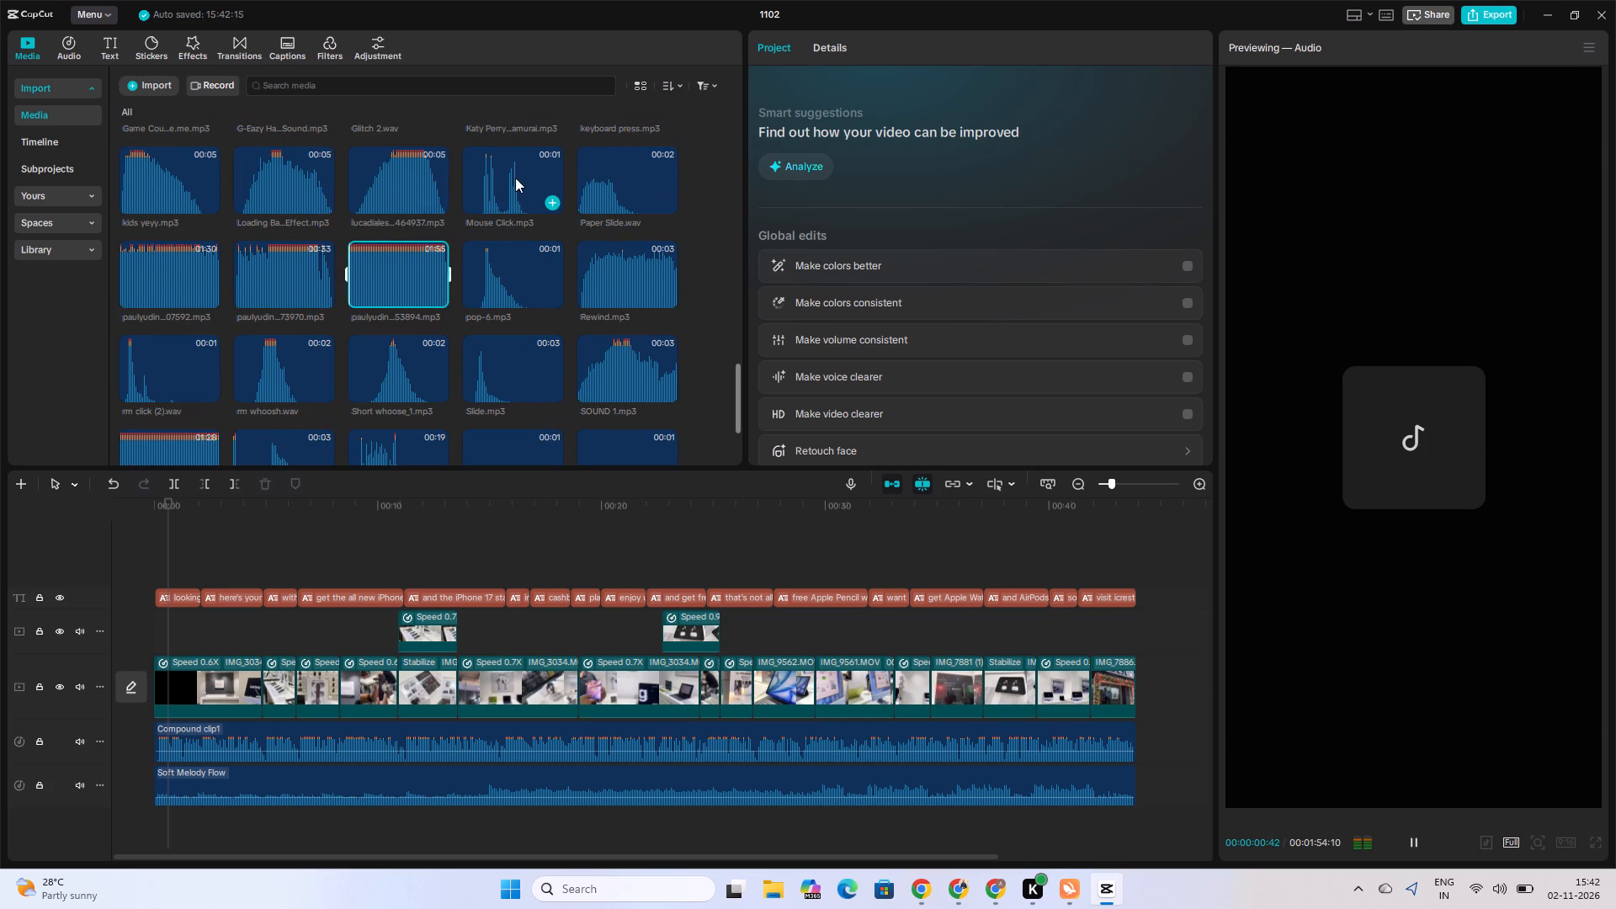
click(515, 178)
click(595, 186)
scroll(528, 234, up, 2)
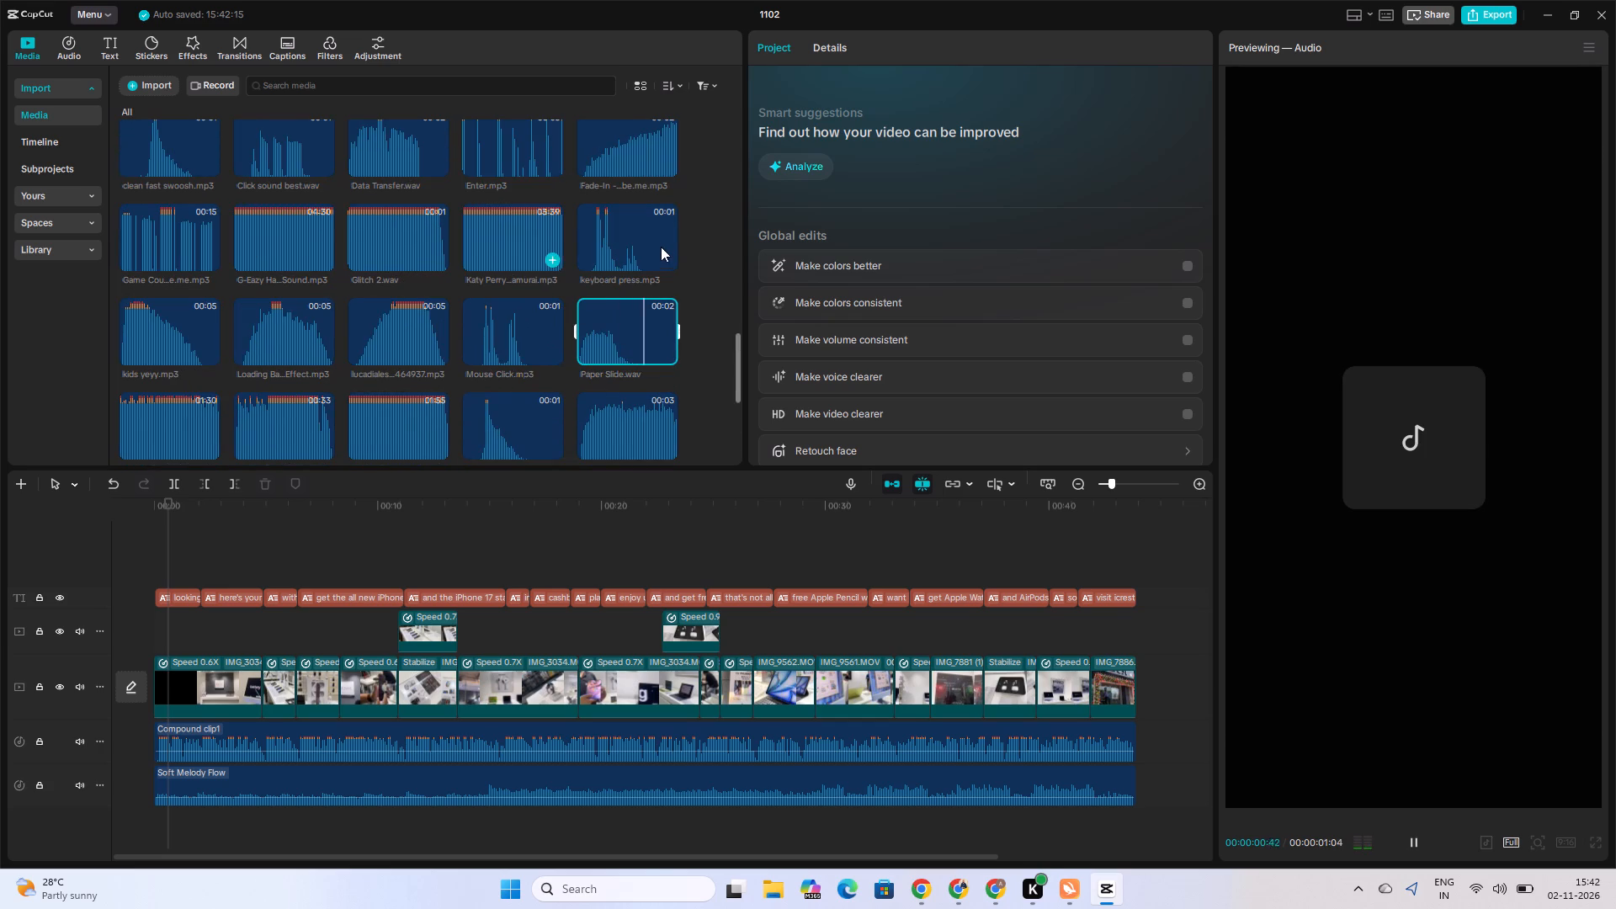
click(656, 242)
click(625, 152)
click(561, 150)
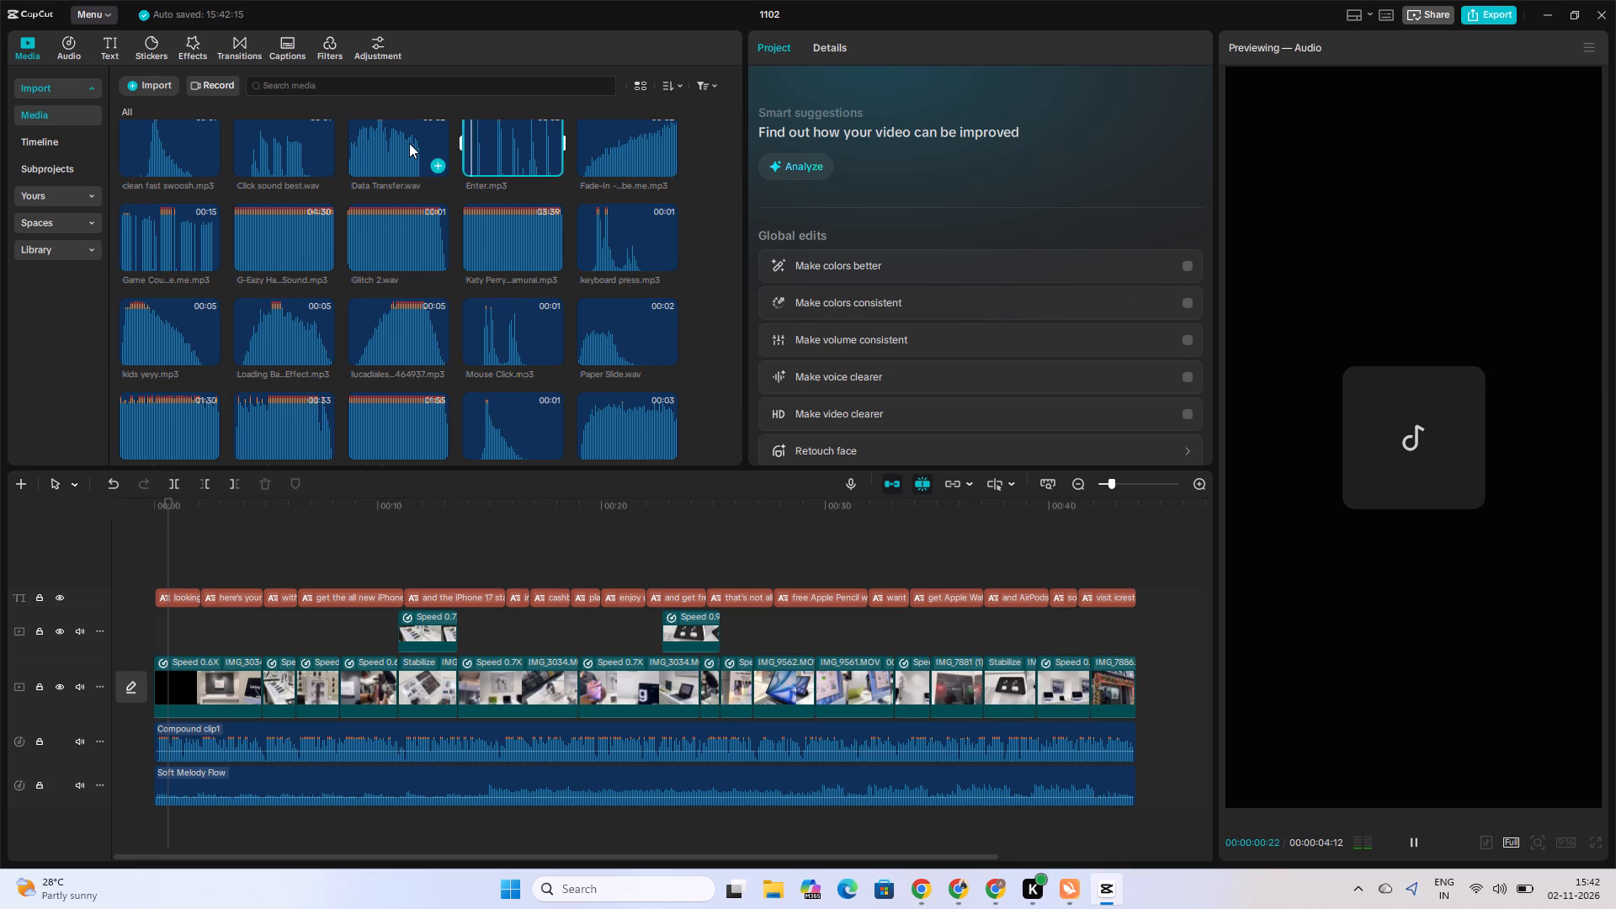
click(405, 143)
click(302, 147)
click(199, 147)
Preview Click sound best.wav and place it on a new audio track below Soft Melody Flow at about 4 seconds.
scroll(227, 165, up, 2)
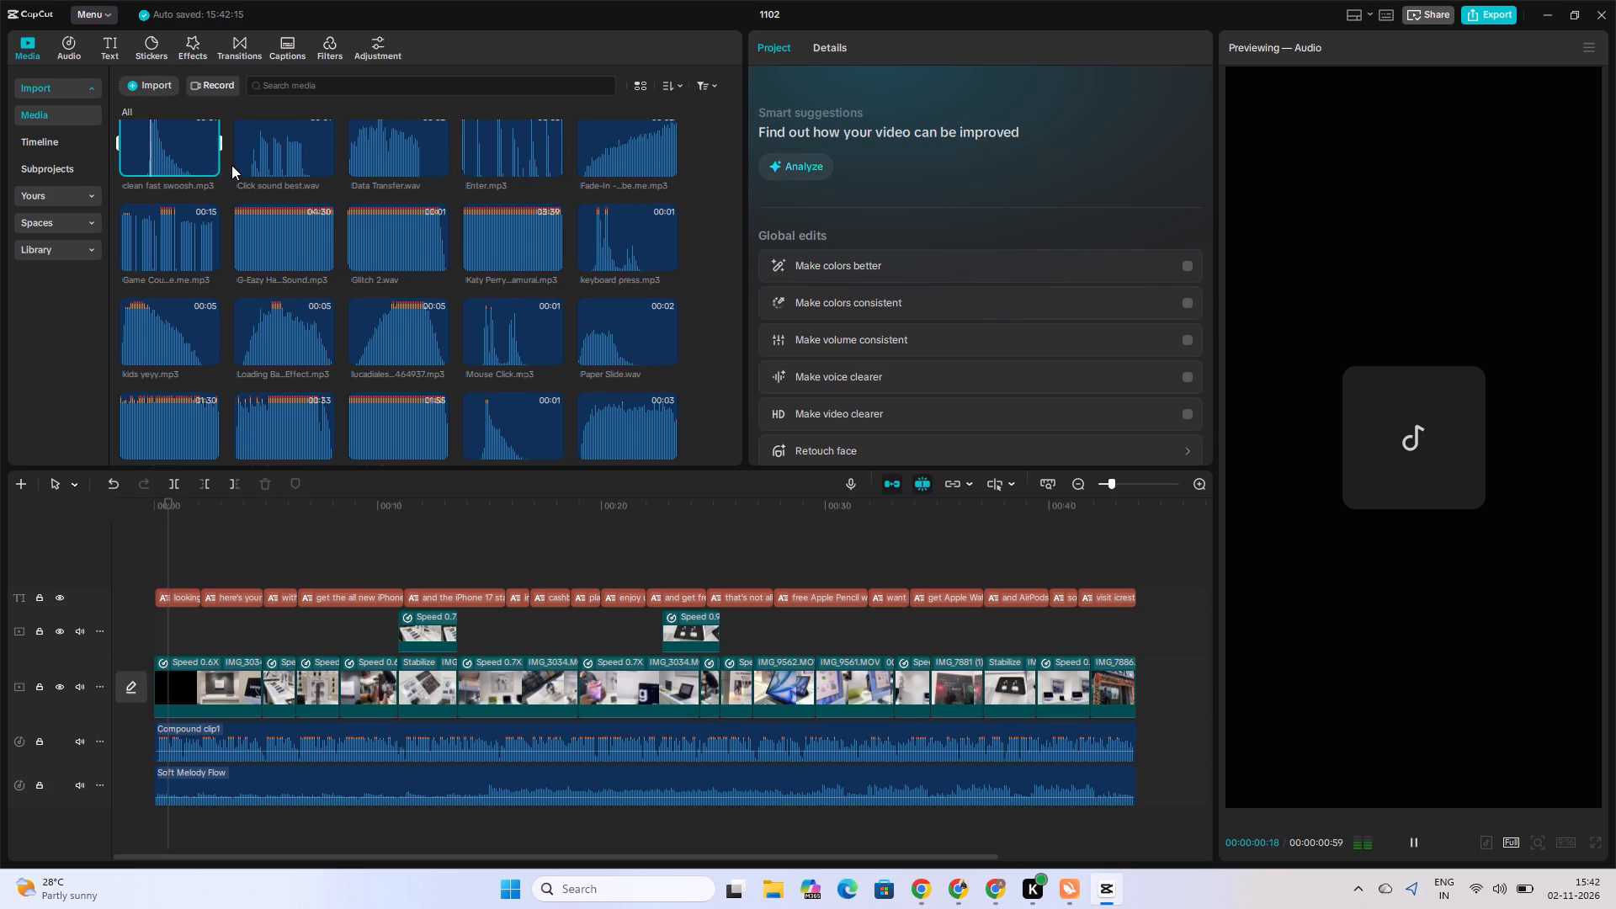
click(276, 296)
key(space)
drag(278, 311, 82, 825)
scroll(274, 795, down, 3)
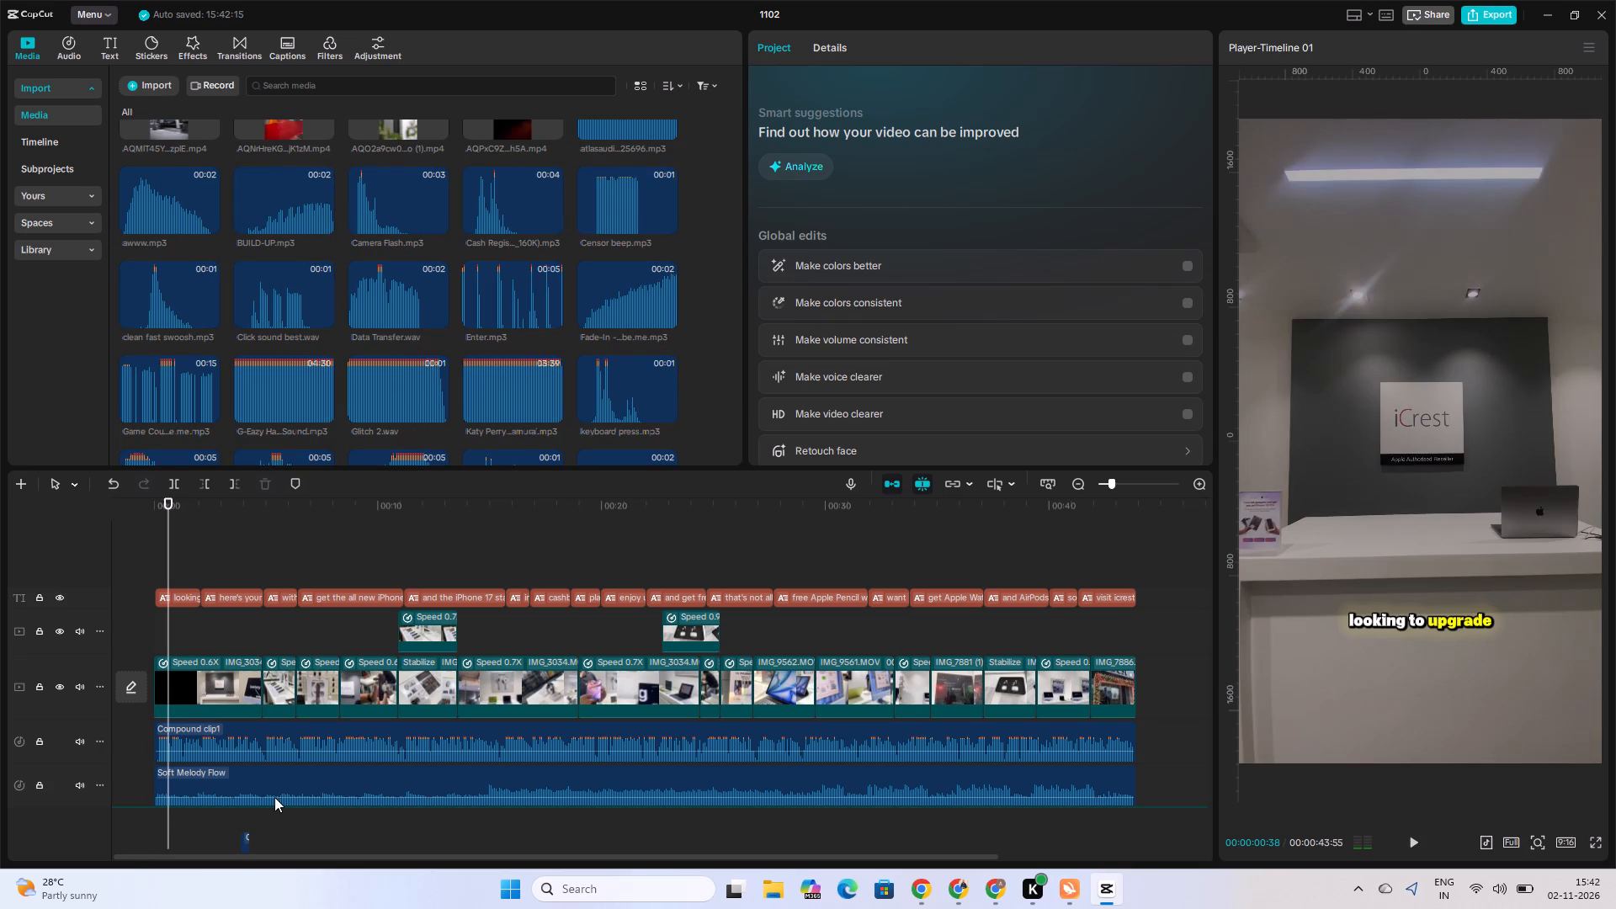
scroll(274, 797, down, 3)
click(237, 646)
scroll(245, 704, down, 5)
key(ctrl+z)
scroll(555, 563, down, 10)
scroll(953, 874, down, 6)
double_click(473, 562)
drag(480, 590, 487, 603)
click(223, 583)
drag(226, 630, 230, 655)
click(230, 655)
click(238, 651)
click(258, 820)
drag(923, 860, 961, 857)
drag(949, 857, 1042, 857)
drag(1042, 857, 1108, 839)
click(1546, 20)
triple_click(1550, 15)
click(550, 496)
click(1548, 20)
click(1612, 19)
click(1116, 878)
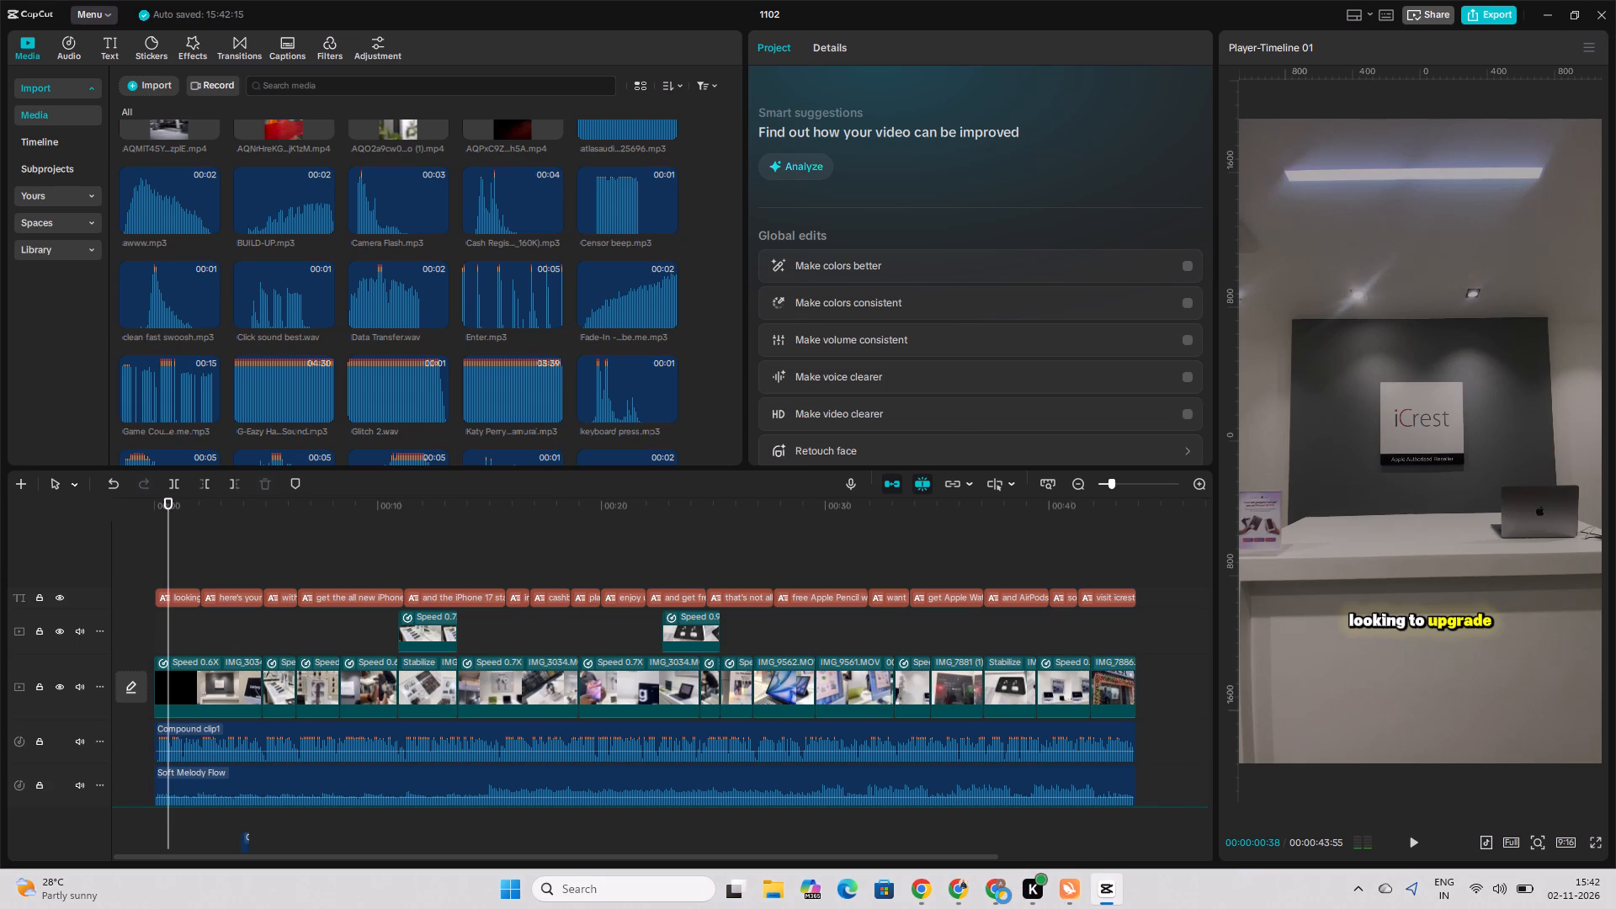
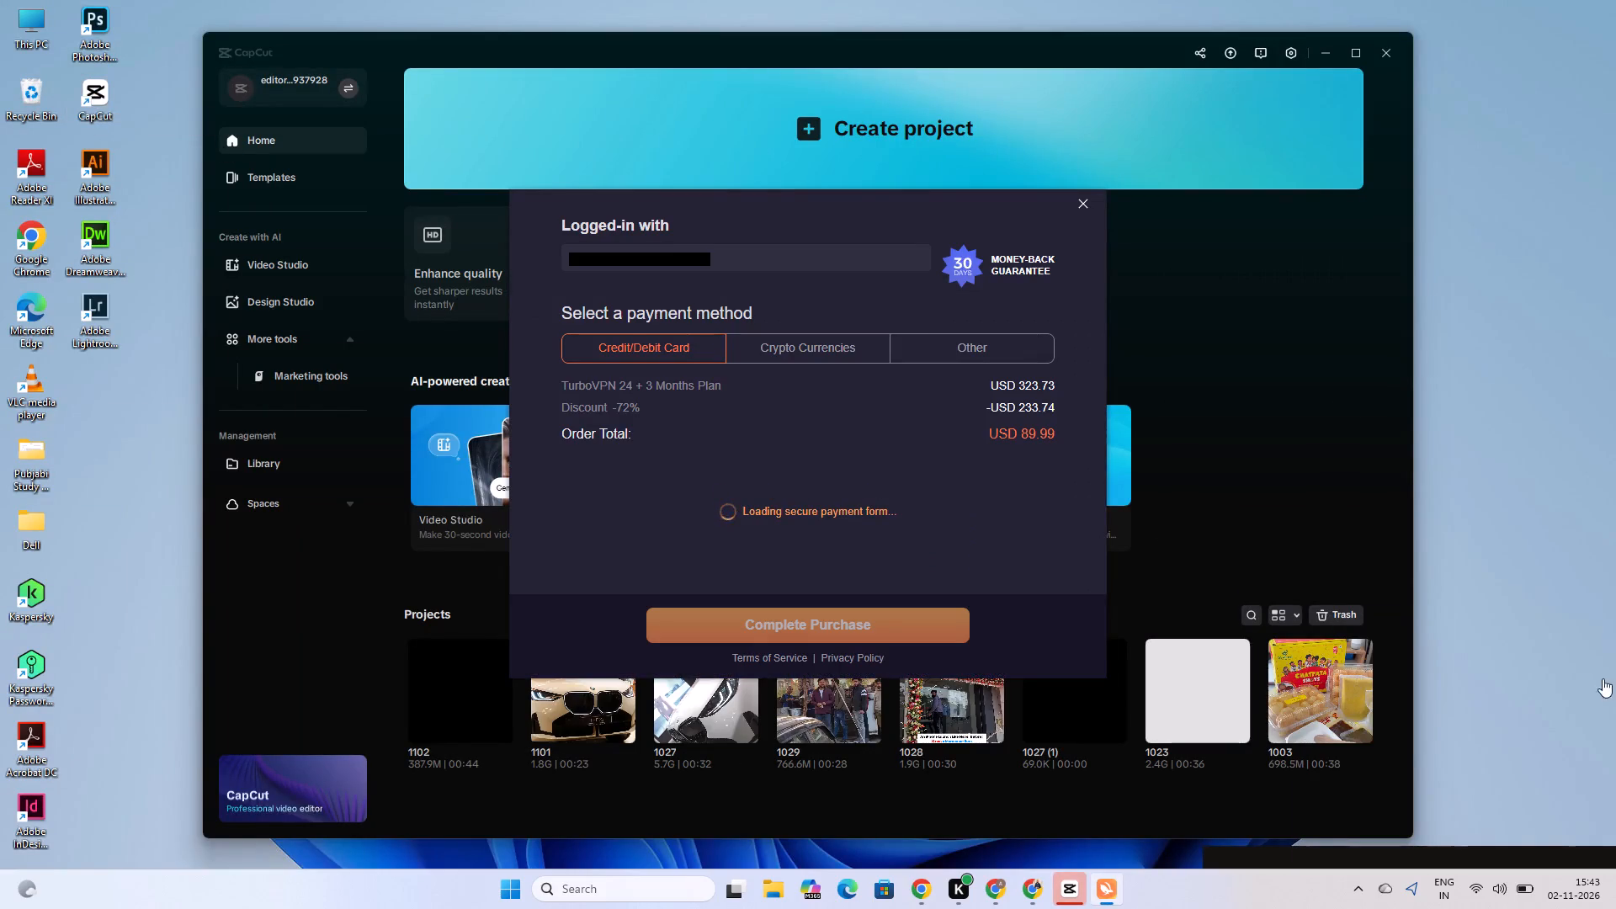
Dismiss the Turbo VPN payment window without completing the purchase.
click(1078, 204)
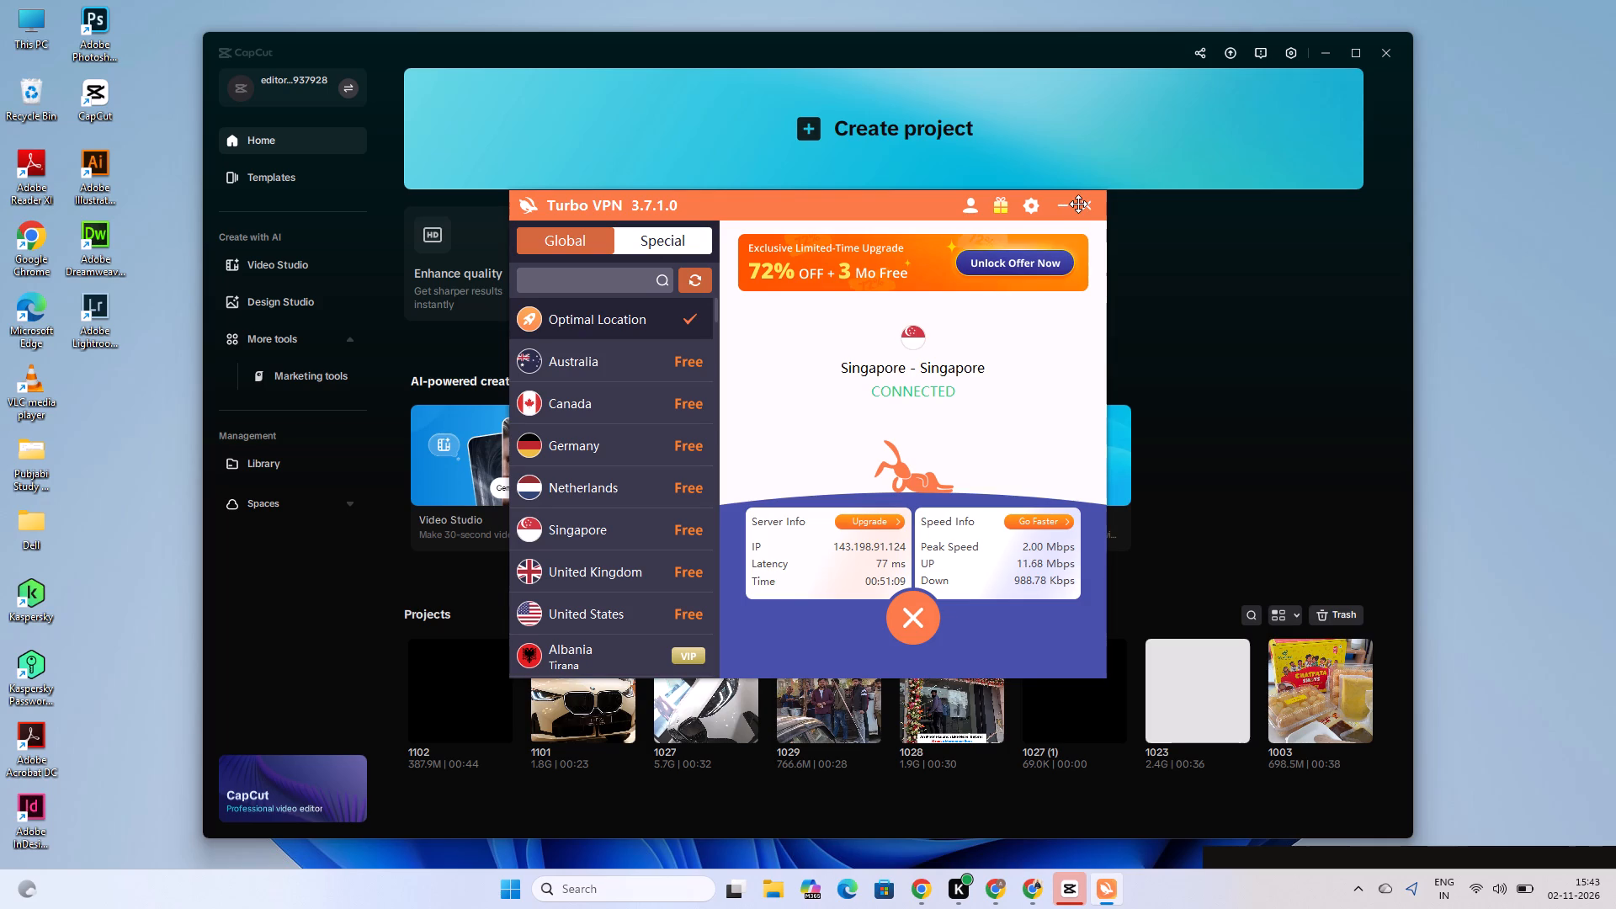
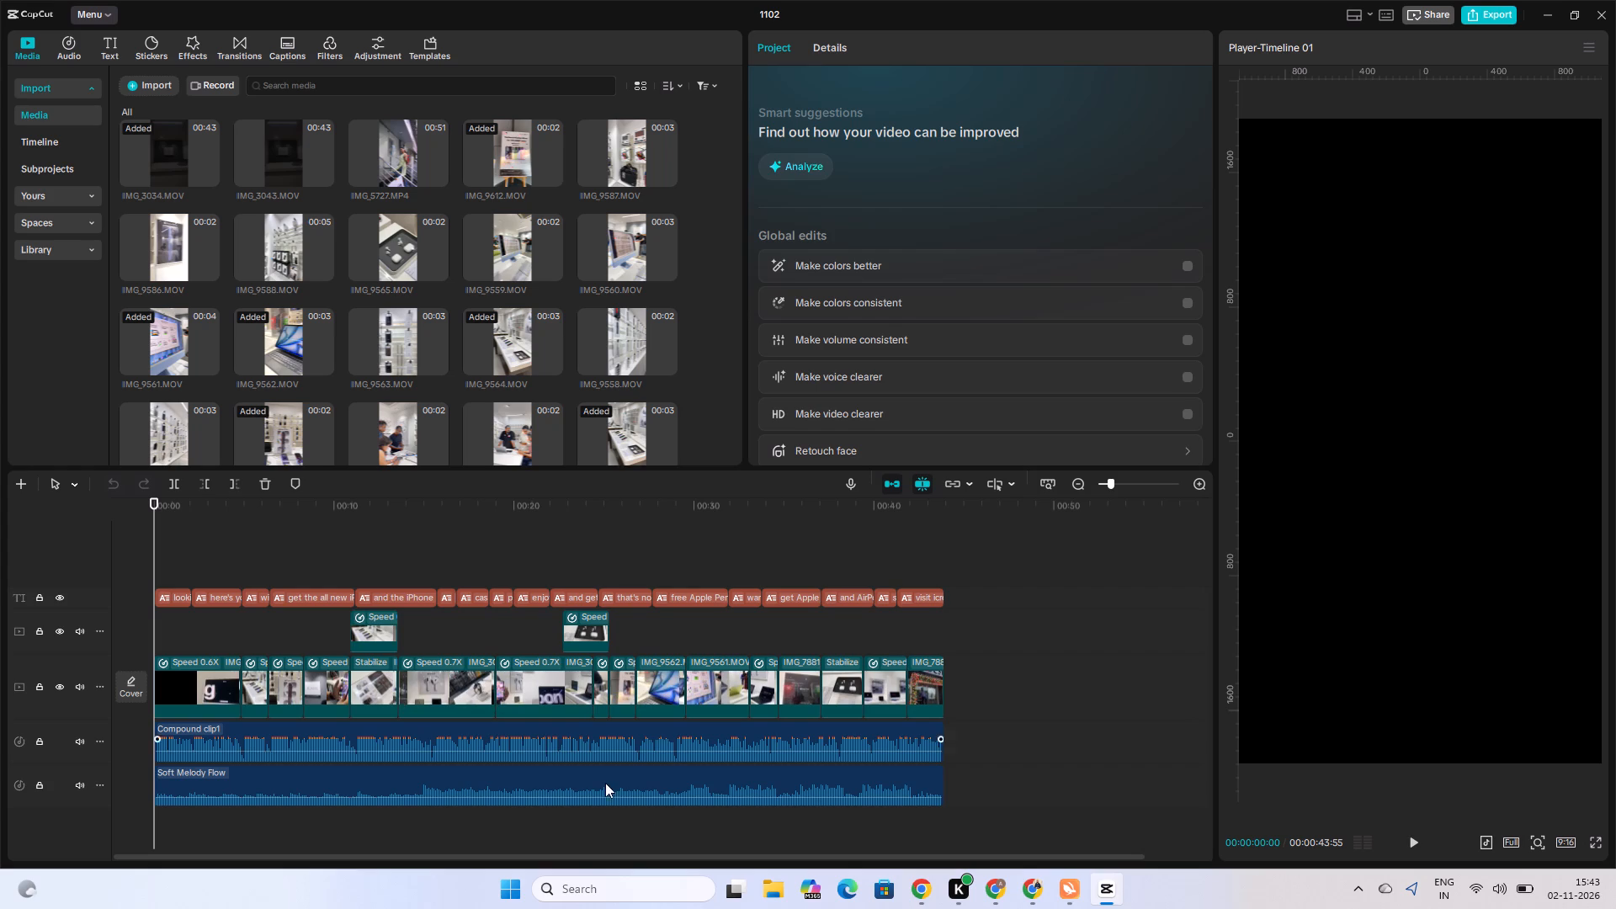
Play the opening seconds of the timeline repeatedly to review the captions, voice-over and music.
key(space)
key(space)
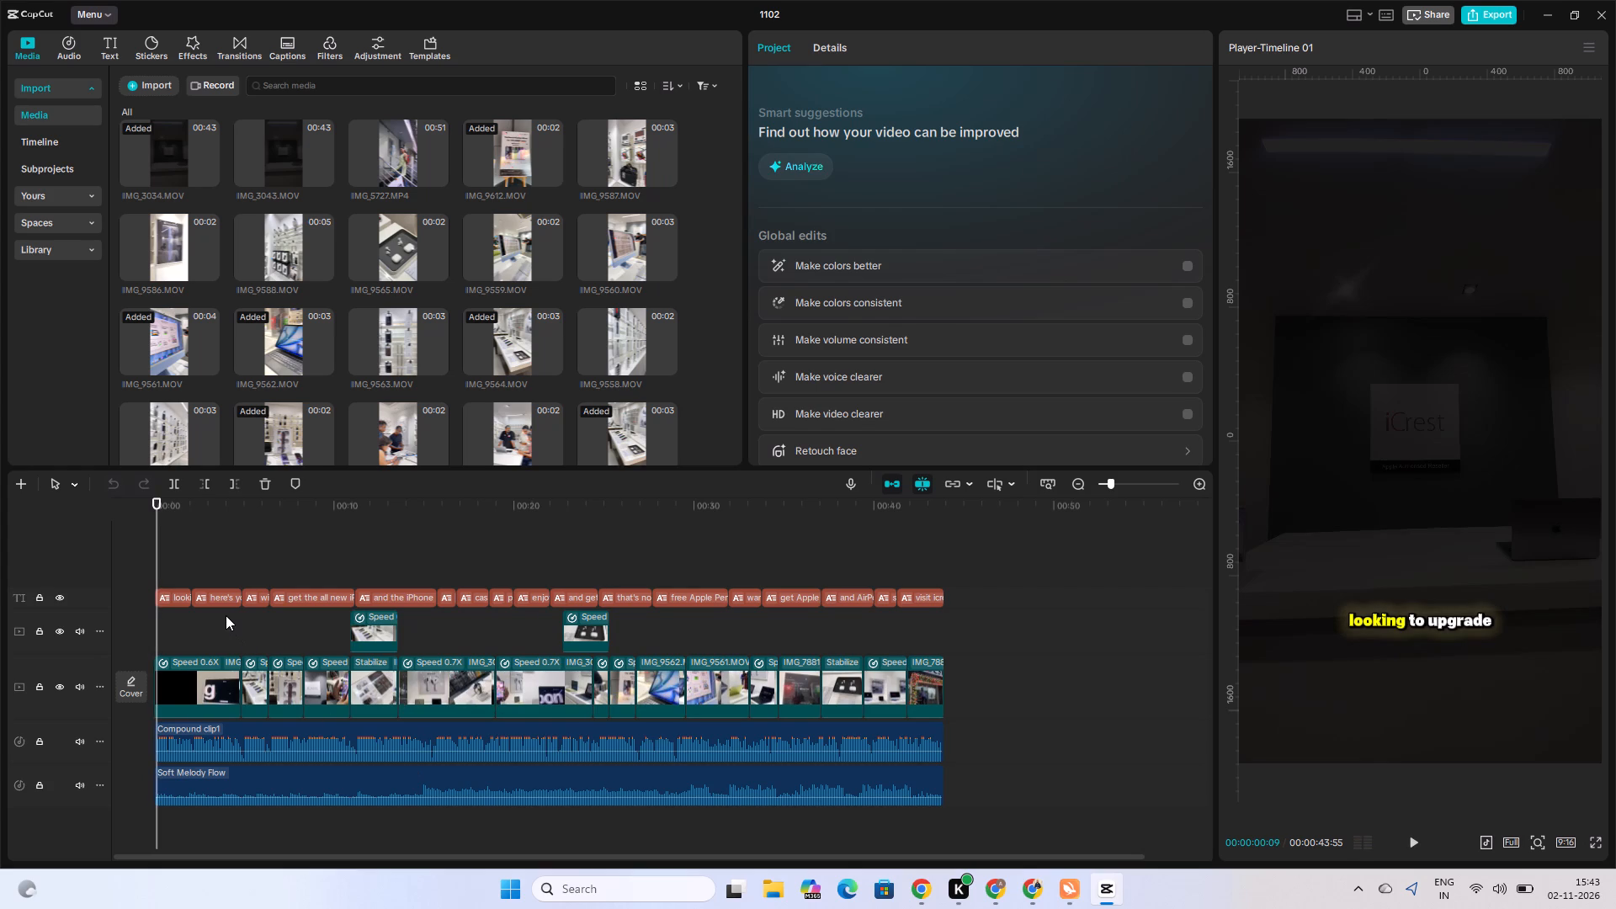
key(space)
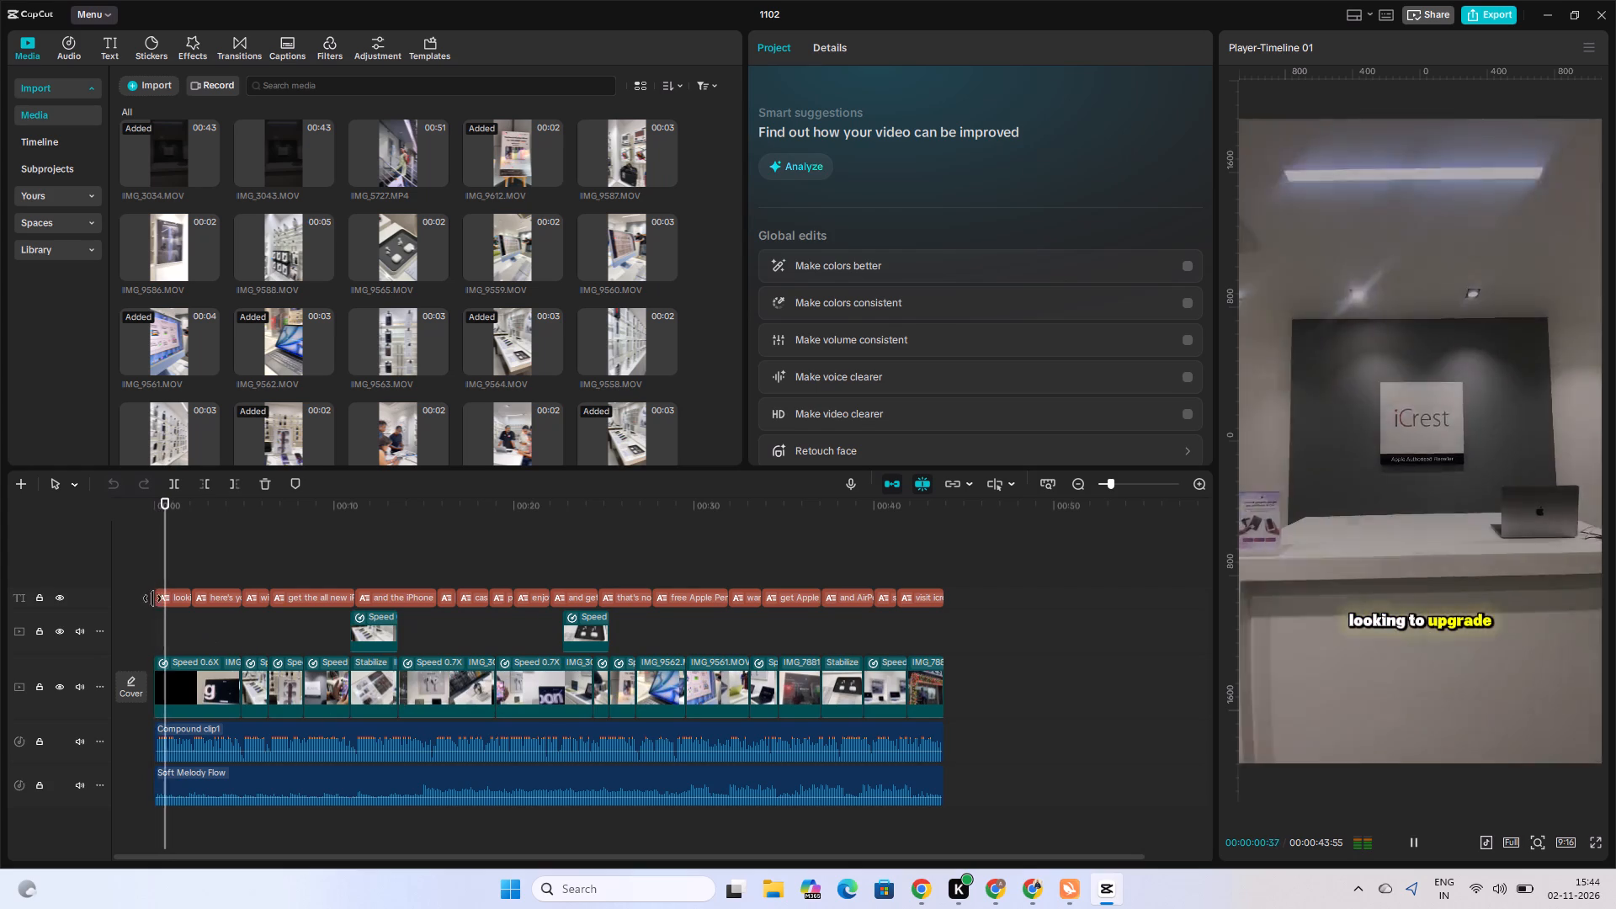
key(space)
key(space)
key(space)
key(space)
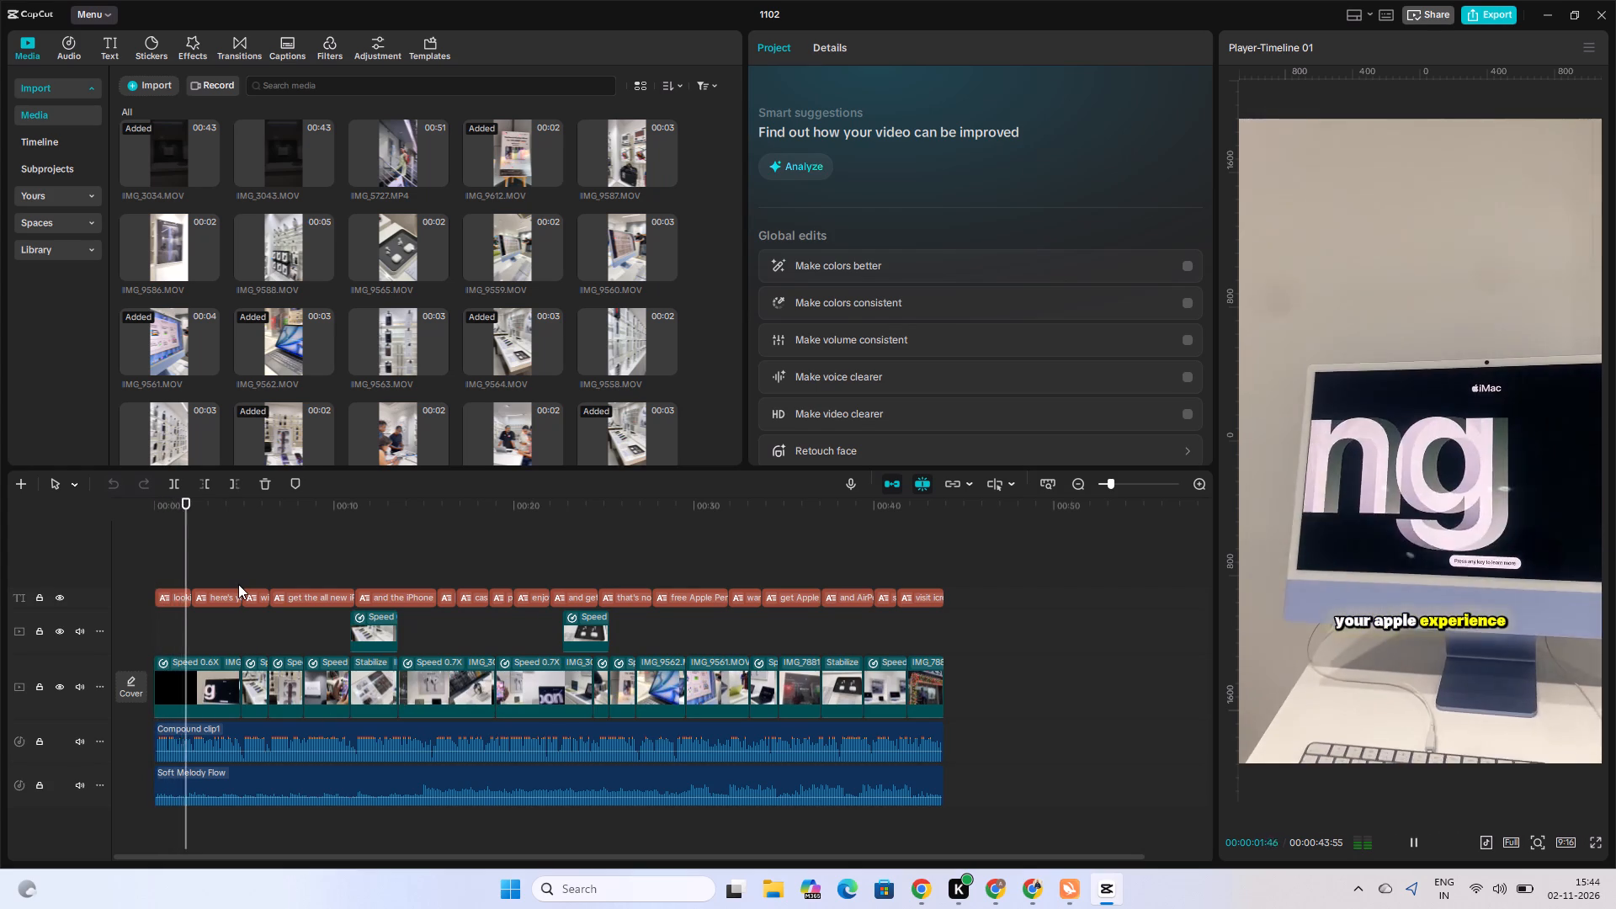
key(space)
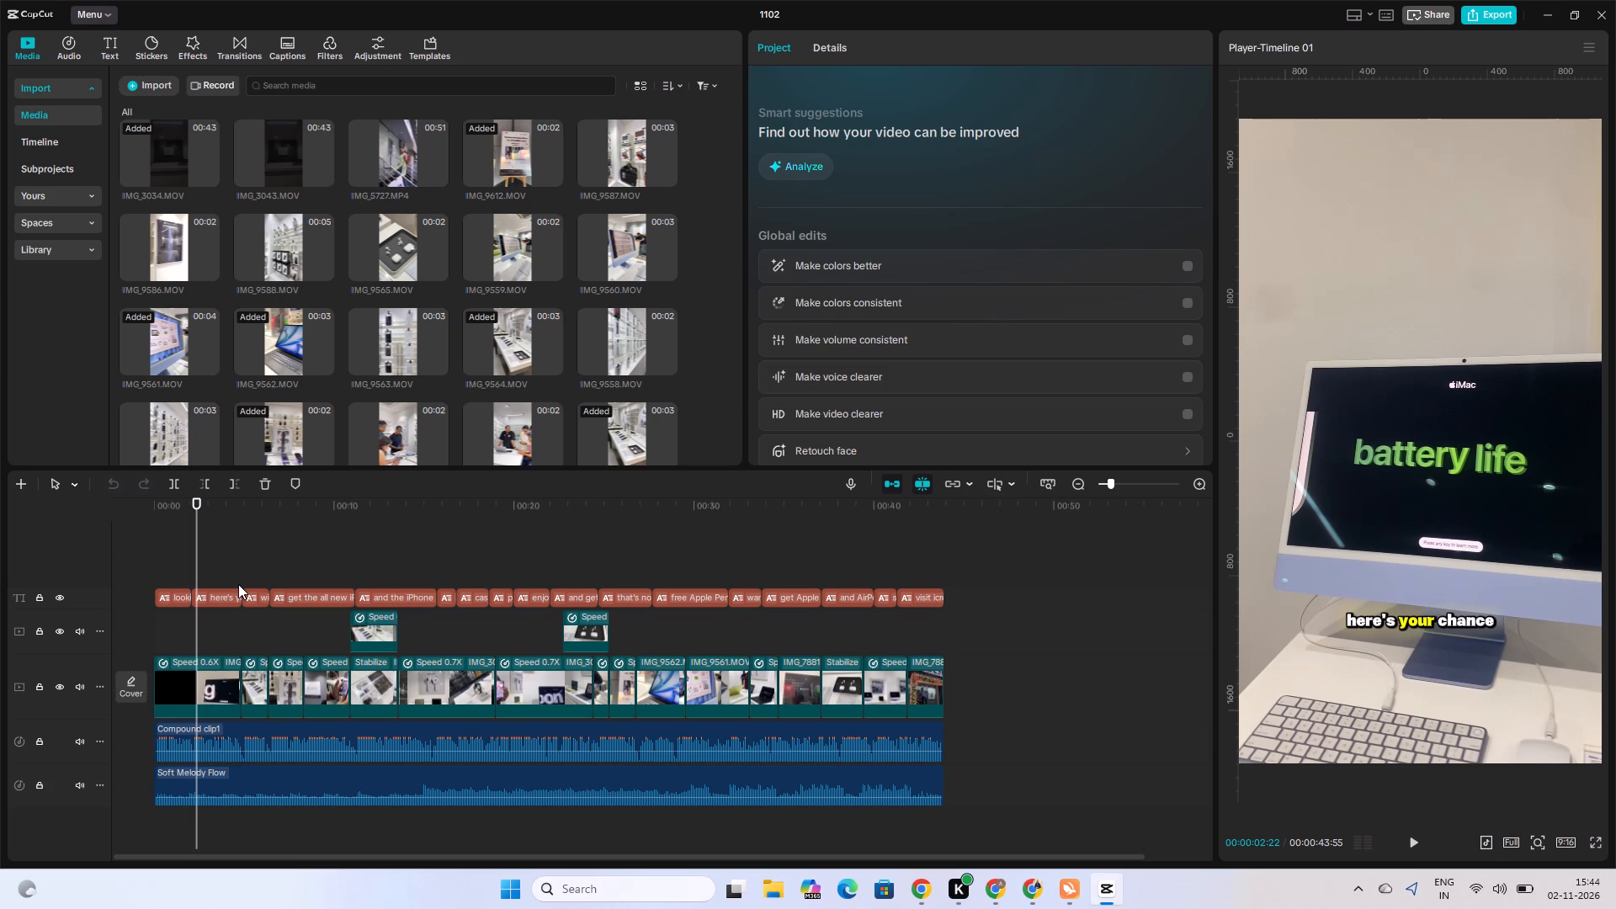
key(space)
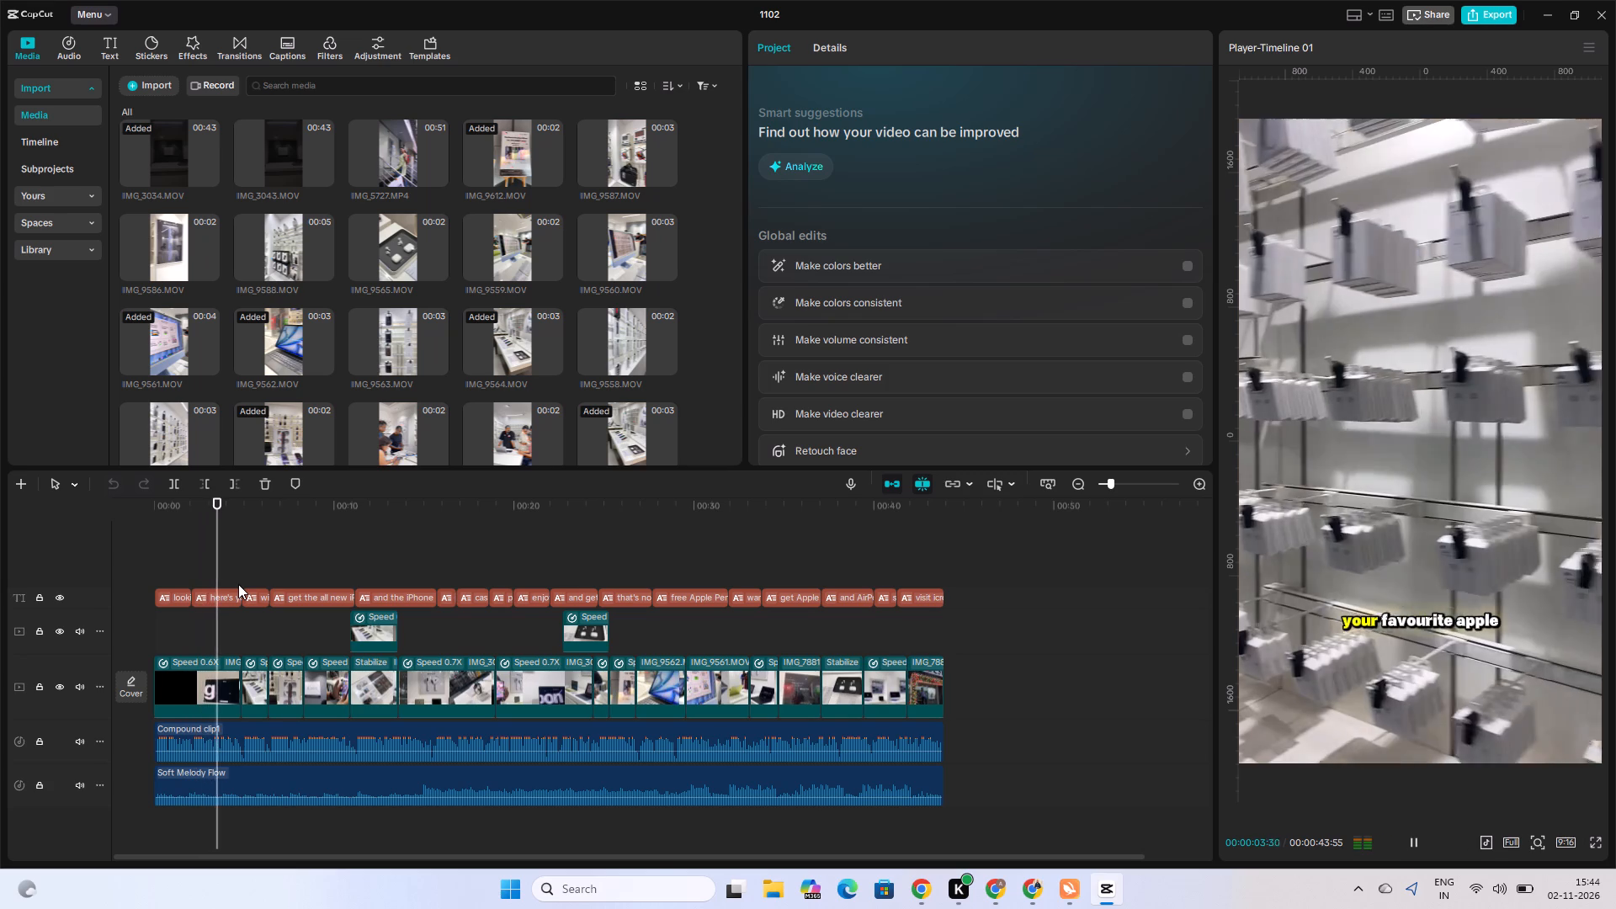
key(space)
key(space)
click(160, 571)
key(space)
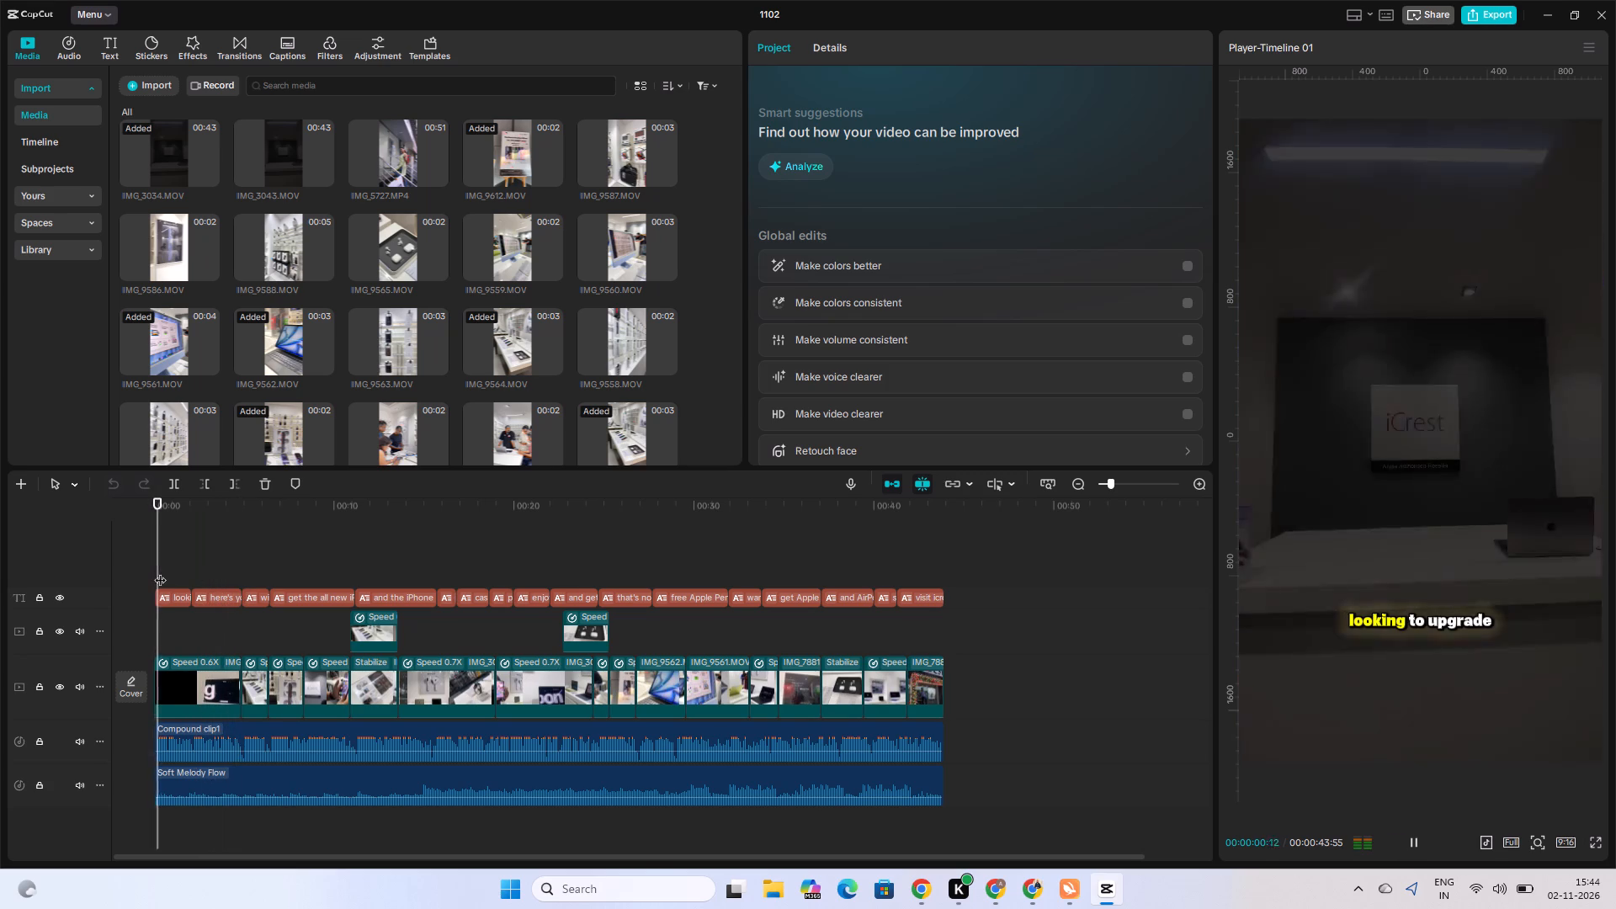
key(space)
click(157, 569)
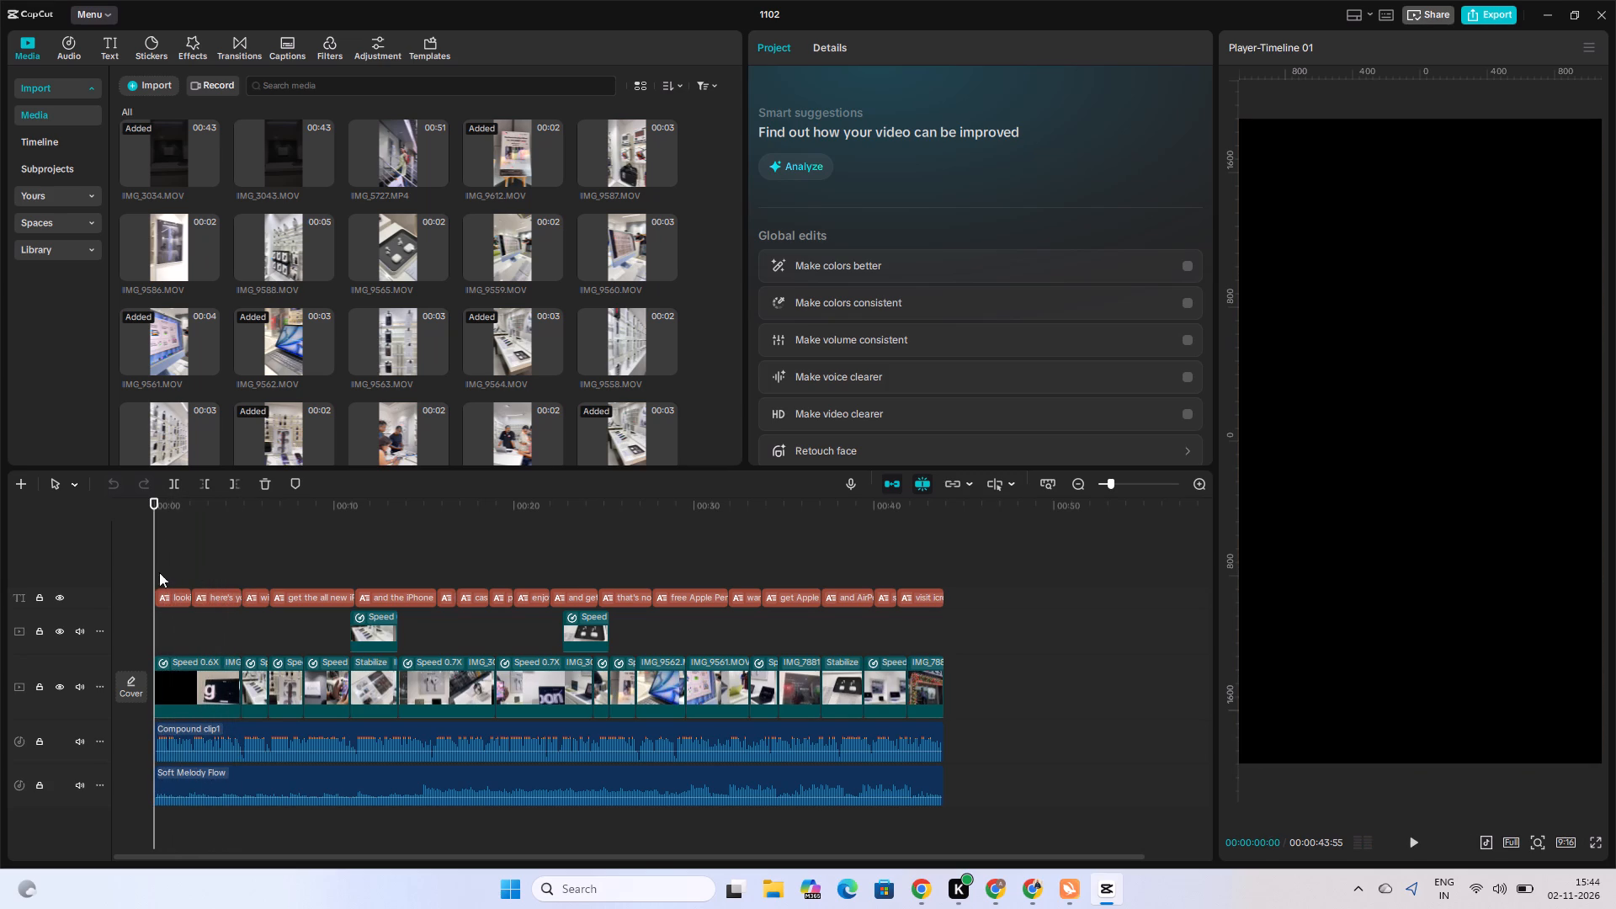
Place Click sound best.wav at the start of the timeline on a new audio track below Soft Melody Flow.
scroll(395, 269, down, 17)
scroll(497, 322, up, 5)
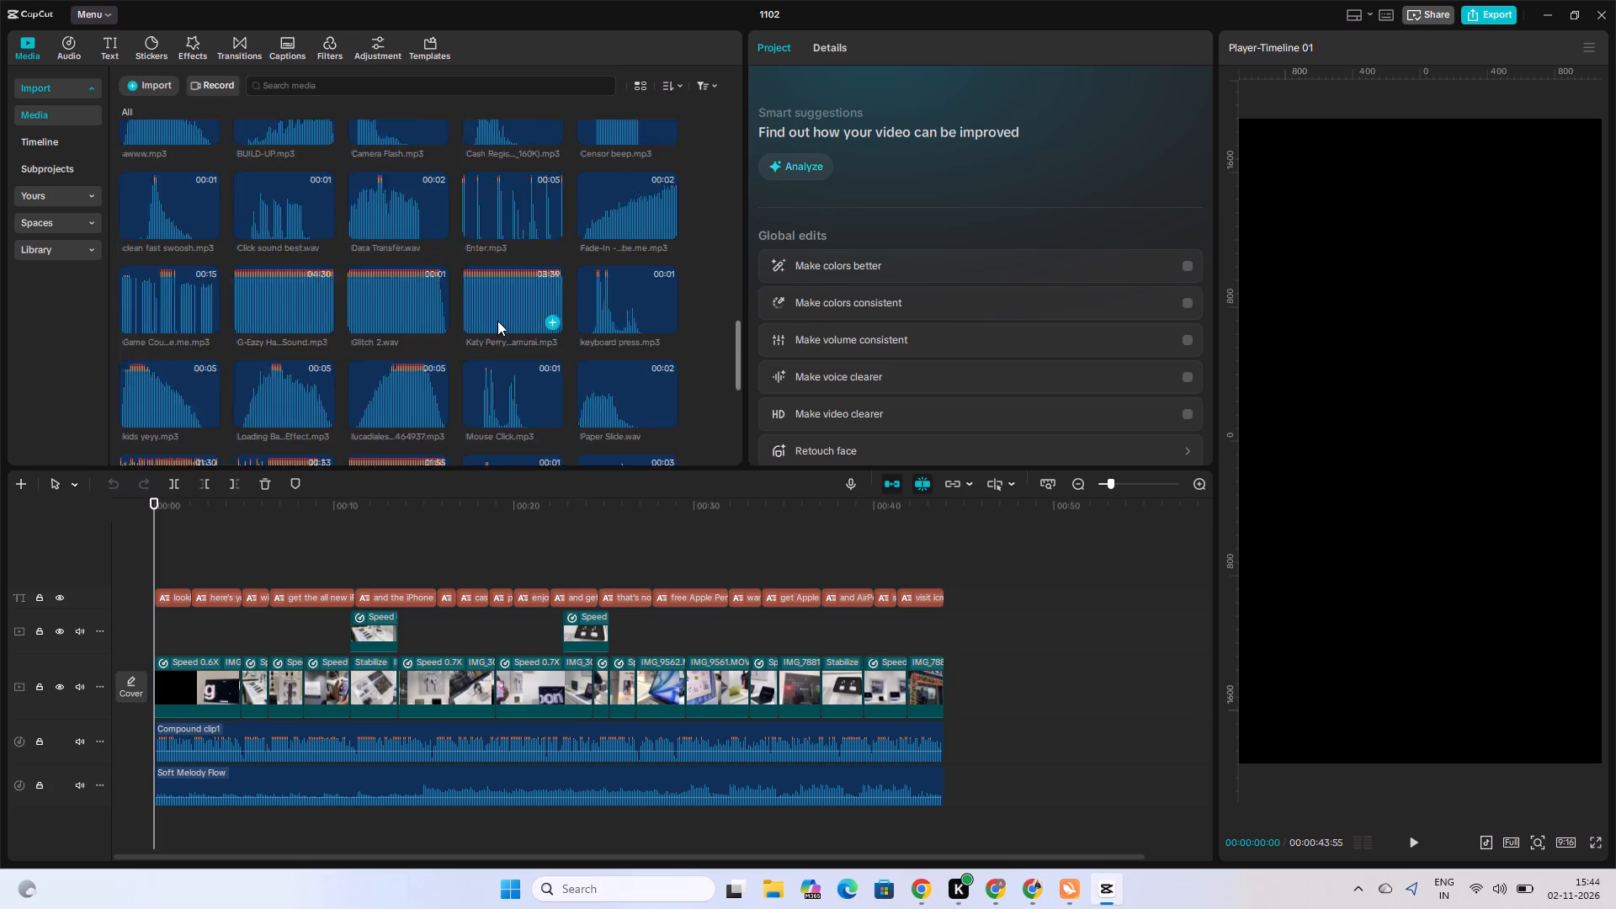
click(372, 281)
click(501, 276)
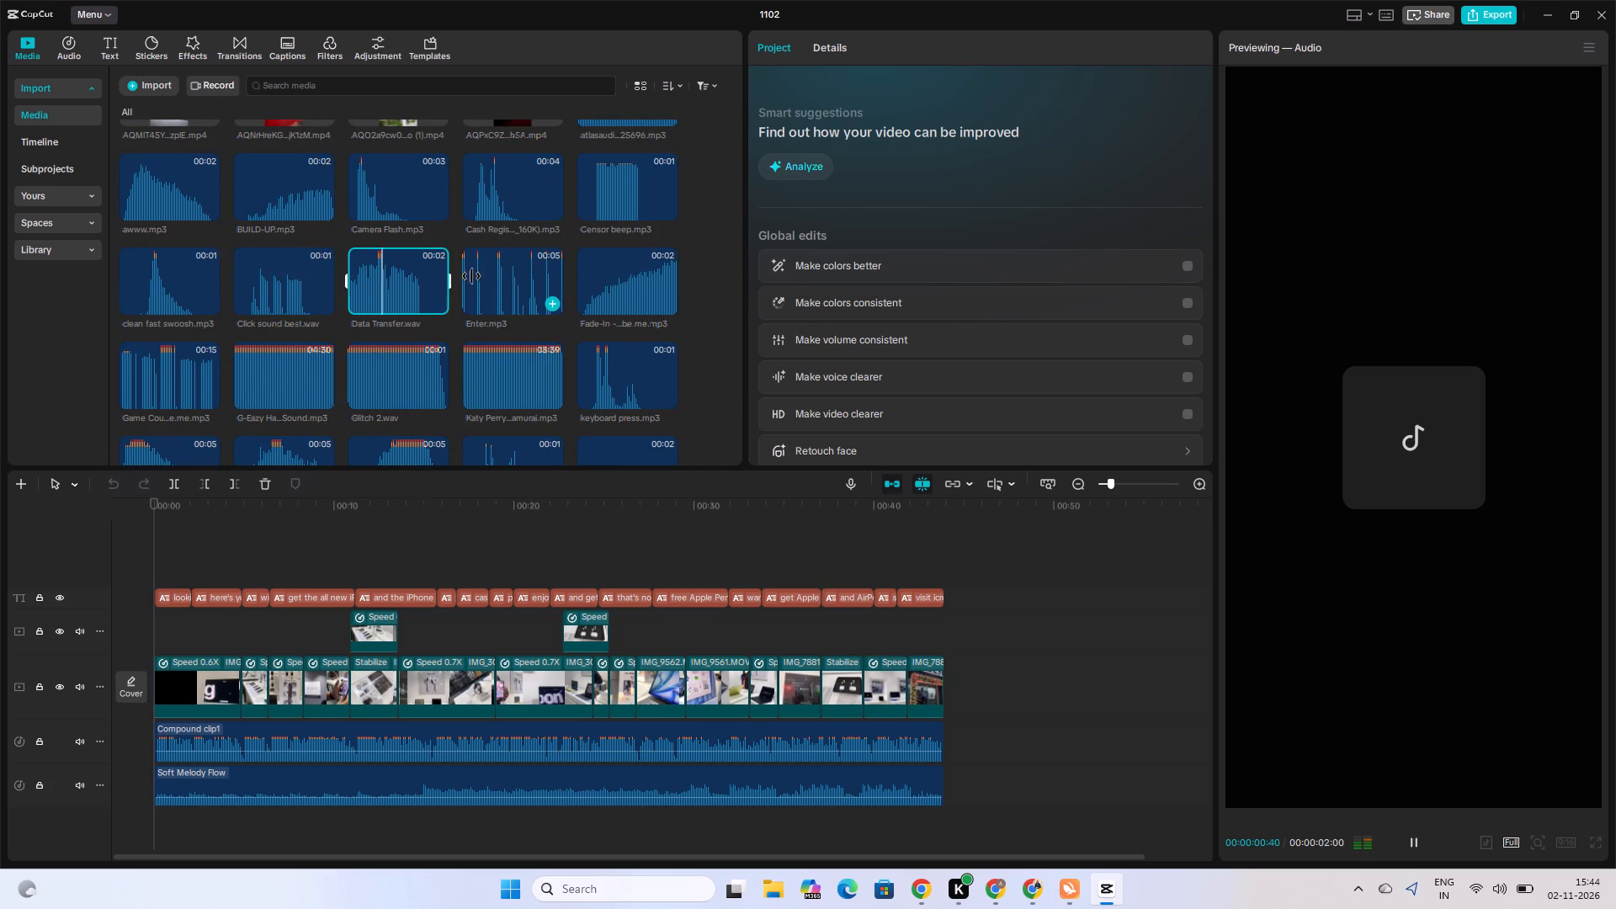
click(277, 268)
drag(277, 268, 140, 839)
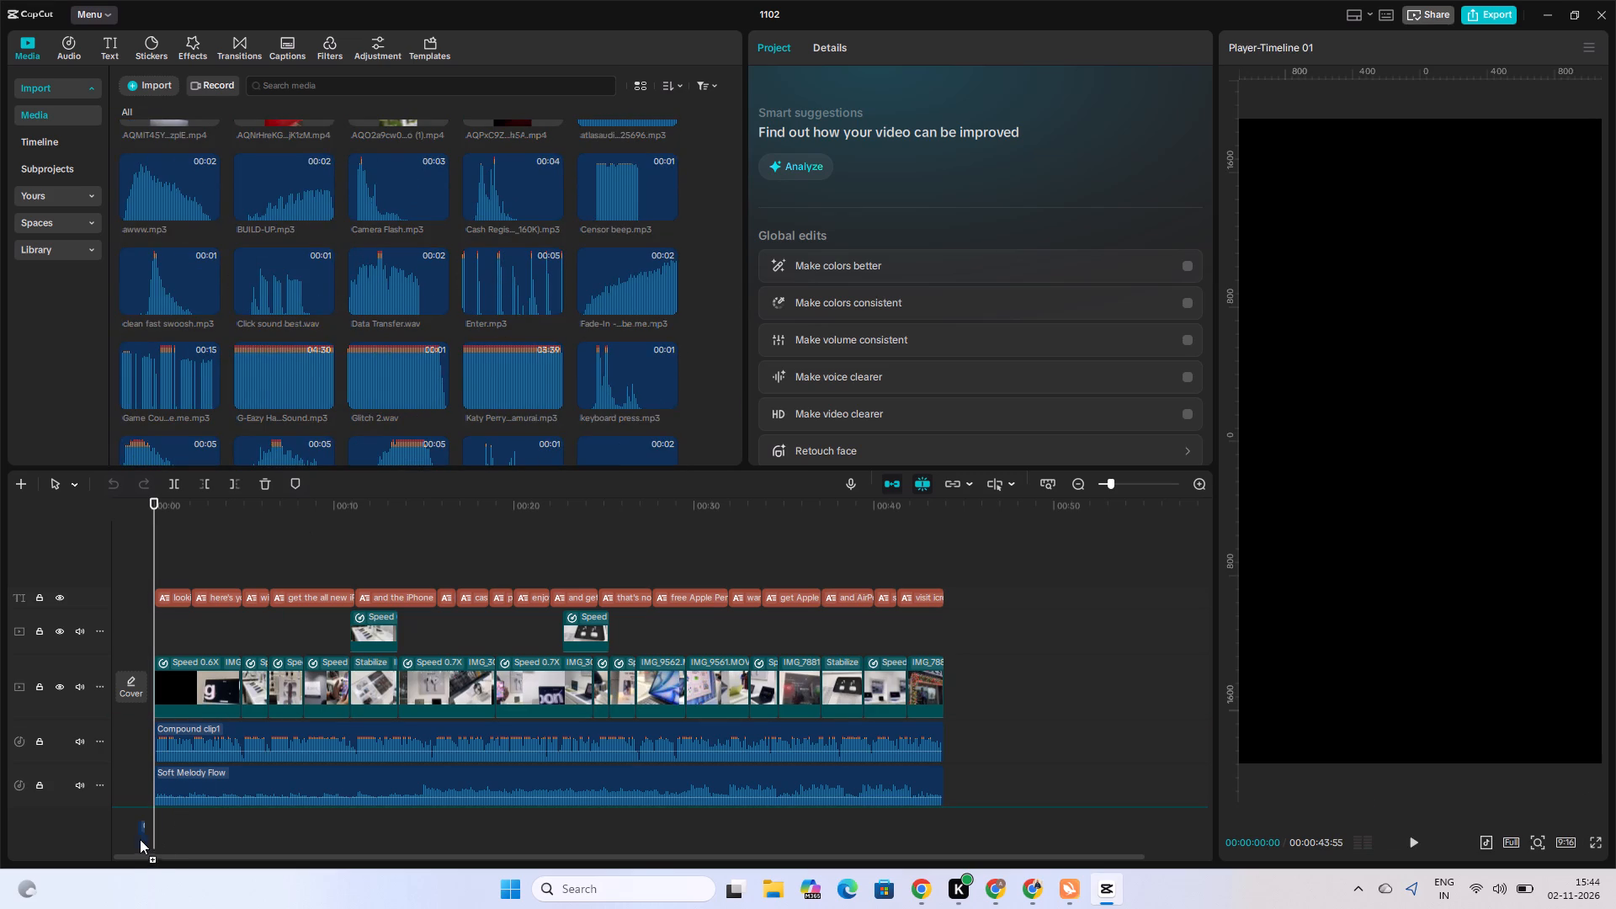
drag(140, 839, 159, 830)
Play the first second of the timeline to check the click sound's timing against the opening caption and voice-over.
ctrl+scroll(332, 779, up, 9)
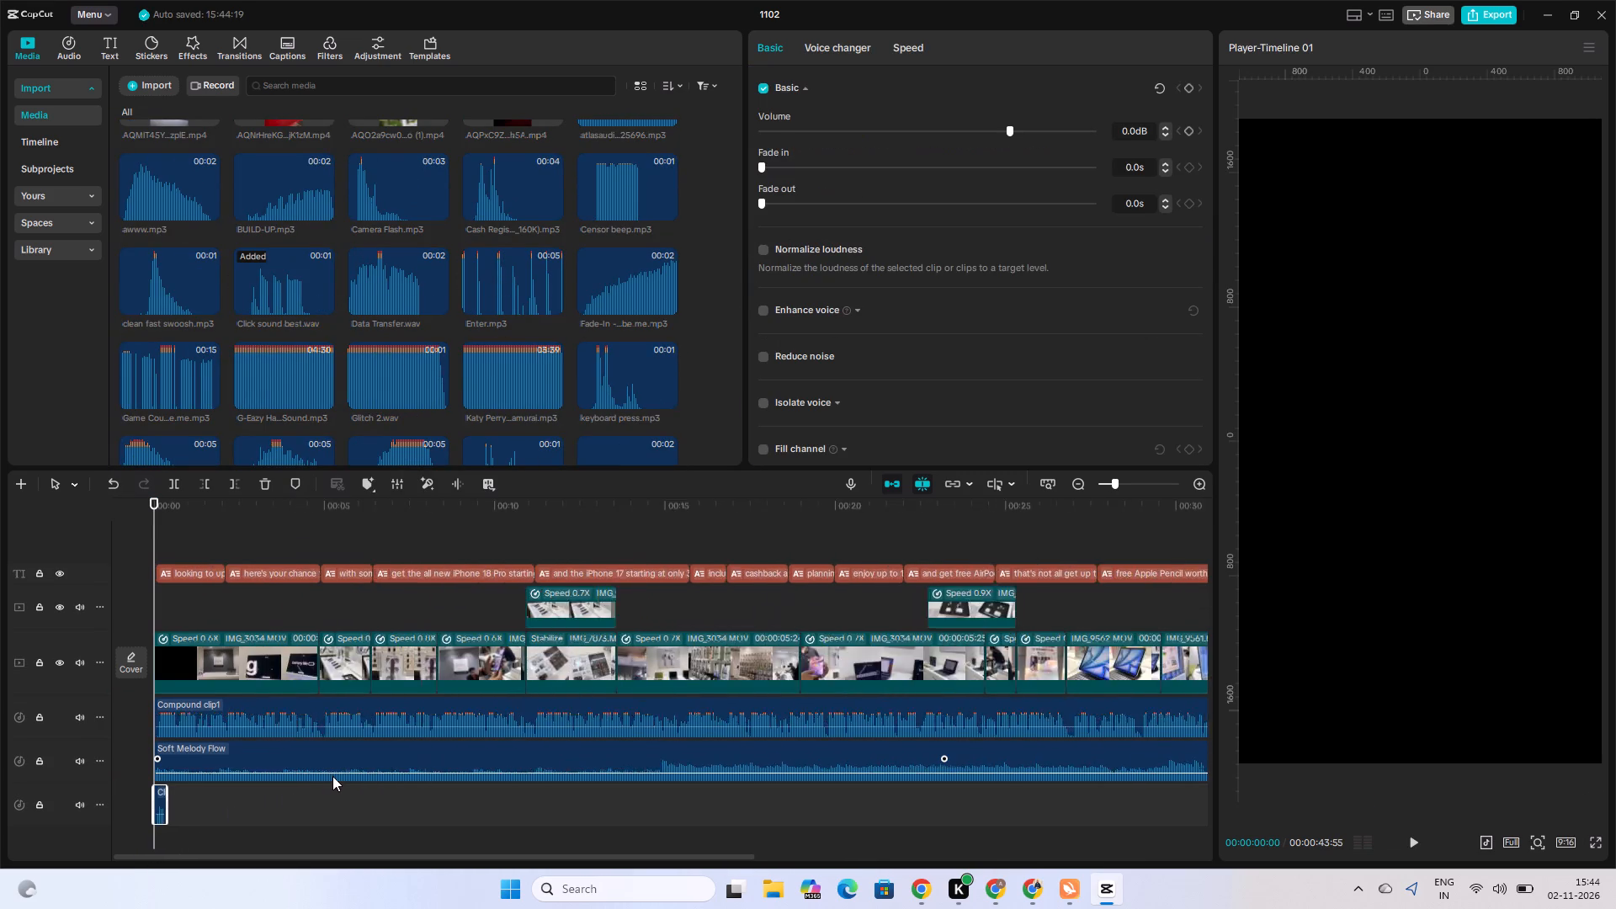
ctrl+scroll(332, 776, up, 20)
ctrl+scroll(332, 776, up, 11)
key(space)
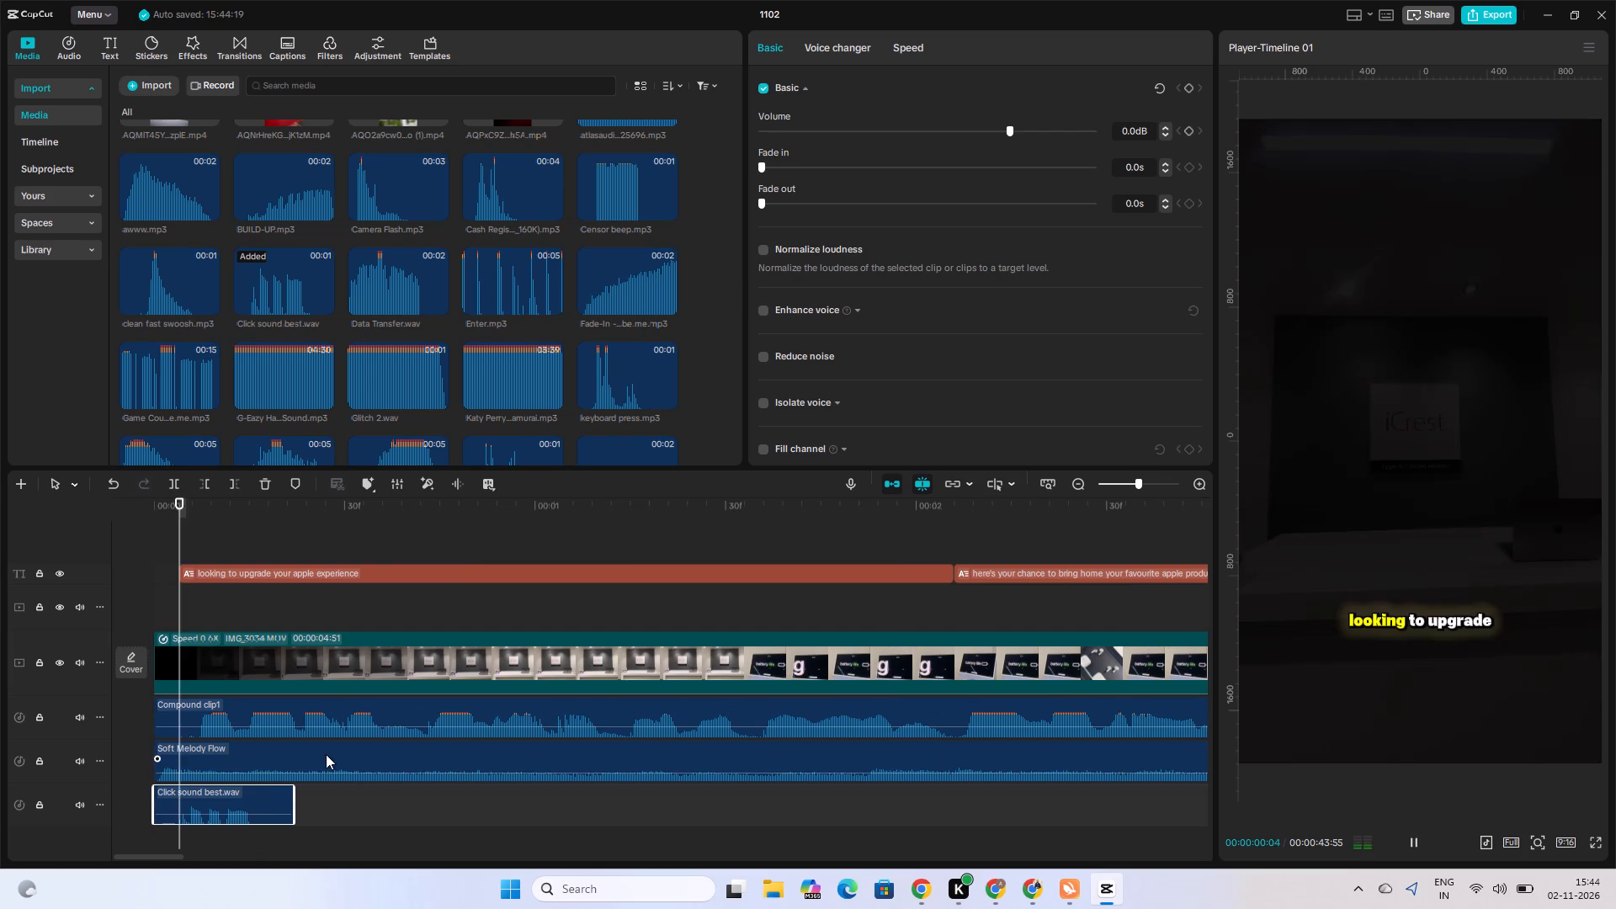
key(space)
drag(244, 802, 226, 802)
click(167, 587)
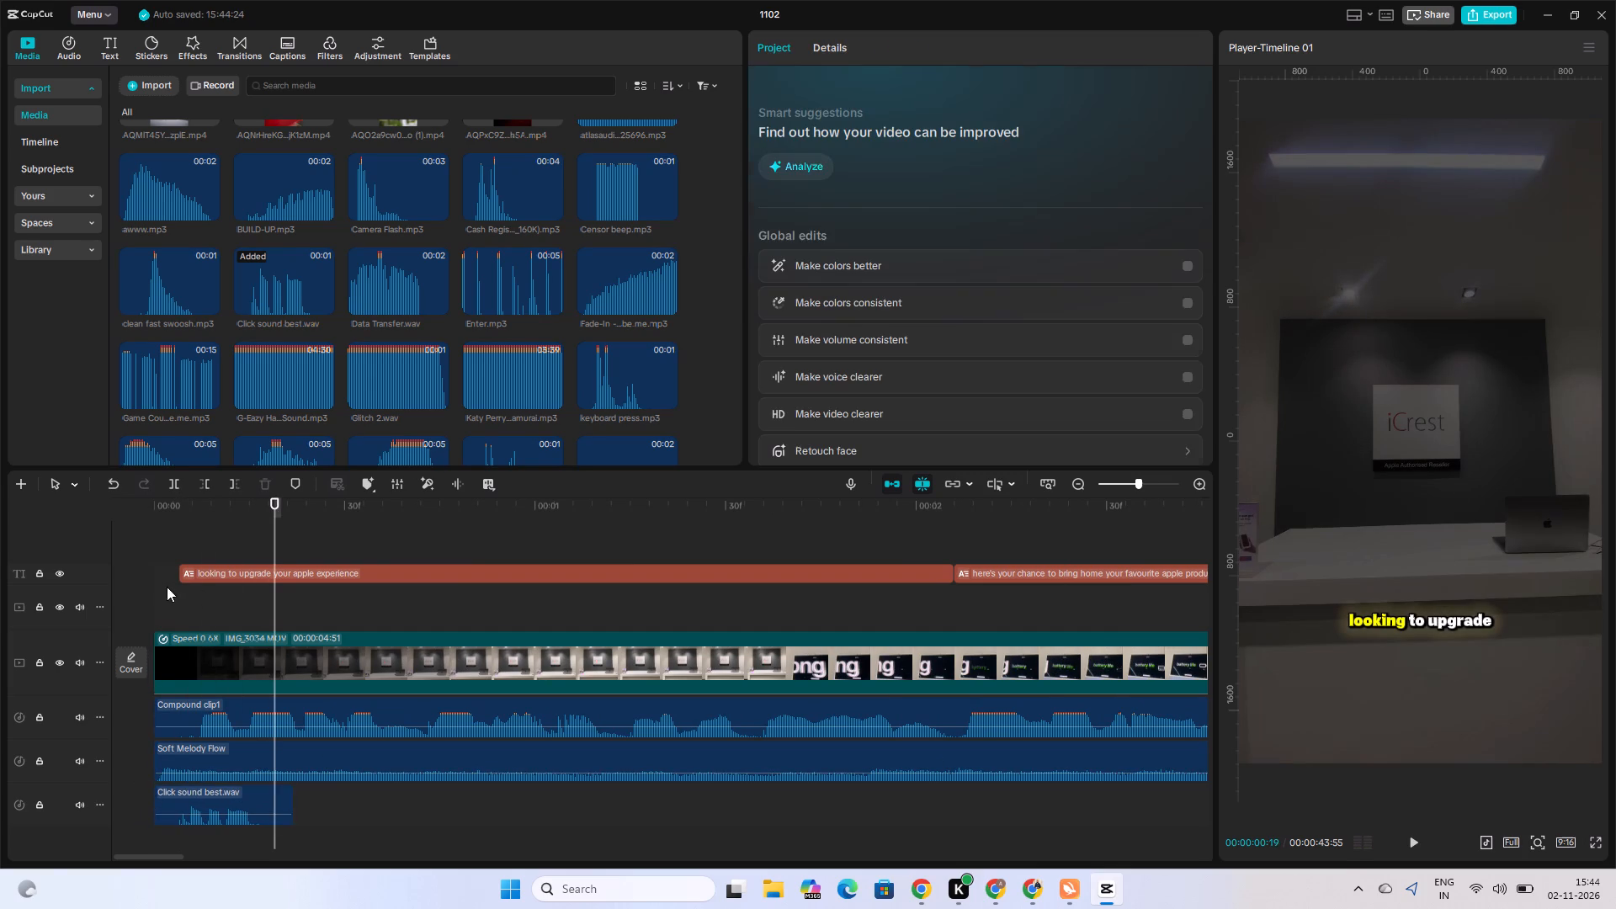
click(183, 816)
key(space)
key(space)
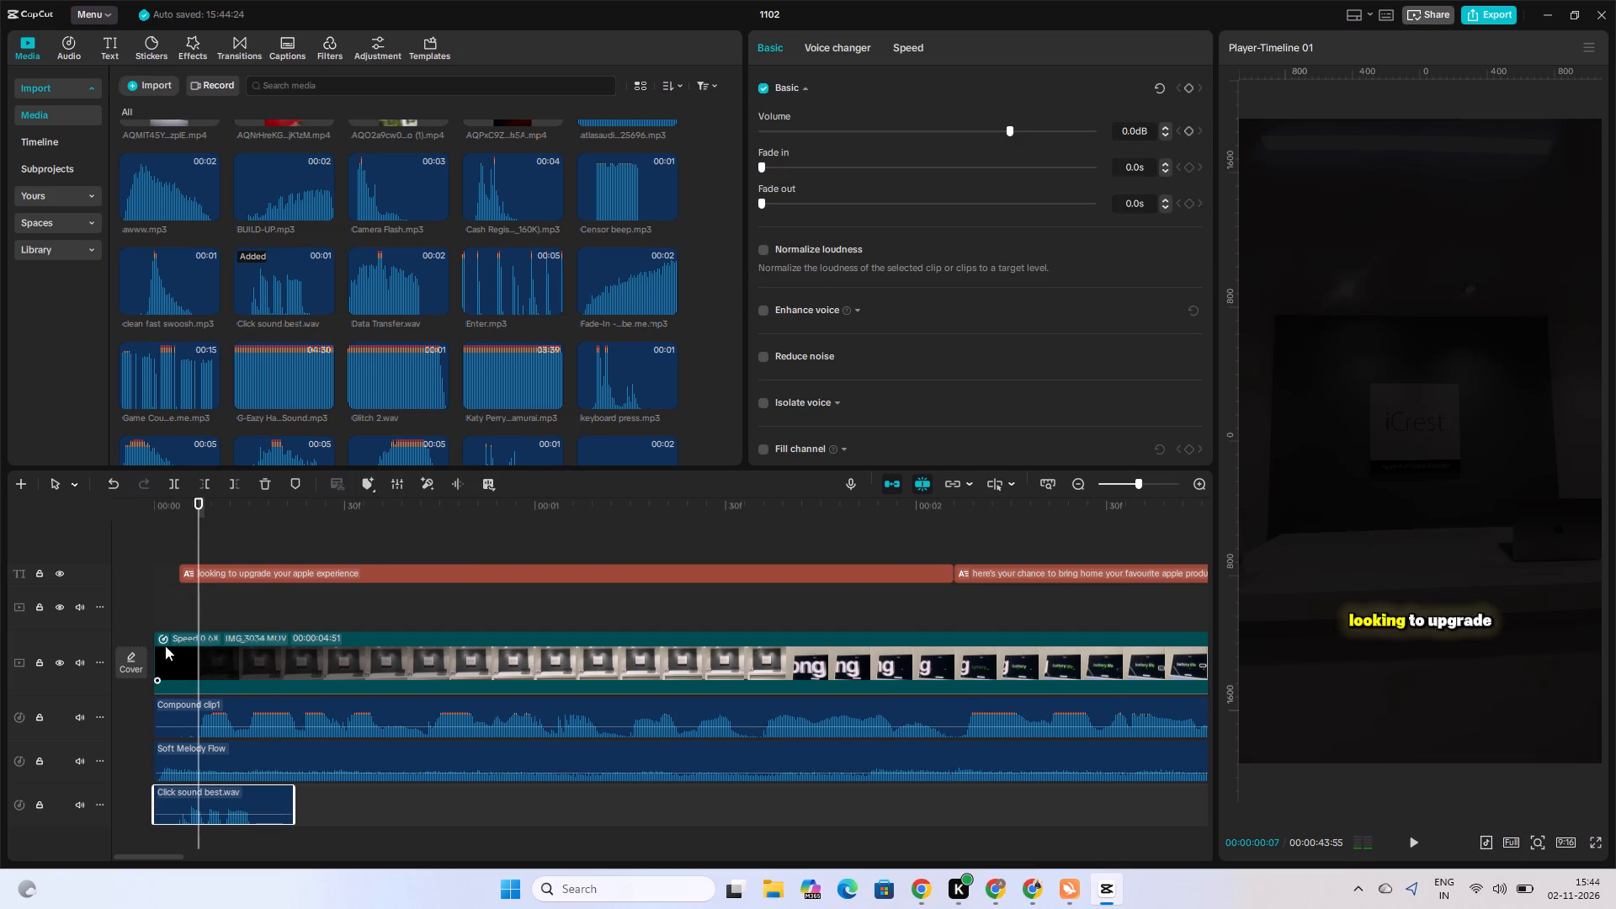
click(162, 561)
key(space)
key(space)
Split the click sound clip at 00:00:00:02, delete its leading piece and move the remainder to the timeline start.
click(189, 811)
click(169, 620)
click(177, 821)
click(167, 478)
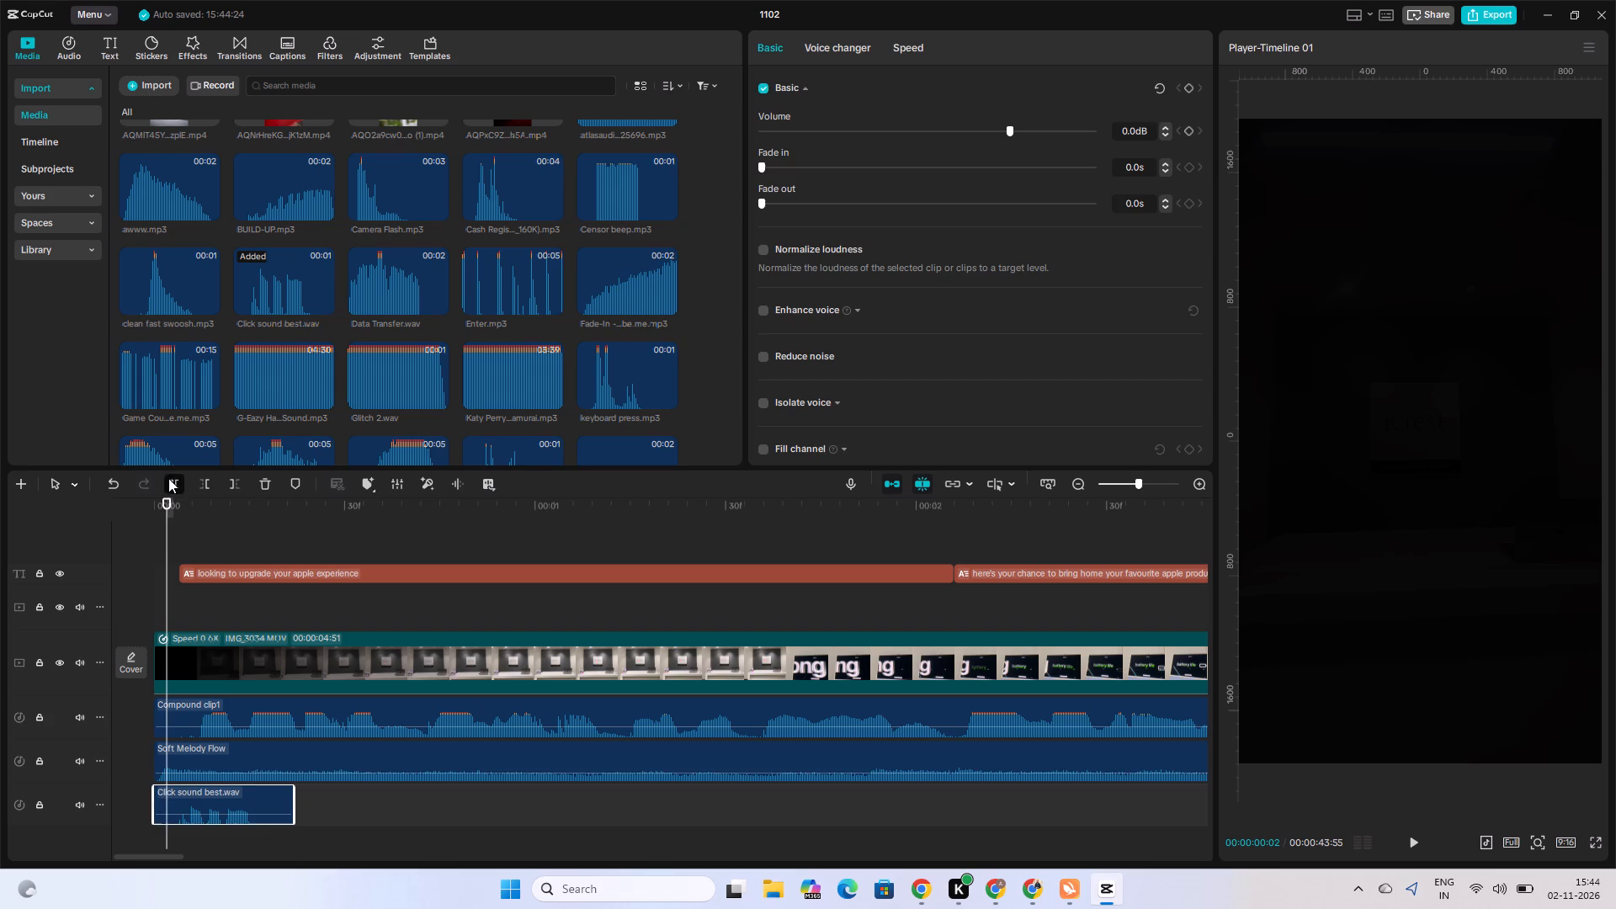
click(361, 799)
click(157, 802)
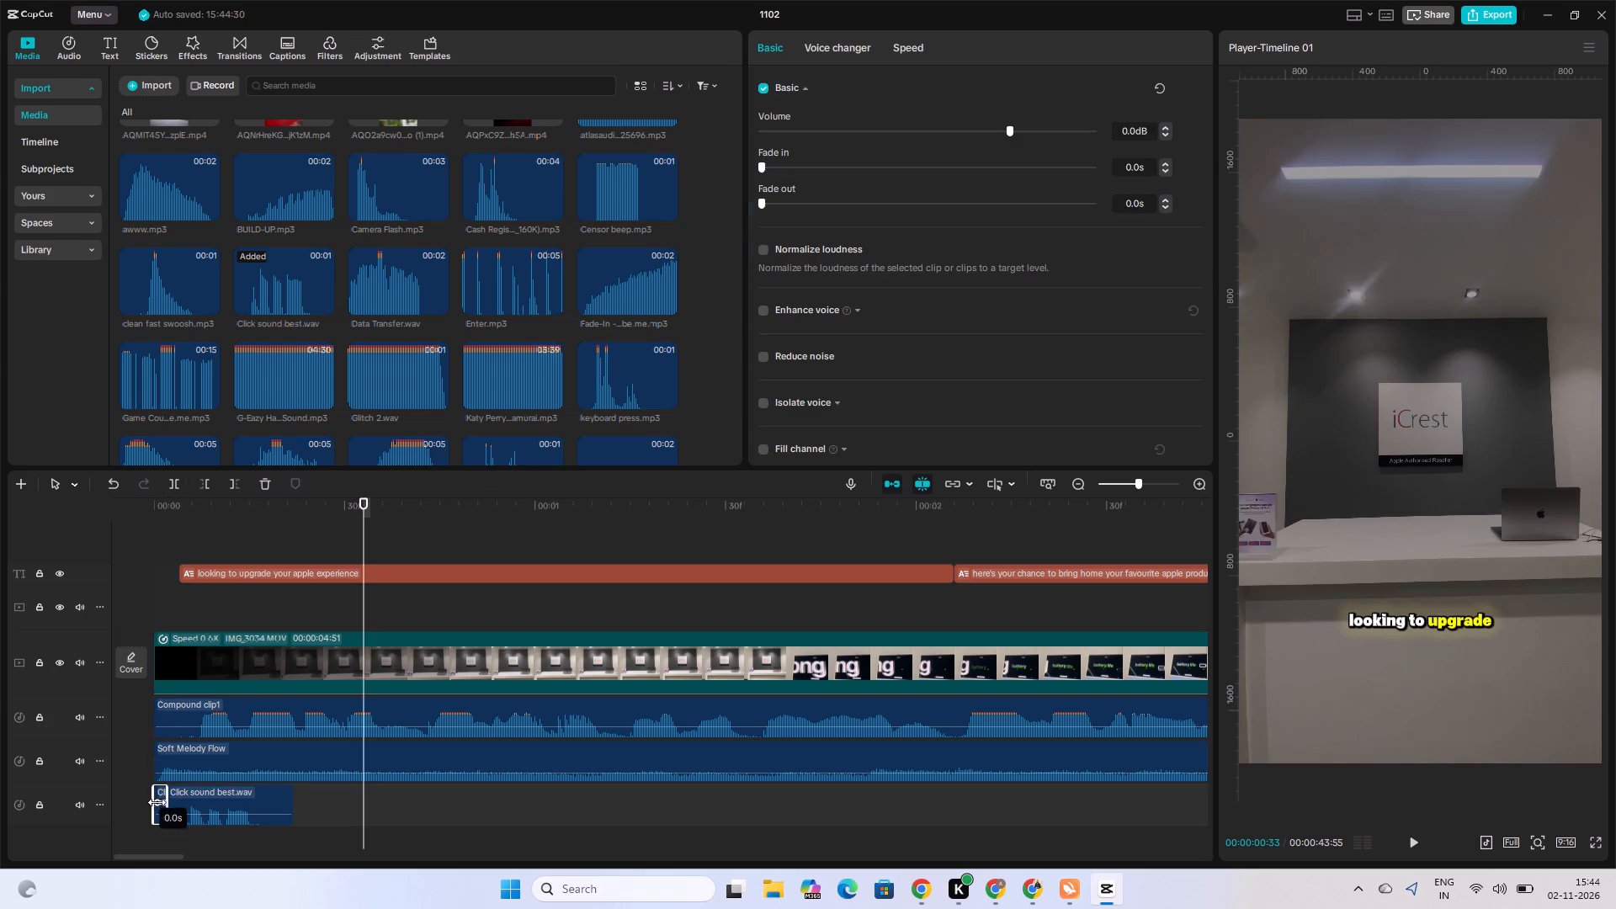
click(257, 477)
drag(247, 803, 218, 803)
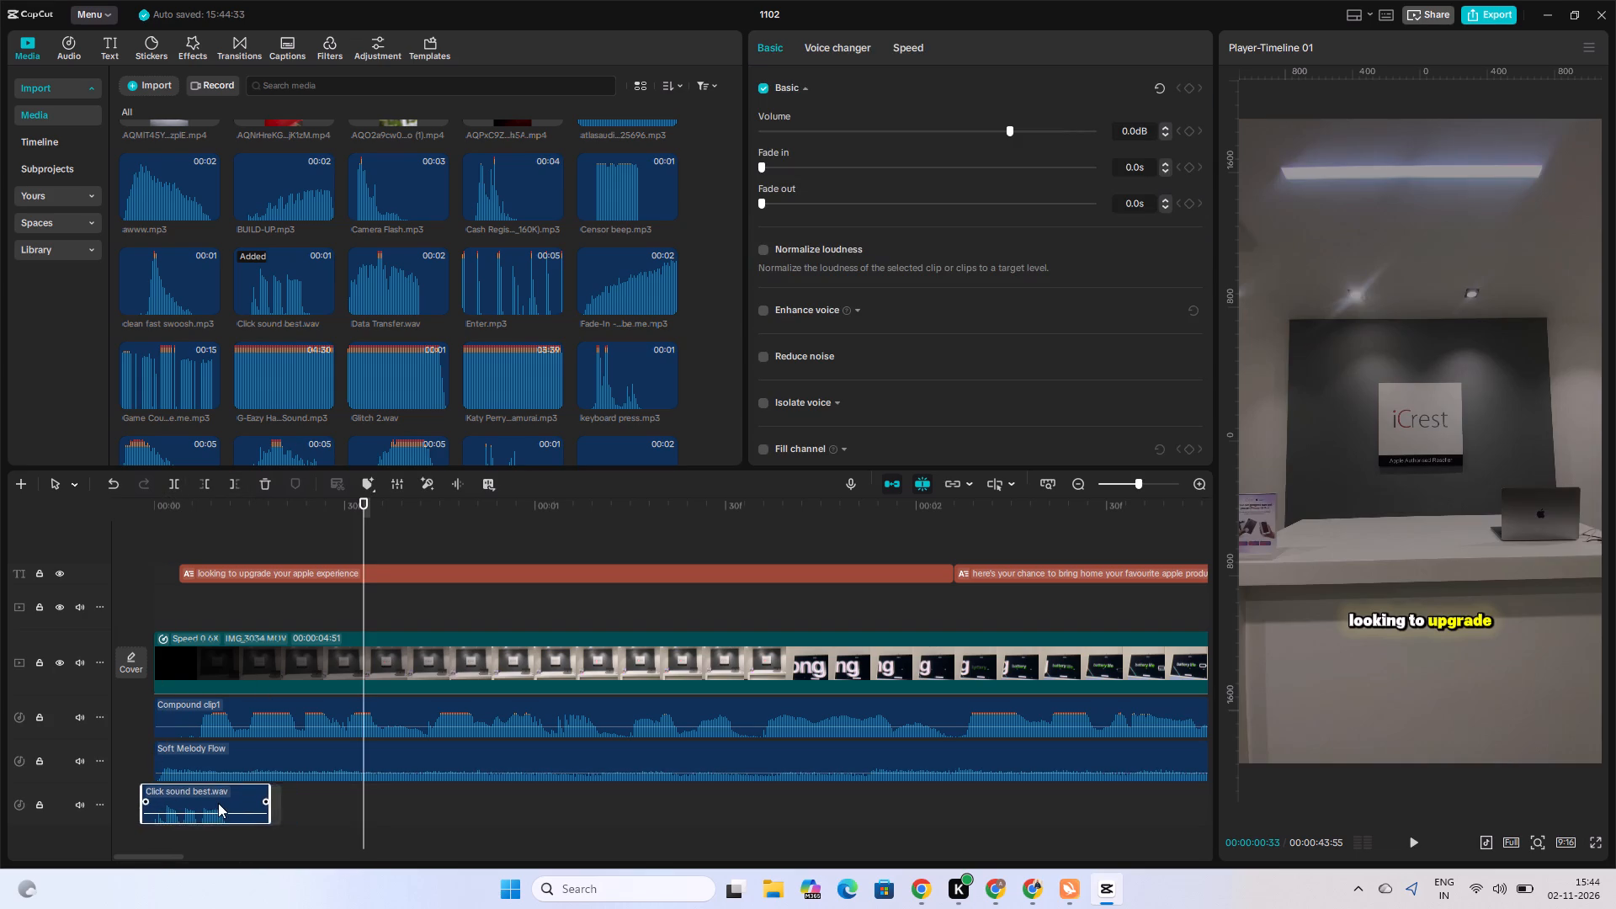
Play back the opening repeatedly to check the trimmed click sound against the voice-over and first caption.
click(157, 834)
key(space)
key(space)
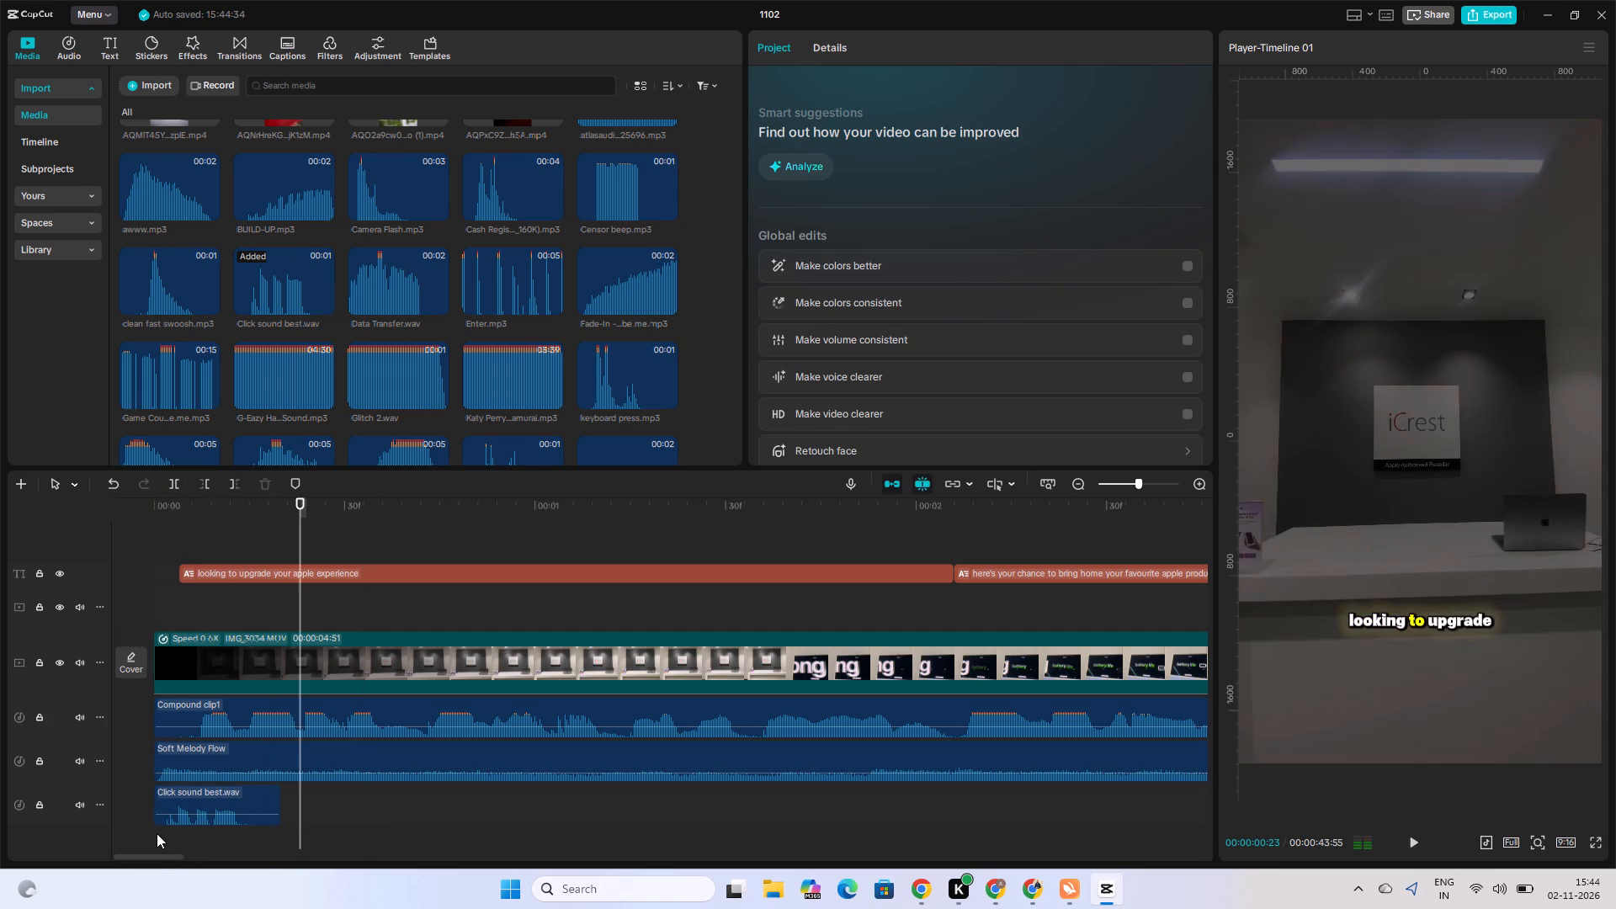
click(171, 838)
key(space)
key(space)
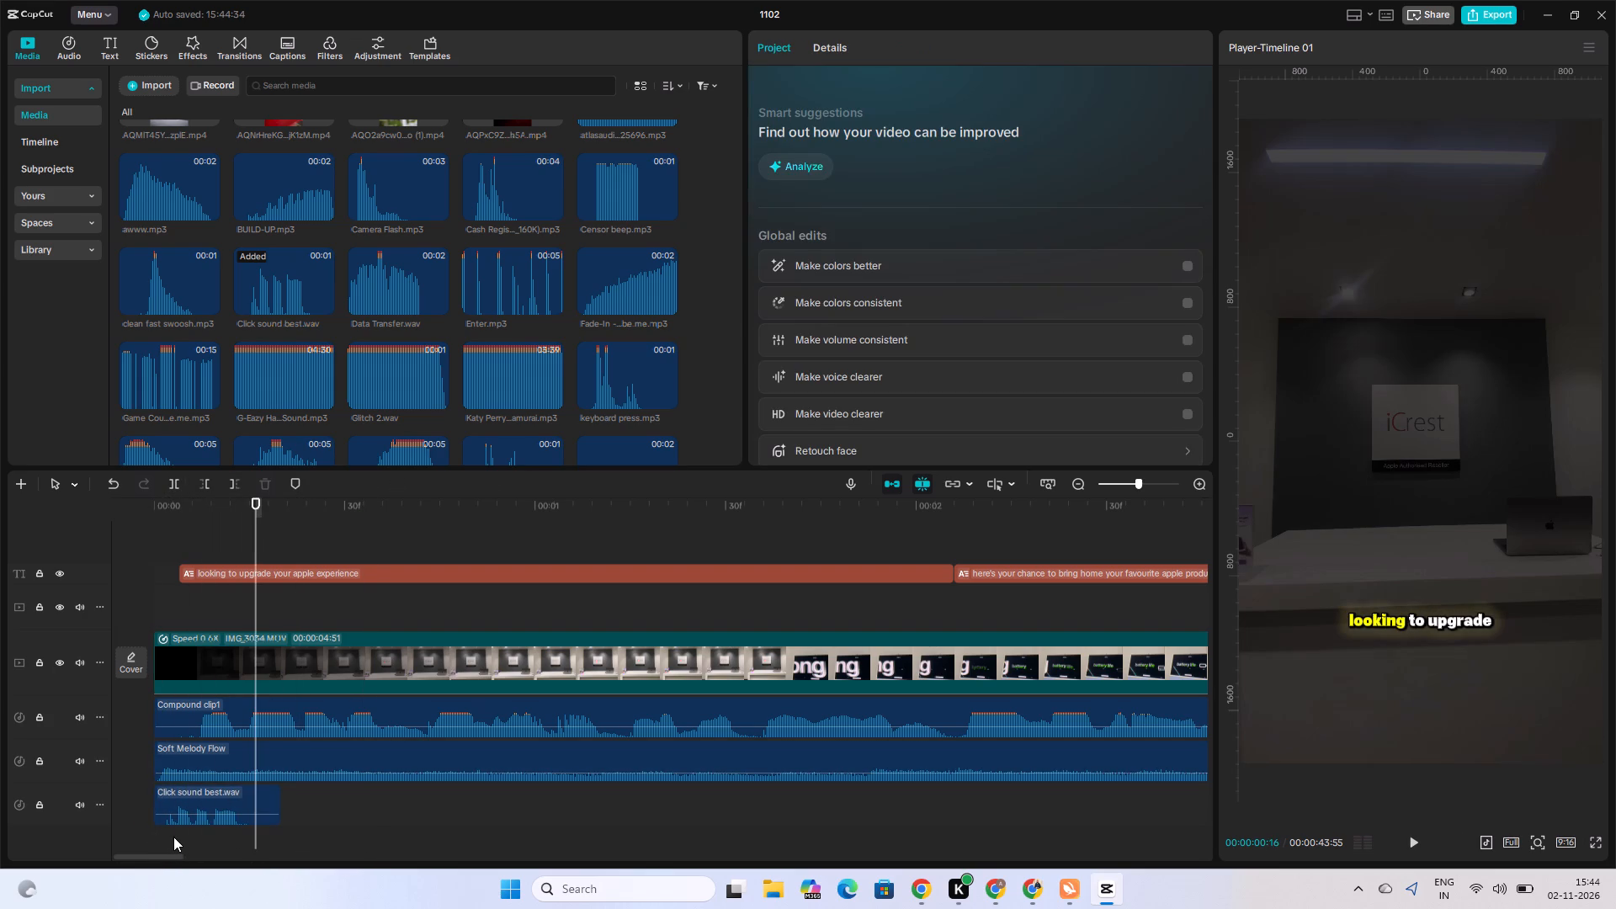
ctrl+scroll(173, 837, down, 2)
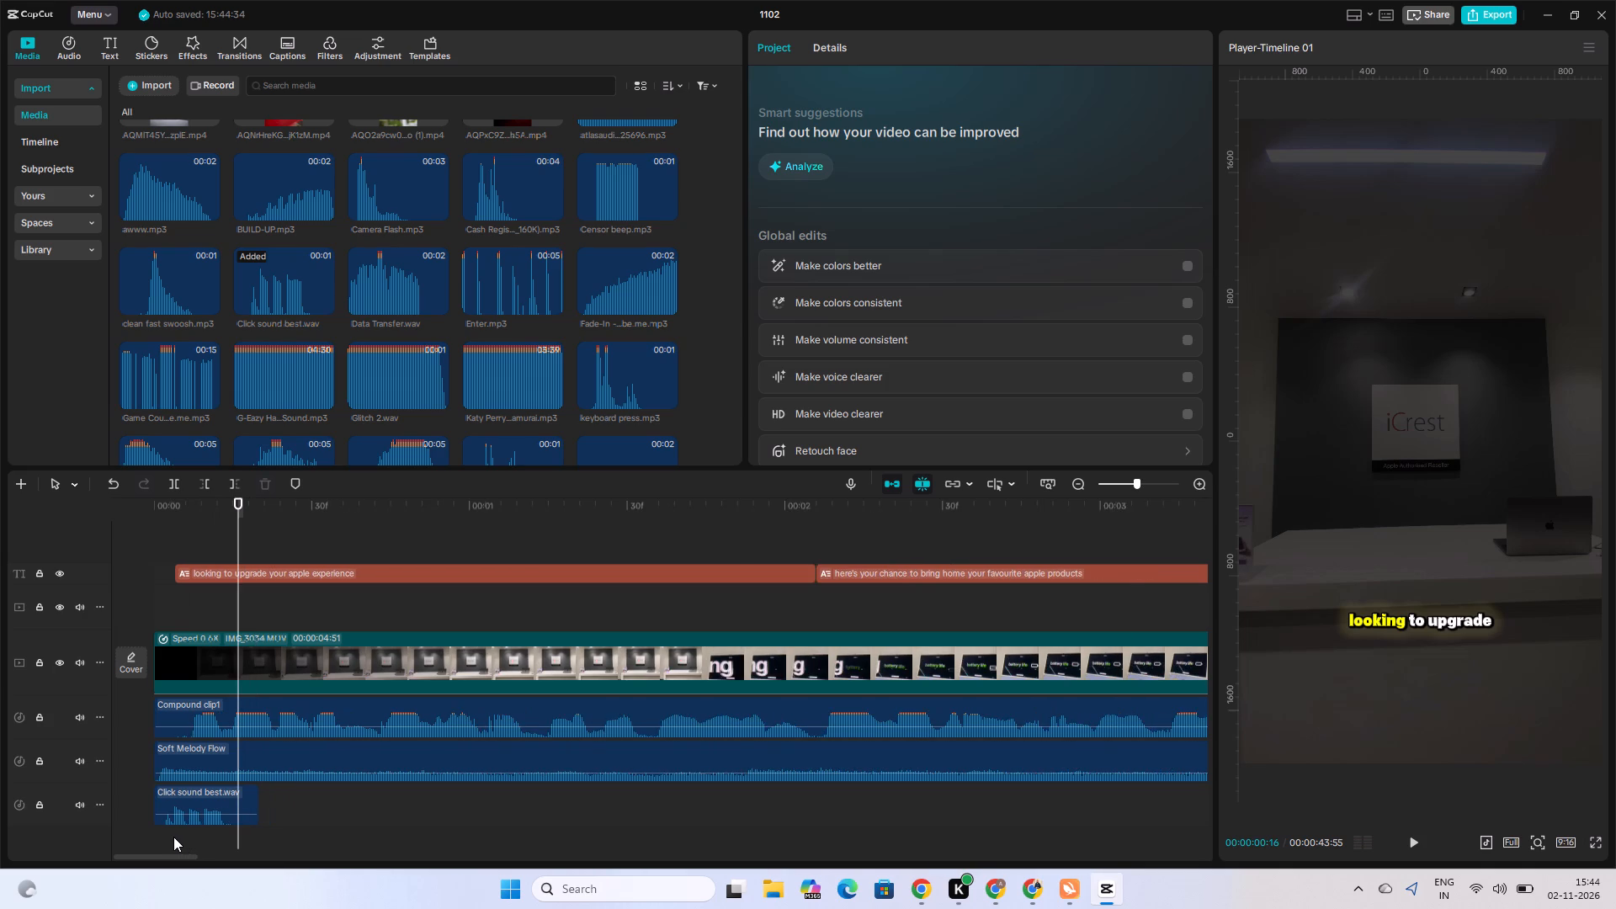
ctrl+scroll(173, 837, down, 2)
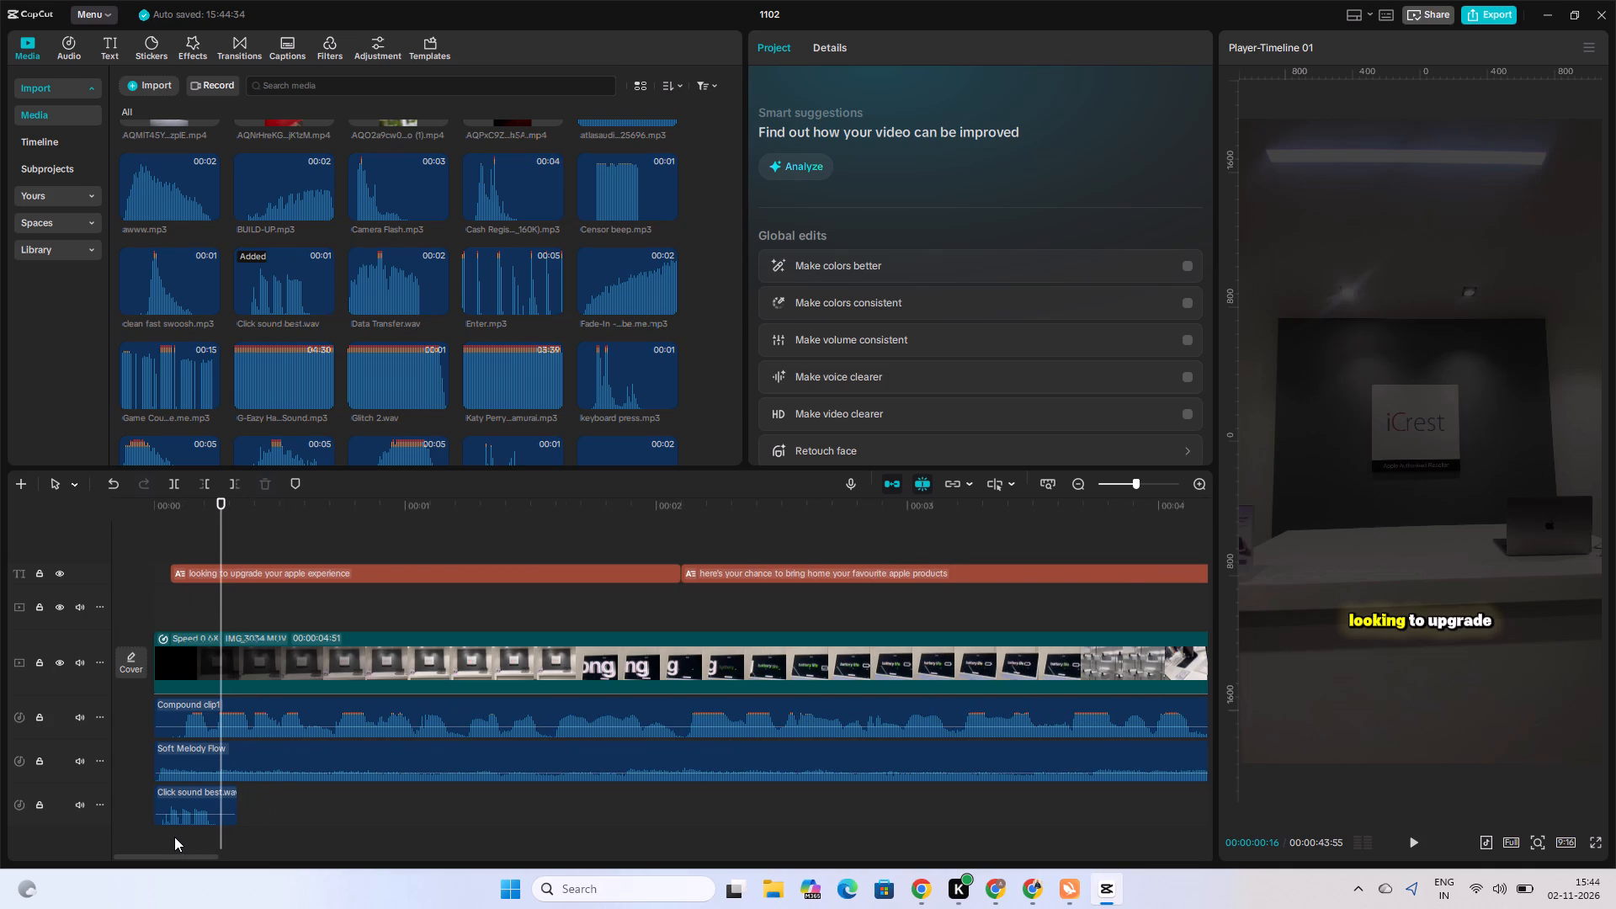
ctrl+scroll(214, 832, down, 5)
key(space)
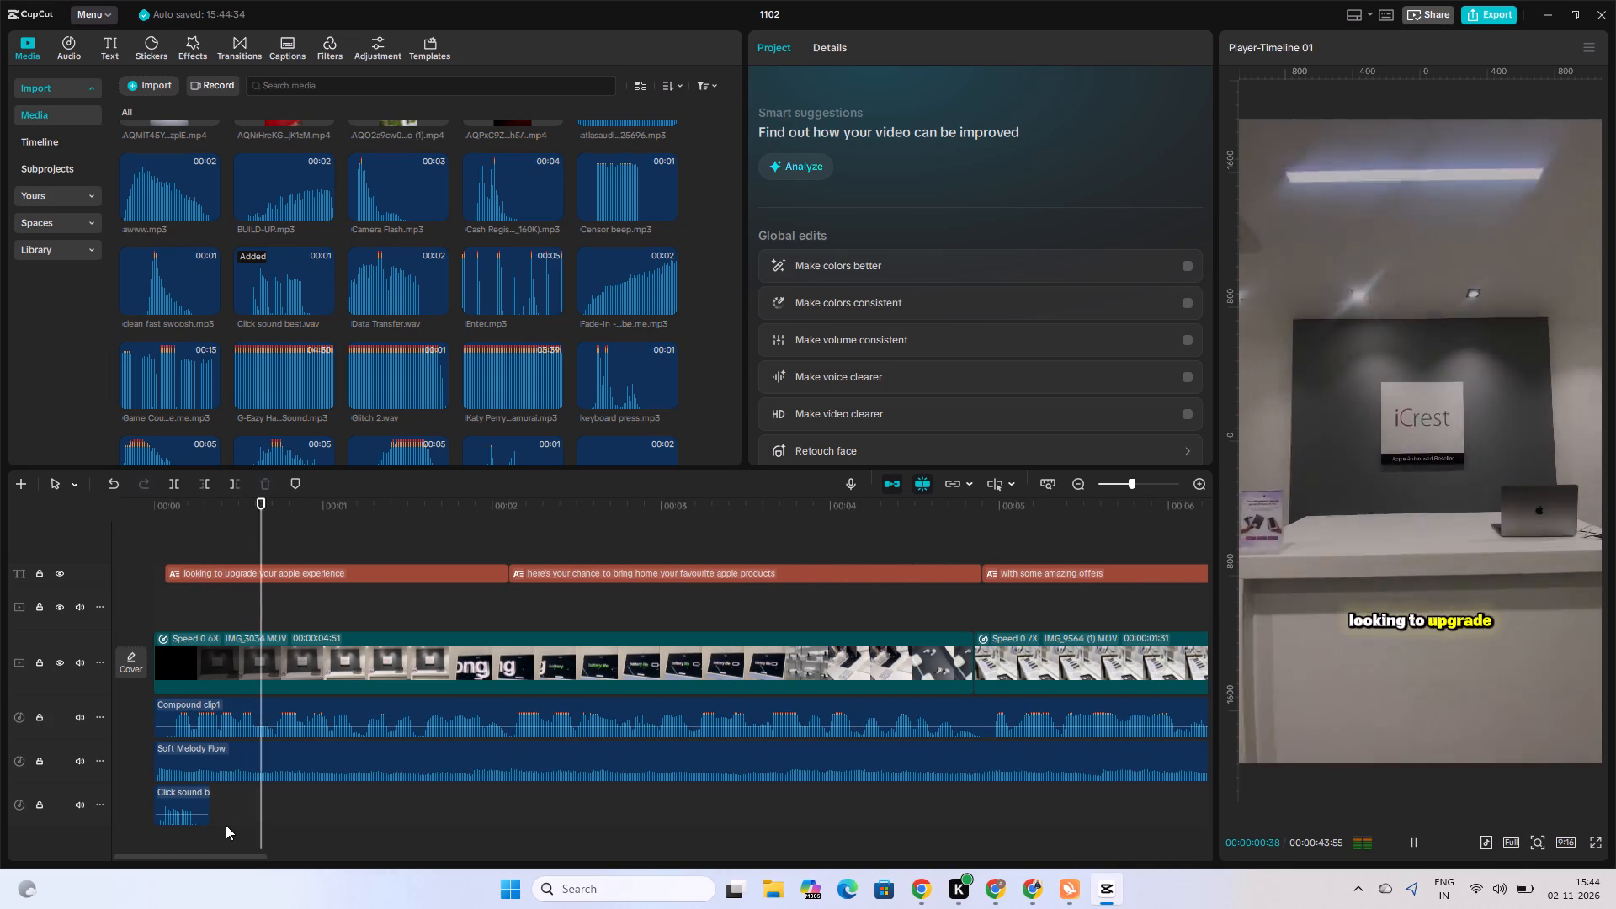
key(space)
click(168, 837)
key(space)
key(space)
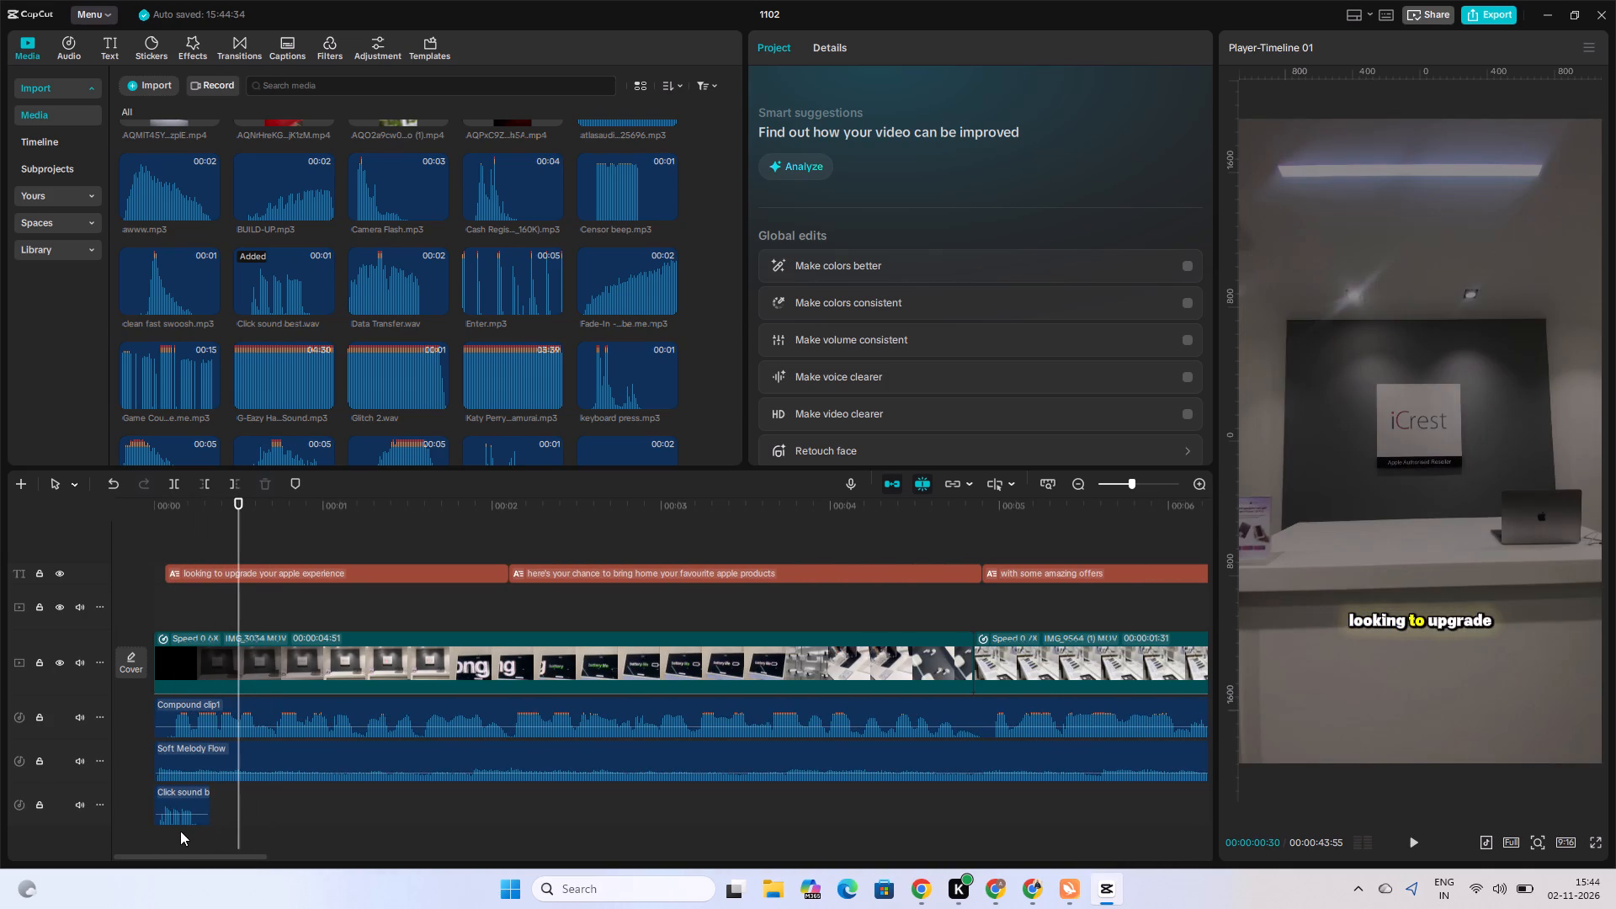
click(180, 831)
Audition other imported media, including clean fast swoosh, Cash Register and other sound effects, plus several reference videos.
click(178, 274)
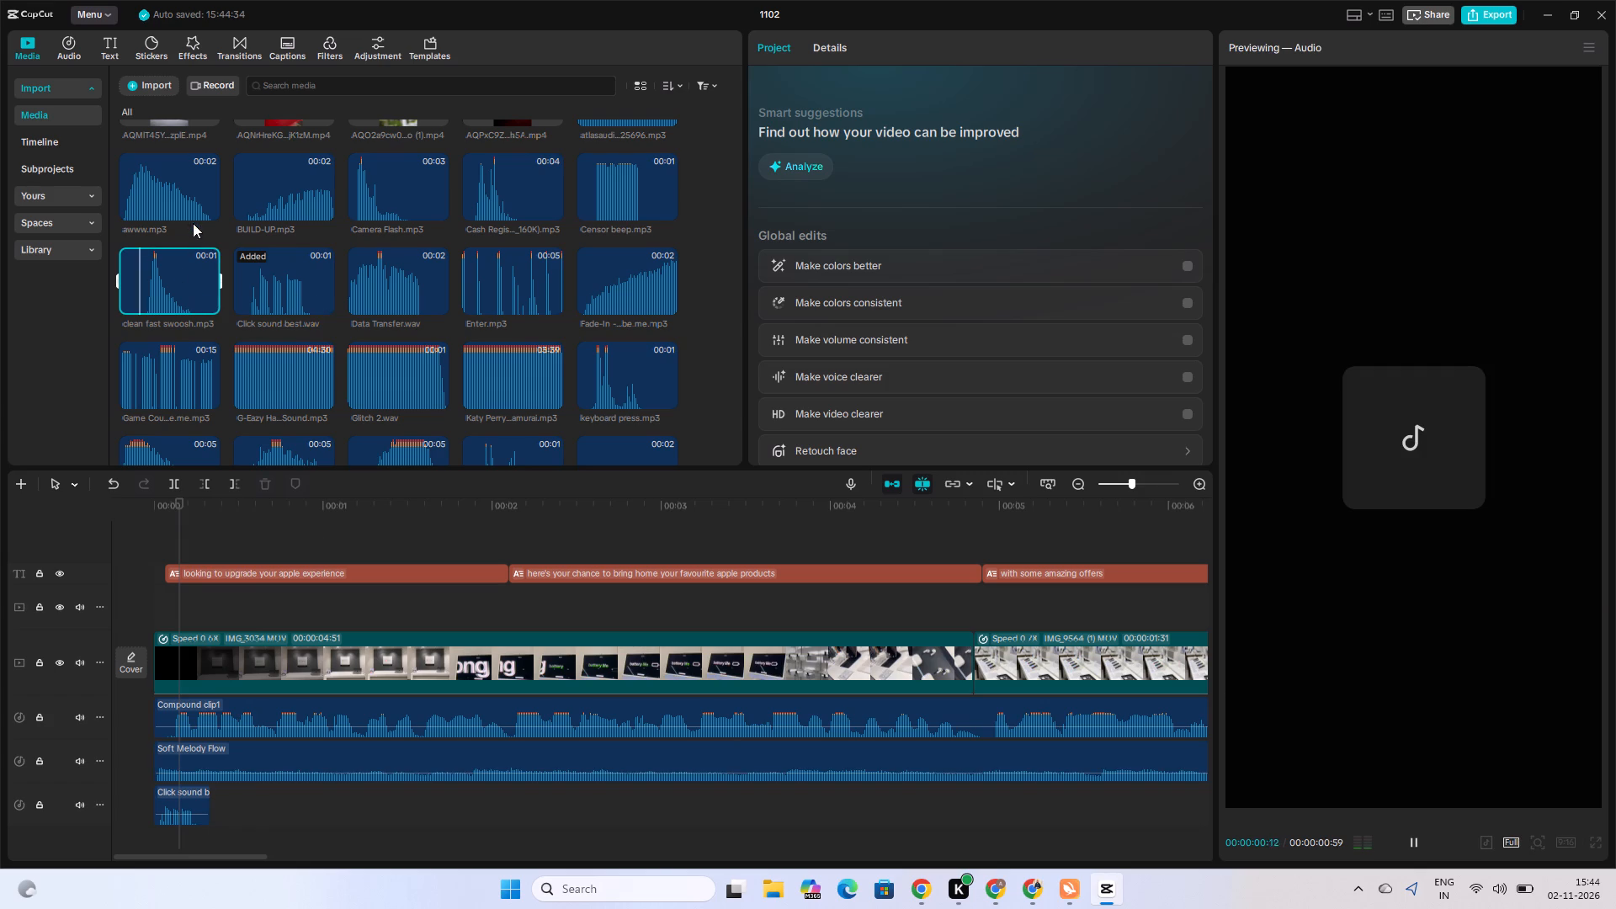
click(182, 205)
click(293, 205)
scroll(431, 203, up, 1)
click(403, 260)
click(513, 256)
click(616, 254)
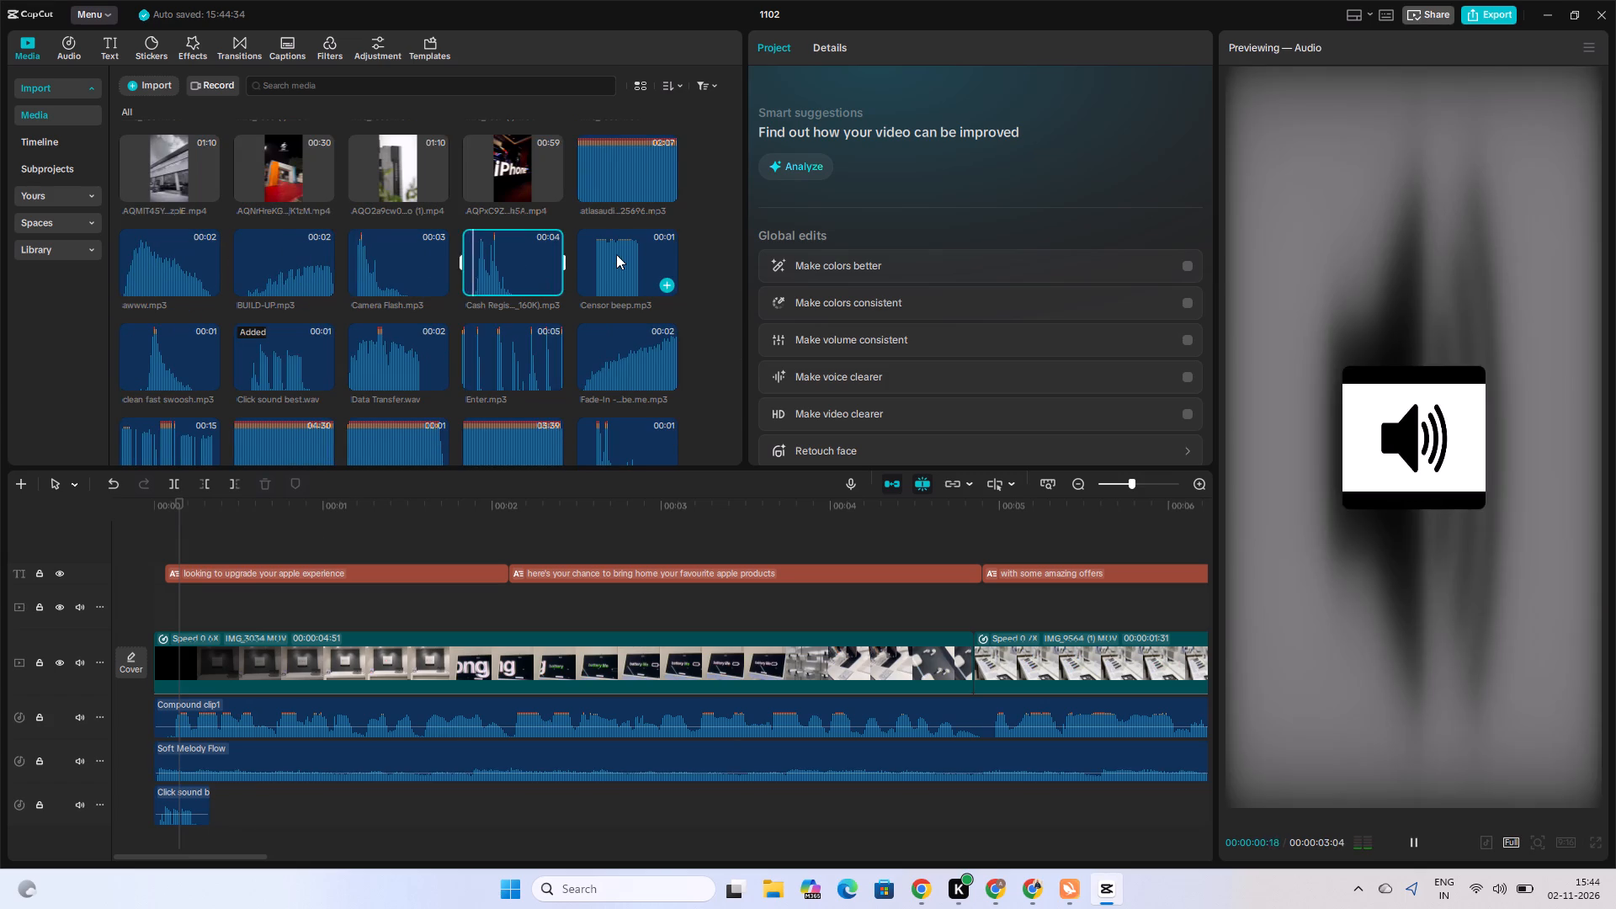
scroll(622, 205, up, 1)
click(619, 254)
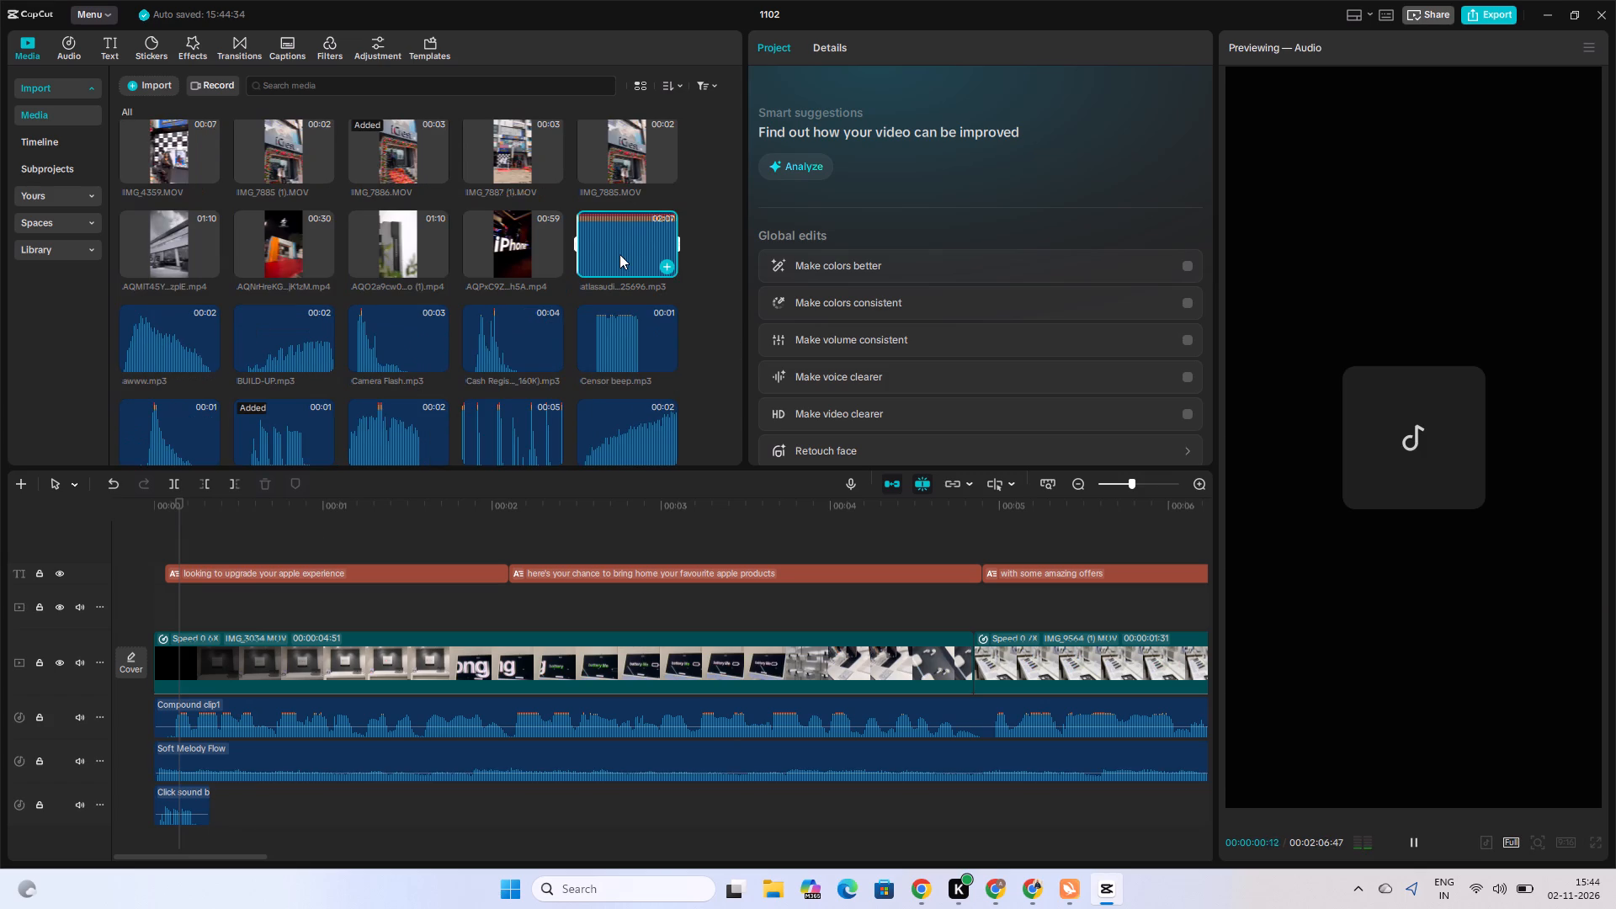
click(474, 234)
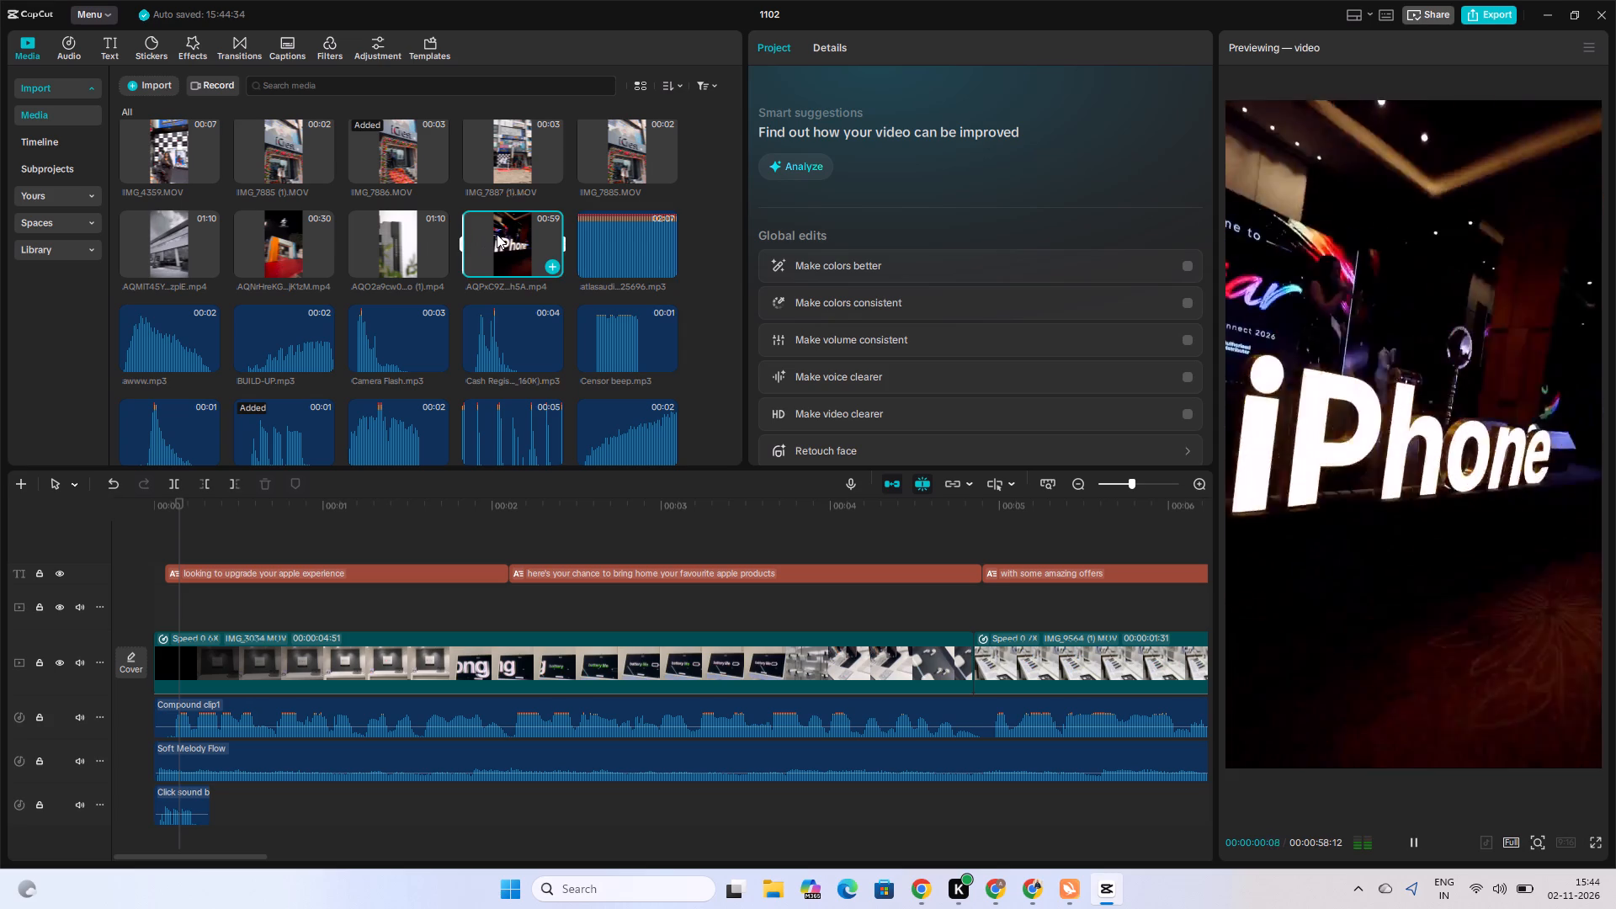
click(390, 236)
click(304, 243)
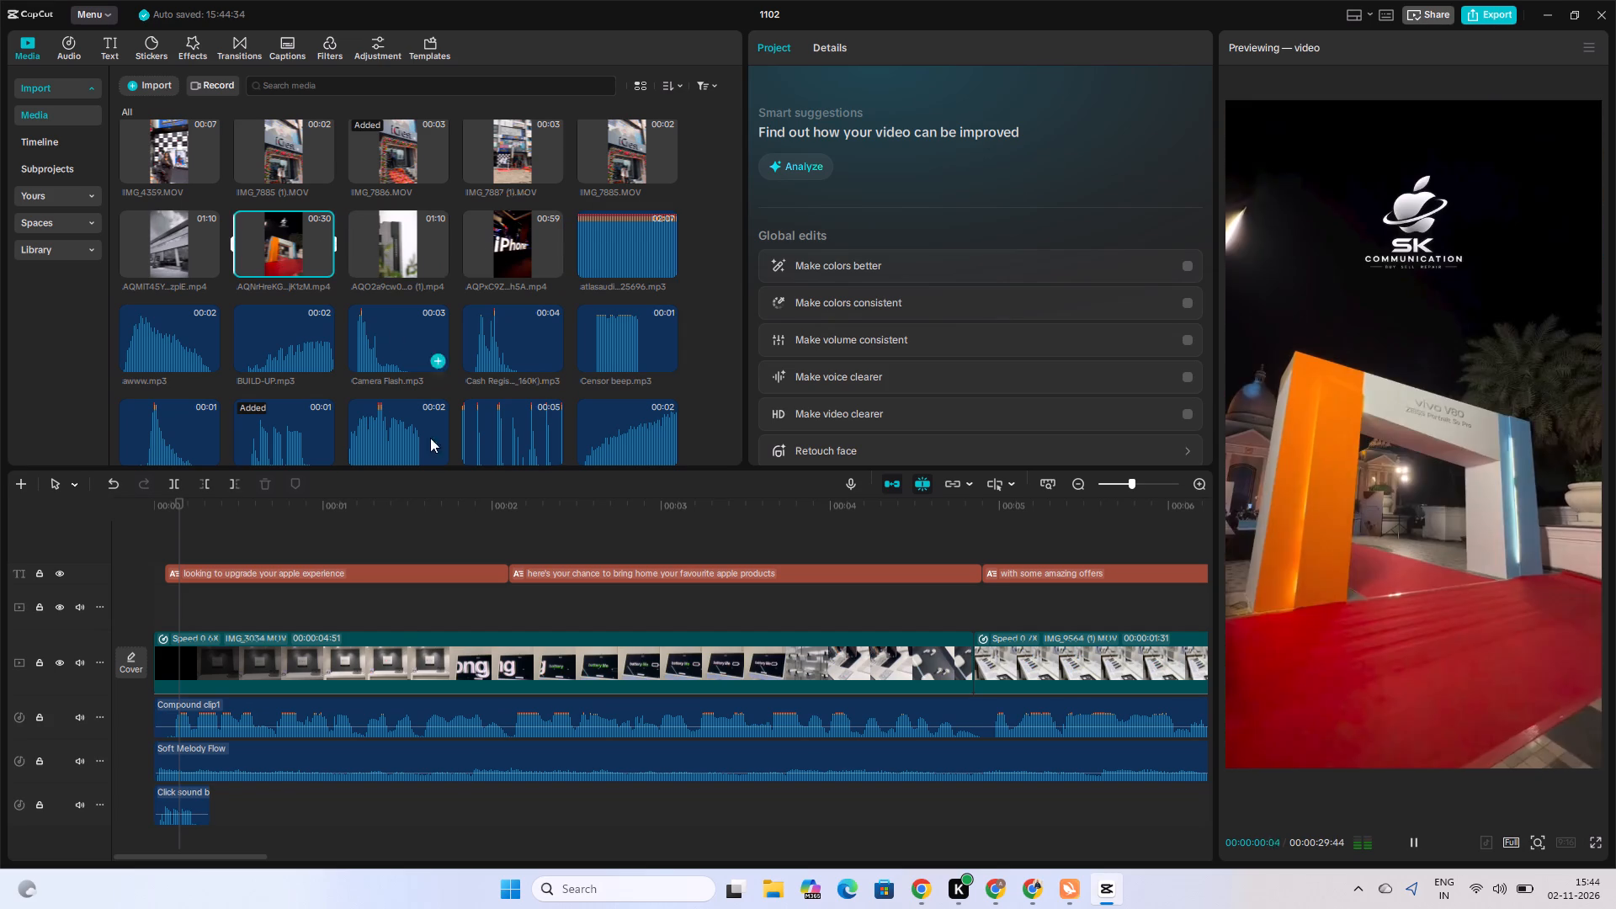
Replay the first seconds of the timeline to review how the click sound fits the opening shot and captions.
scroll(252, 793, down, 3)
click(166, 835)
key(space)
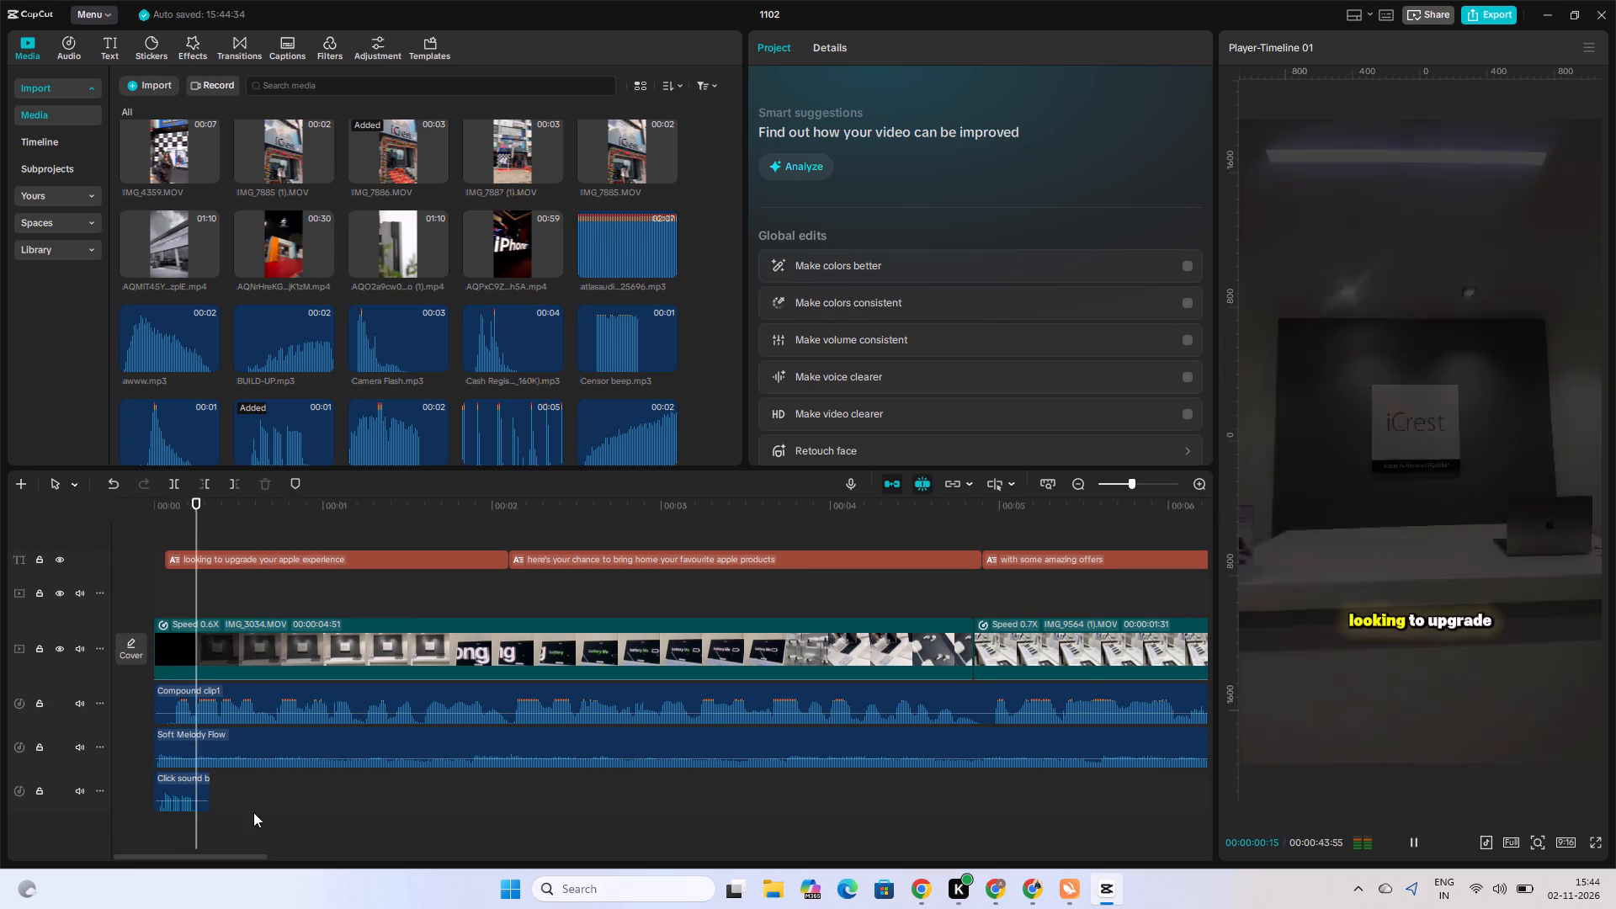
click(218, 819)
key(space)
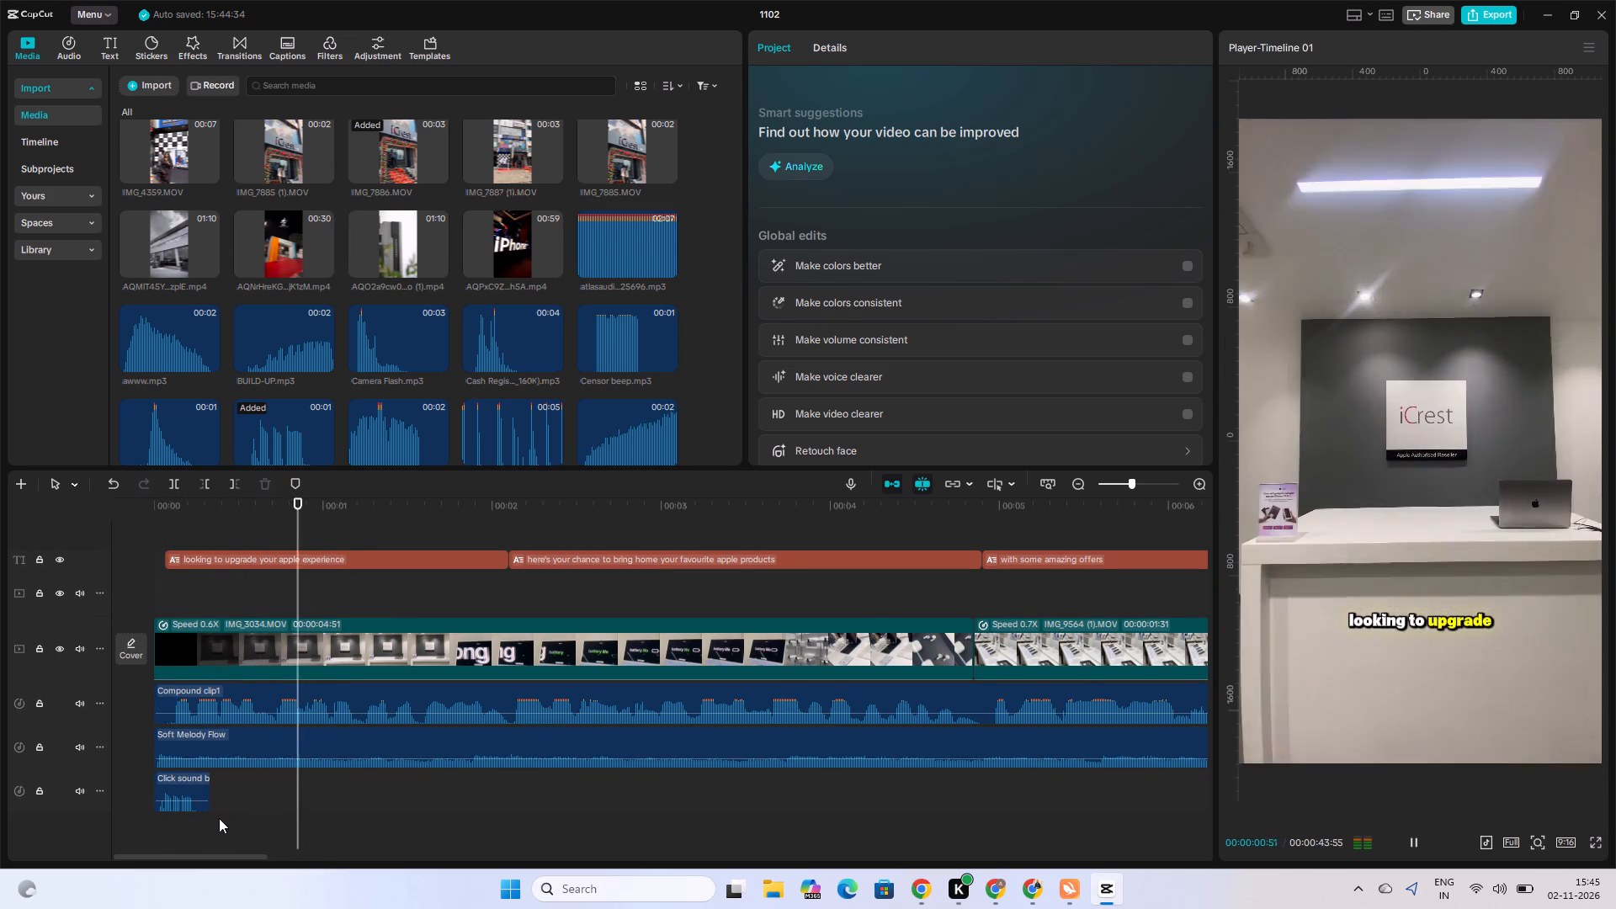
double_click(170, 831)
key(space)
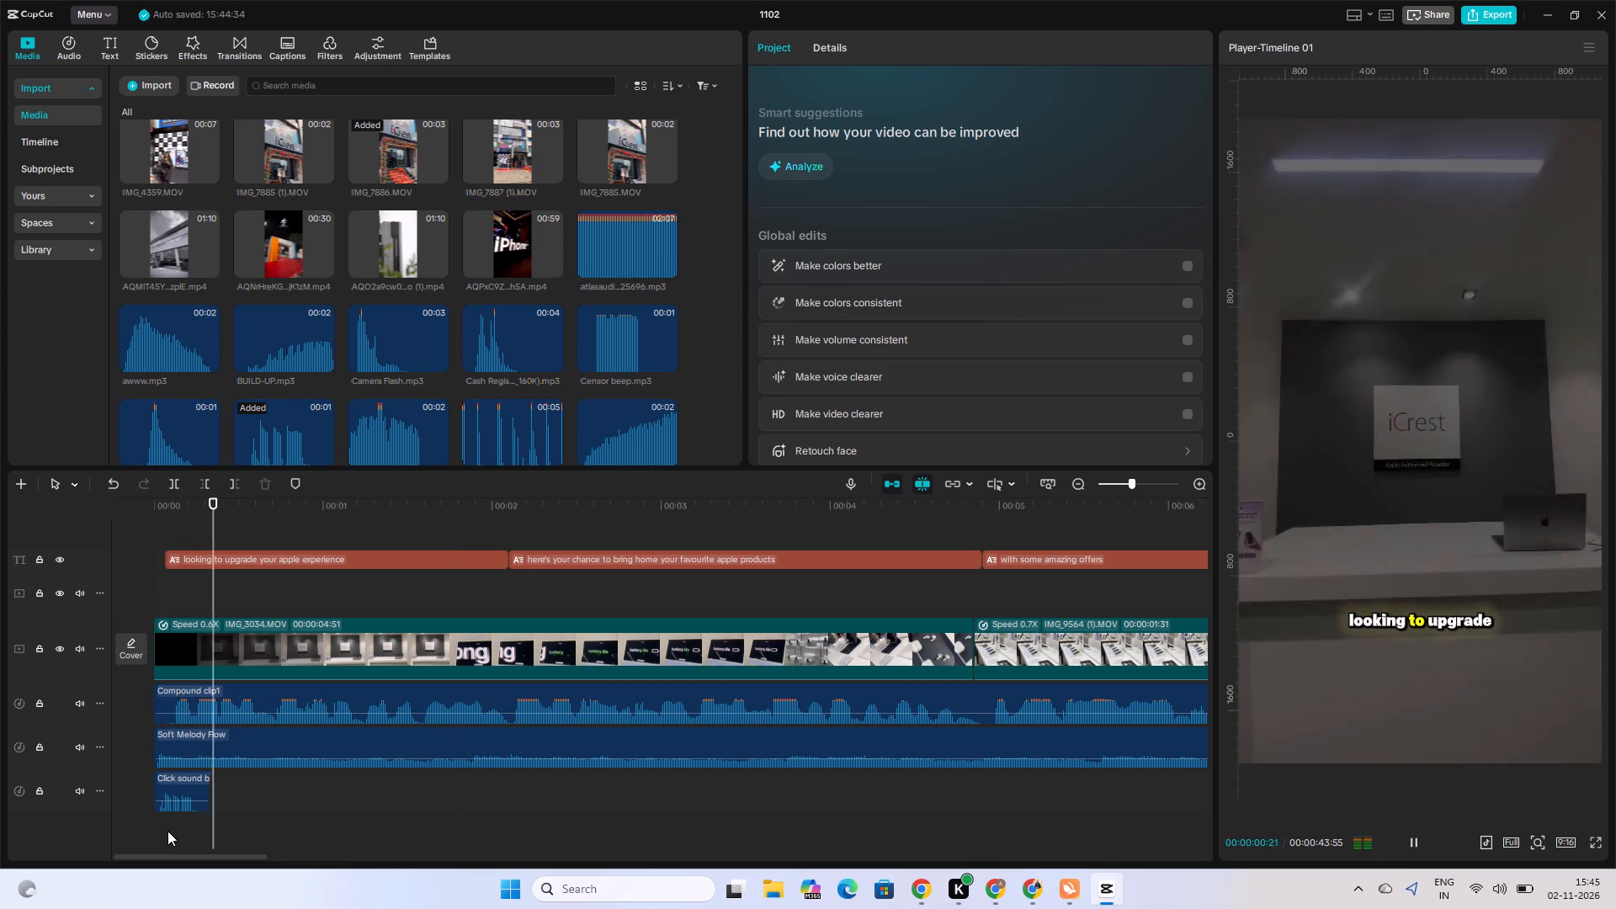
key(space)
key(space)
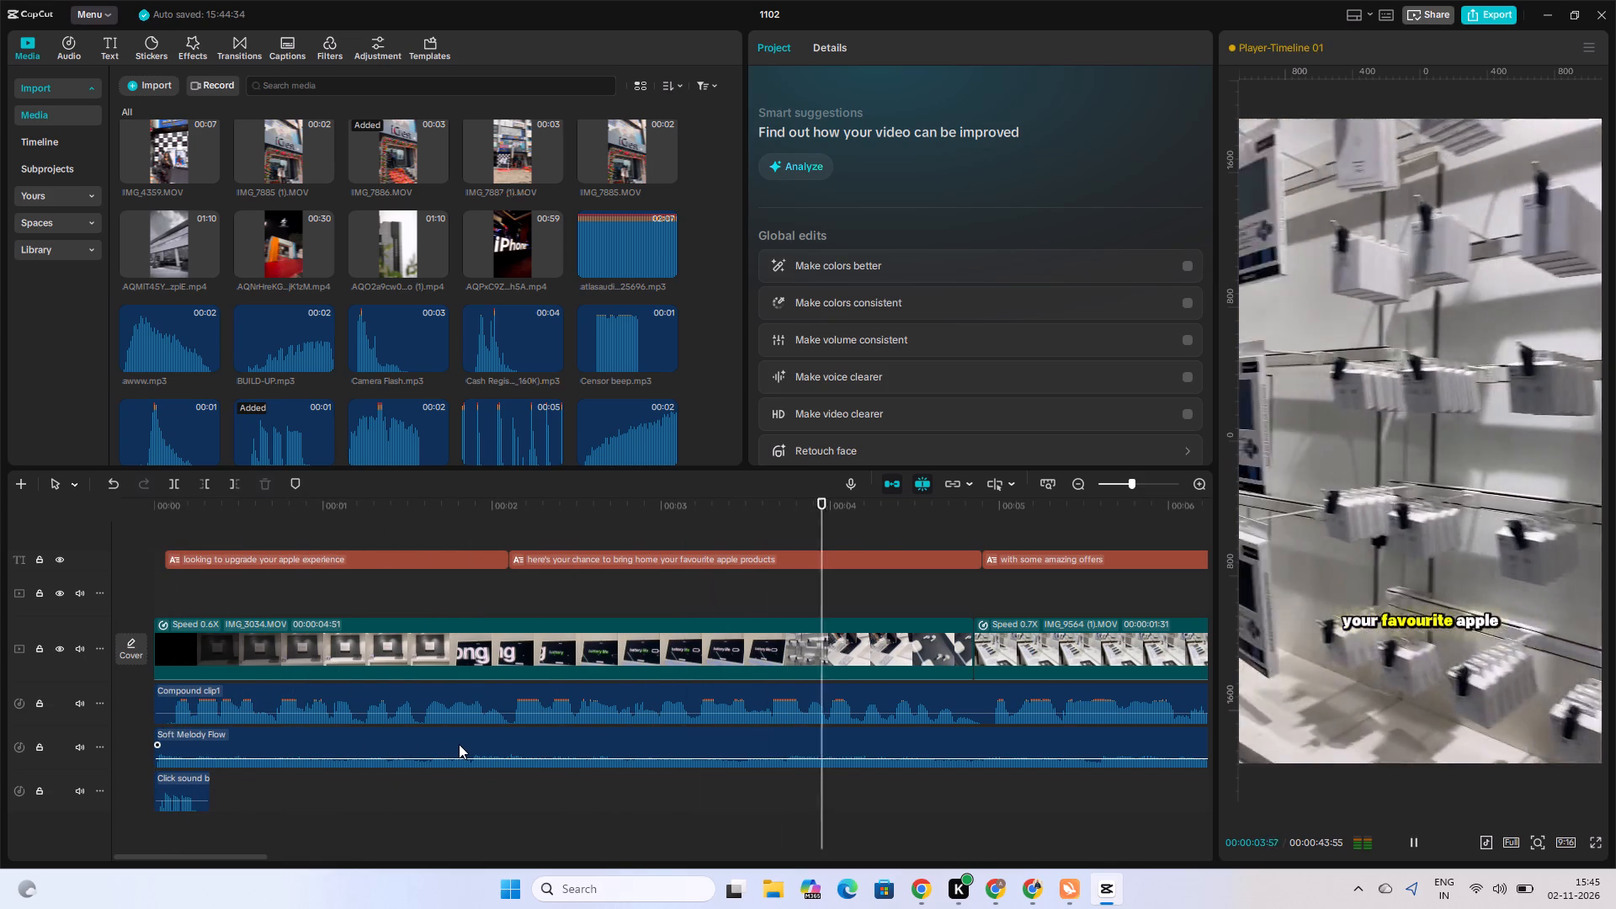
key(space)
key(space)
key(space)
scroll(470, 746, down, 11)
click(168, 586)
key(space)
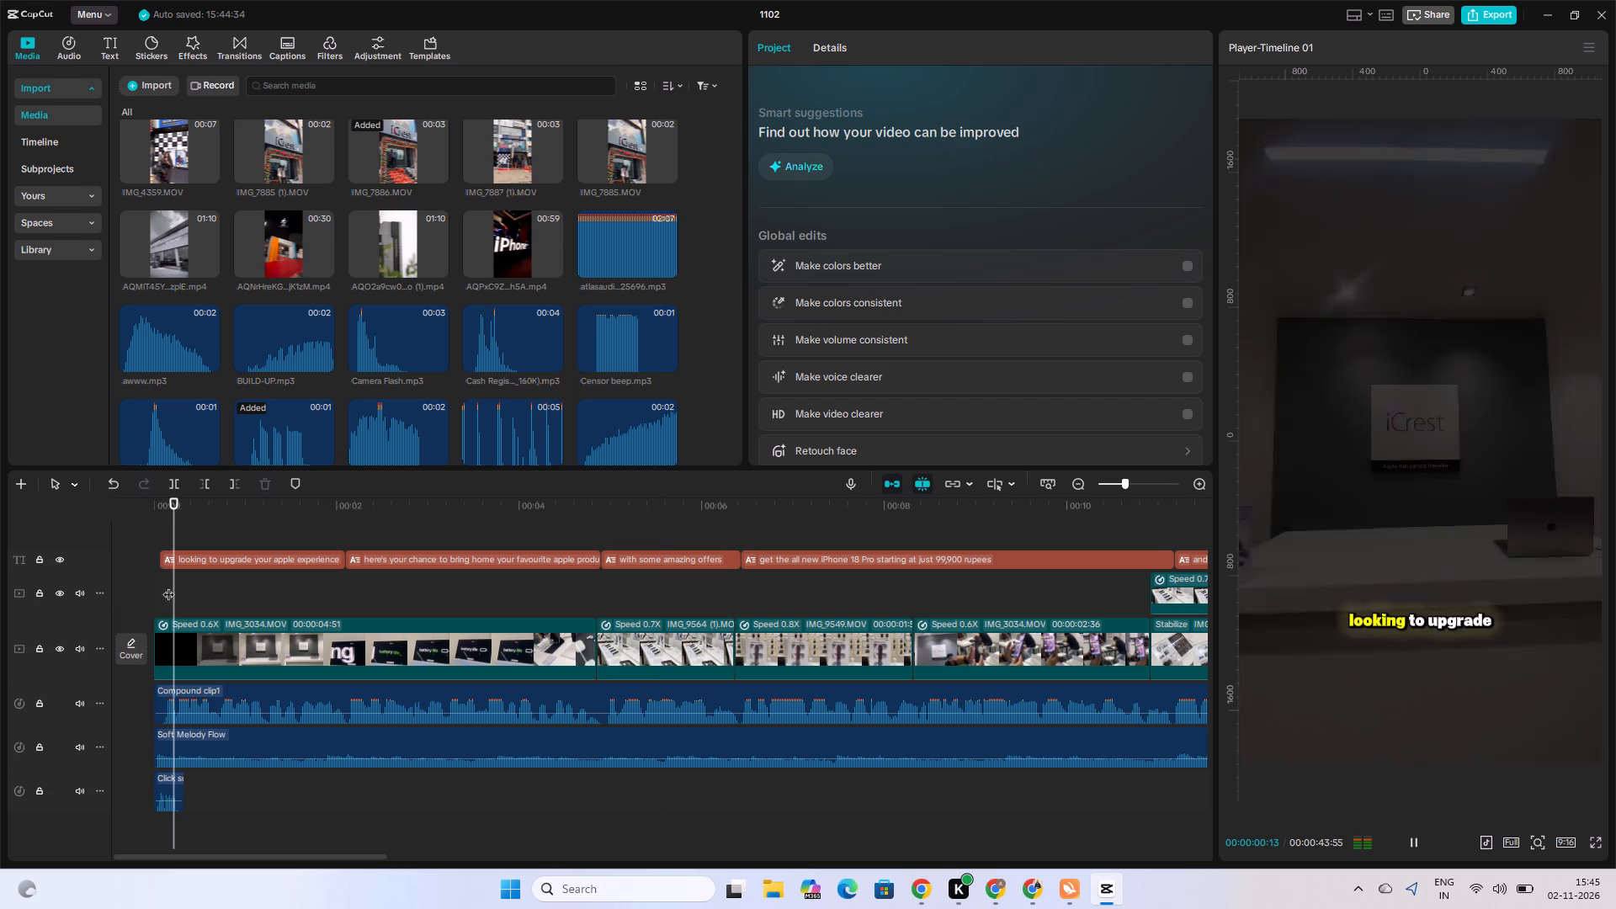
key(space)
click(167, 601)
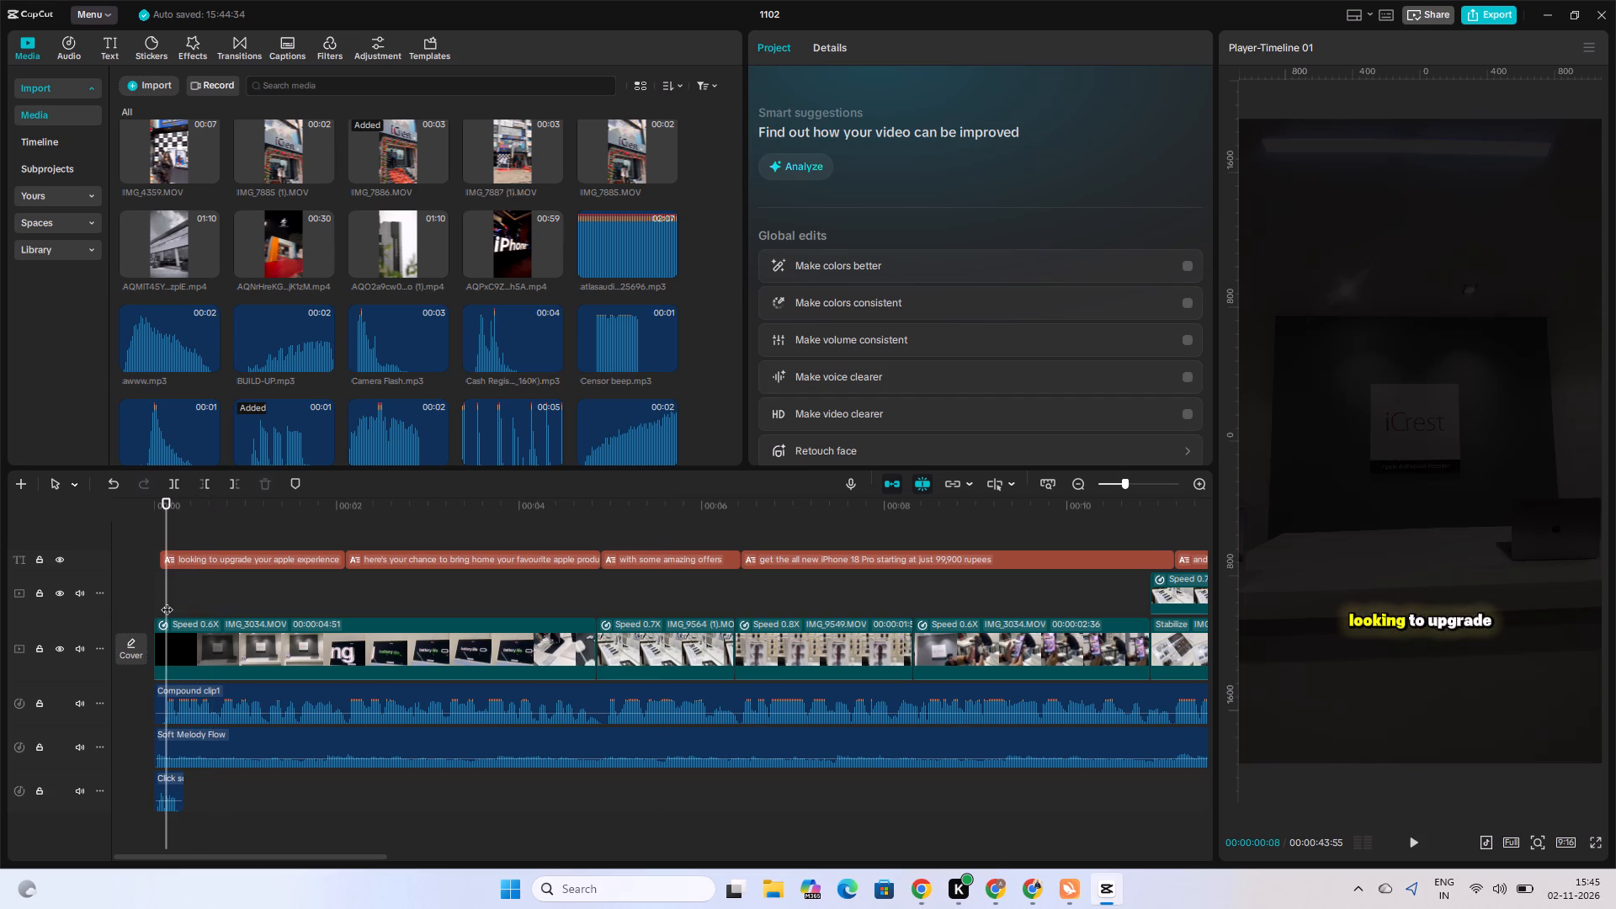
Play the timeline from the start through the iPhone 18 Pro price segment to find where on-screen text belongs.
key(space)
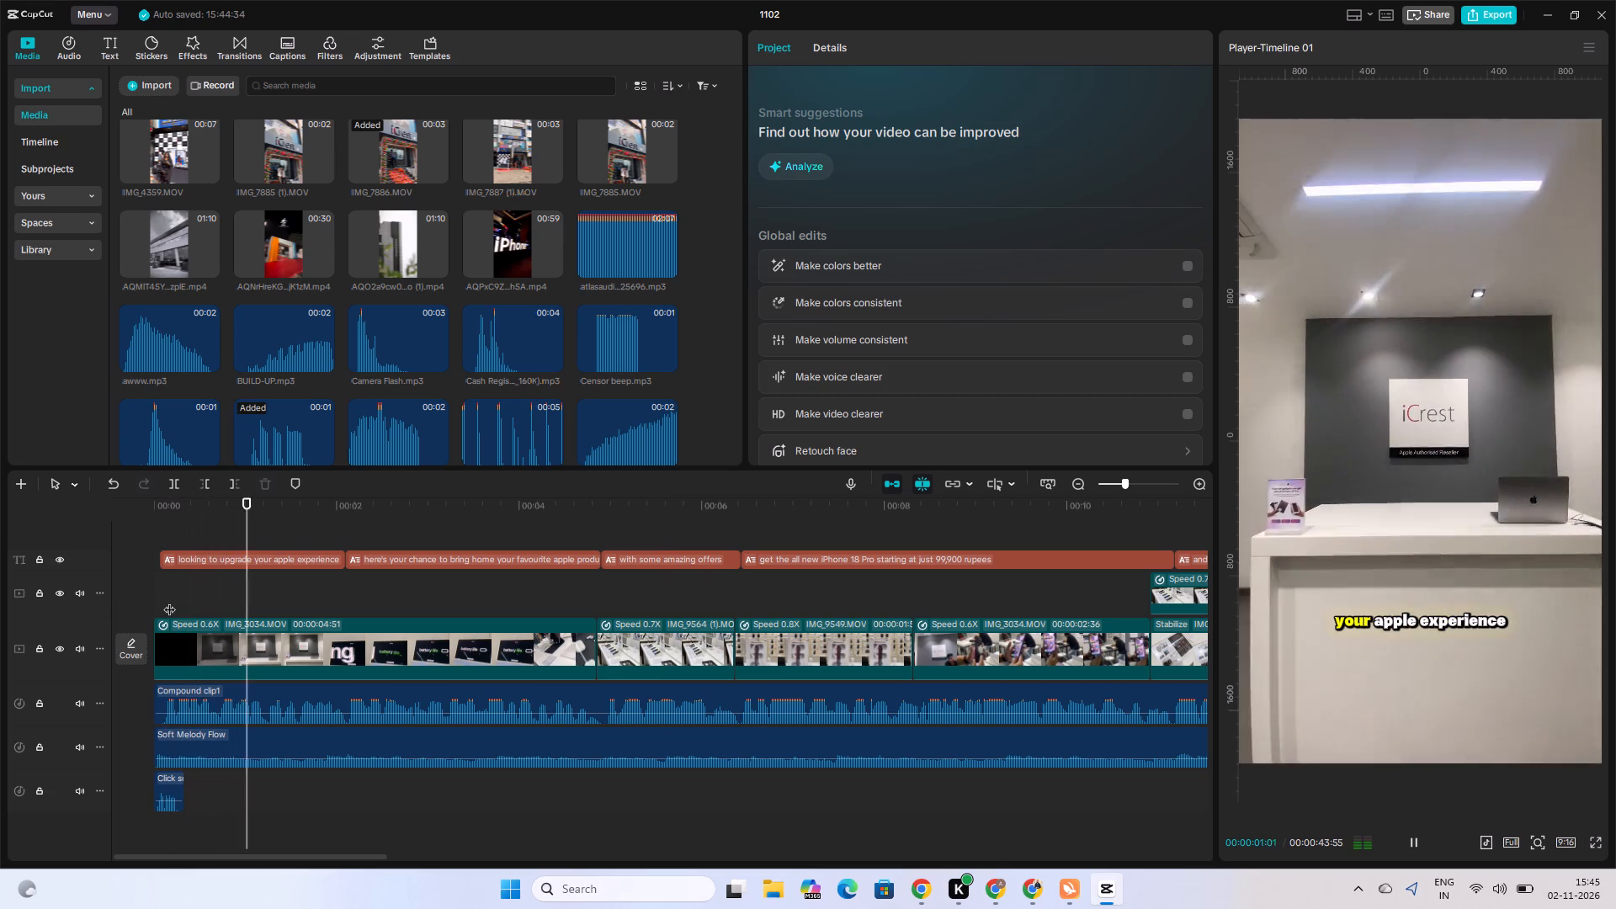
ctrl+scroll(629, 614, down, 1)
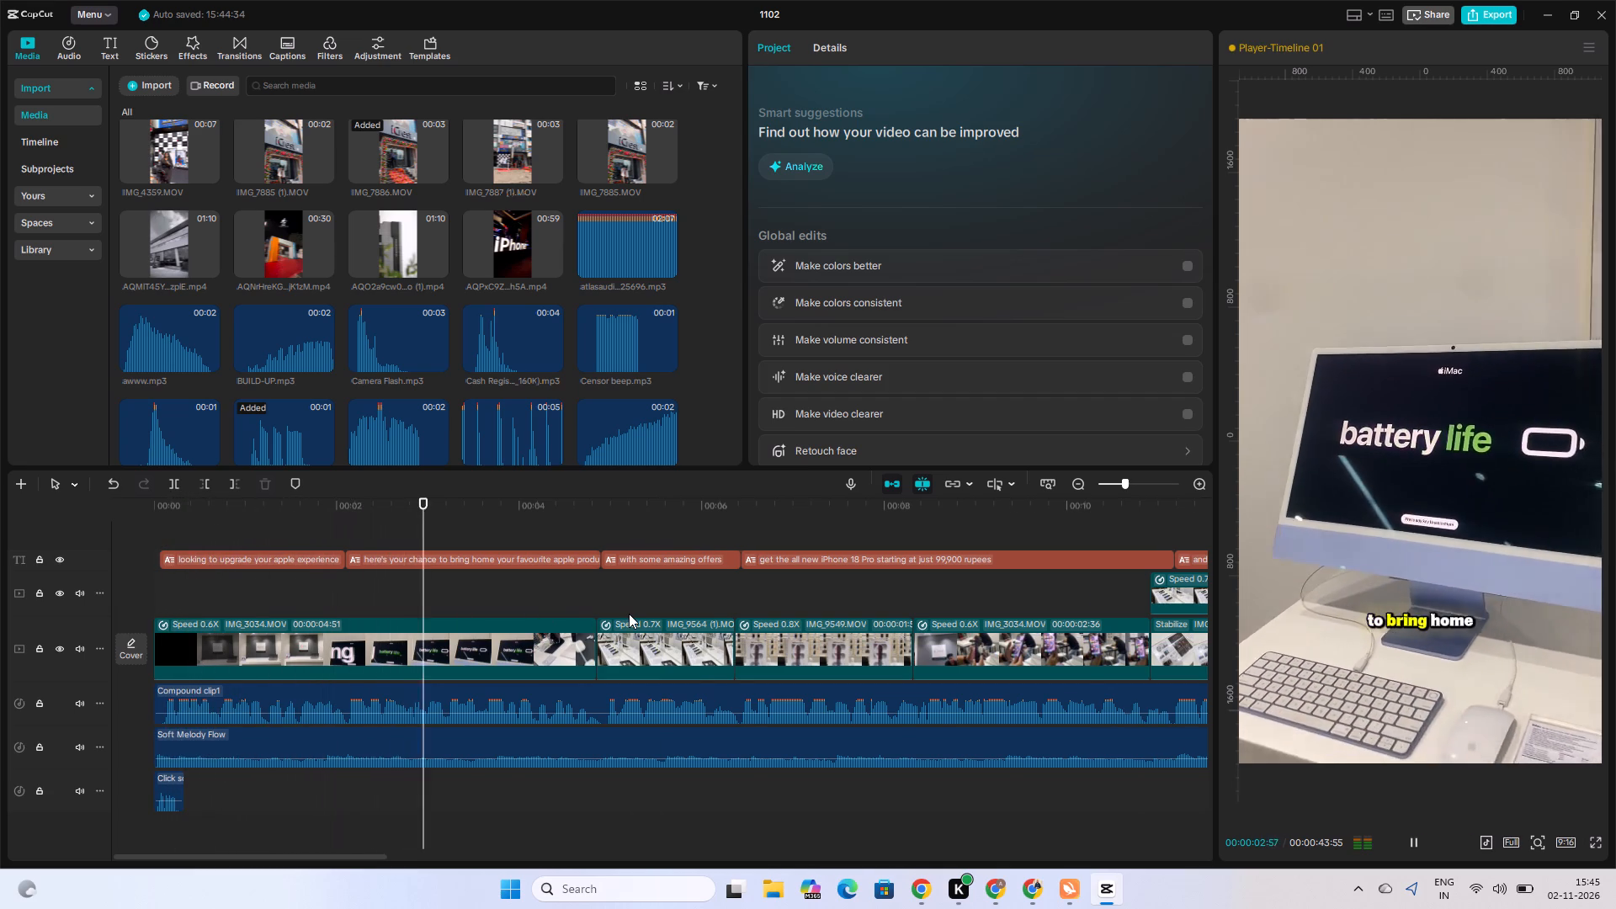
scroll(624, 613, down, 1)
ctrl+scroll(624, 613, down, 3)
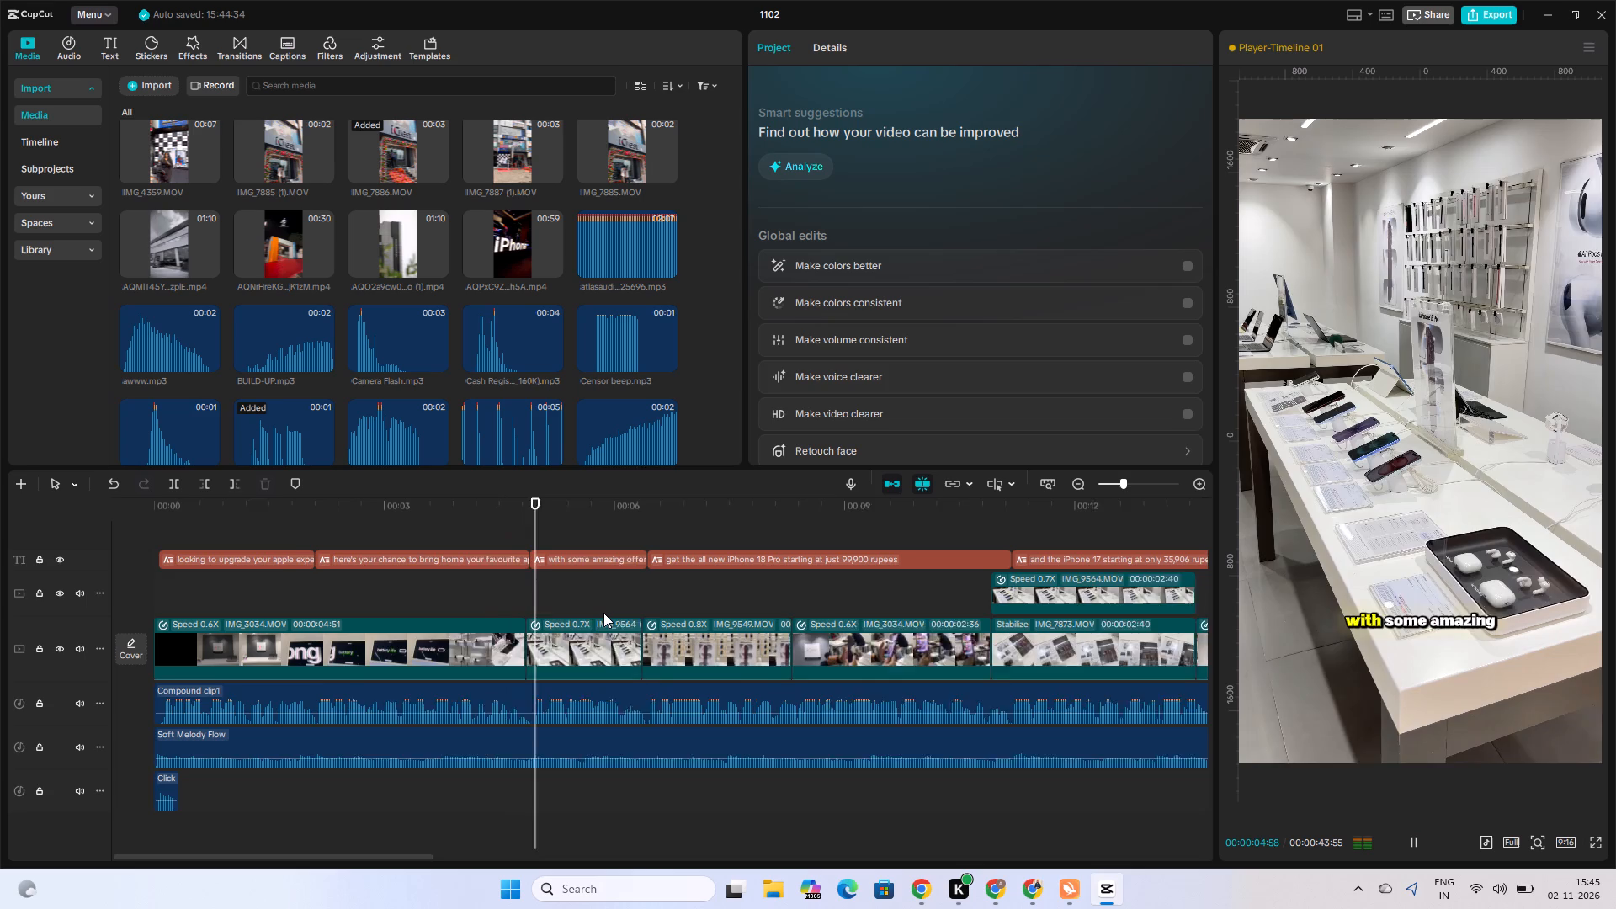
ctrl+scroll(603, 613, down, 4)
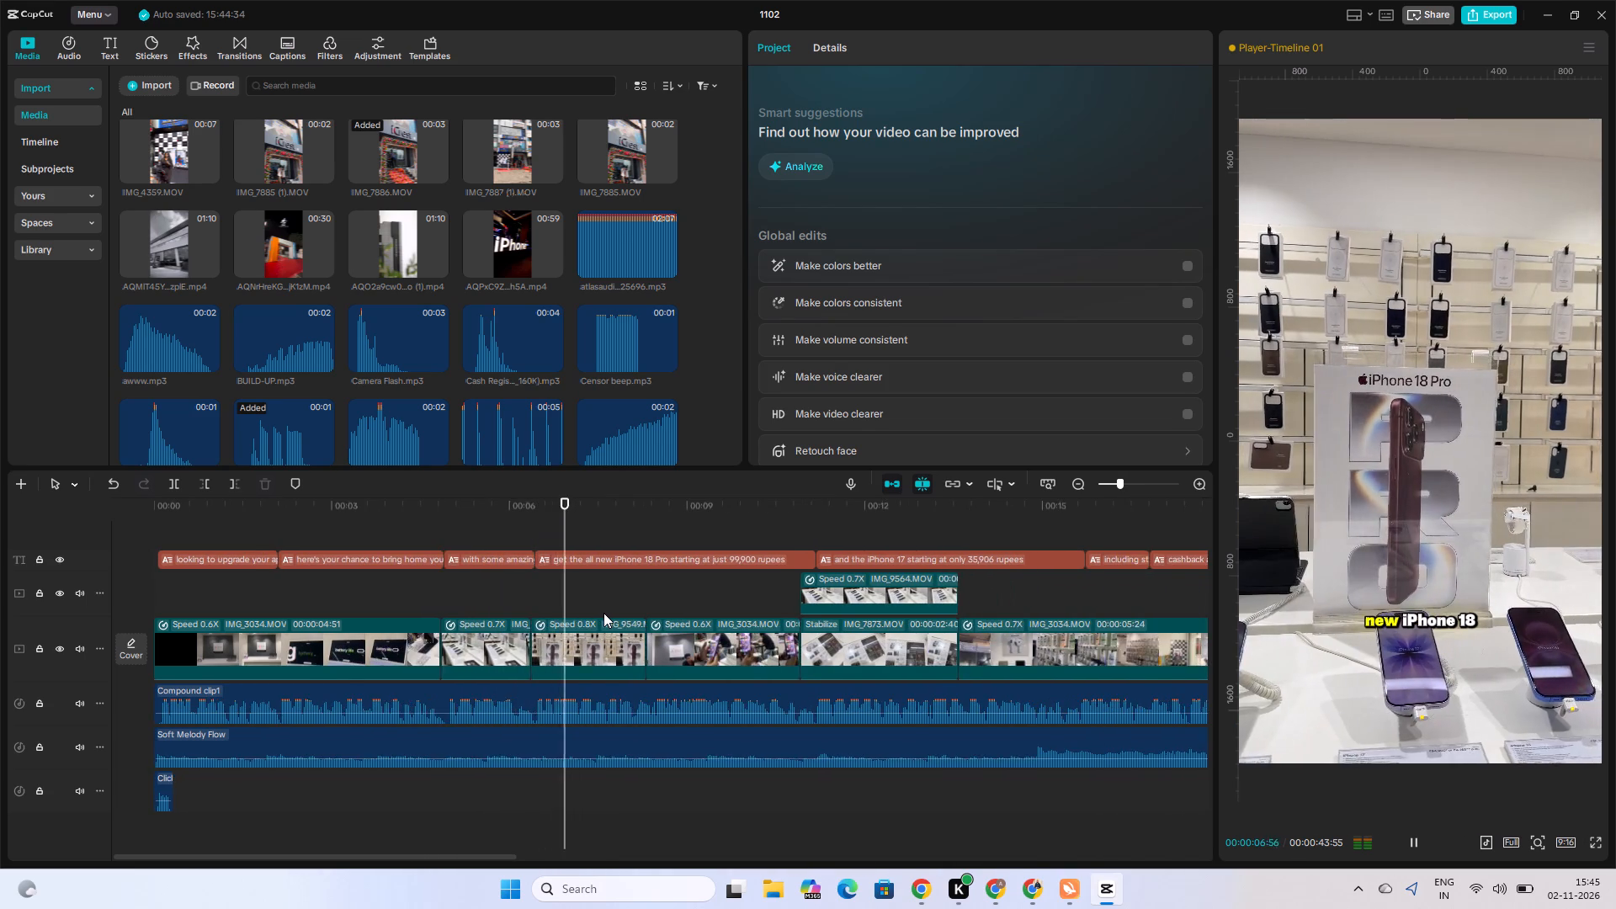
ctrl+scroll(603, 613, down, 1)
key(space)
key(space)
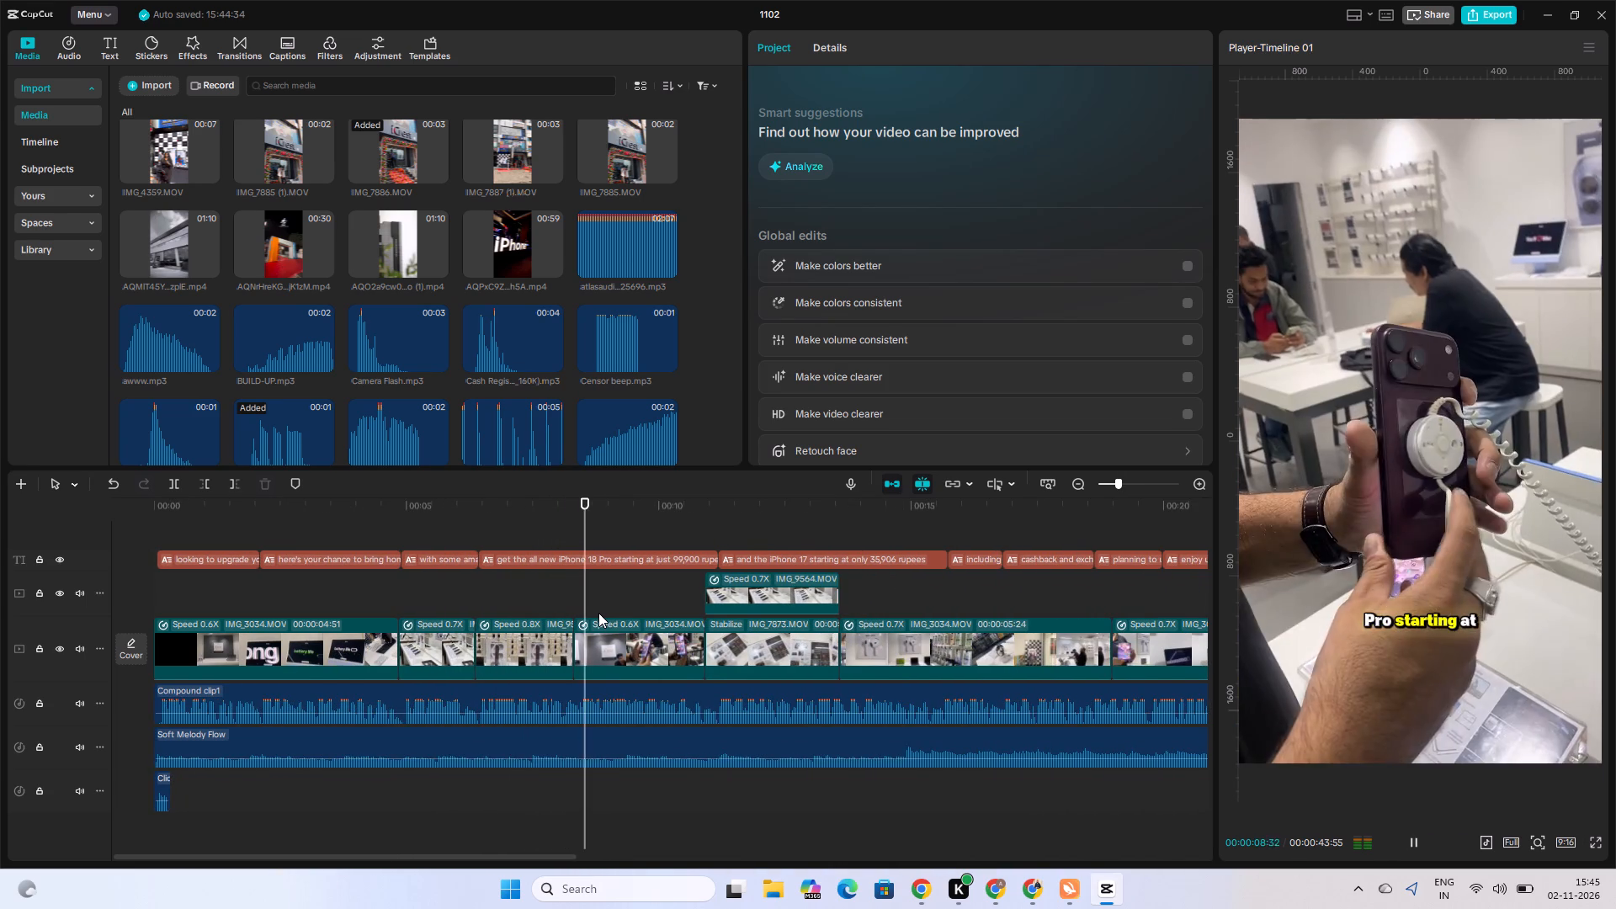
key(space)
key(space)
click(553, 599)
key(space)
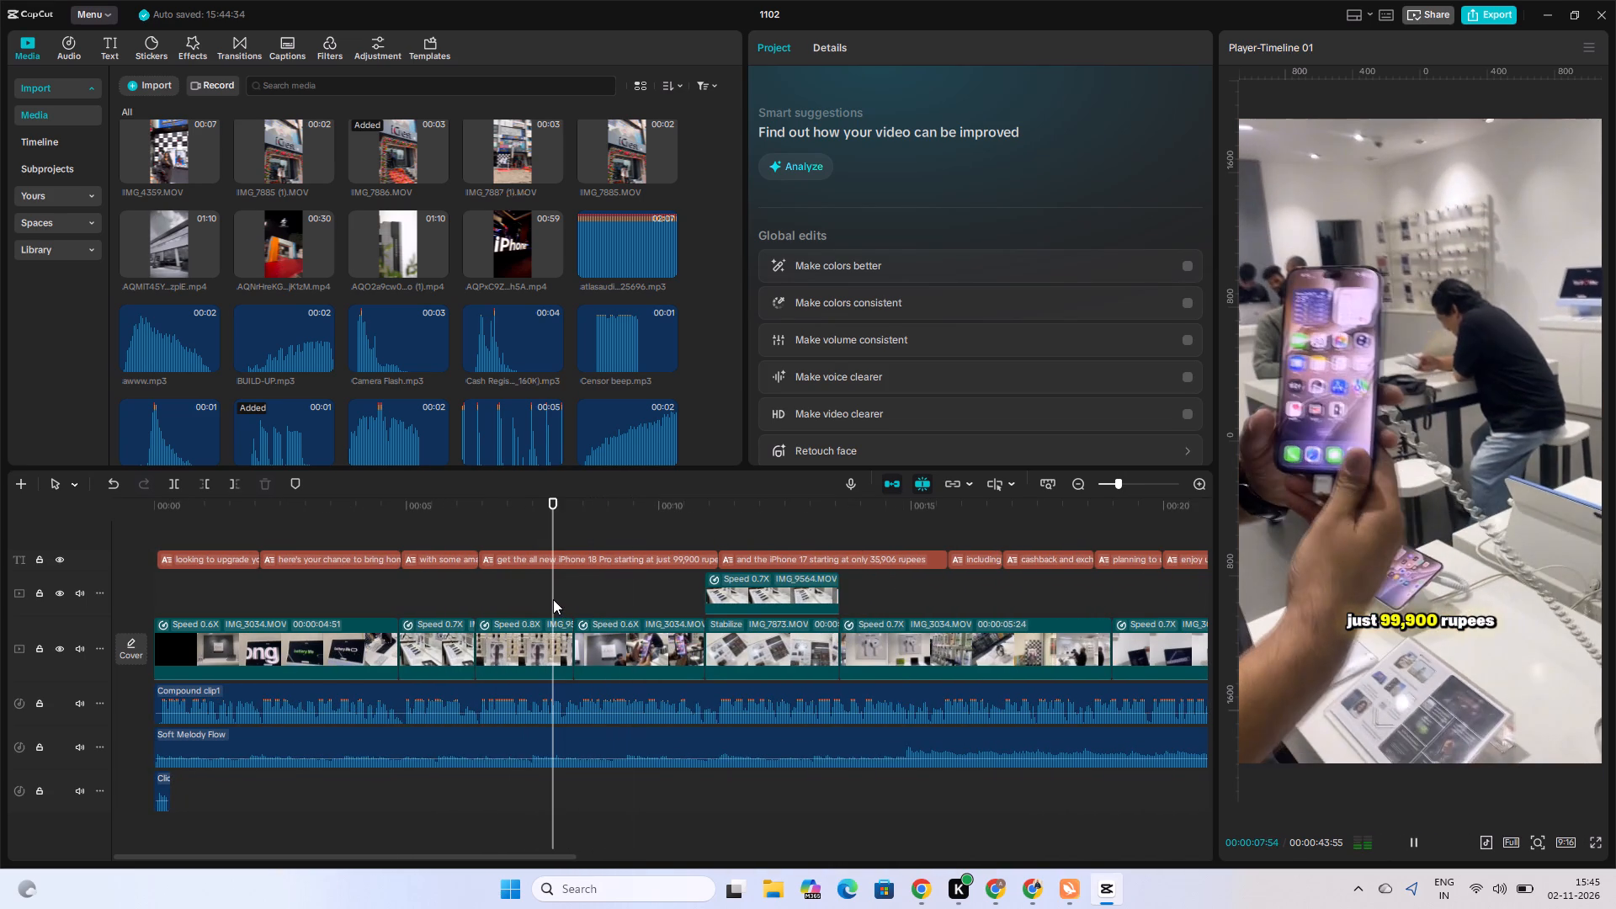
Add a default text clip at 00:00:07:54 and replace its wording with "IPhone 18 pro".
click(553, 599)
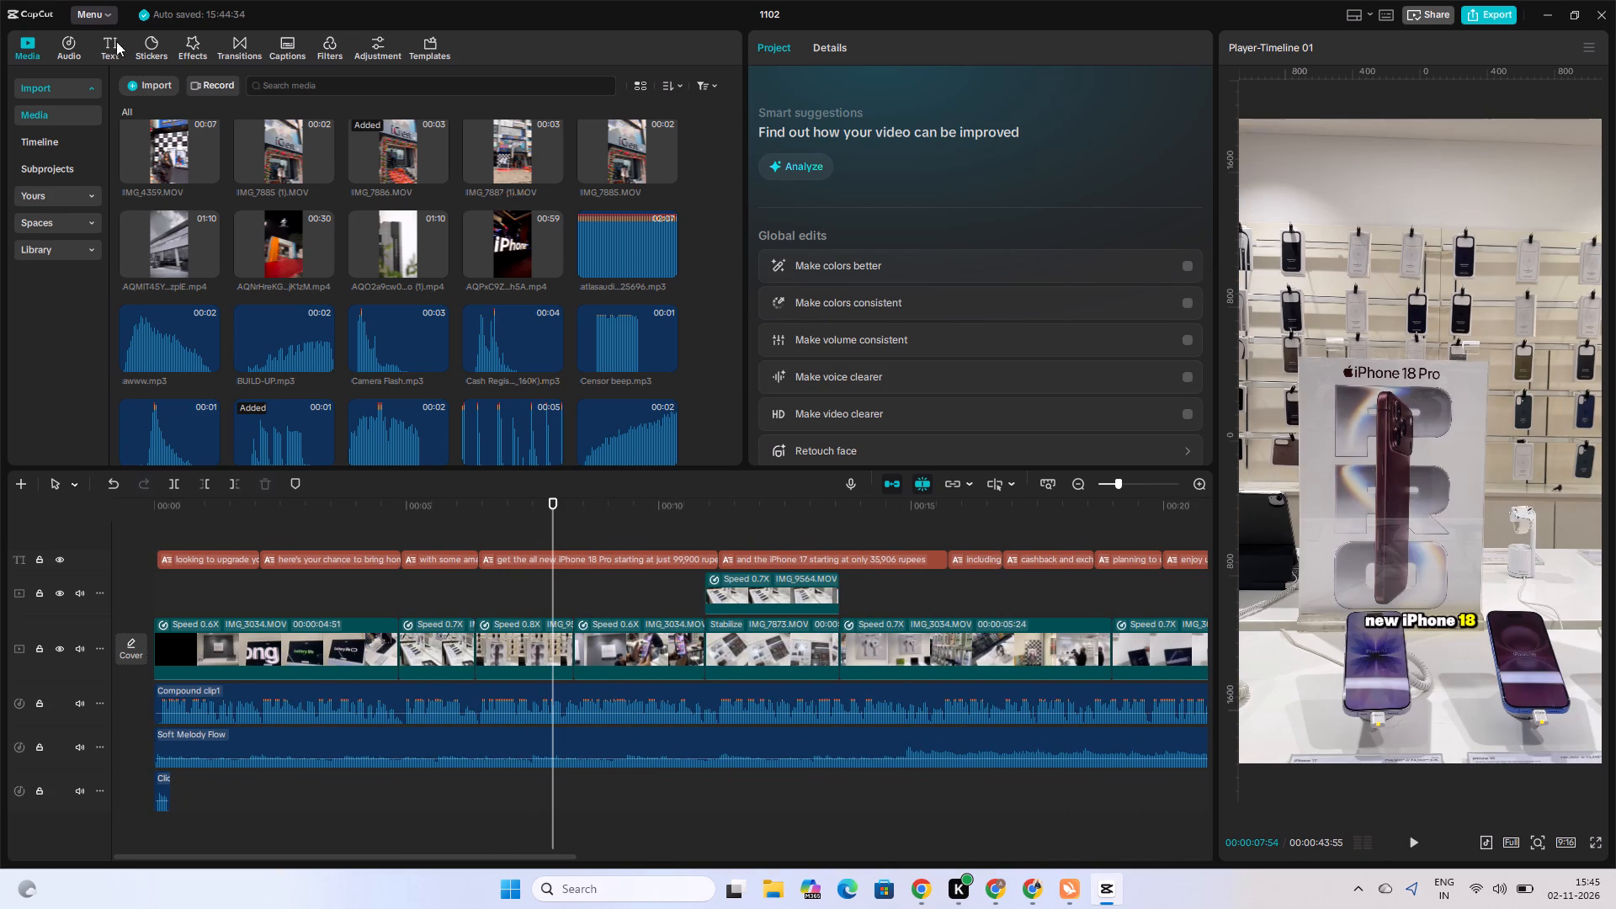
click(107, 44)
click(178, 136)
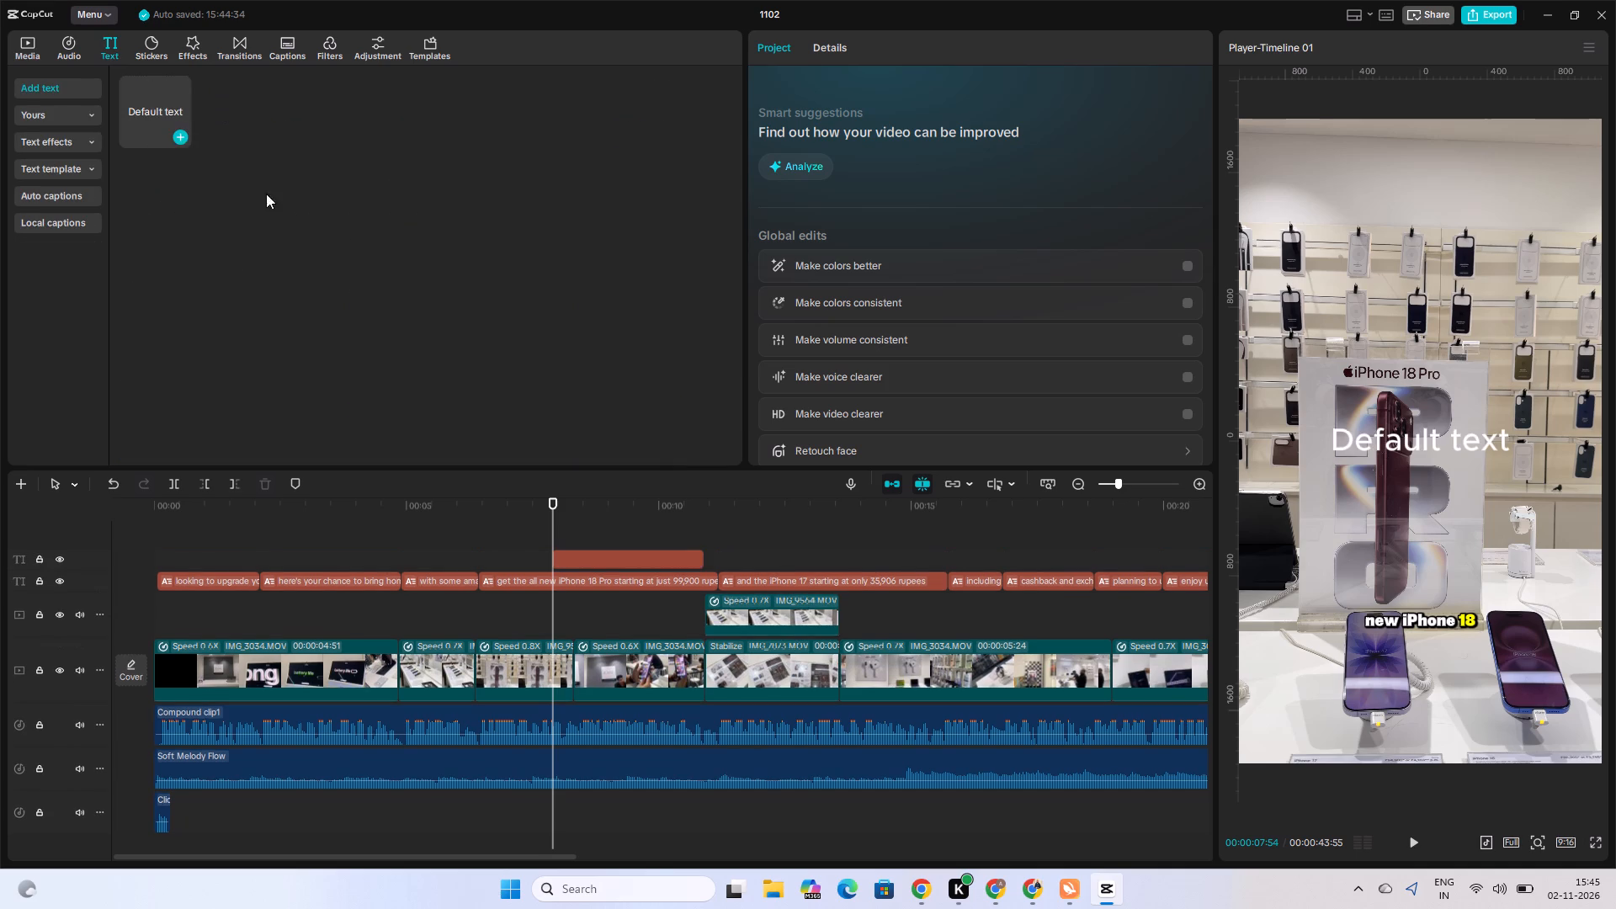
click(853, 140)
key(ctrl+a)
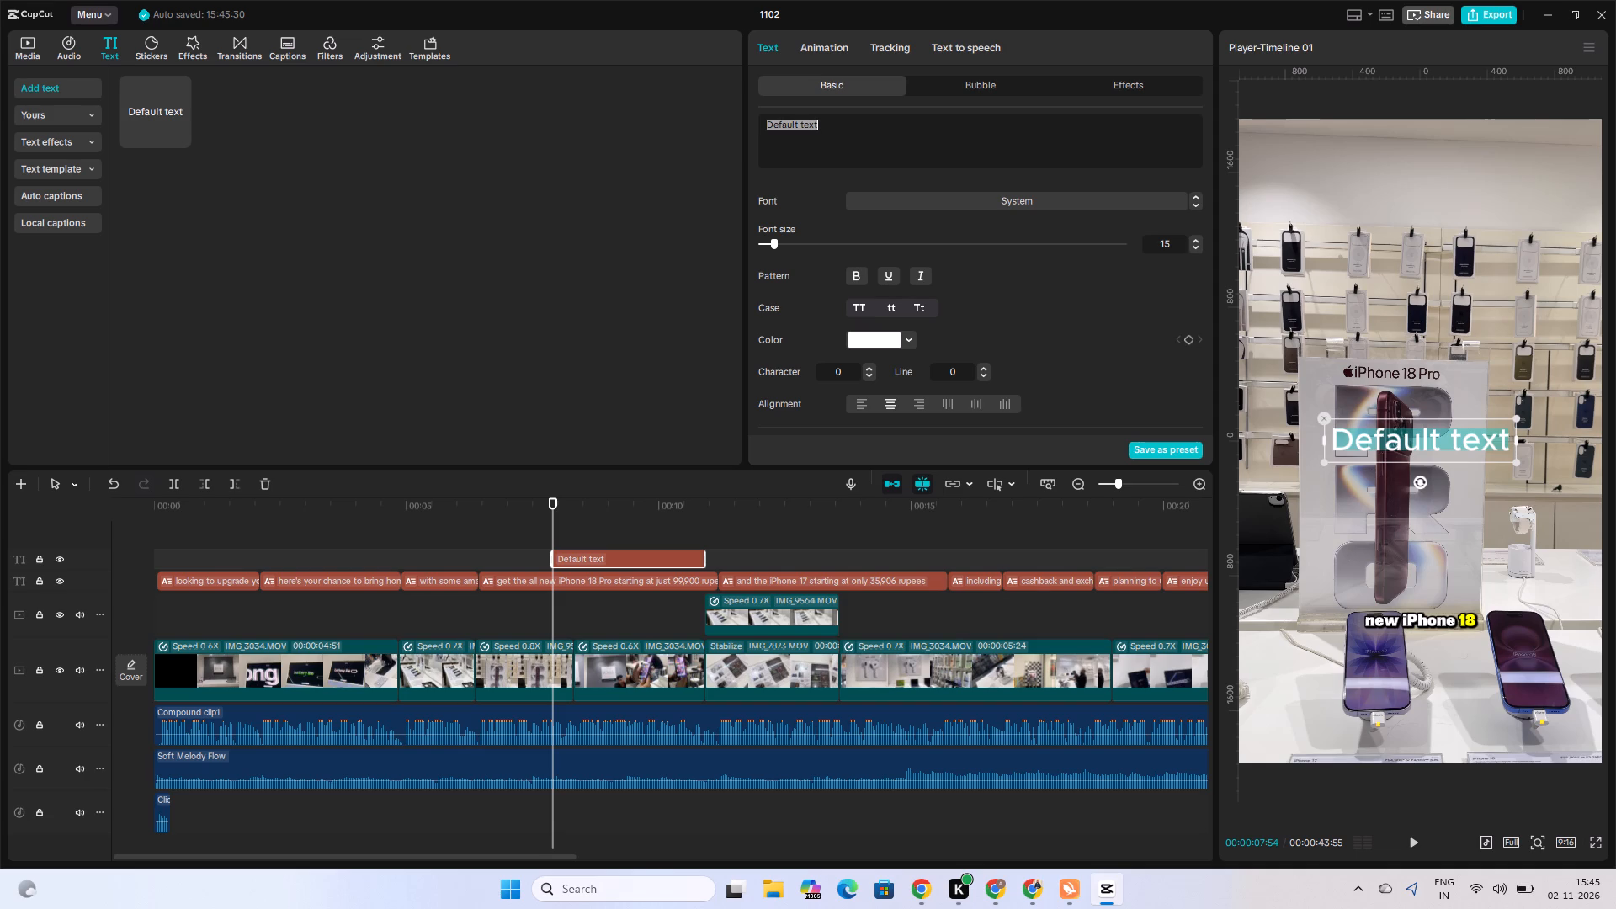
click(851, 134)
key(ctrl+a)
text(Ip)
key(BackSpace)
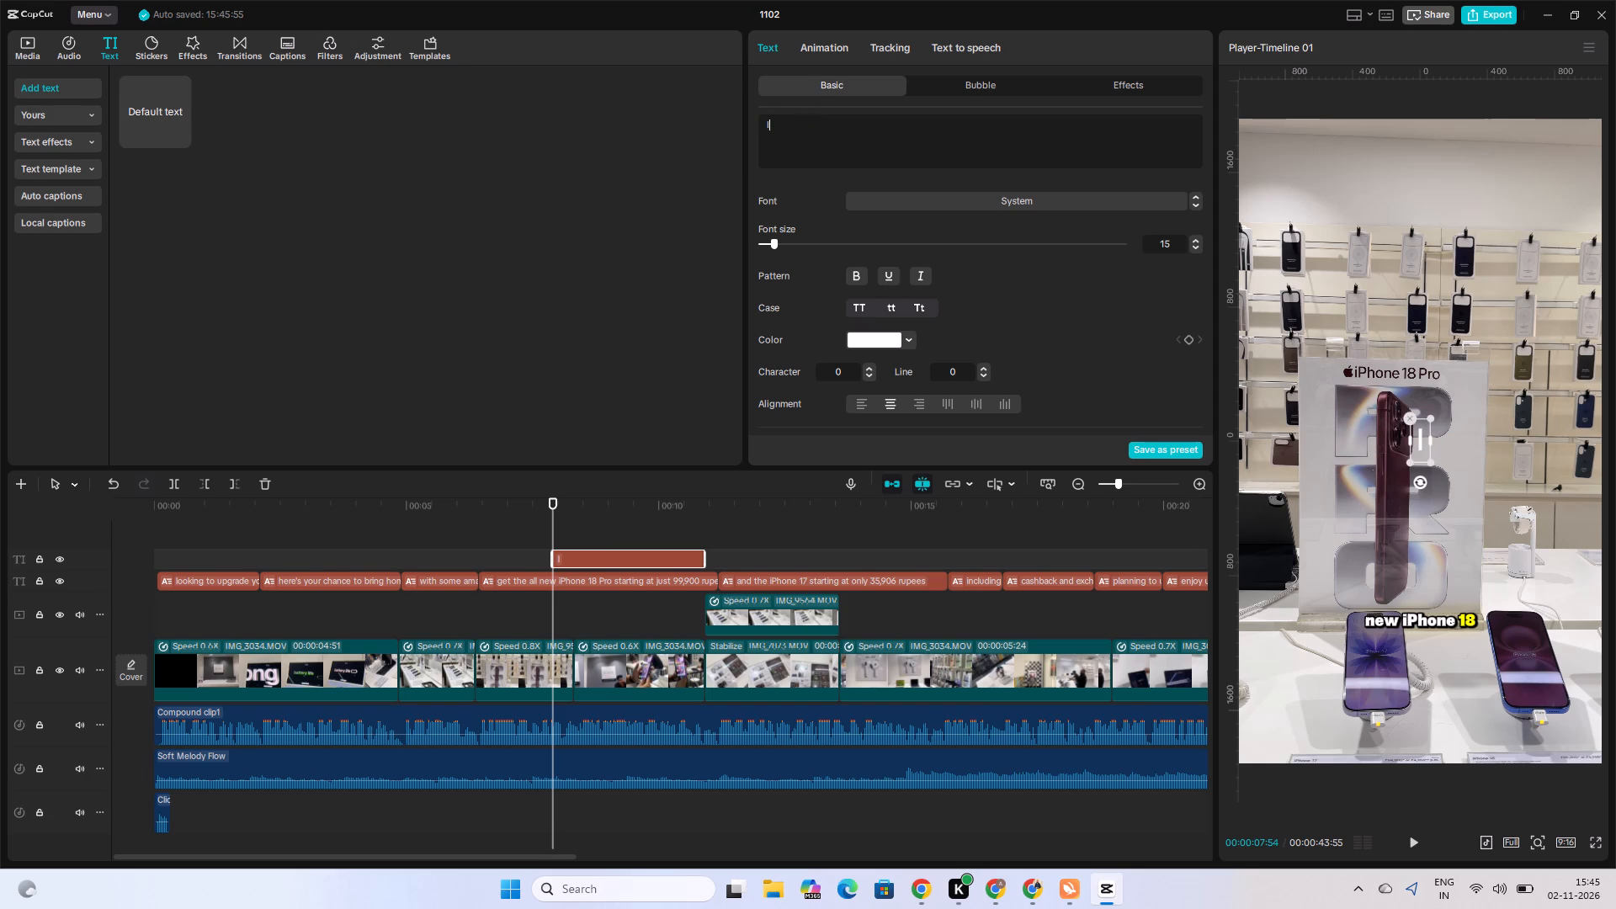
key(shift+p)
text(hone)
key(space)
text(18 pro)
key(space)
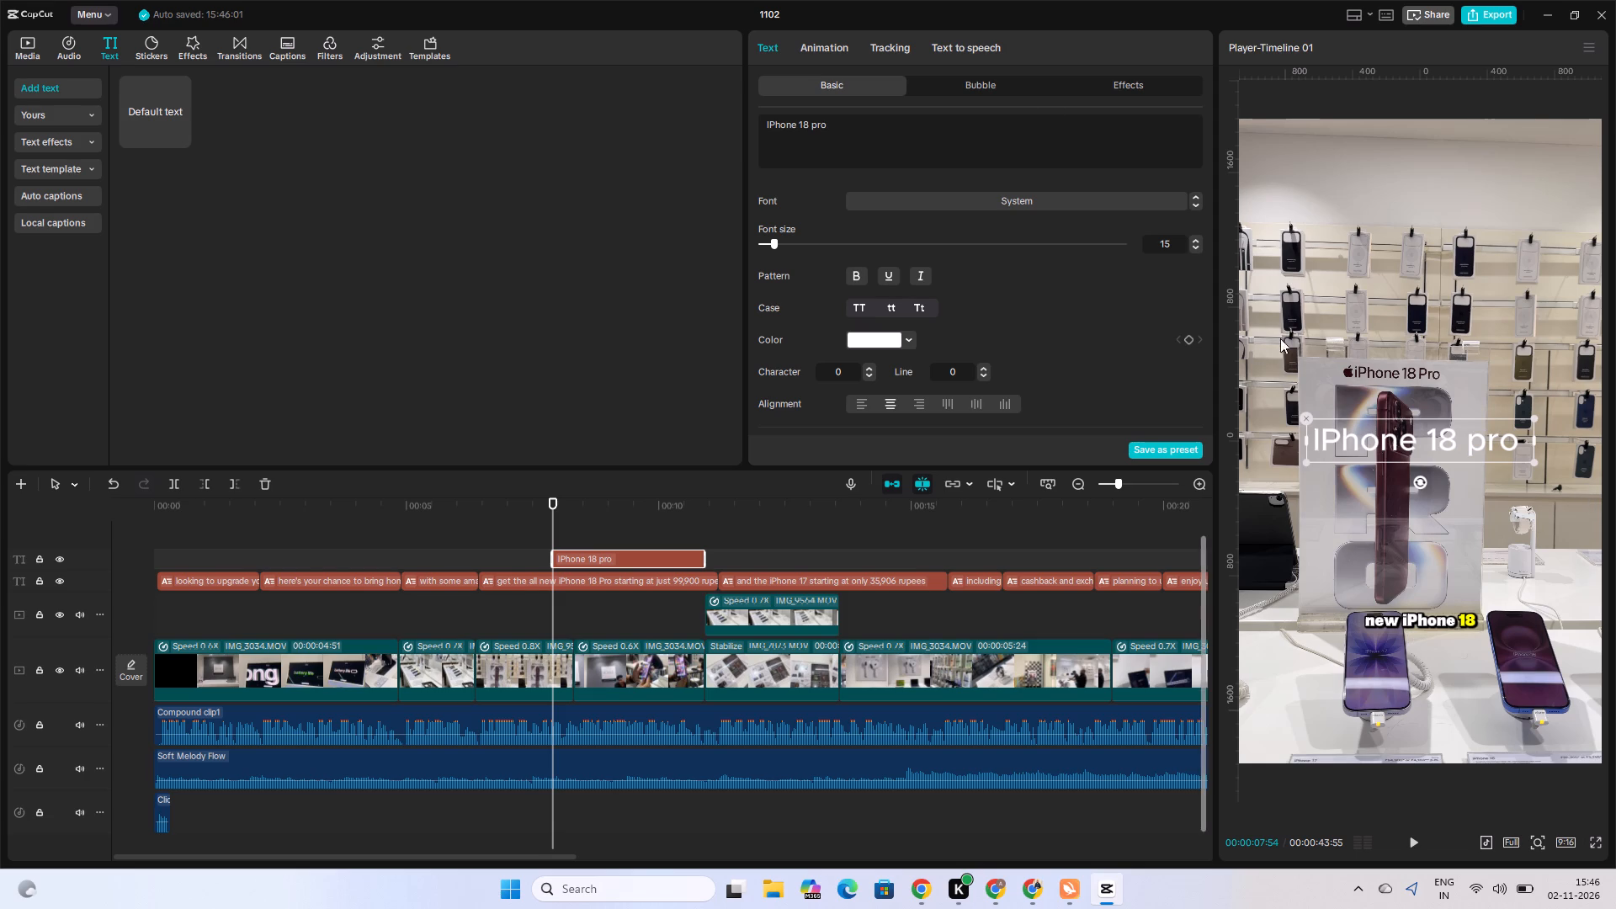
Change the "IPhone 18 pro" title's font to SinkinSans.
double_click(1197, 204)
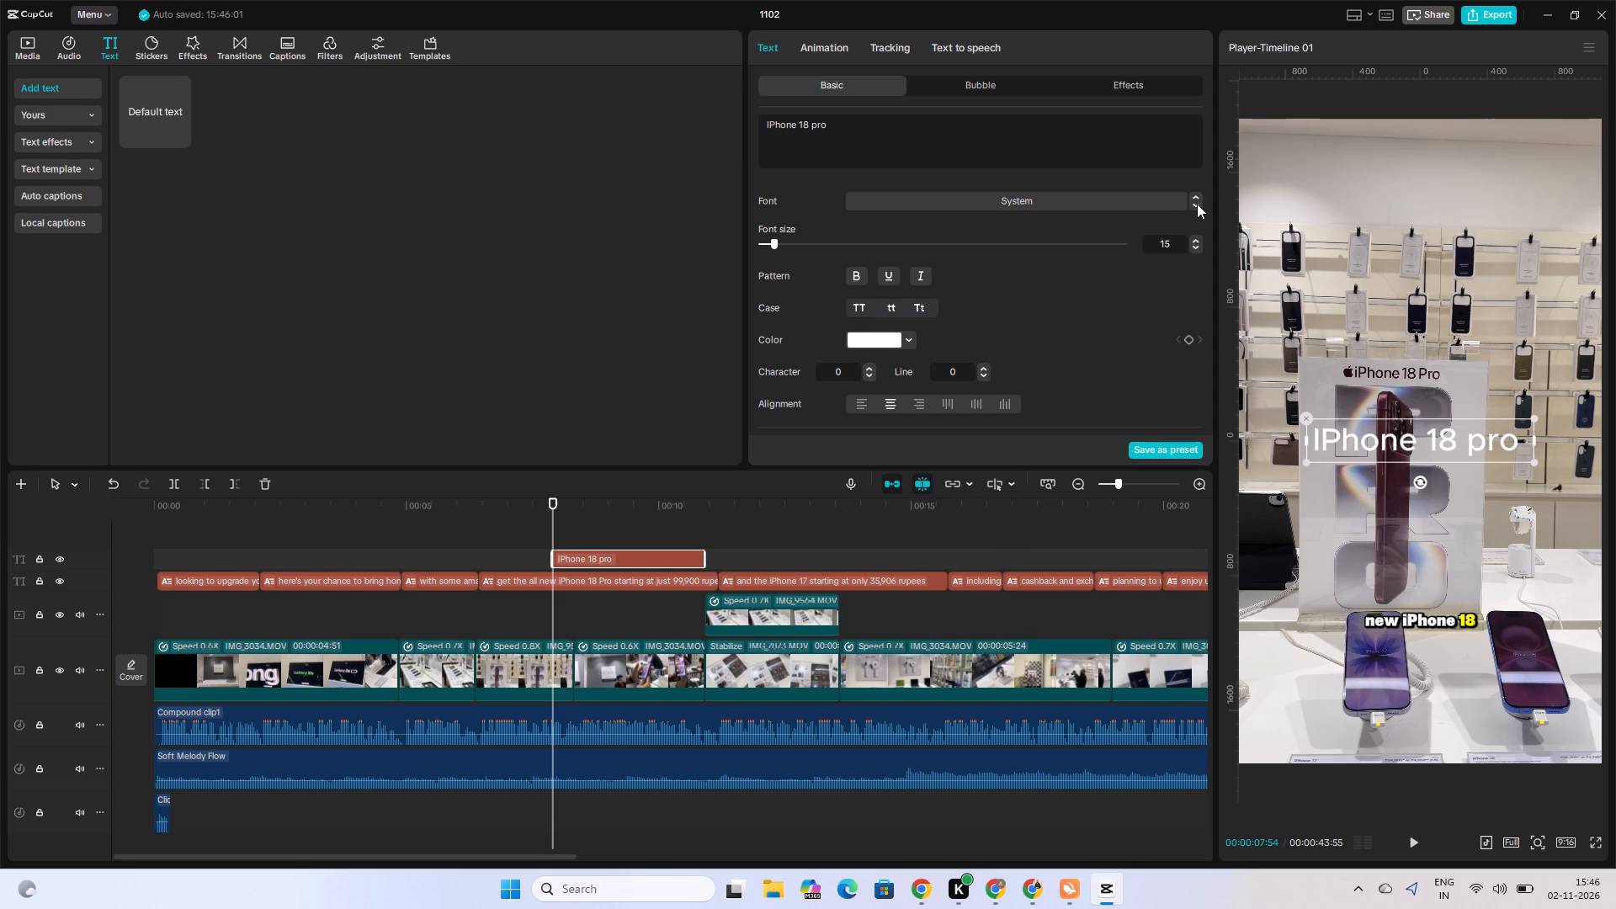
click(1195, 205)
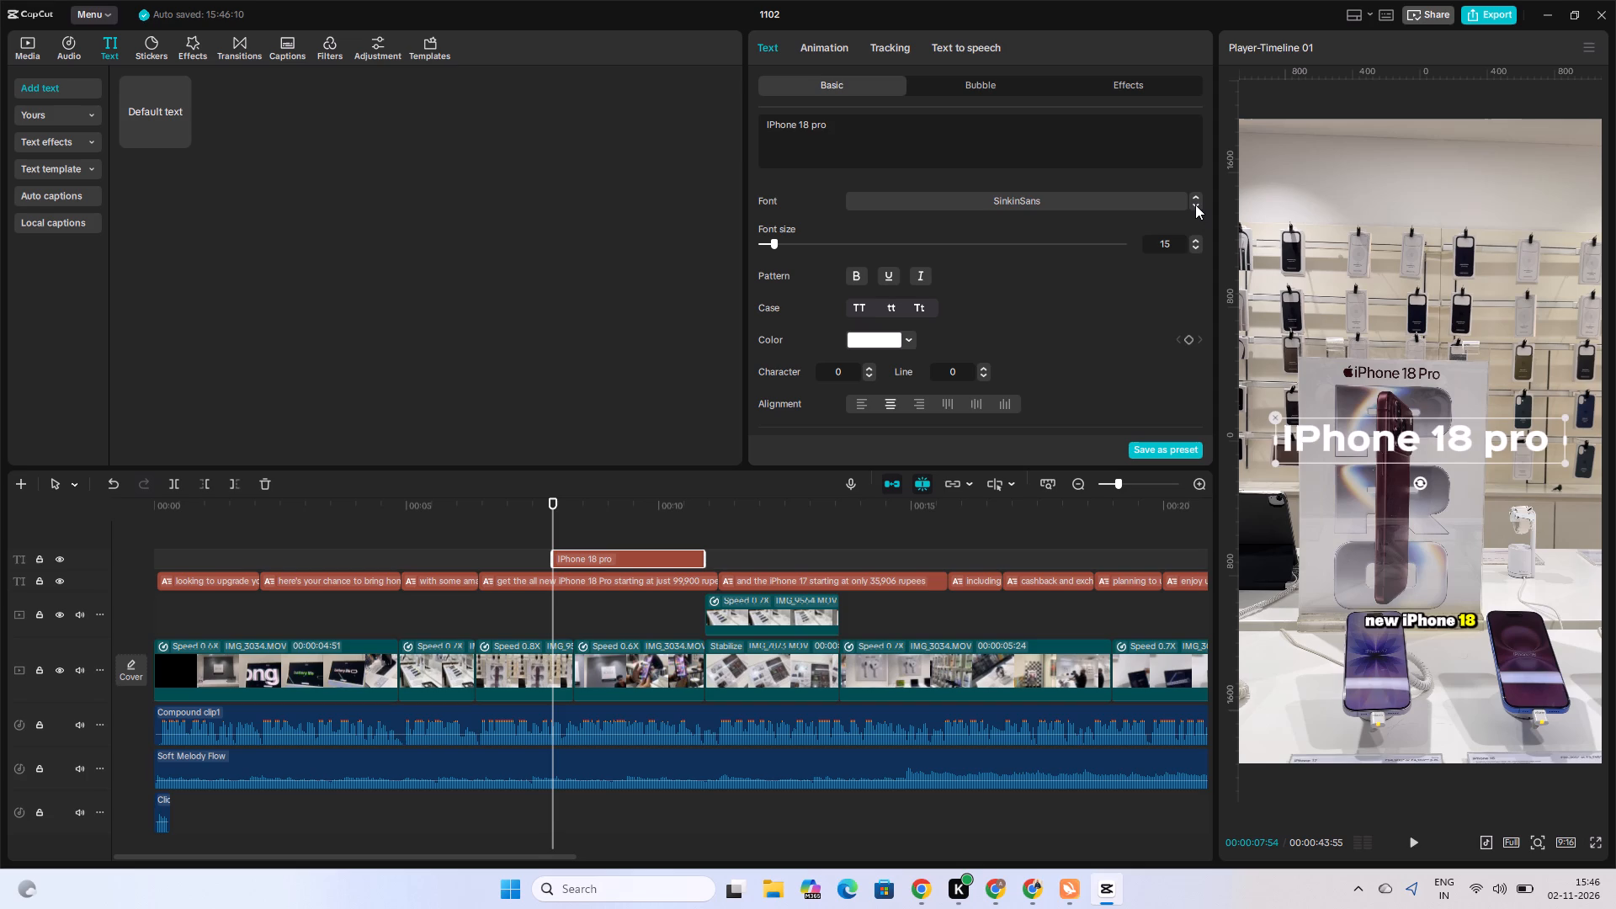
click(1195, 205)
click(1194, 195)
Move the title above the iPhone 18 Pro poster, centre it horizontally and scale it down to about 77%.
drag(1390, 453, 1385, 288)
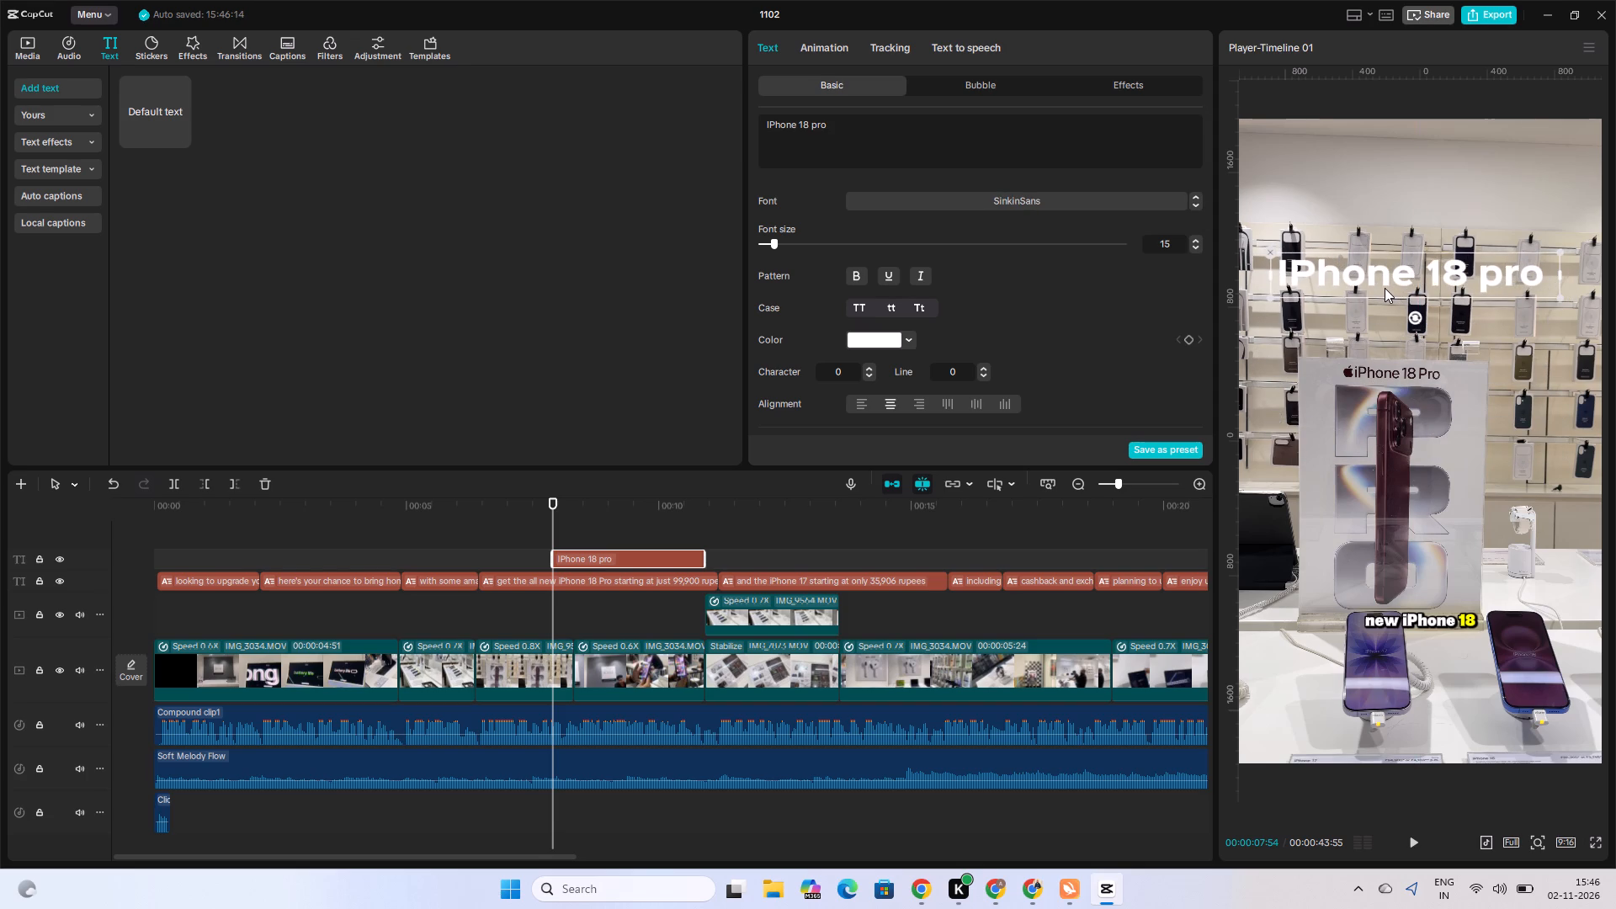
drag(1265, 296, 1289, 272)
drag(1375, 282, 1379, 274)
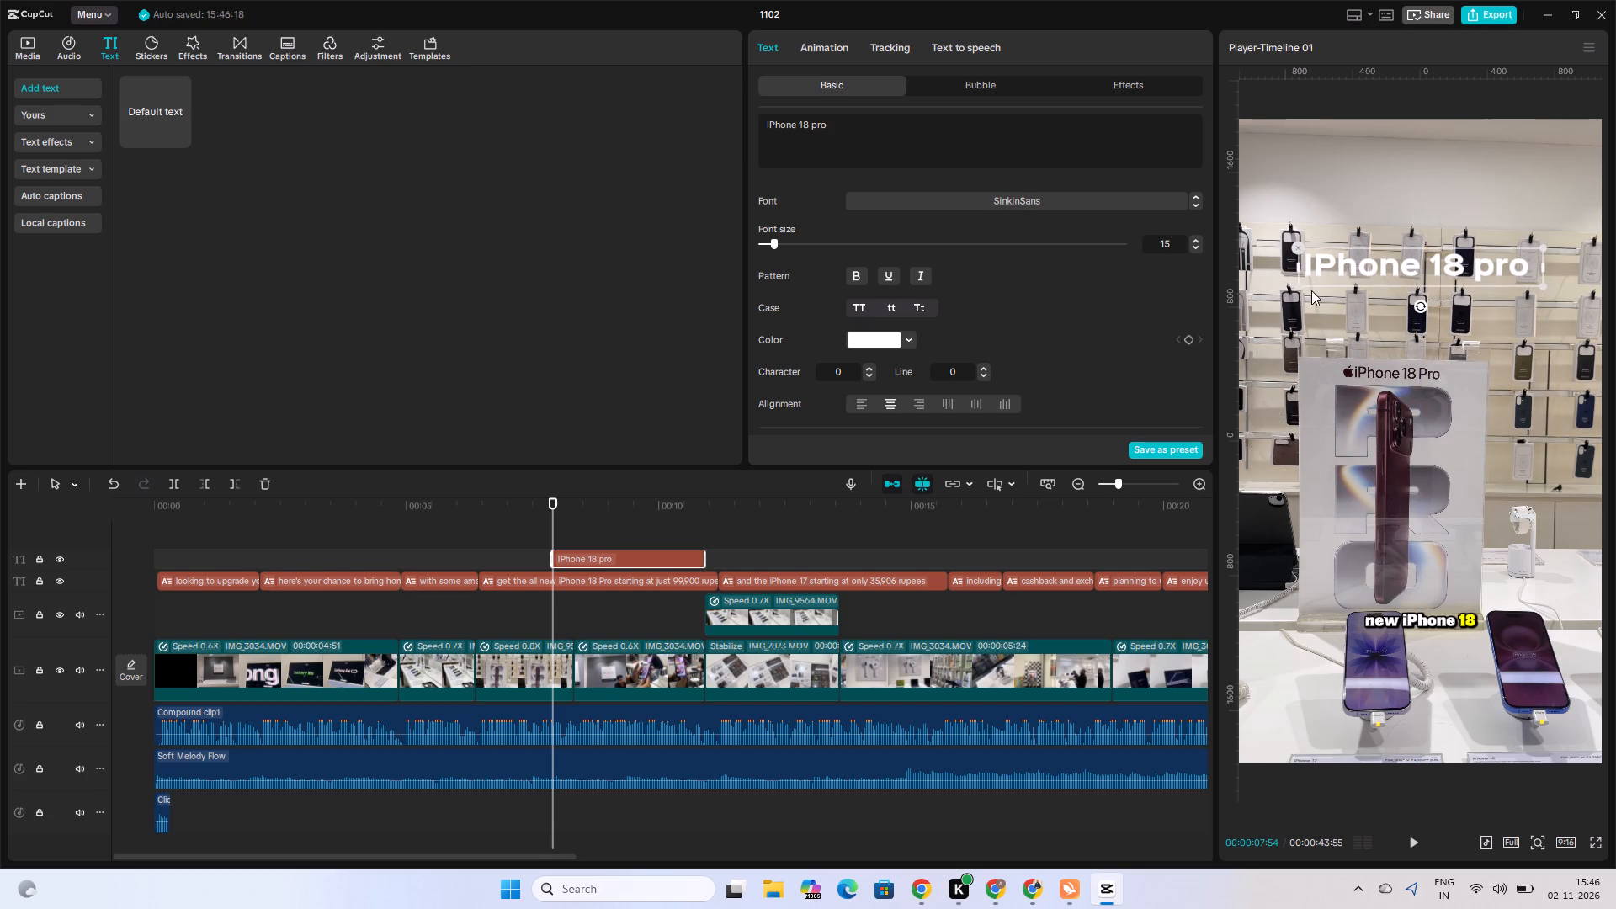
drag(1294, 288, 1305, 275)
click(1411, 278)
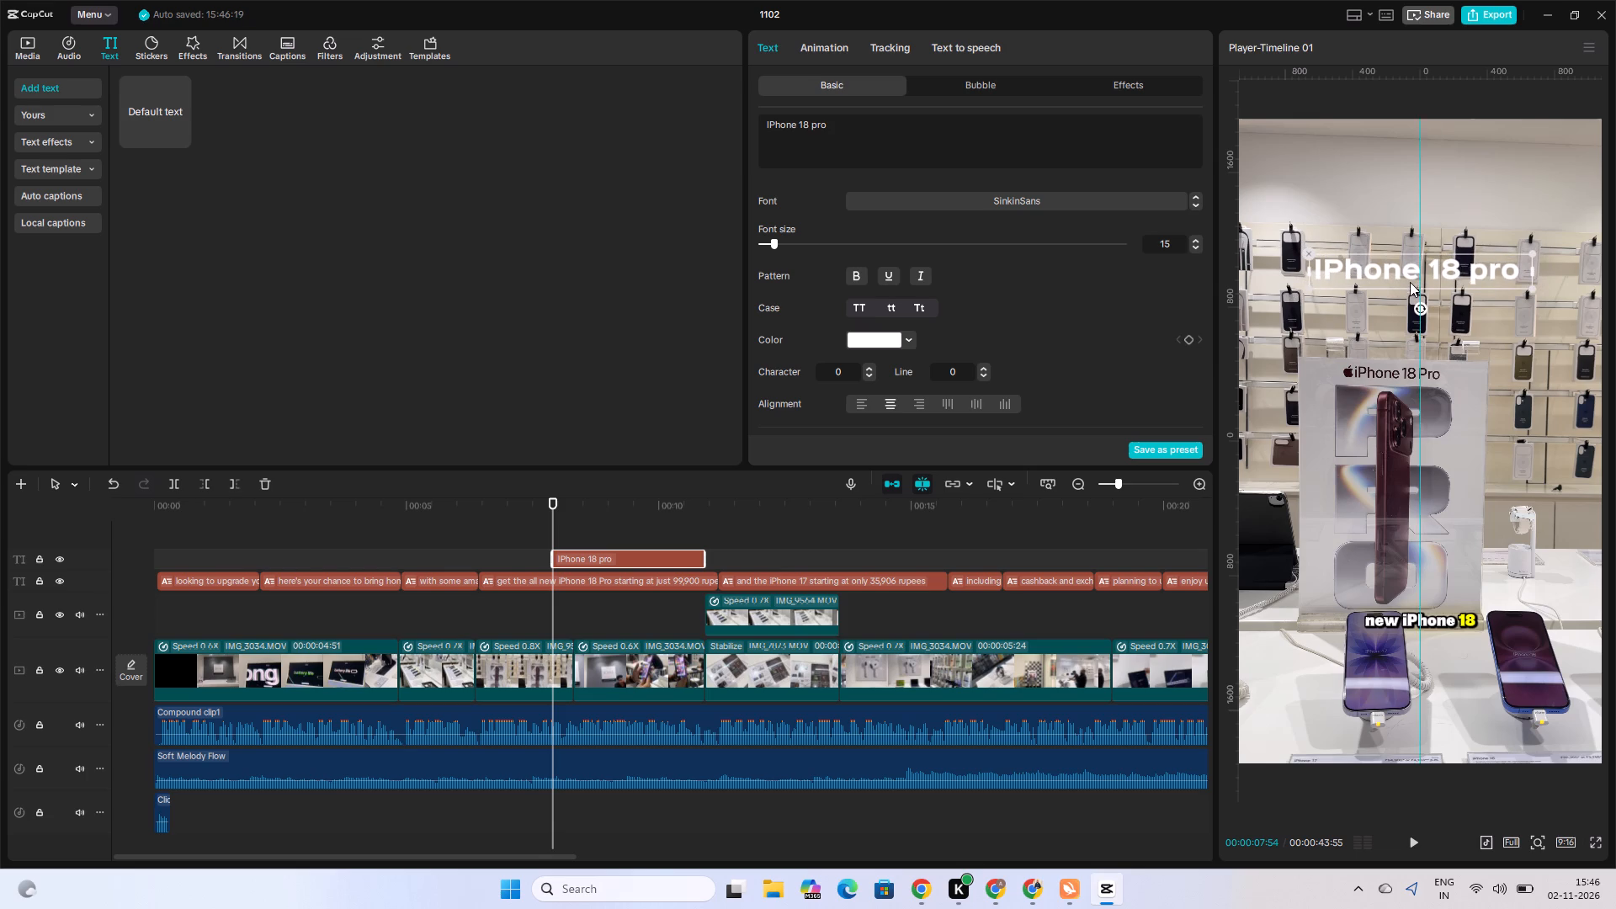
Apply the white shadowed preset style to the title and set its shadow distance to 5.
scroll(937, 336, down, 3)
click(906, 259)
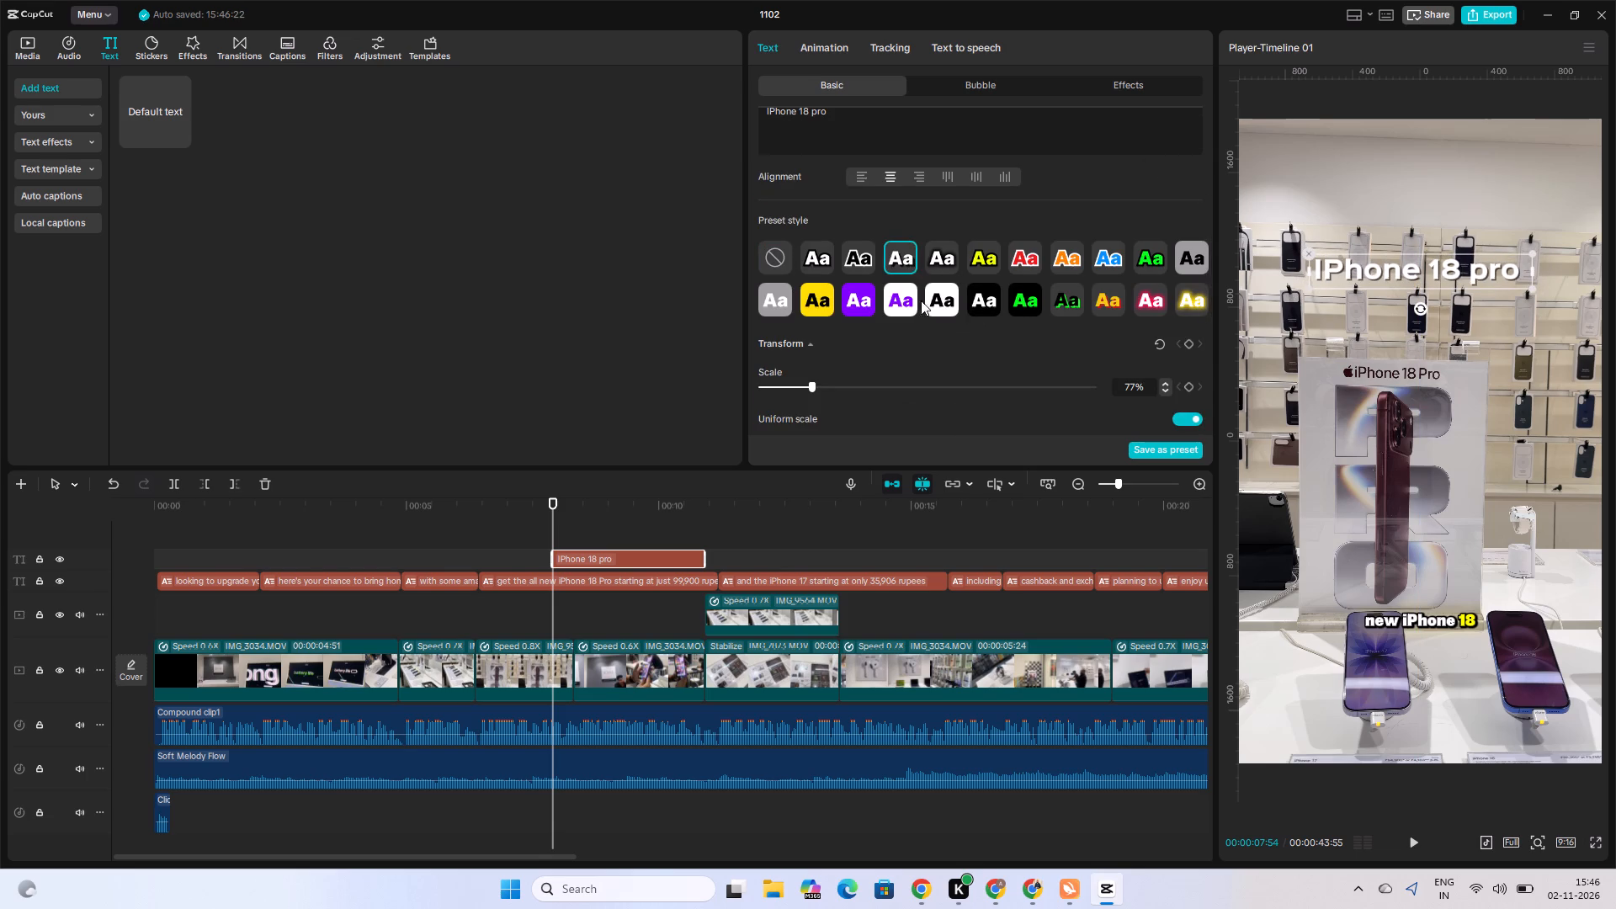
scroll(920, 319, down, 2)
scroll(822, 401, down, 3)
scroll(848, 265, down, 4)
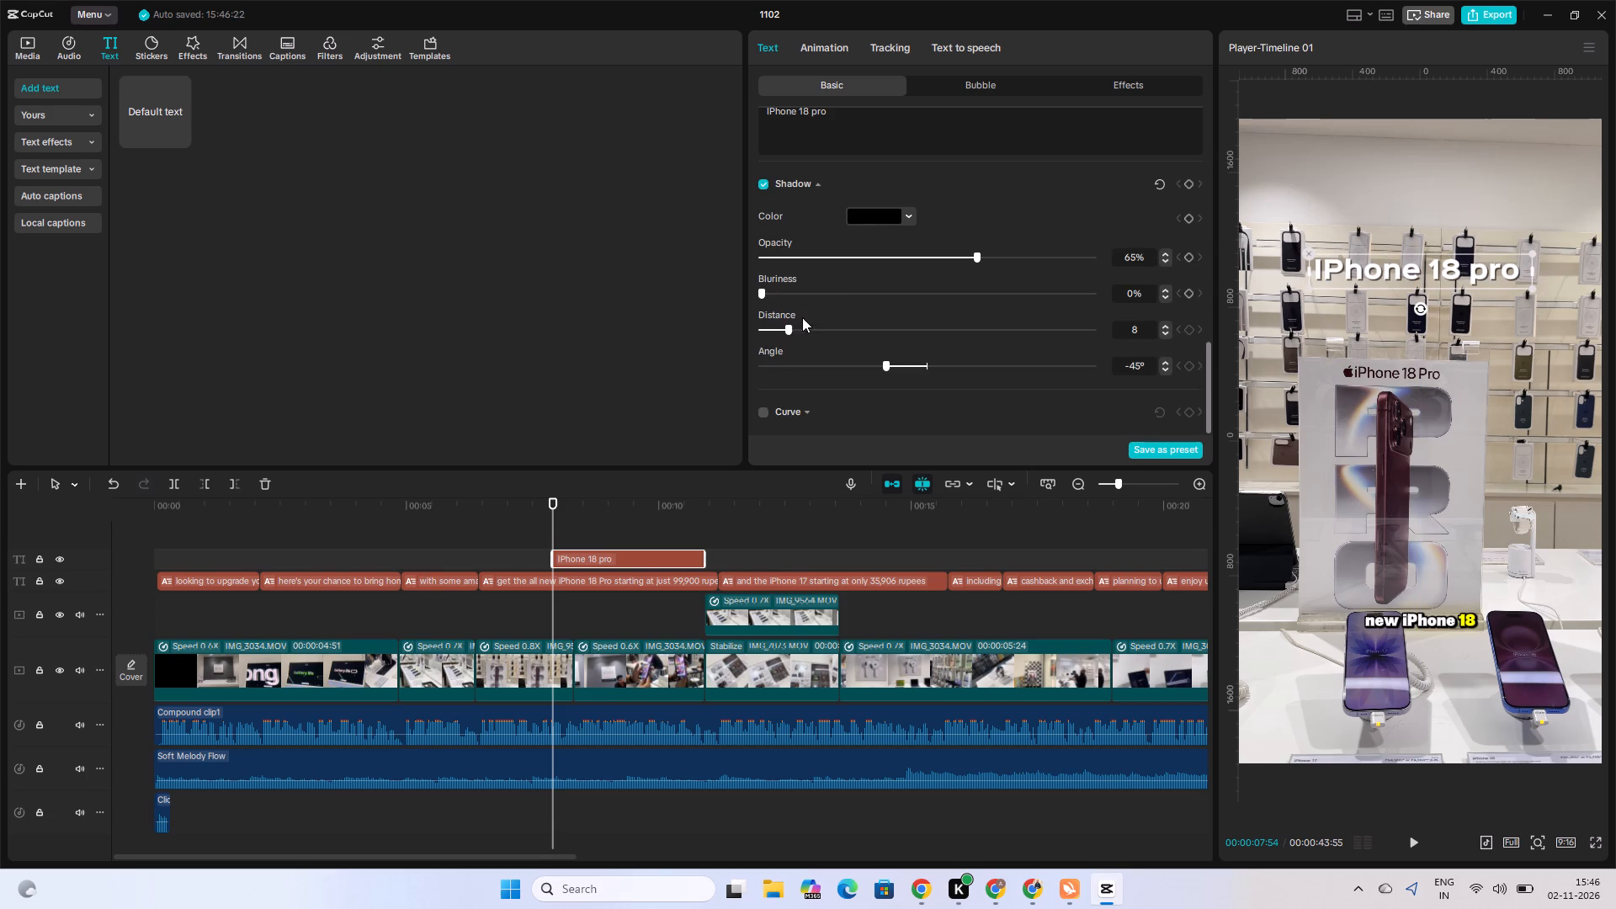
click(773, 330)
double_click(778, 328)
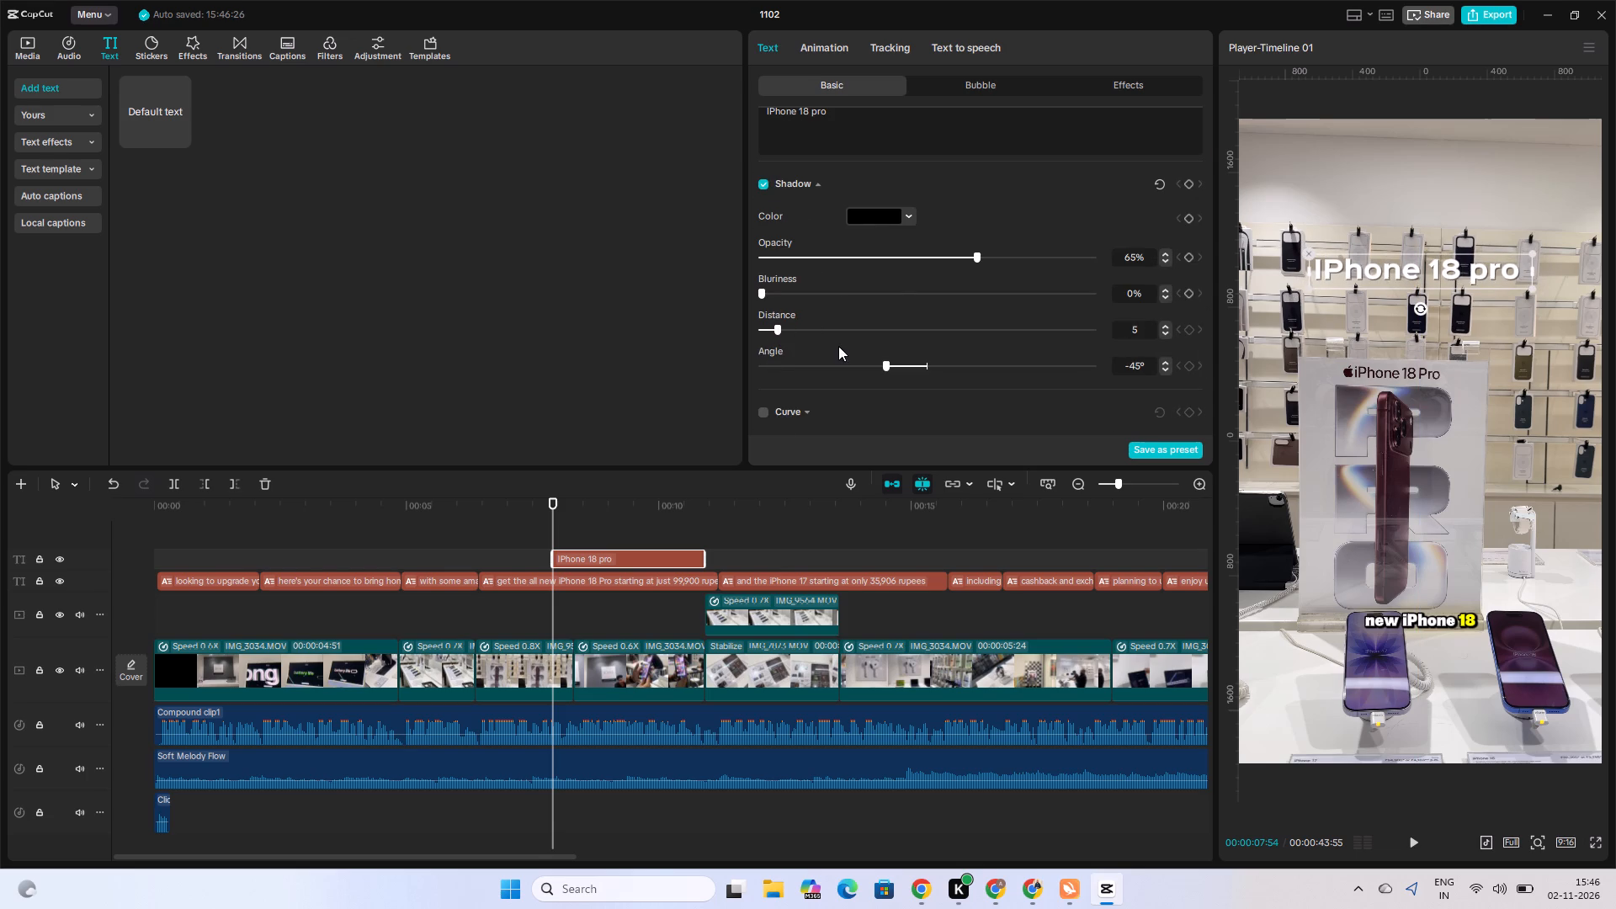
Apply the blue preset style with a white outline to the "IPhone 18 pro" title.
scroll(839, 346, up, 11)
scroll(1094, 342, down, 3)
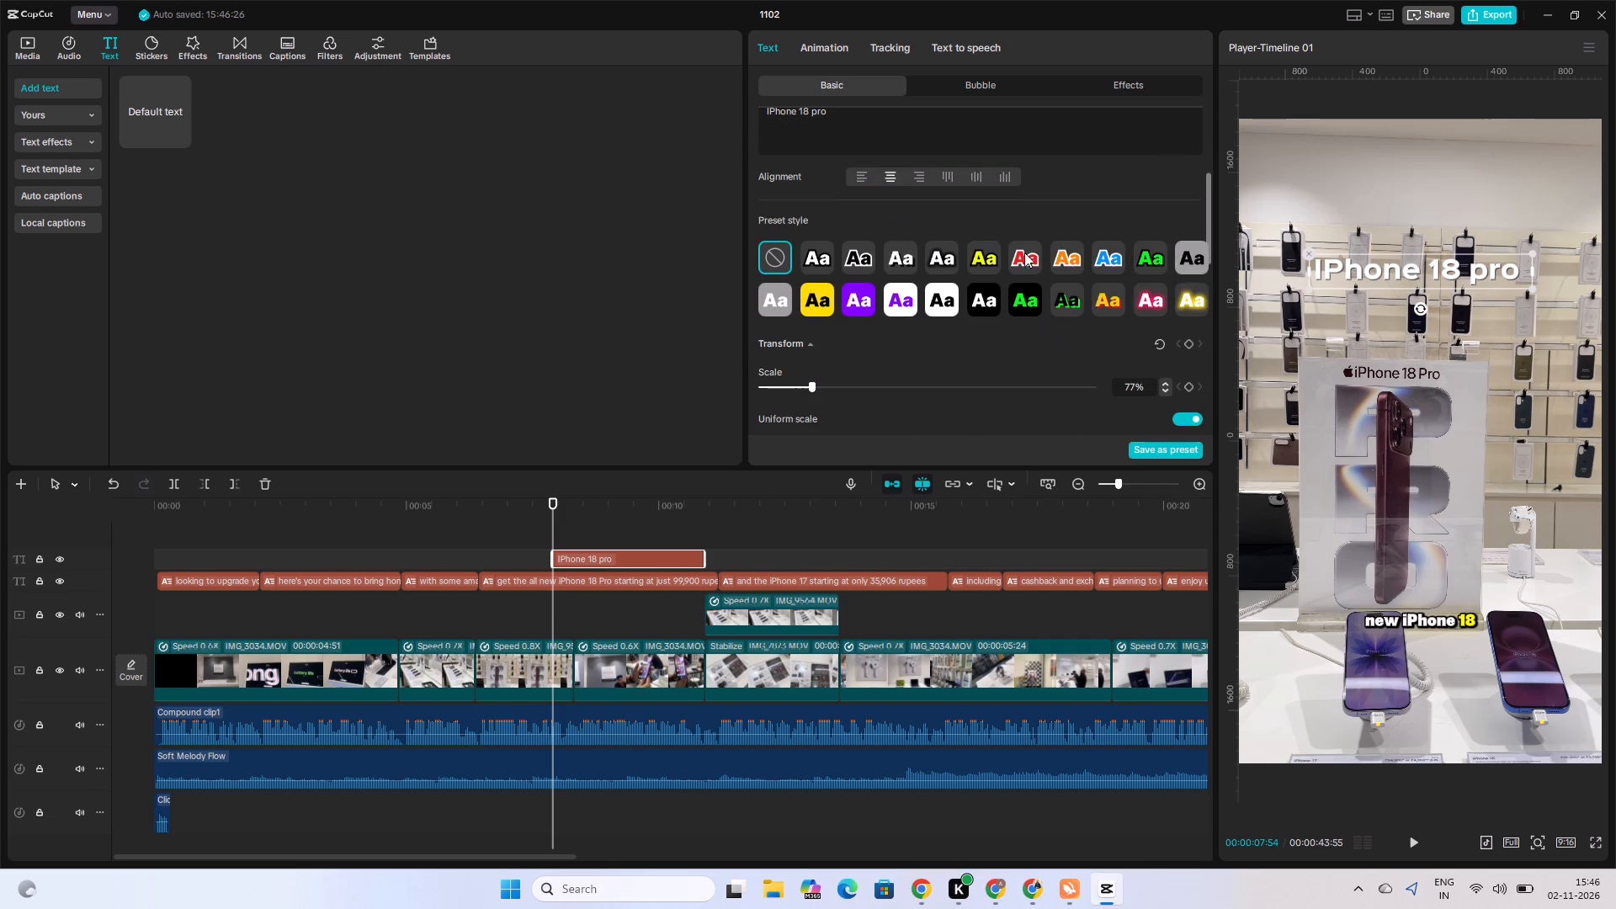
click(1098, 257)
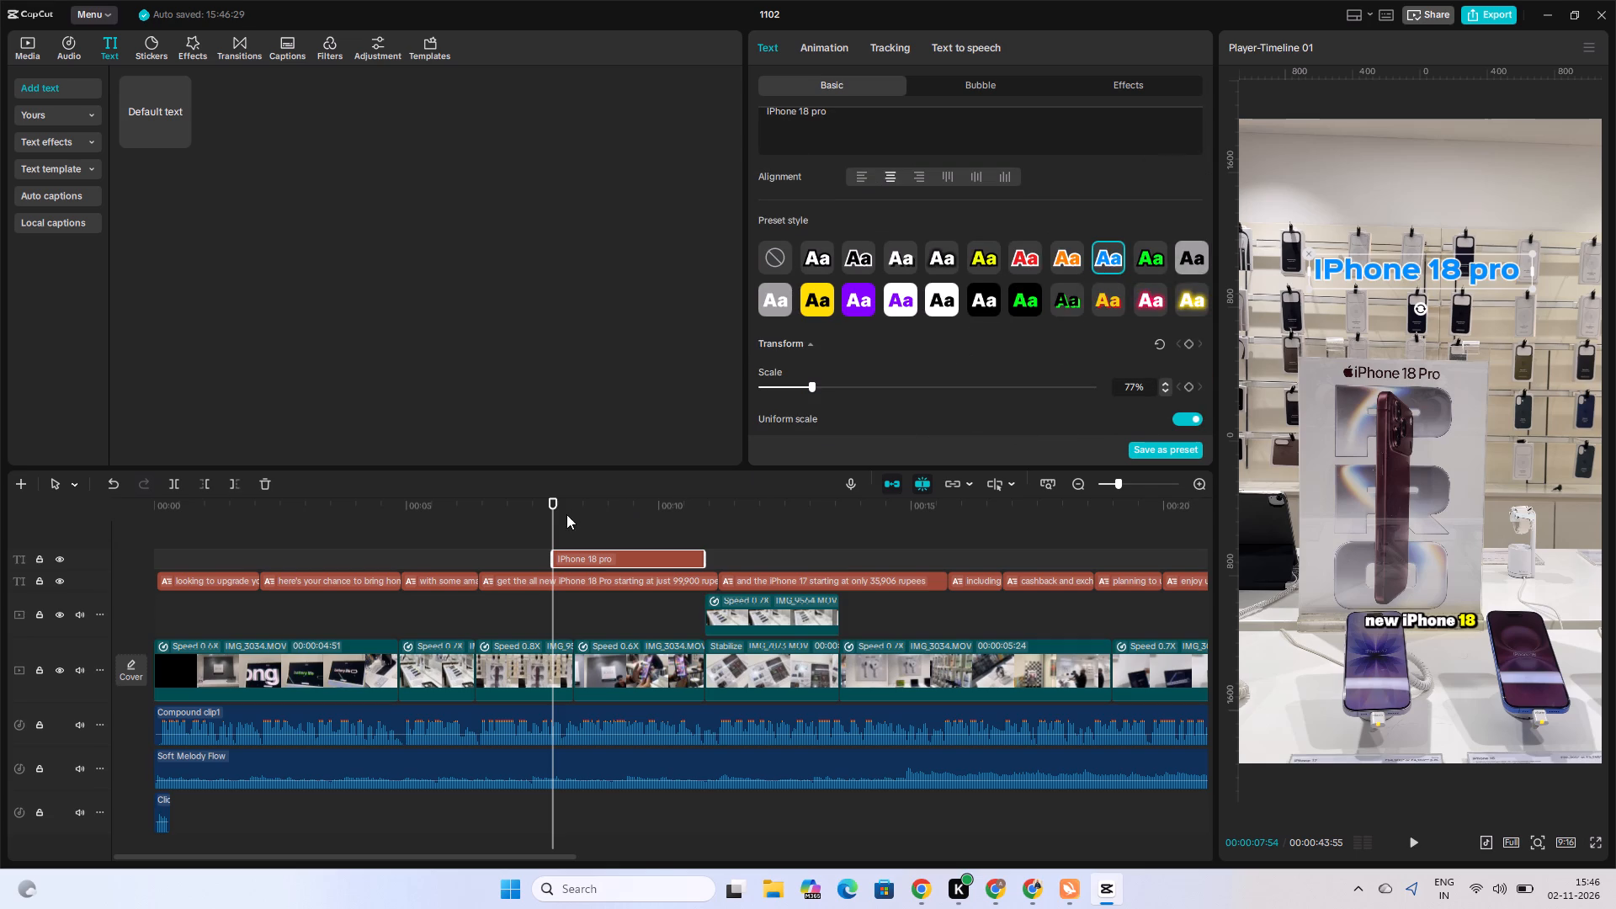
Move the "IPhone 18 pro" clip slightly earlier to match the spoken product name, checking its timing by playback.
click(534, 536)
key(space)
key(space)
key(space)
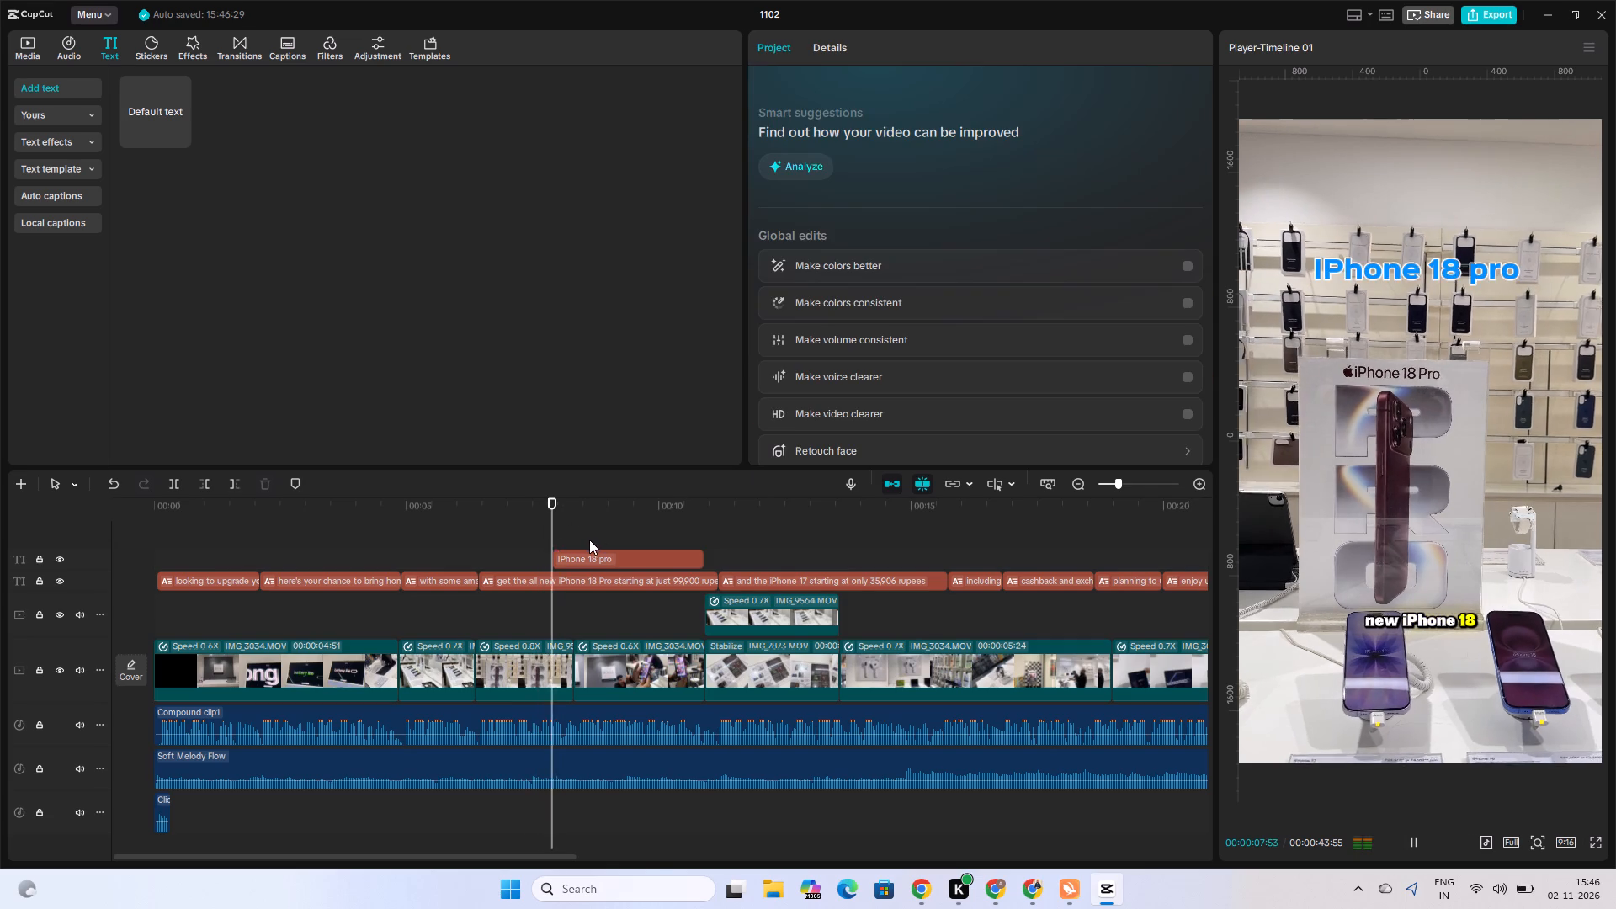
key(space)
click(544, 542)
key(space)
key(space)
drag(577, 559, 568, 560)
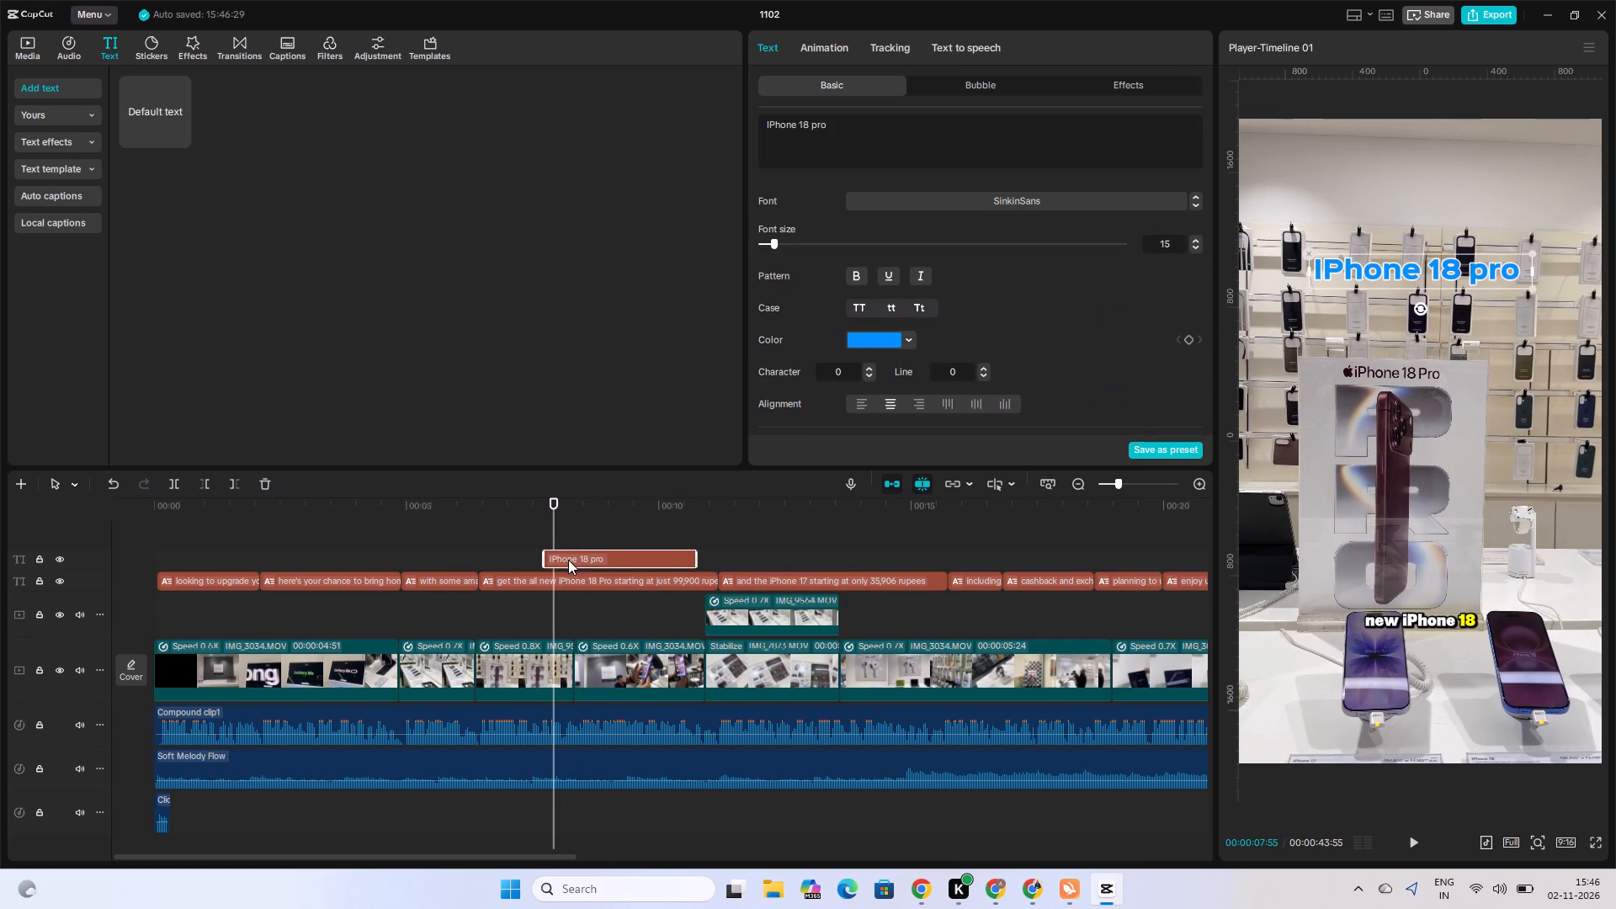
drag(568, 560, 564, 562)
click(535, 539)
key(space)
key(space)
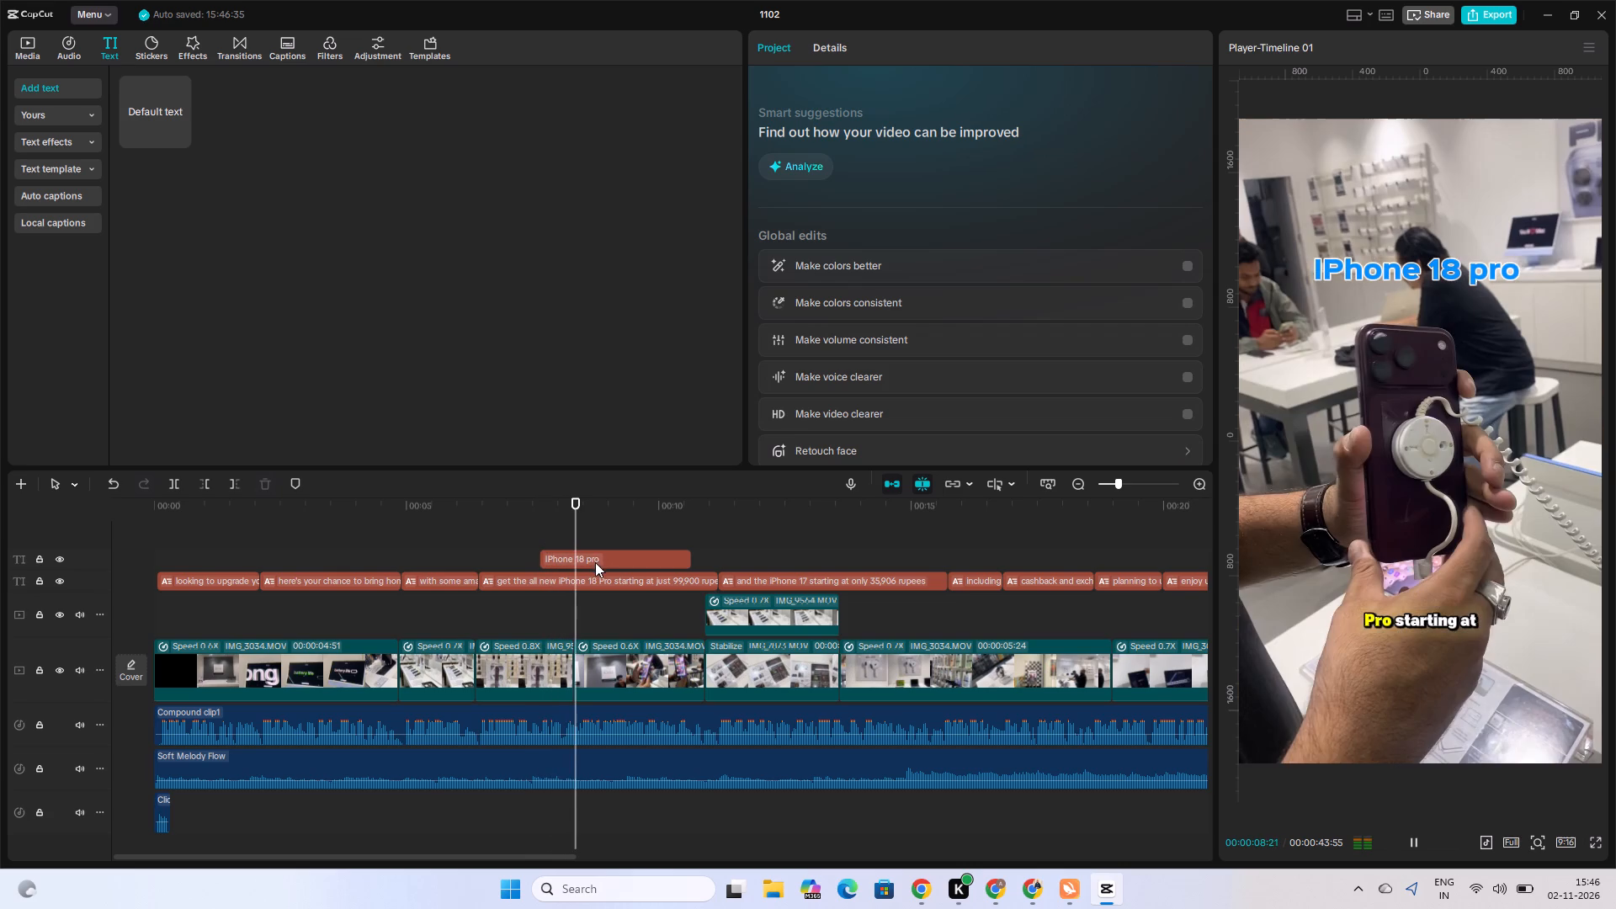
Split the "IPhone 18 pro" title at 00:00:08:19 and move its second piece onto a new track above.
click(578, 544)
click(580, 557)
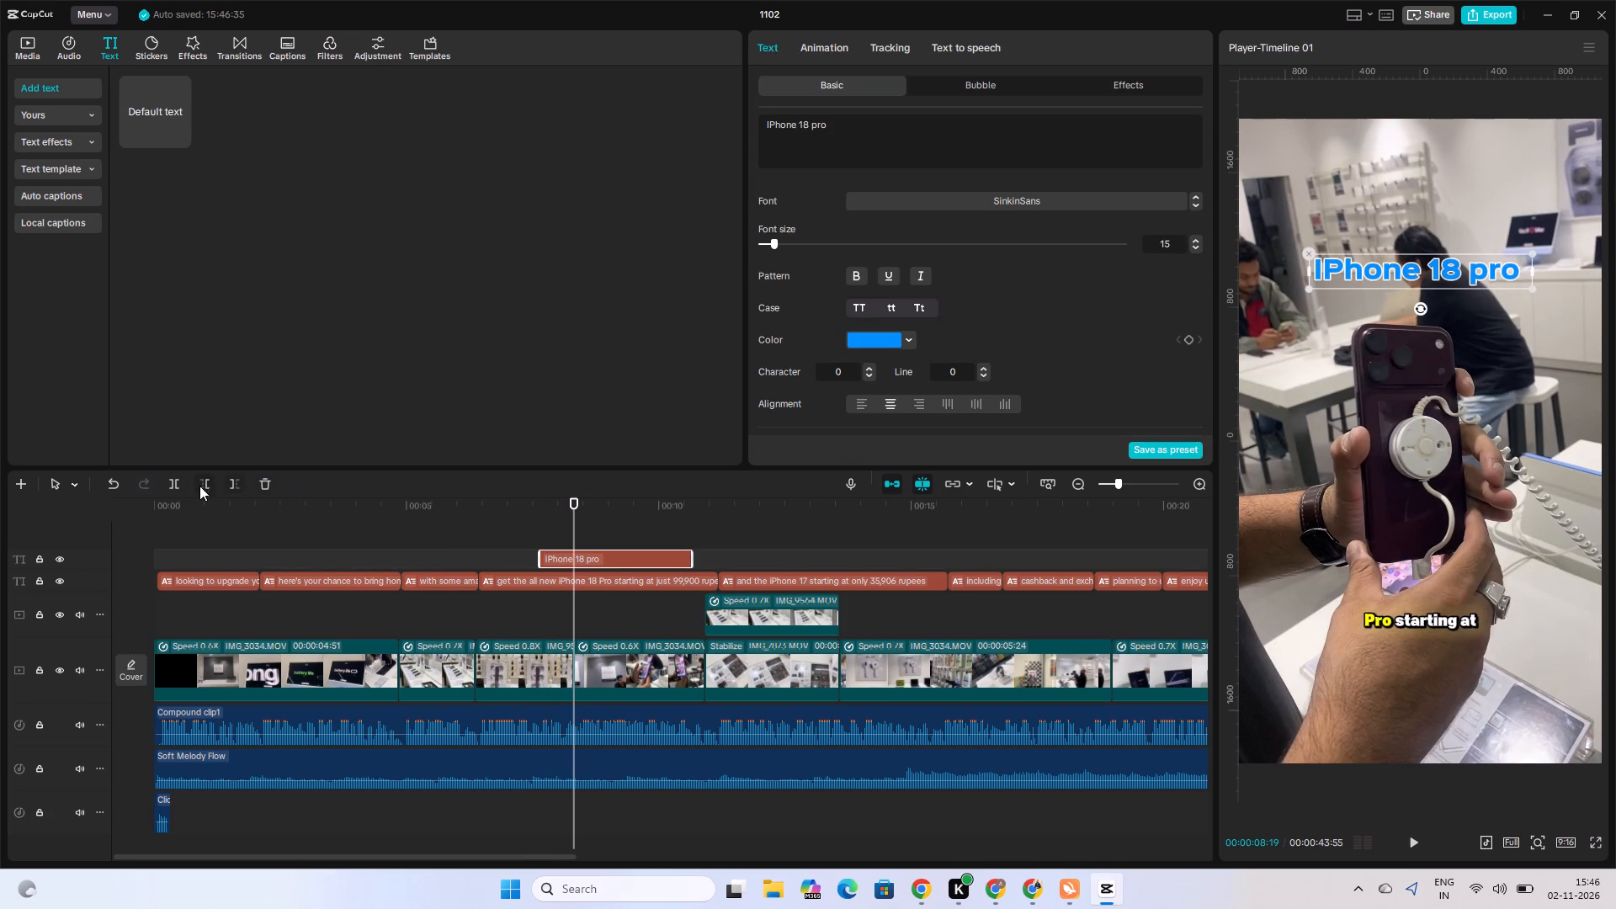
click(173, 482)
drag(644, 558, 644, 540)
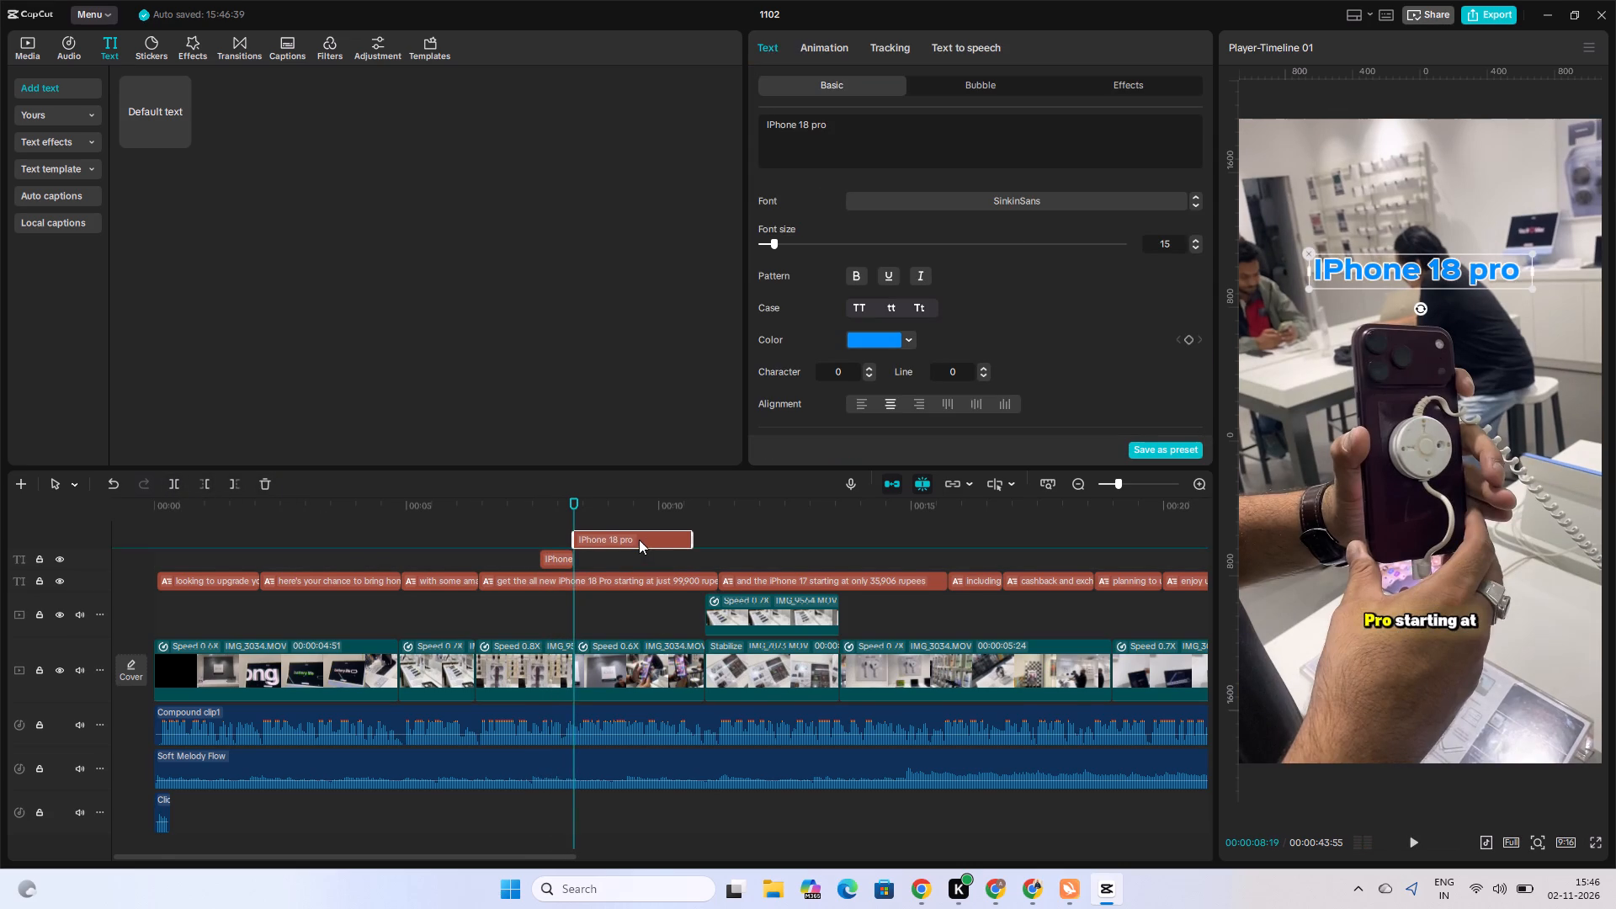
Extend the end of the first "IPhone 18 pro" piece to line up with the end of the piece above.
click(568, 585)
drag(570, 583, 688, 582)
Replace the wording of the upper title piece with "Starting just at only 35906".
click(630, 545)
click(630, 554)
click(918, 149)
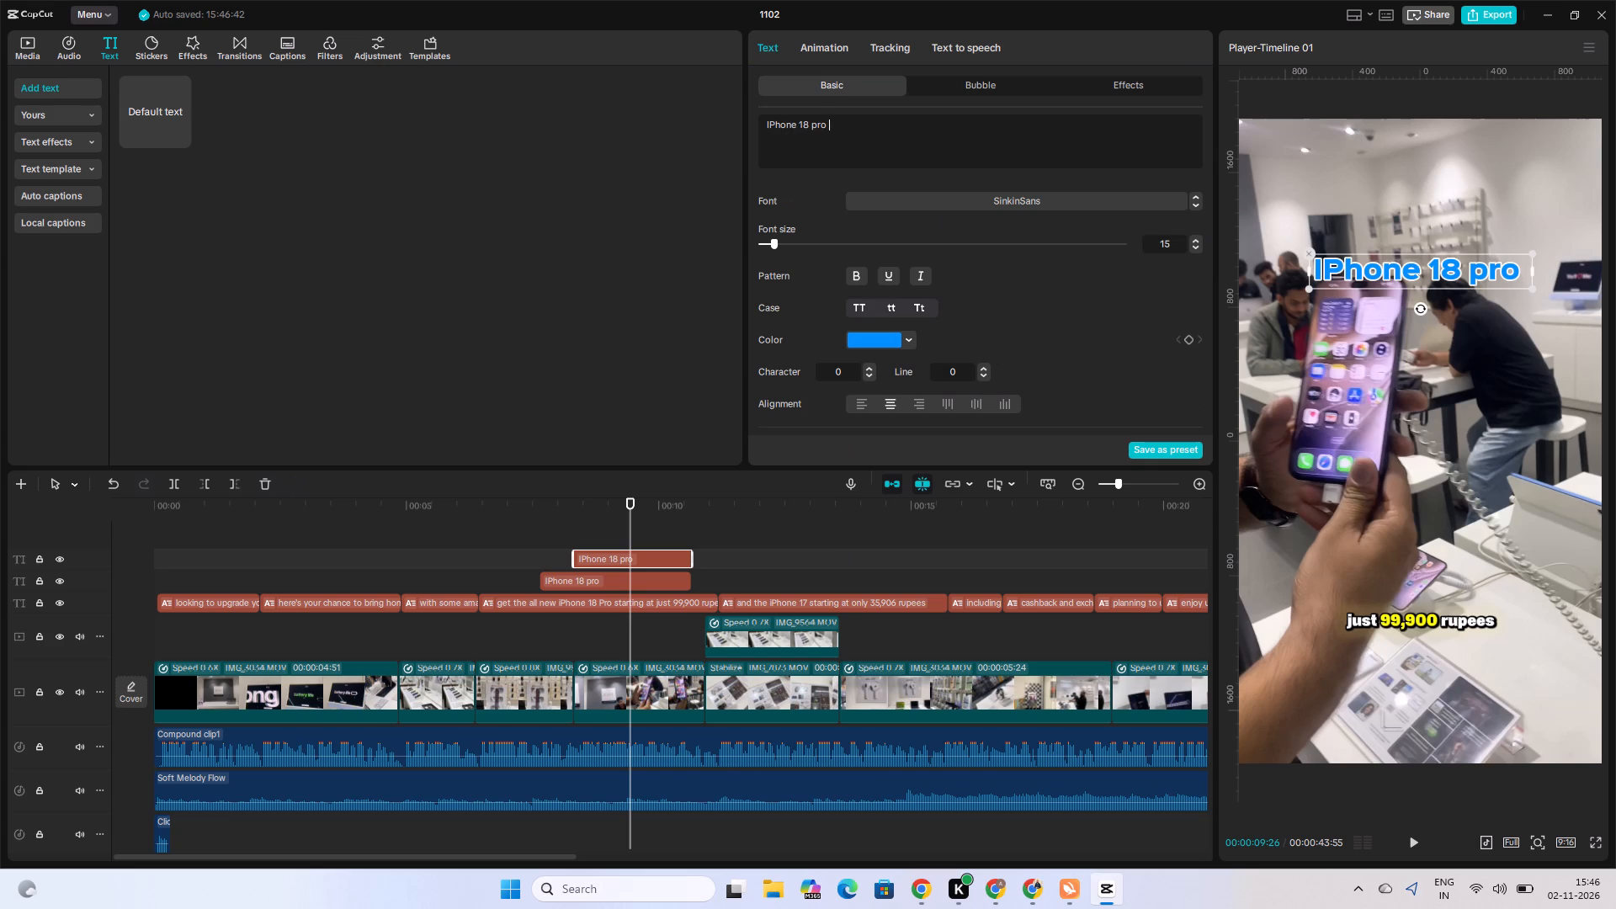
key(ctrl+s)
key(ctrl+a)
text(Star)
key(t)
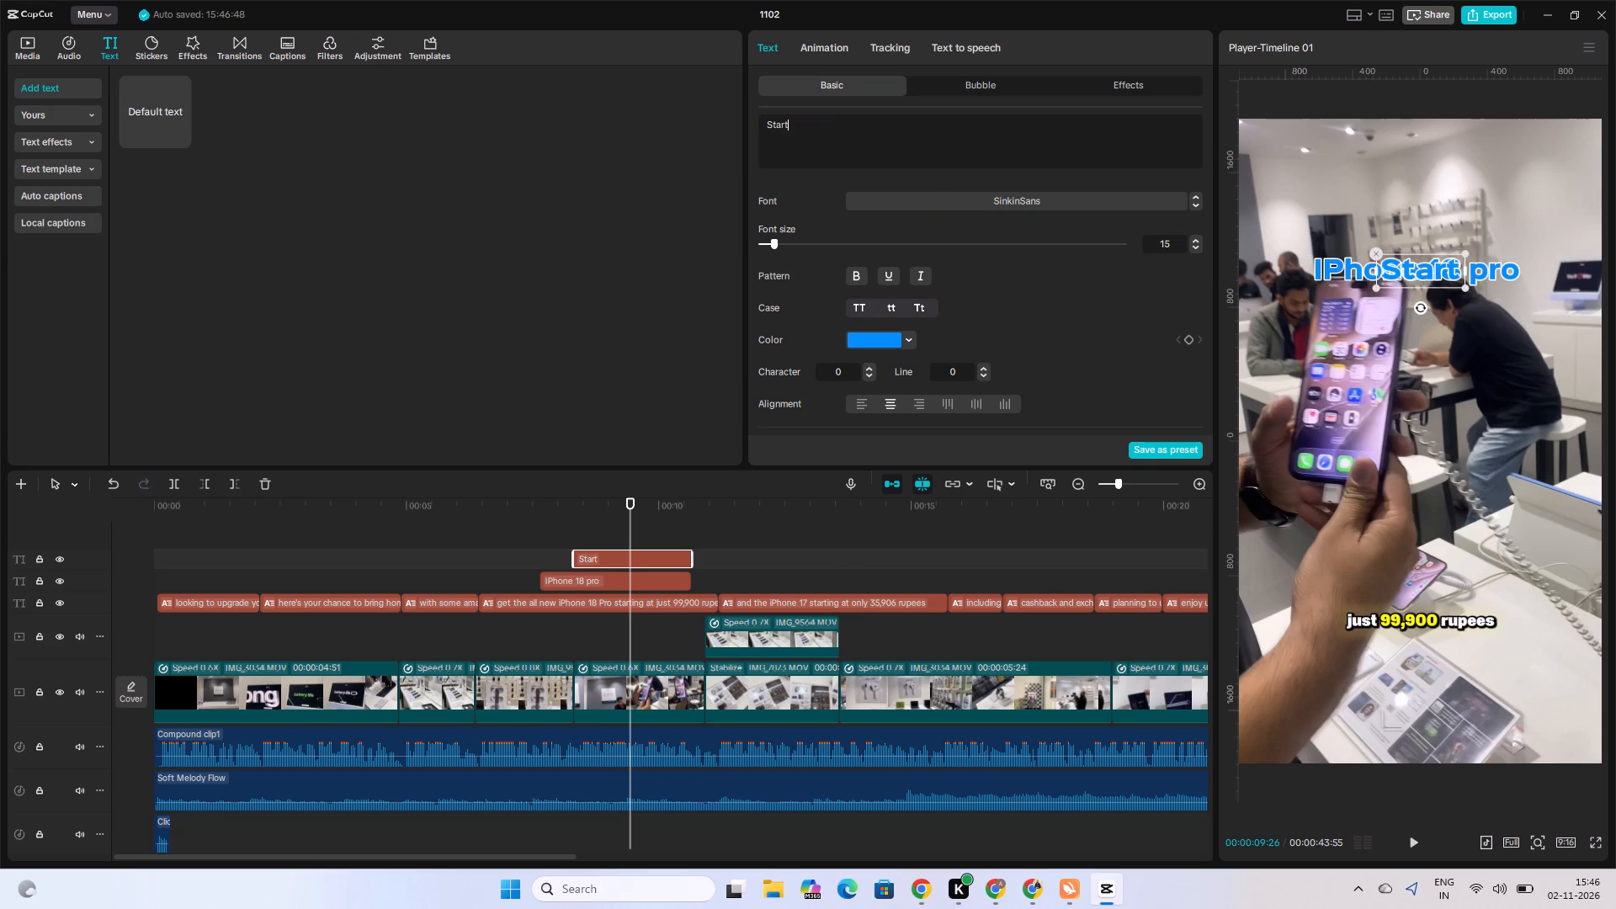
text(ing just)
key(space)
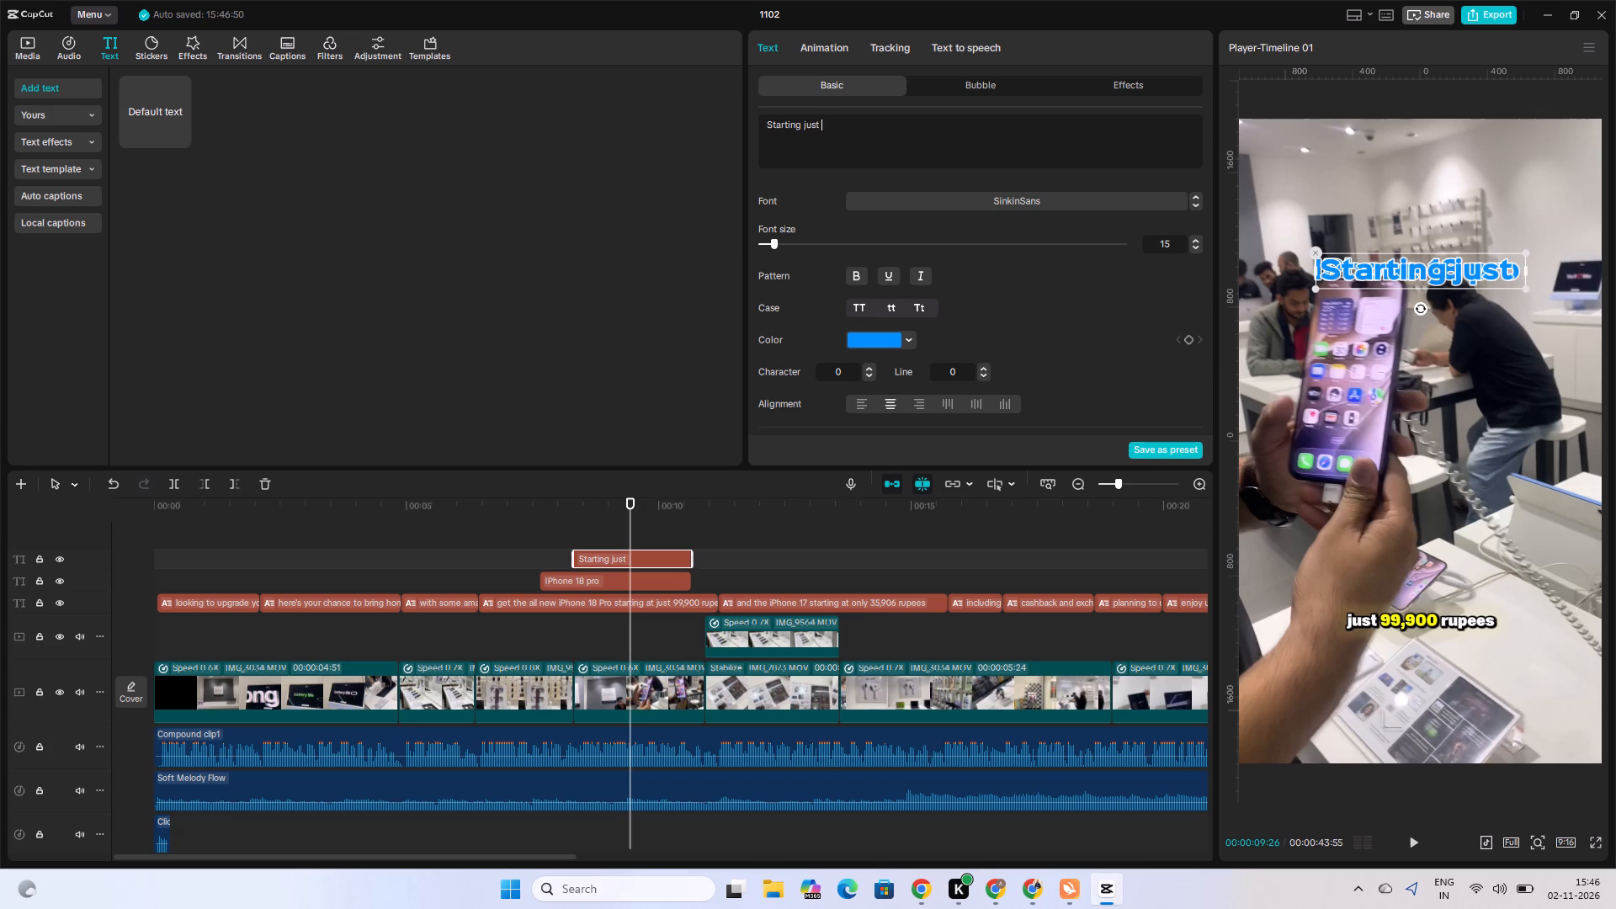
text(at i)
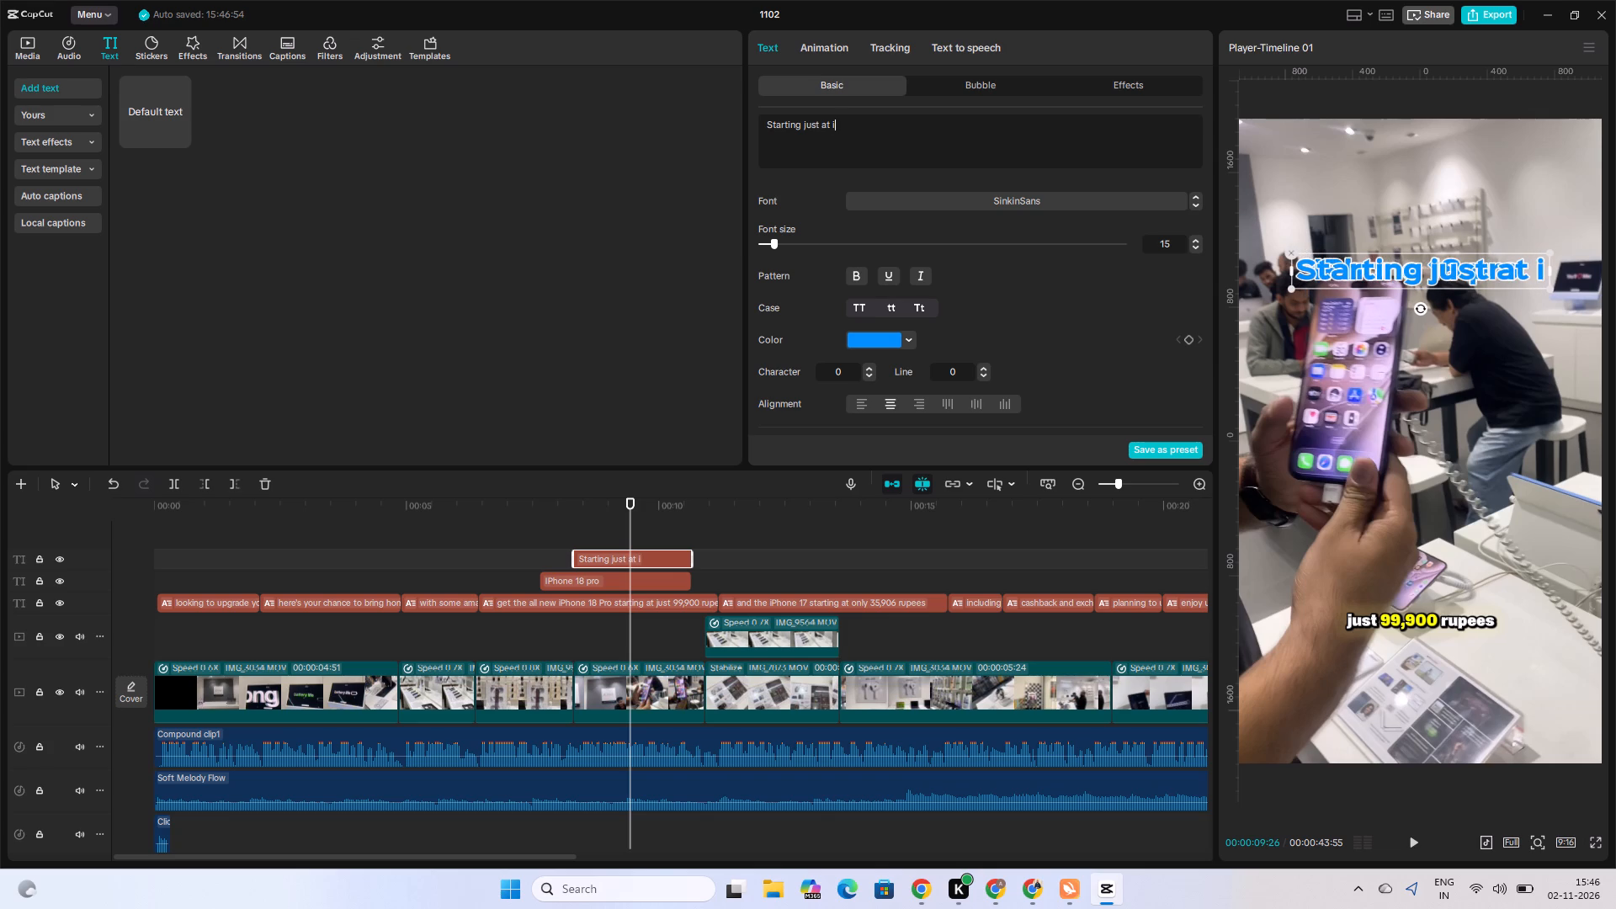
key(BackSpace)
key(BackSpace)
key(space)
text(only)
key(space)
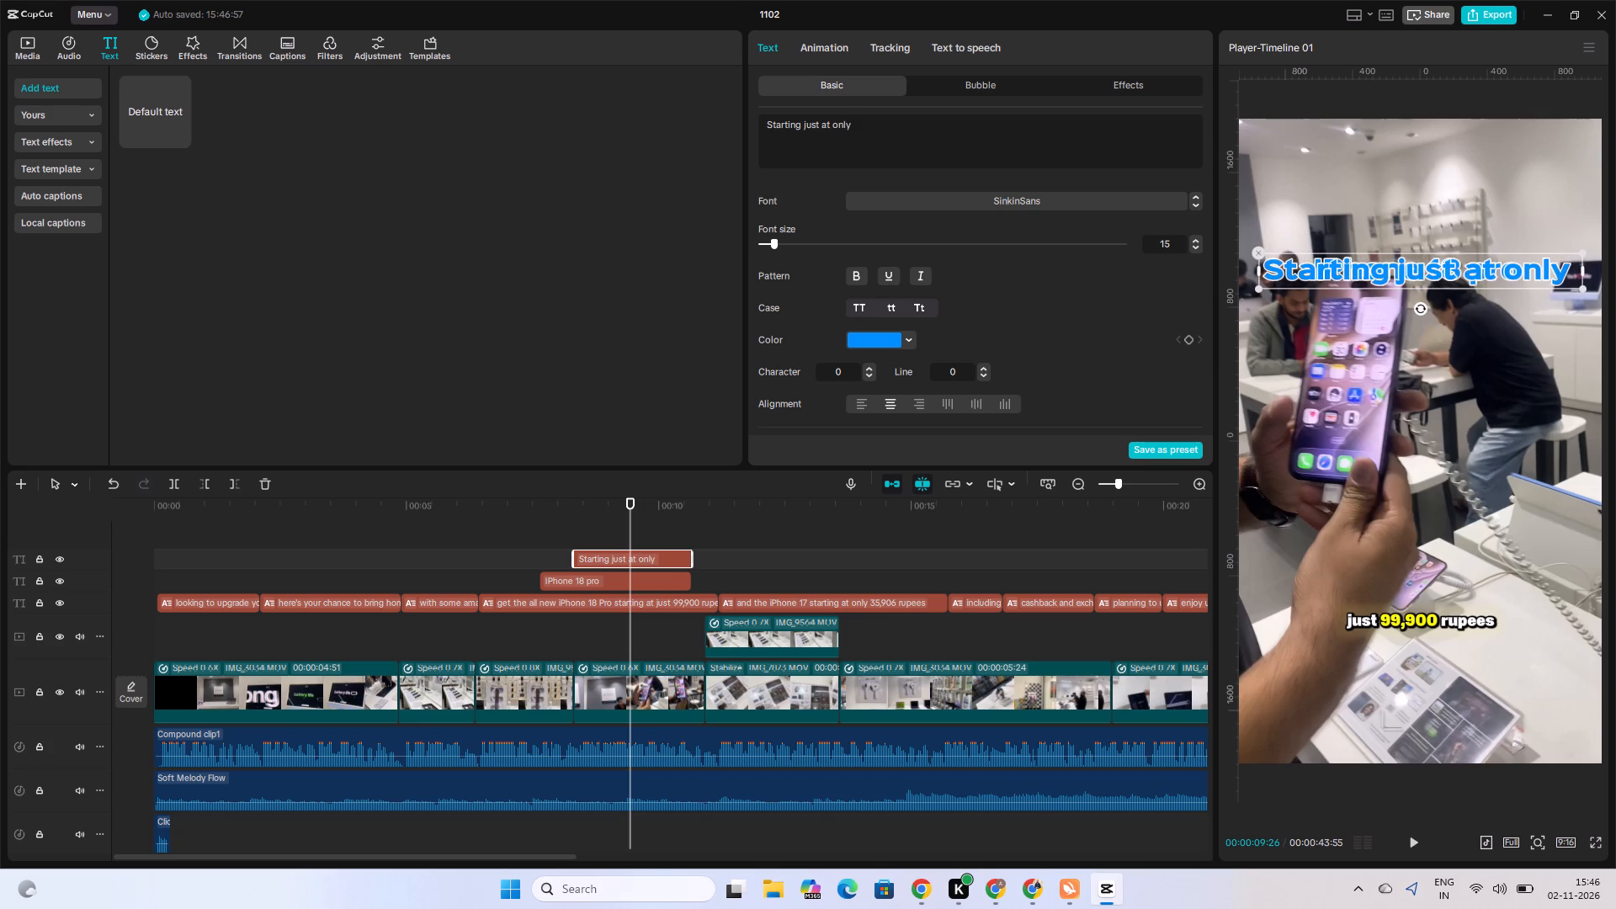
text(35)
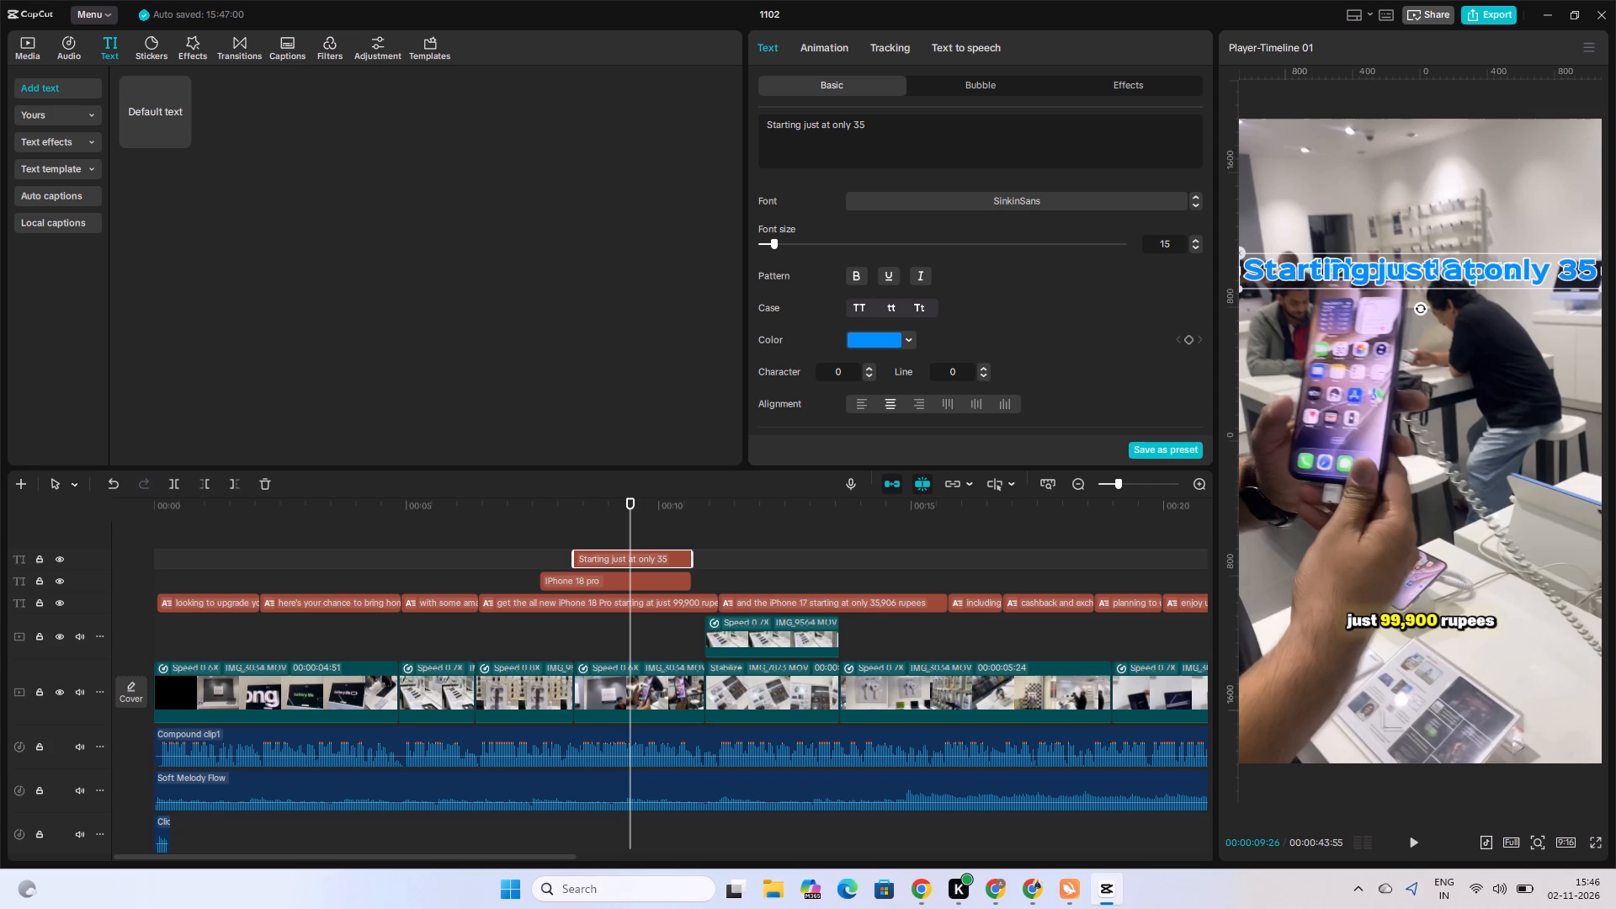
text(906)
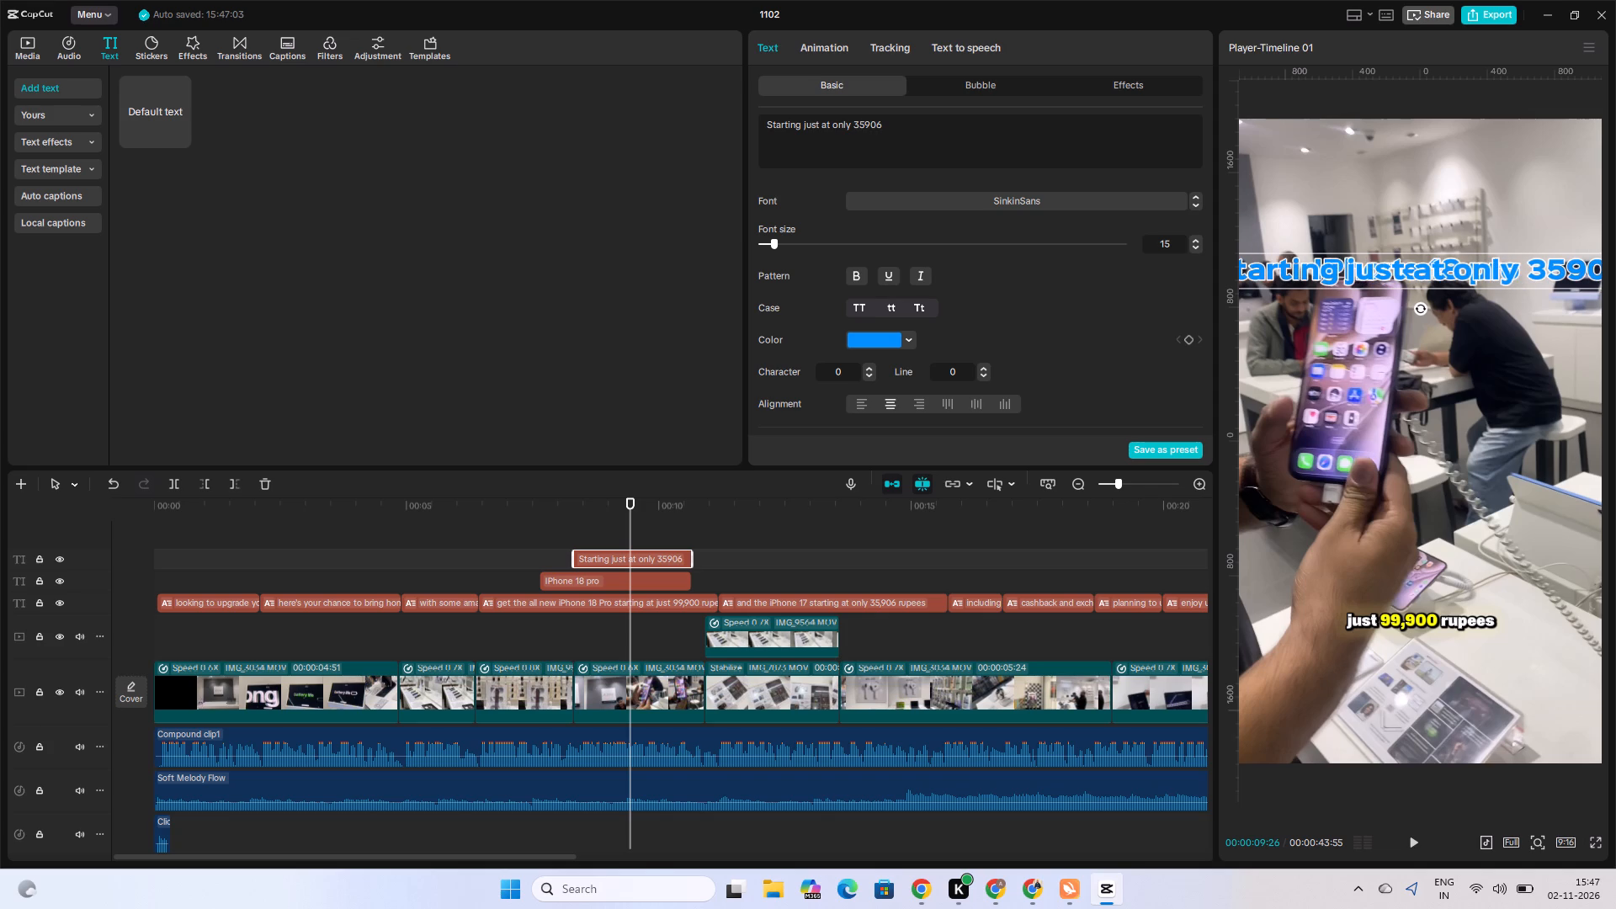
Add the thousands comma to the price title so it reads "Starting just at only 35,906", and play it back.
click(865, 130)
key(comma)
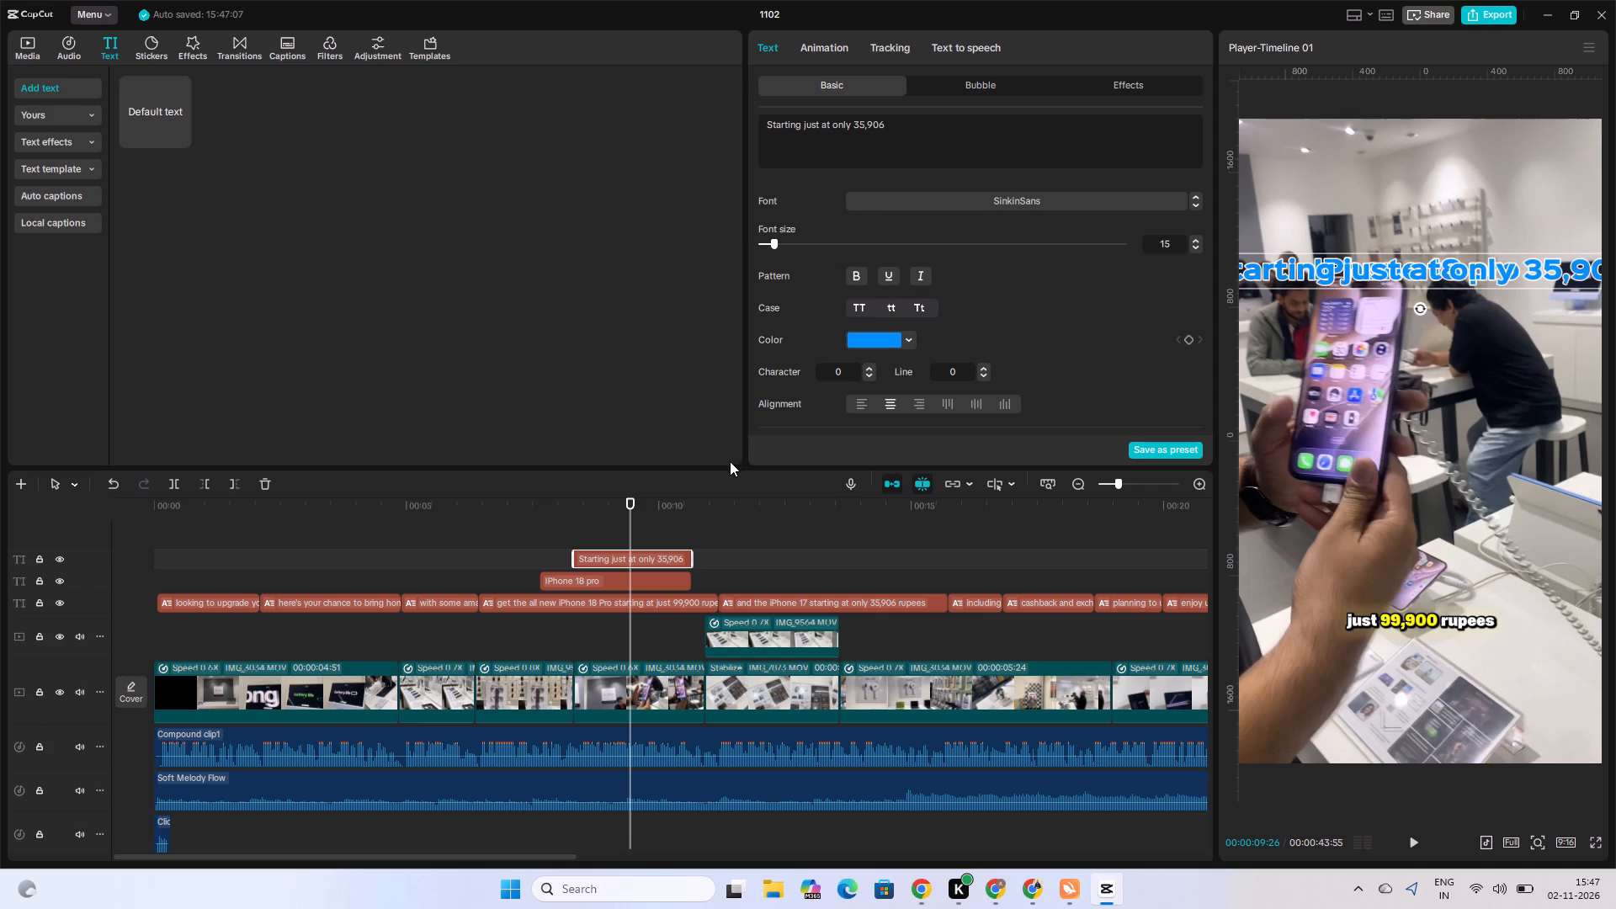
click(570, 536)
click(520, 540)
key(space)
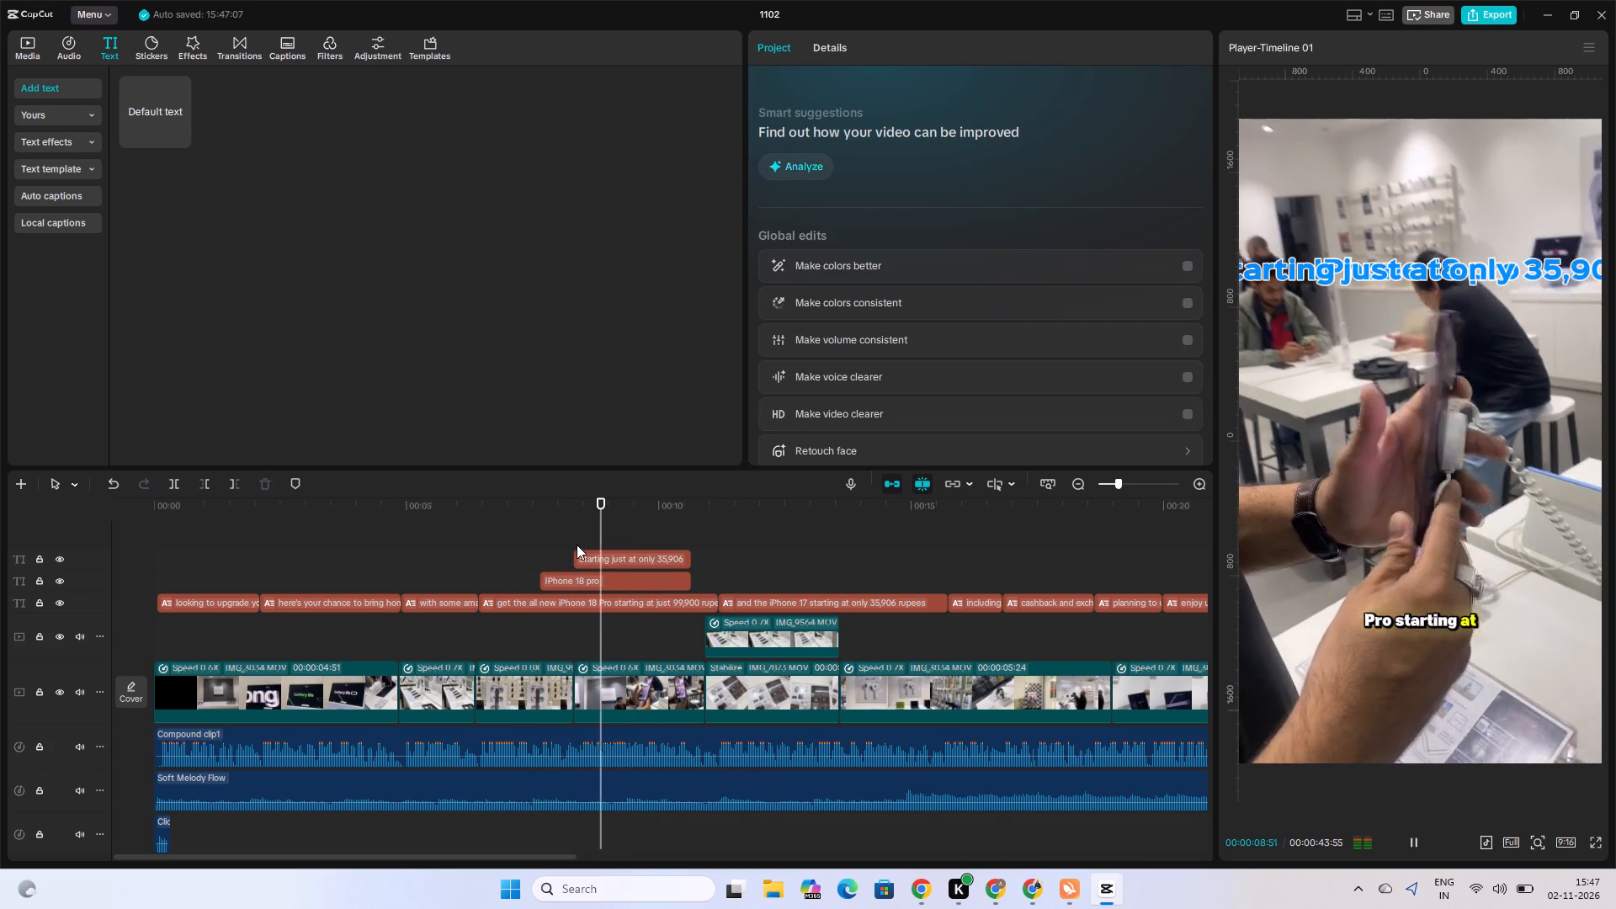
key(space)
Reduce the price title's font size to 10 and place it directly beneath the "IPhone 18 pro" title in the frame.
click(609, 560)
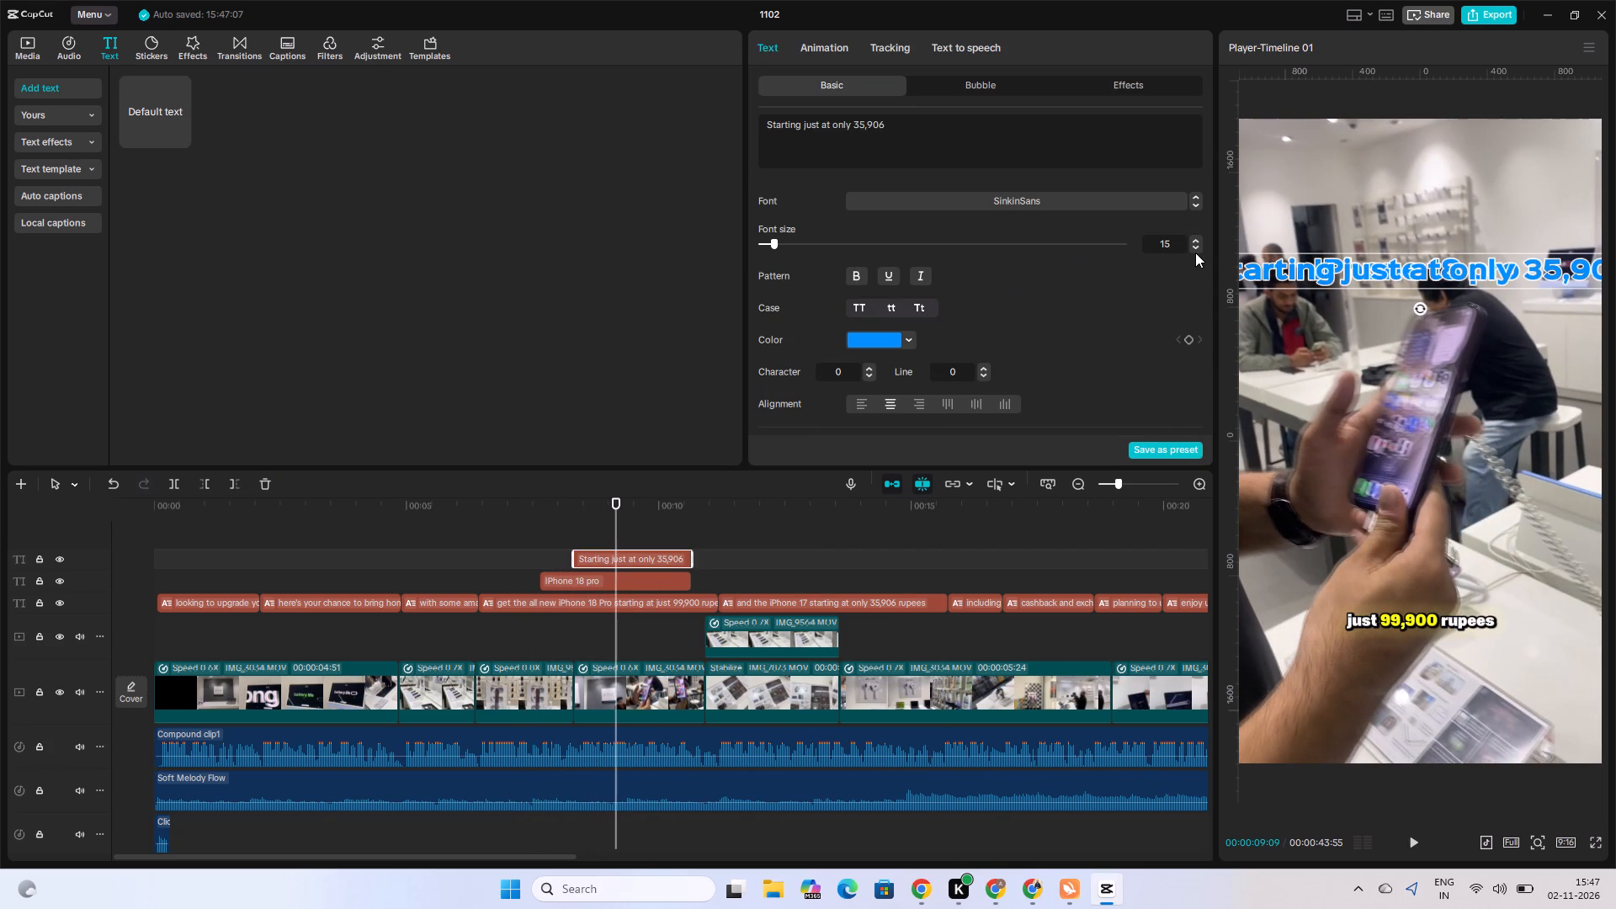
triple_click(1193, 244)
double_click(1193, 244)
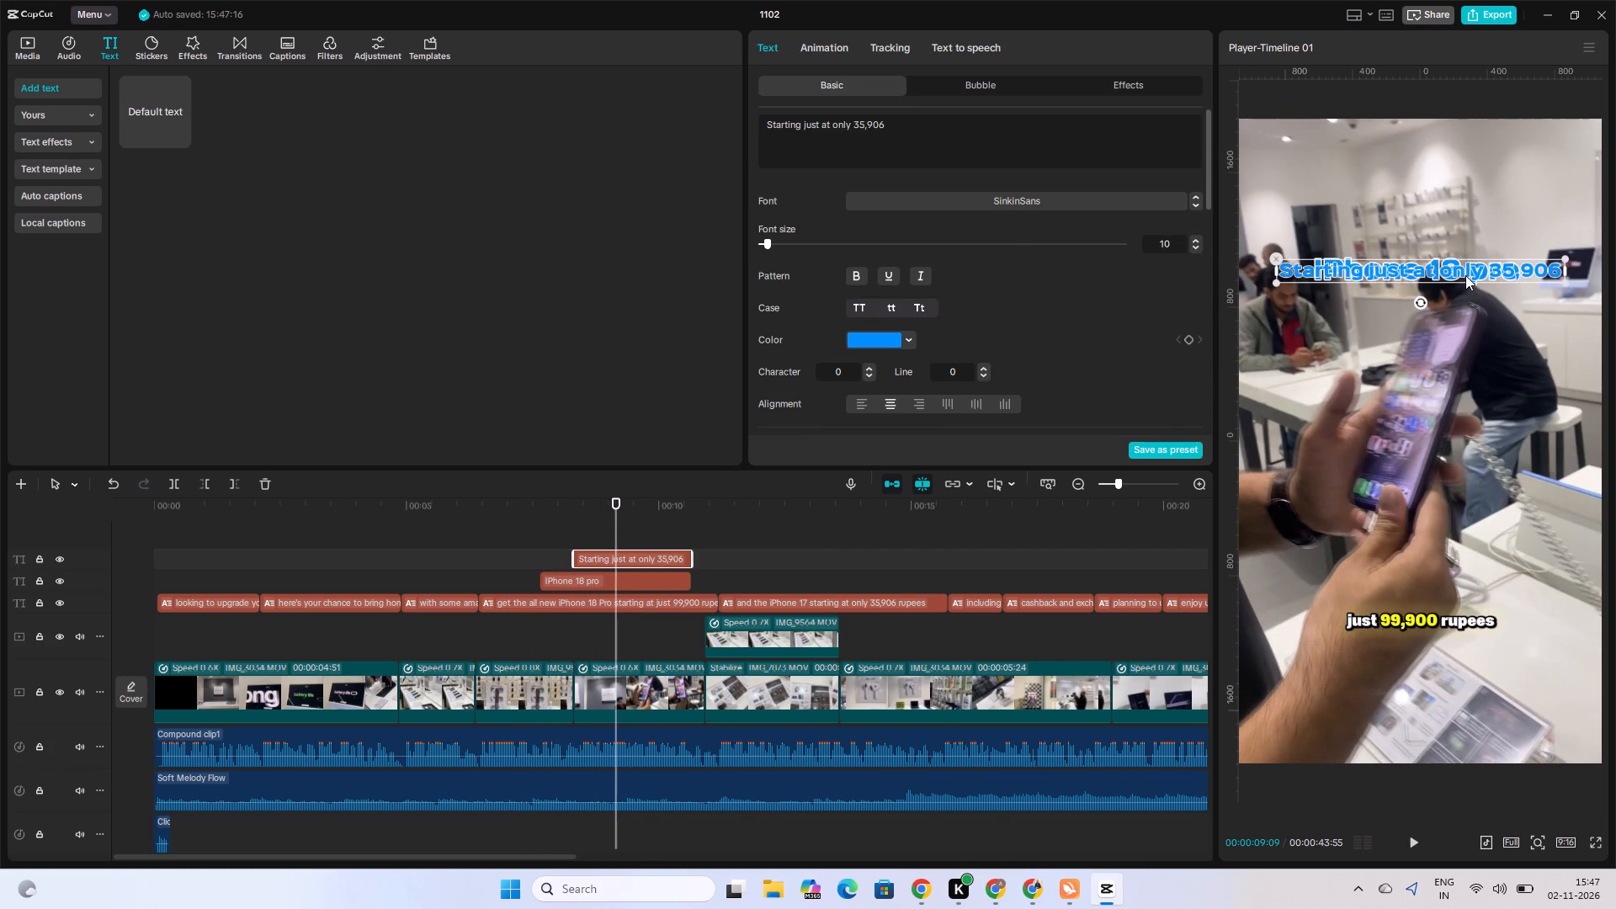
drag(1465, 275, 1465, 302)
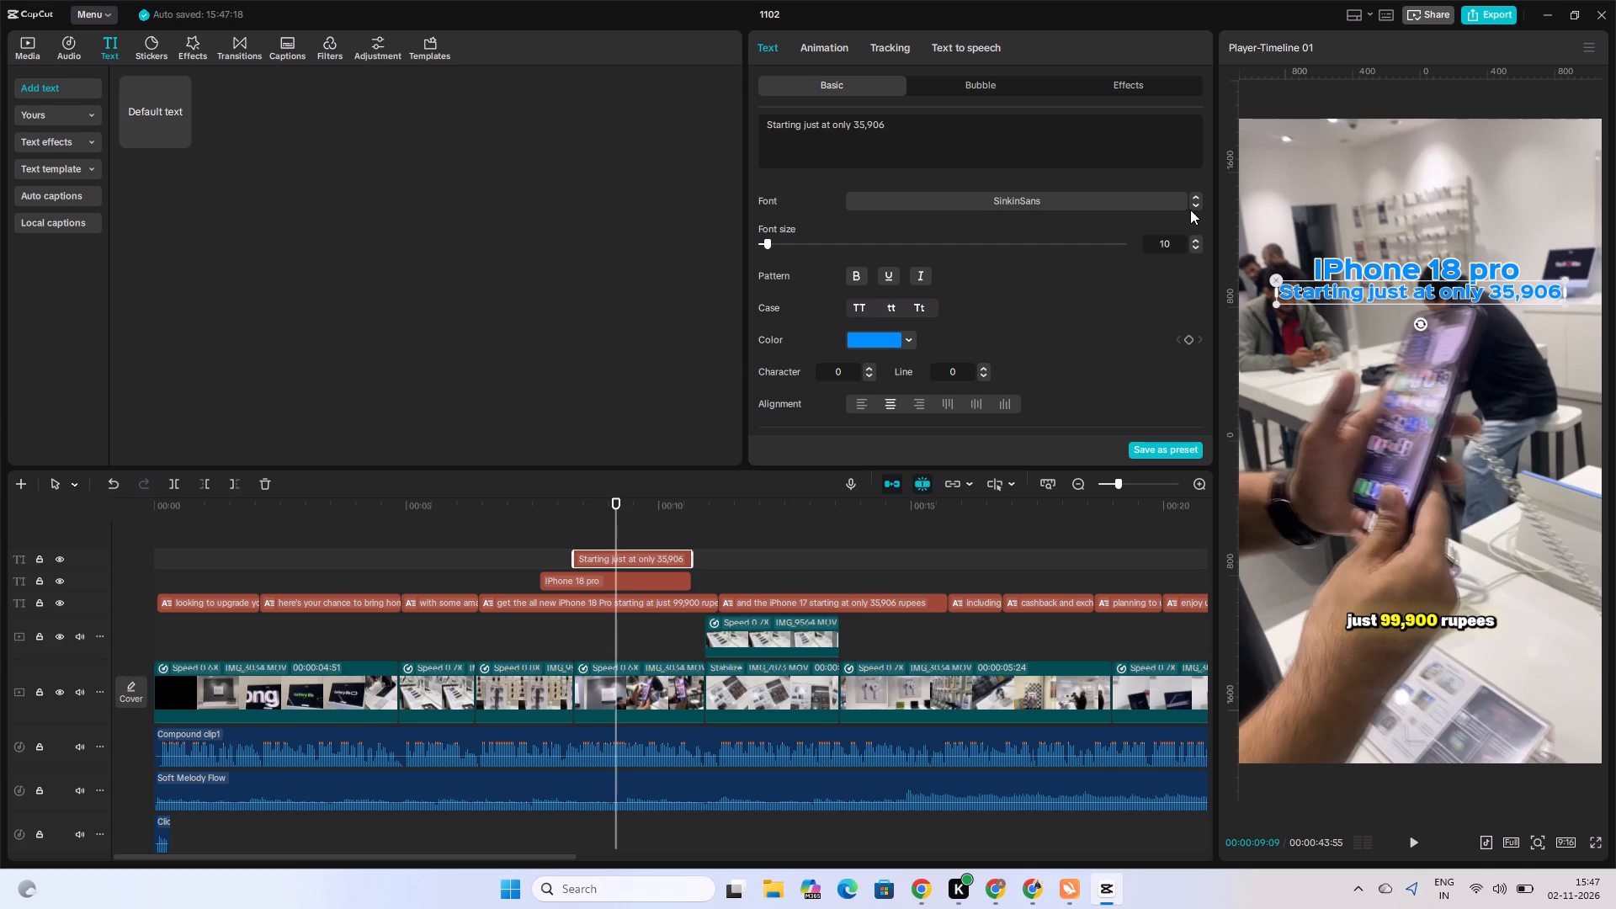
Try other fonts and preset styles on the price title, keeping SinkinSans and the red preset with white outline.
click(1192, 204)
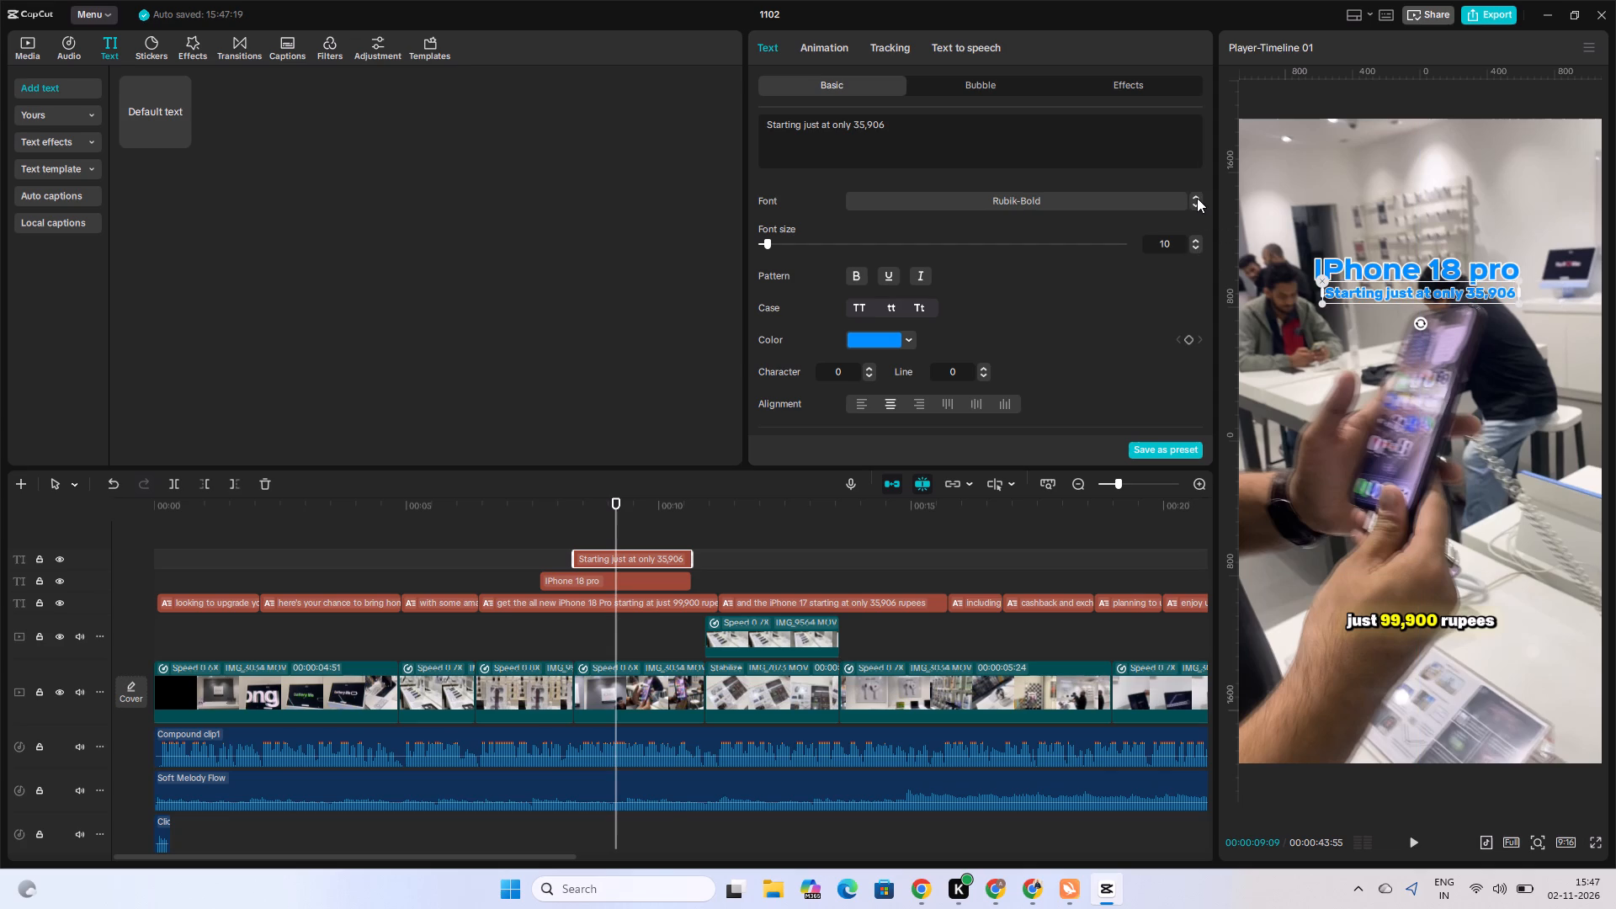
click(1195, 198)
scroll(996, 332, down, 1)
click(1037, 407)
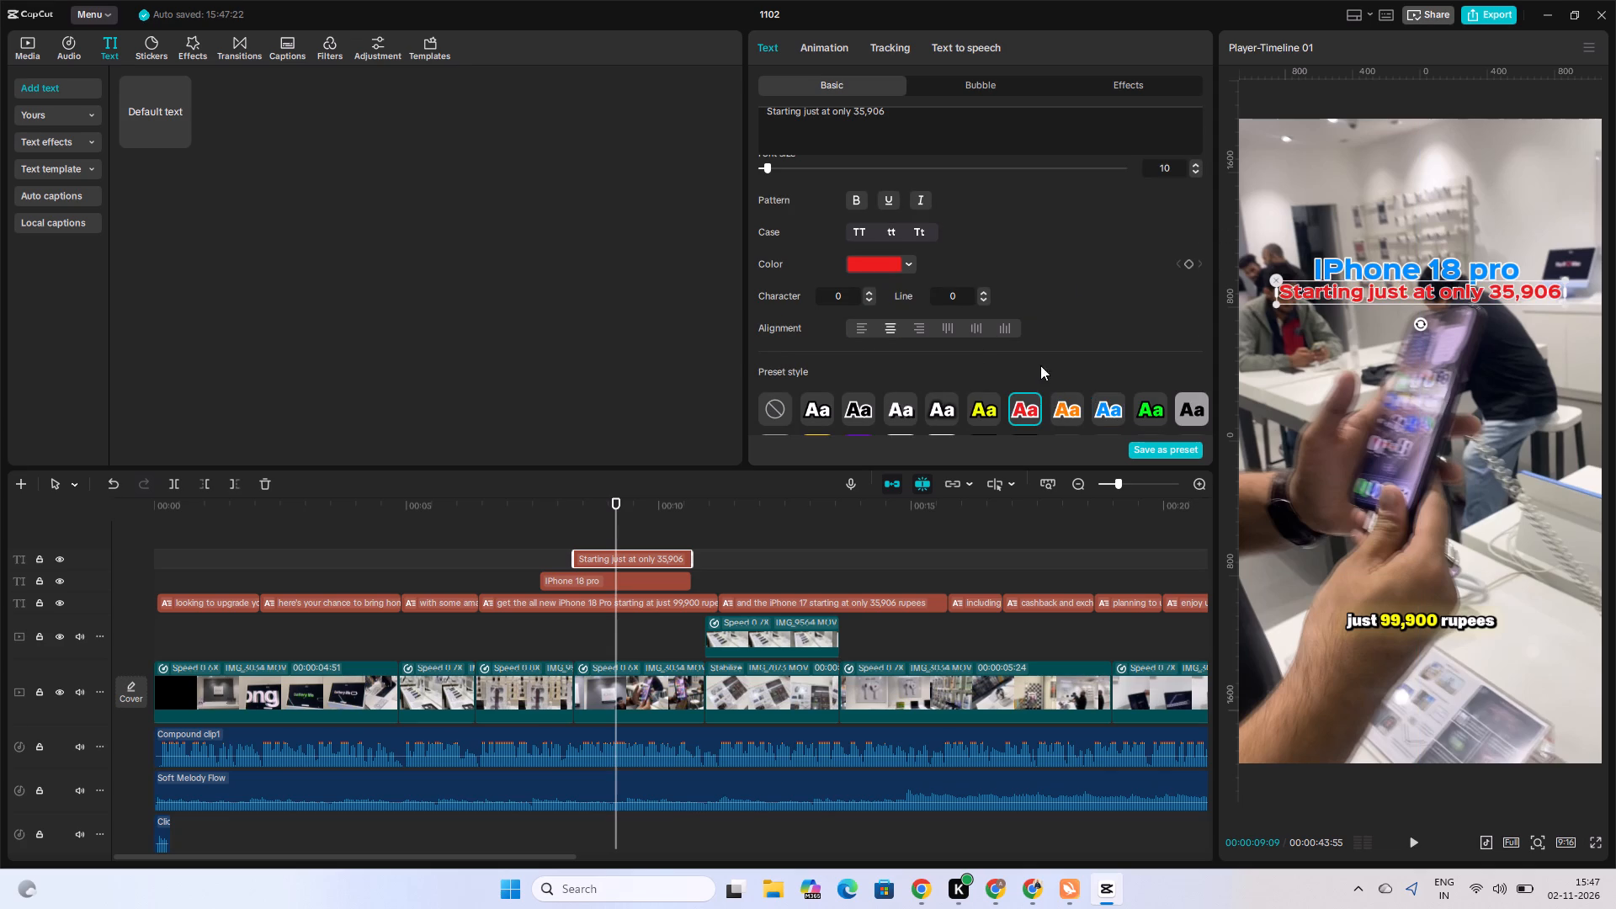
click(898, 410)
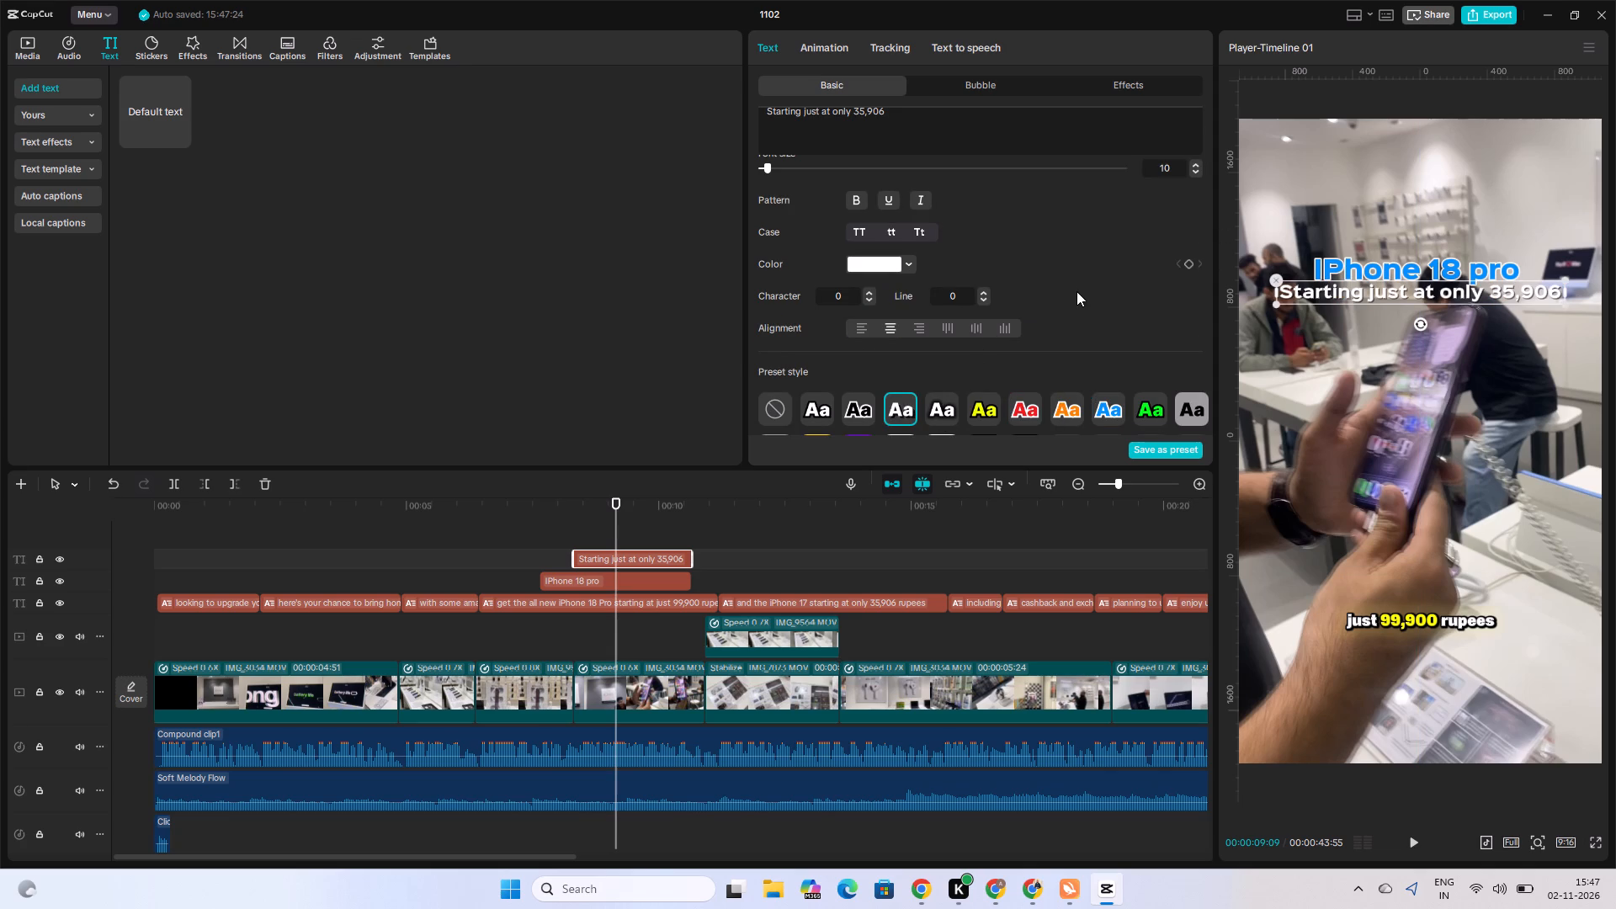
click(1018, 411)
click(1102, 409)
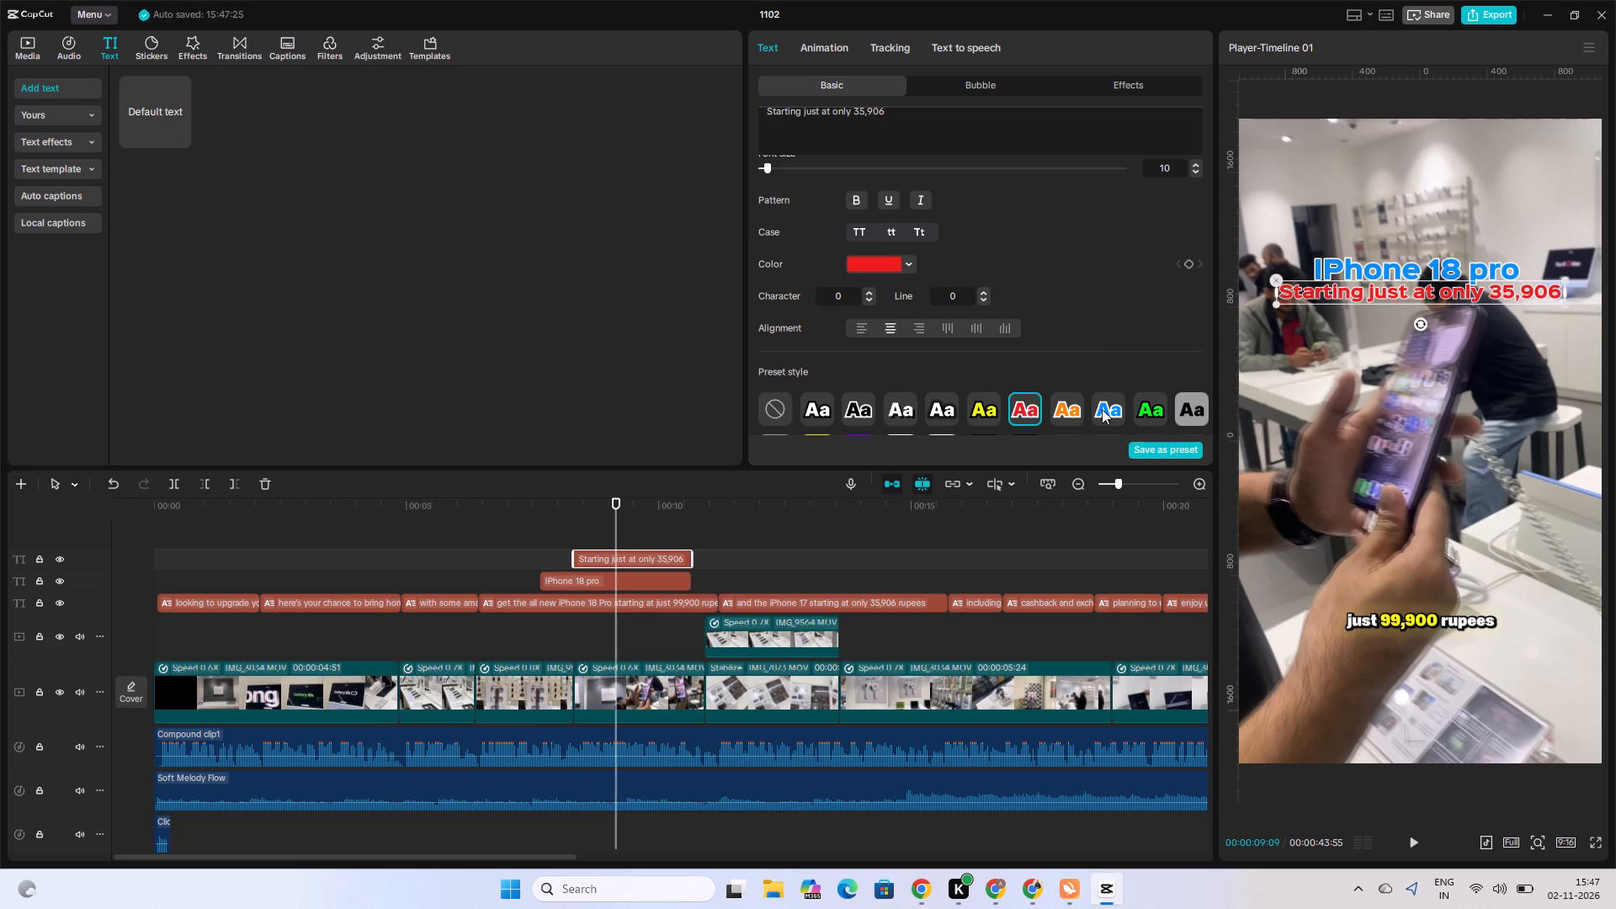
click(1029, 410)
scroll(991, 296, up, 1)
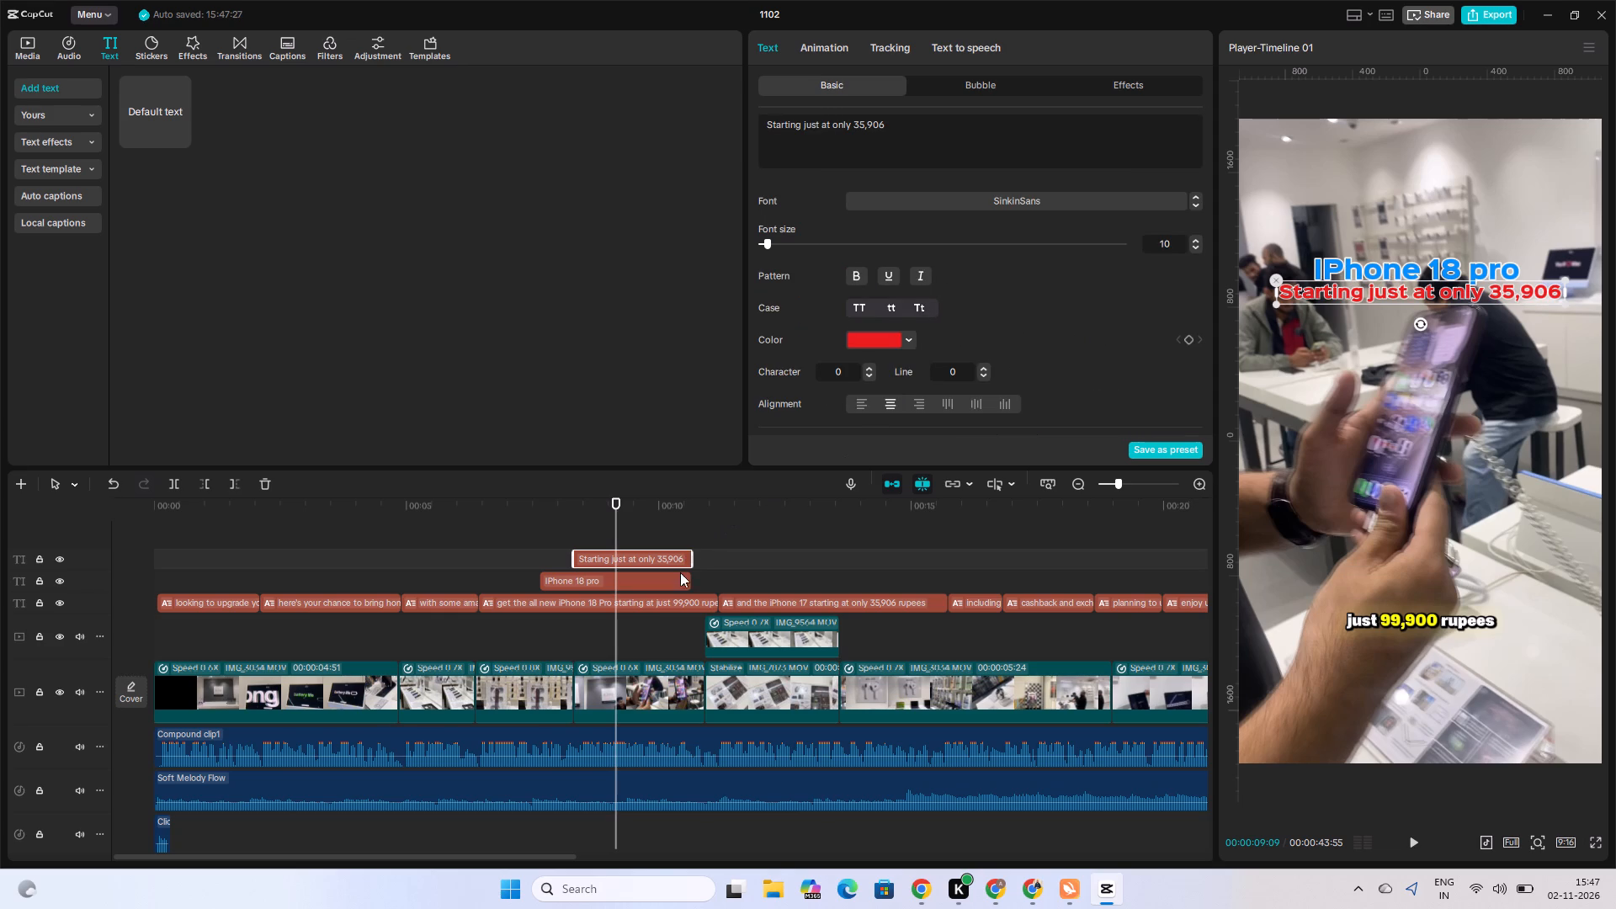
Apply the white preset text style to the "IPhone 18 pro" title.
click(671, 587)
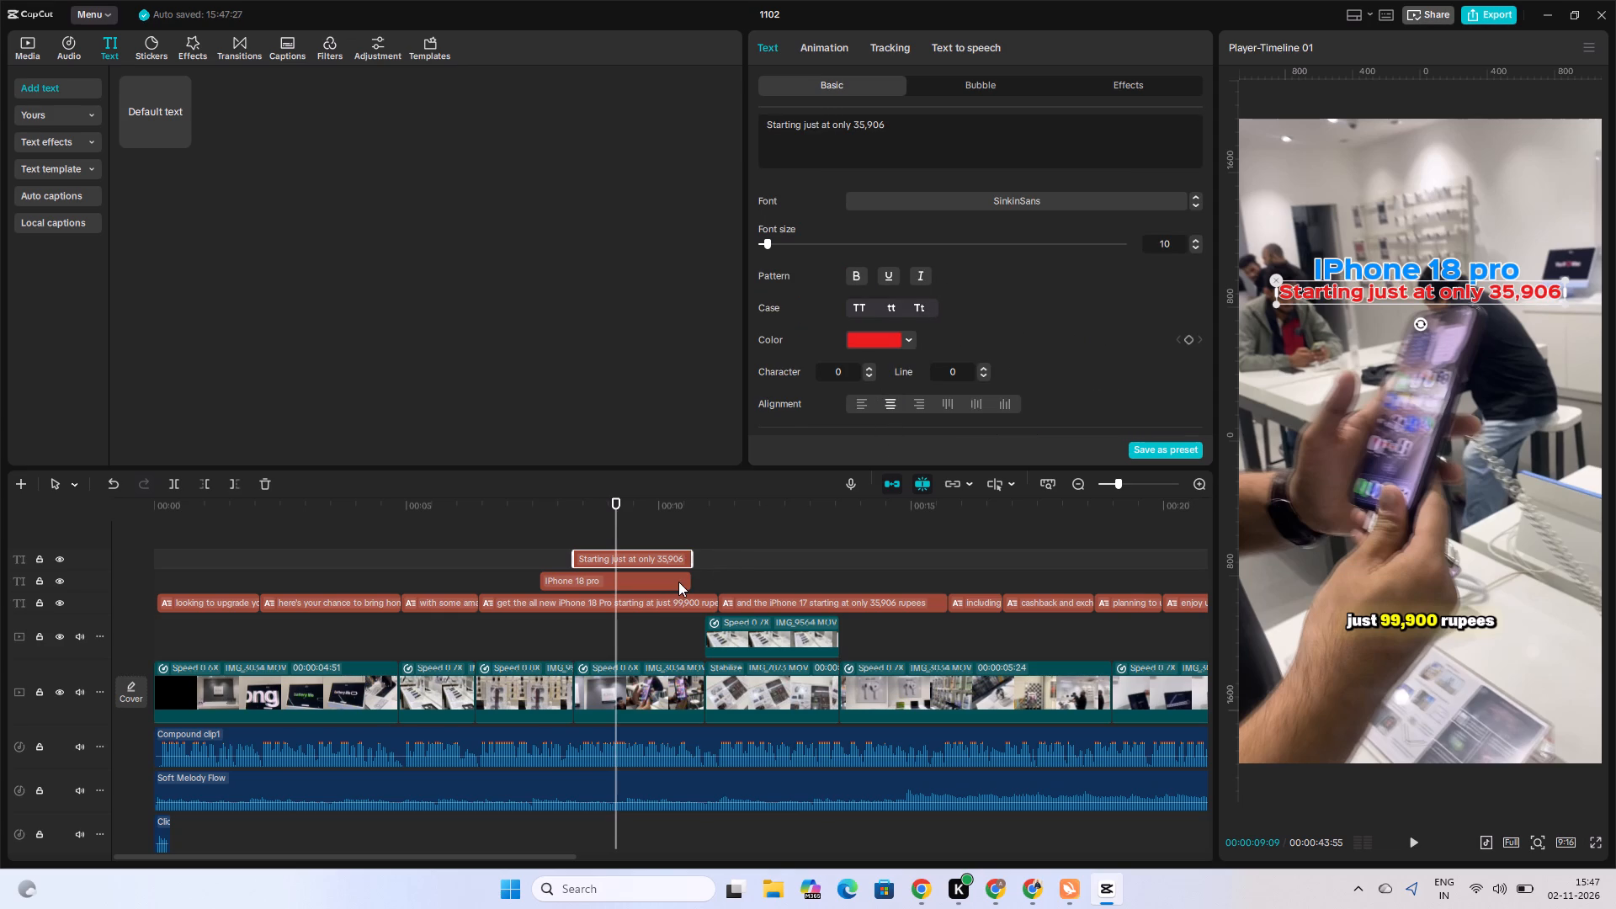
click(678, 582)
click(875, 336)
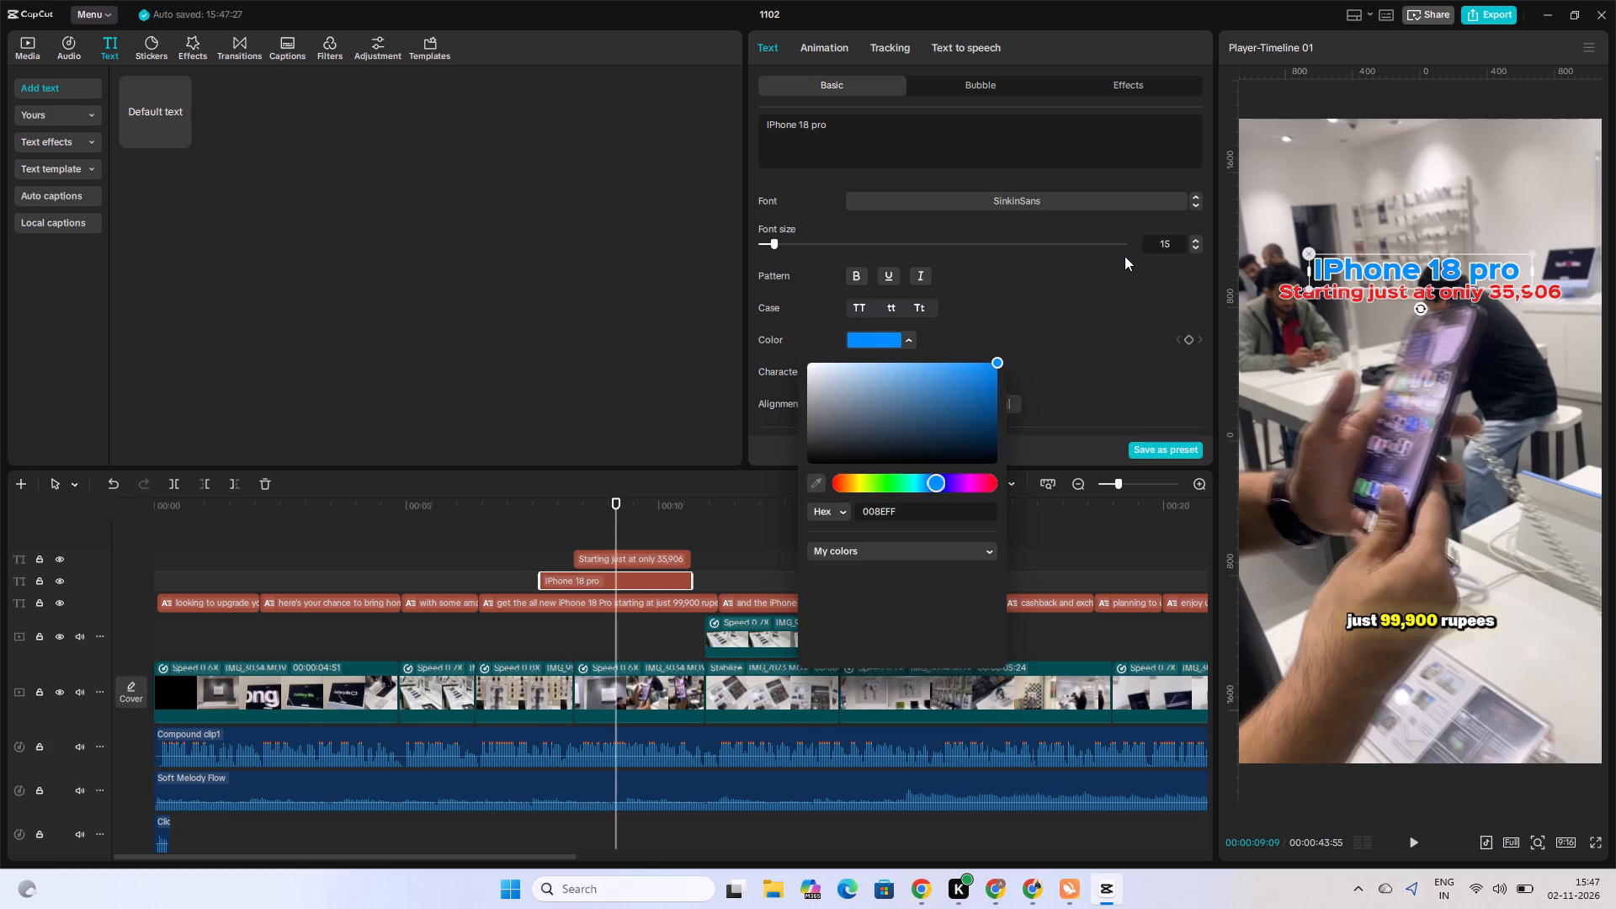
click(1123, 258)
scroll(1048, 325, down, 4)
click(910, 178)
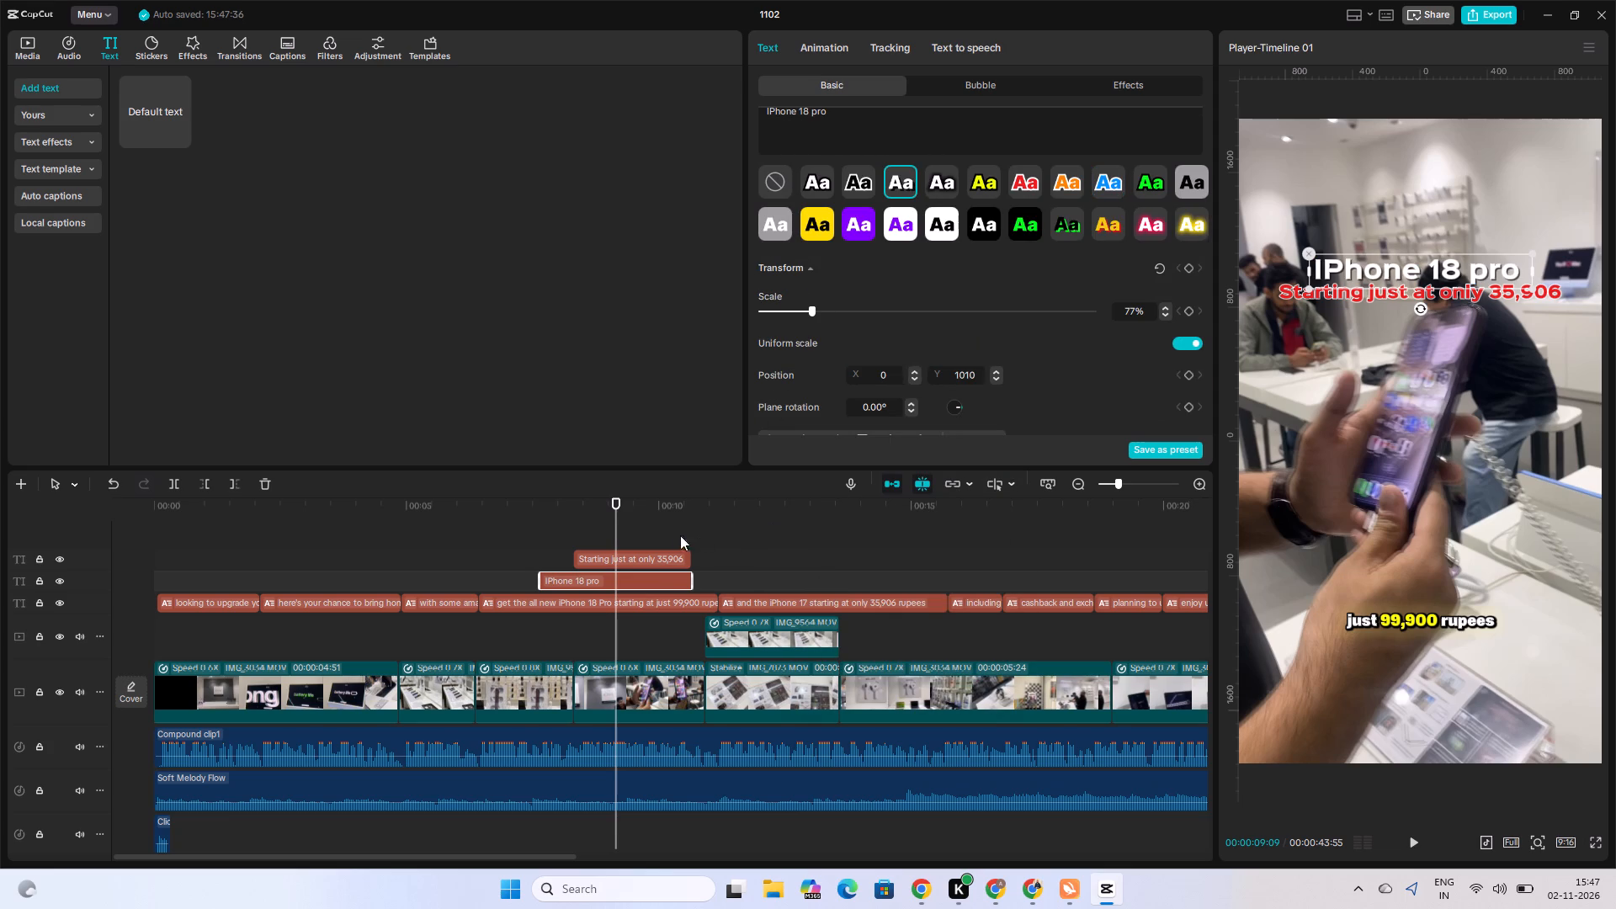
Play back both titles and extend their ends together to the end of the "99,900 rupees" caption.
click(650, 564)
scroll(1019, 279, up, 1)
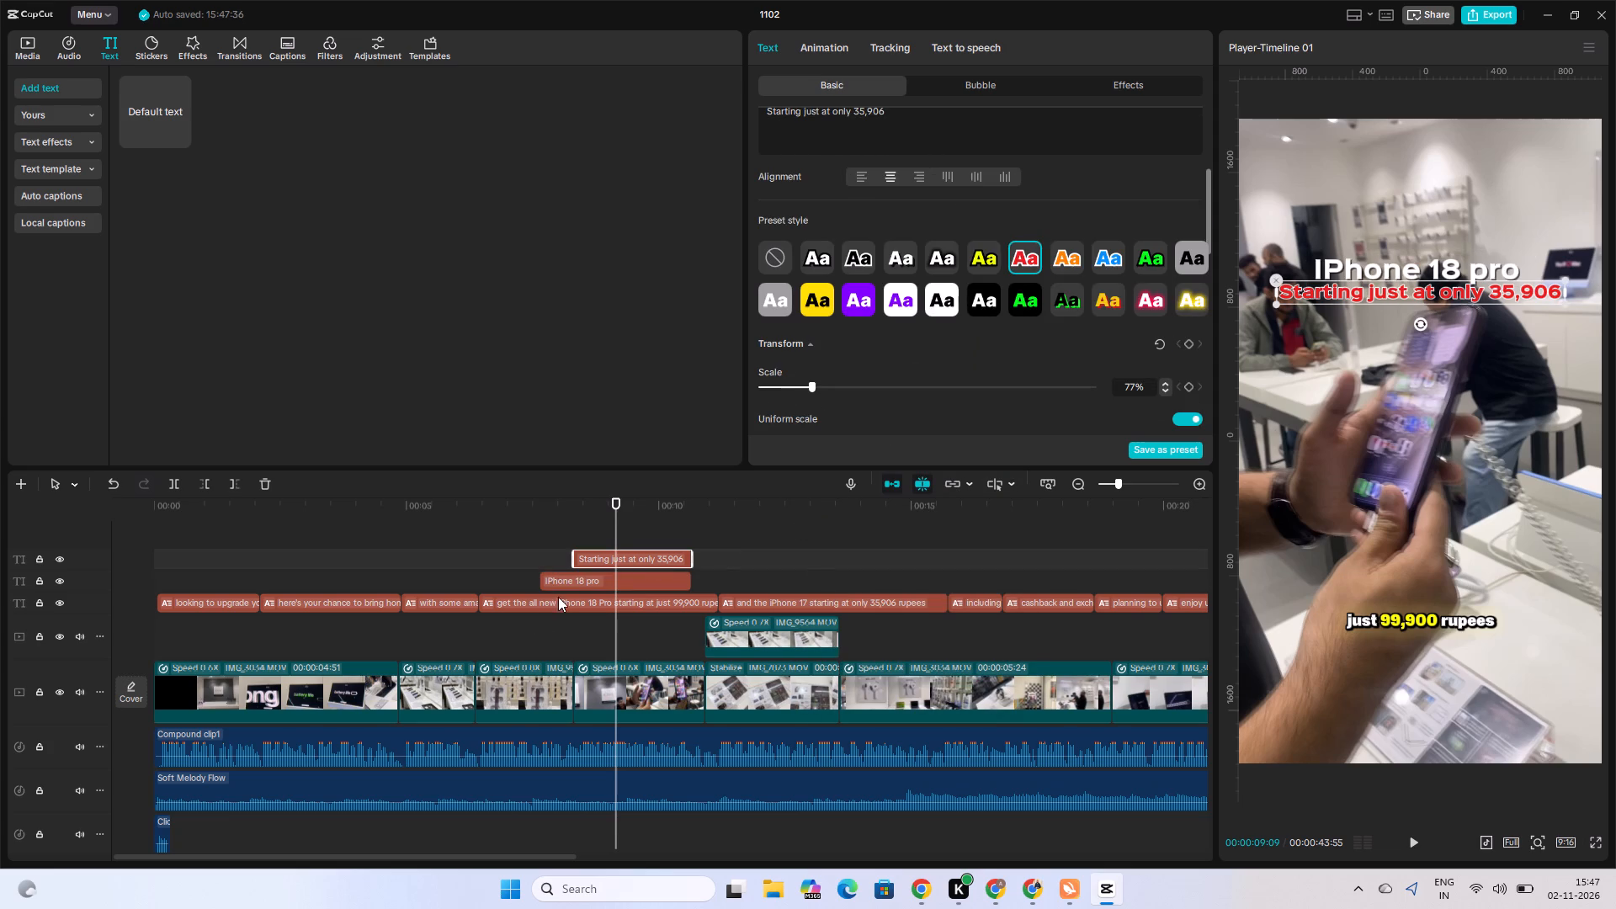
click(548, 568)
click(540, 560)
key(space)
key(space)
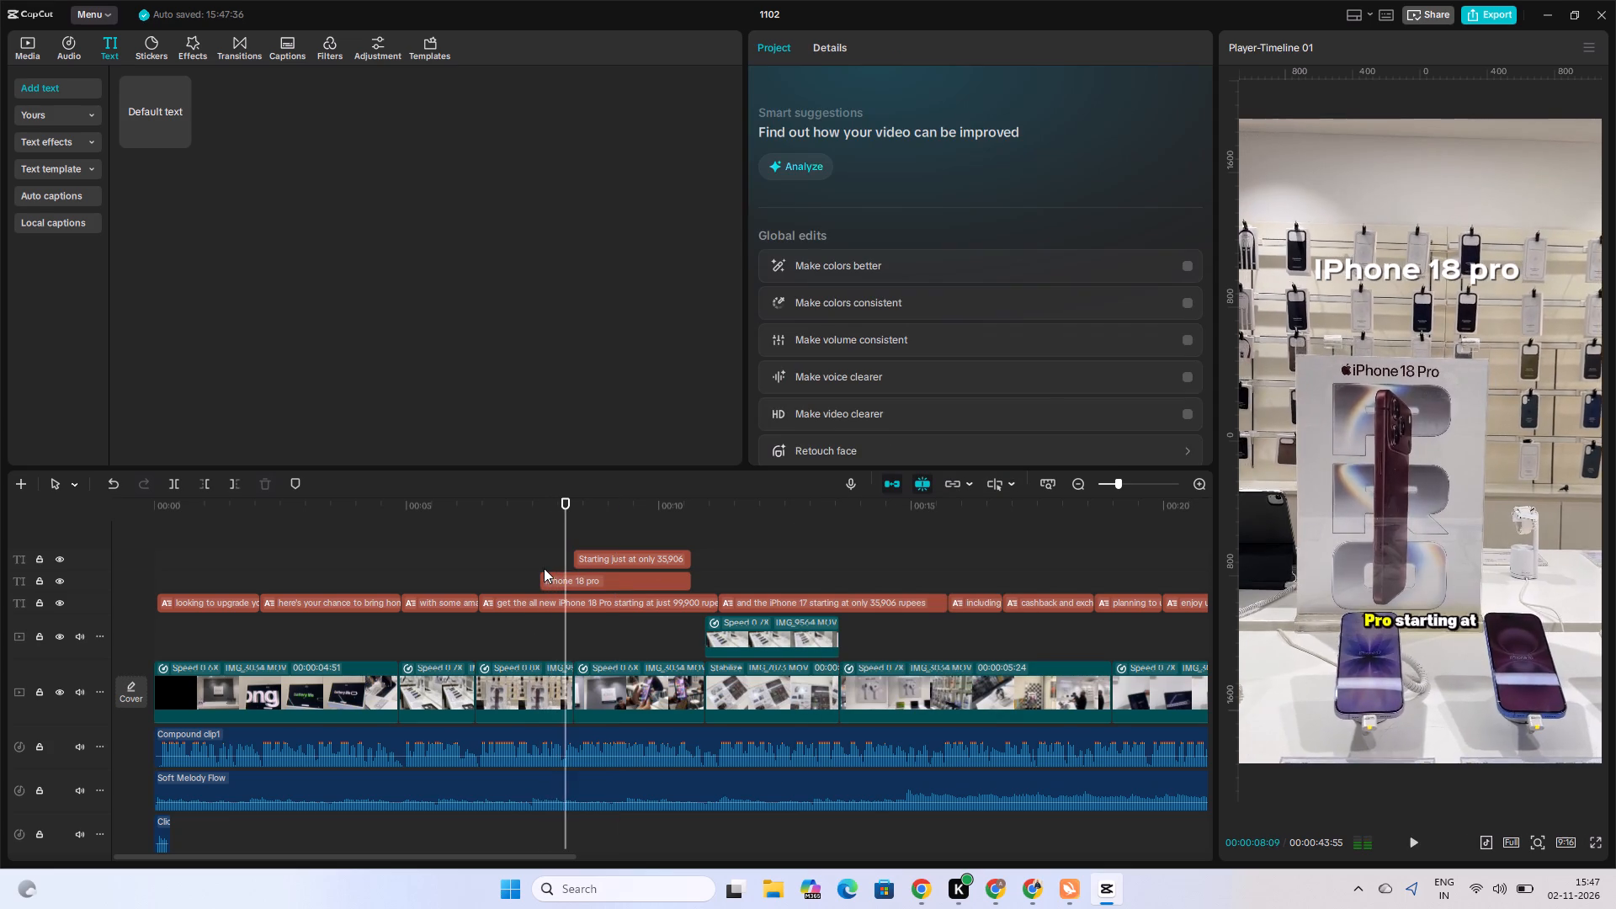
key(space)
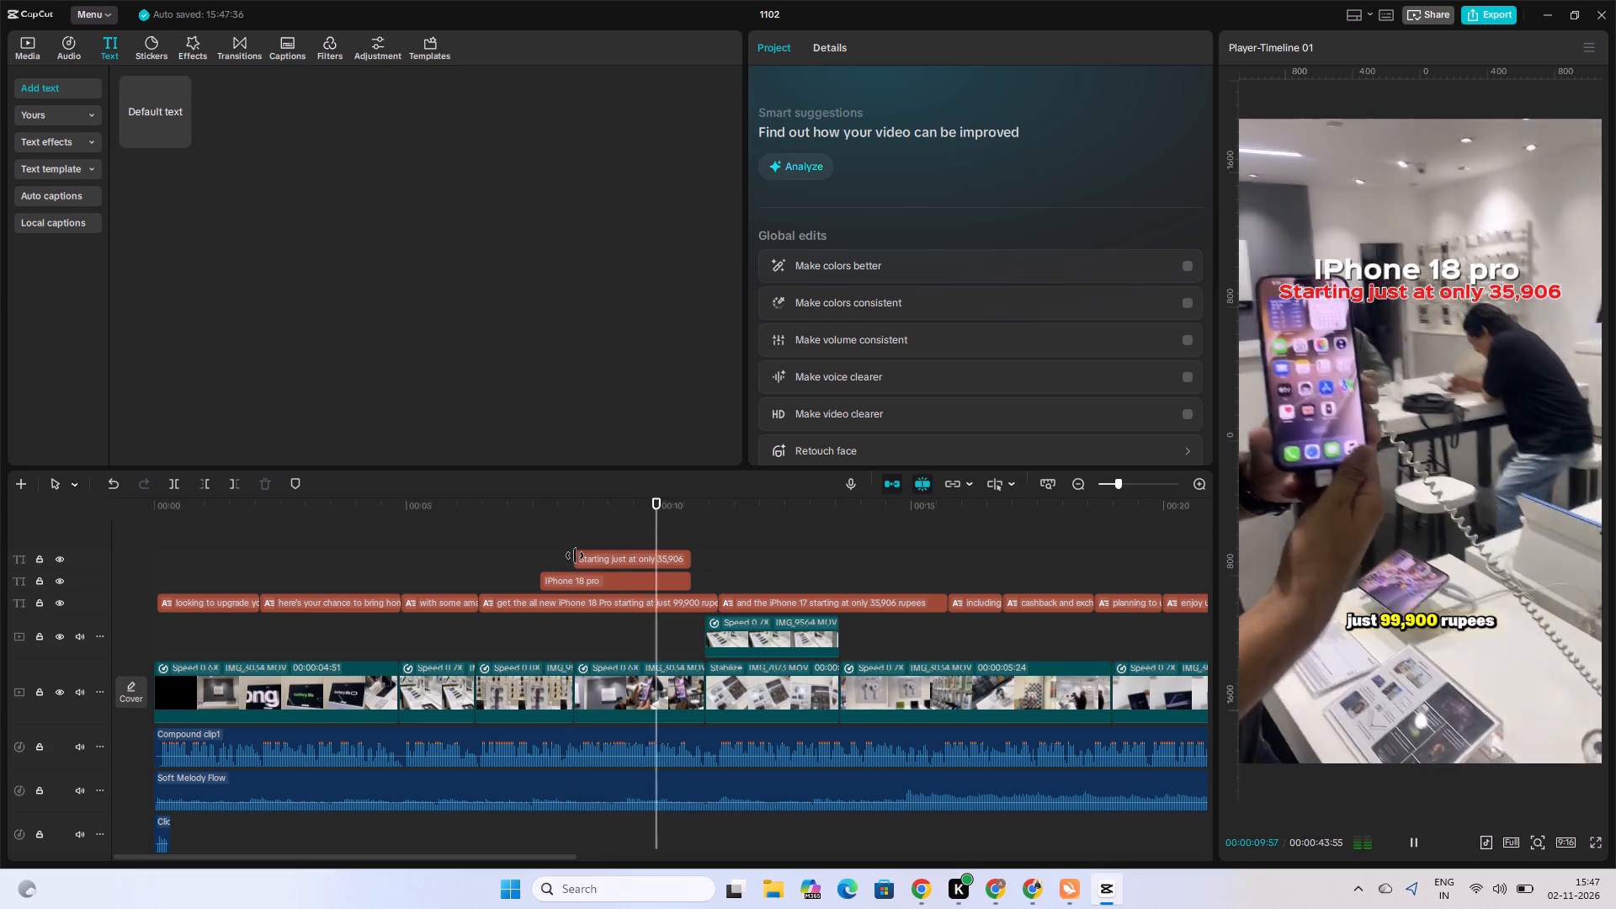
key(space)
key(space)
key(space)
drag(734, 551, 668, 592)
drag(692, 582, 716, 586)
click(686, 550)
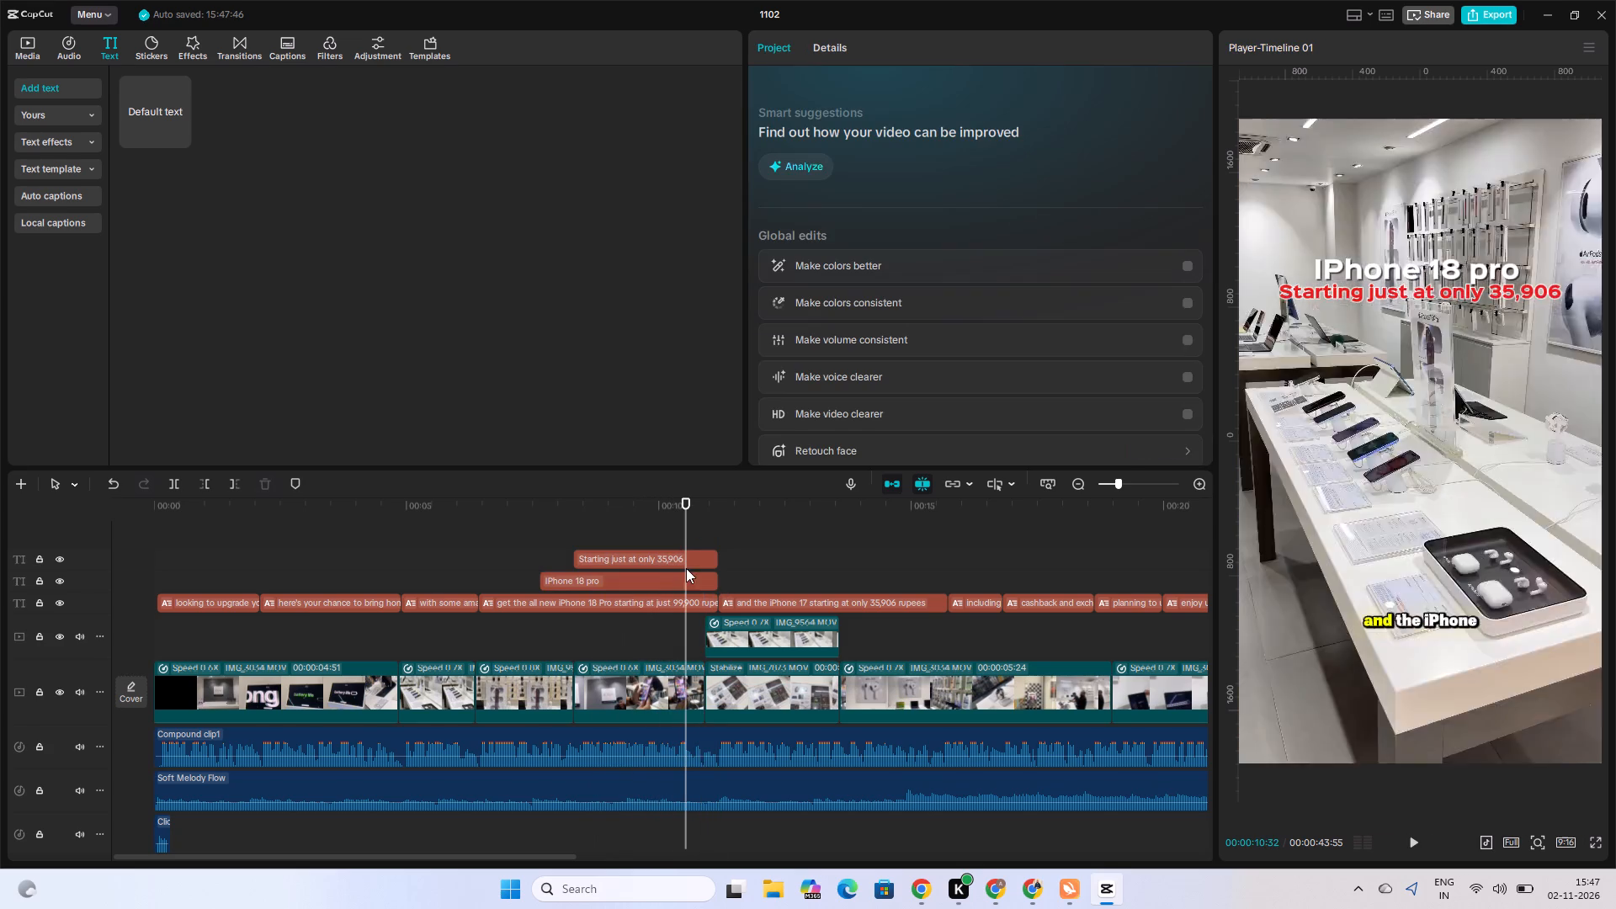
Search the In animations for "up" and apply Slide Up to the "IPhone 18 pro" title.
click(646, 567)
click(643, 577)
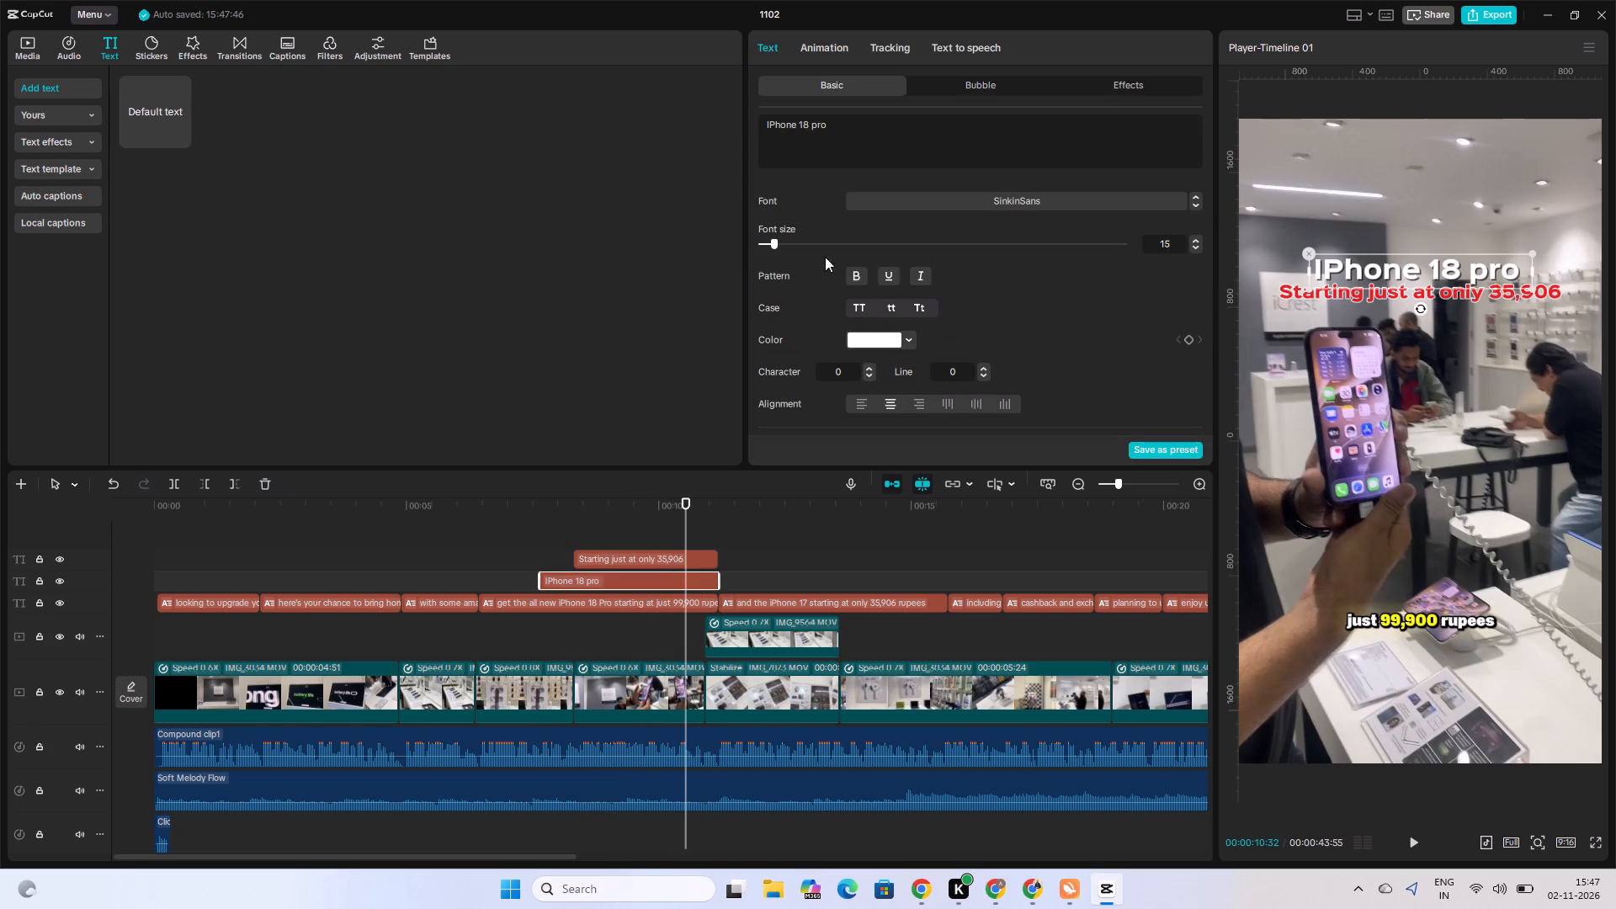
click(845, 45)
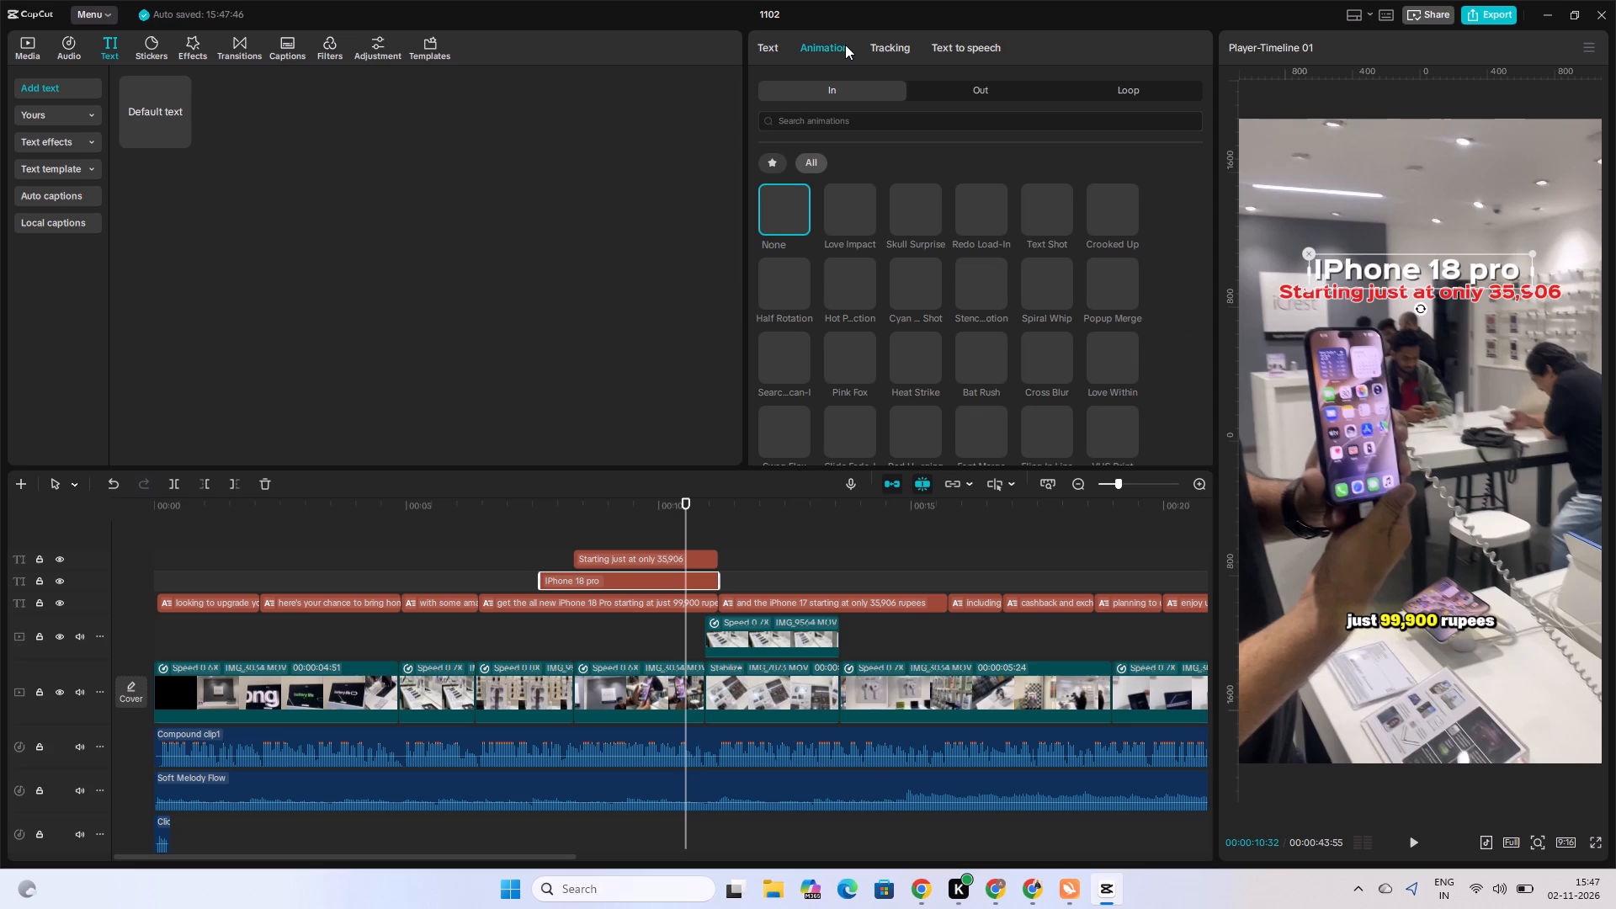
click(902, 125)
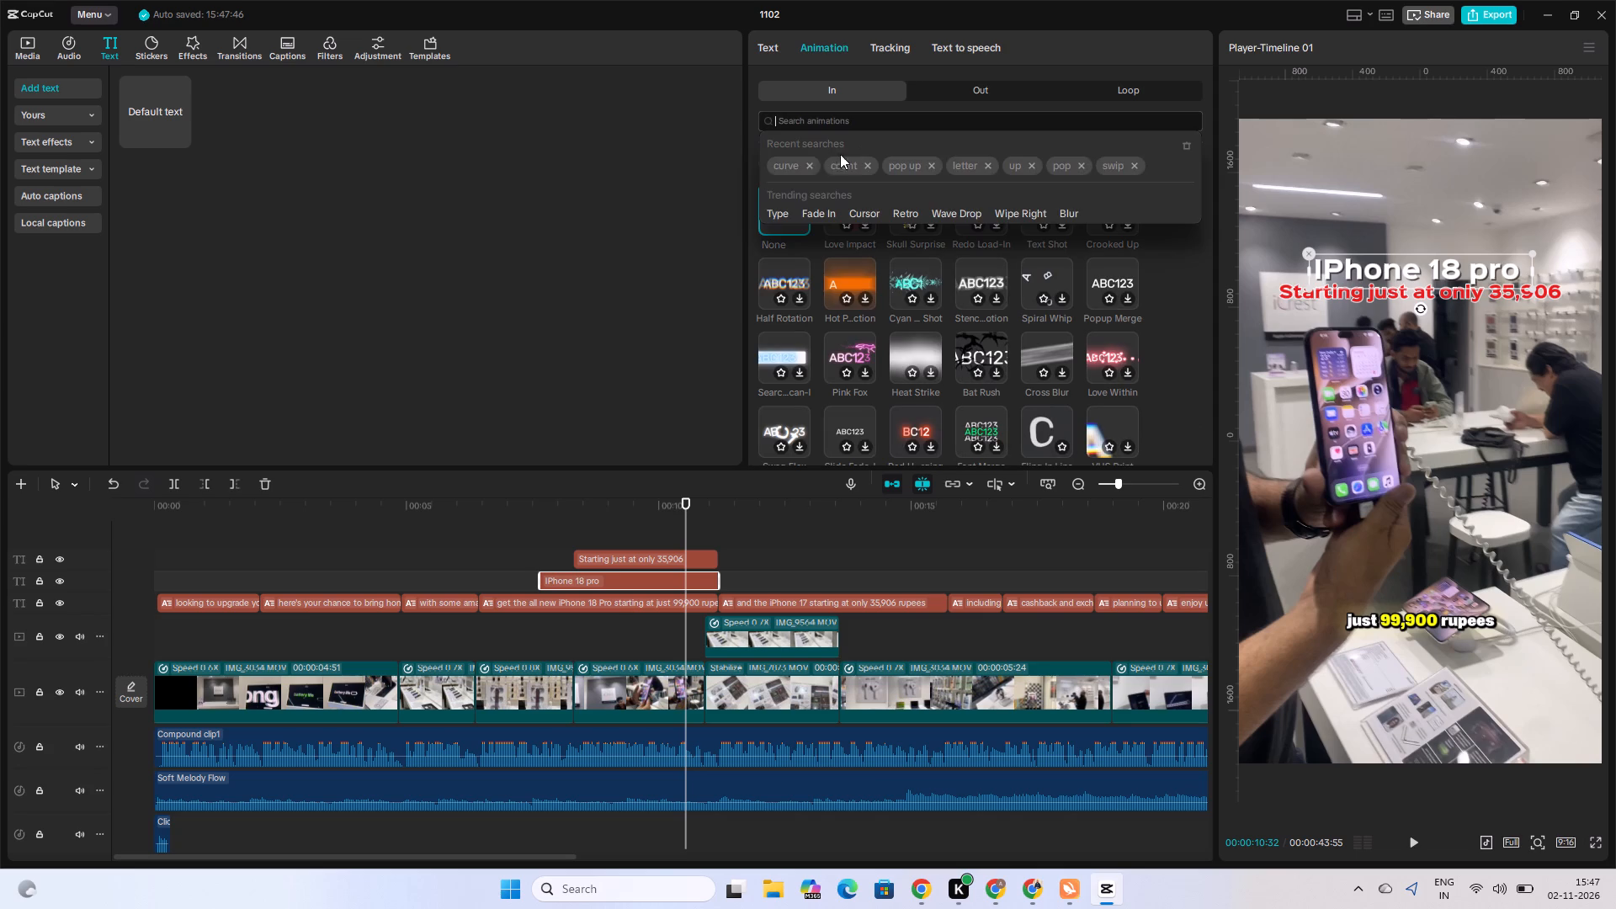
click(1015, 165)
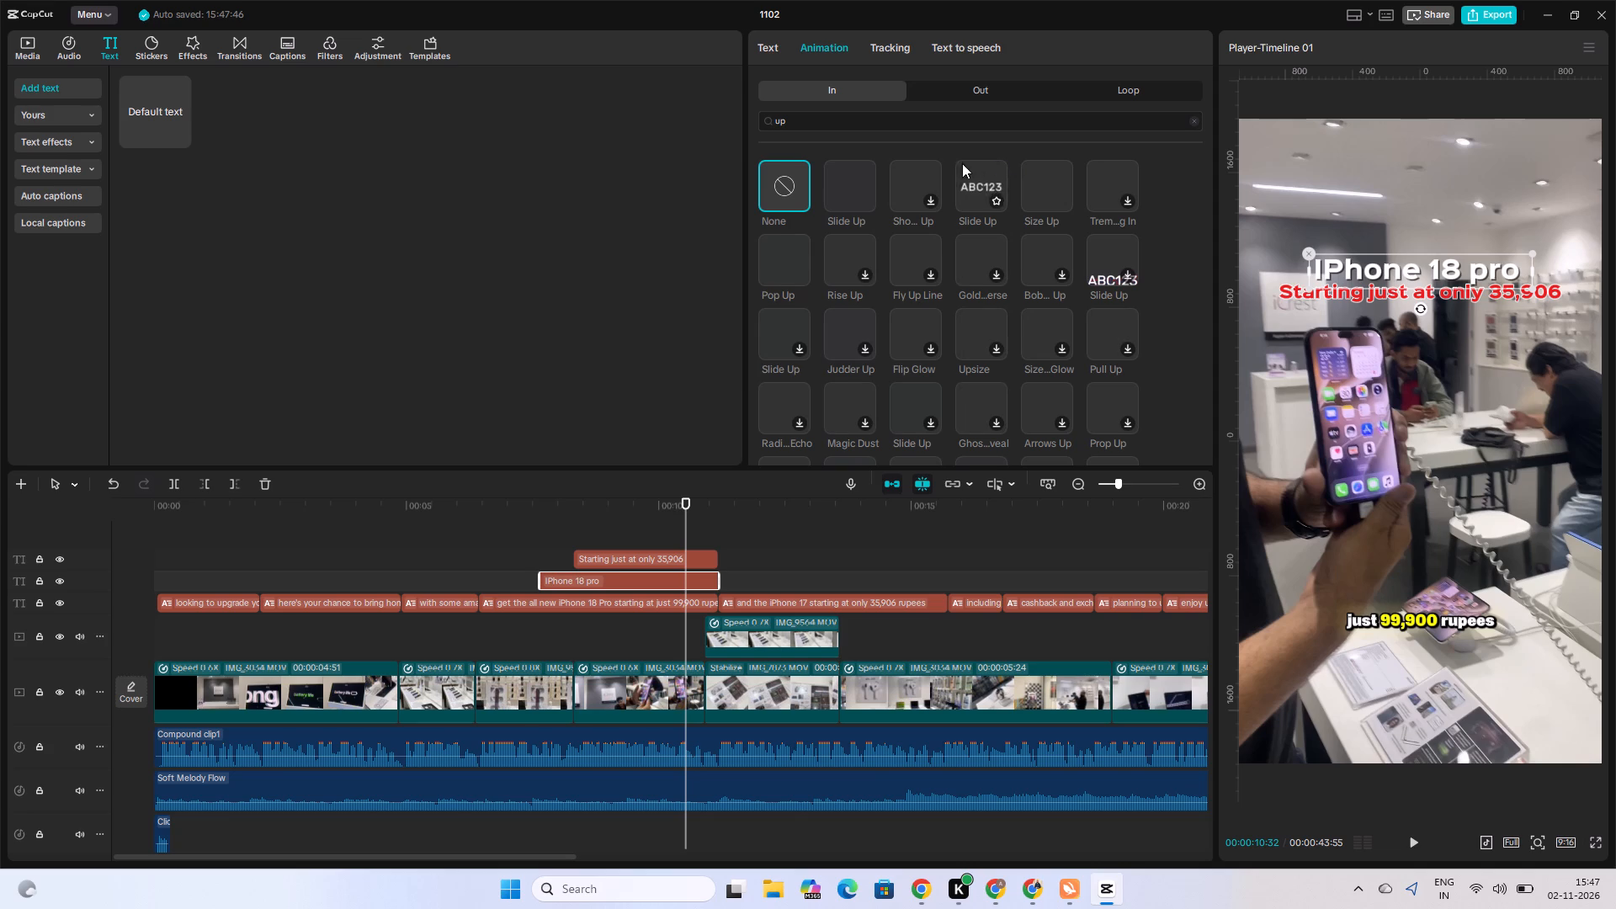
click(872, 189)
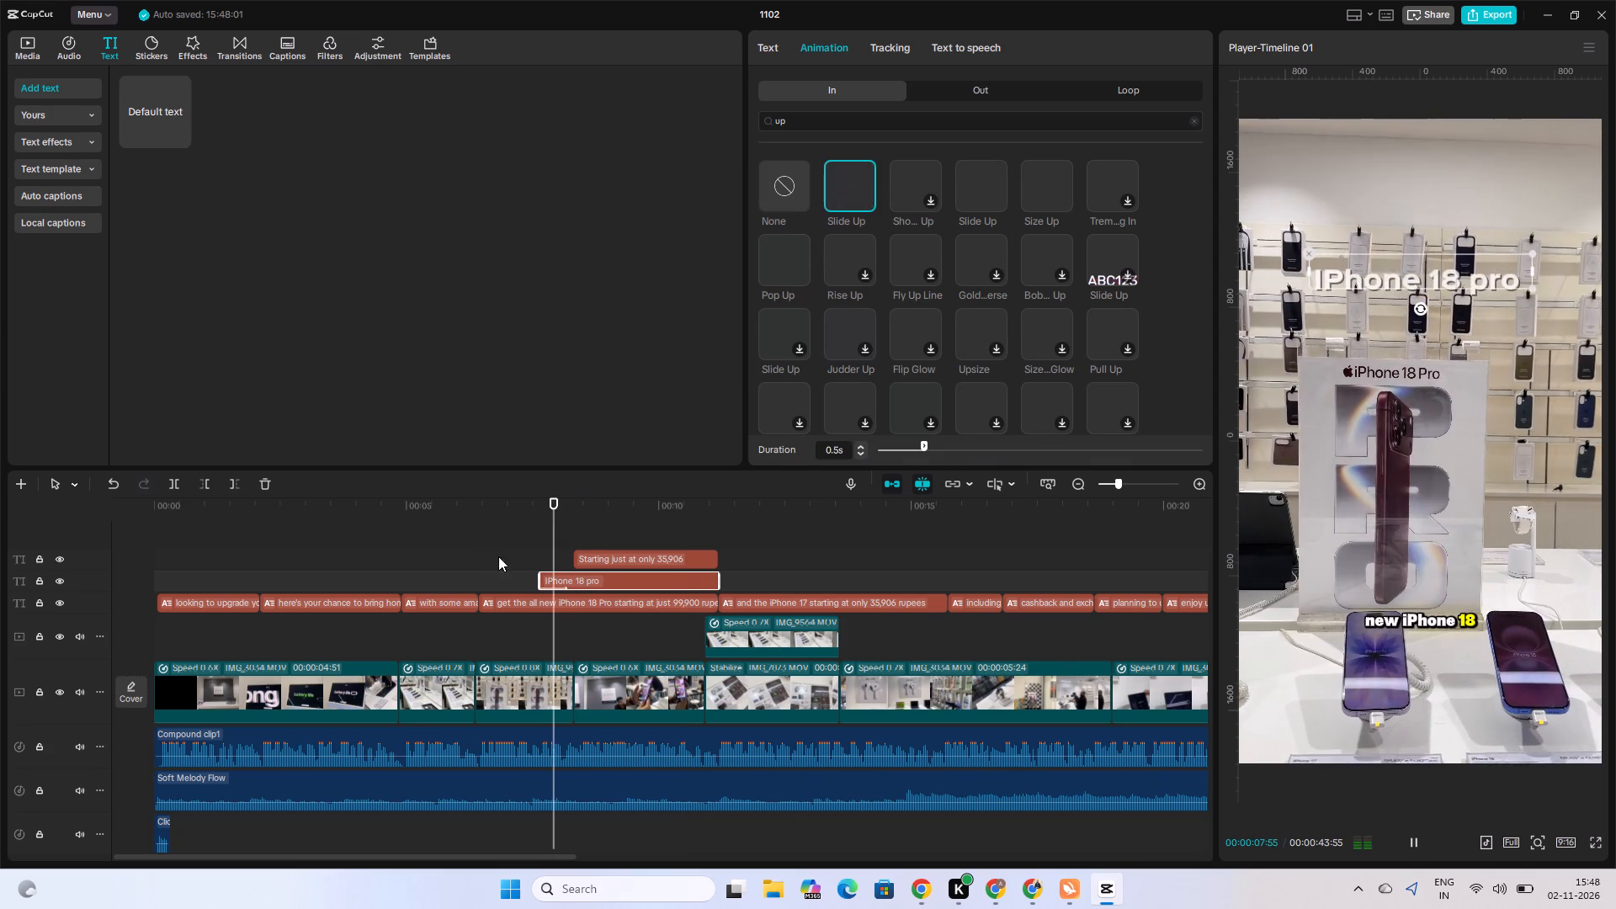
key(space)
Apply the same Slide Up In animation to the "Starting just at only 35,906" title.
click(597, 556)
key(space)
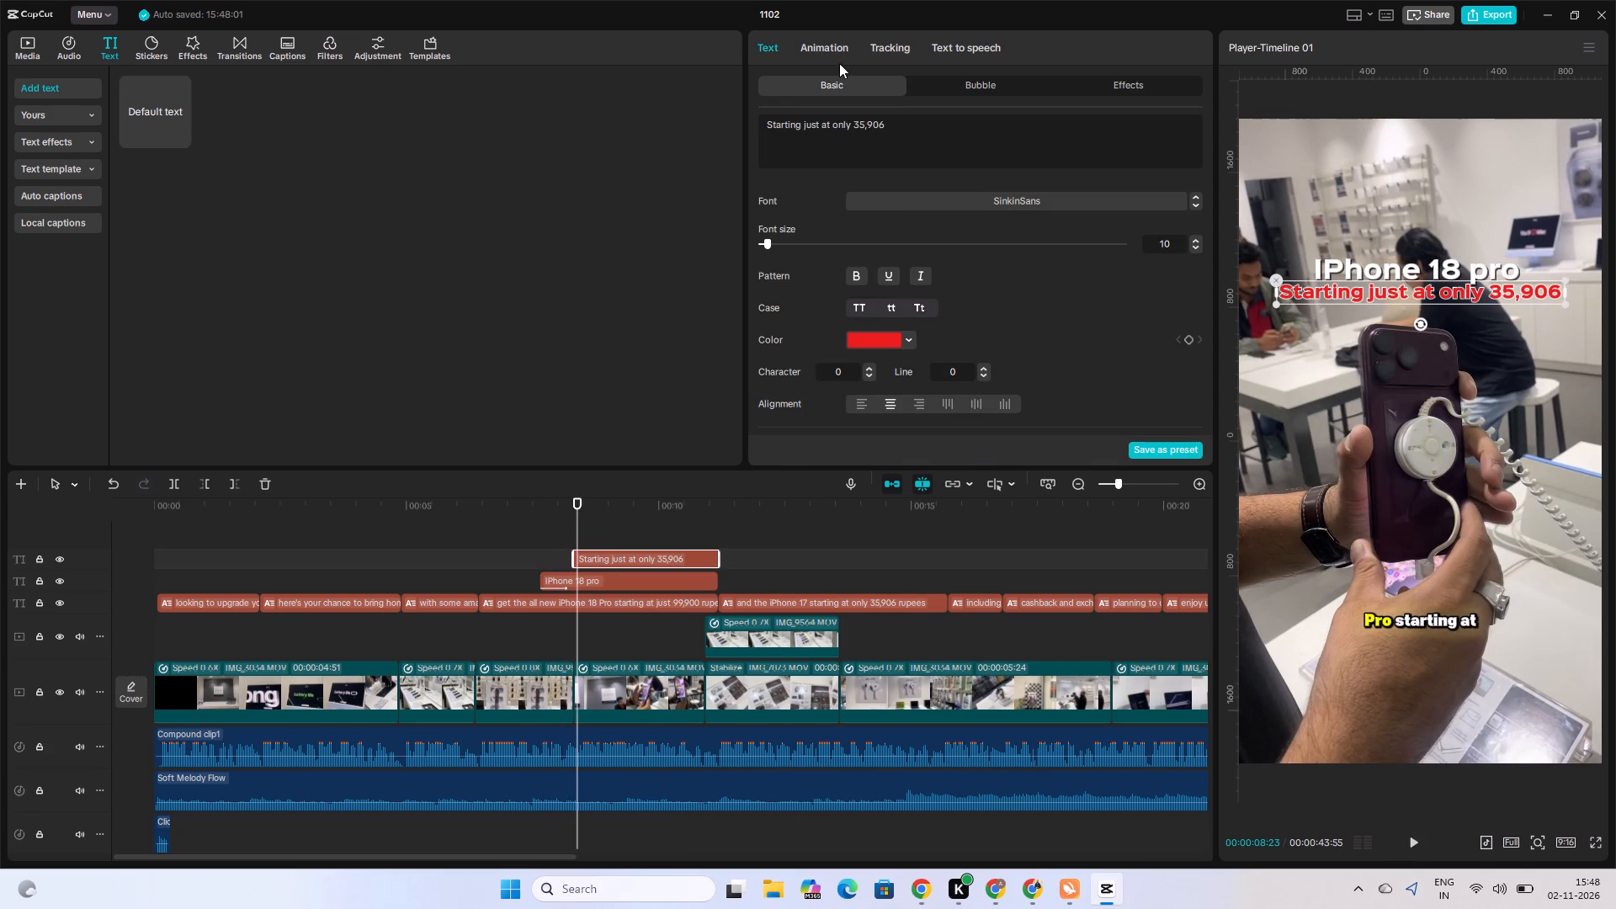
click(853, 32)
click(828, 61)
click(851, 215)
click(848, 197)
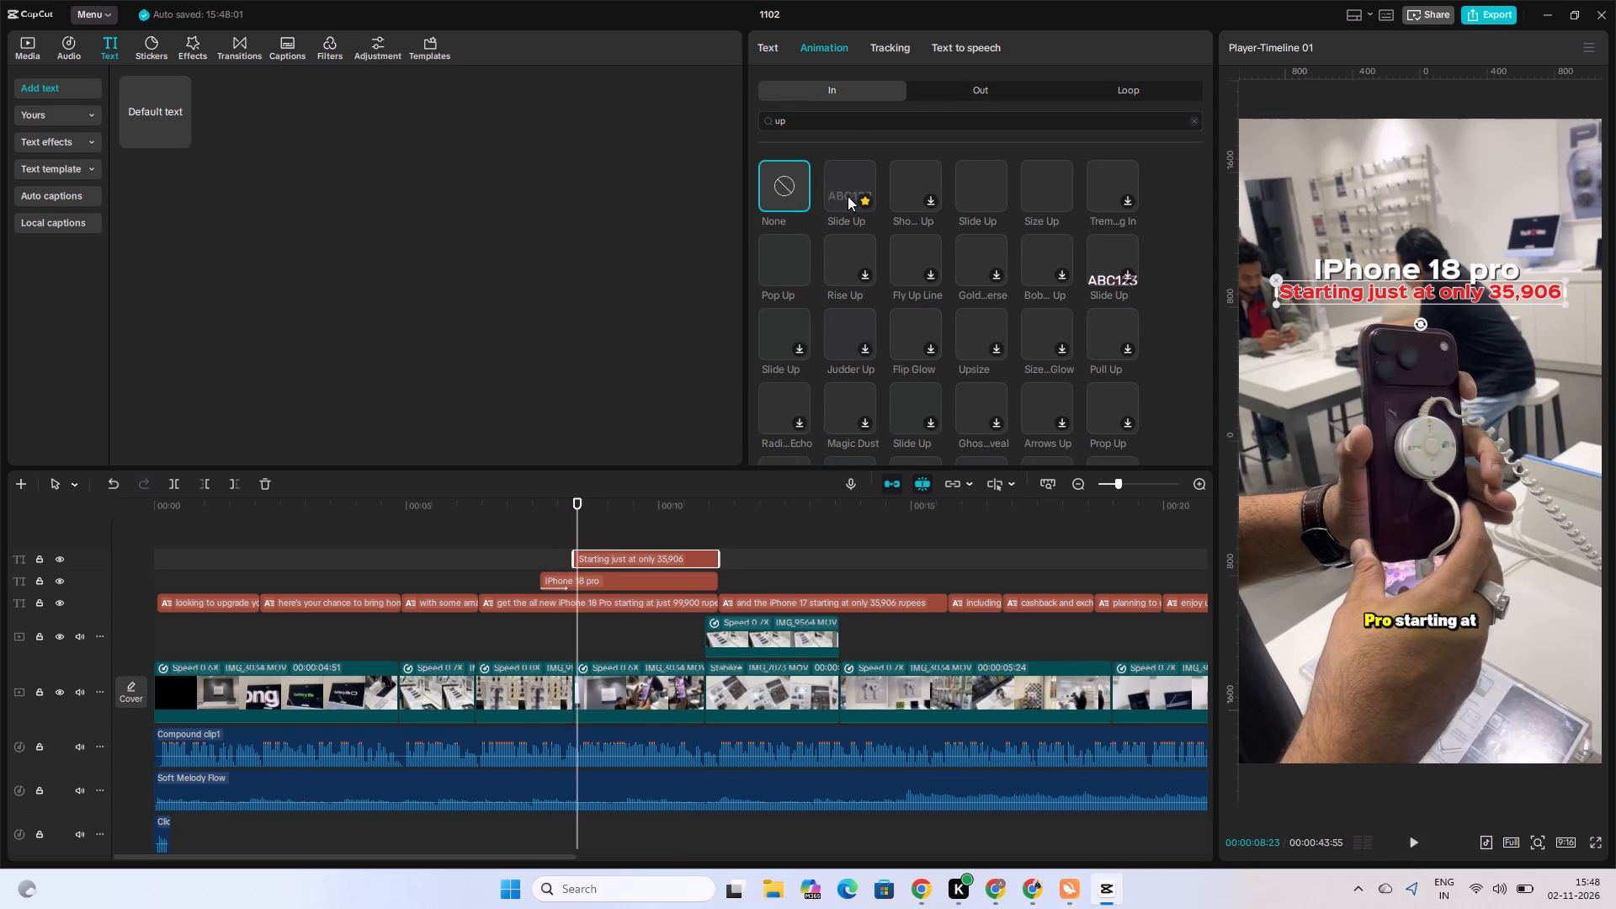
Play back the product and price titles to check their entrance animations and timing against the voice-over.
click(557, 538)
key(space)
key(space)
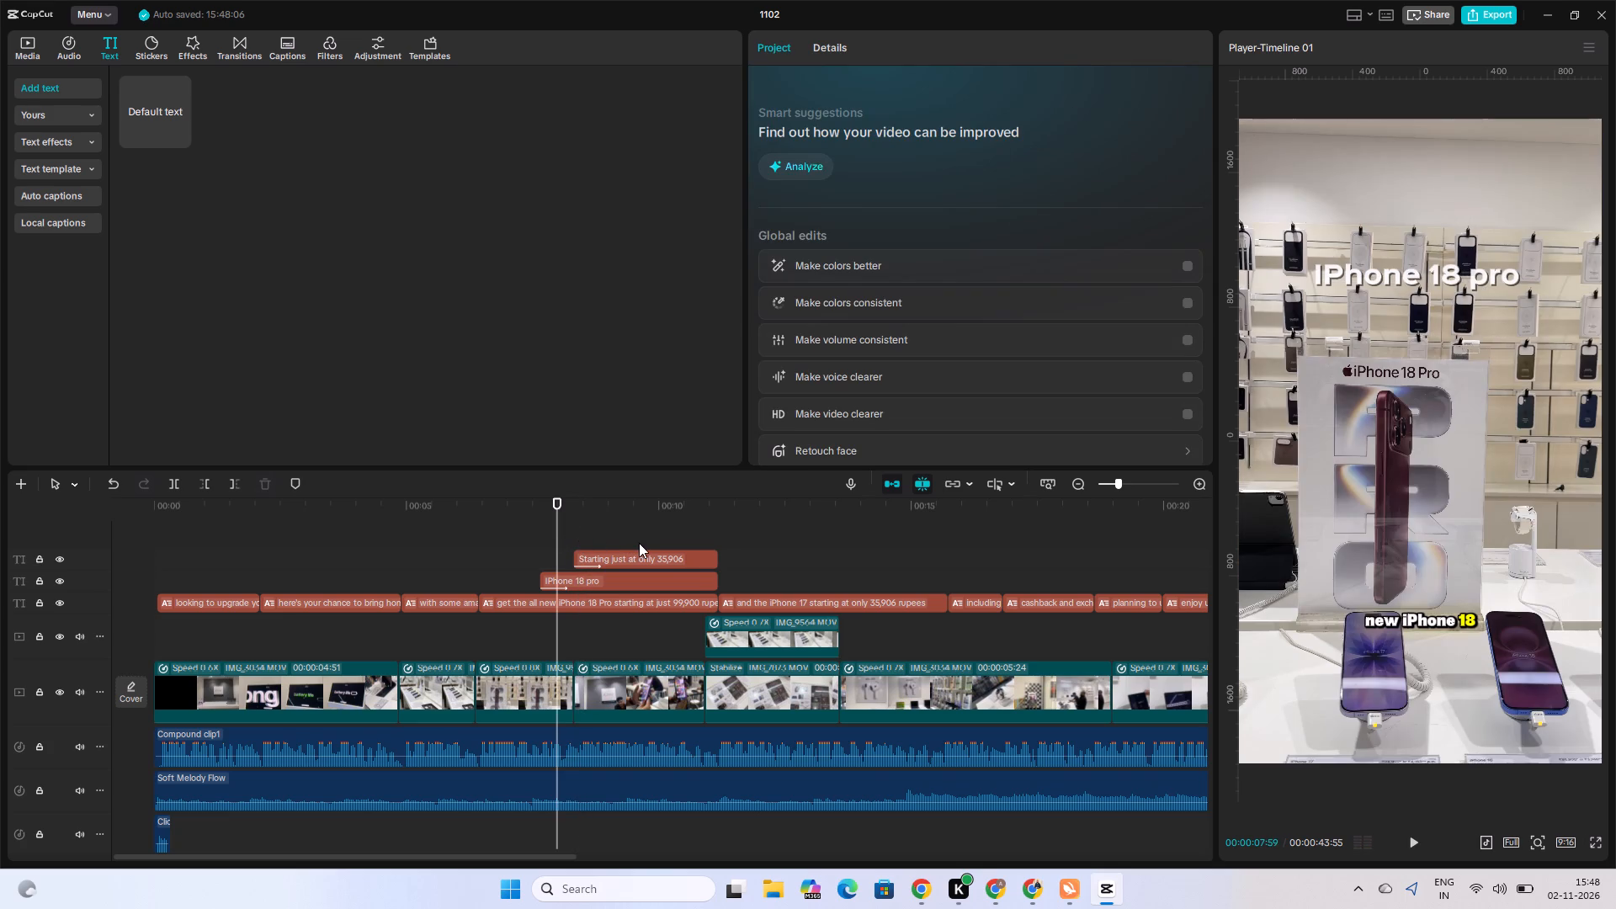
key(space)
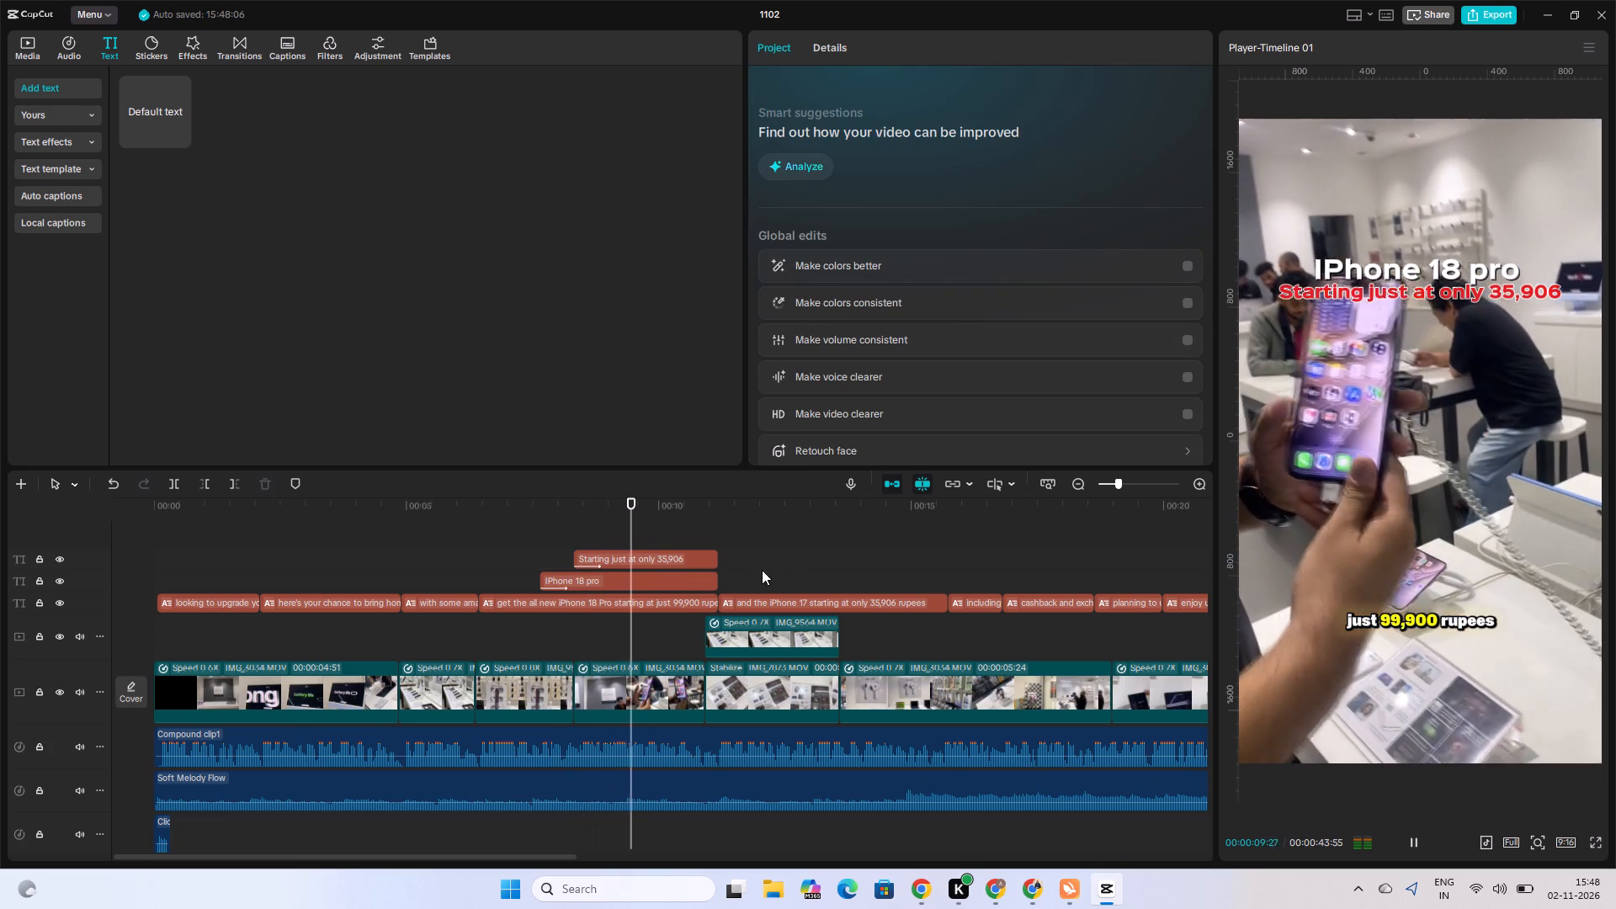
key(space)
click(573, 546)
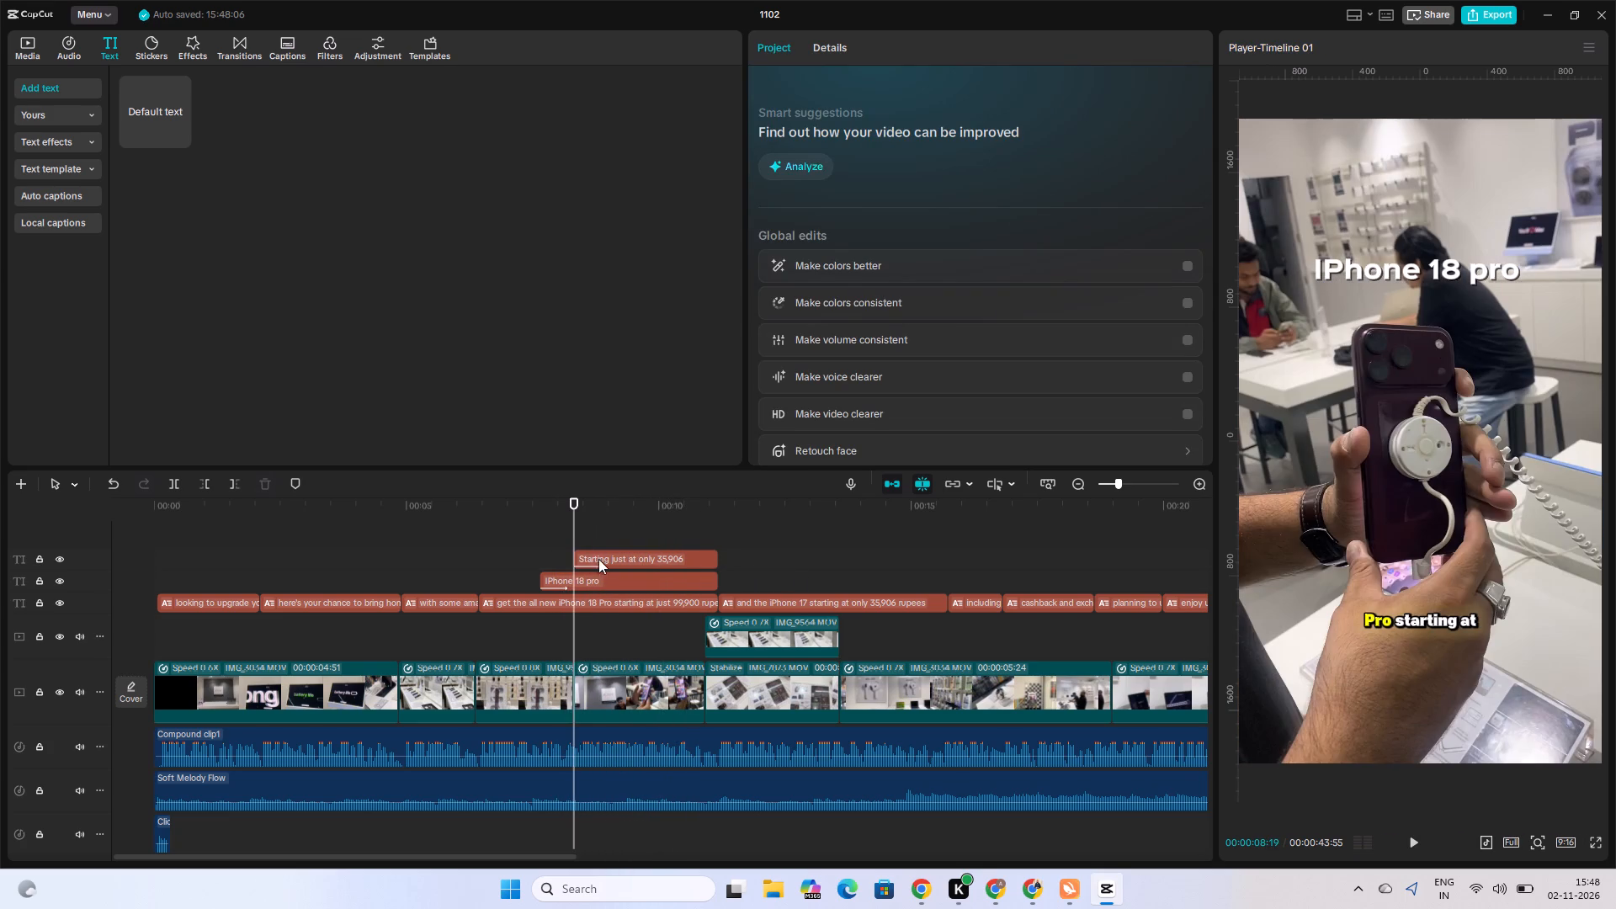
key(space)
key(space)
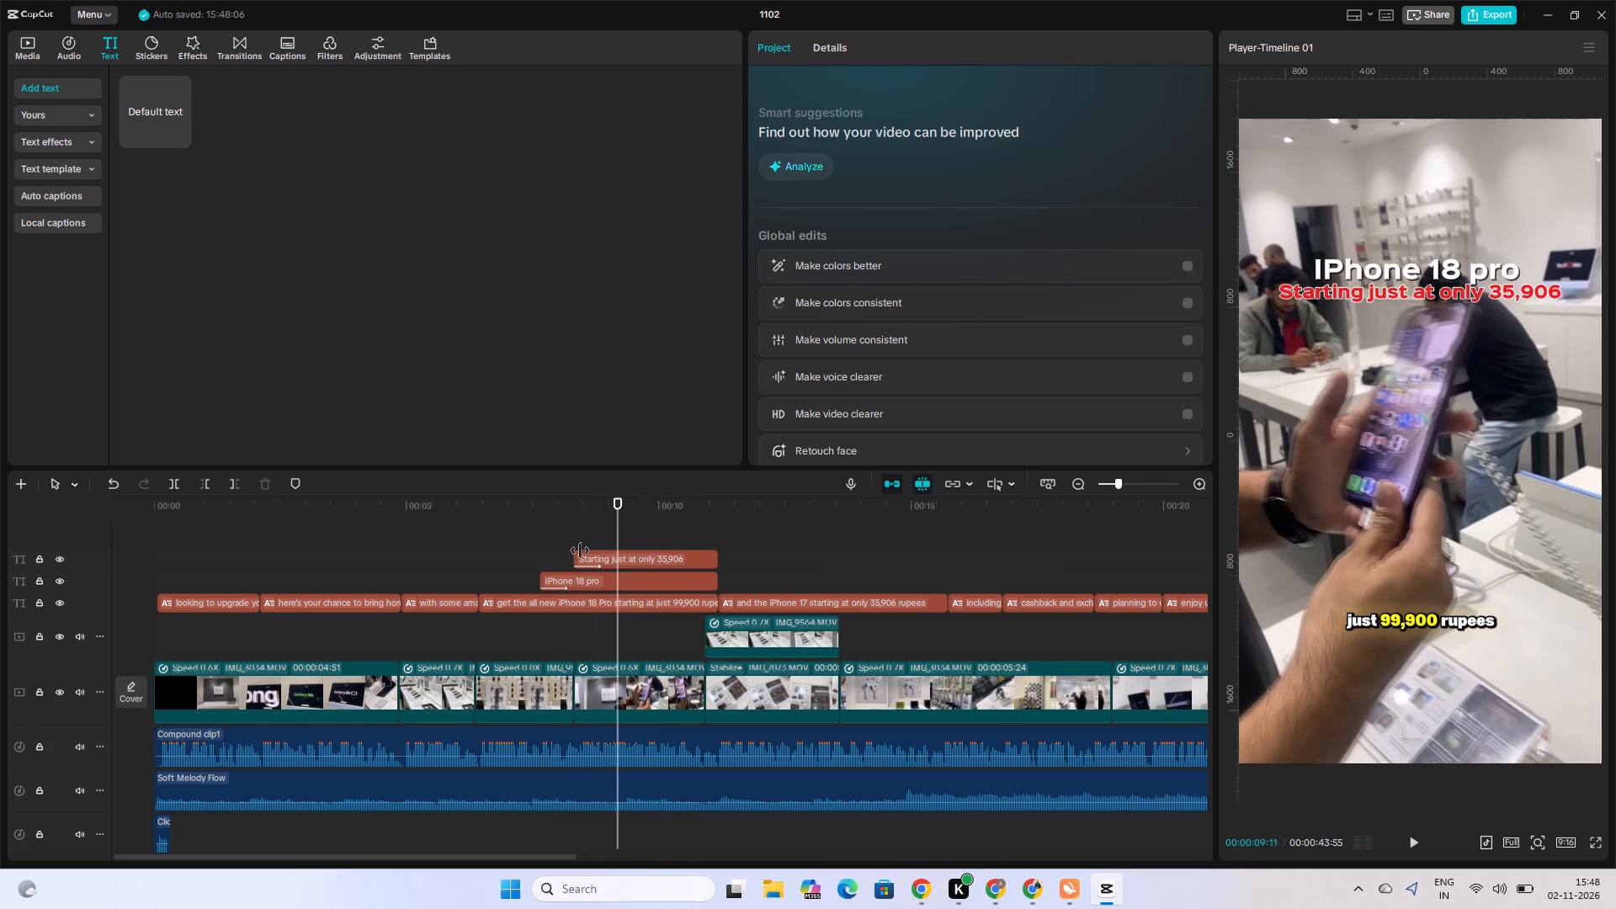
key(space)
key(space)
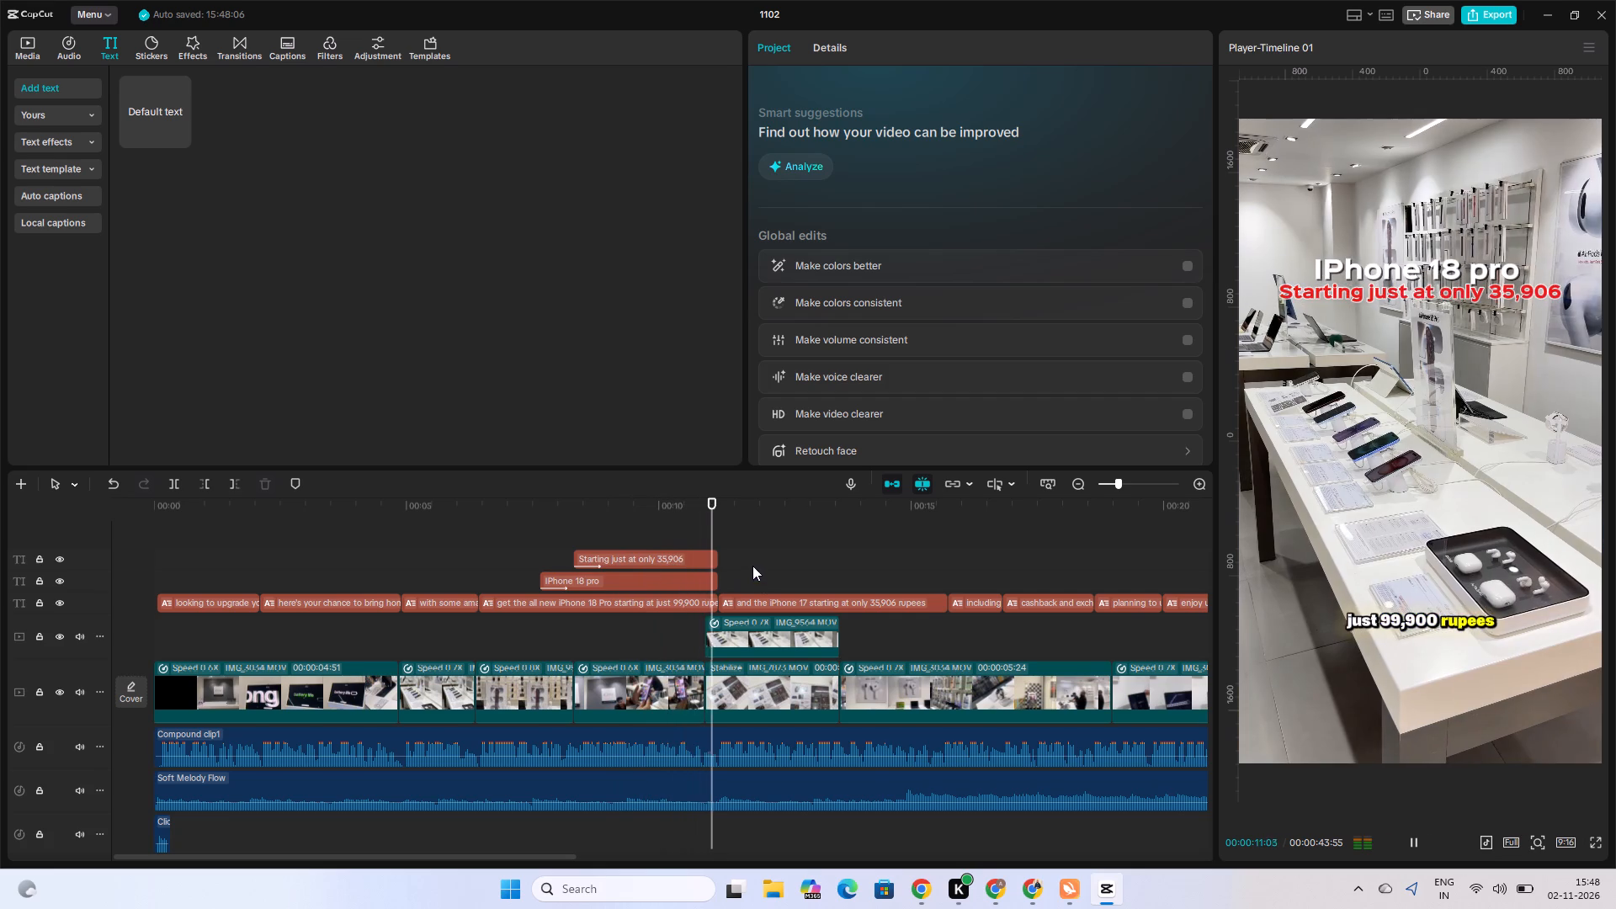
Apply the Fade Out animation to both titles together and set its duration to 0.4 s.
drag(736, 558, 698, 586)
click(837, 40)
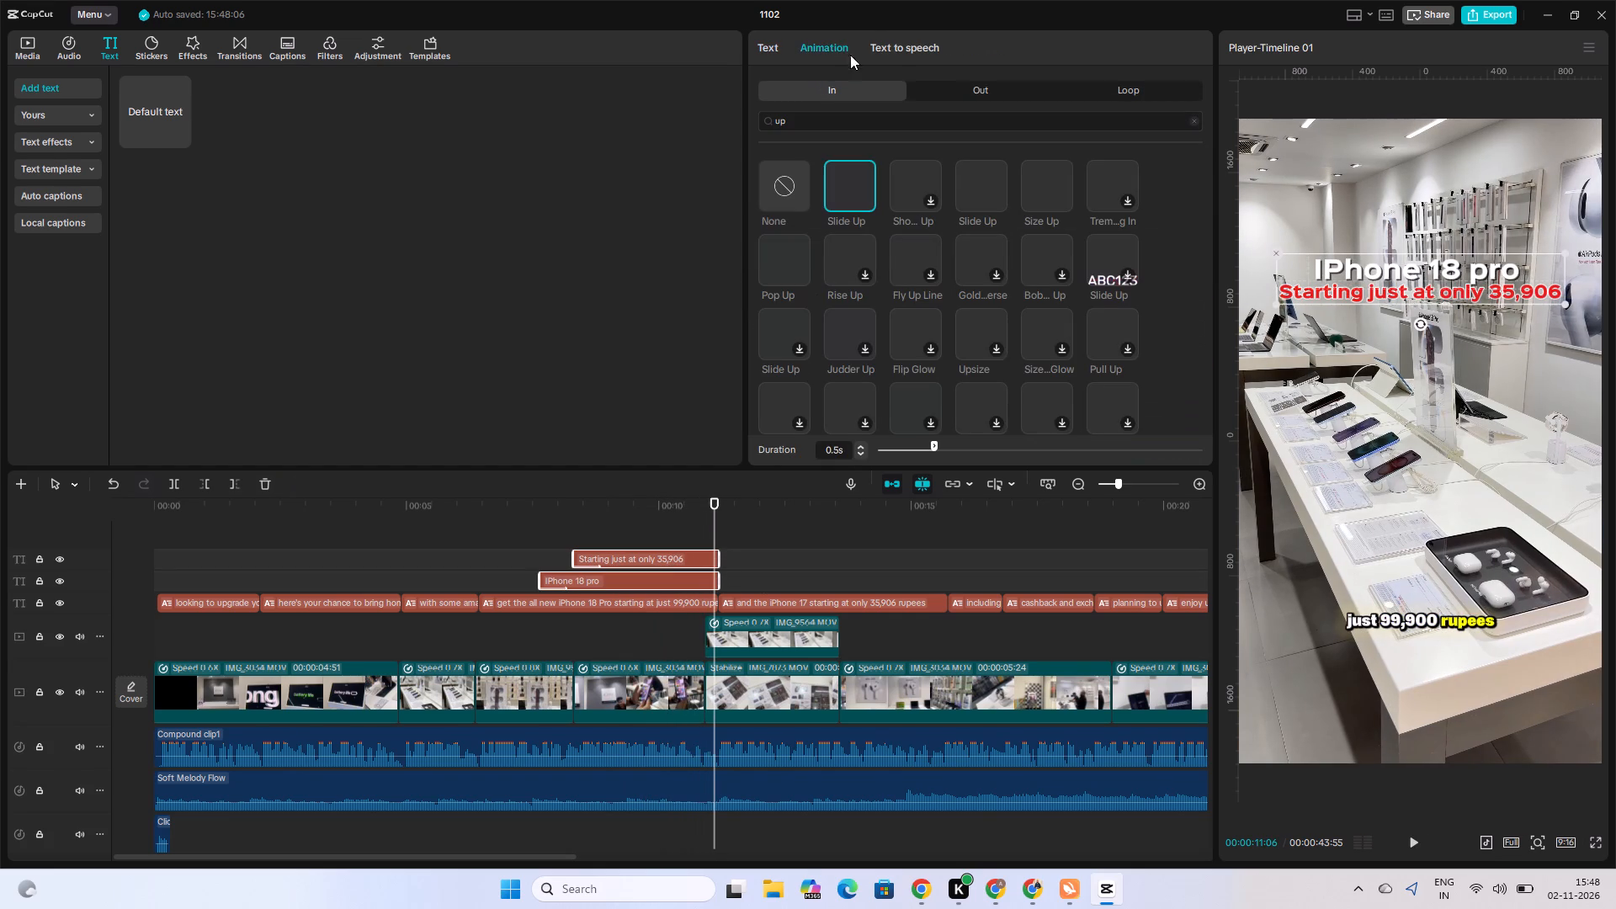
click(969, 93)
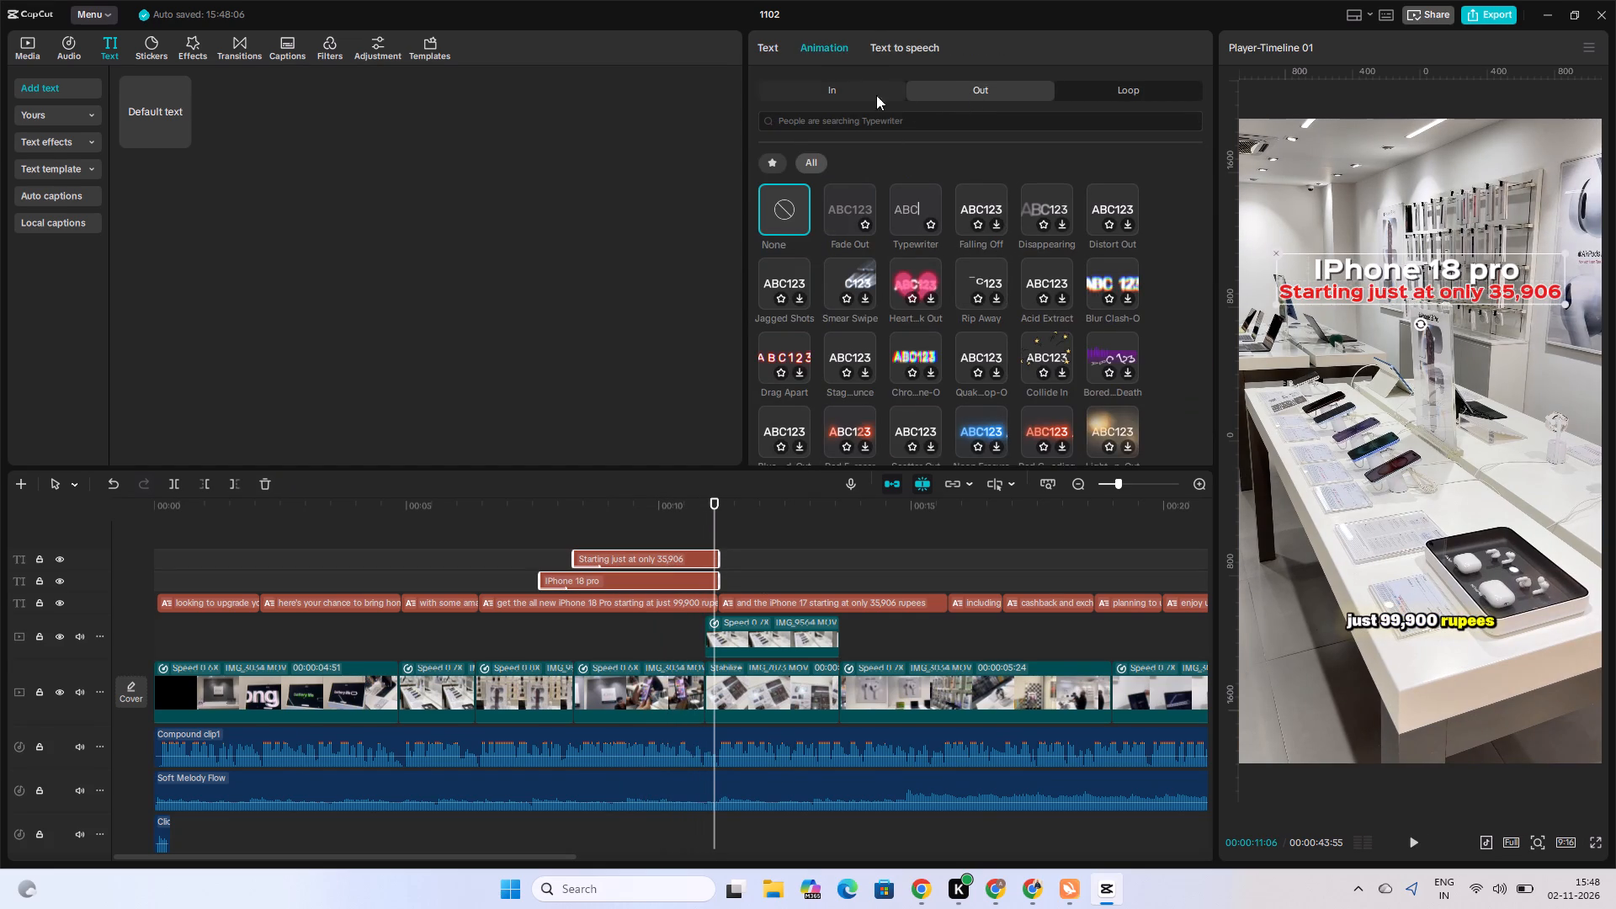
click(851, 209)
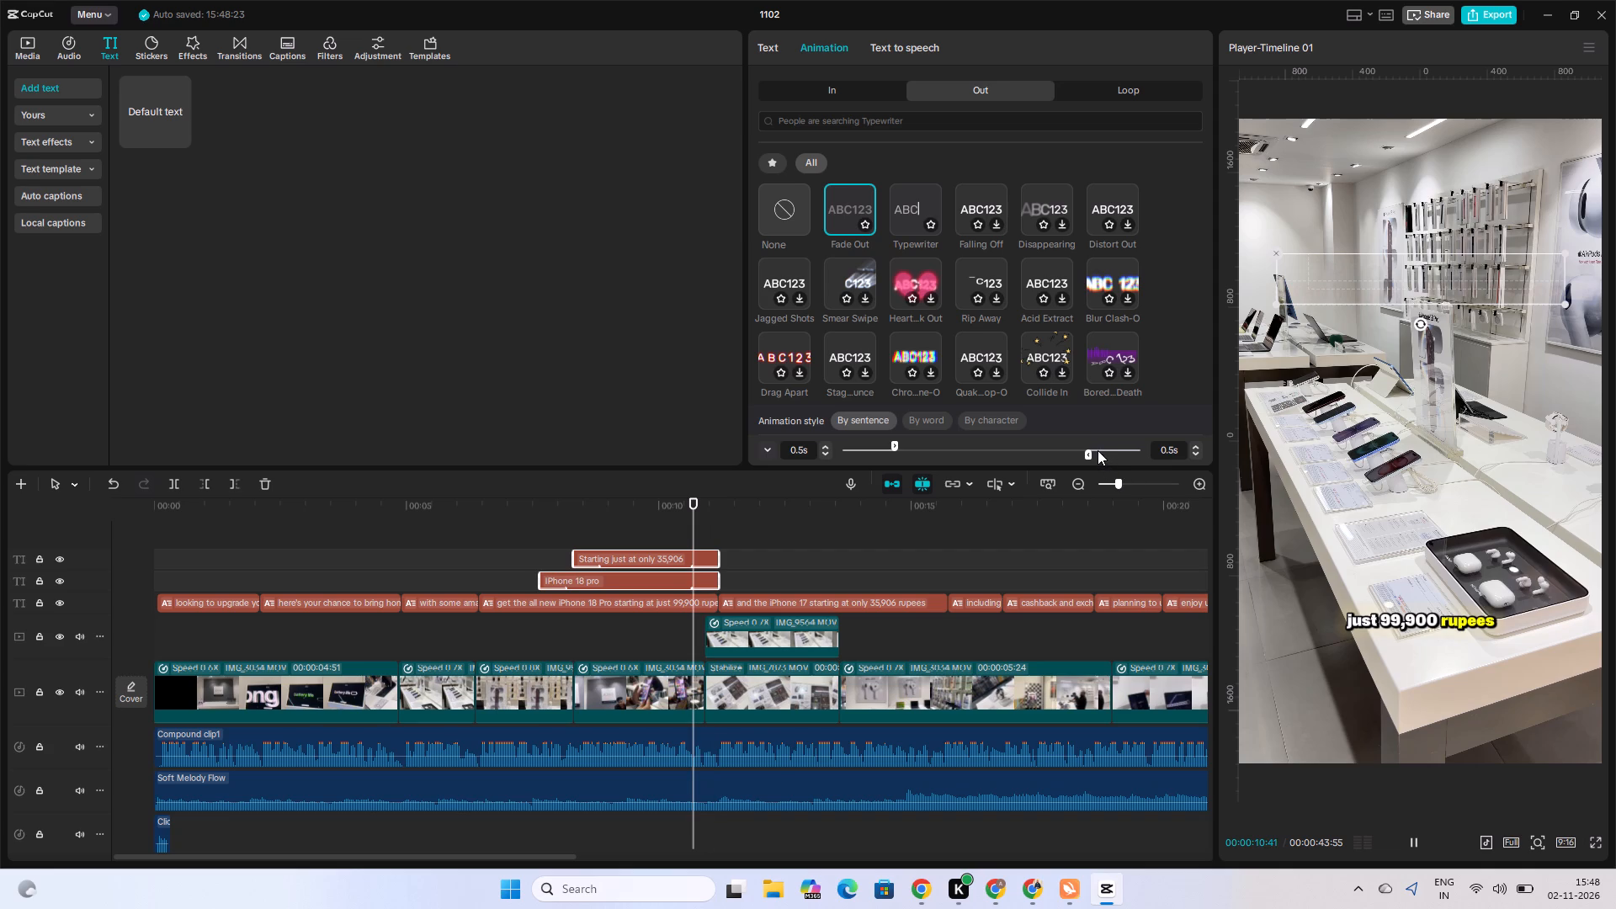
click(1098, 450)
key(space)
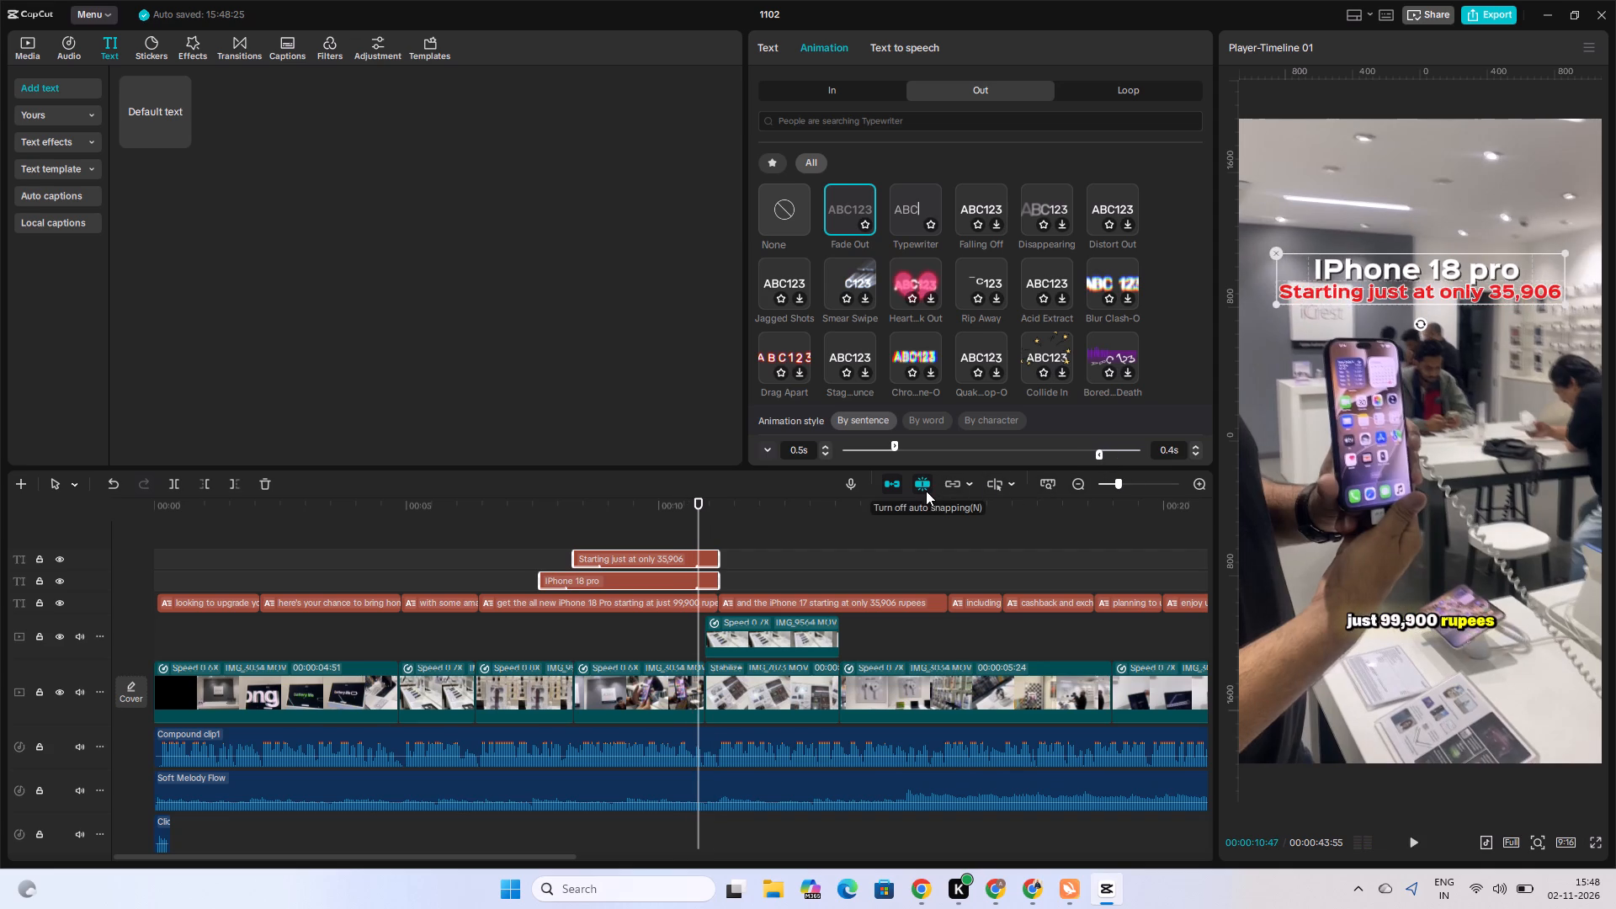
Duplicate the product and price titles together and place the copies over the "and the iPhone 17 starting at only 35,906 rupees" caption, ending with it.
click(749, 569)
key(space)
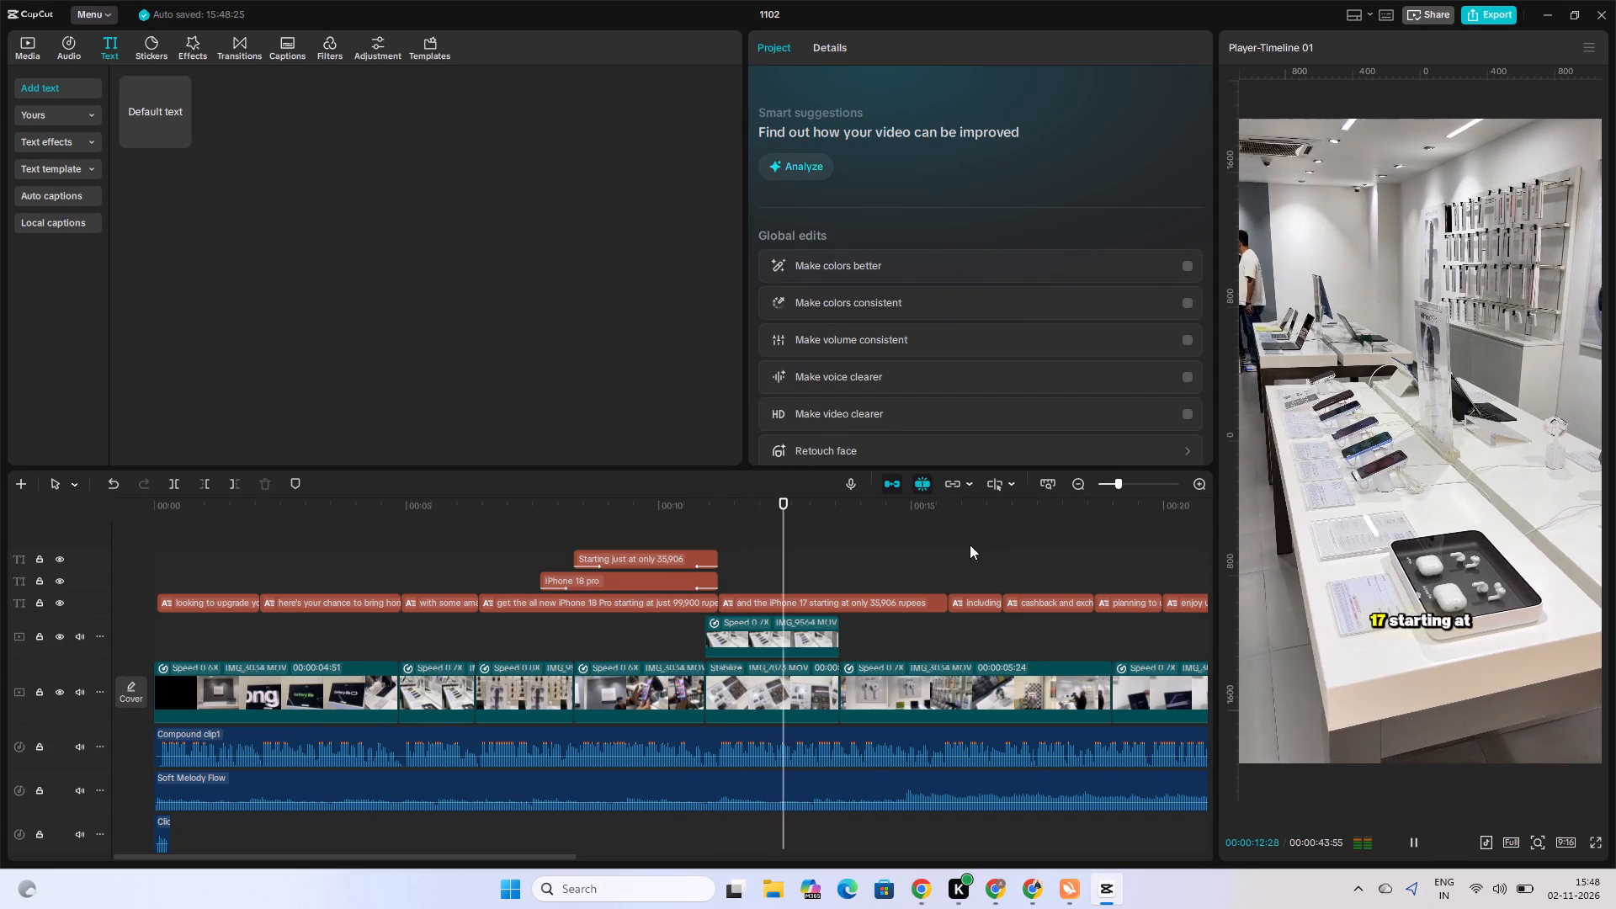
alt+scroll(872, 550, down, 3)
key(space)
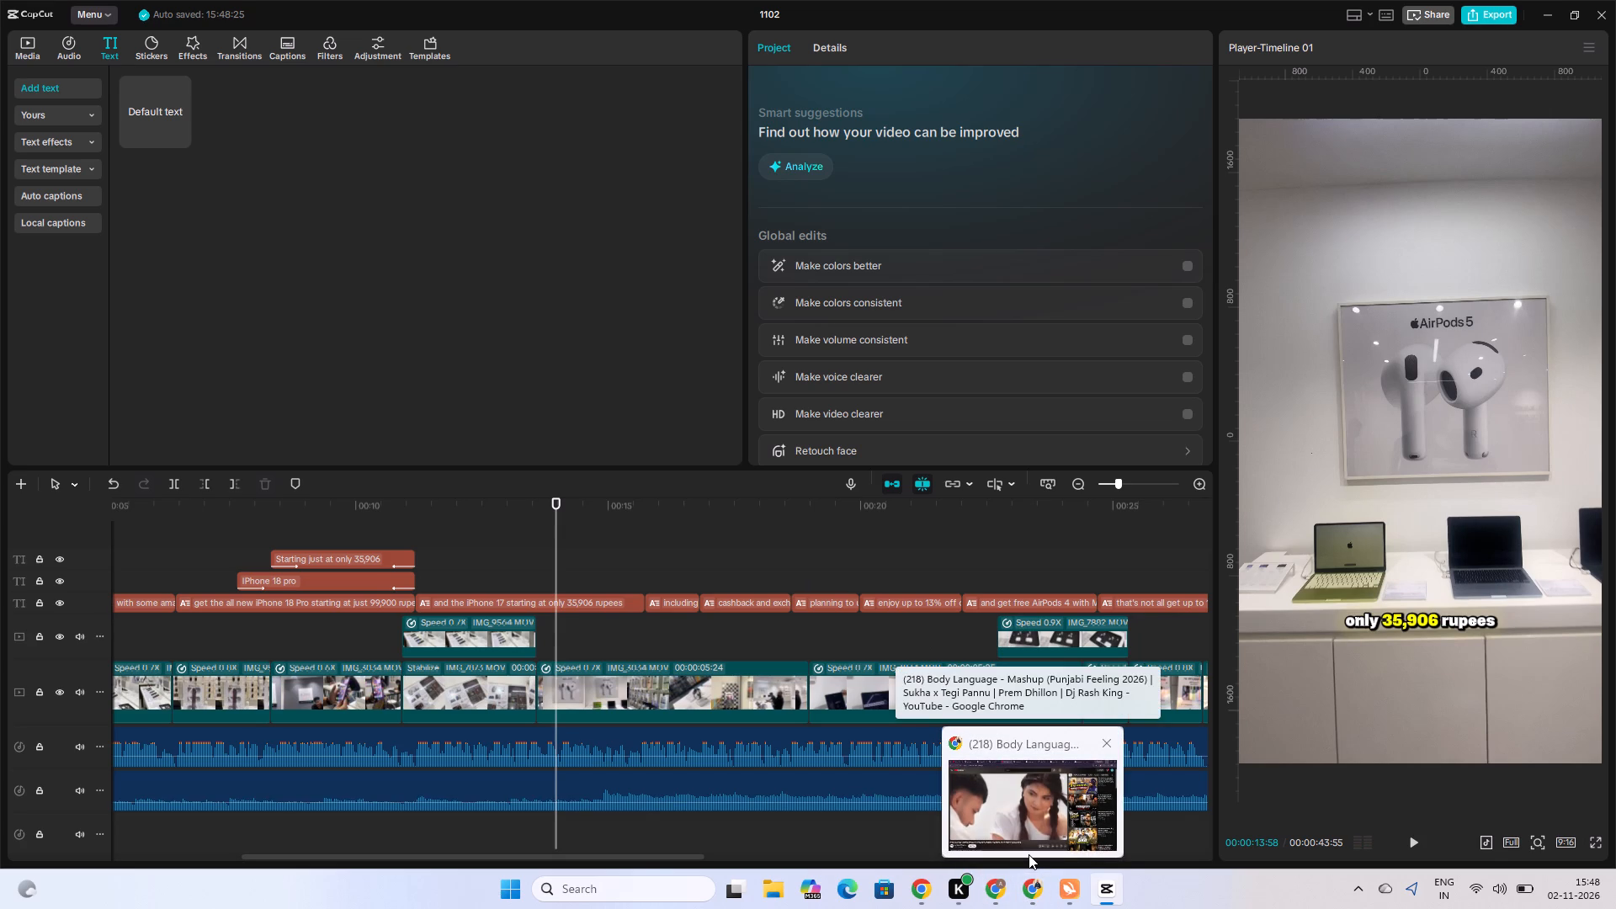
click(425, 573)
key(space)
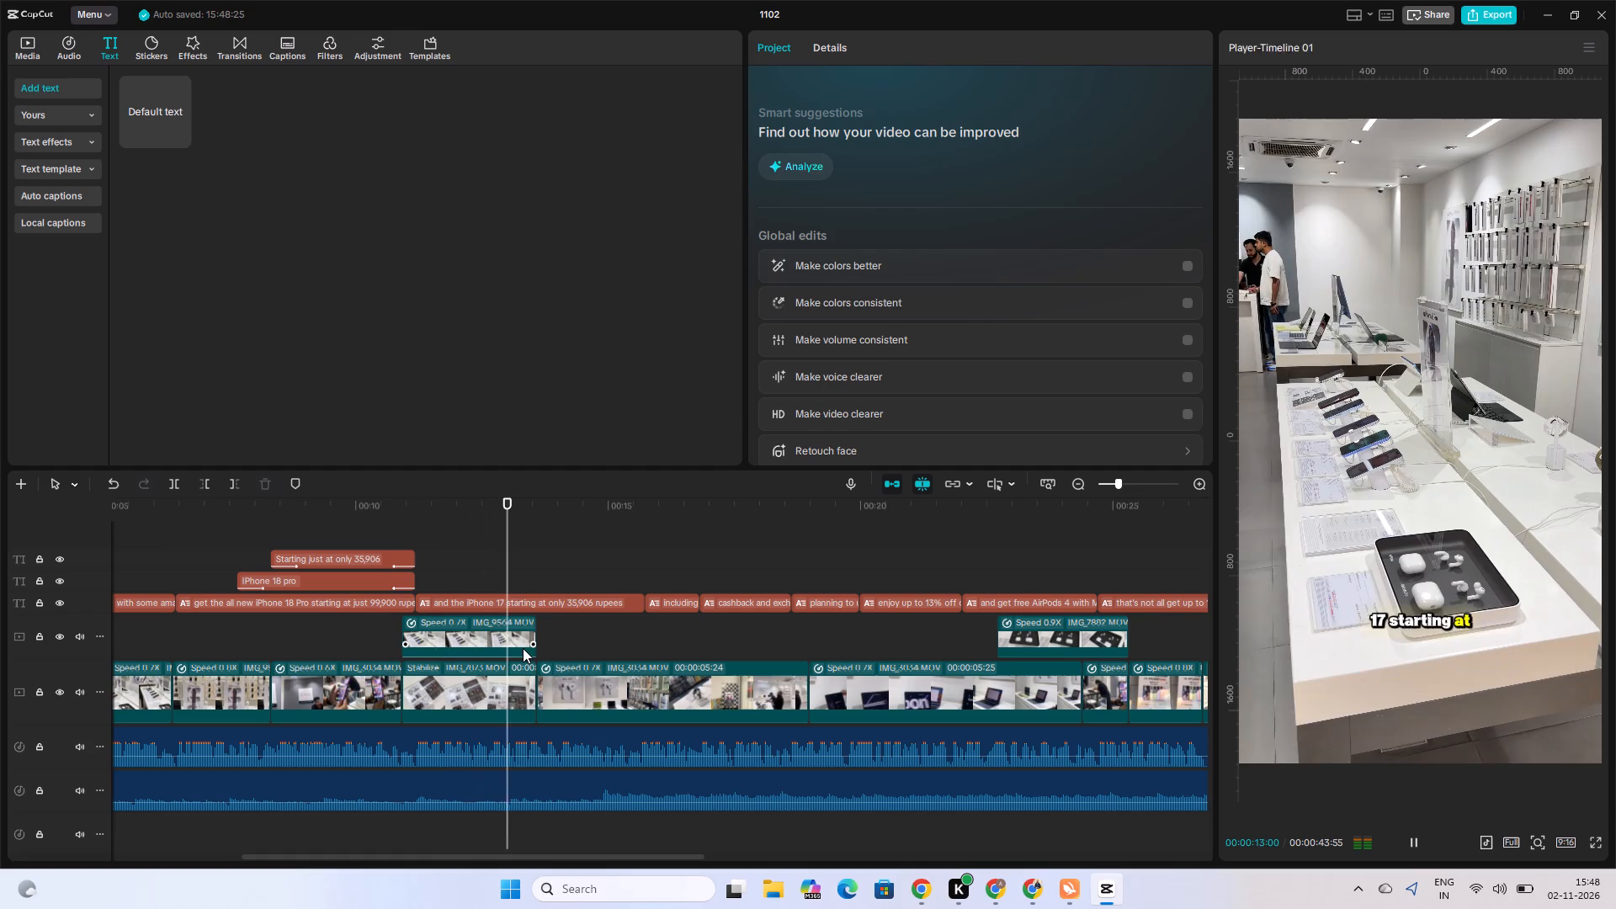
key(space)
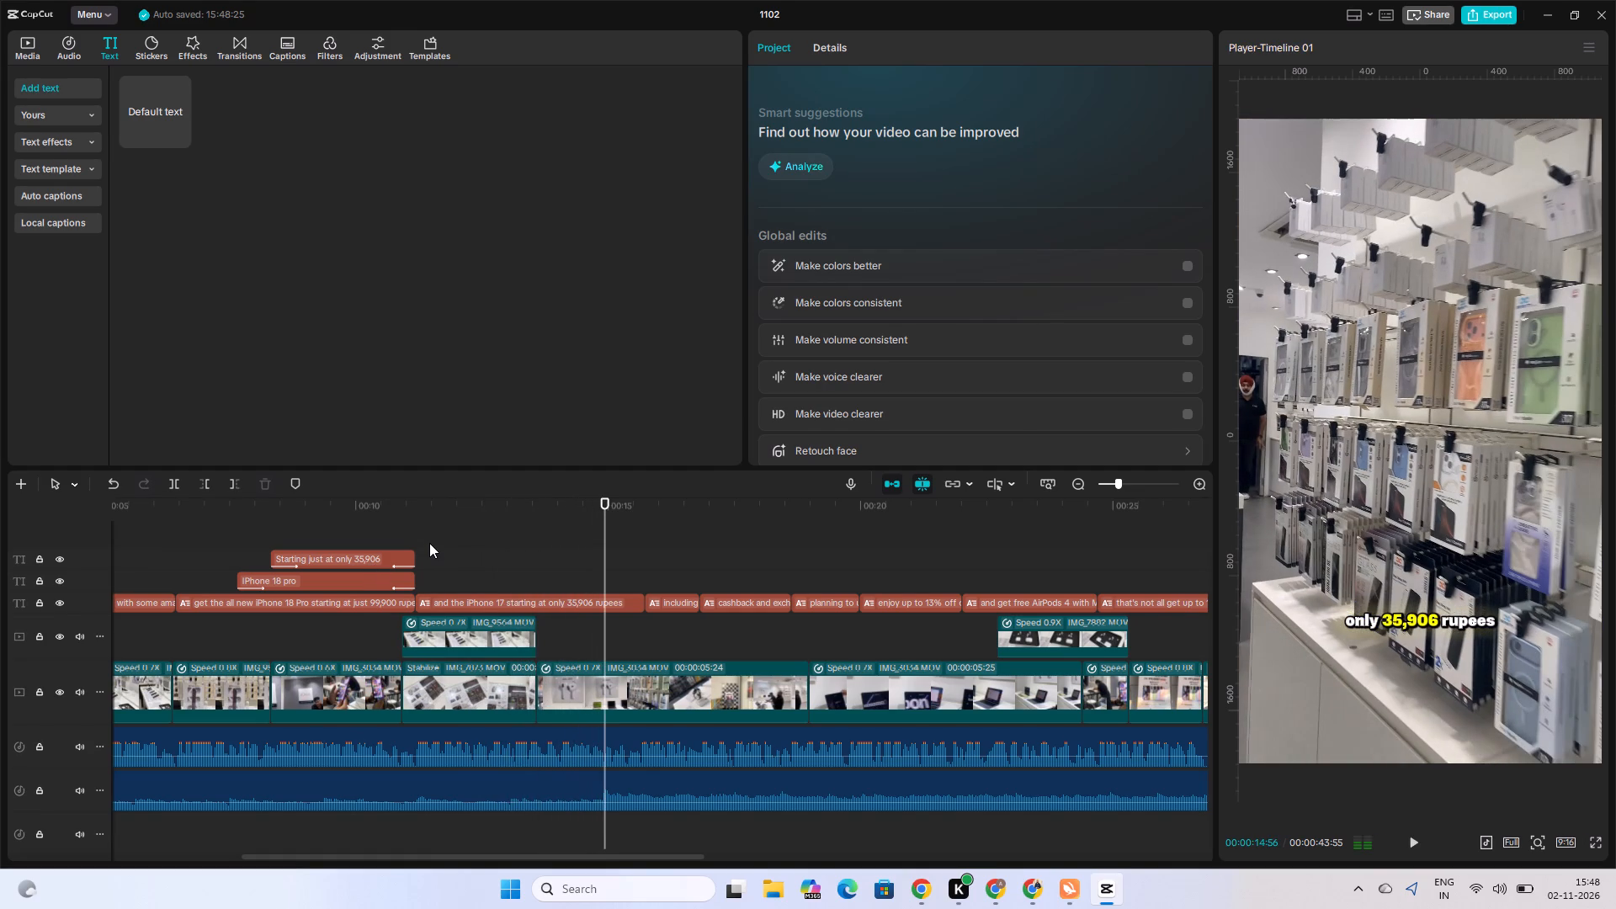
drag(429, 543, 394, 583)
key(ctrl+c)
key(ctrl+v)
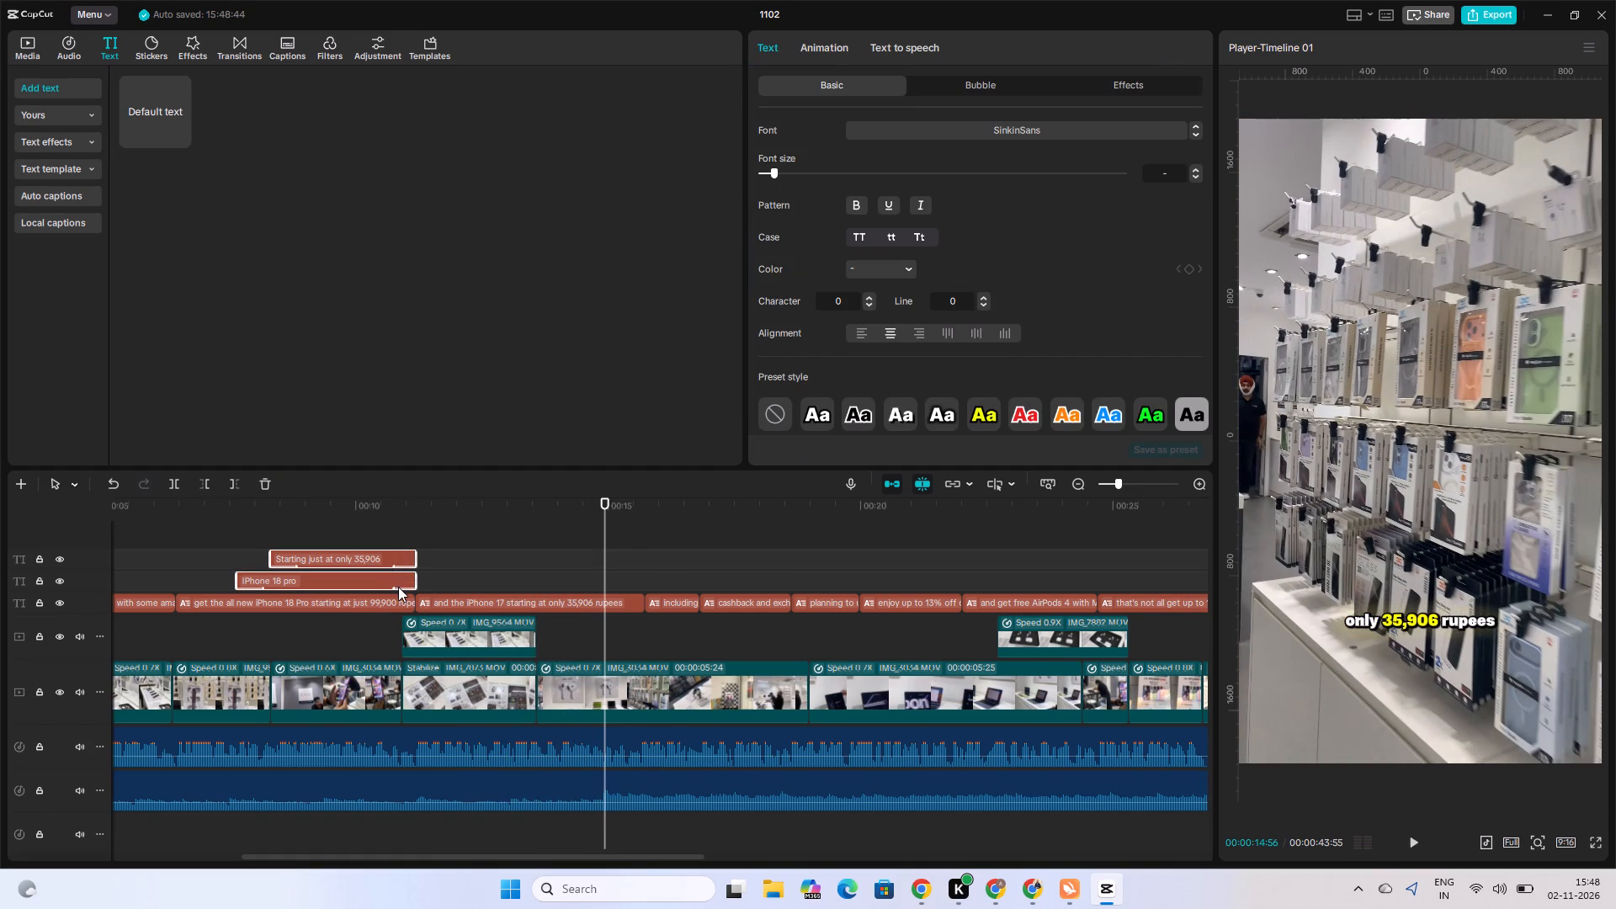
drag(728, 576, 595, 581)
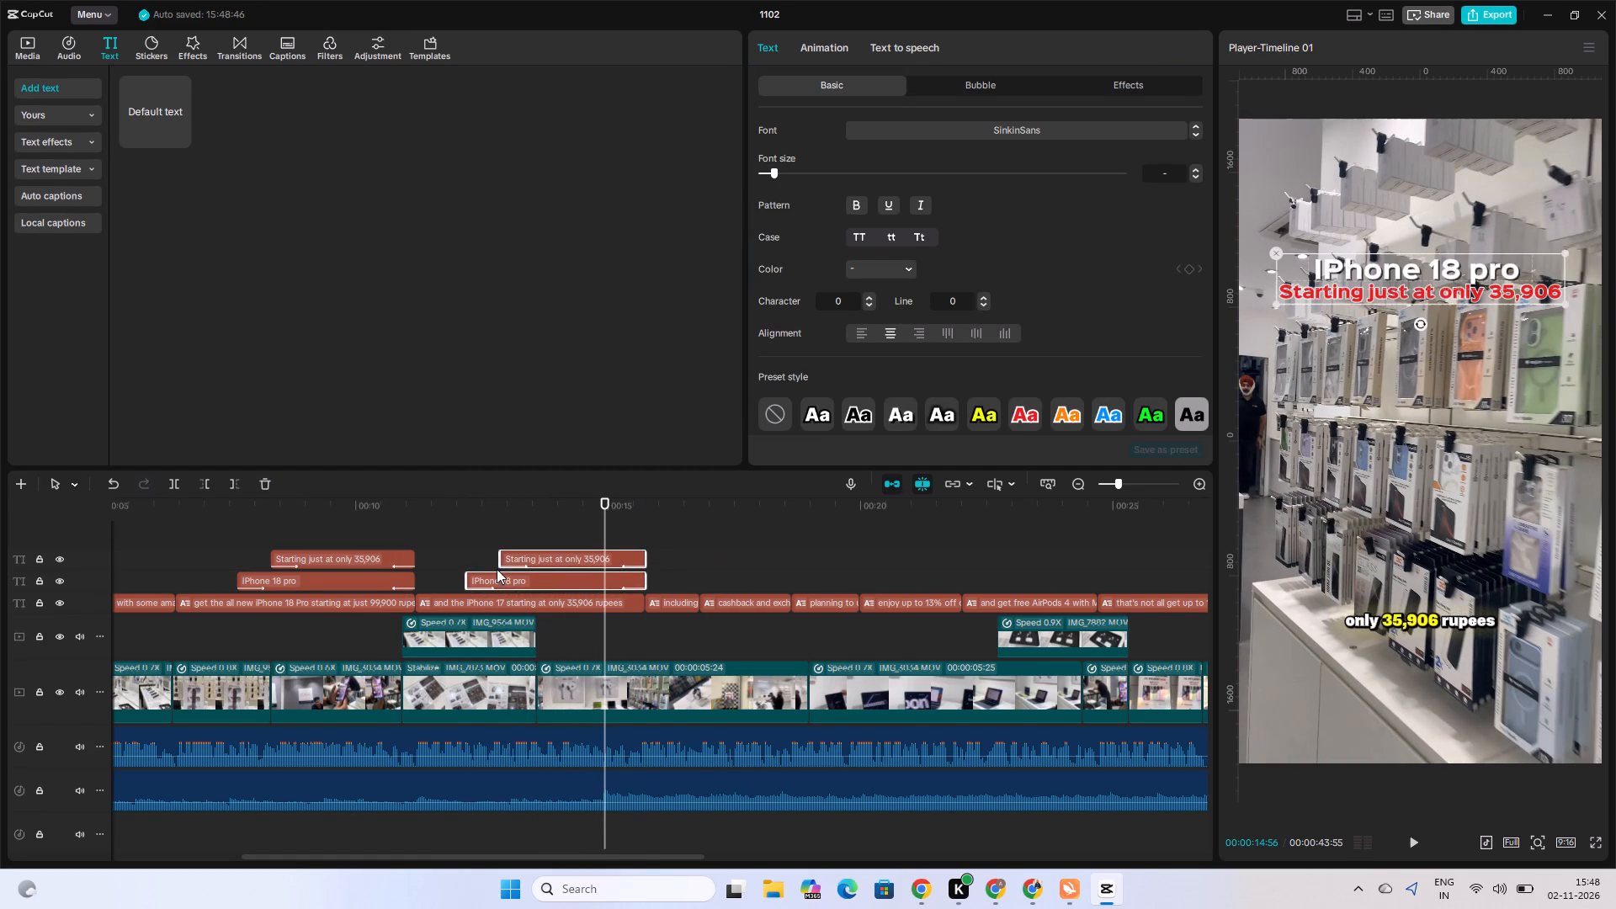
Move both copied titles about half a second earlier to match the voice-over's mention of the iPhone 17.
click(466, 562)
key(space)
click(462, 560)
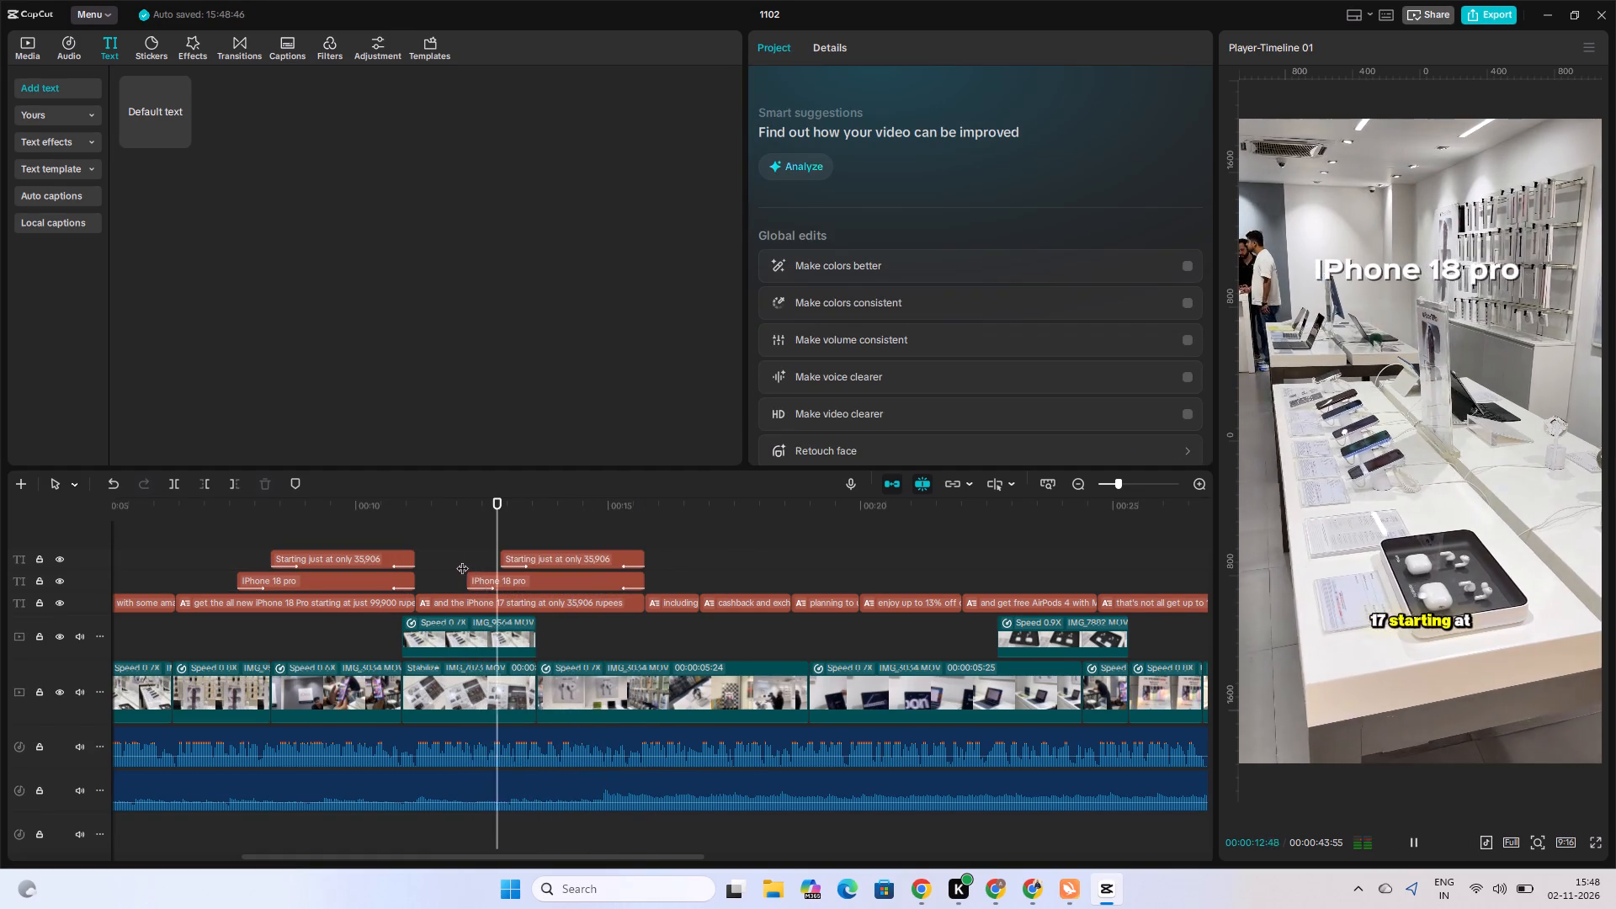
click(452, 560)
key(space)
key(space)
drag(534, 538, 529, 583)
drag(527, 581, 500, 582)
click(425, 552)
key(space)
key(space)
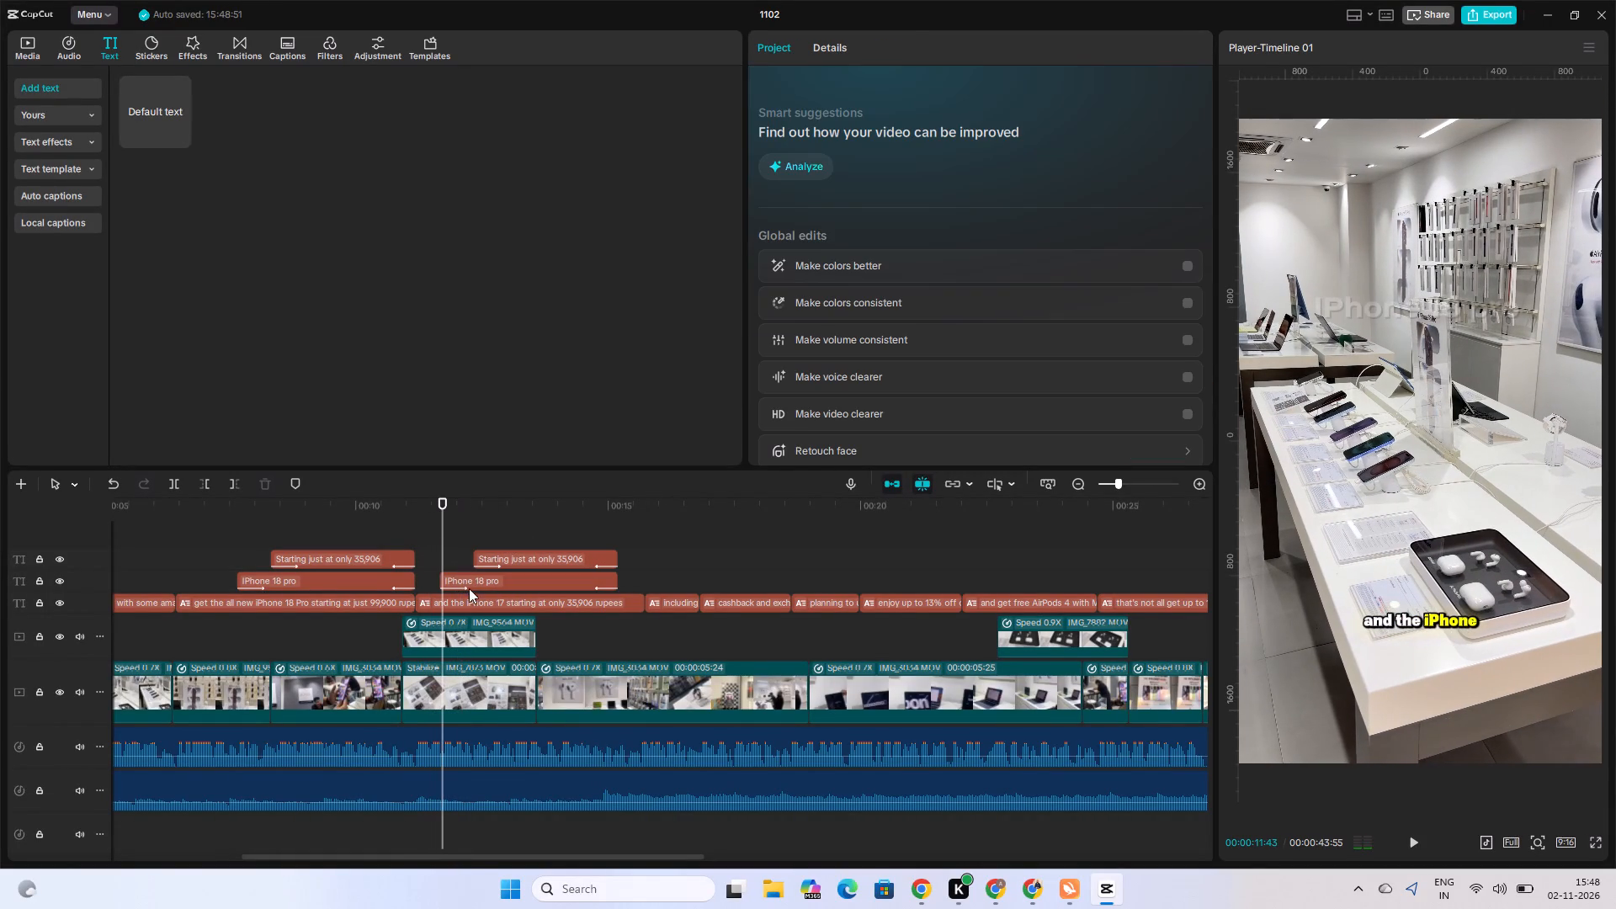
Change the copied product title's text to "IPhone 17 pro".
click(468, 582)
click(804, 130)
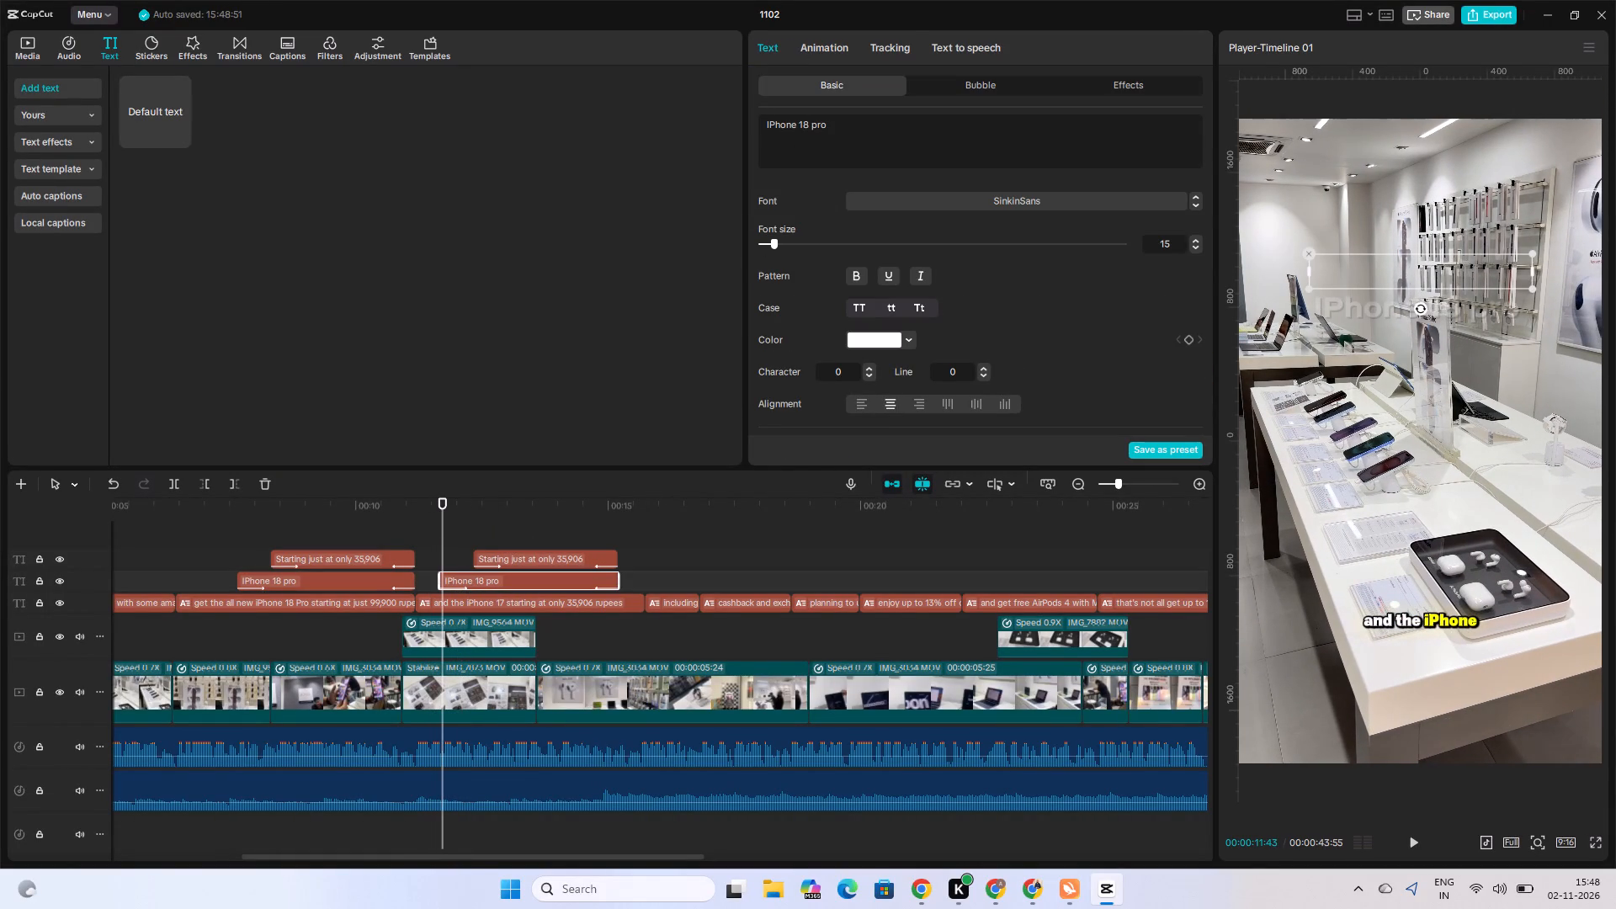
click(812, 121)
key(Left)
key(BackSpace)
key(7)
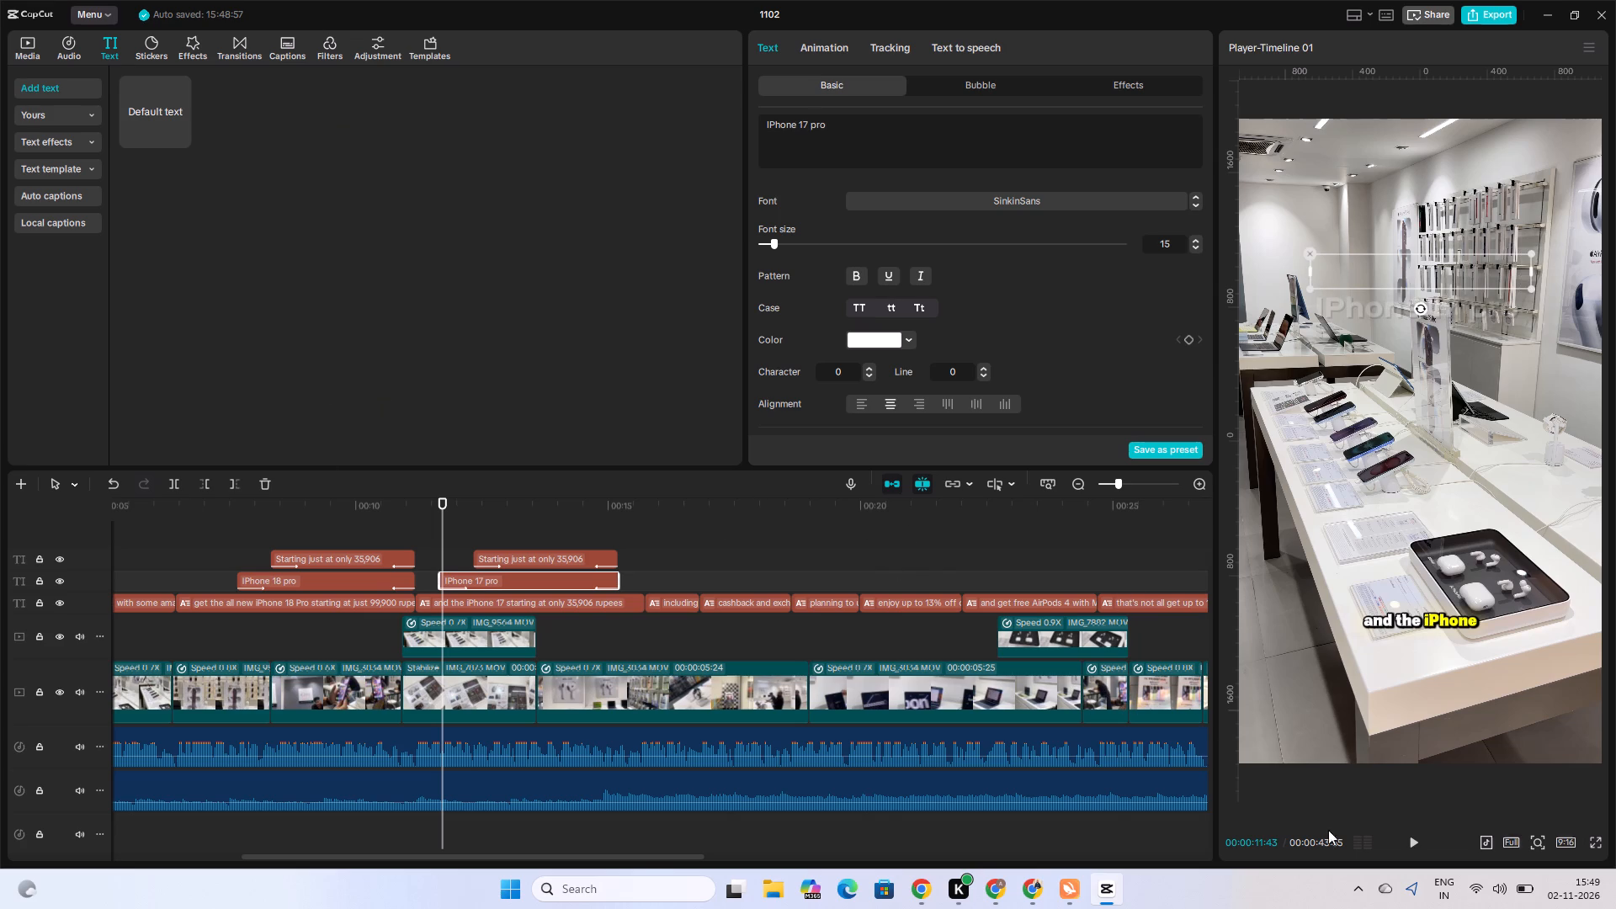
Turn on Bluetooth in the system settings for the Rockerz 460 audio device.
click(1500, 887)
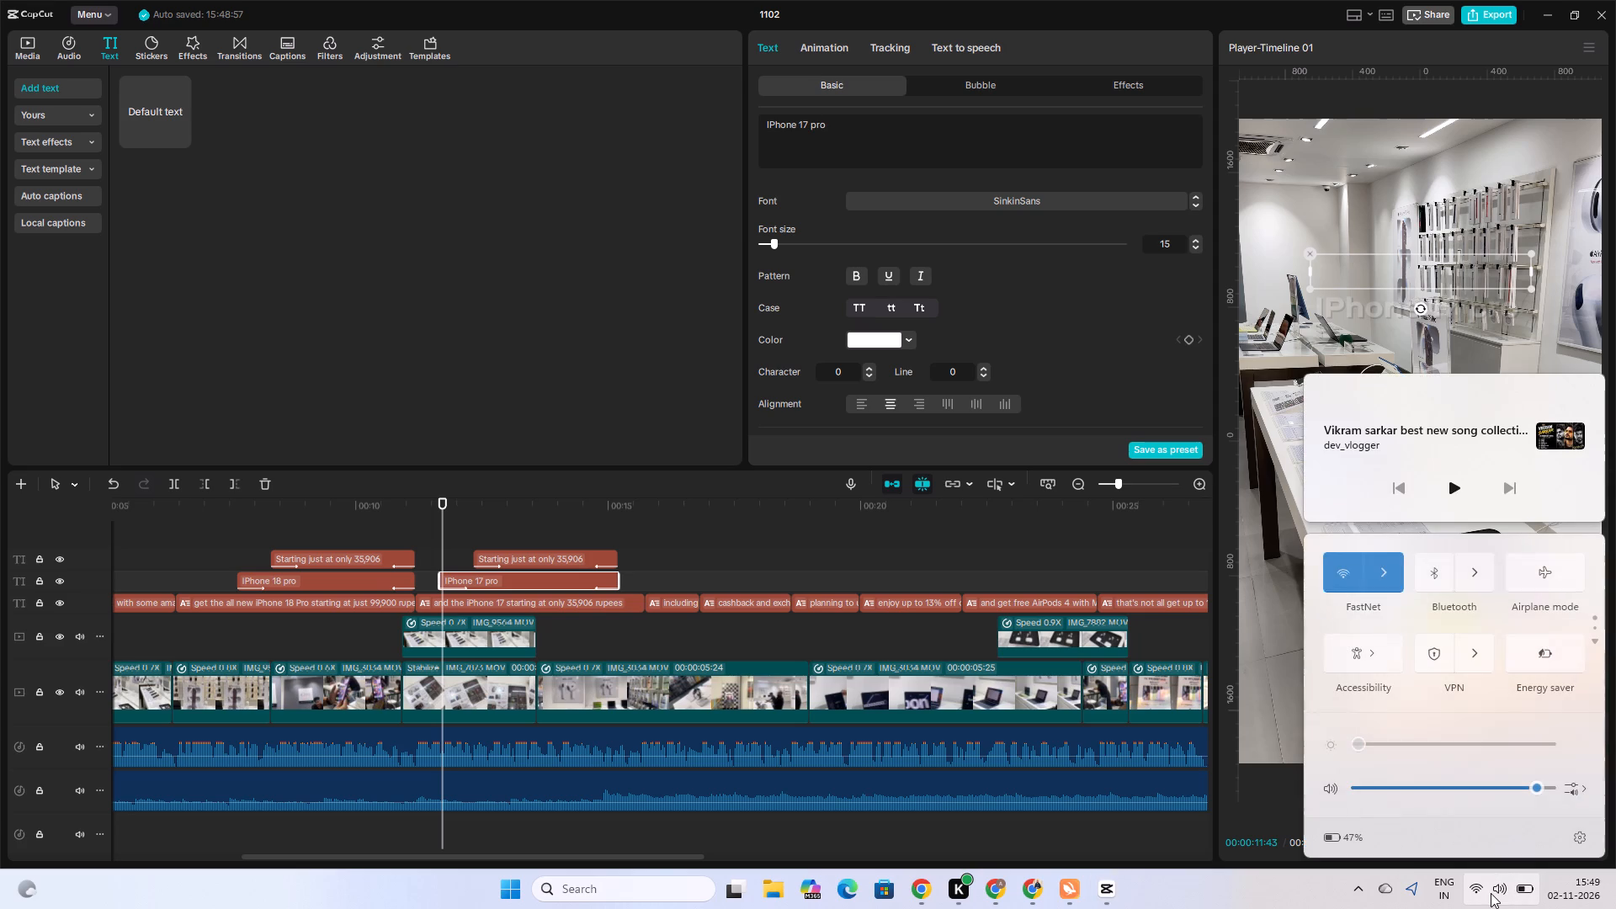
click(1434, 566)
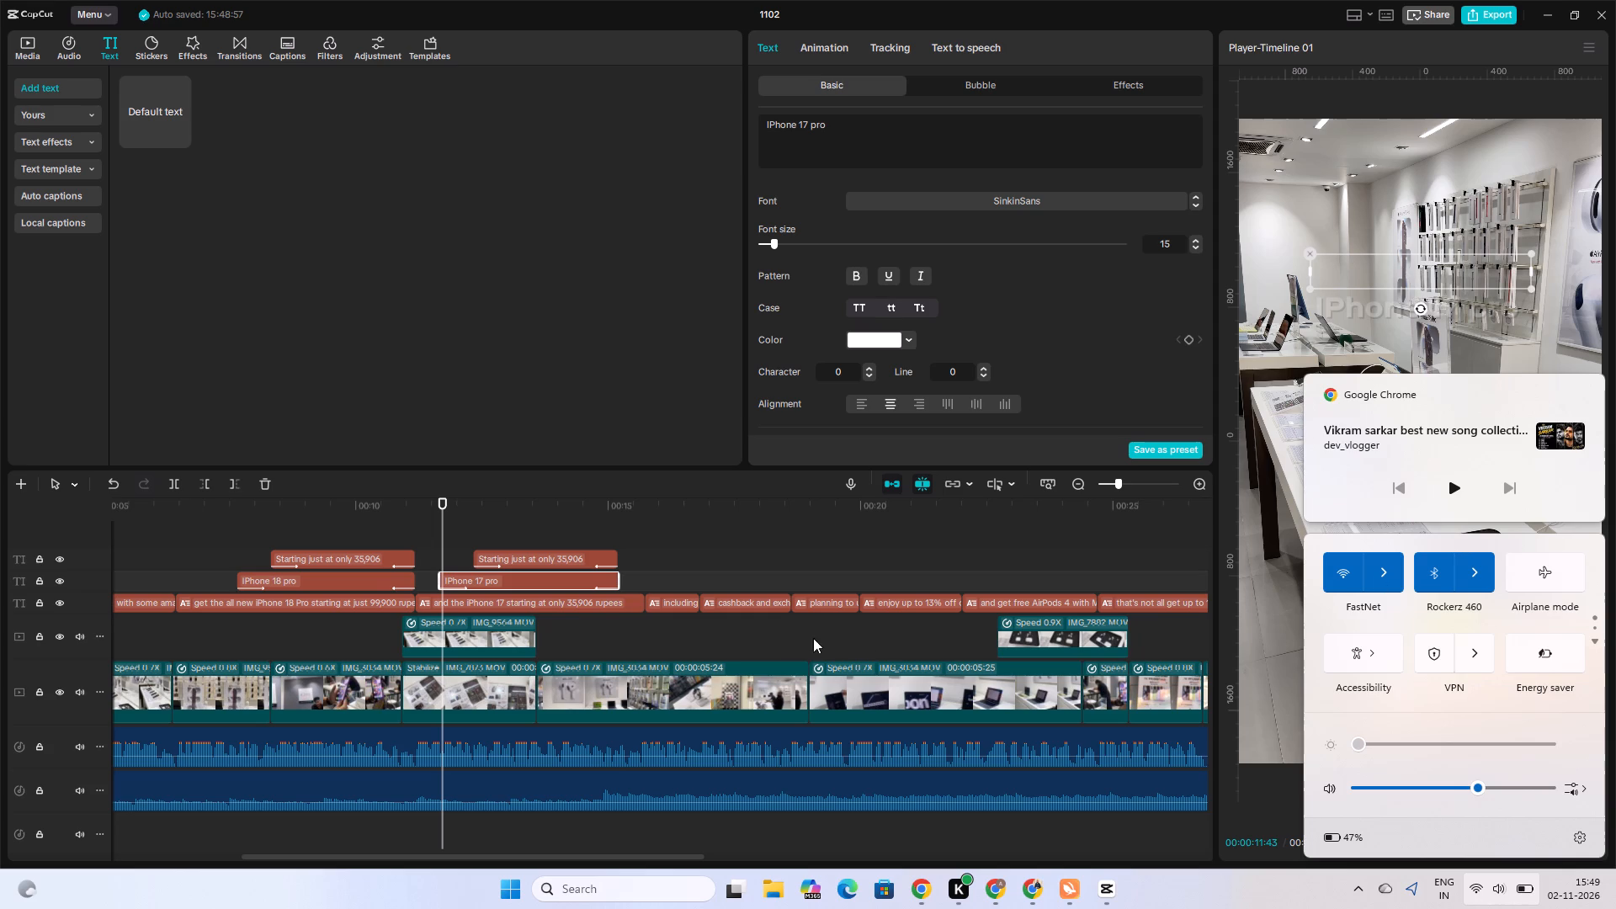
Play back the second pair of titles to check their wording and timing against the iPhone 17 voice-over line.
click(444, 552)
key(space)
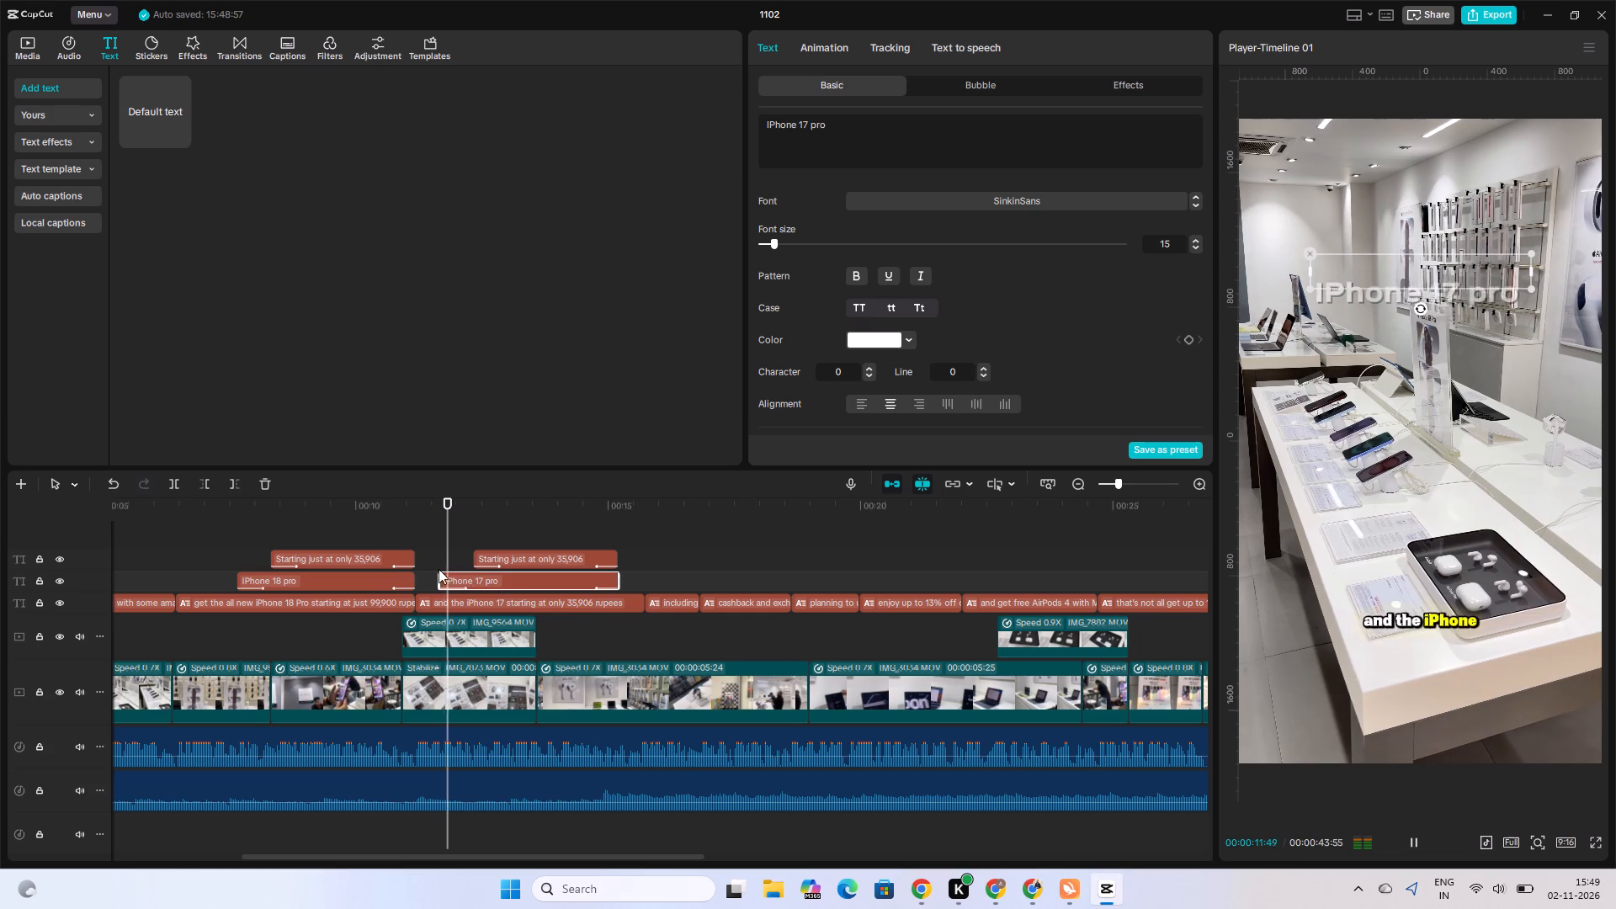
key(space)
click(415, 550)
key(space)
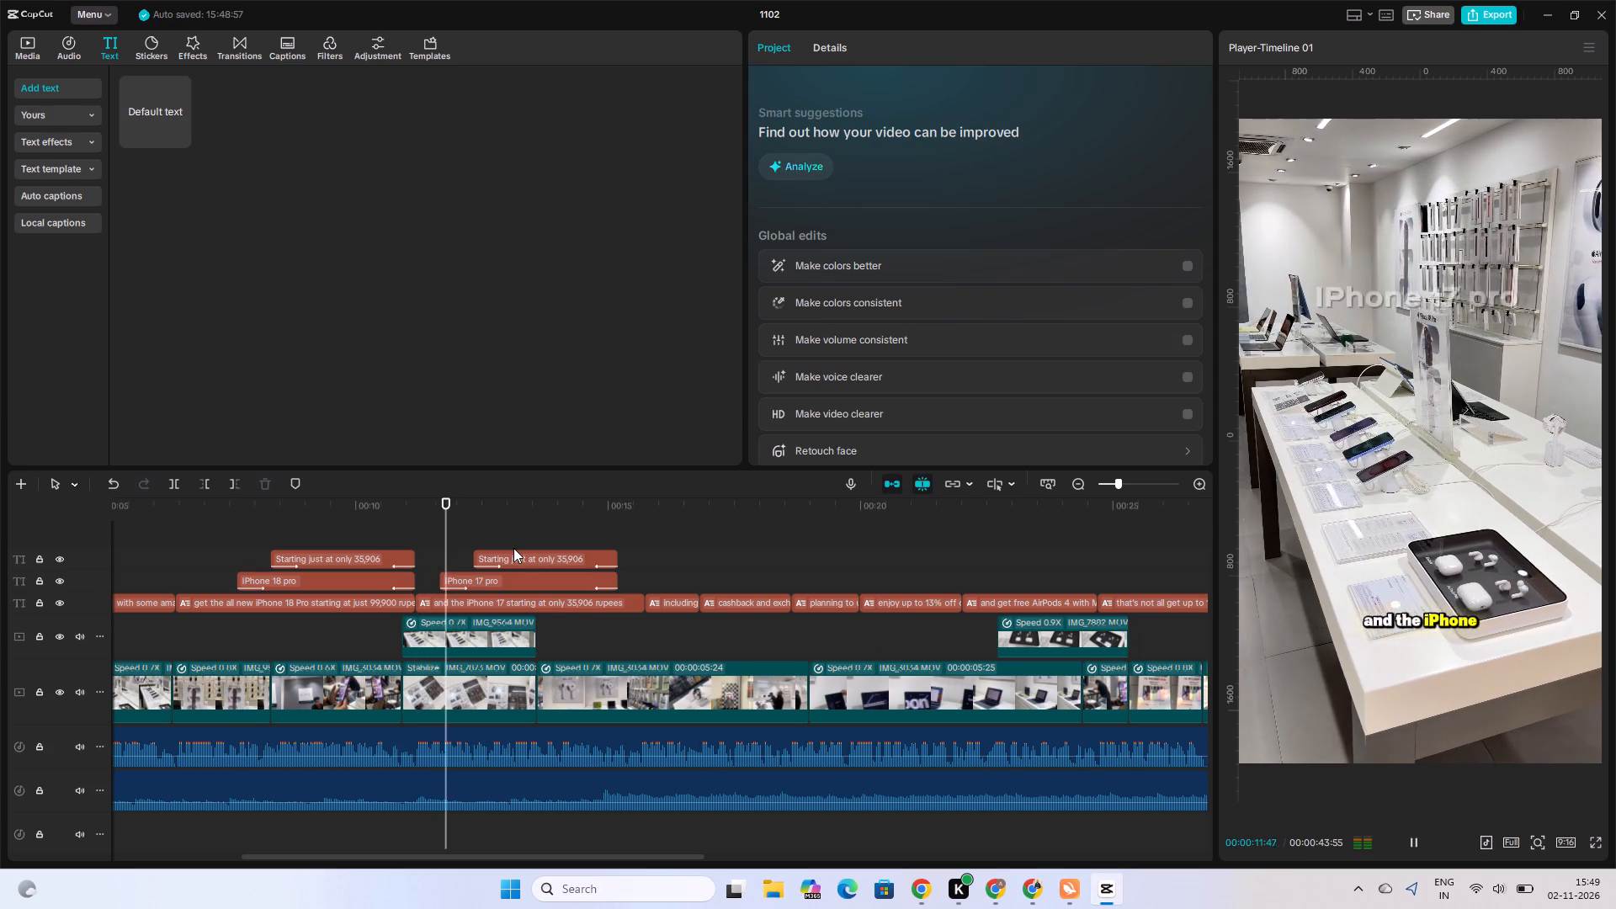
key(space)
click(450, 545)
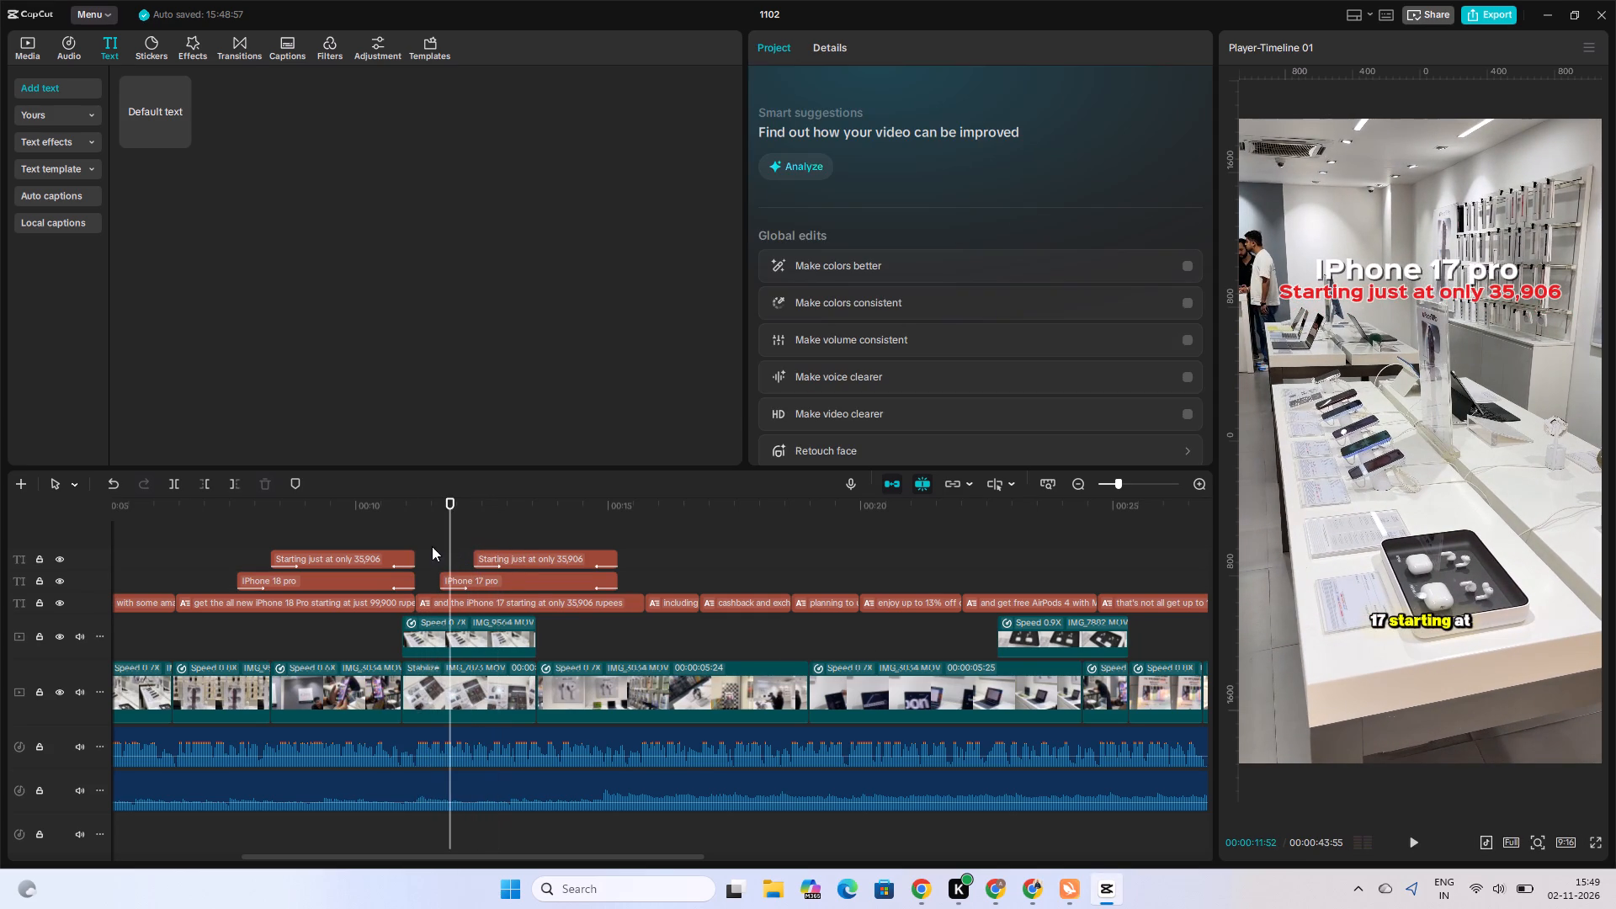
click(432, 546)
key(space)
key(space)
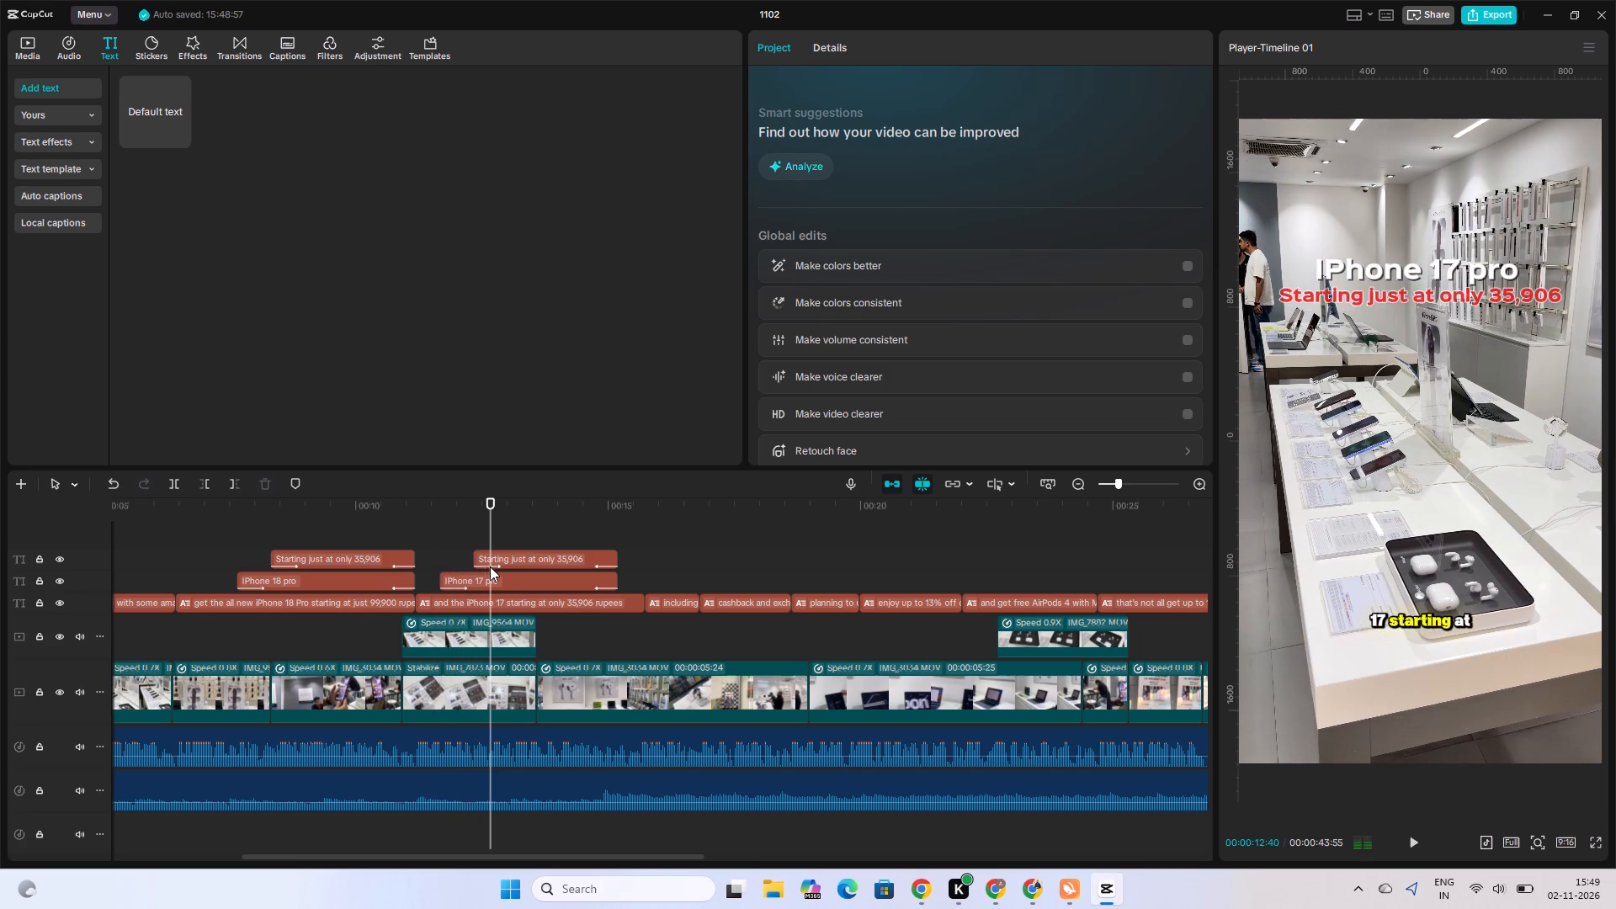
Remove "pro" from the second product title so it reads "IPhone 17".
click(497, 582)
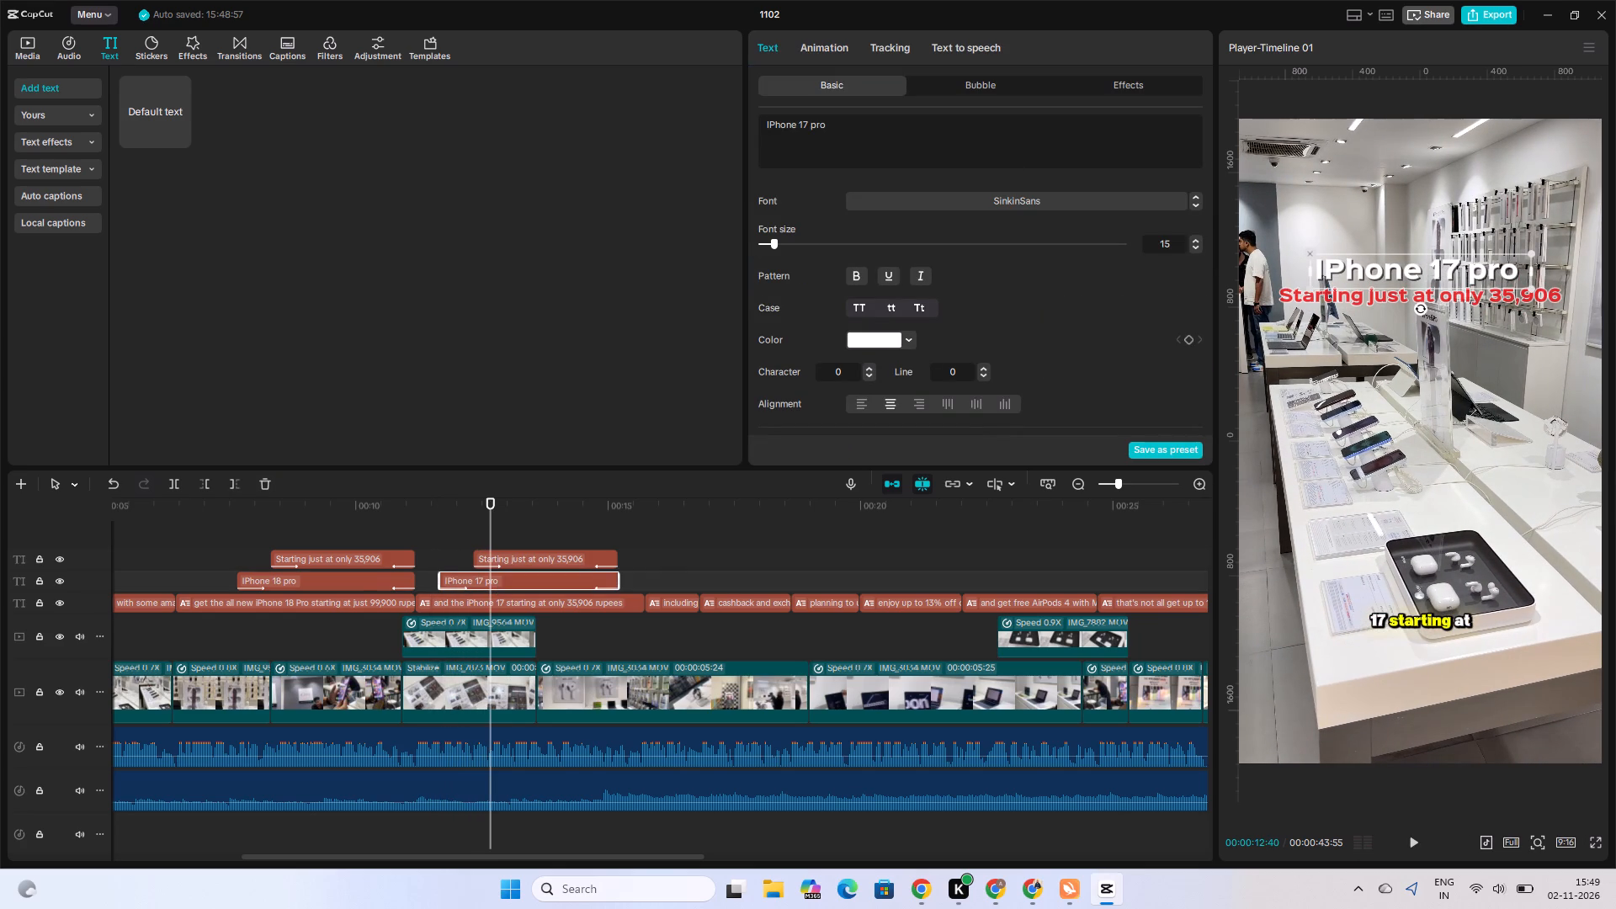
drag(811, 125, 903, 130)
key(BackSpace)
key(BackSpace)
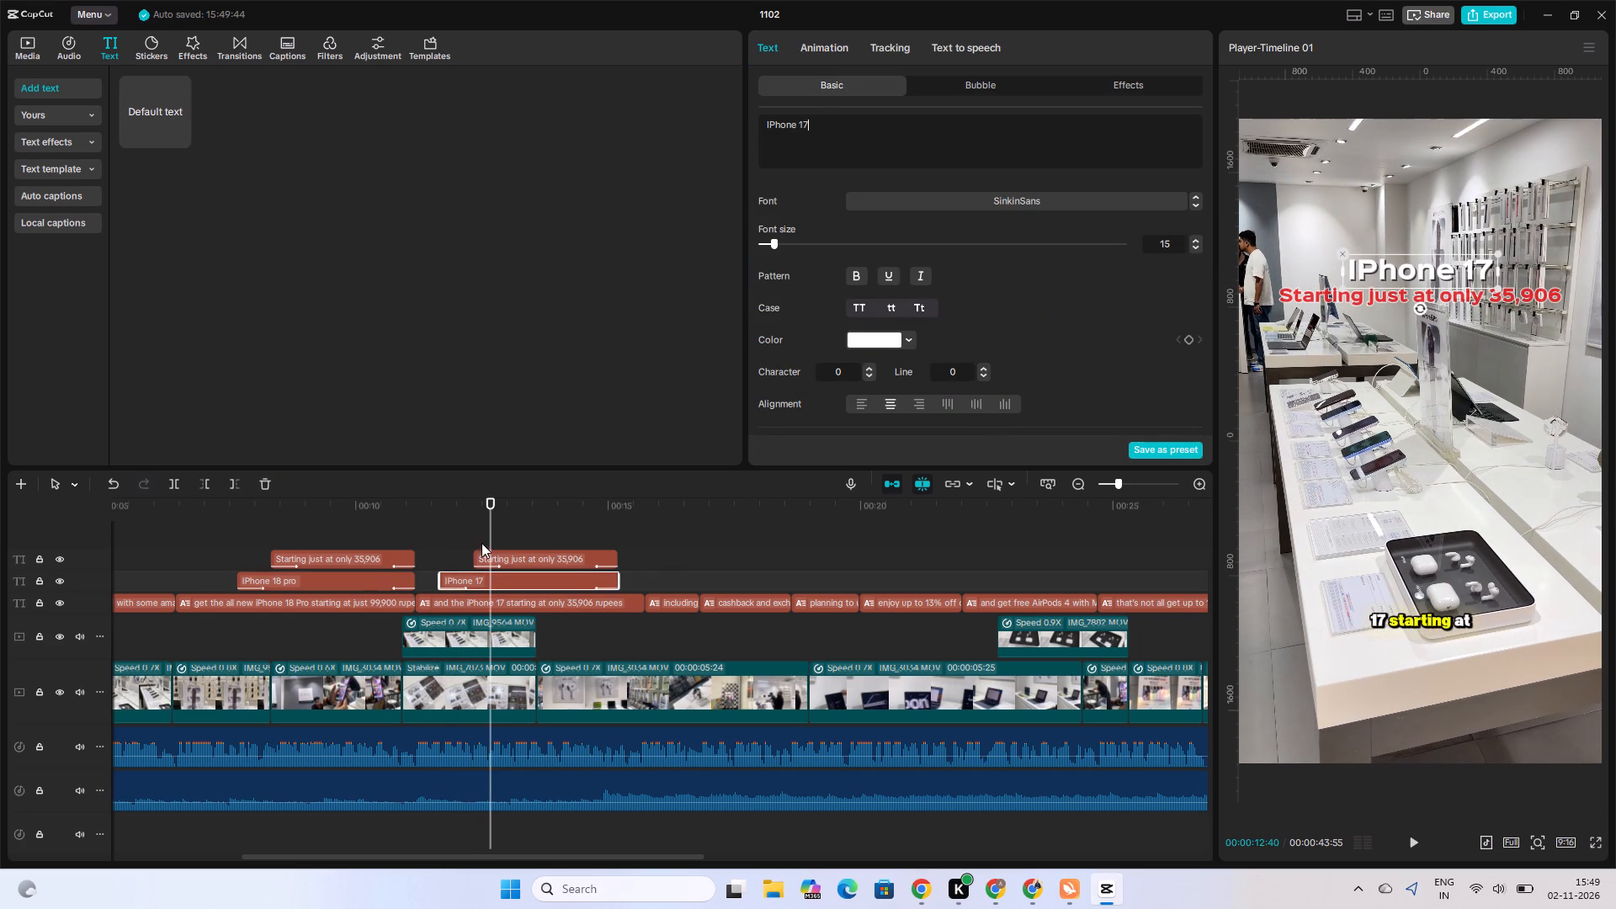
Play back the iPhone 17 and iPhone 18 pro title pairs to compare their names and prices with the voice-over.
click(429, 553)
key(space)
key(space)
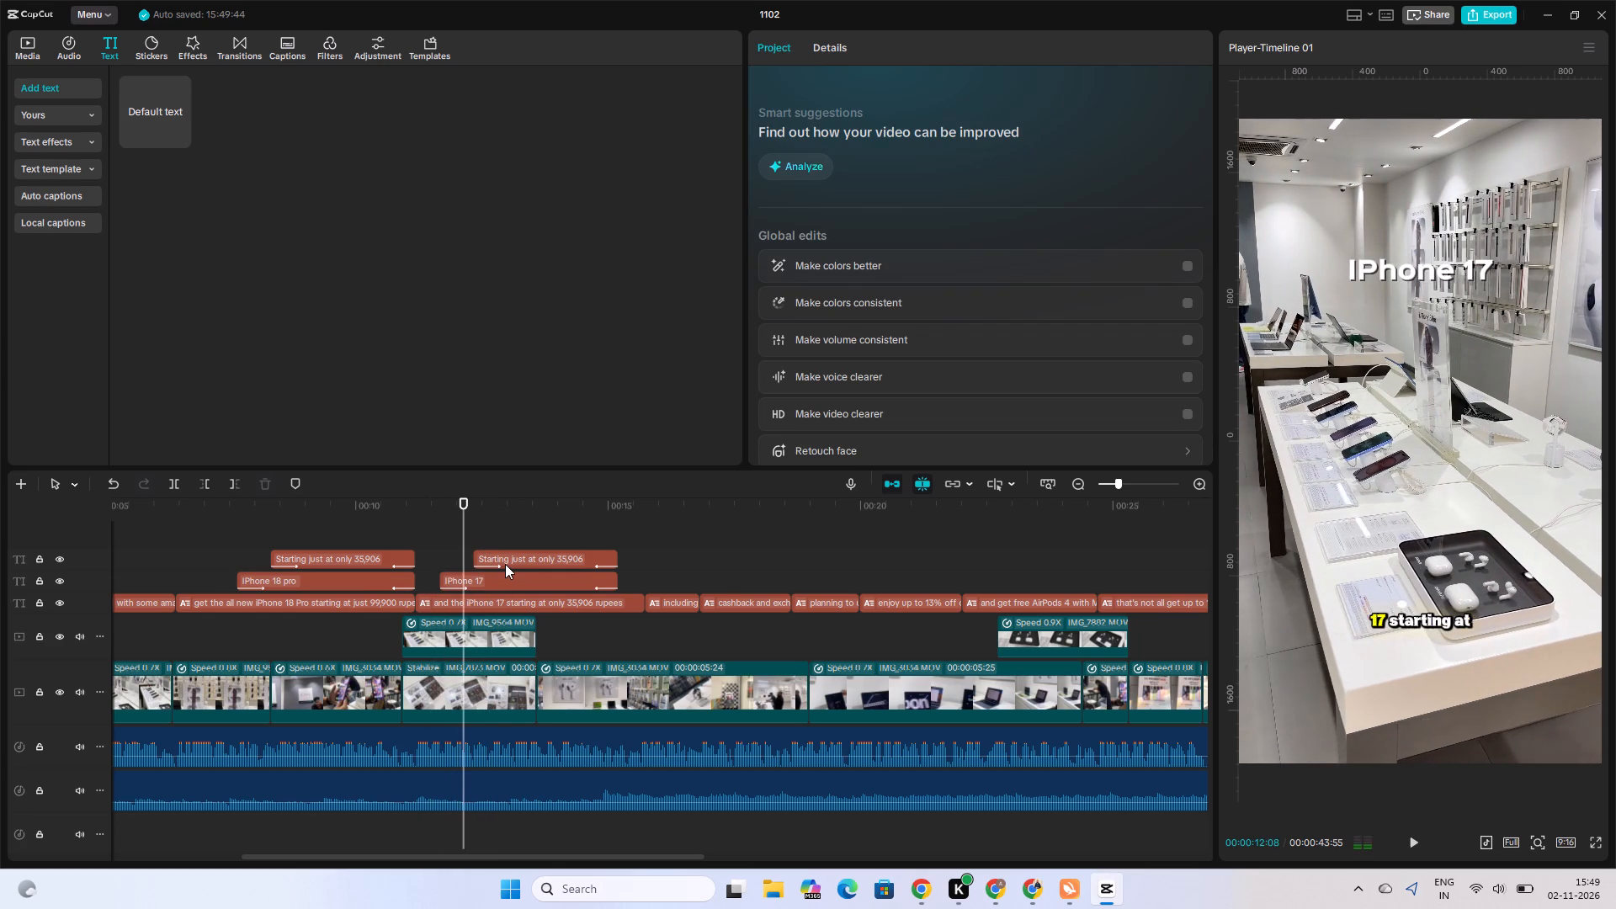
key(space)
key(space)
key(space)
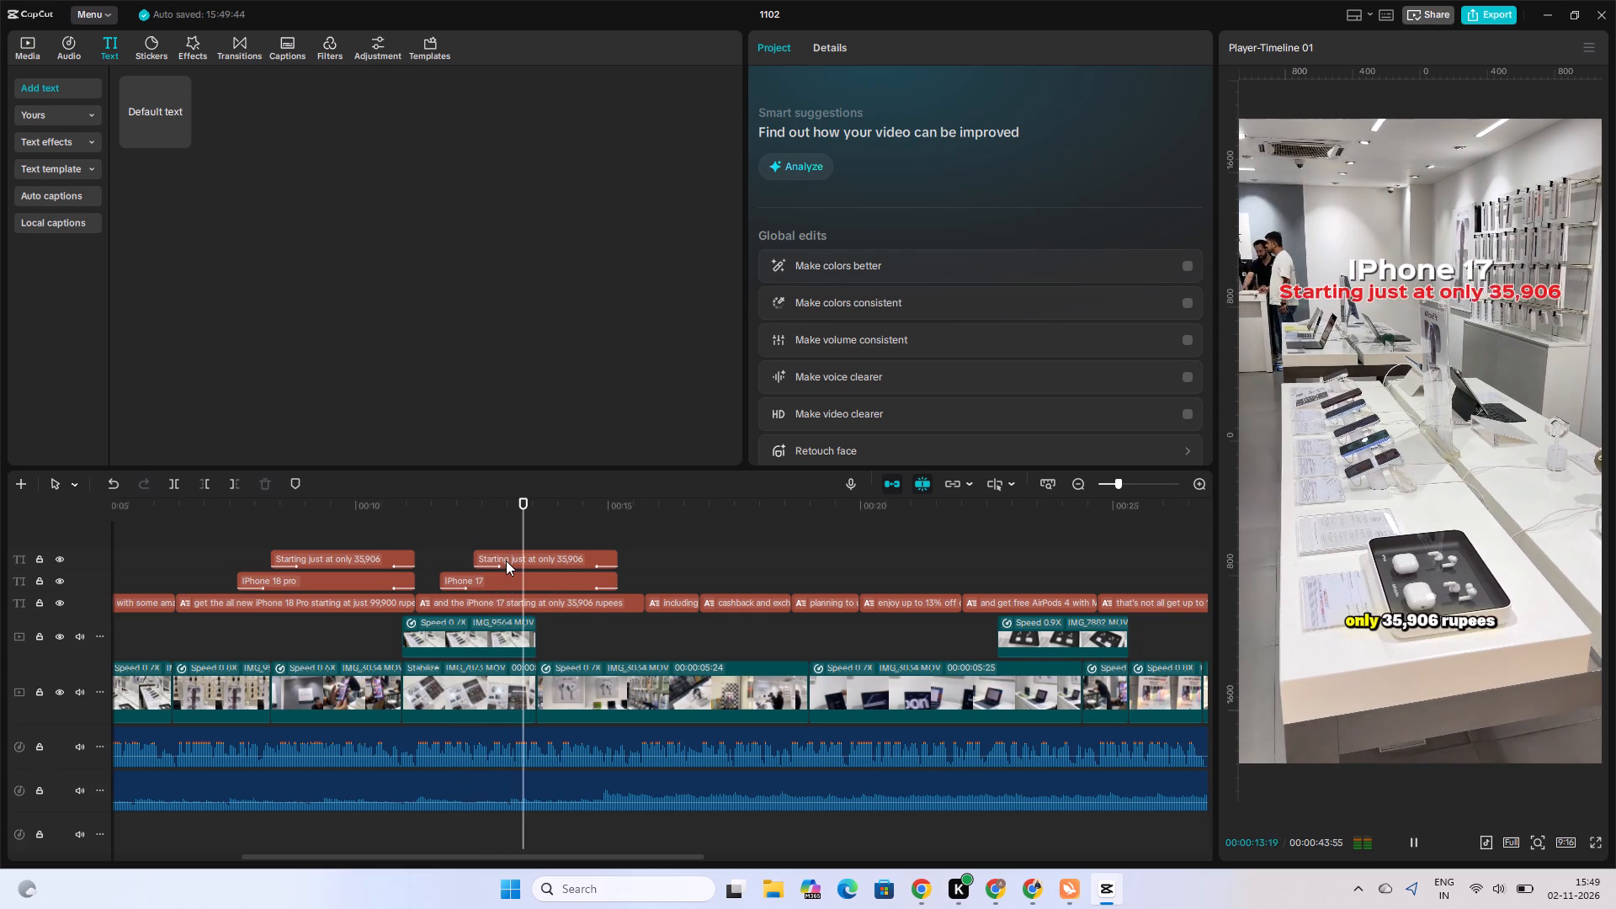
key(space)
key(space)
key(space)
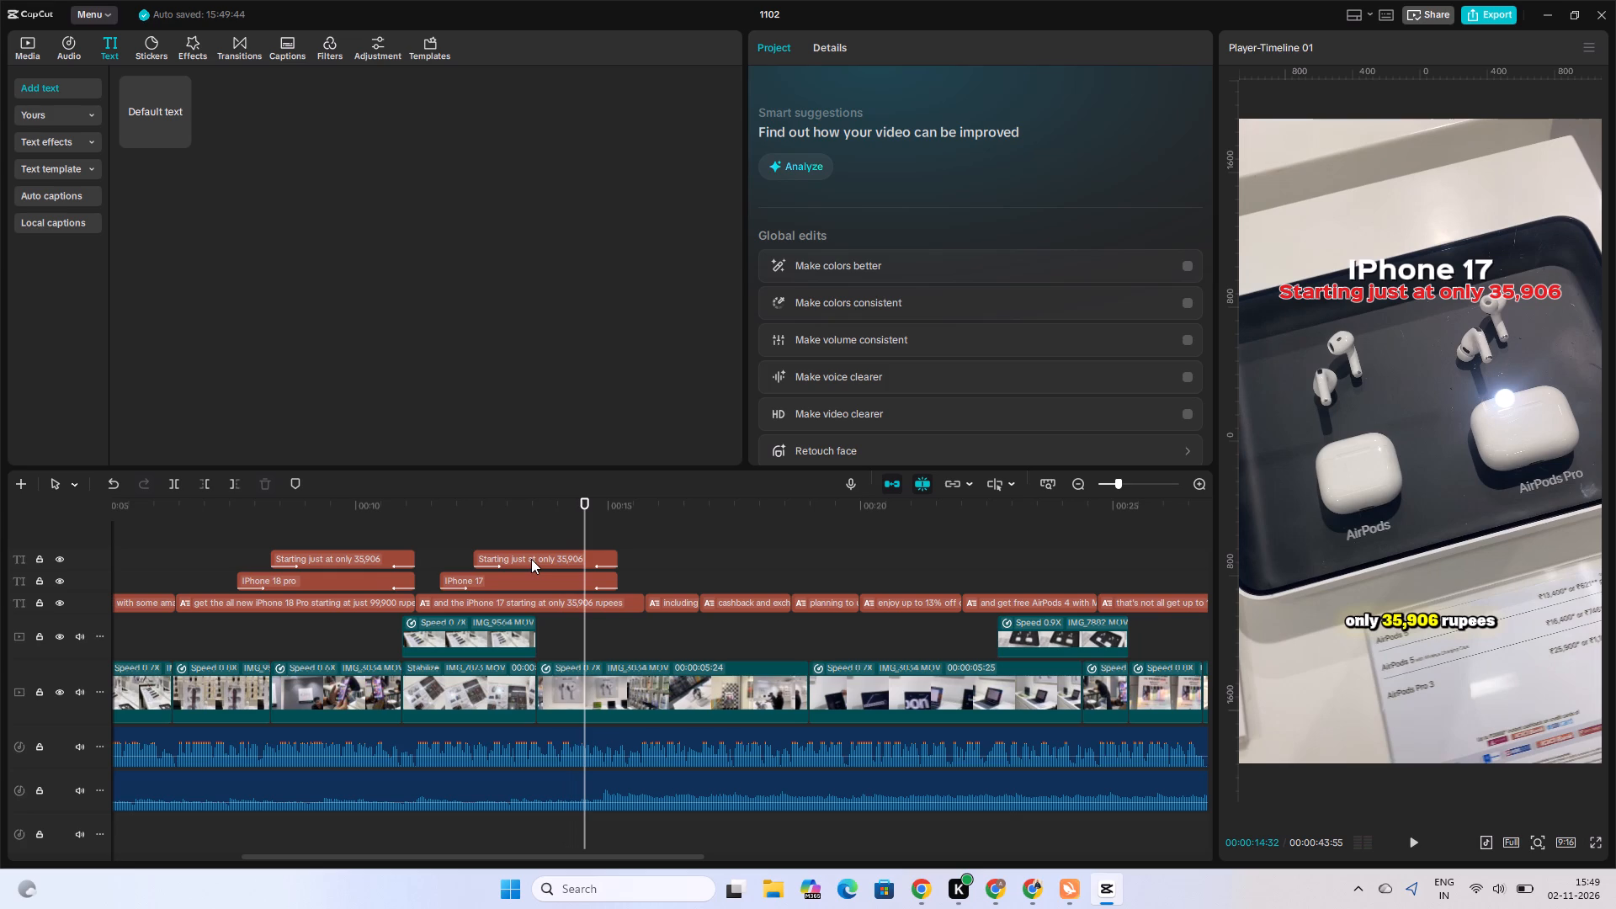
click(210, 571)
key(space)
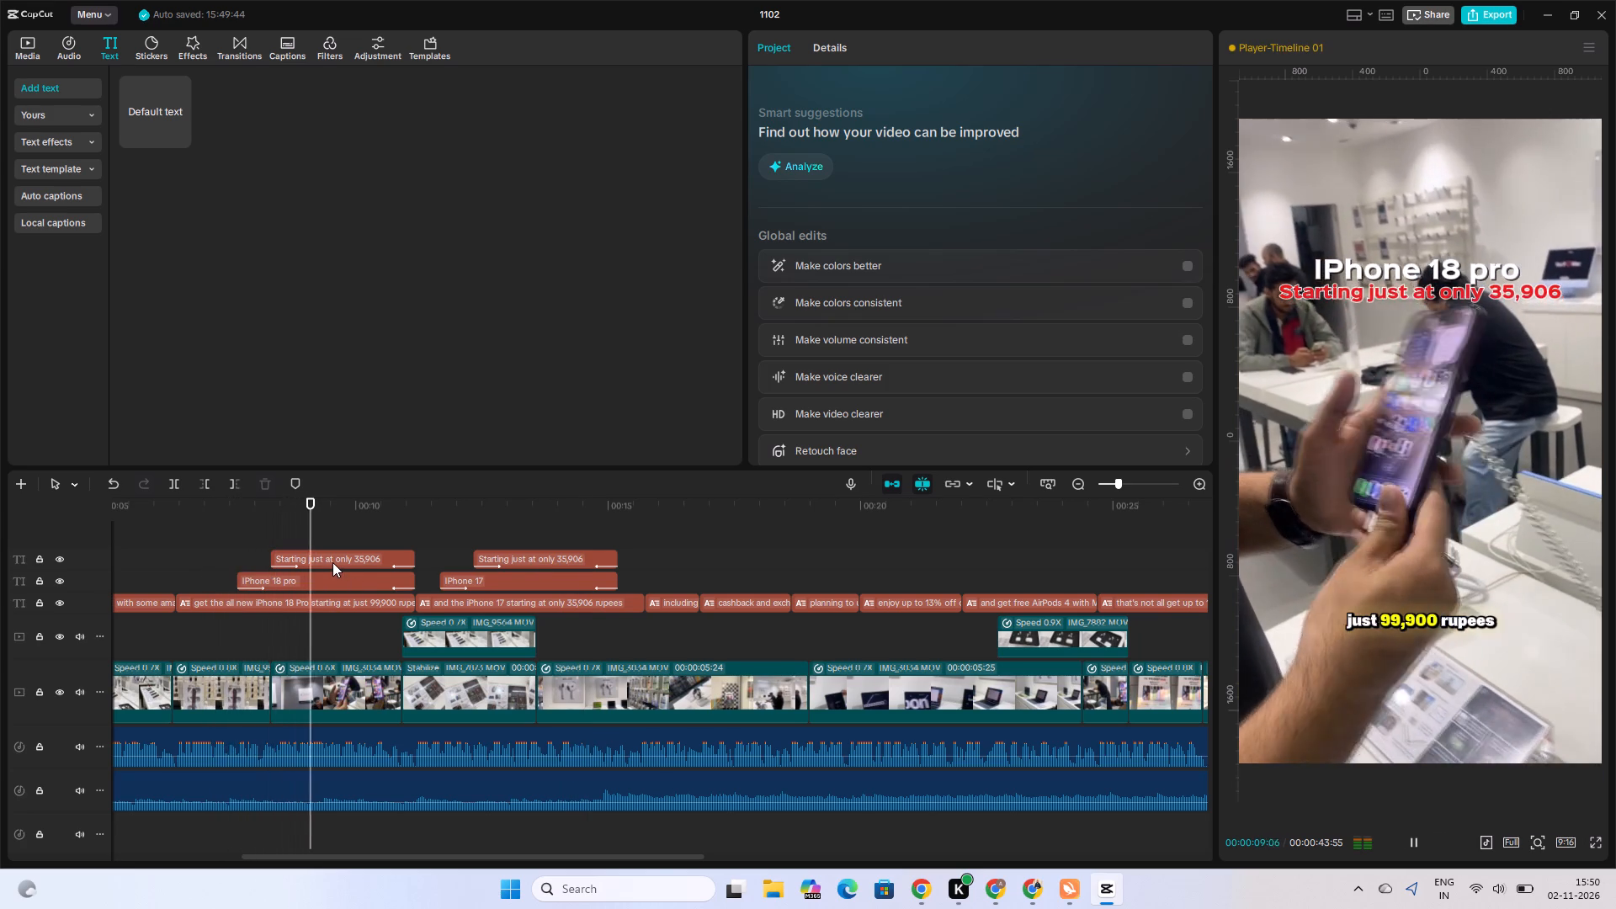
key(space)
Change the price title paired with "IPhone 18 pro" to "Starting just at only 99,900".
click(332, 562)
drag(889, 123, 864, 125)
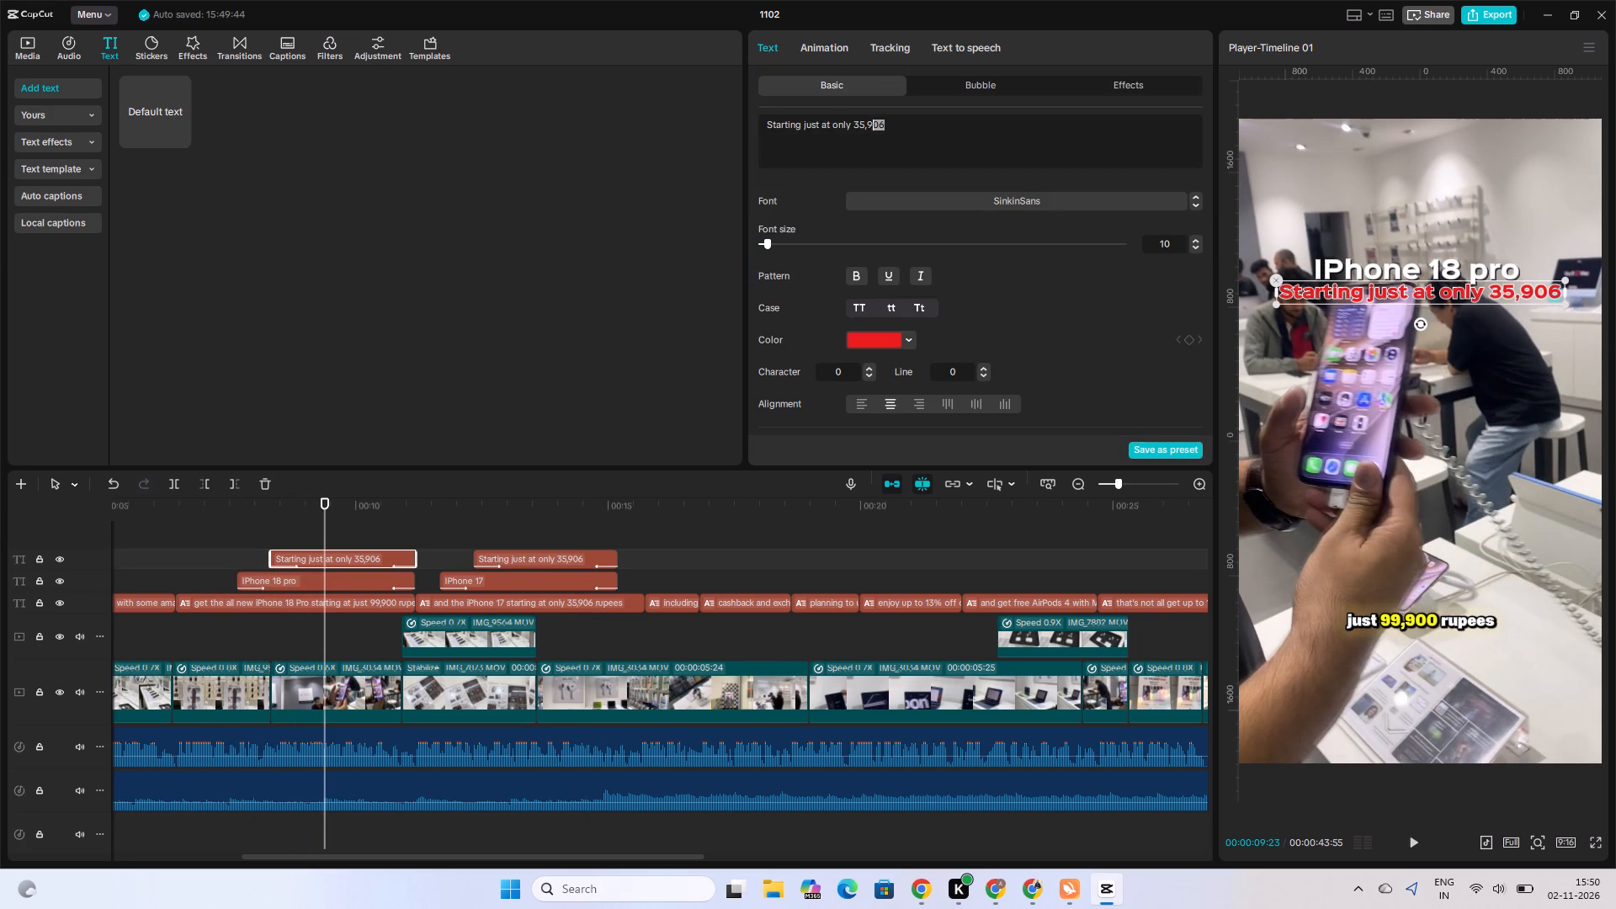
drag(864, 125, 852, 128)
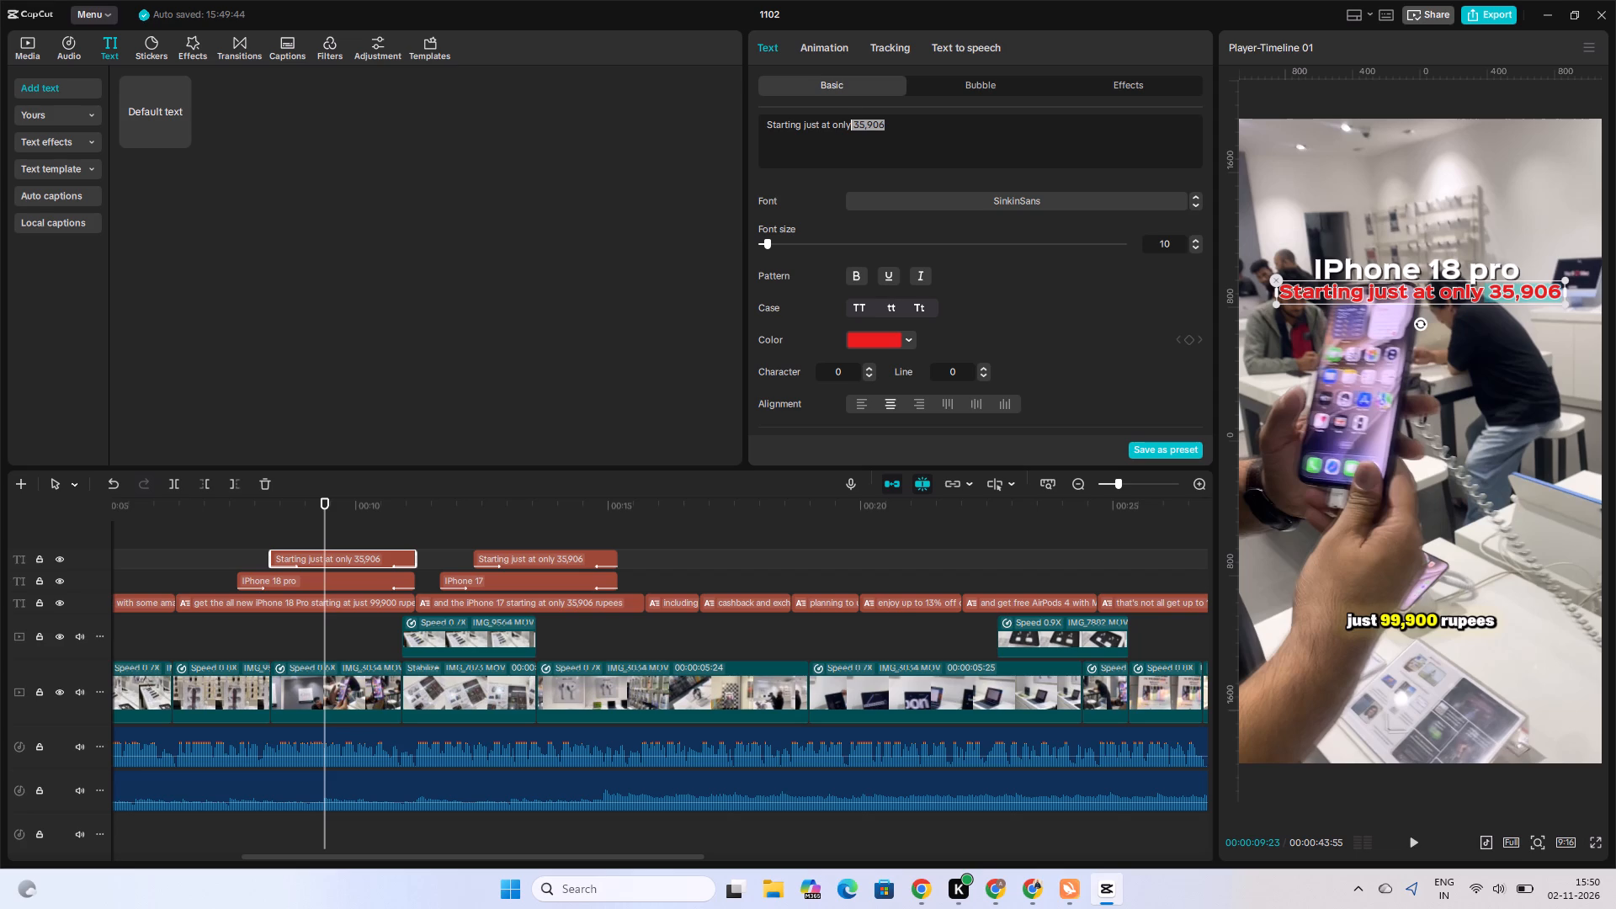
text(99)
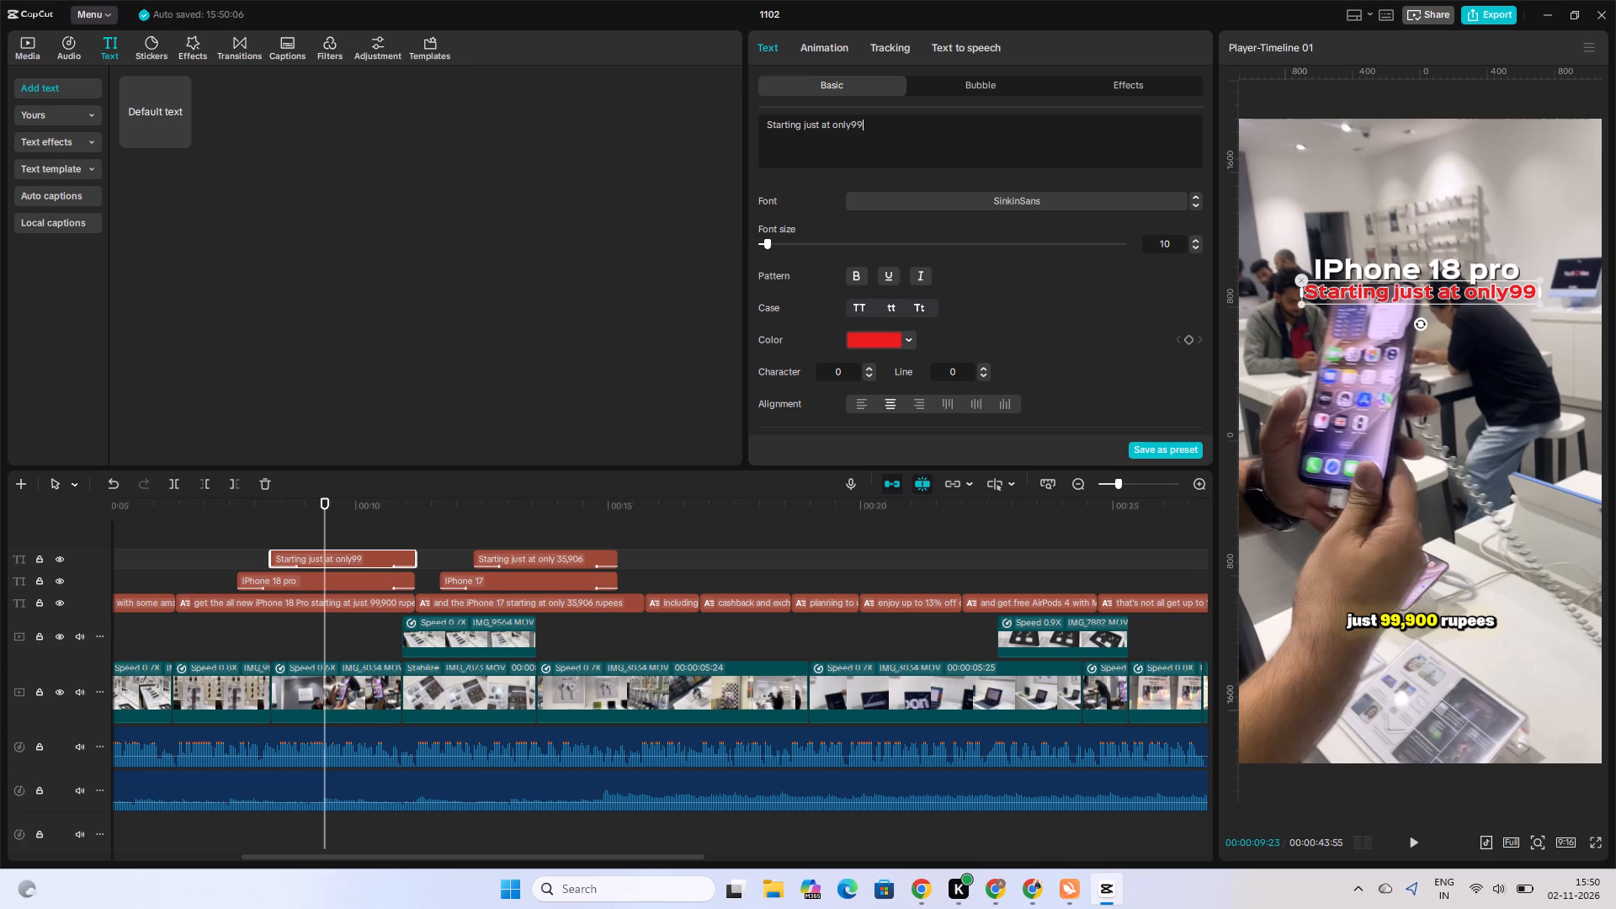
key(Left)
key(Left)
key(space)
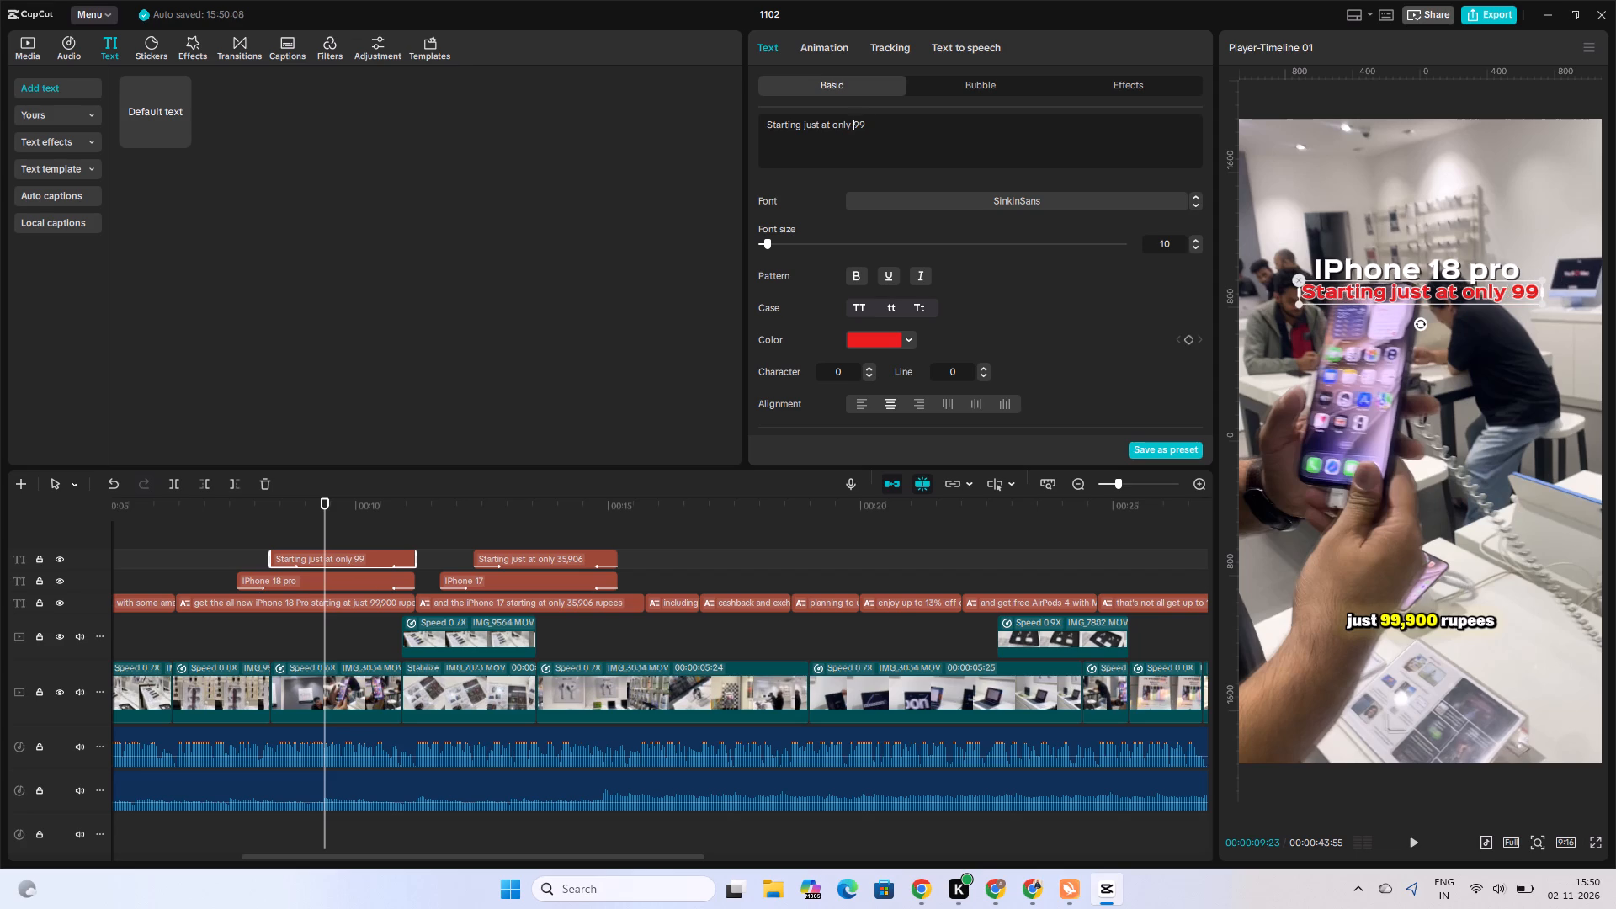
key(Right)
key(Right)
key(Right)
key(comma)
key(9)
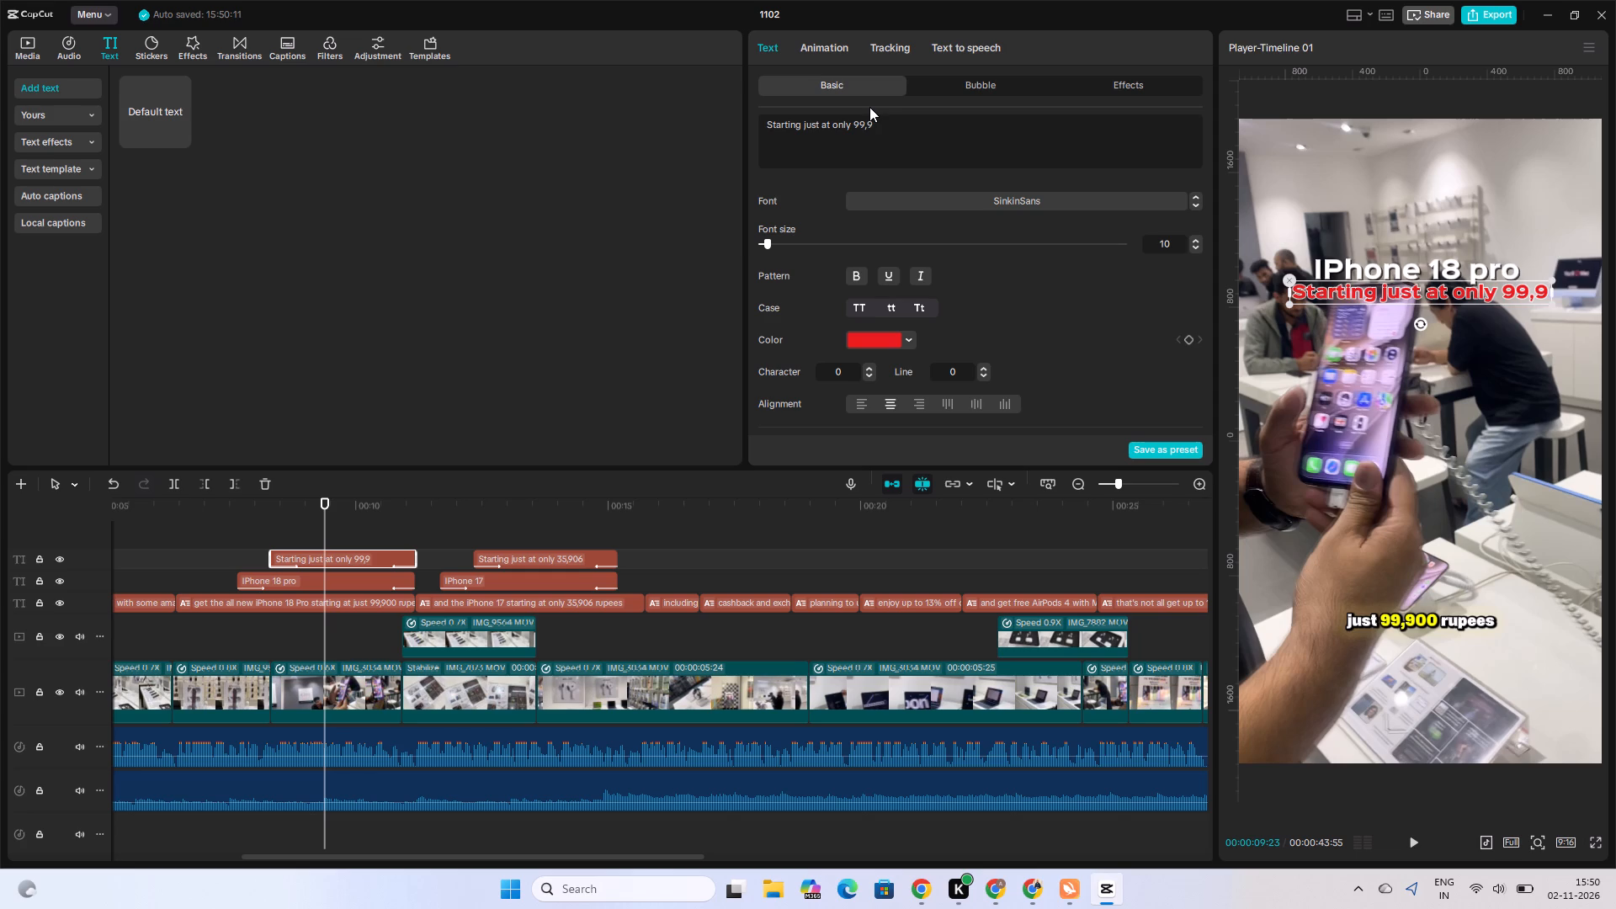
text(00)
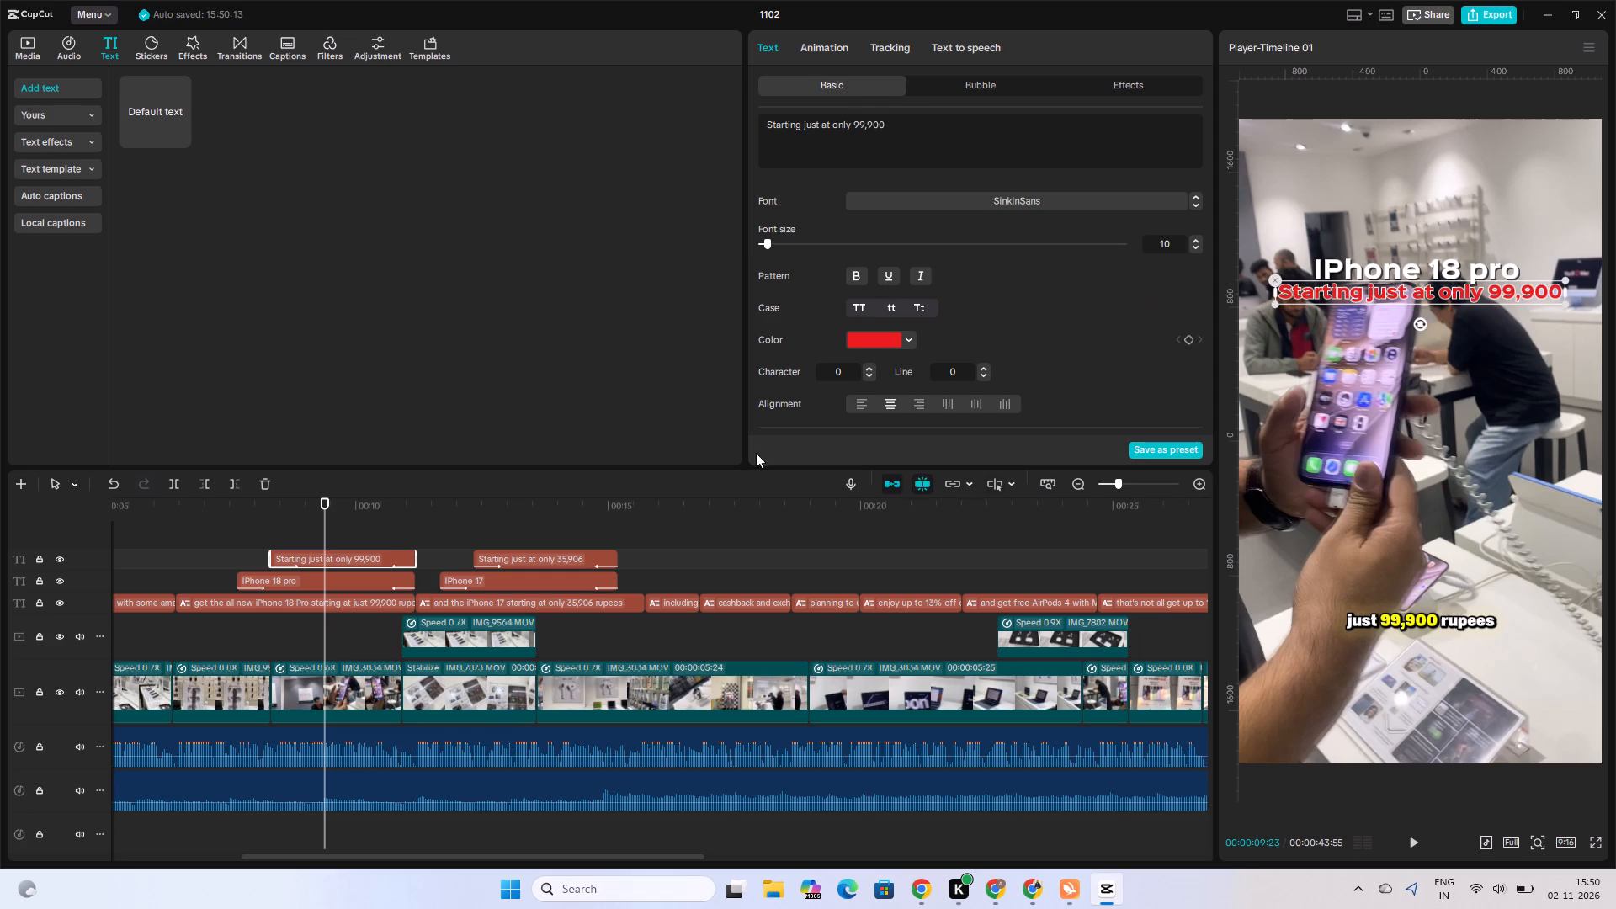
Play back the "IPhone 18 pro" and "IPhone 17" title pairs to check their timing and animations against the voice-over.
click(302, 544)
key(space)
click(366, 540)
key(space)
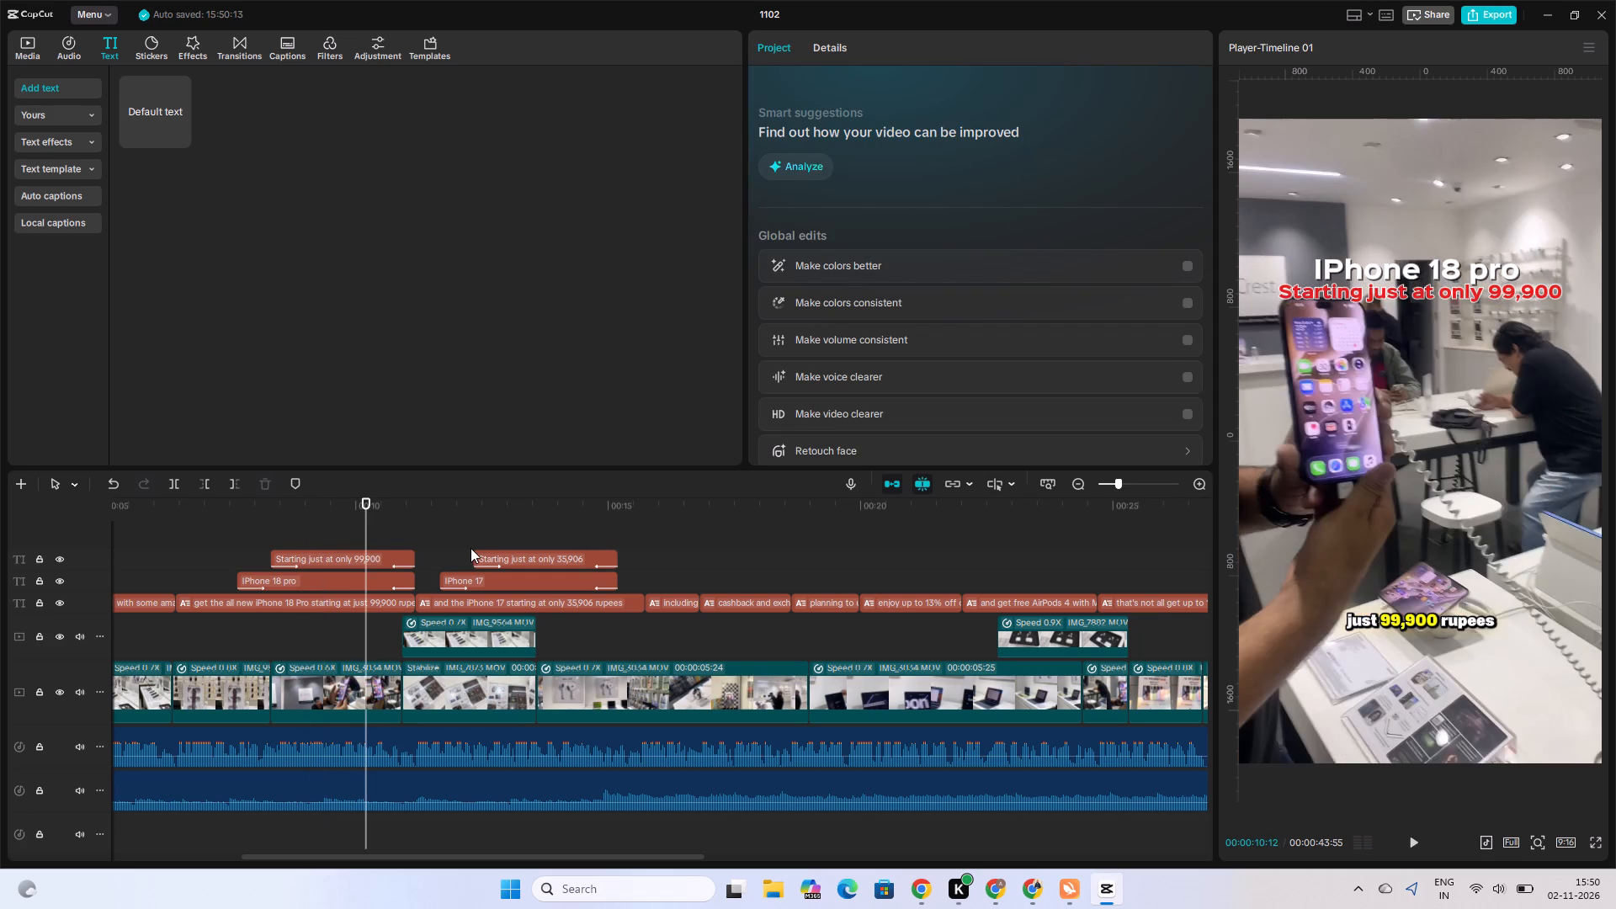
key(space)
key(space)
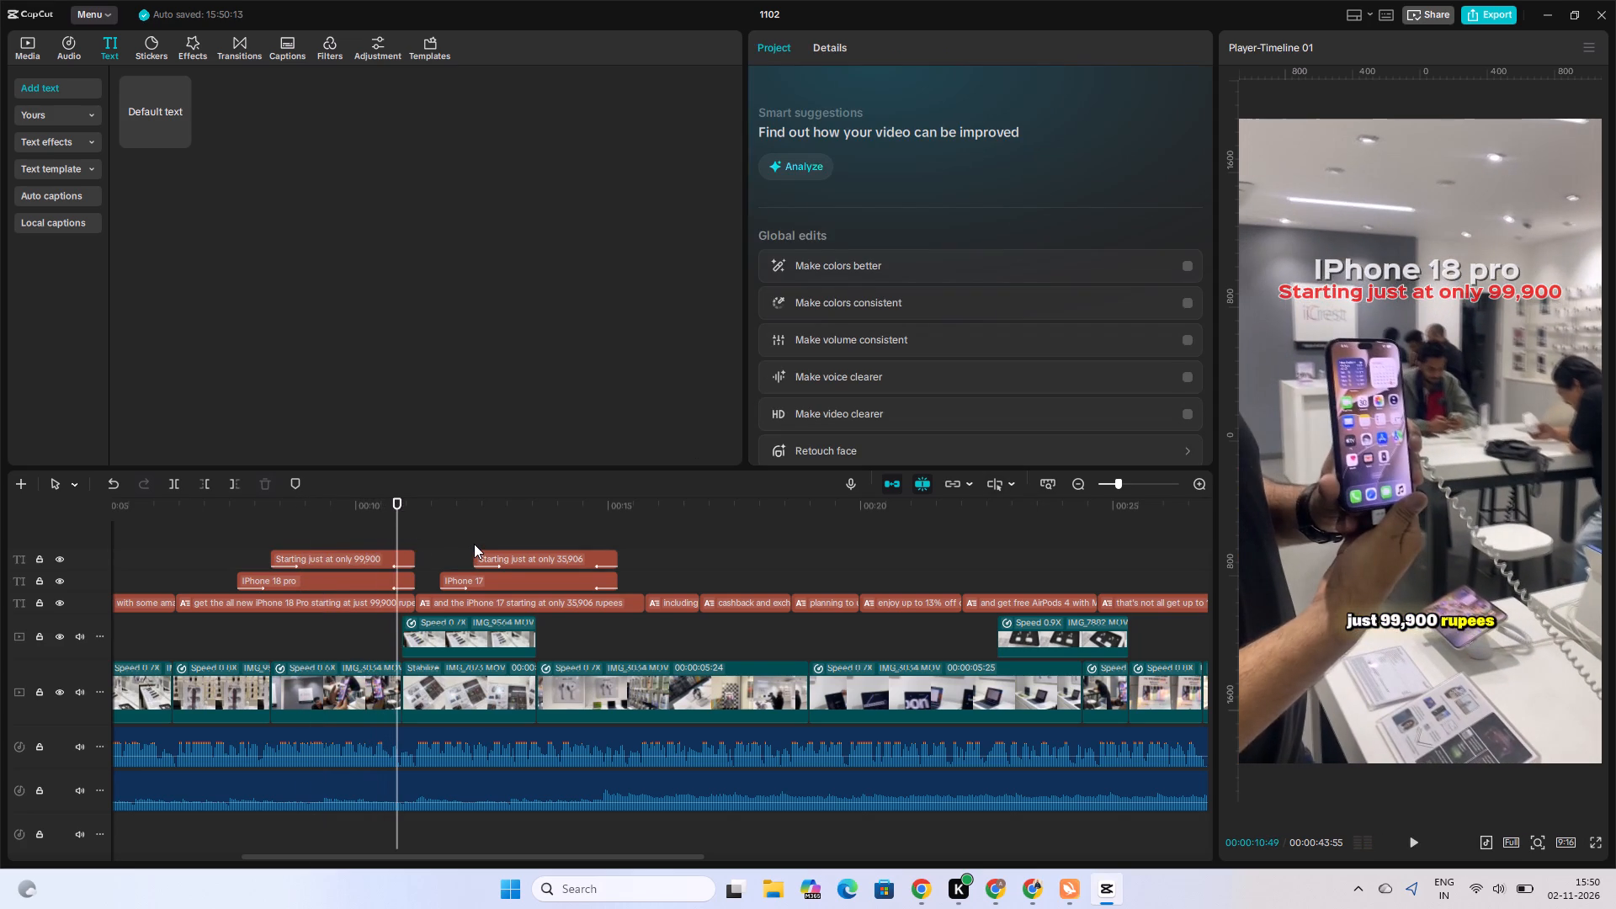
key(space)
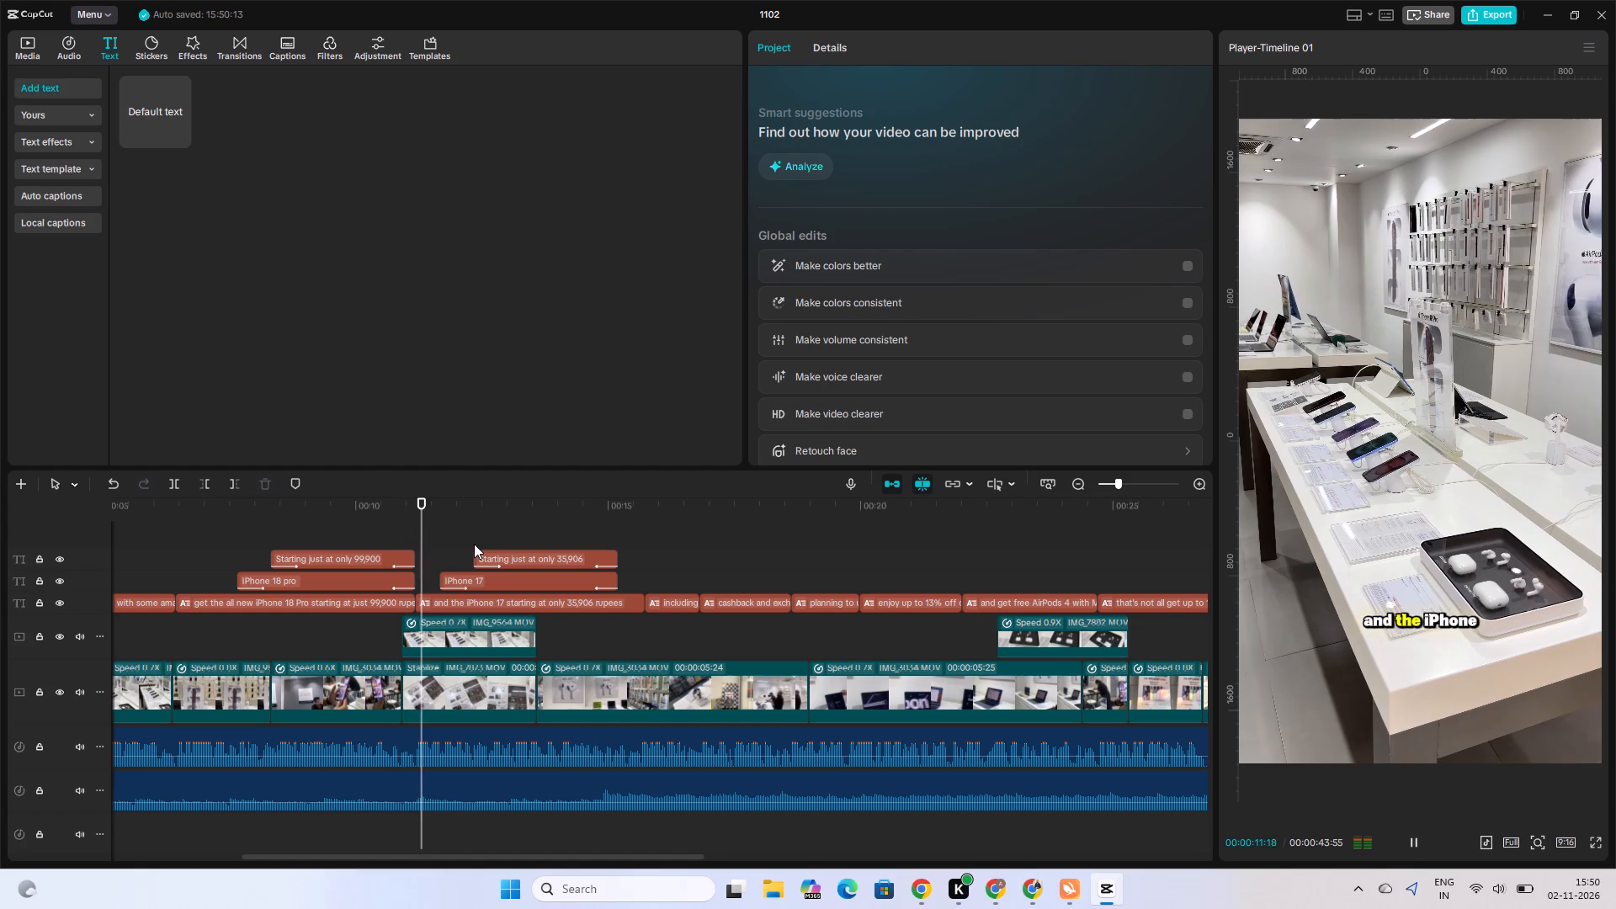
key(space)
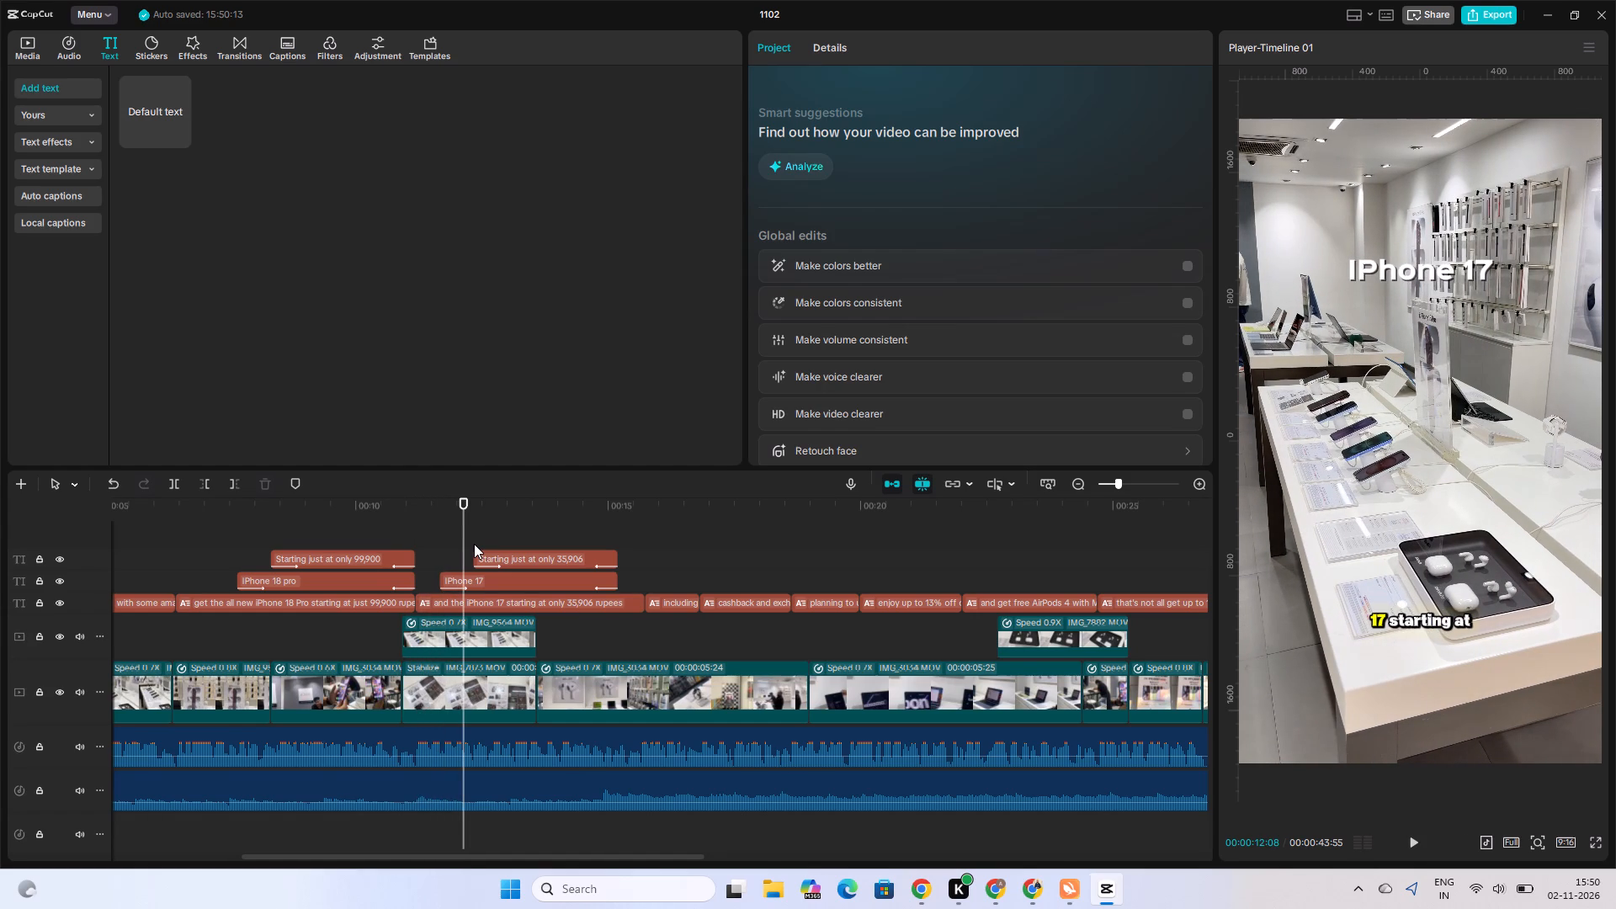
key(space)
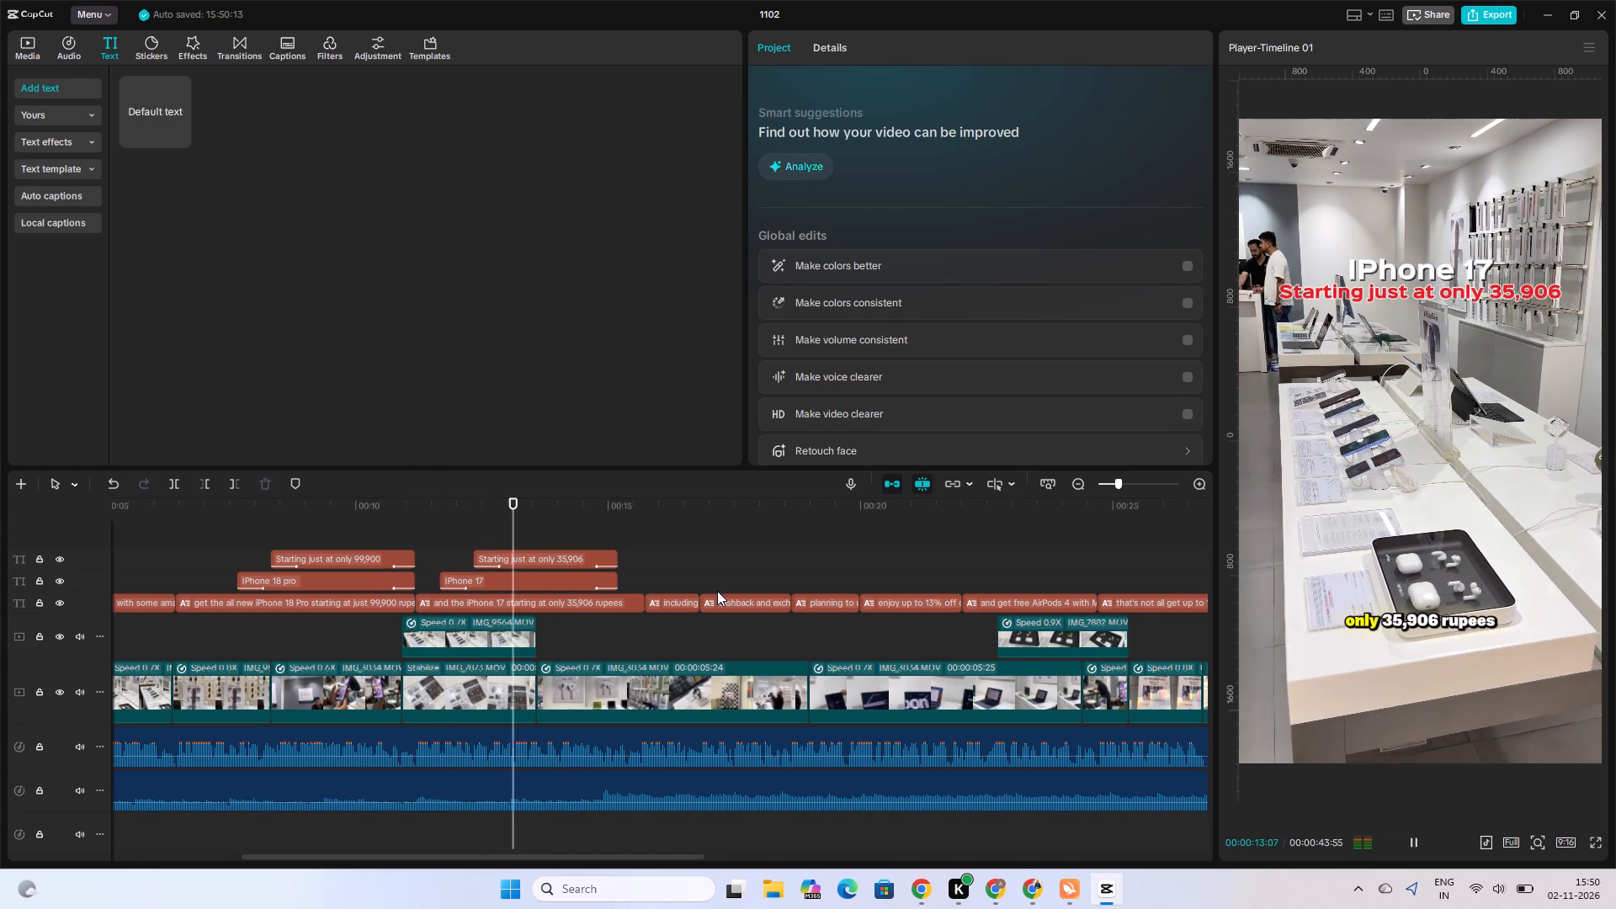
key(space)
key(space)
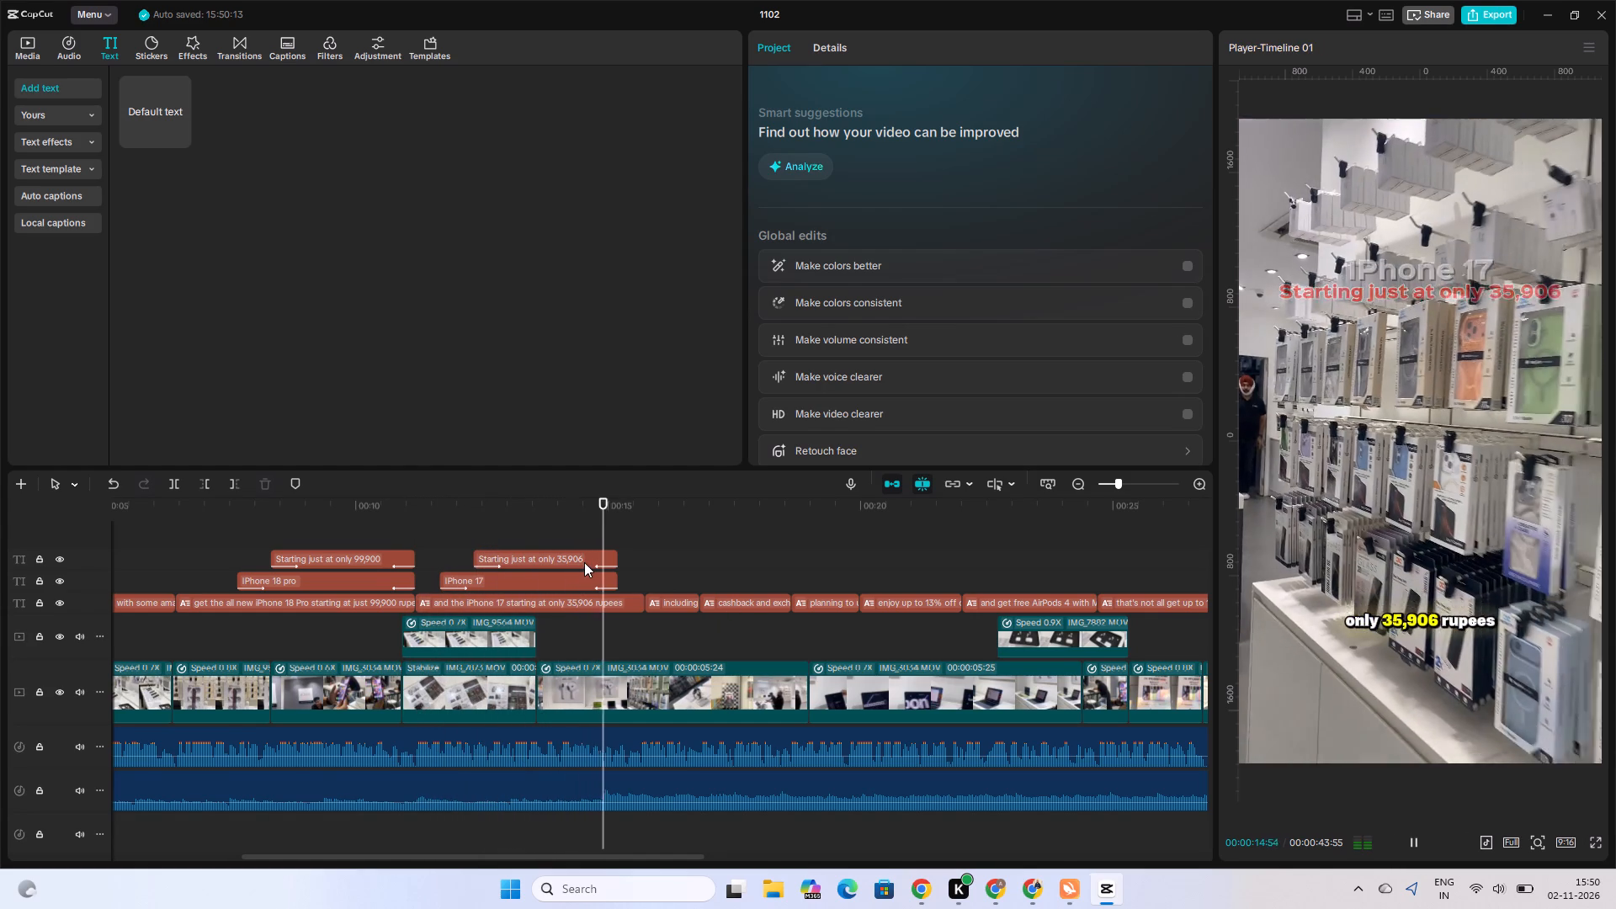
key(space)
click(480, 529)
key(space)
click(449, 539)
click(428, 539)
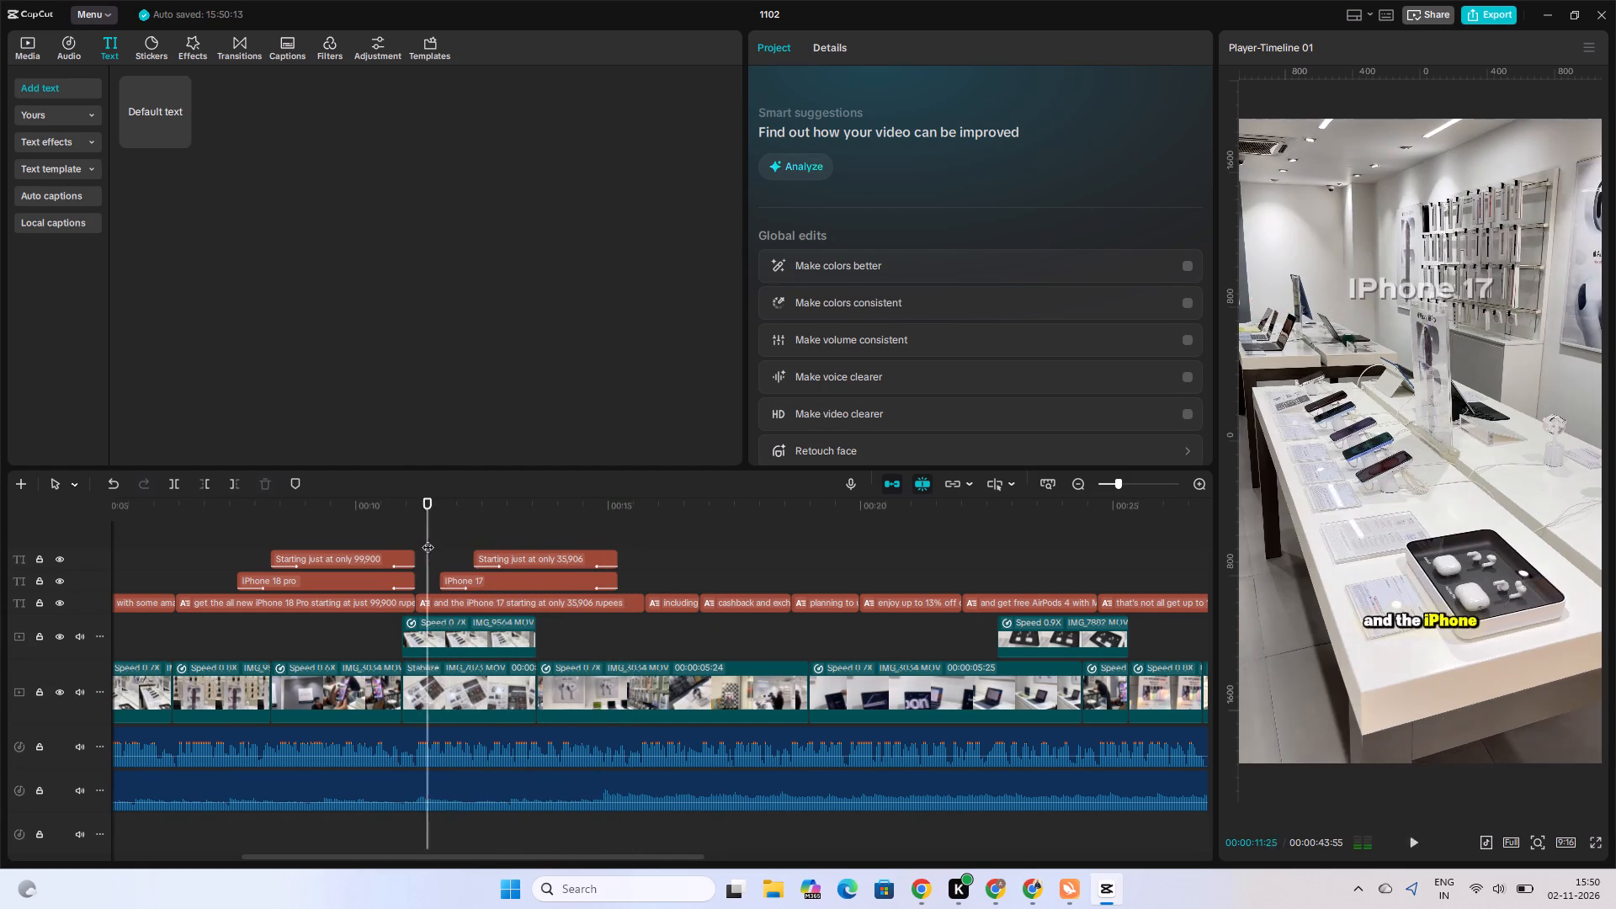
key(space)
click(380, 529)
key(space)
key(space)
key(space)
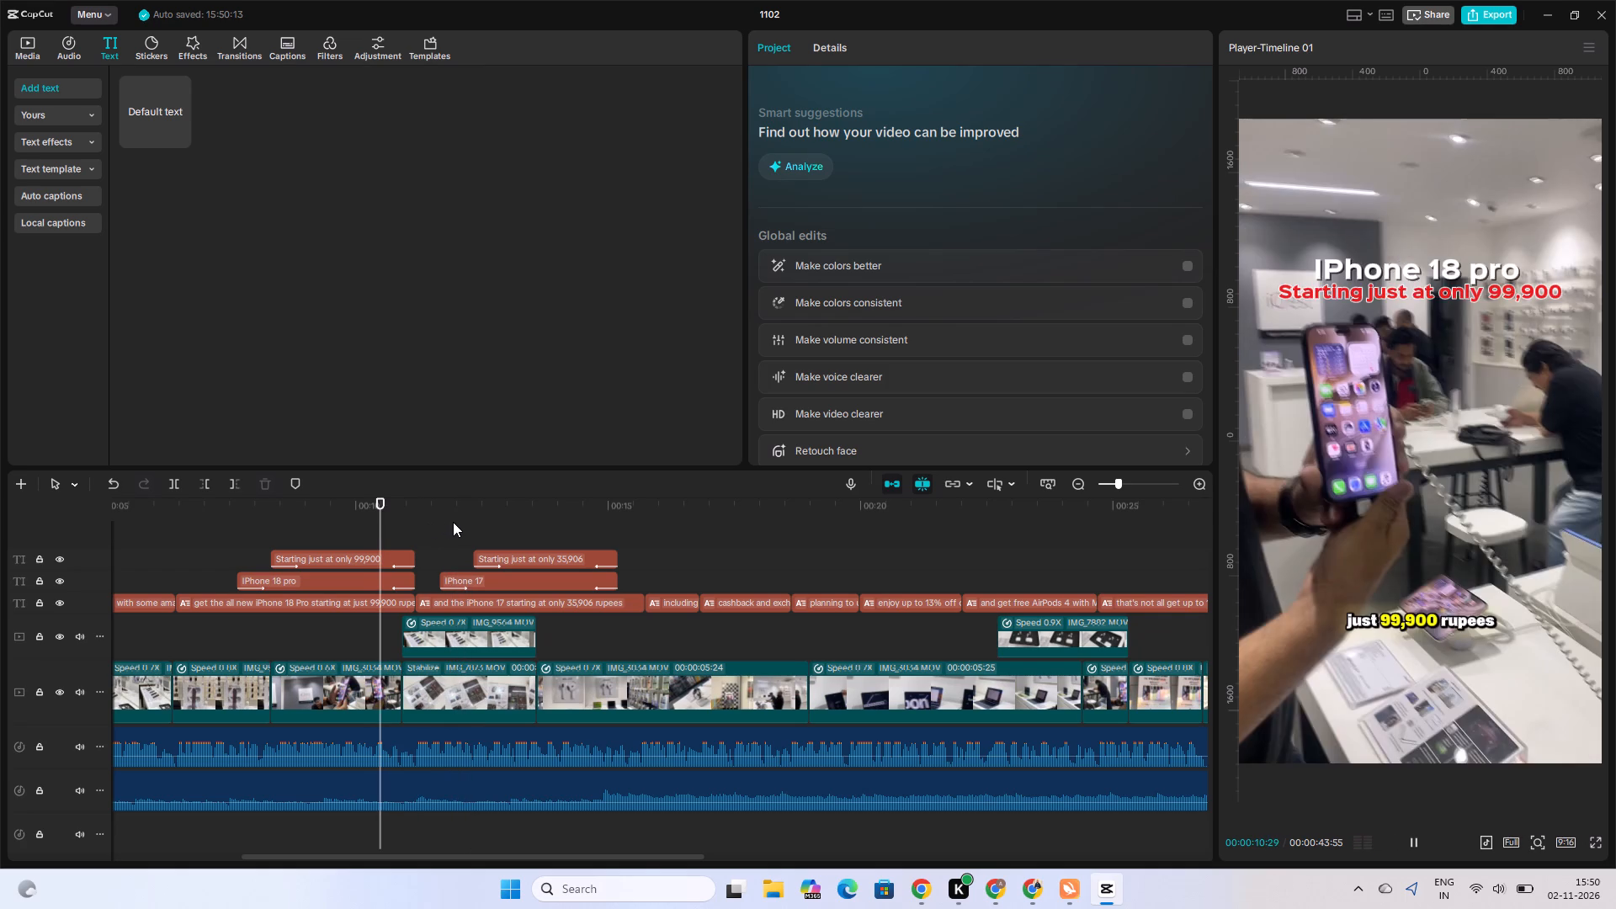
key(space)
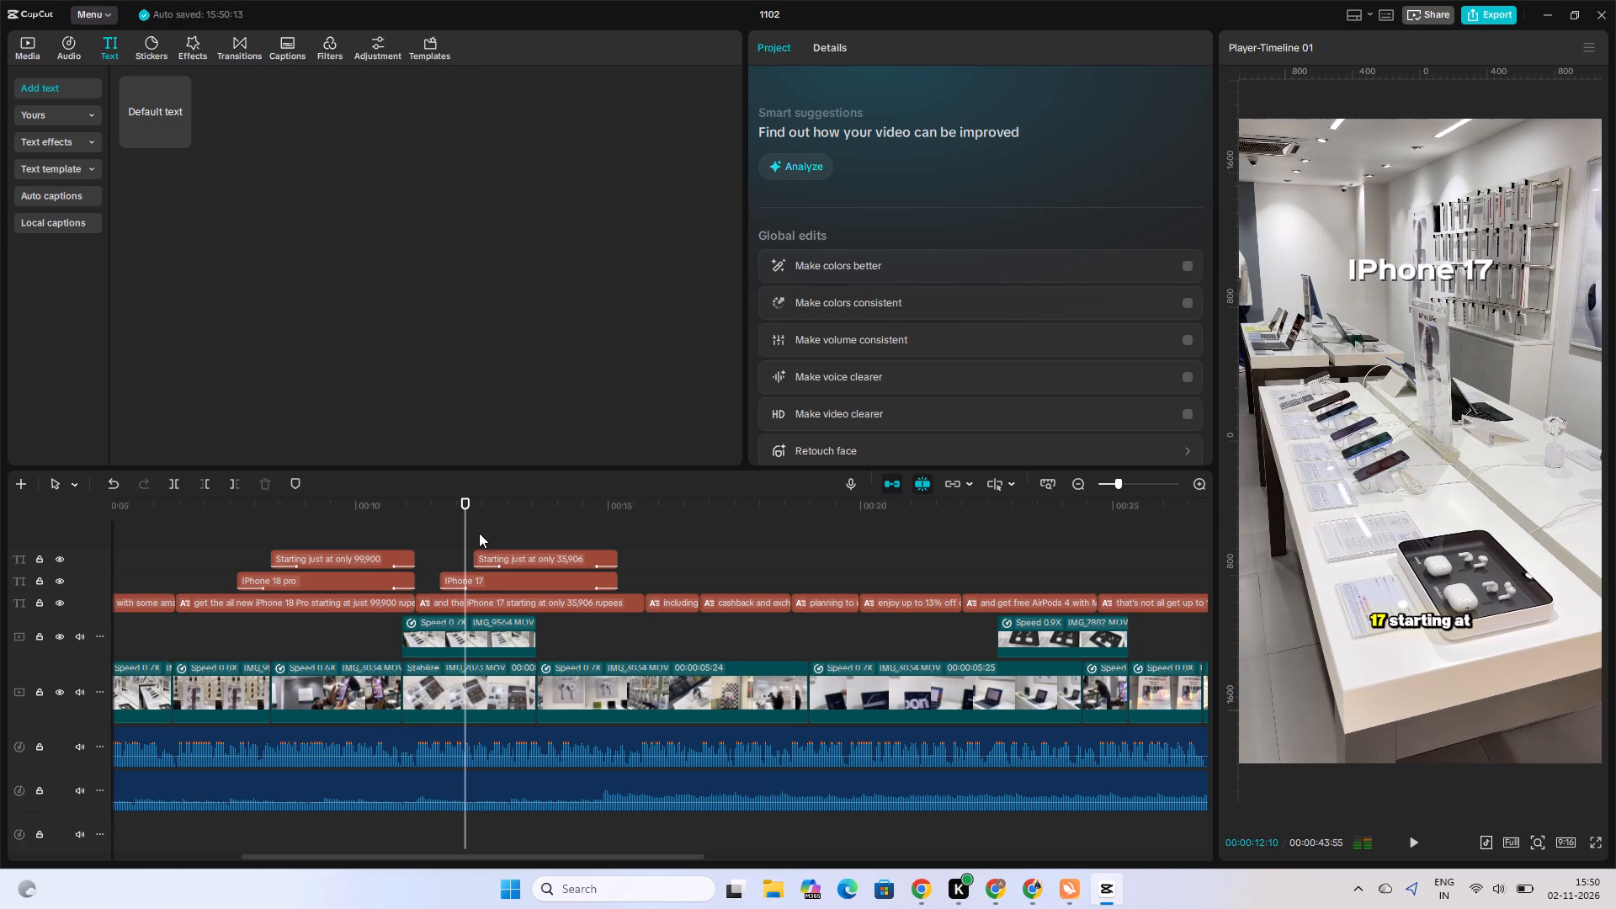
Shorten the entrance animation of the "IPhone 17" title.
click(477, 580)
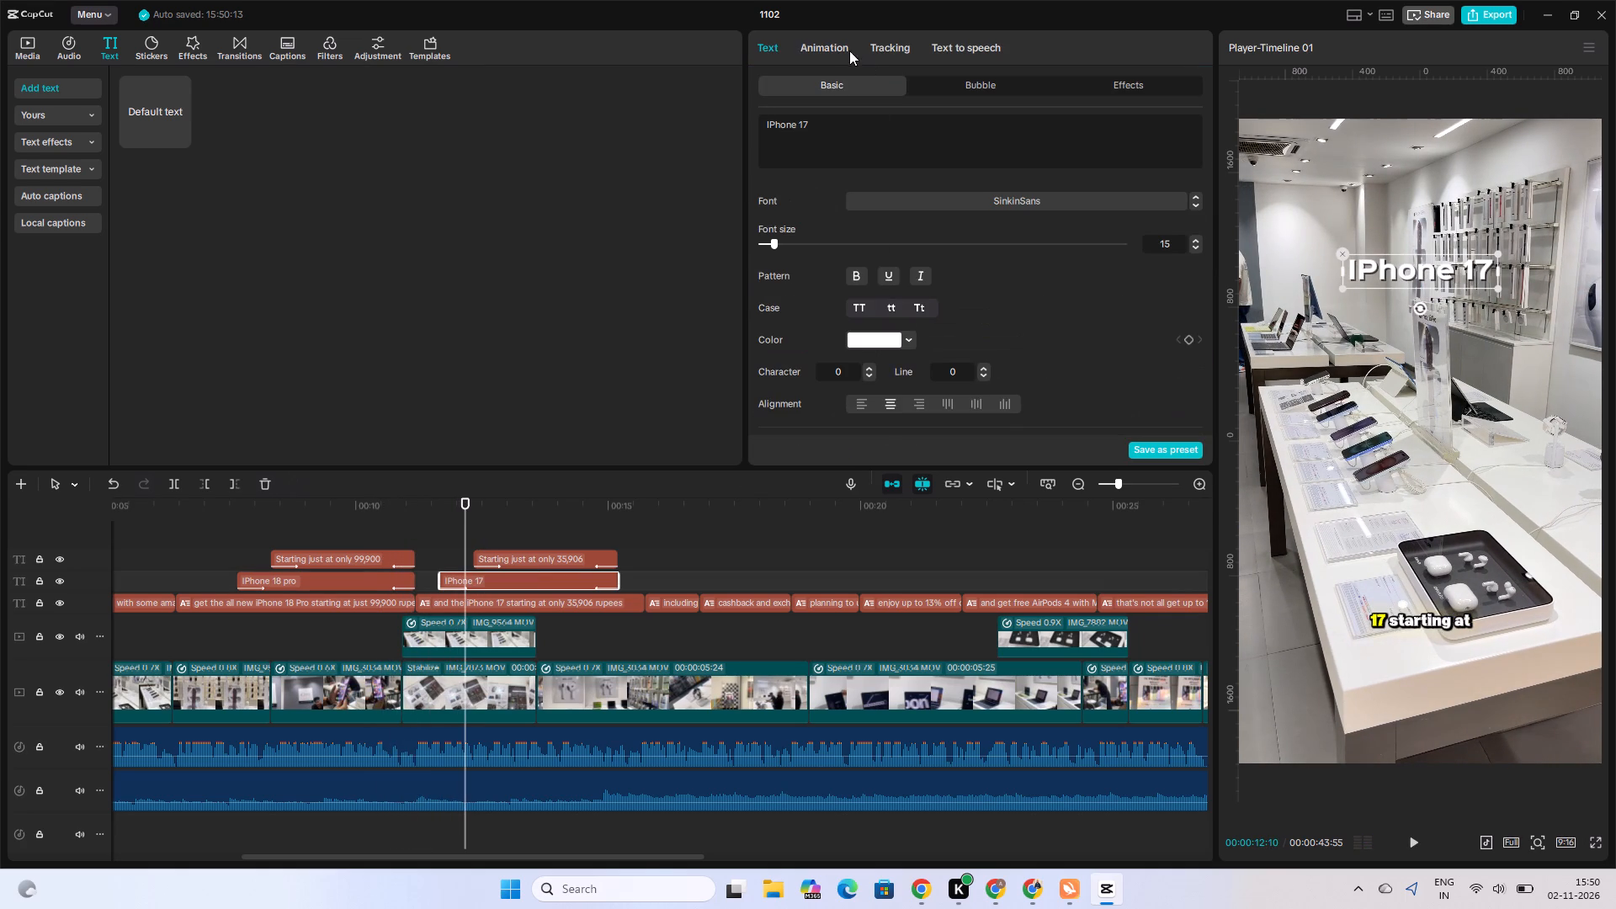
click(842, 50)
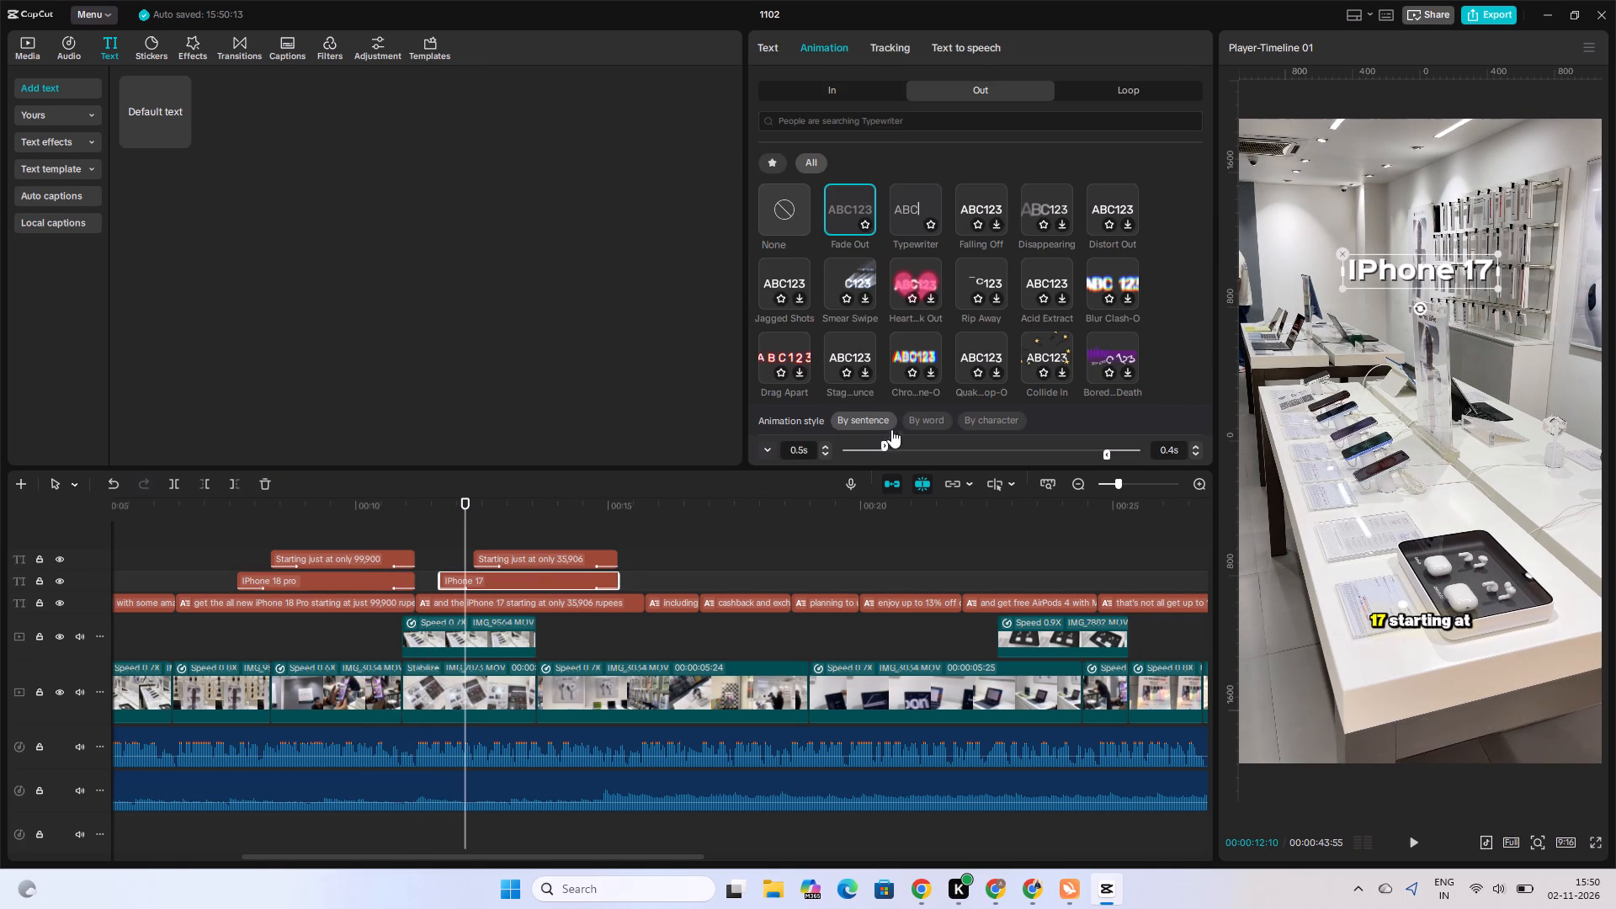
click(864, 451)
Extend the ends of the "IPhone 17" and "Starting just at only 35,906" titles together to 00:00:15:30.
click(435, 555)
key(space)
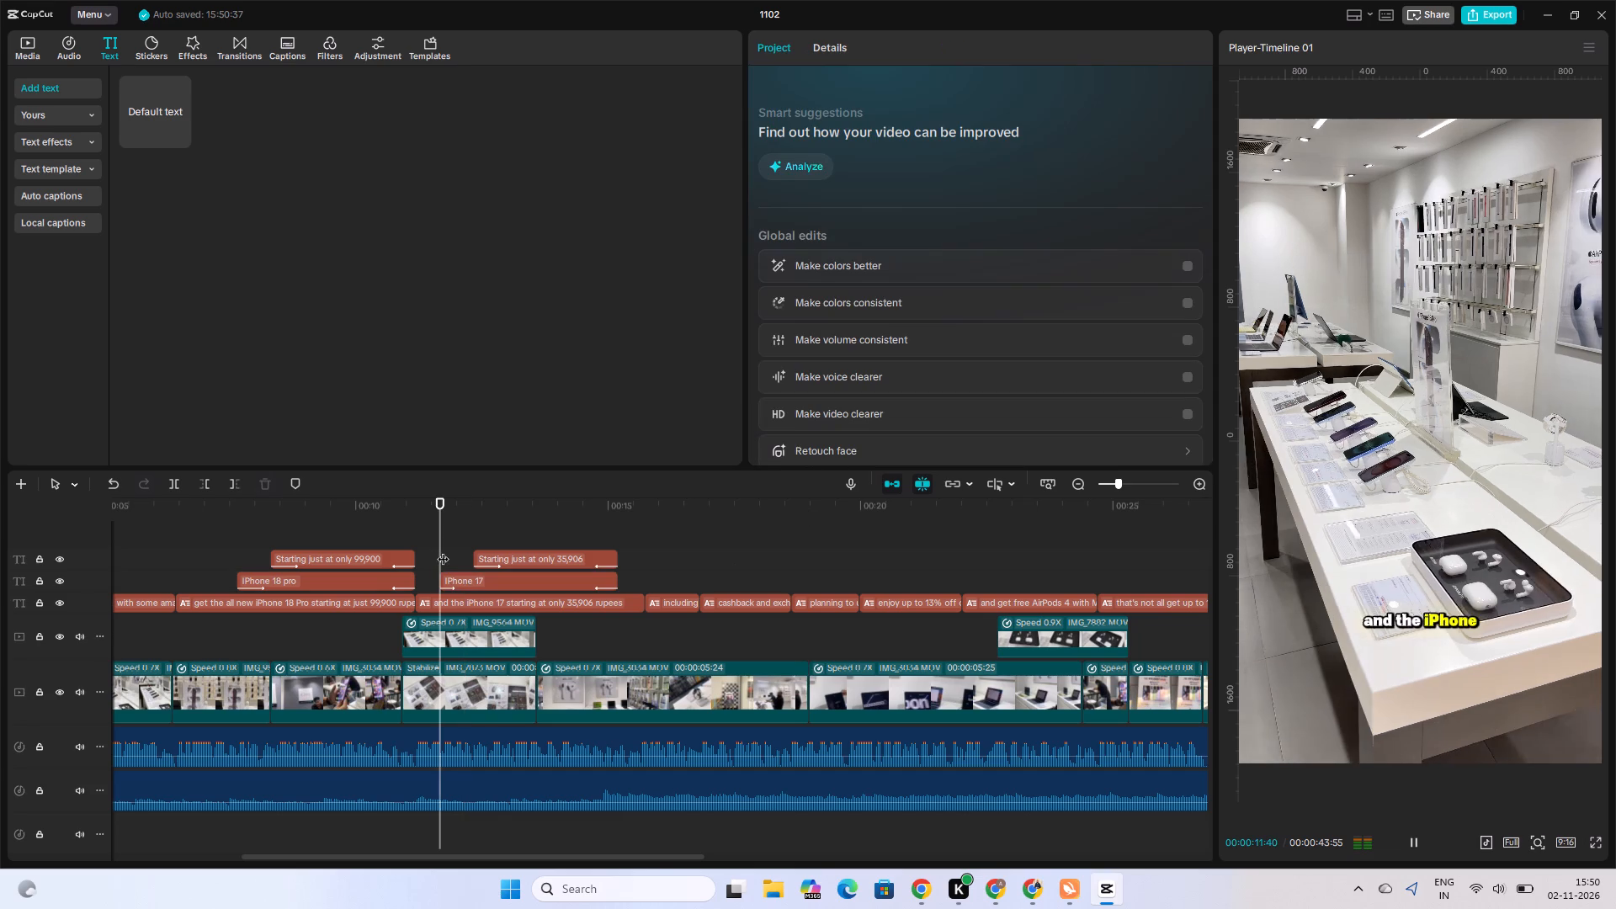
key(space)
key(space)
key(space)
key(space)
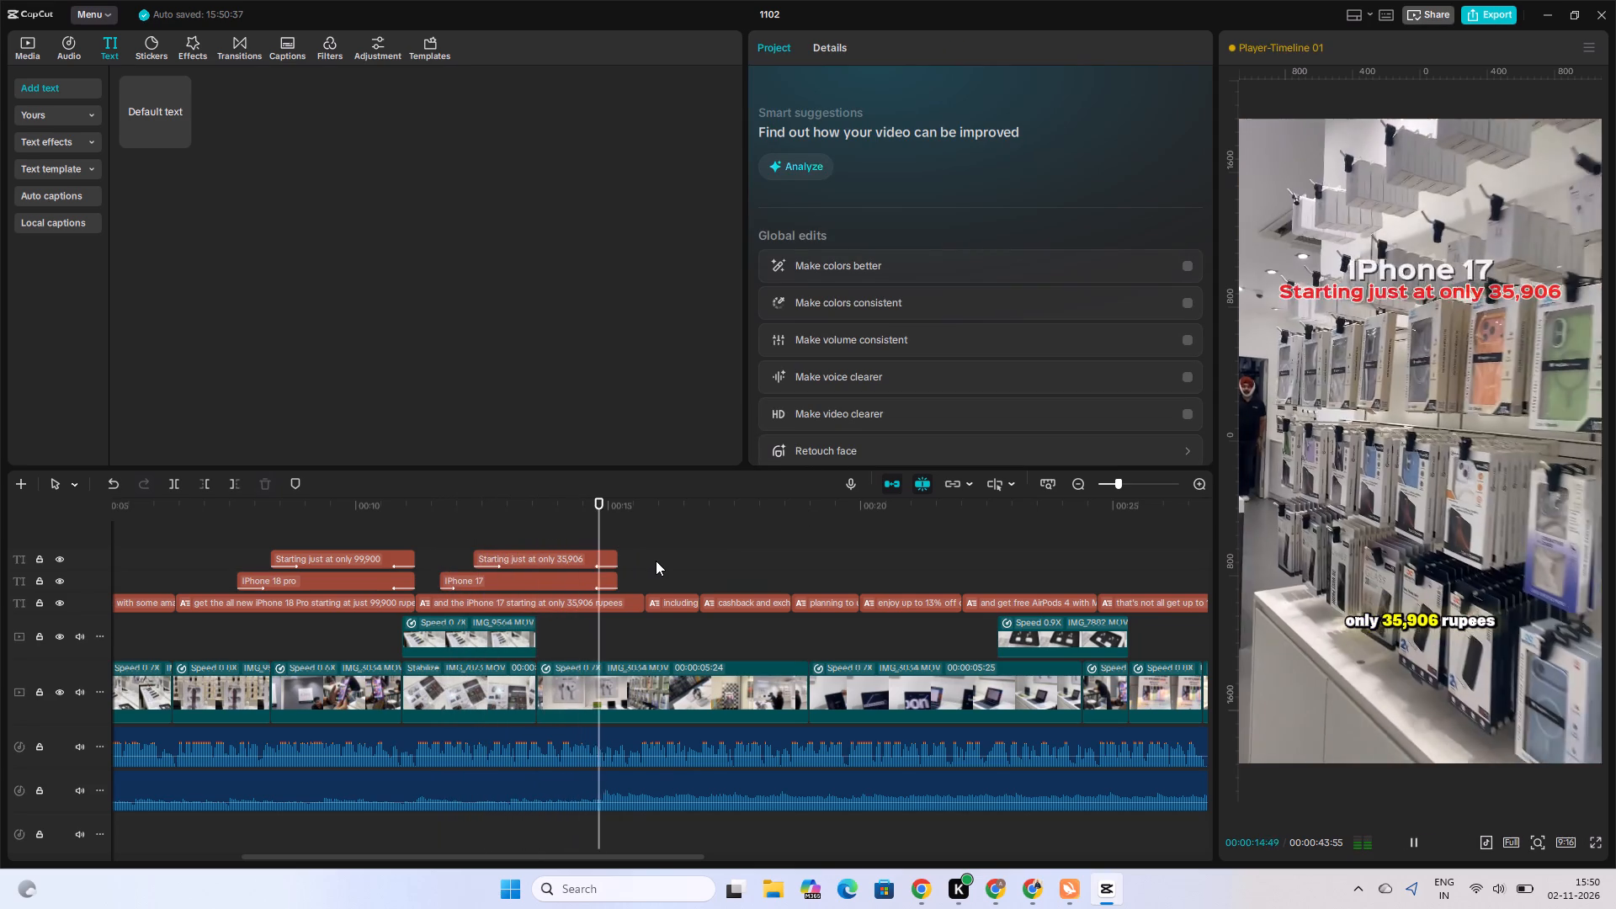
key(space)
drag(646, 548, 608, 581)
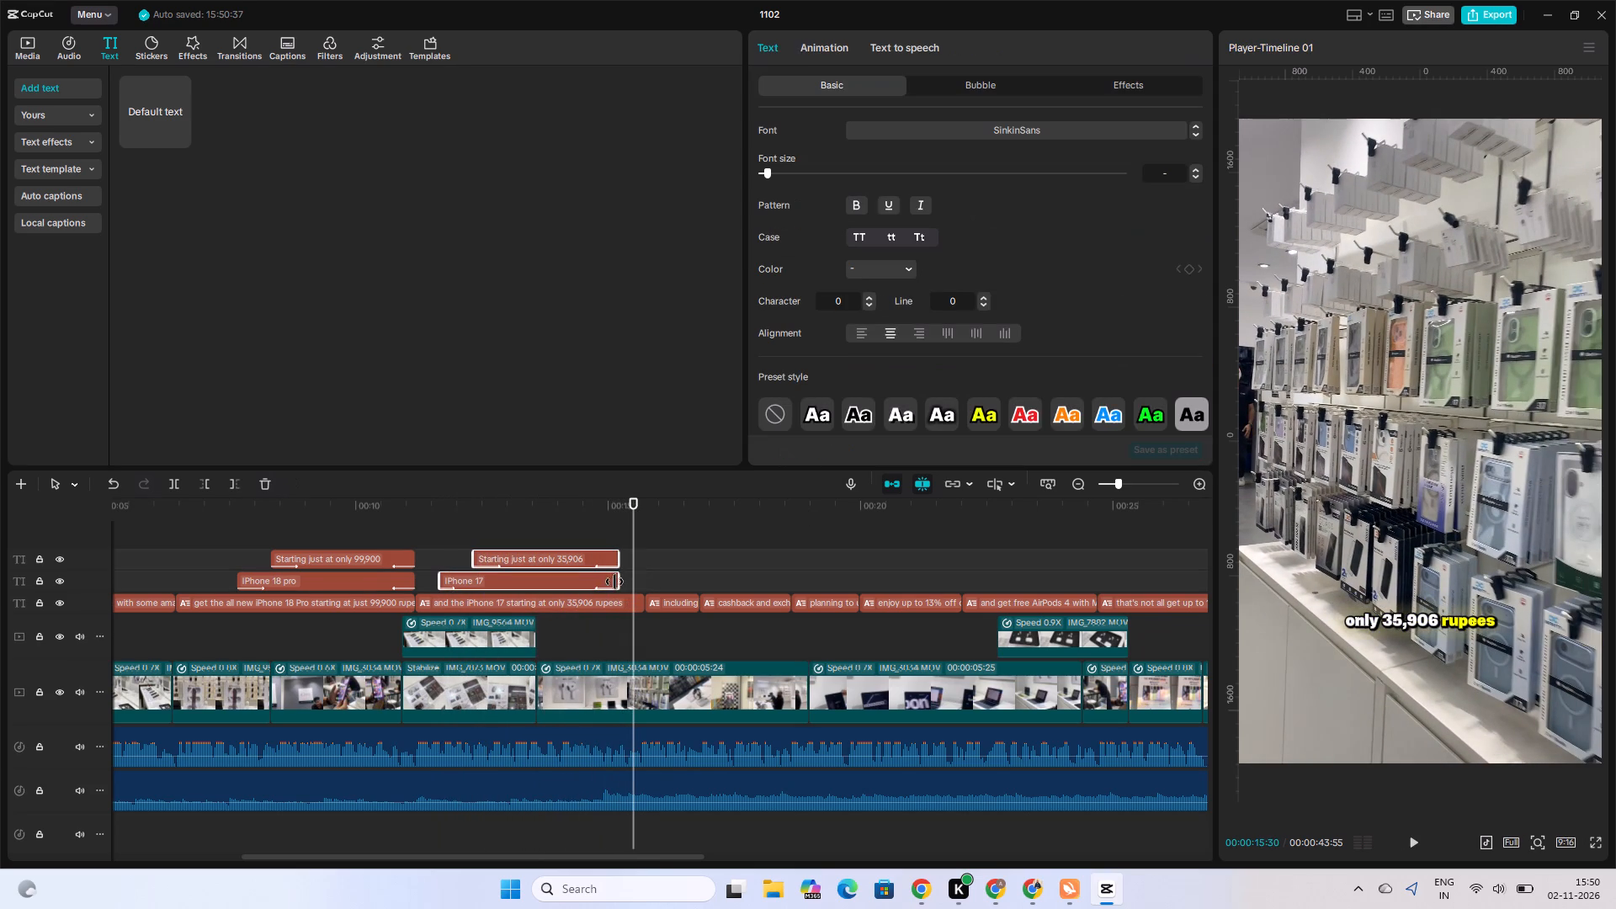
drag(614, 582, 633, 589)
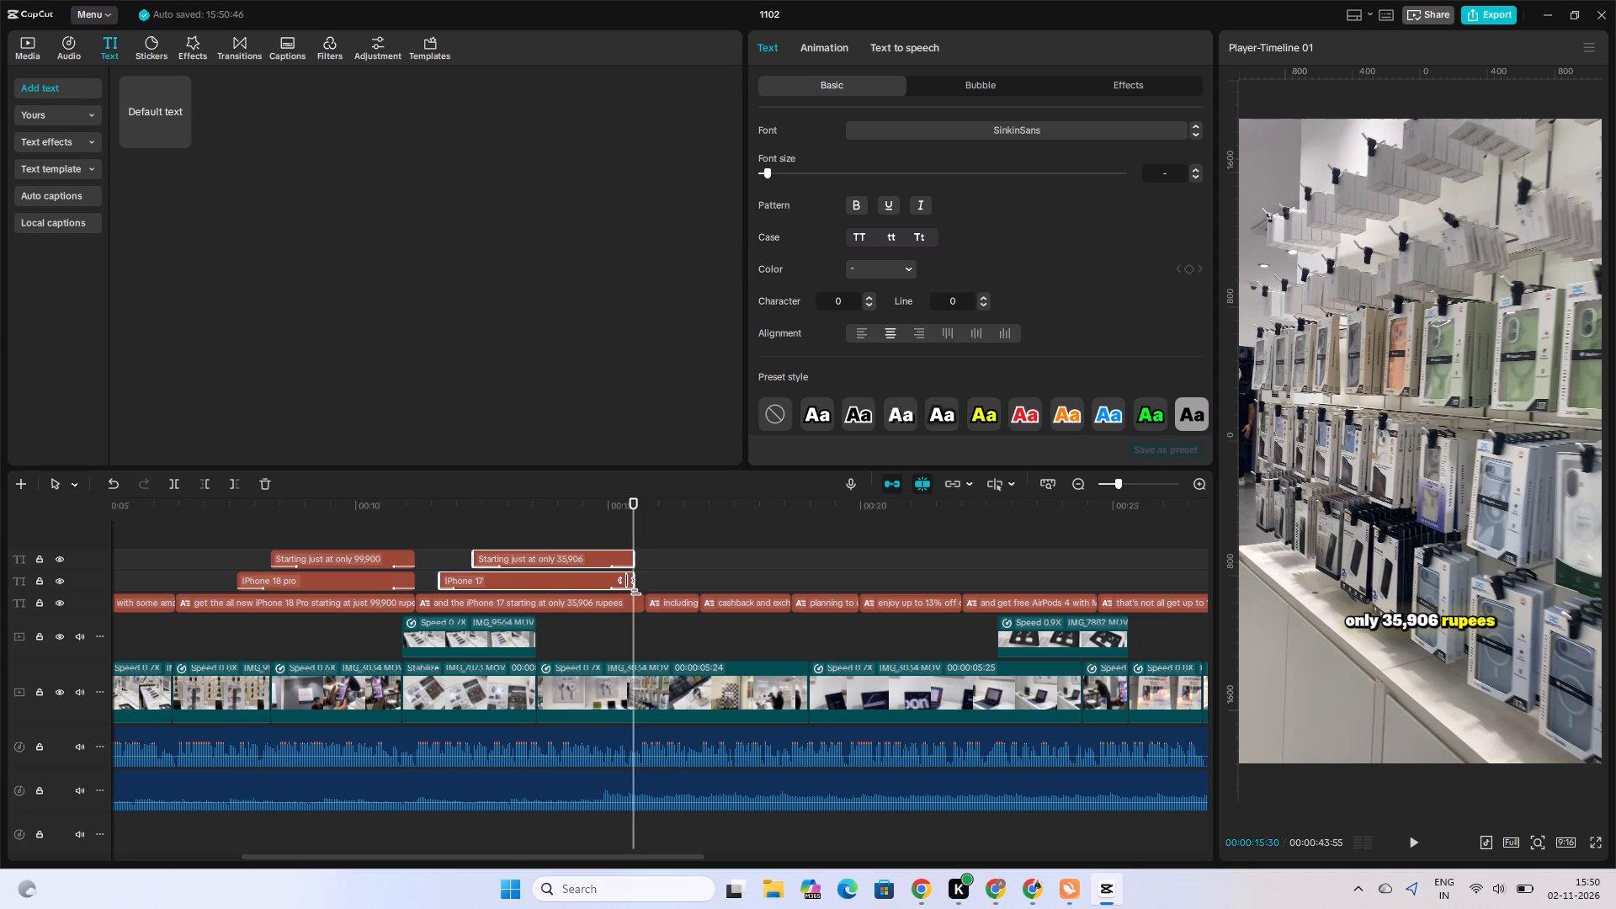
Play back from the end of the "IPhone 17" titles through the store discounts and cashback lines to examine the next section.
click(613, 523)
key(space)
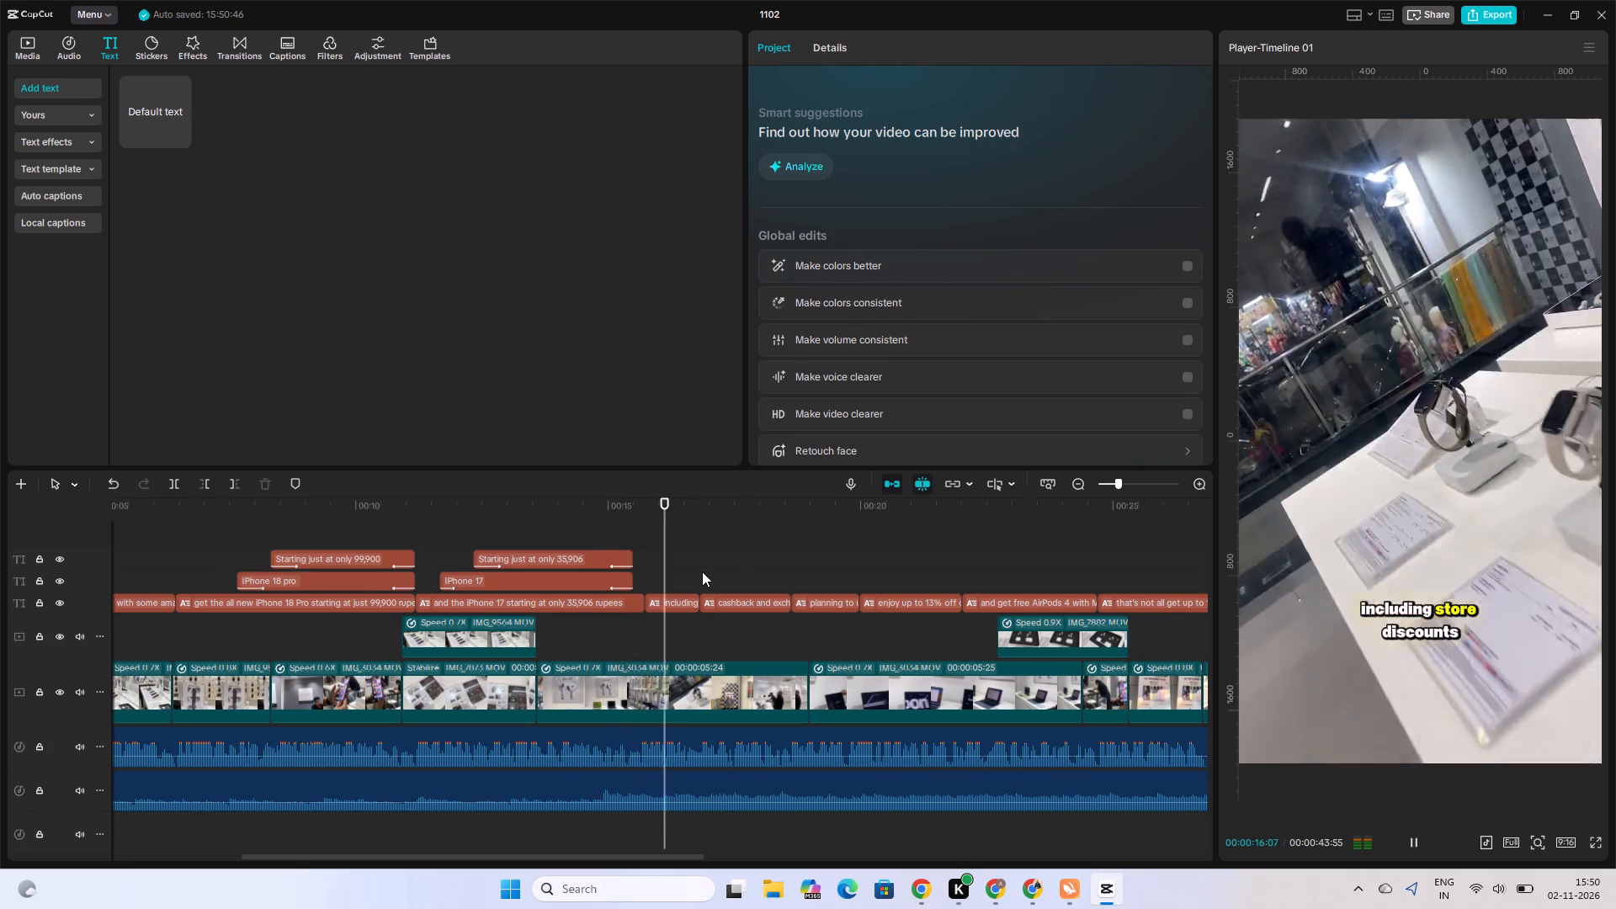
ctrl+scroll(805, 547, down, 2)
alt+scroll(802, 545, down, 4)
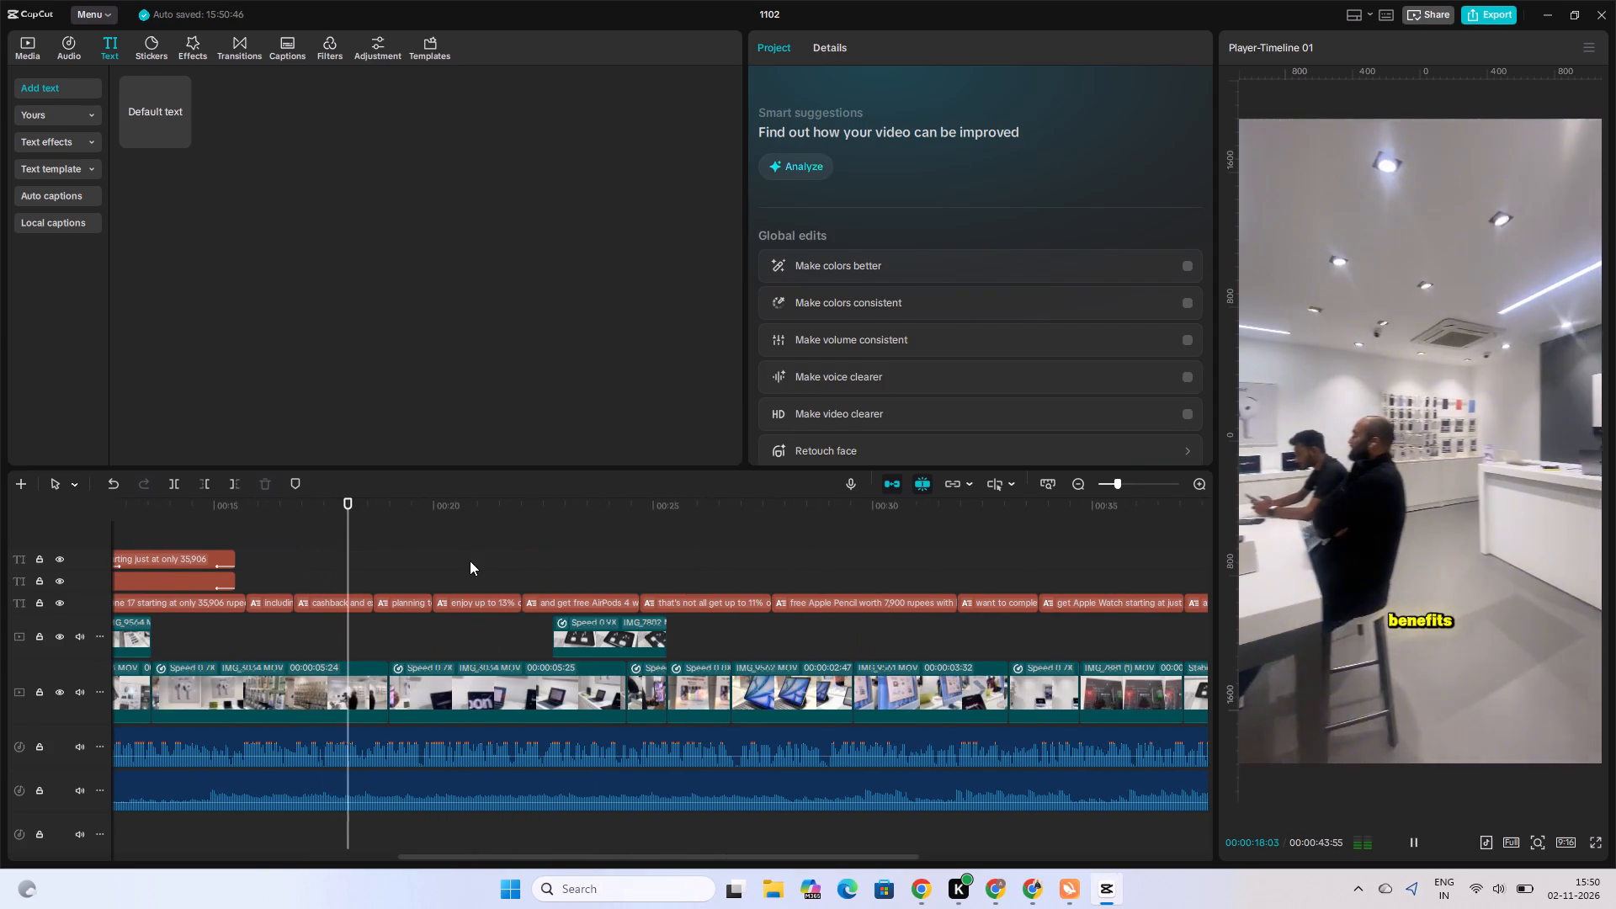
click(282, 561)
key(space)
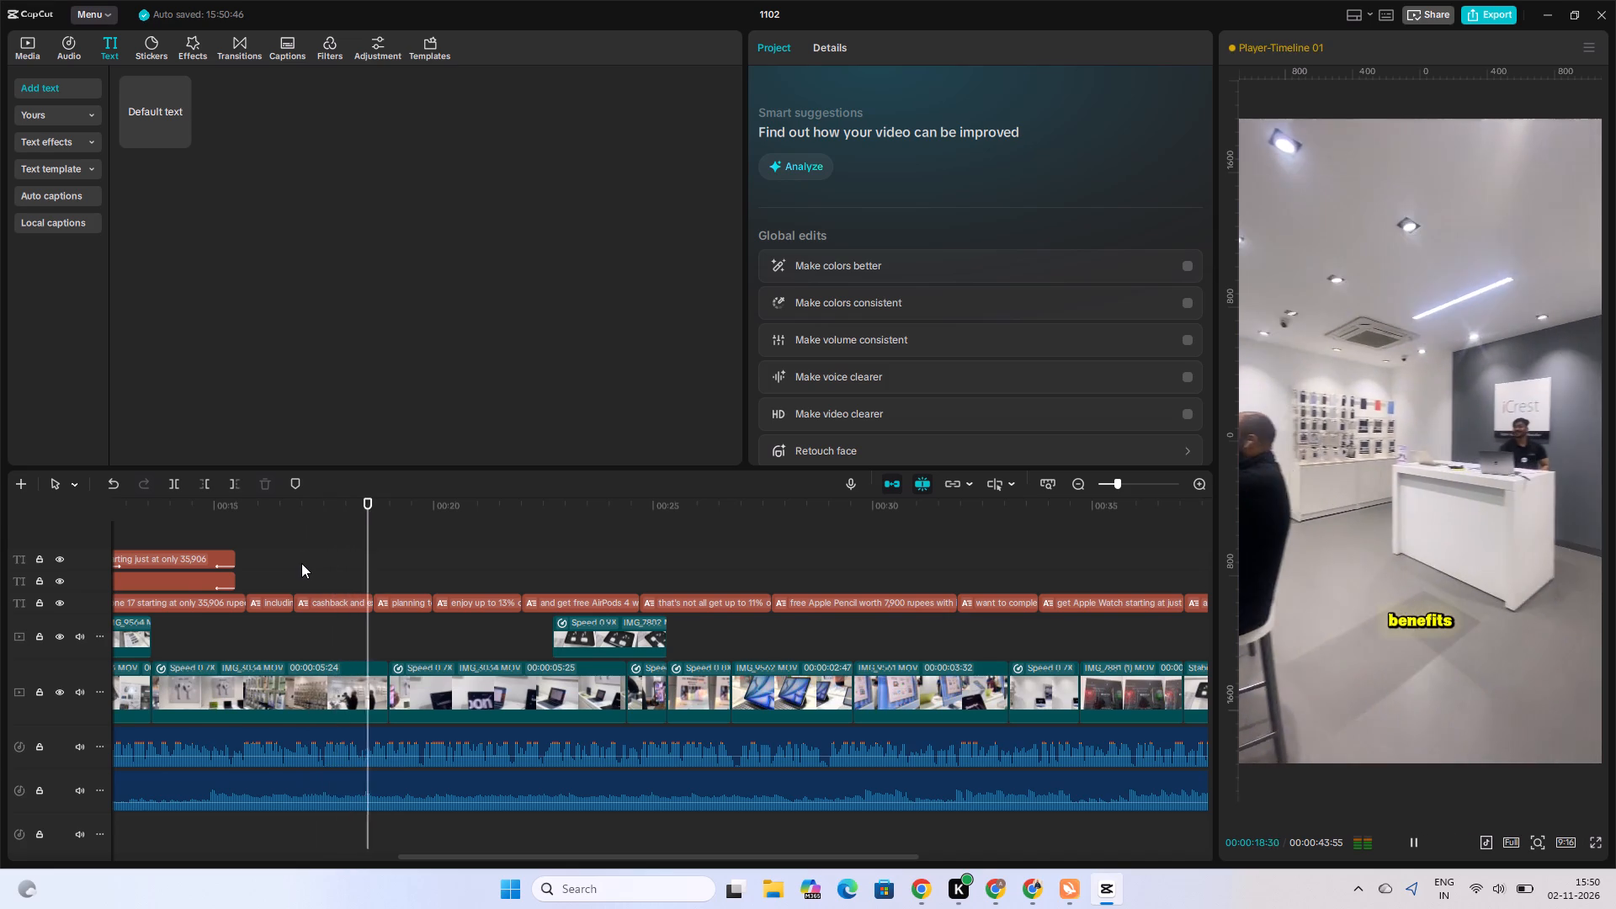
key(space)
ctrl+scroll(196, 558, up, 2)
ctrl+scroll(220, 572, down, 3)
alt+scroll(228, 587, up, 2)
click(393, 528)
key(space)
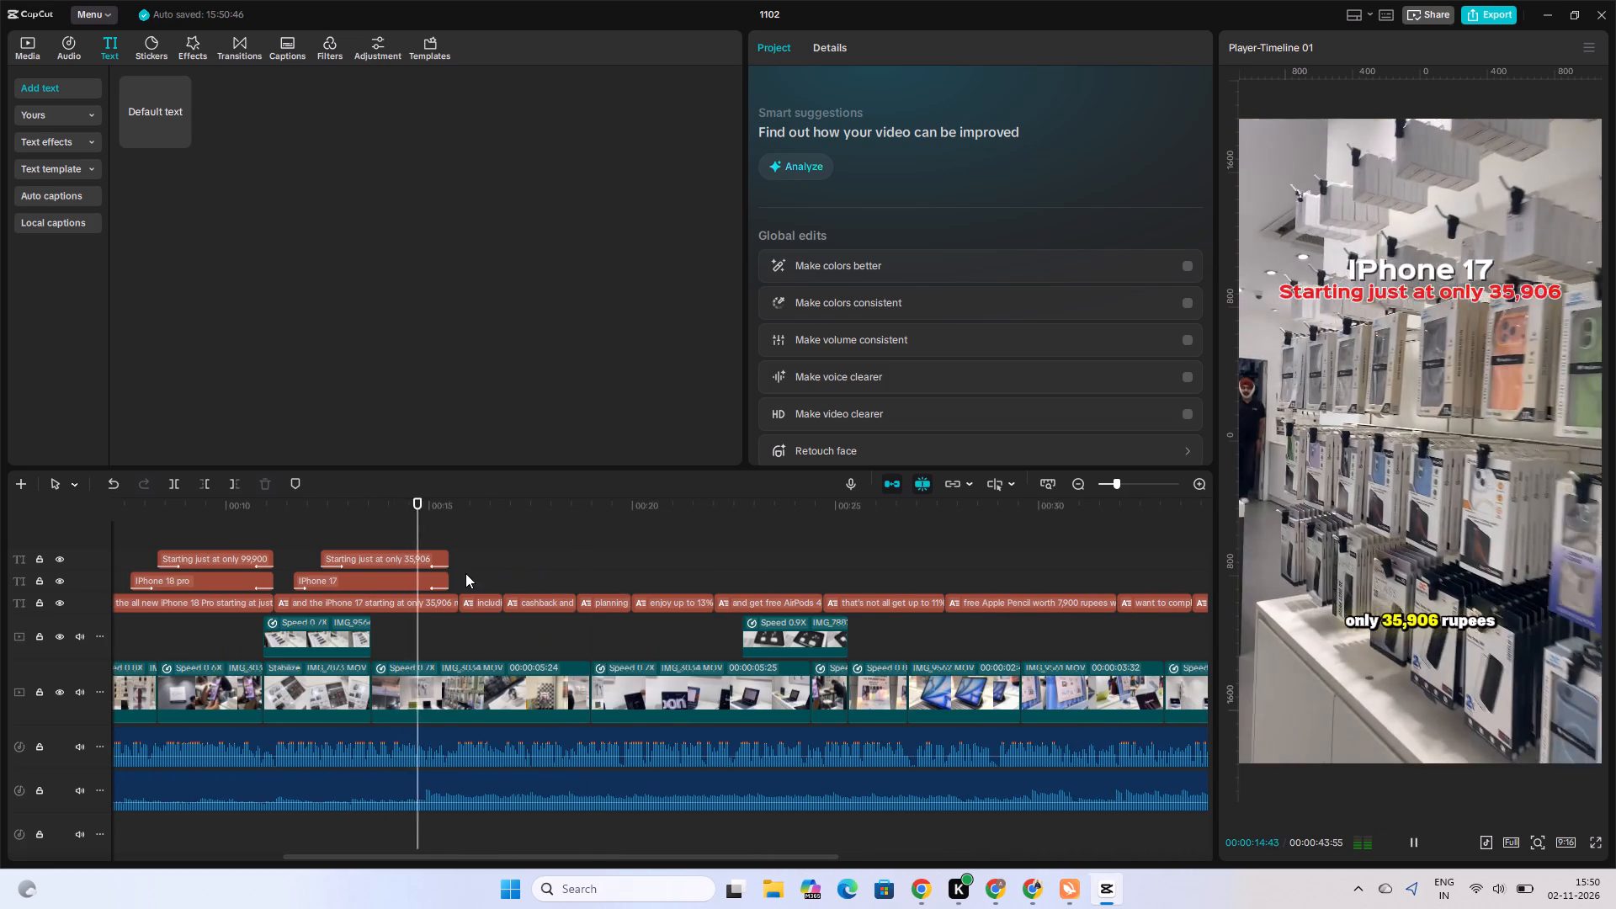
click(465, 573)
key(space)
key(space)
key(space)
key(space)
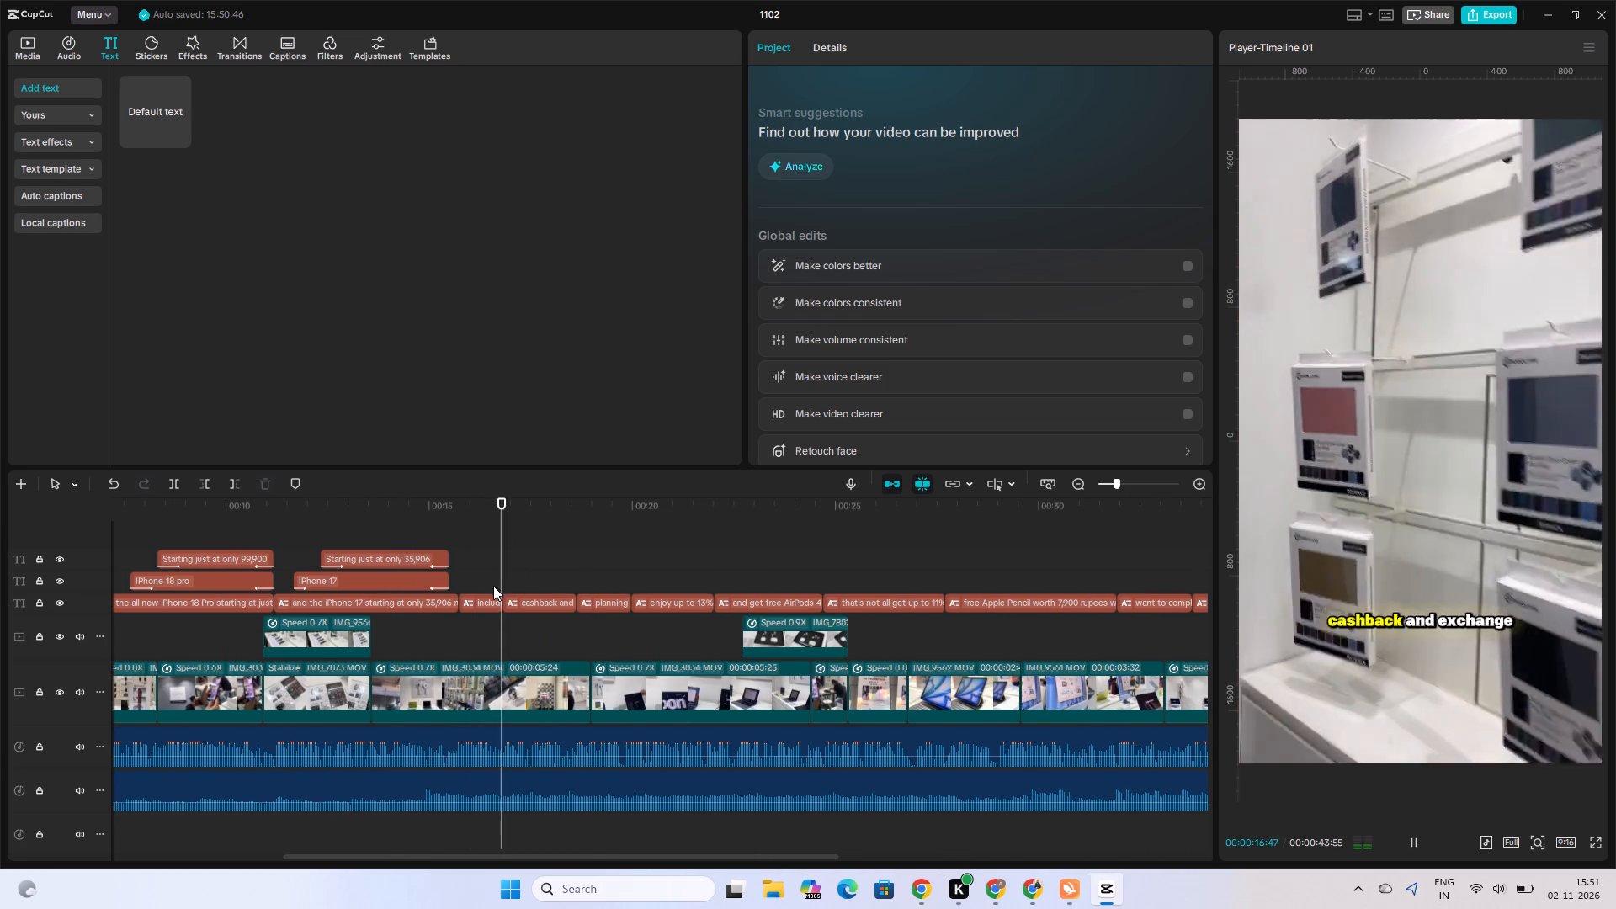
key(space)
click(513, 577)
click(504, 581)
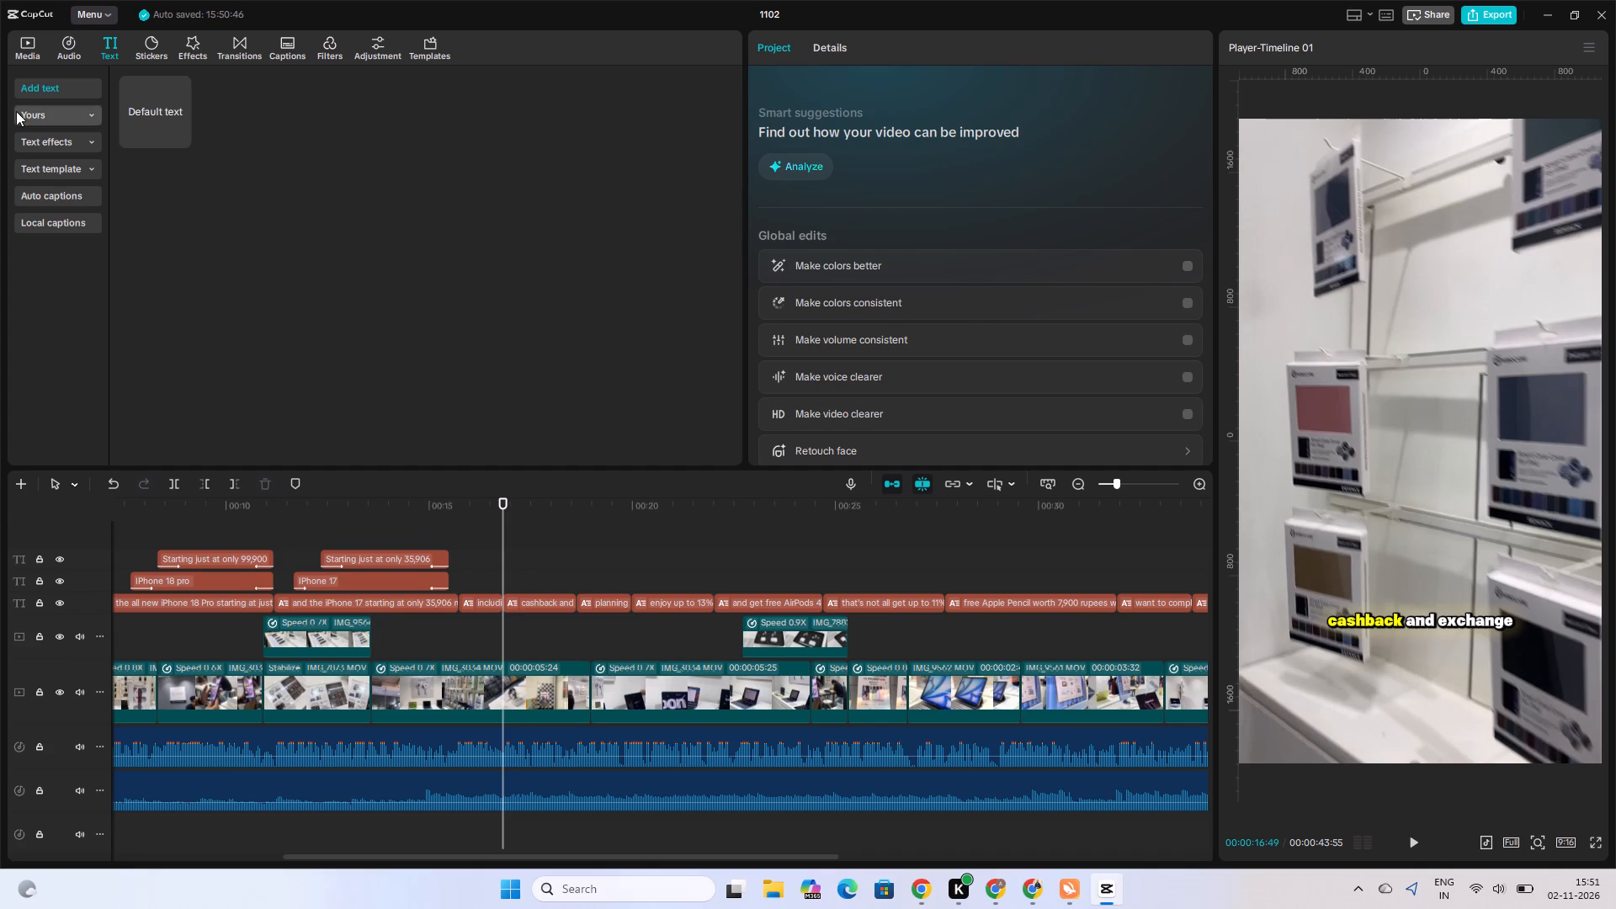
Audition imported sound effects, including Cash Register, Camera Flash, BUILD-UP, clean fast swoosh and Fade-In, for the cashback line.
click(67, 48)
click(35, 48)
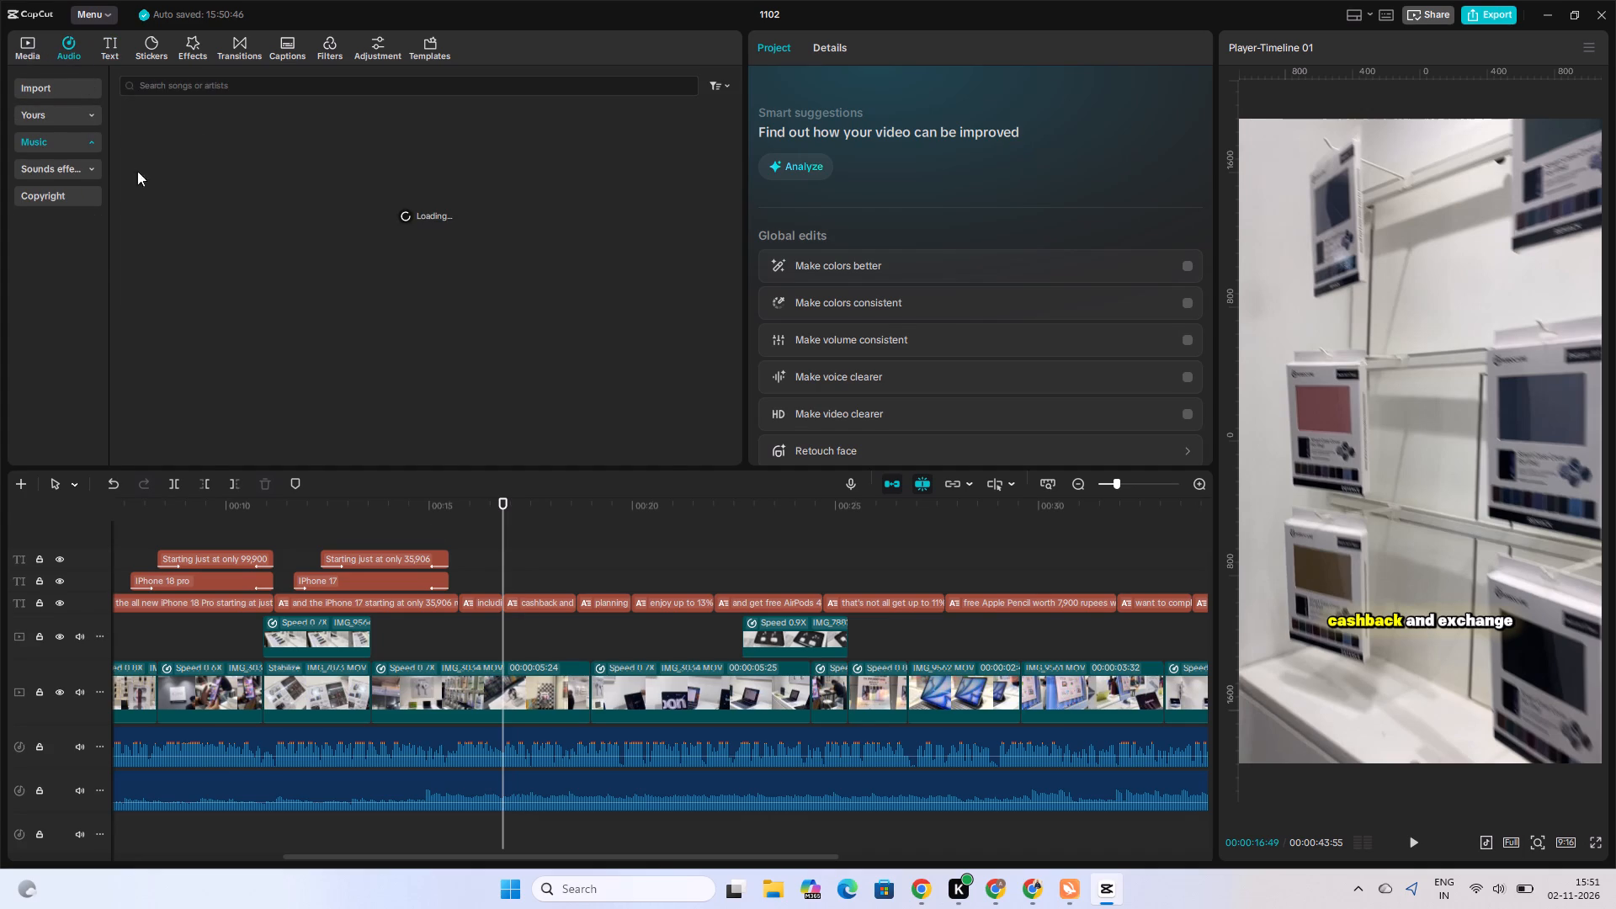
scroll(428, 338, down, 1)
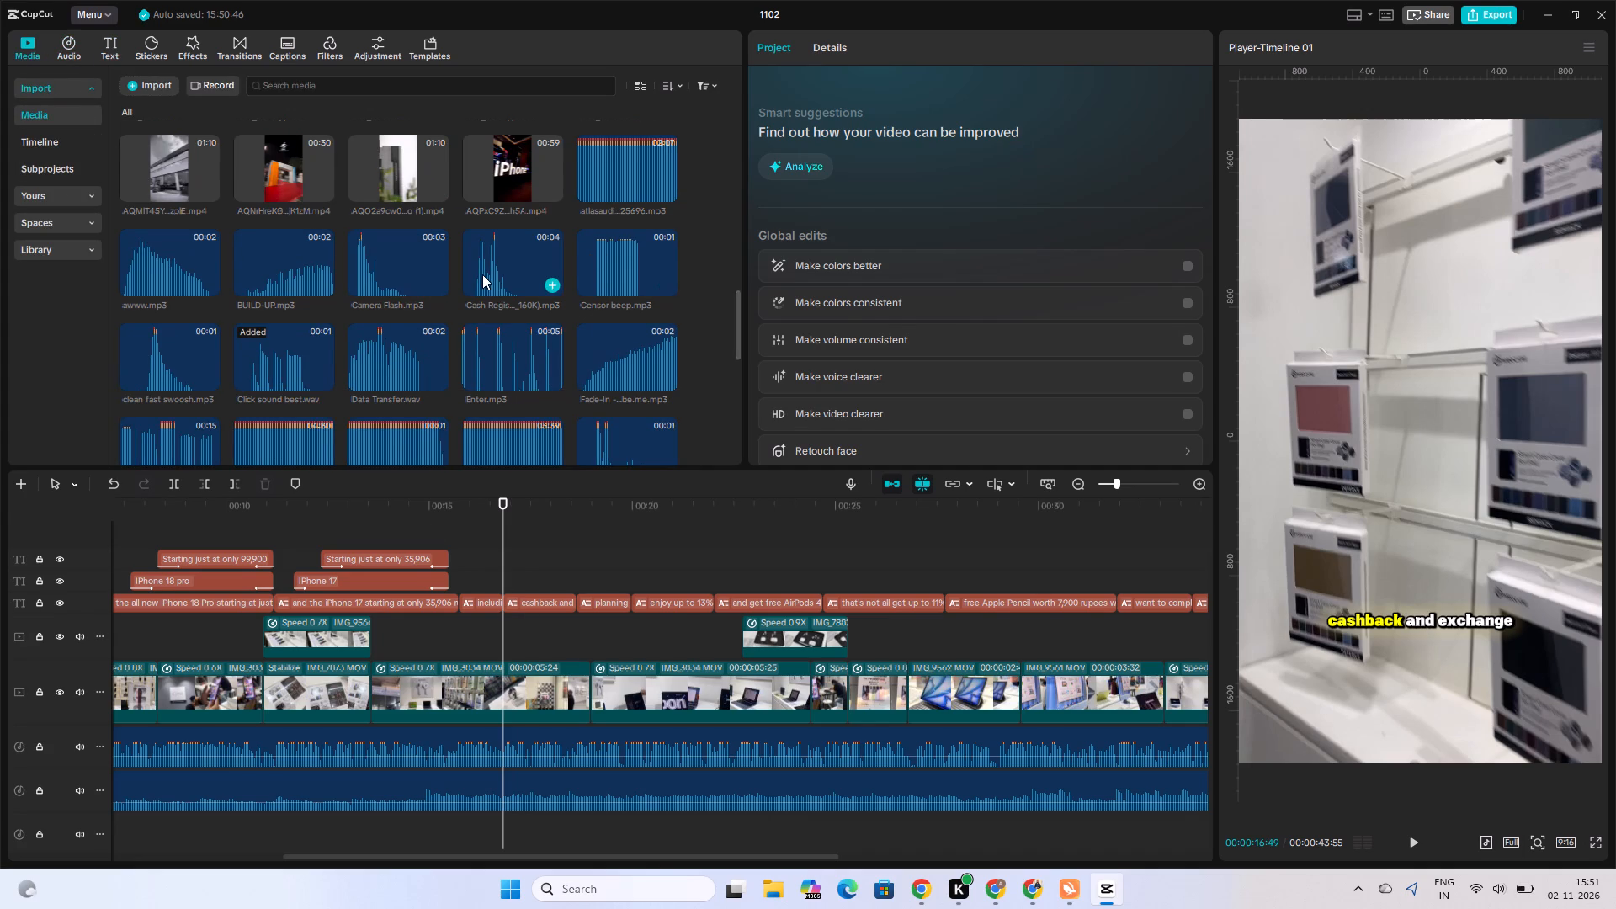
click(482, 274)
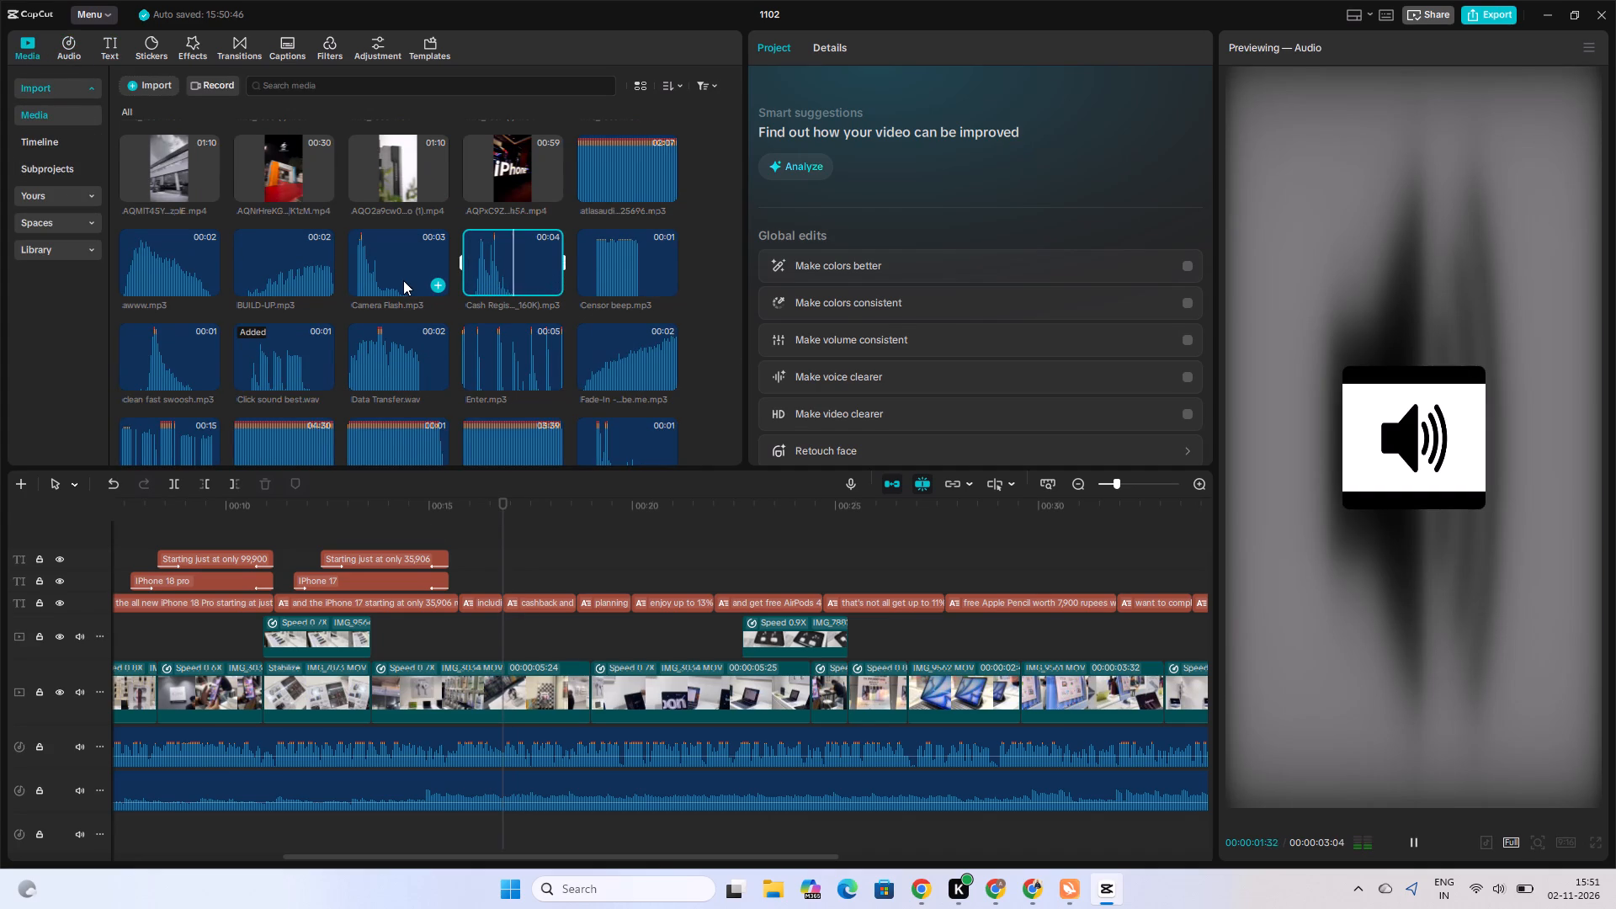
click(400, 277)
click(252, 265)
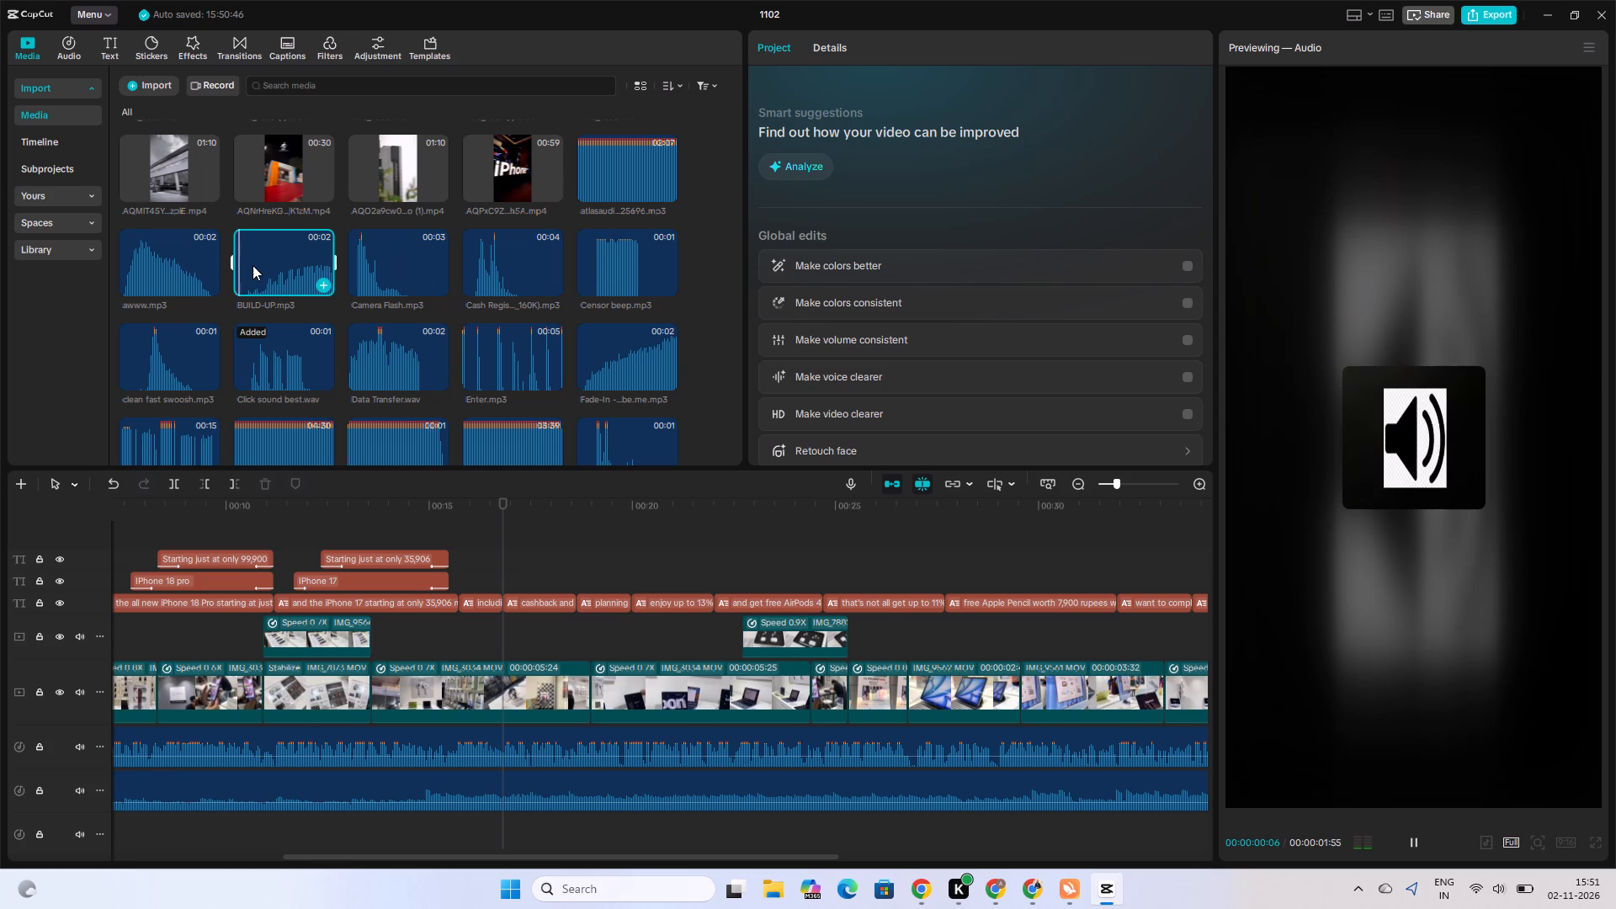
key(space)
click(154, 353)
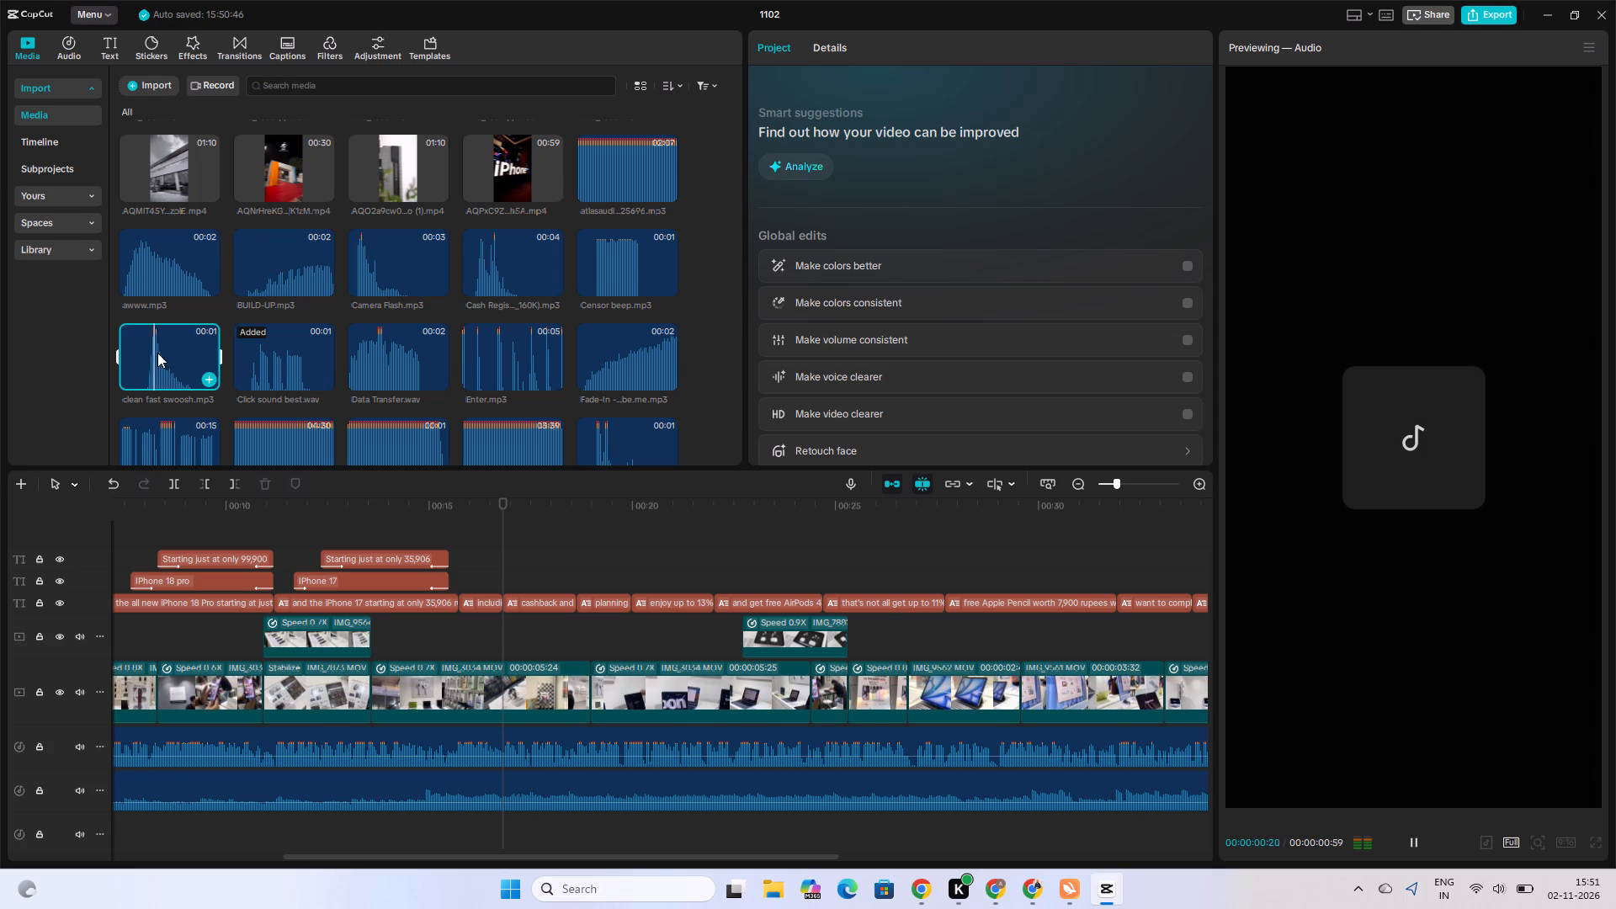
key(space)
click(621, 353)
click(629, 279)
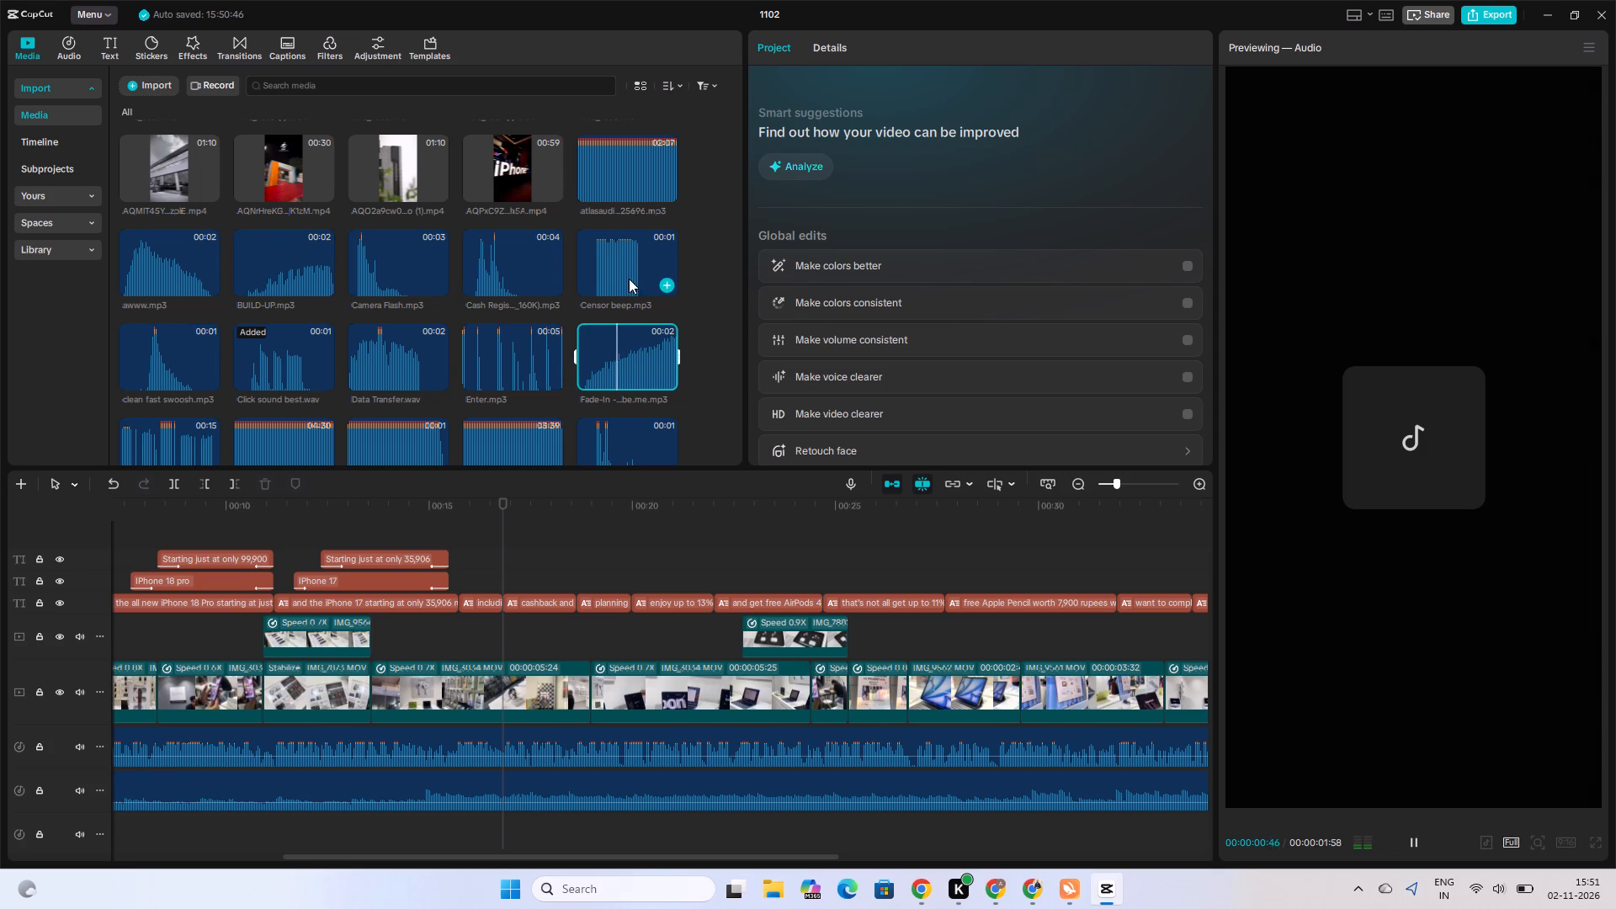
key(space)
scroll(624, 417, down, 1)
Preview keyboard press.mp3 and place it on the lowest audio track at 00:00:16:49, where the "cashback and exchange benefits" caption starts.
click(611, 351)
key(space)
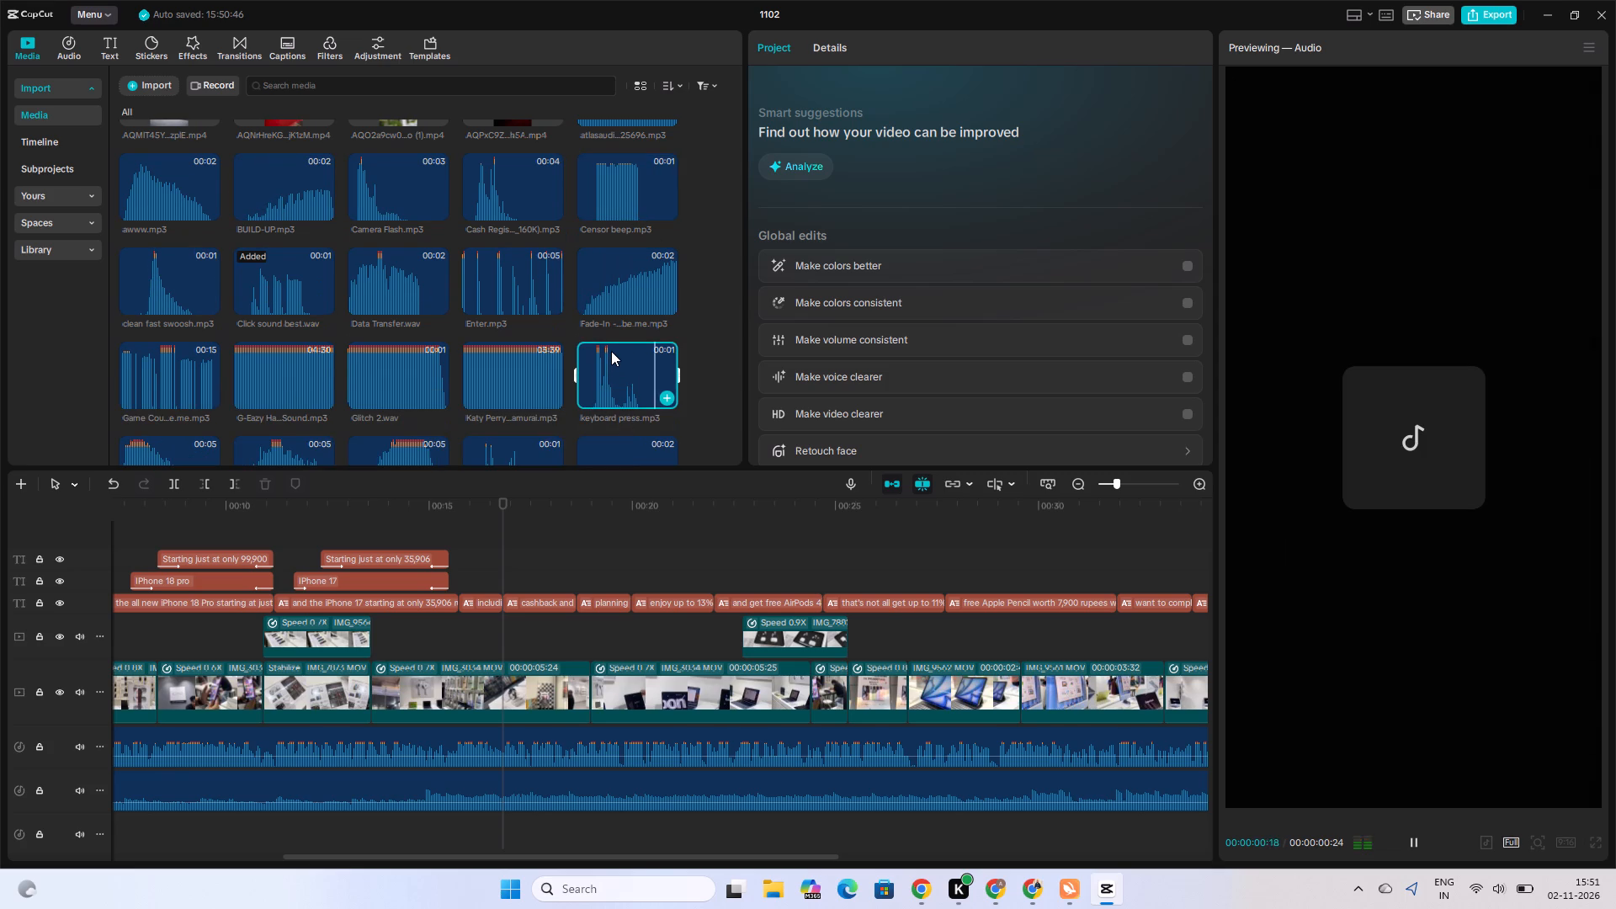
key(space)
key(space)
drag(615, 371, 436, 811)
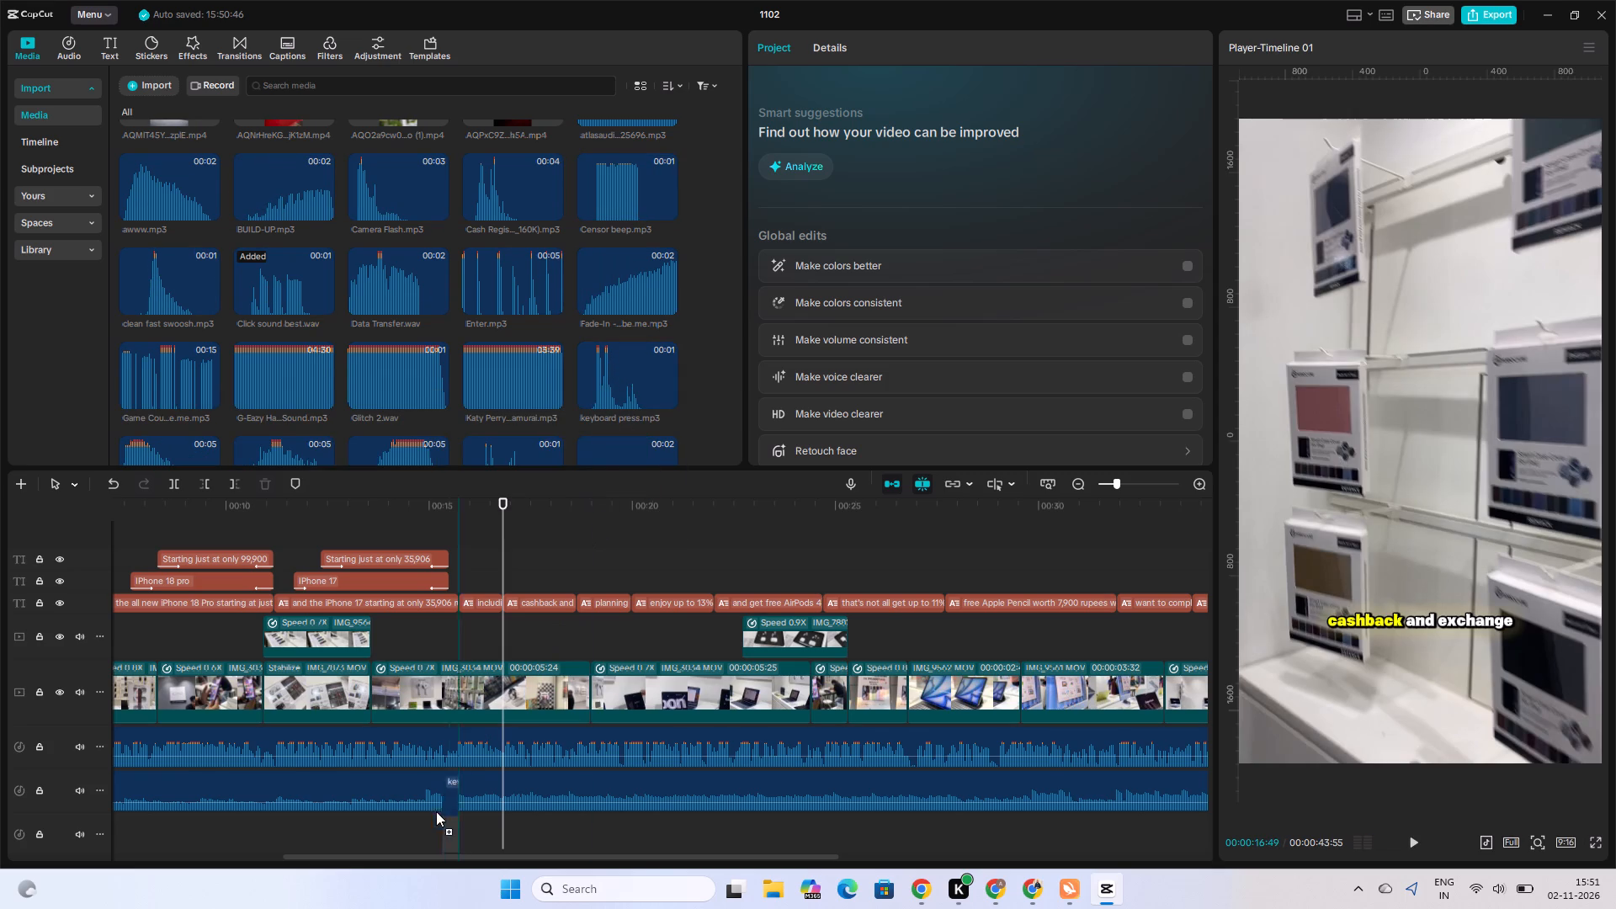
drag(436, 811, 500, 830)
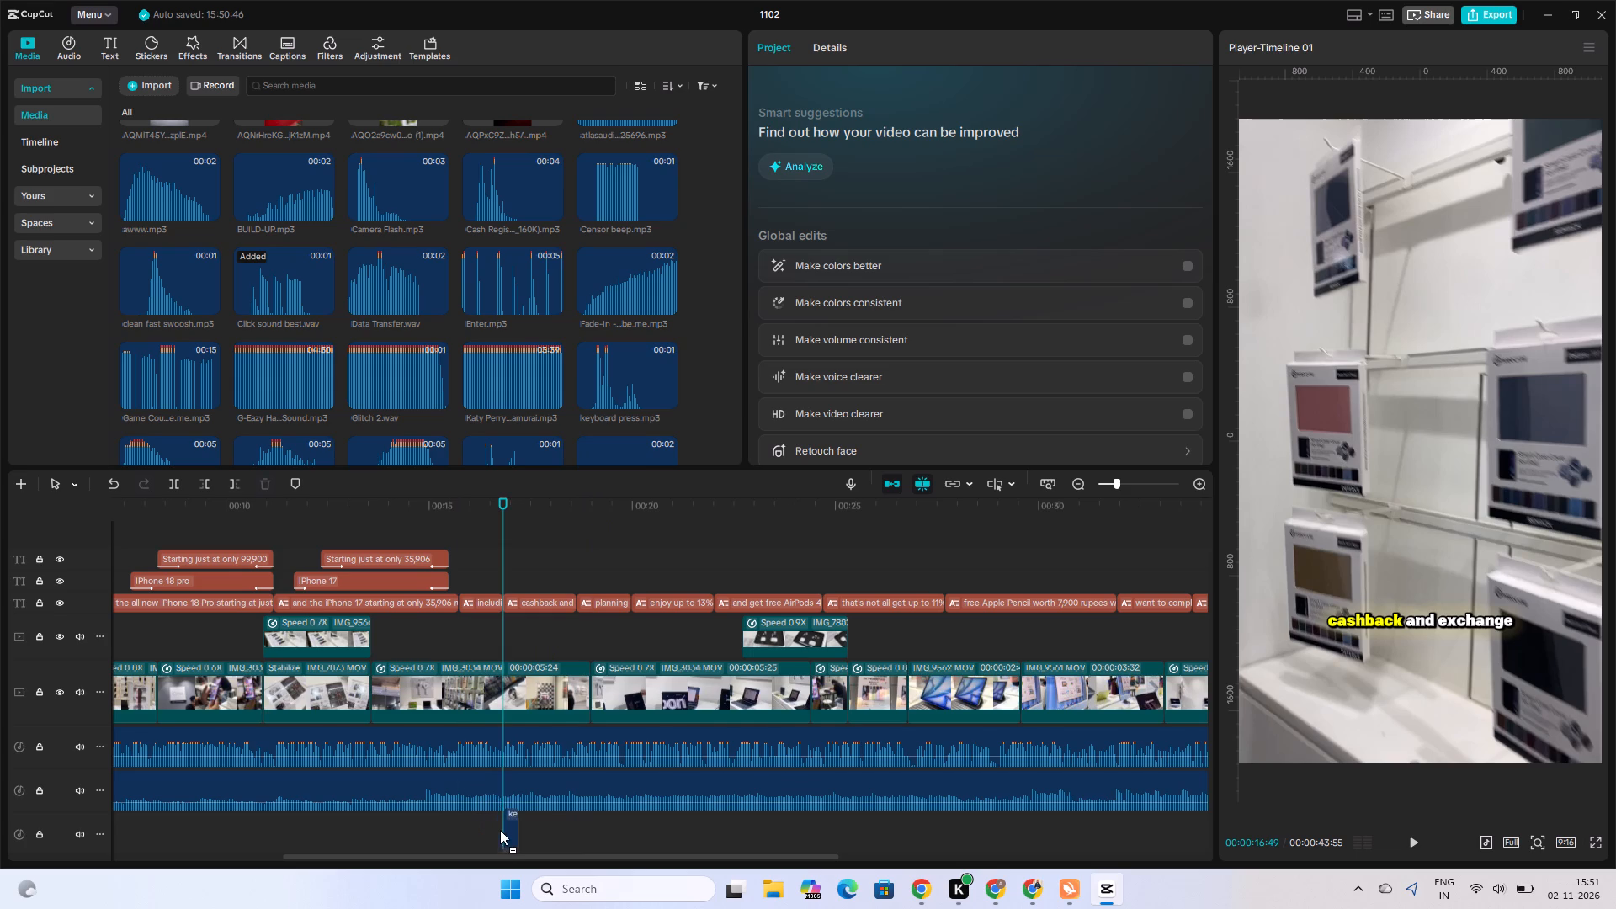
drag(500, 830, 506, 840)
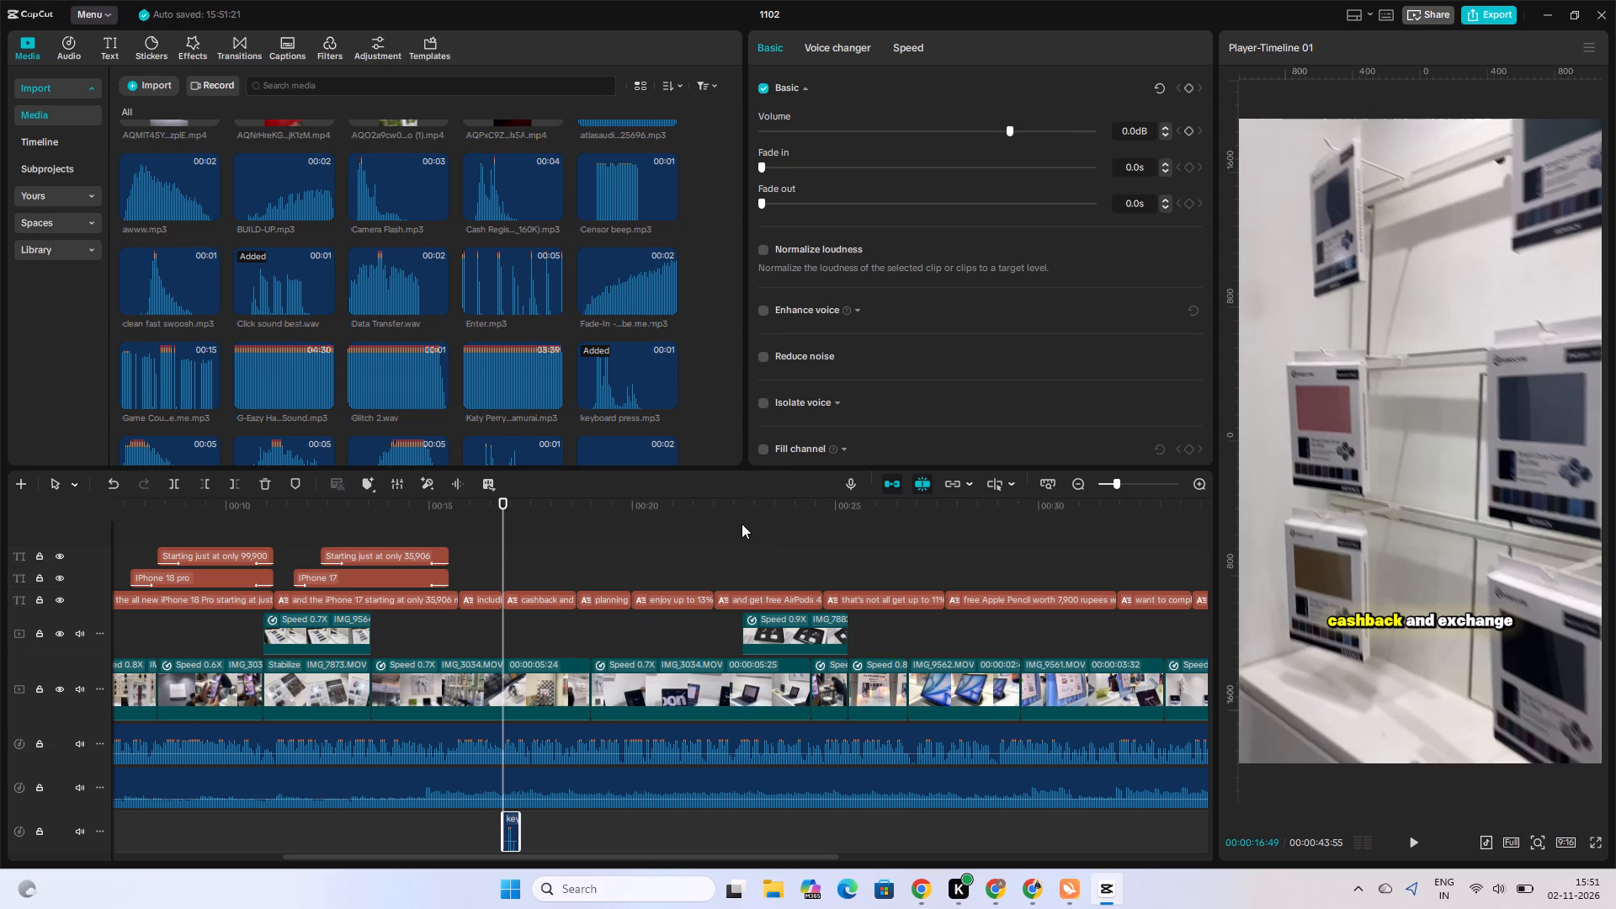
Play back around the keyboard press sound to check its timing against the "cashback and exchange benefits" line.
ctrl+scroll(630, 723, up, 10)
key(space)
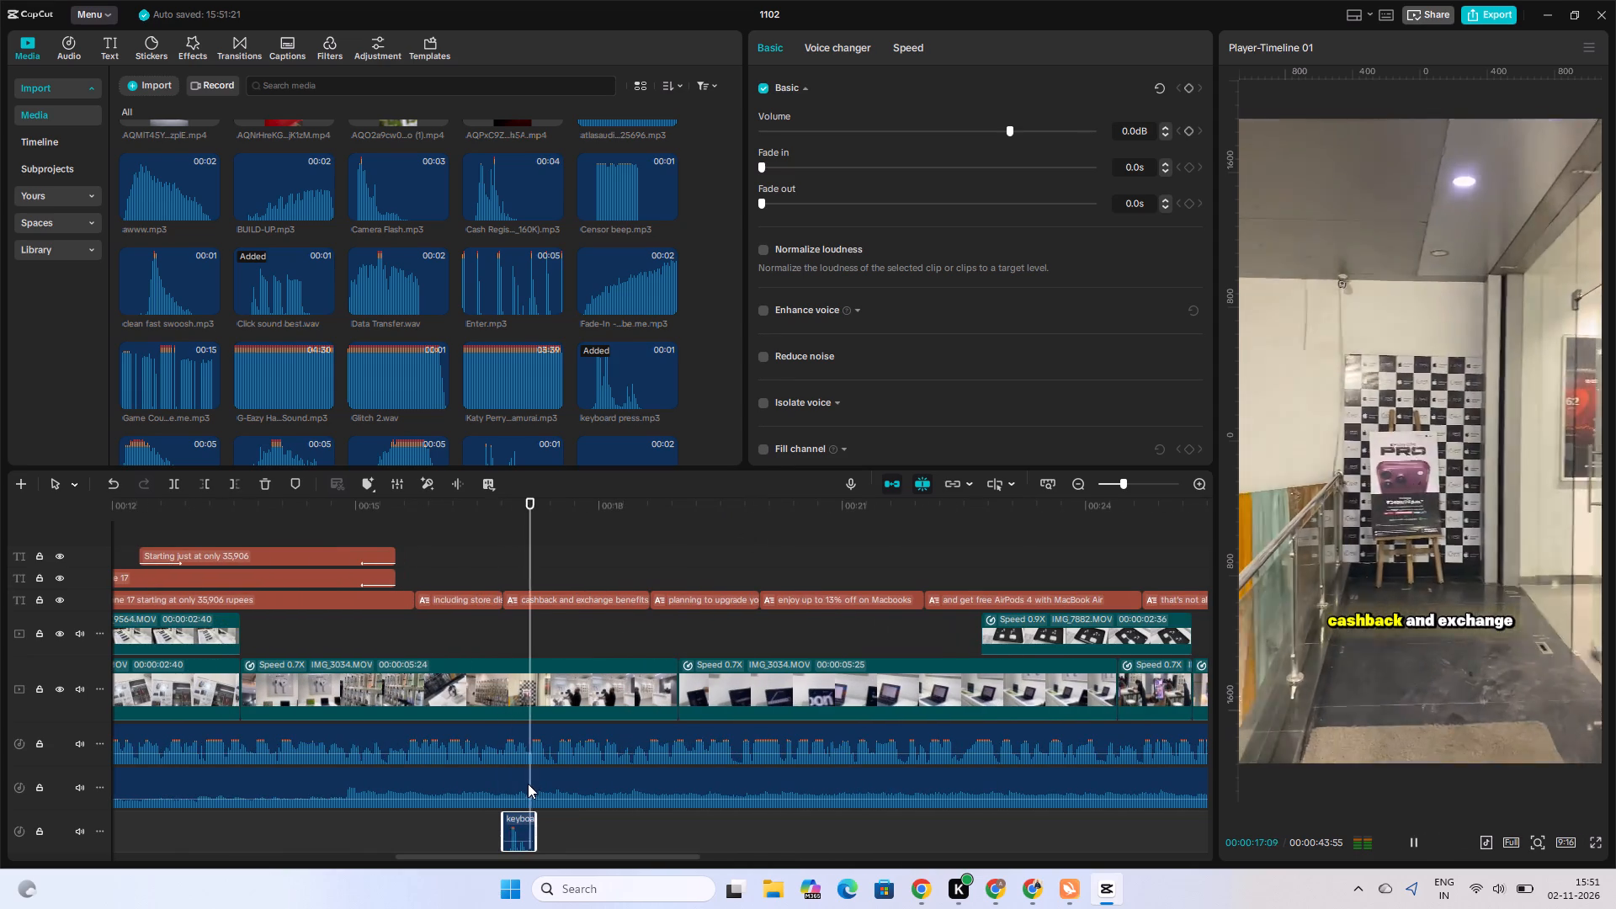
key(space)
click(459, 818)
key(space)
key(space)
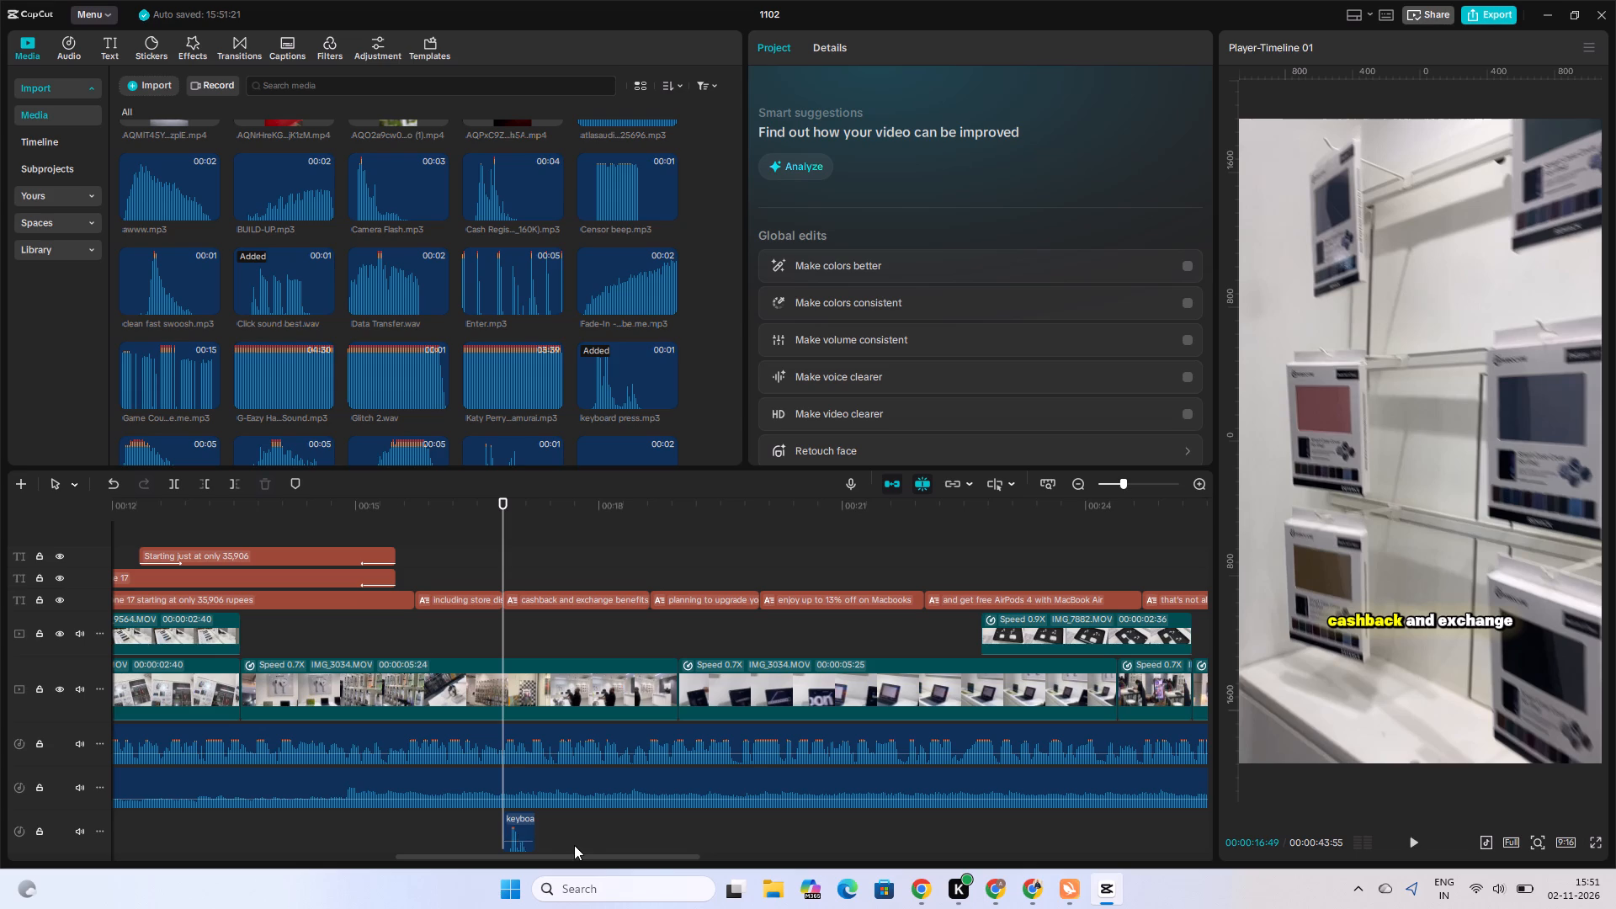
key(space)
key(space)
key(space)
click(473, 565)
key(space)
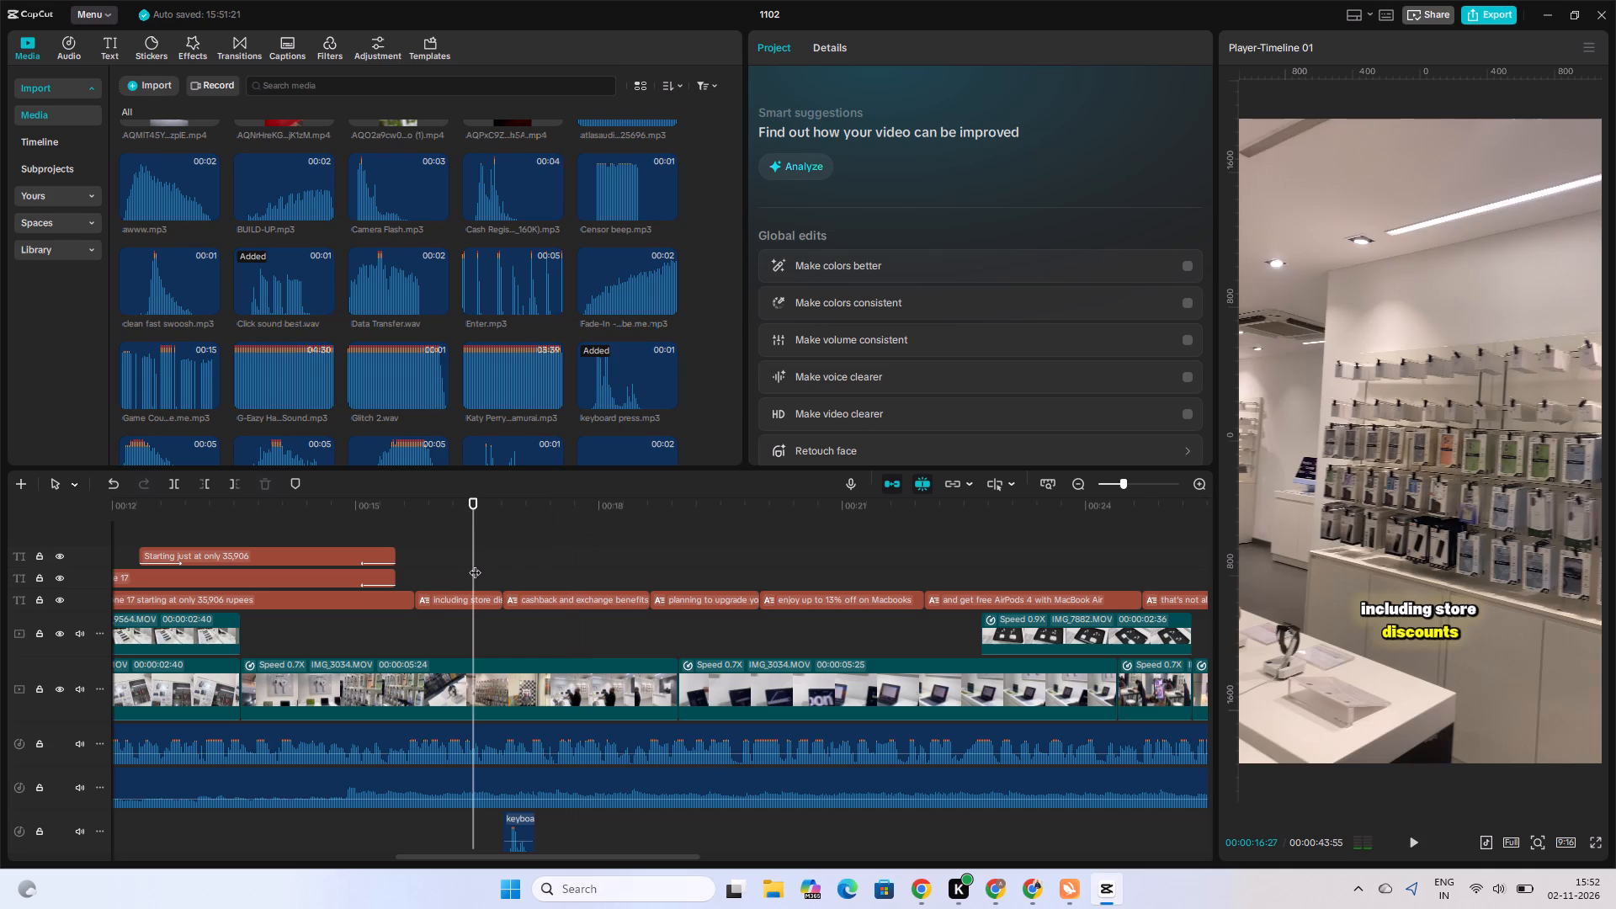
key(space)
key(space)
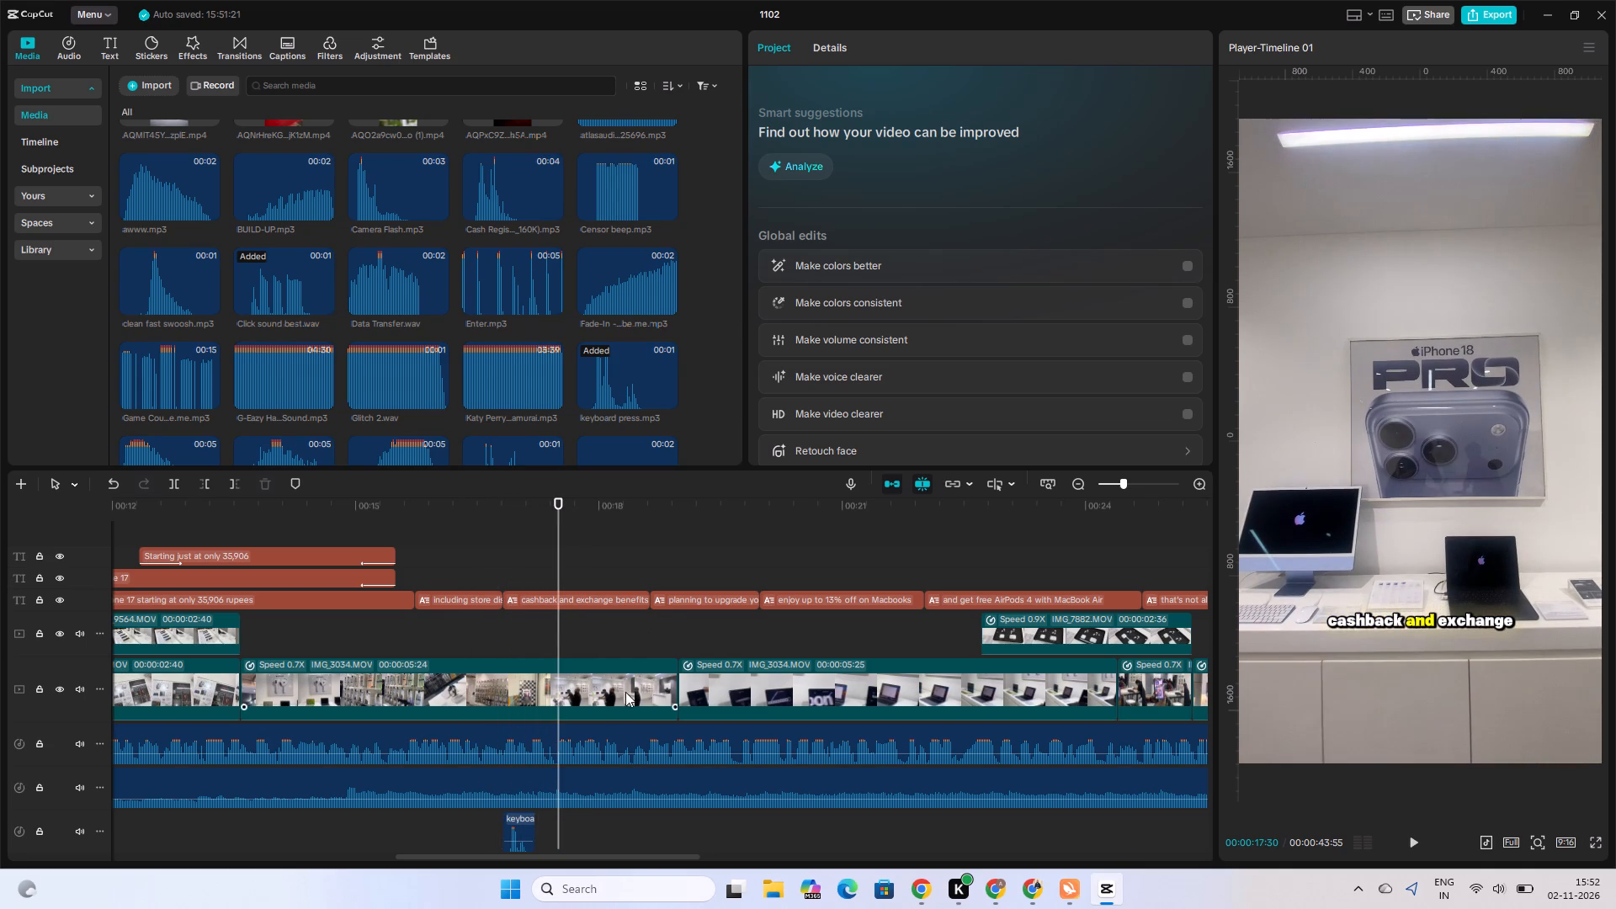
Duplicate the keyboard press sound at 00:00:17:30, under the "cashback and exchange benefits" caption, and play it back.
click(524, 824)
key(ctrl+c)
key(ctrl+v)
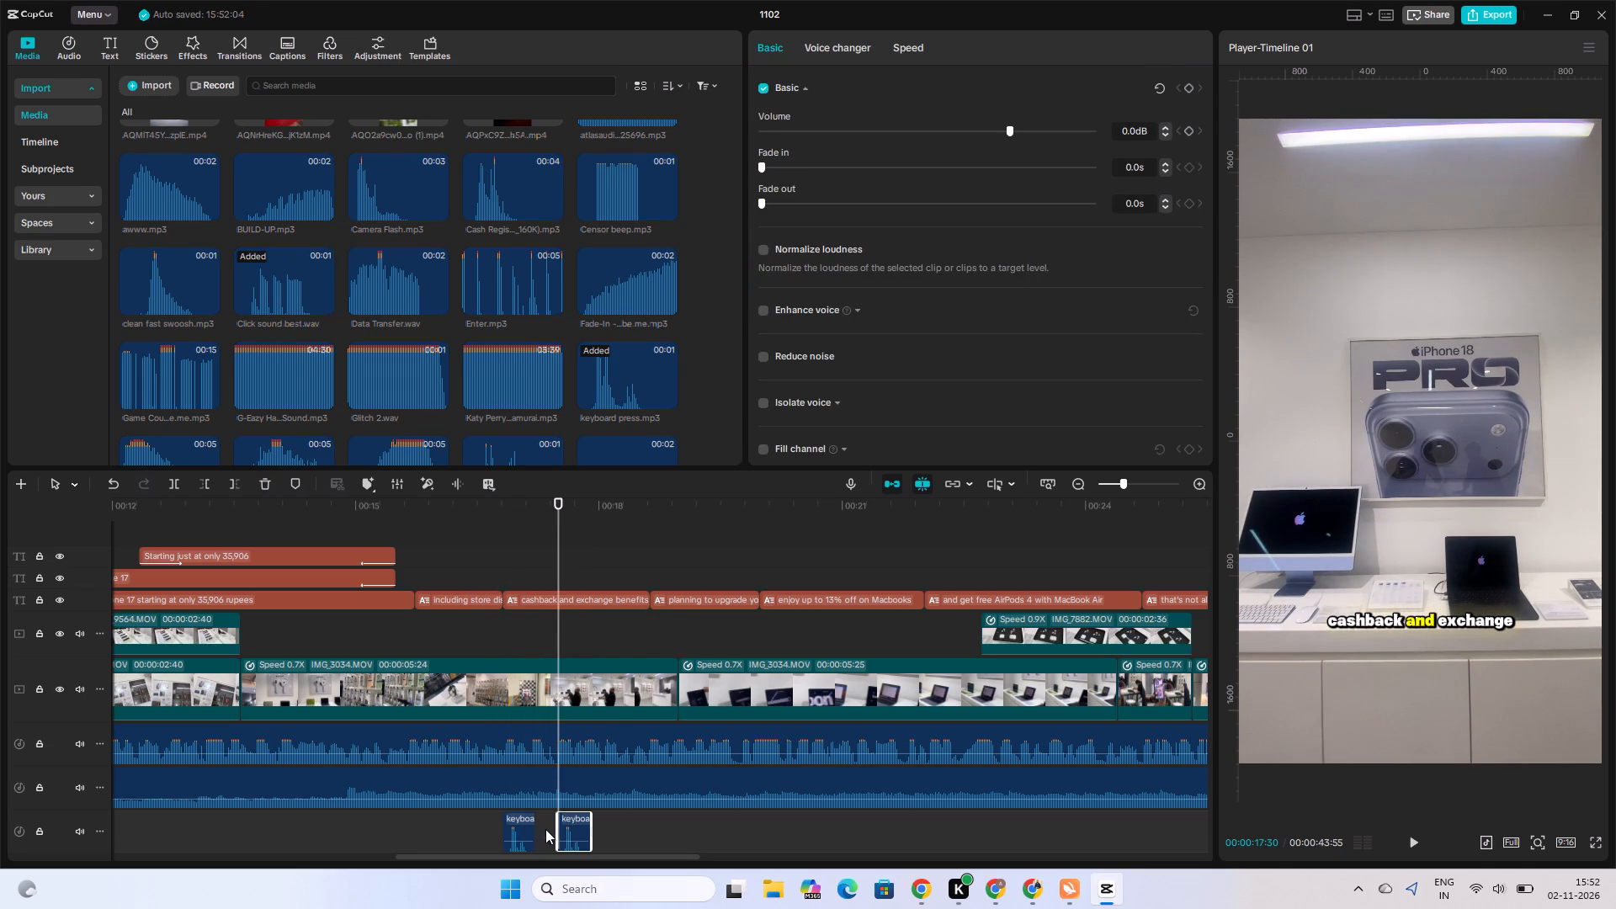
key(space)
click(447, 848)
key(space)
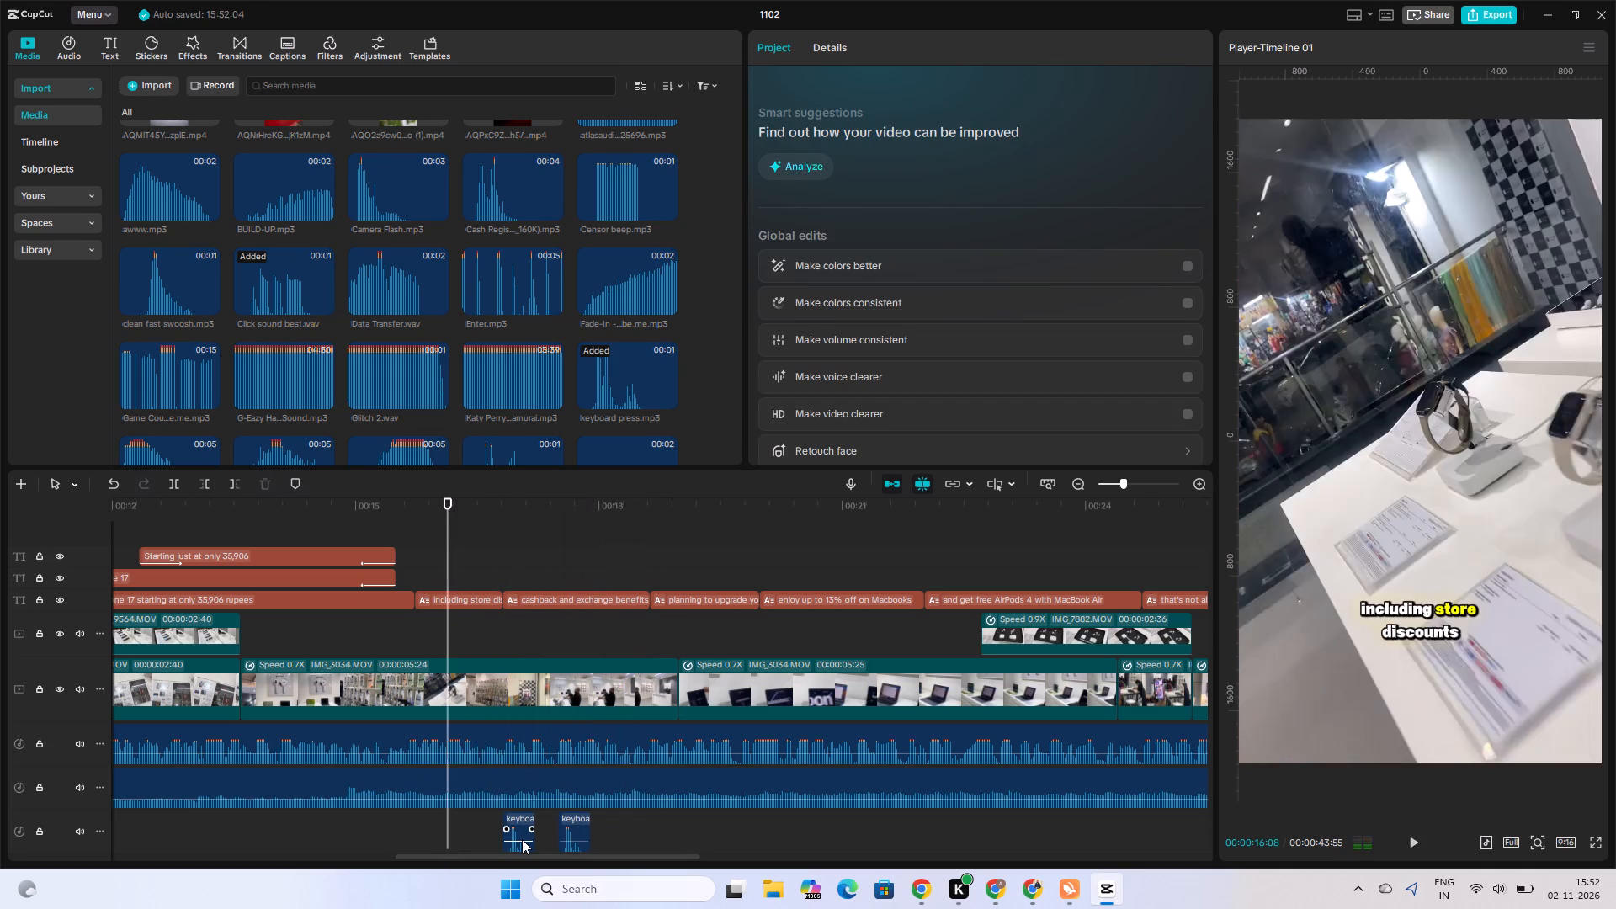
key(space)
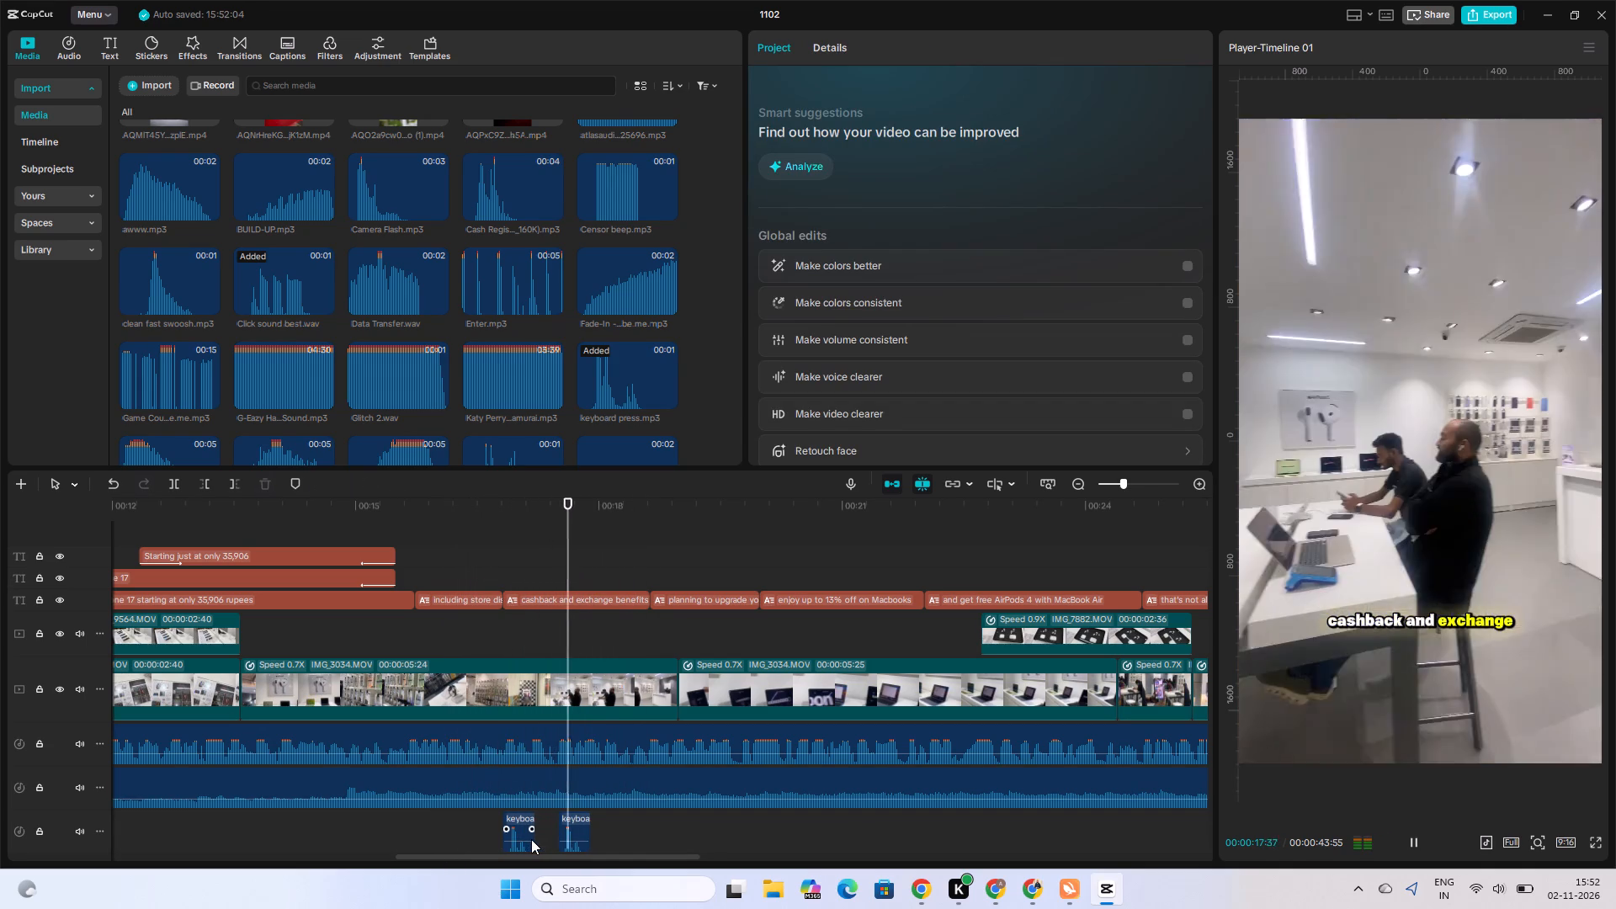
Audition Click sound best, Enter and Mouse Click, and place Mouse Click.mp3 on the lowest audio track at 00:00:20:38, at "13% off on".
alt+scroll(716, 828, down, 5)
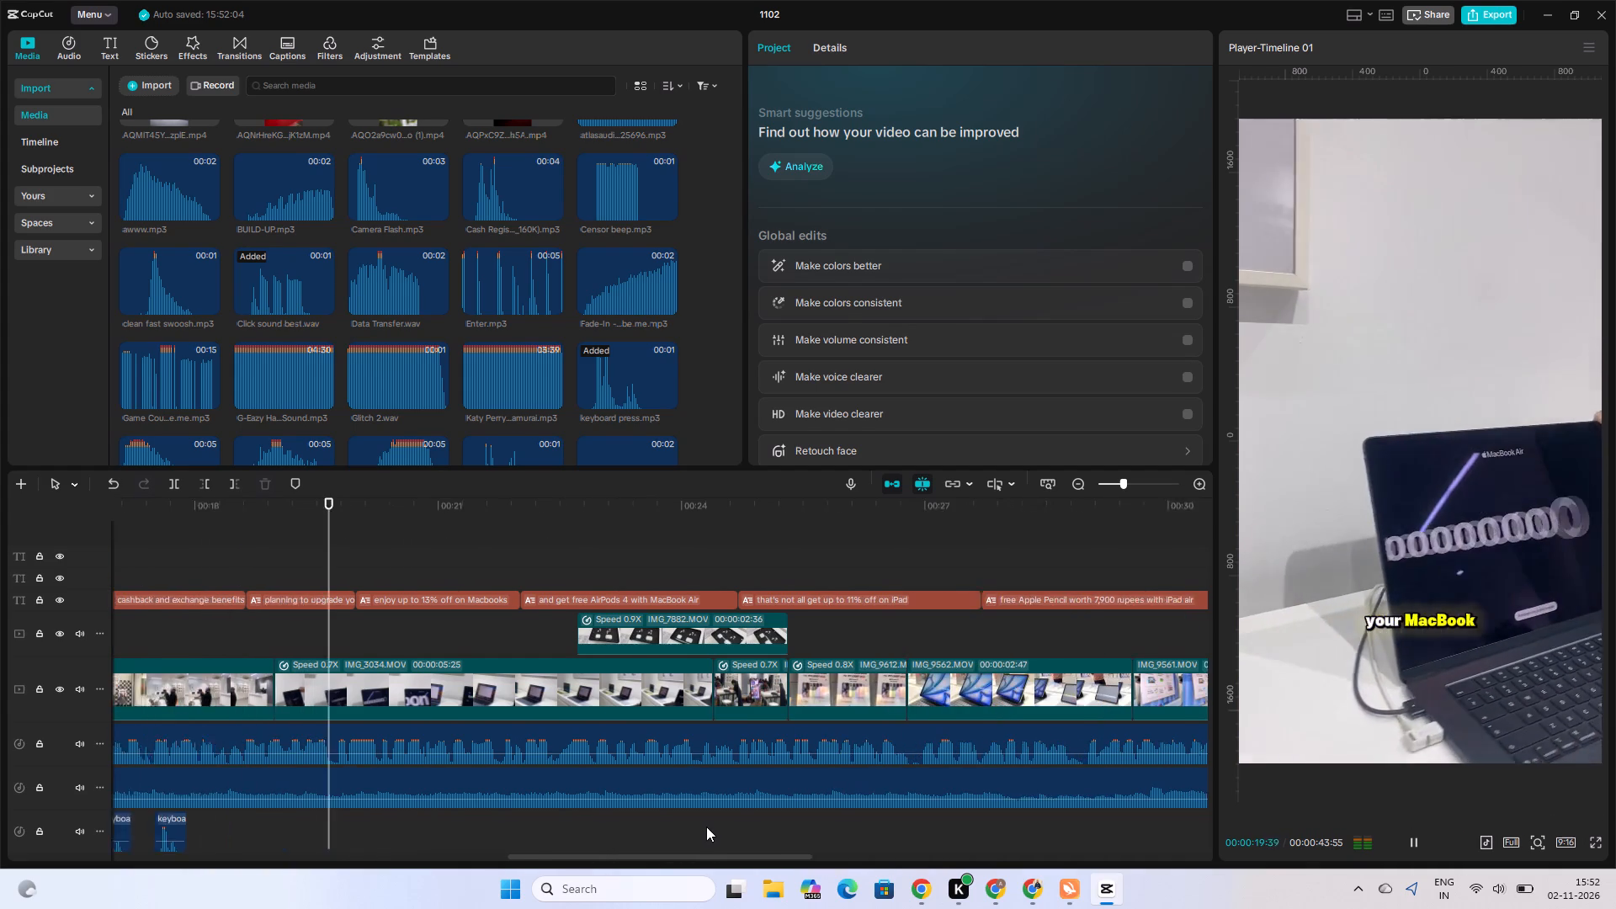
key(space)
click(297, 823)
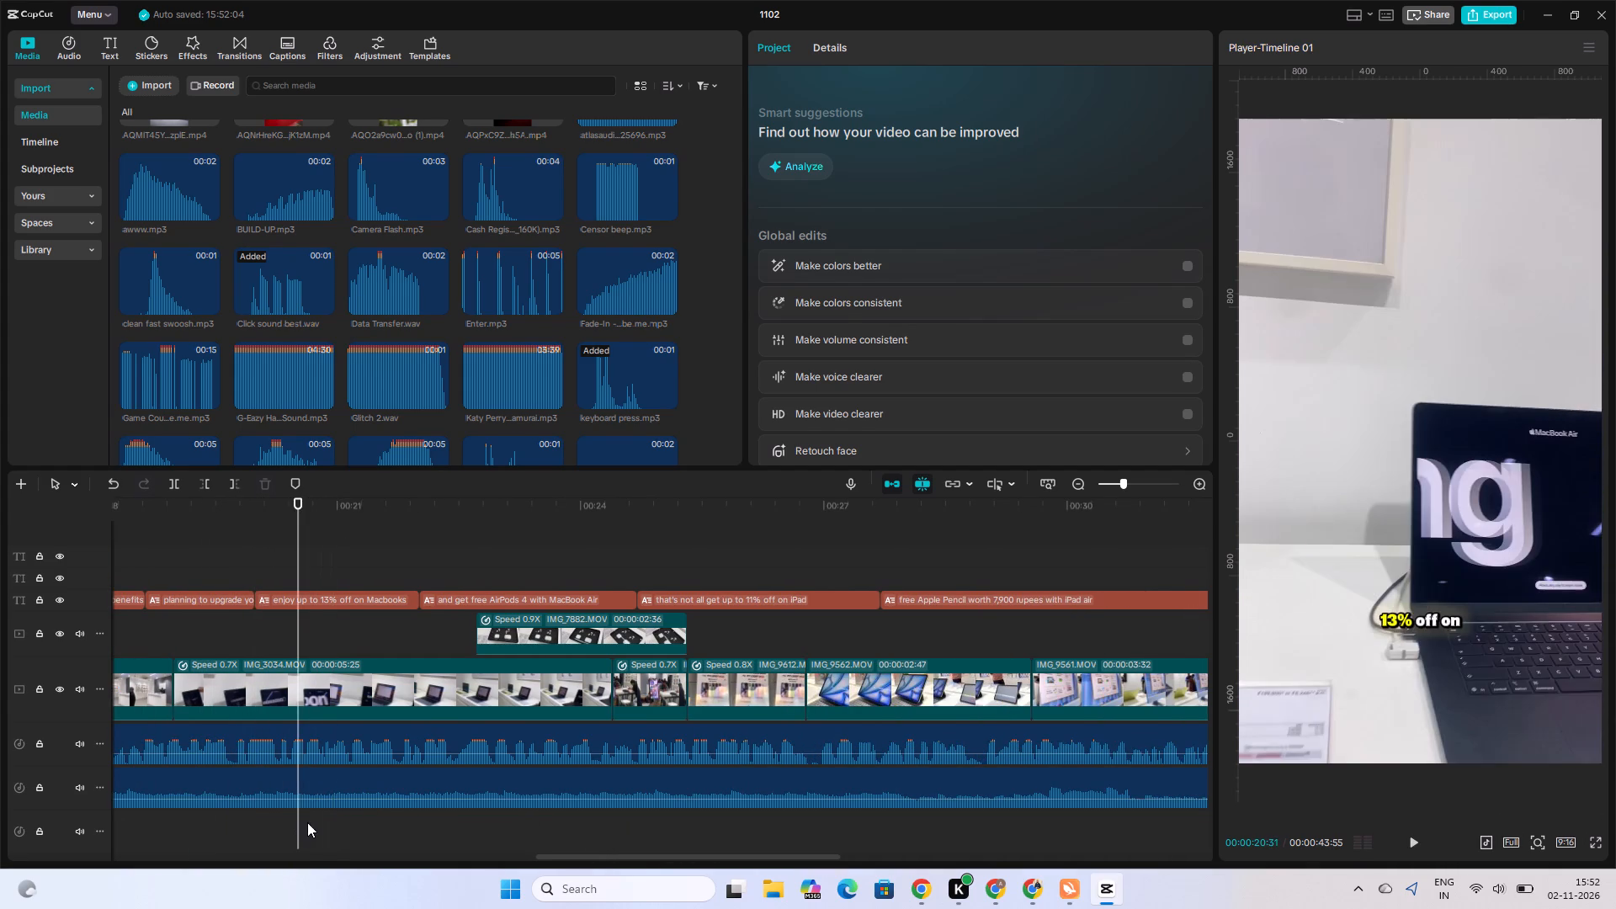
click(307, 822)
click(307, 822)
click(308, 822)
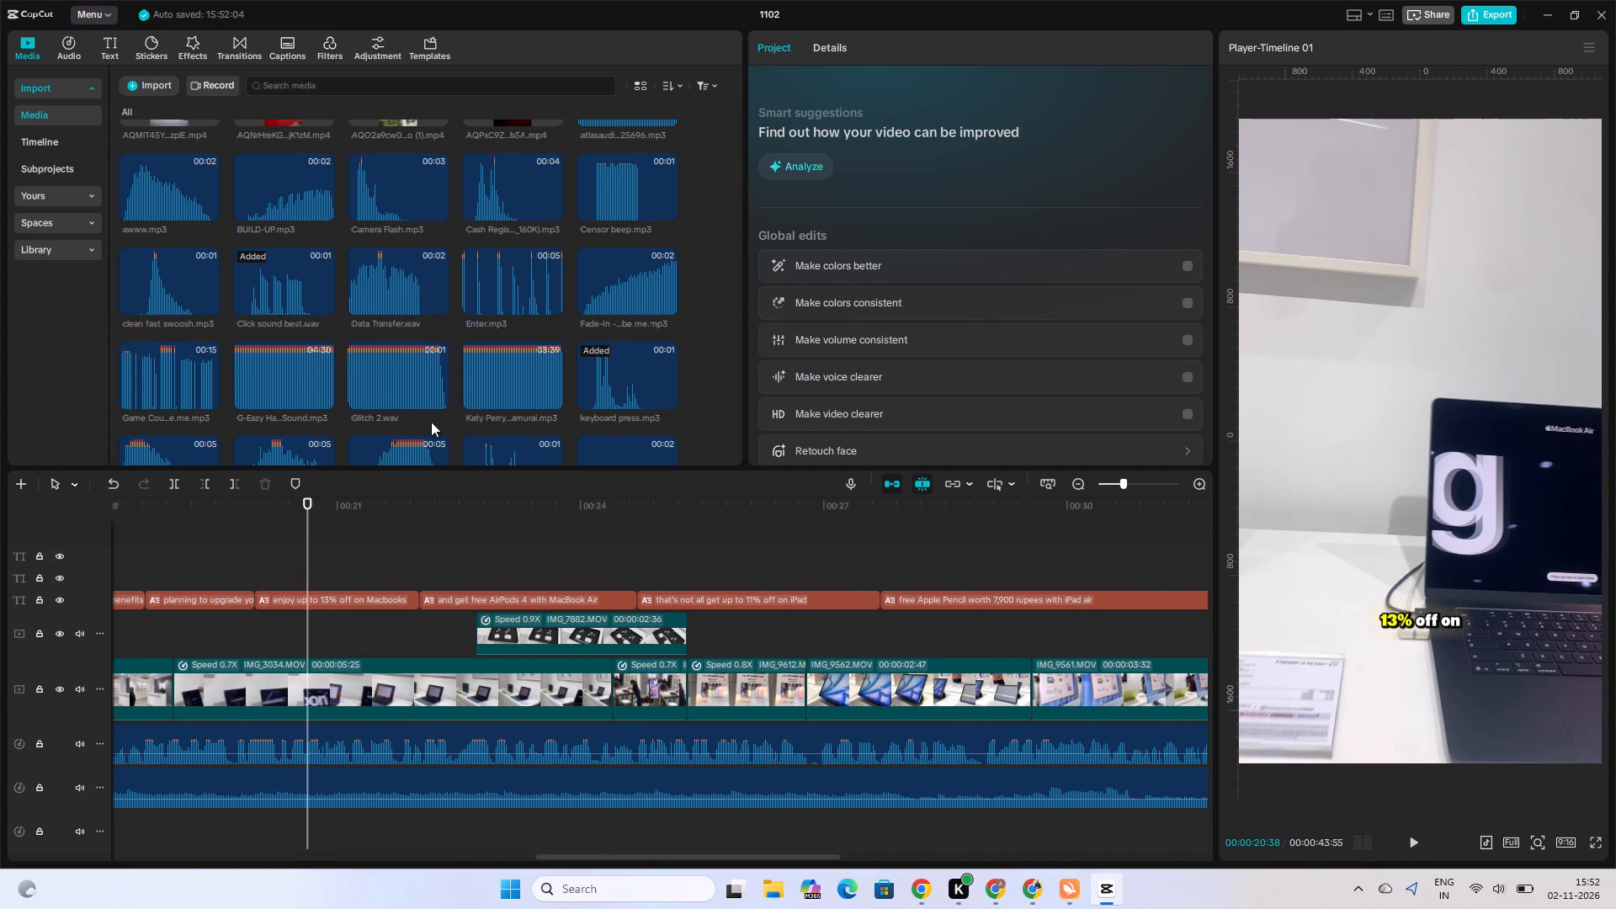
click(254, 303)
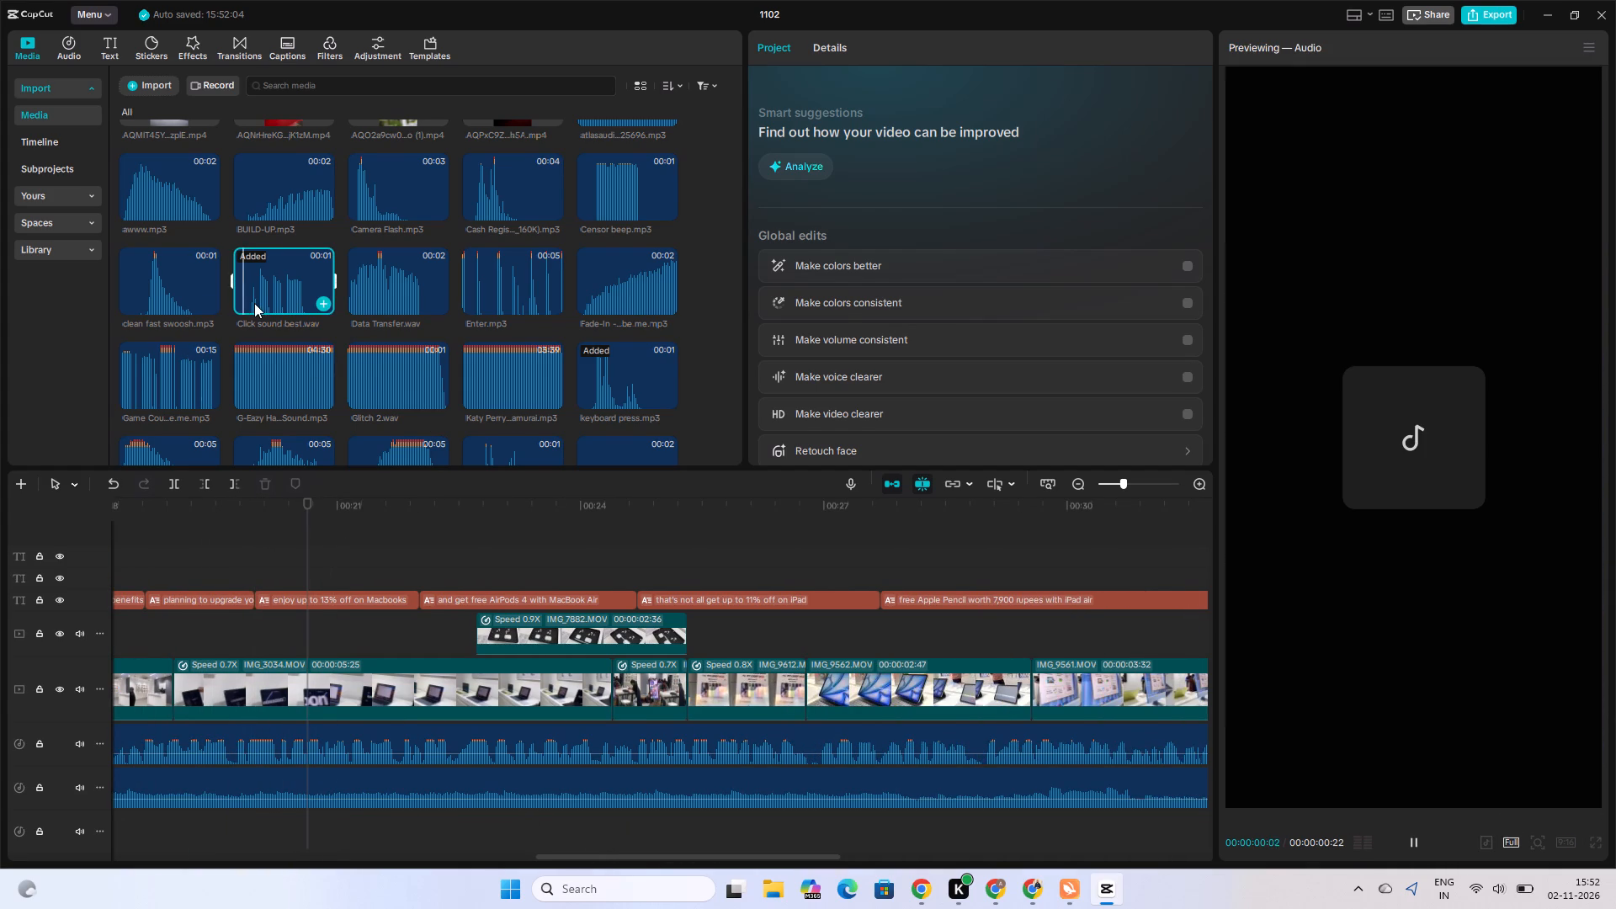
click(529, 279)
scroll(620, 375, down, 2)
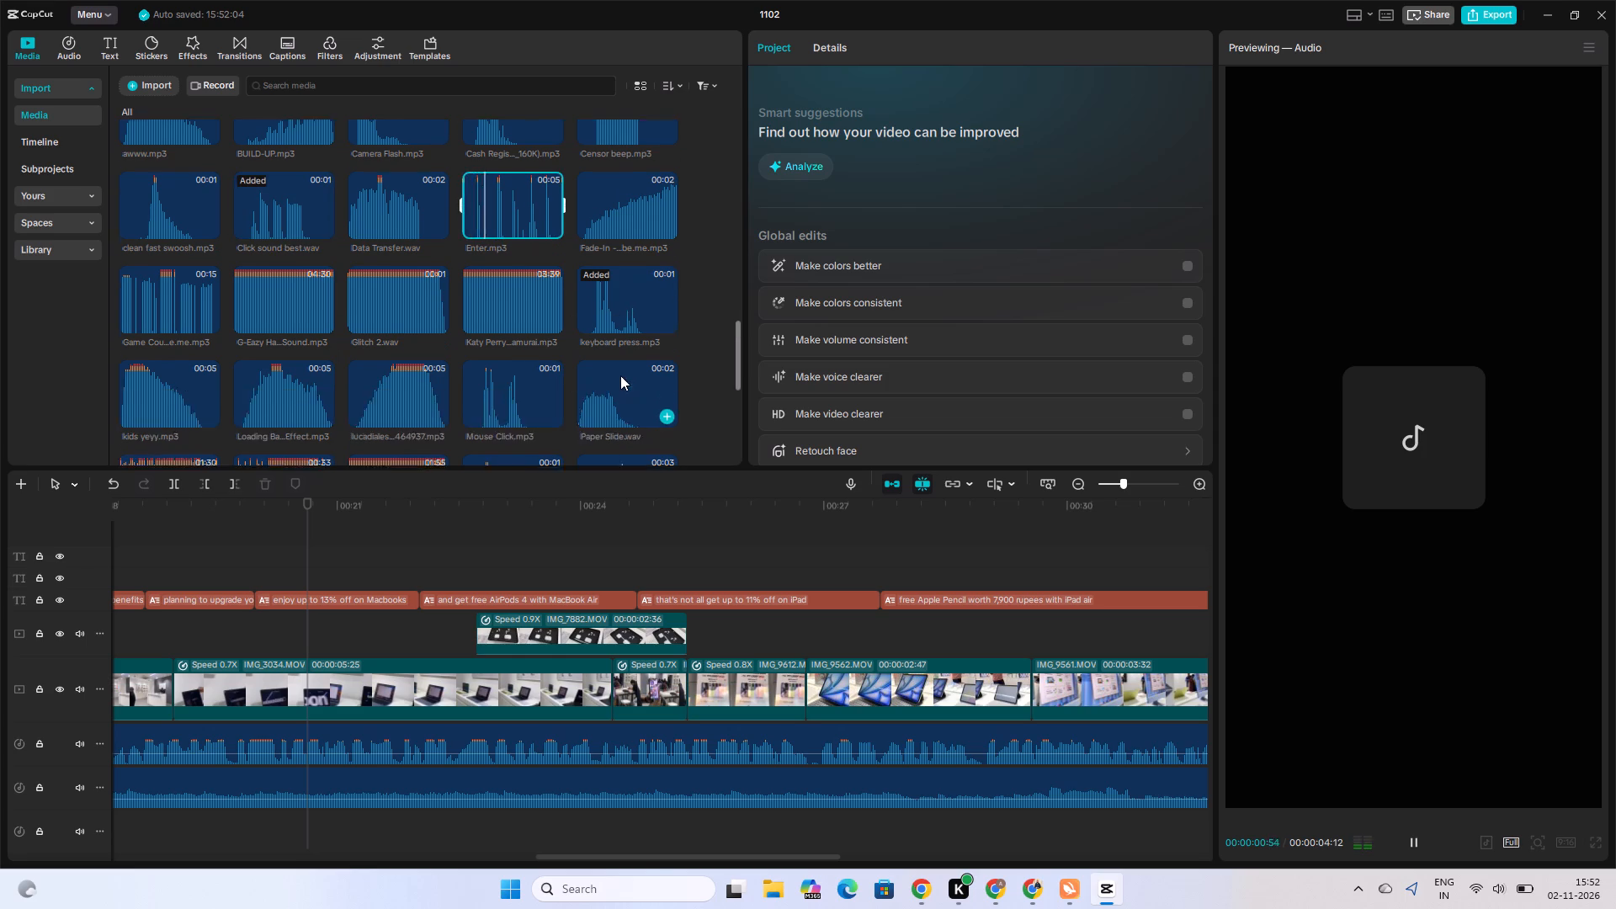
click(623, 328)
click(502, 328)
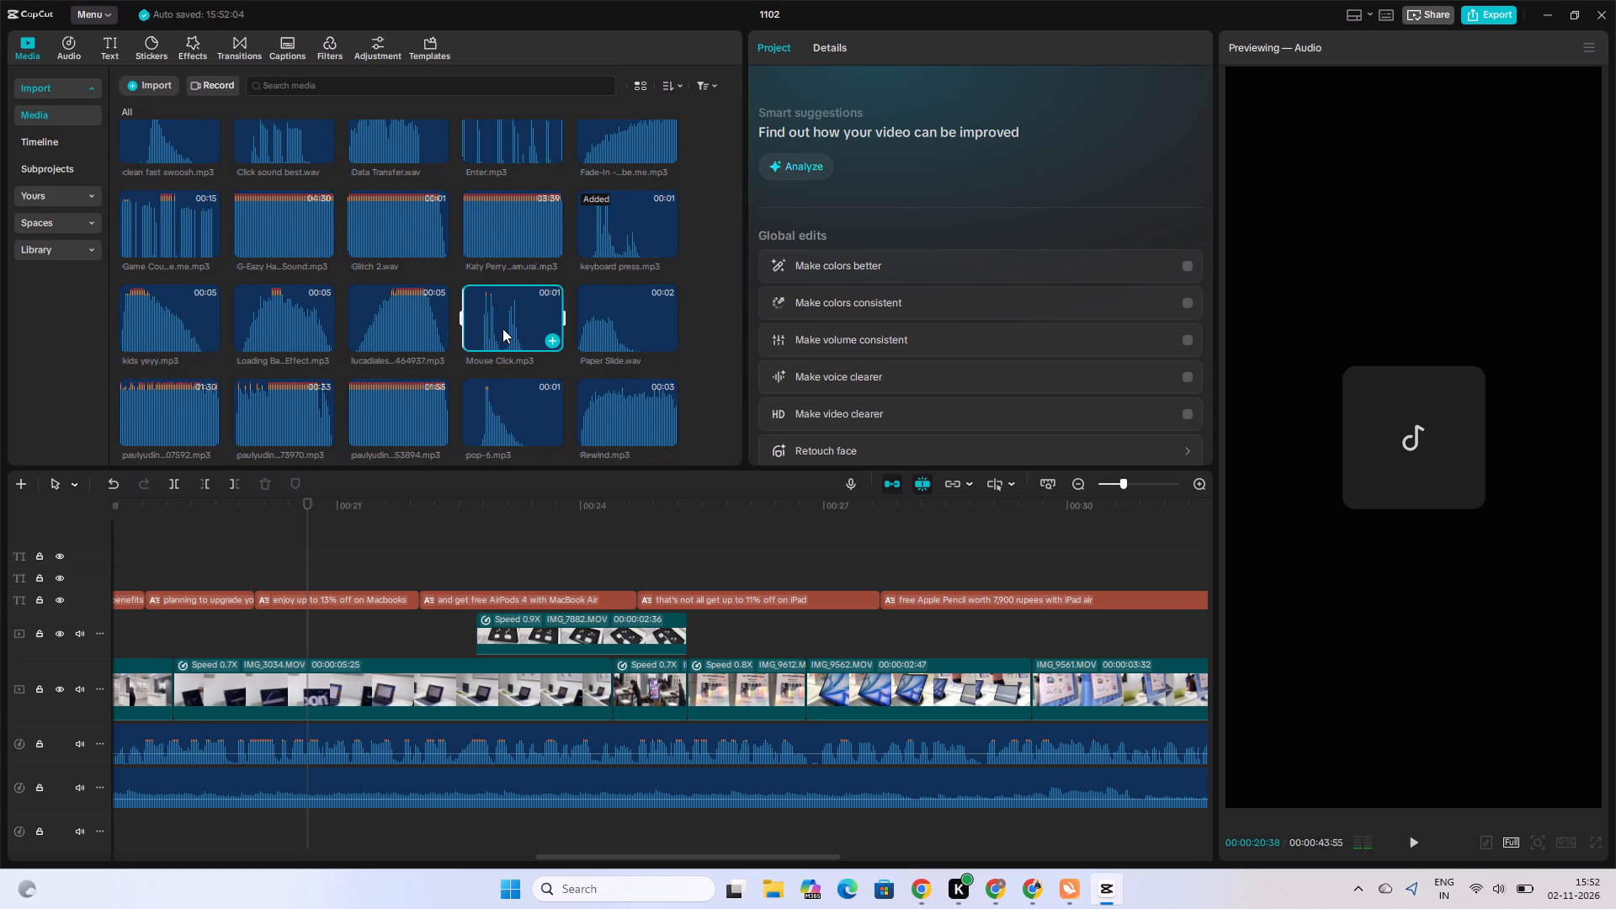
drag(508, 321, 305, 832)
Play back around the Mouse Click sound and on to "and get free" to check its timing against the "13% off on" line.
click(300, 829)
key(space)
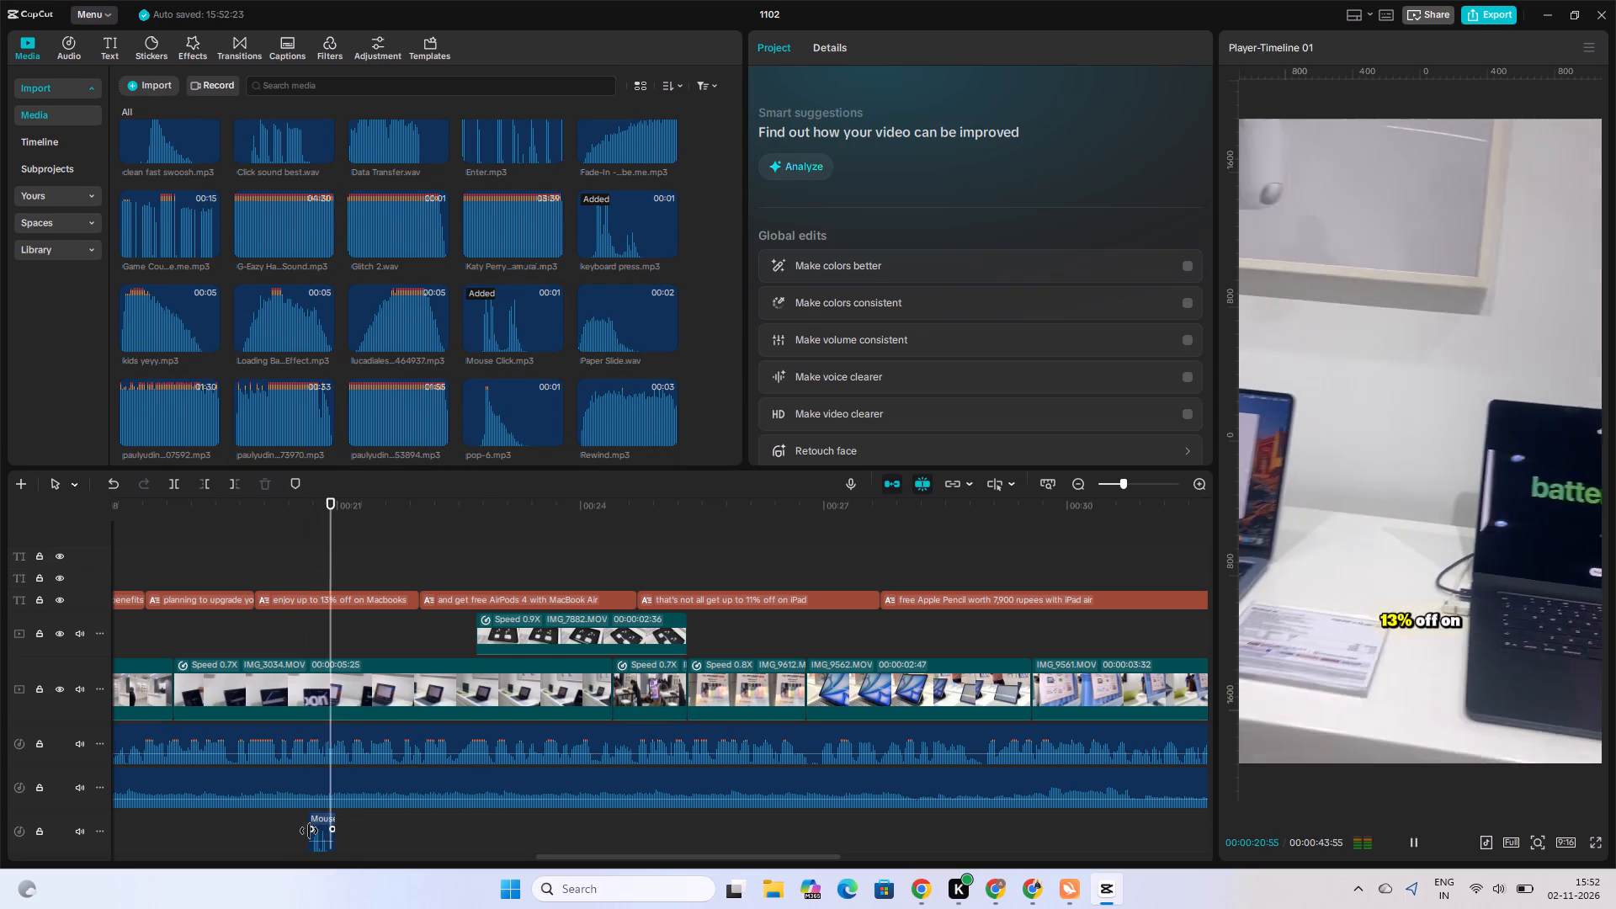
key(space)
click(308, 831)
click(290, 832)
key(space)
key(space)
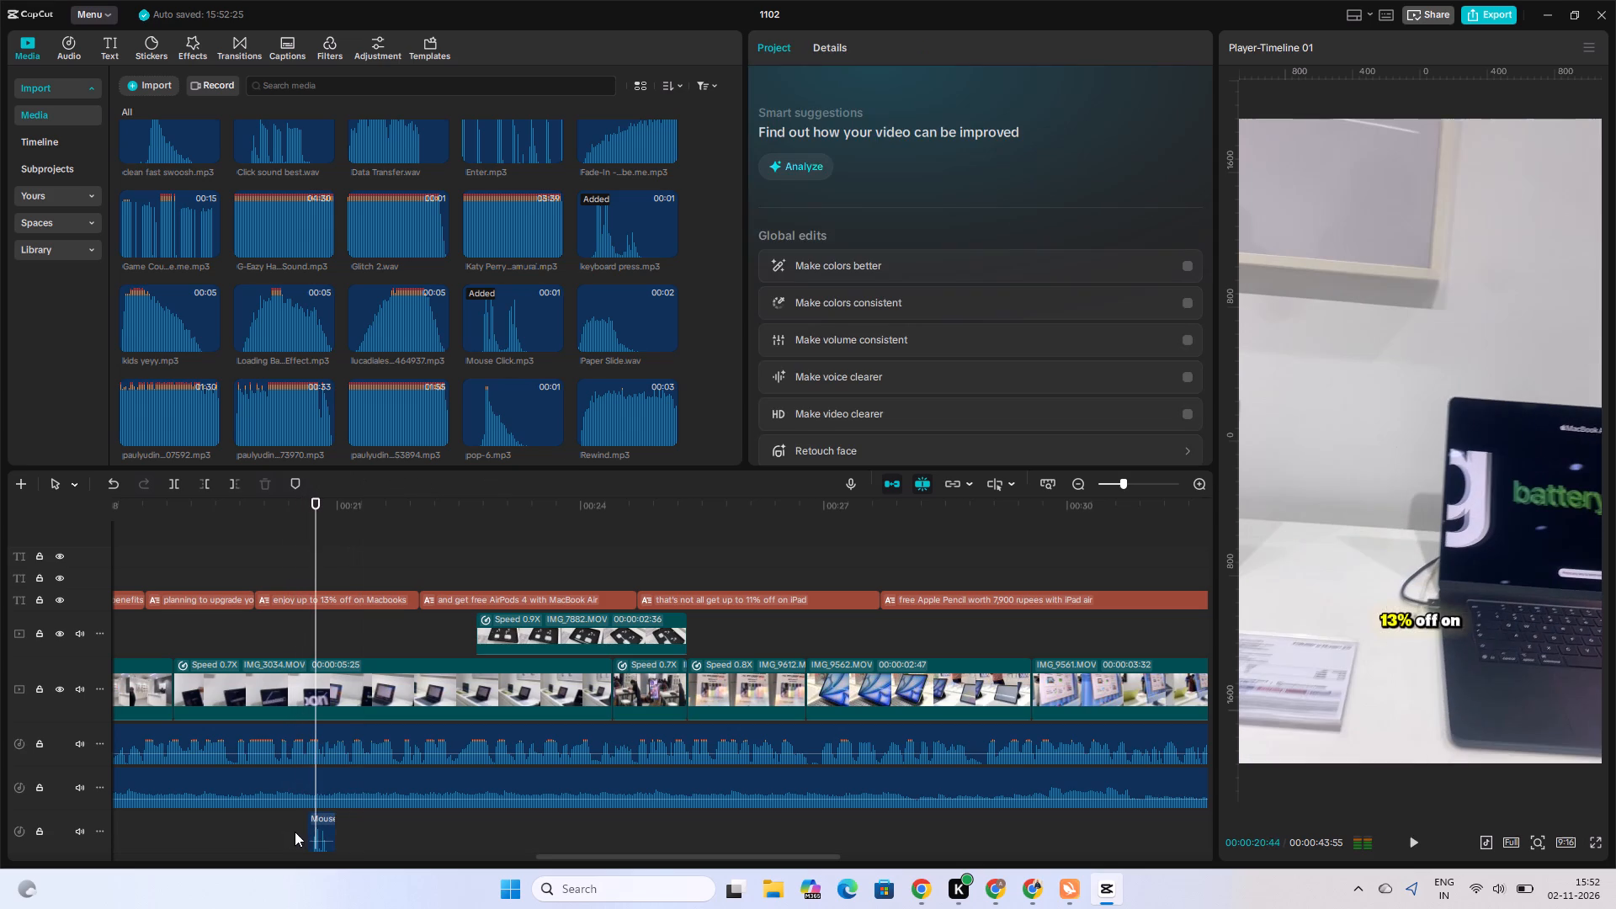
click(324, 838)
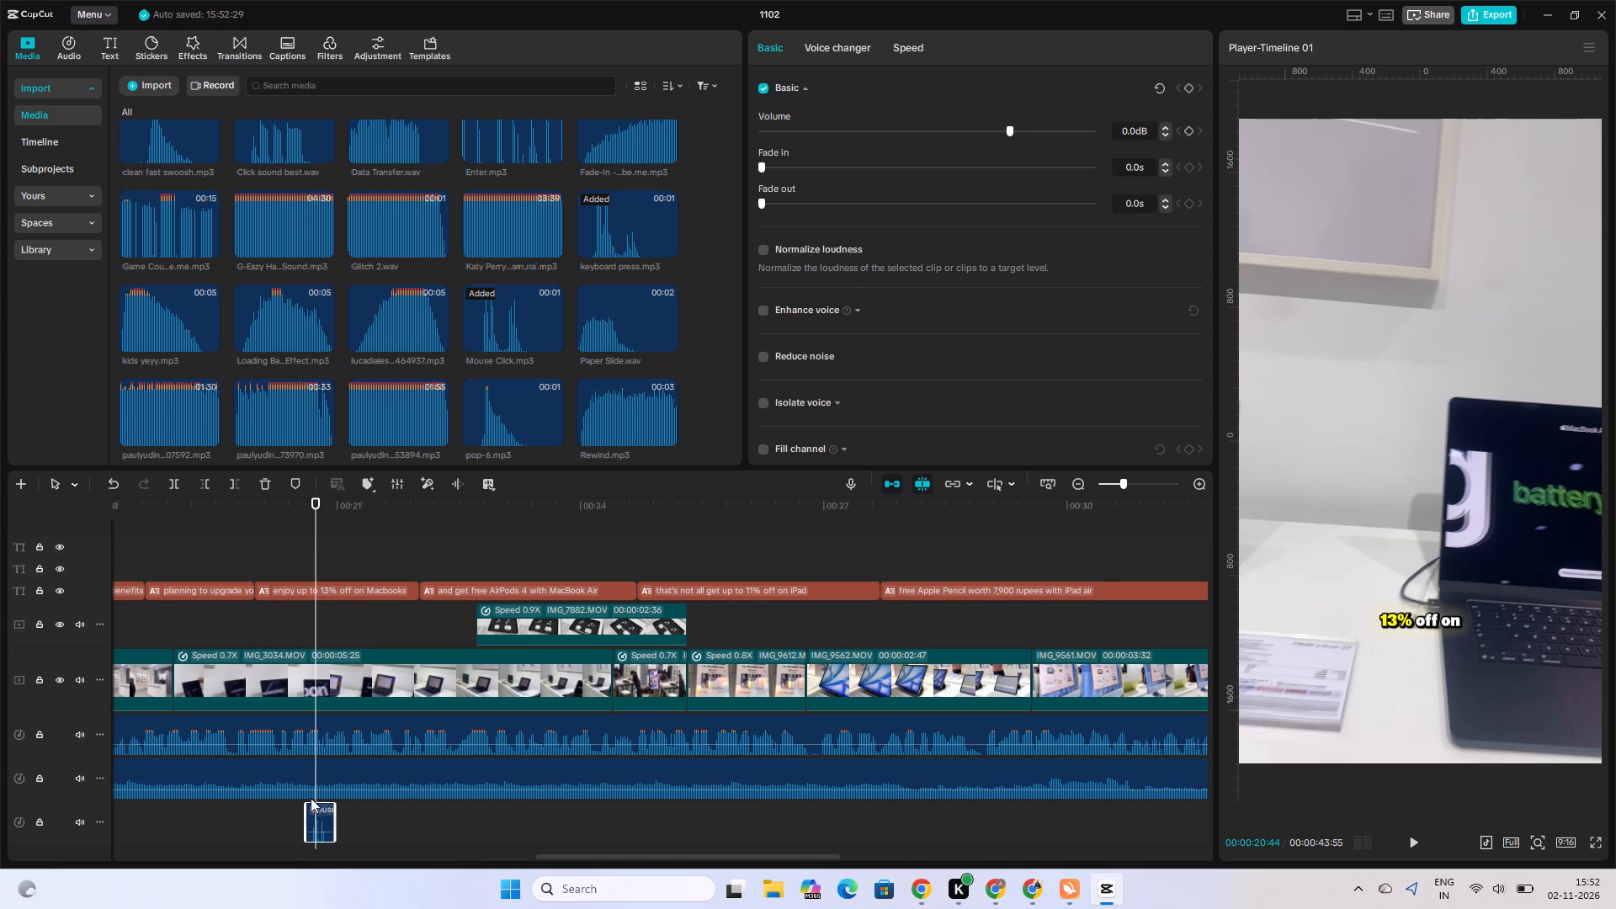
click(298, 830)
key(space)
key(space)
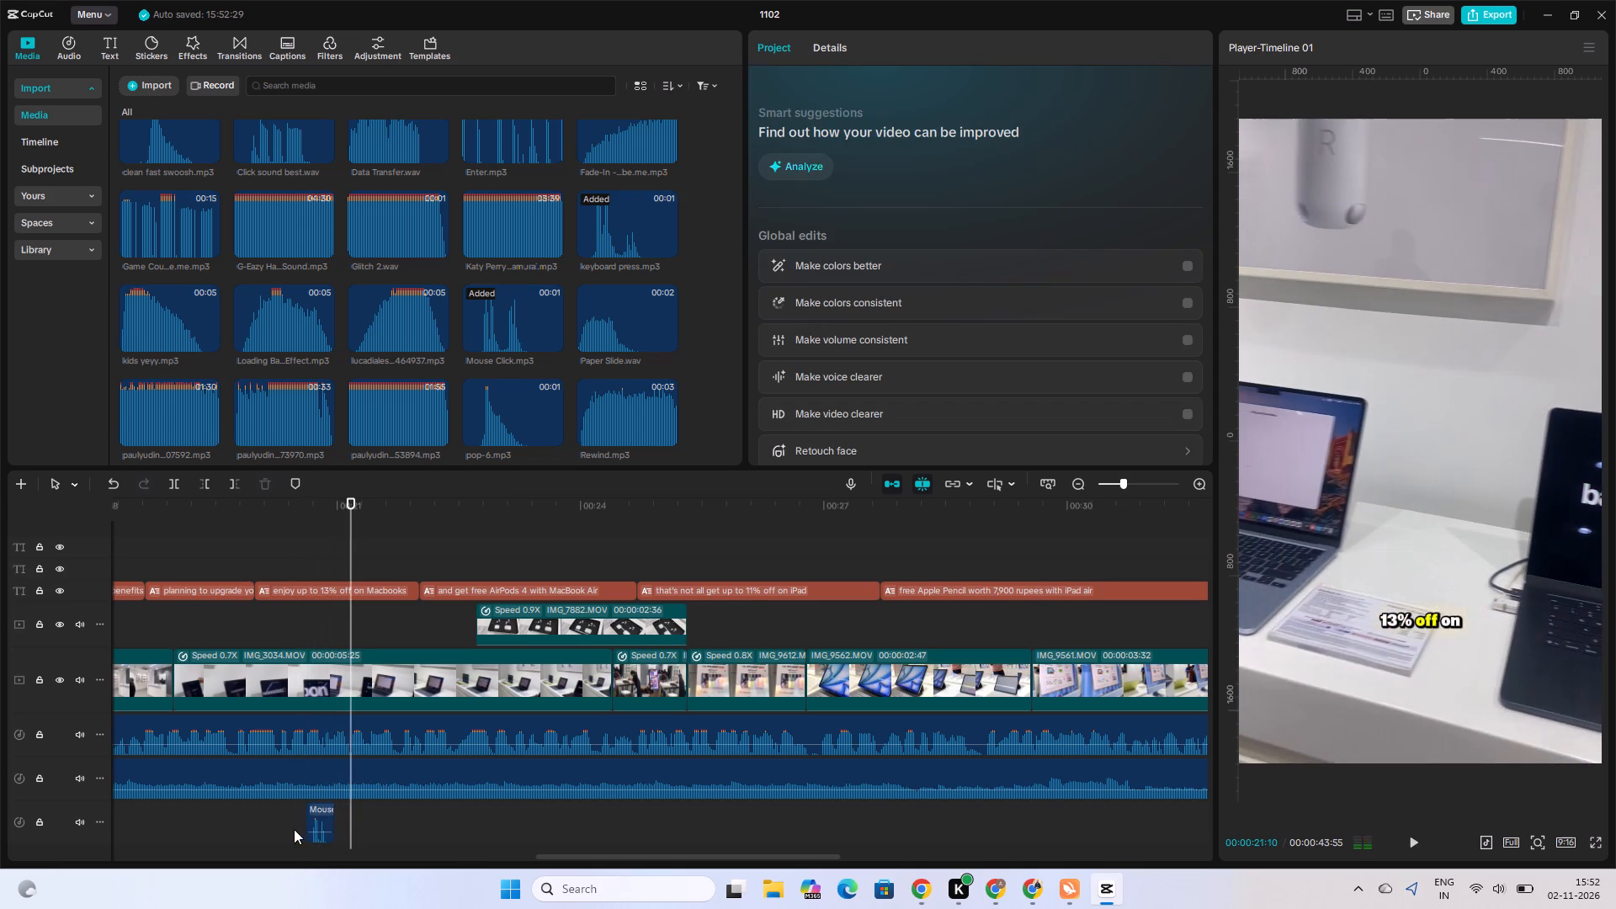
click(284, 827)
click(283, 826)
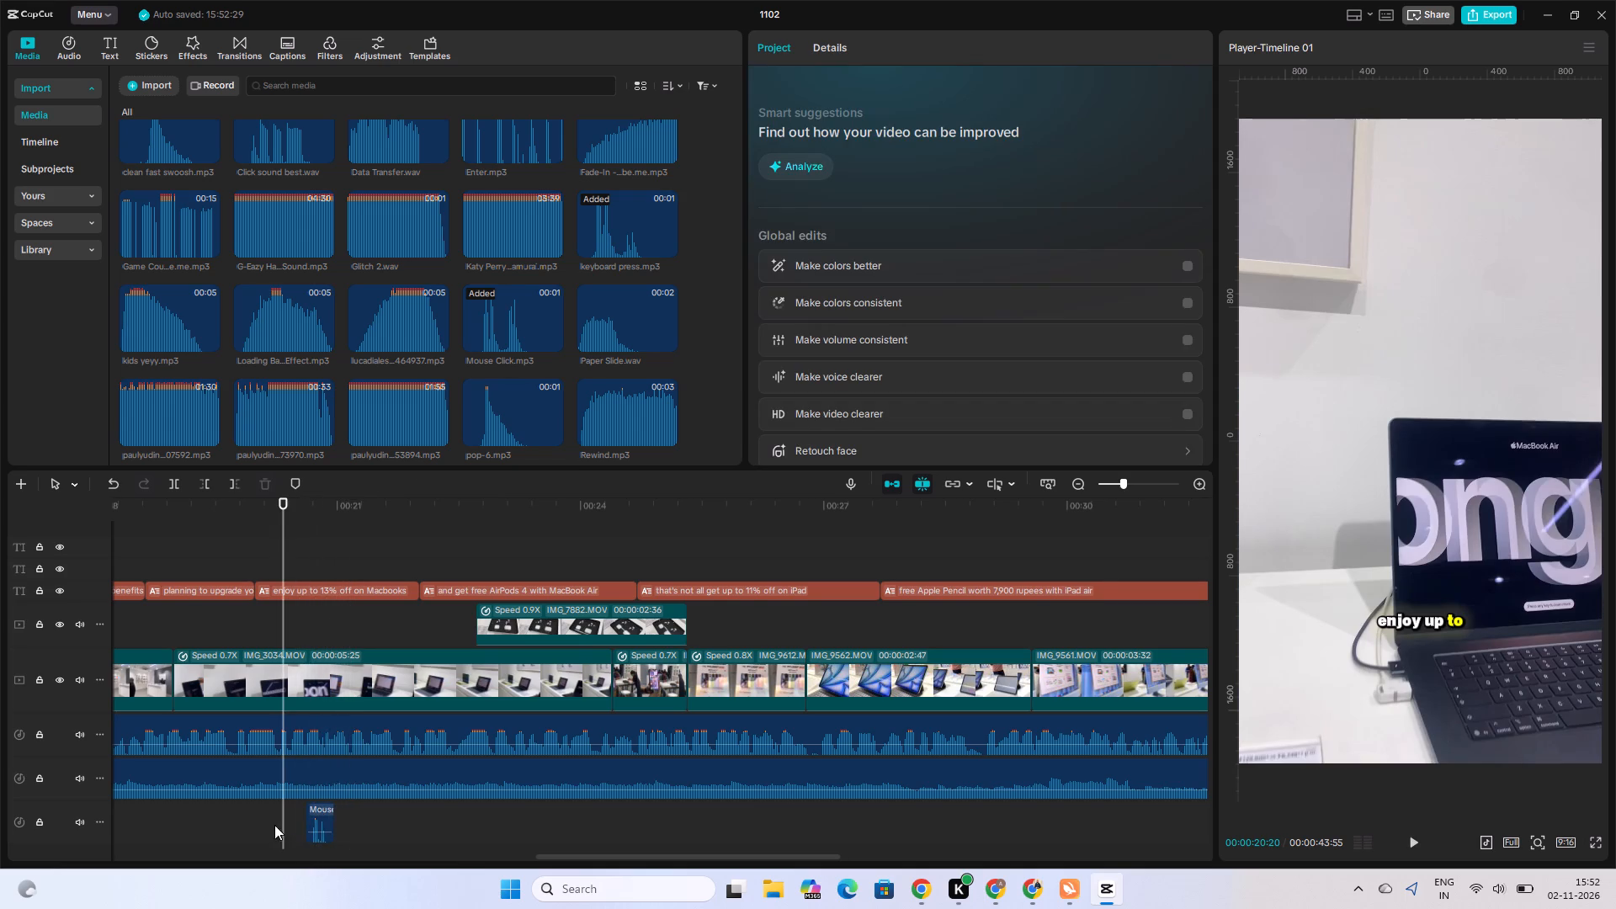
click(268, 823)
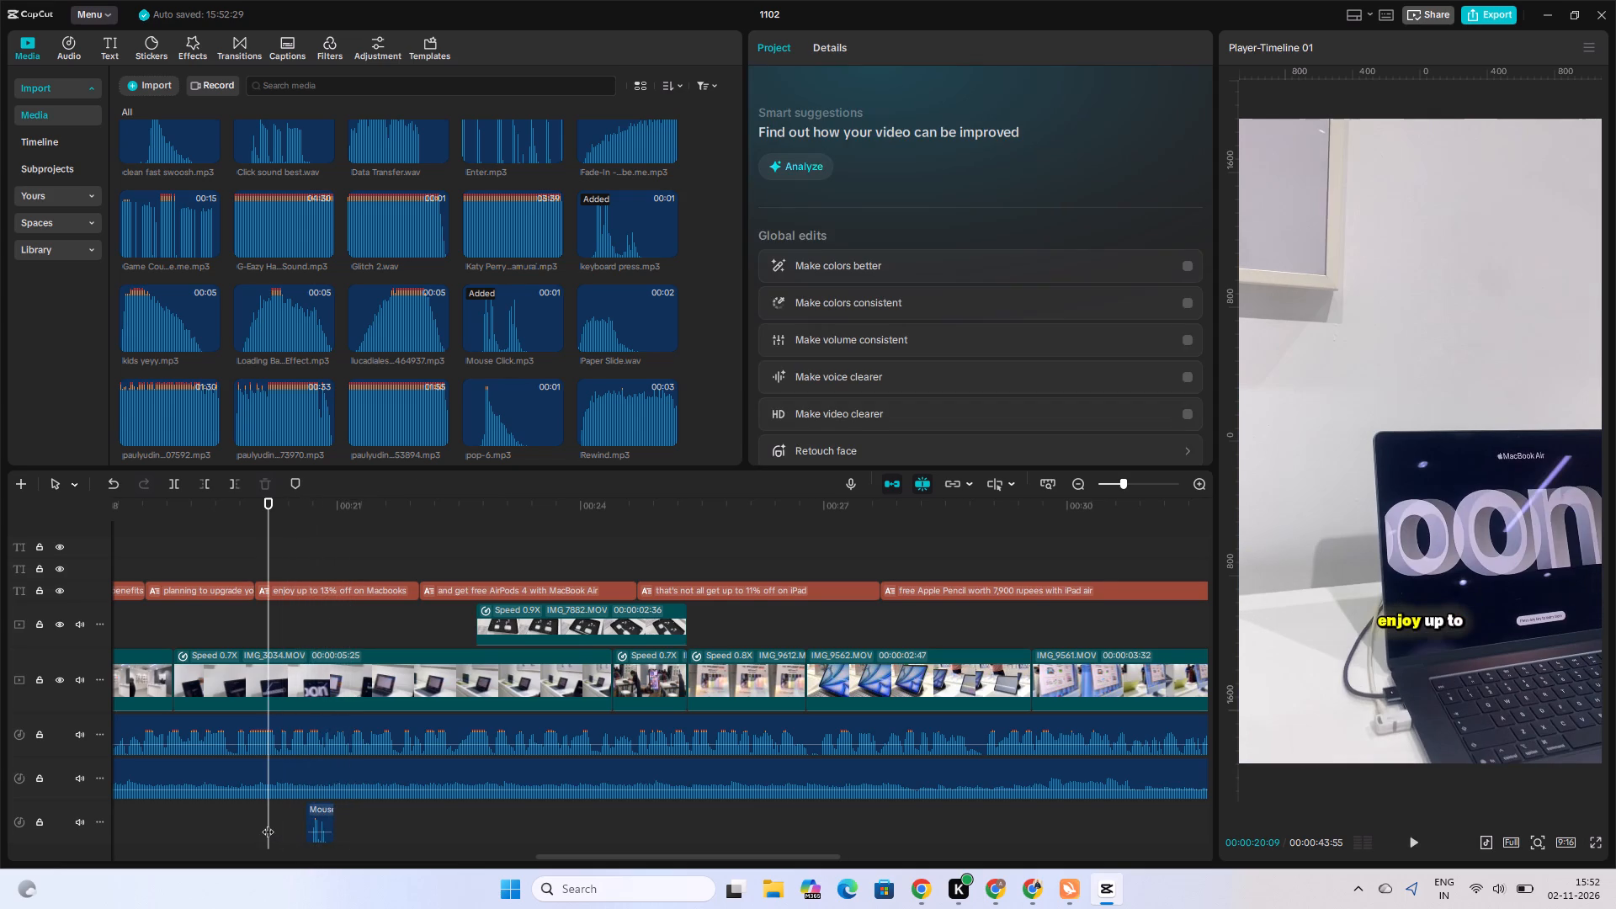
key(space)
click(214, 823)
key(space)
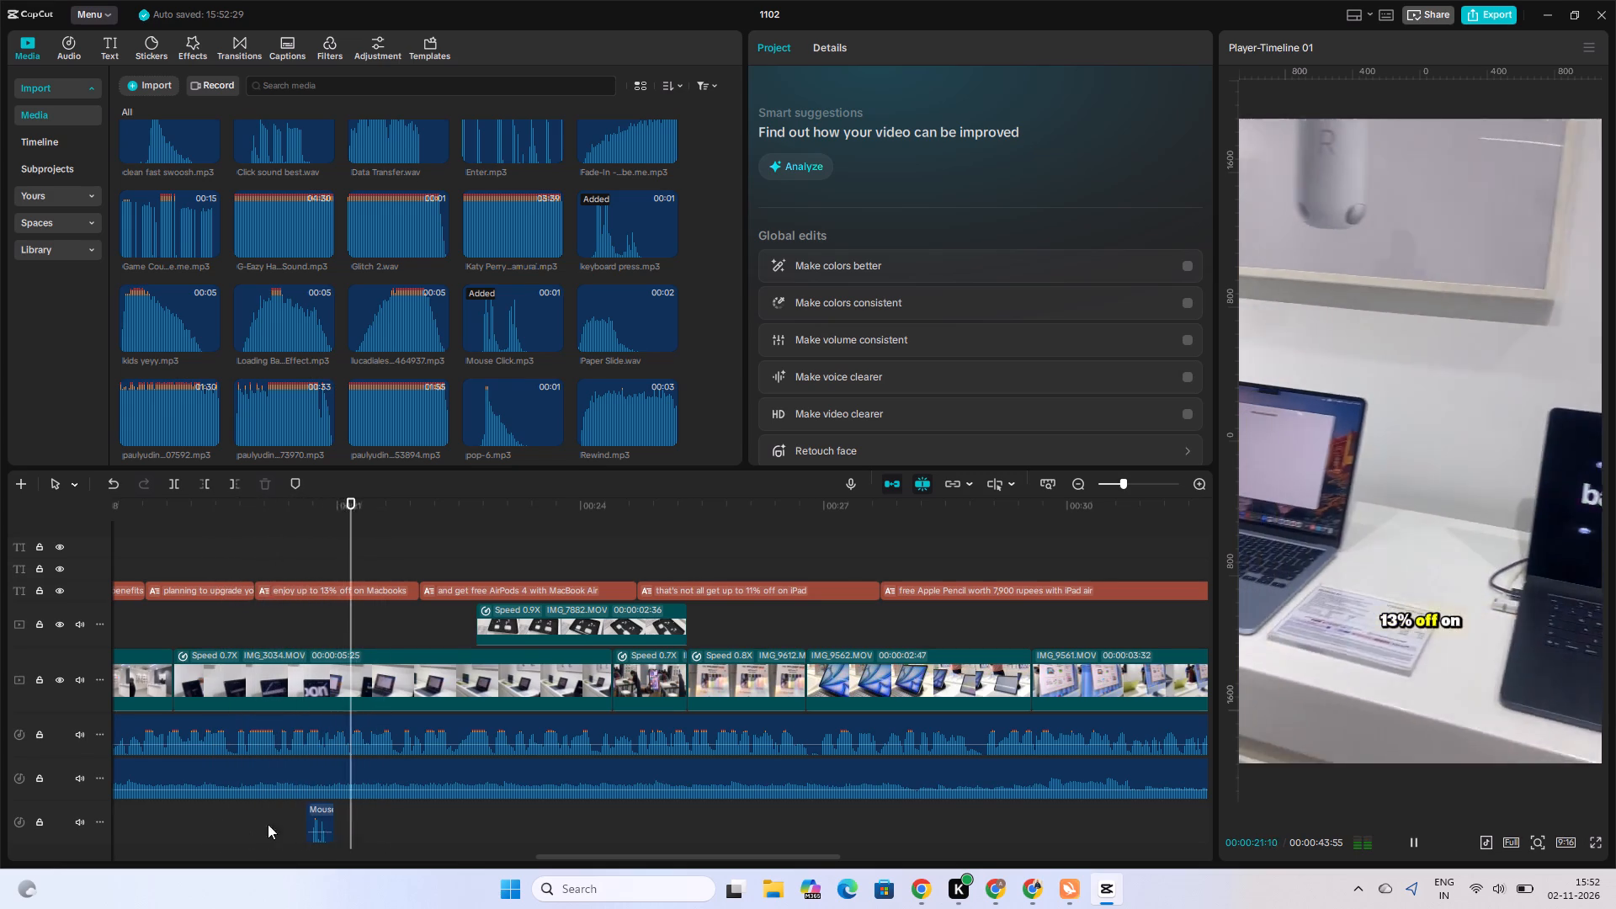
key(space)
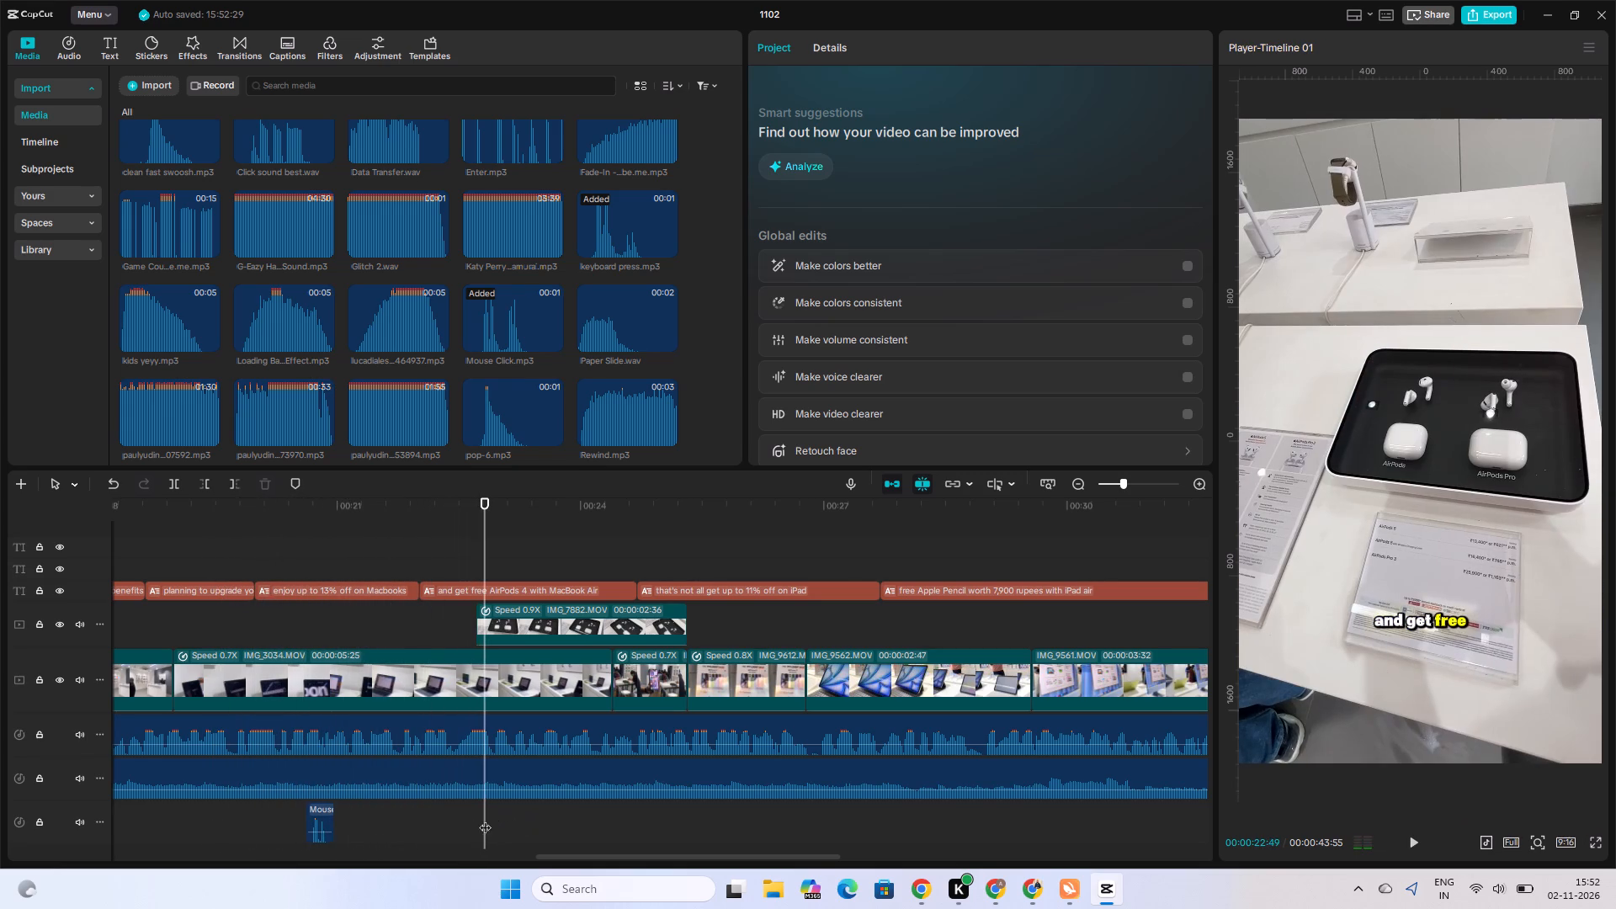
Copy the Mouse Click sound to the "and get free AirPods 4 with MacBook Air" caption, just before the AirPods overlay clip, and play through it.
click(293, 827)
click(314, 827)
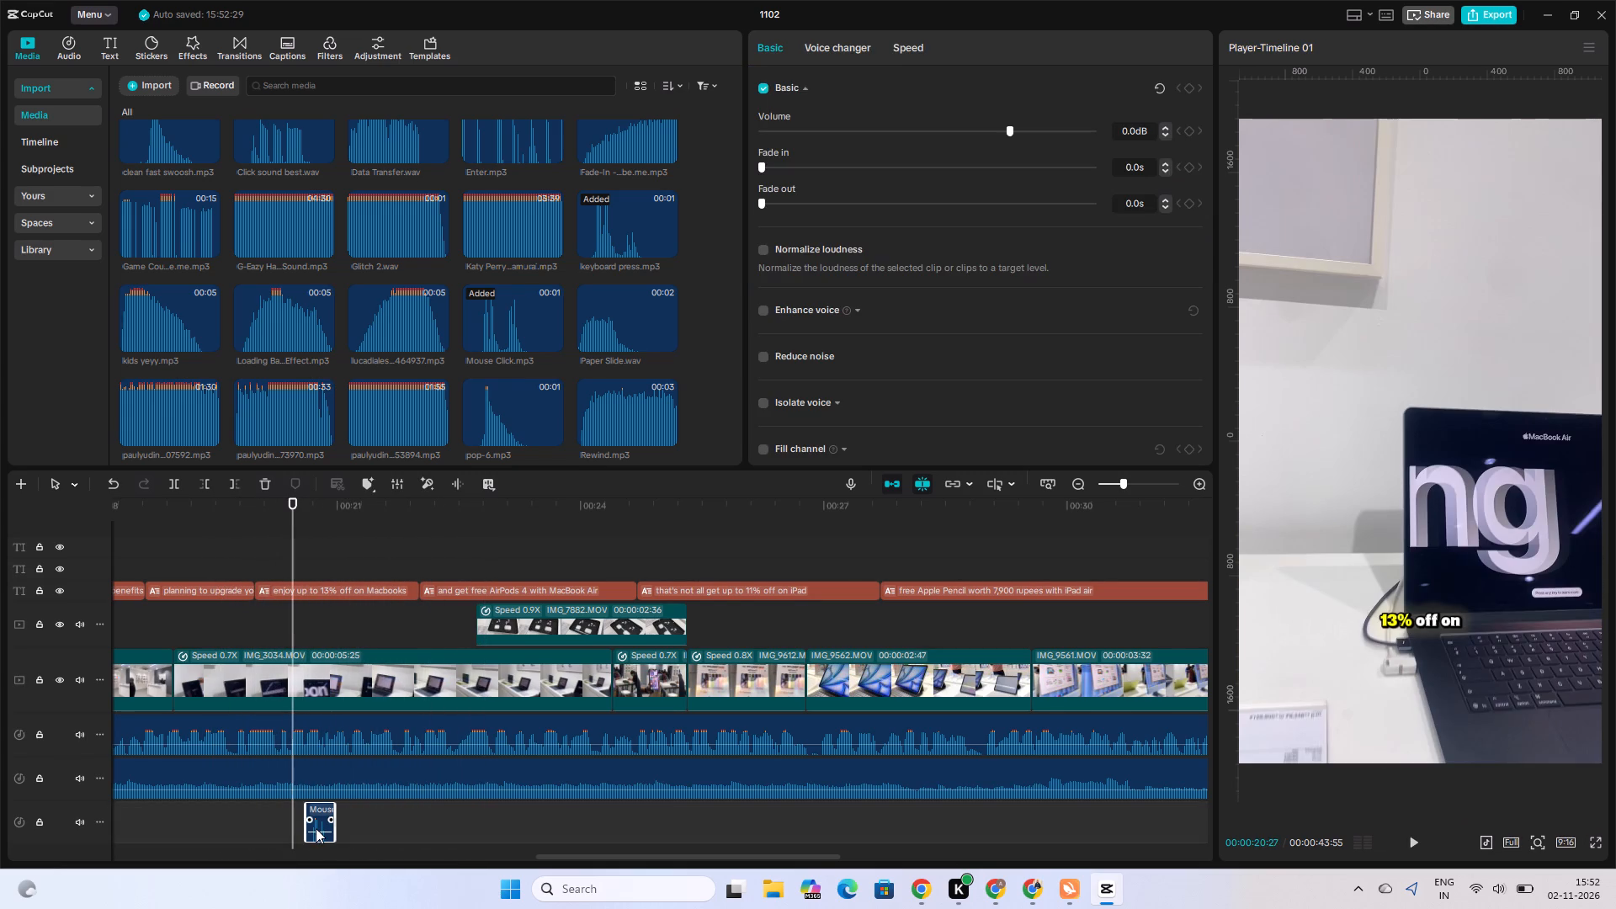
key(ctrl+c)
key(ctrl+v)
drag(304, 825, 486, 802)
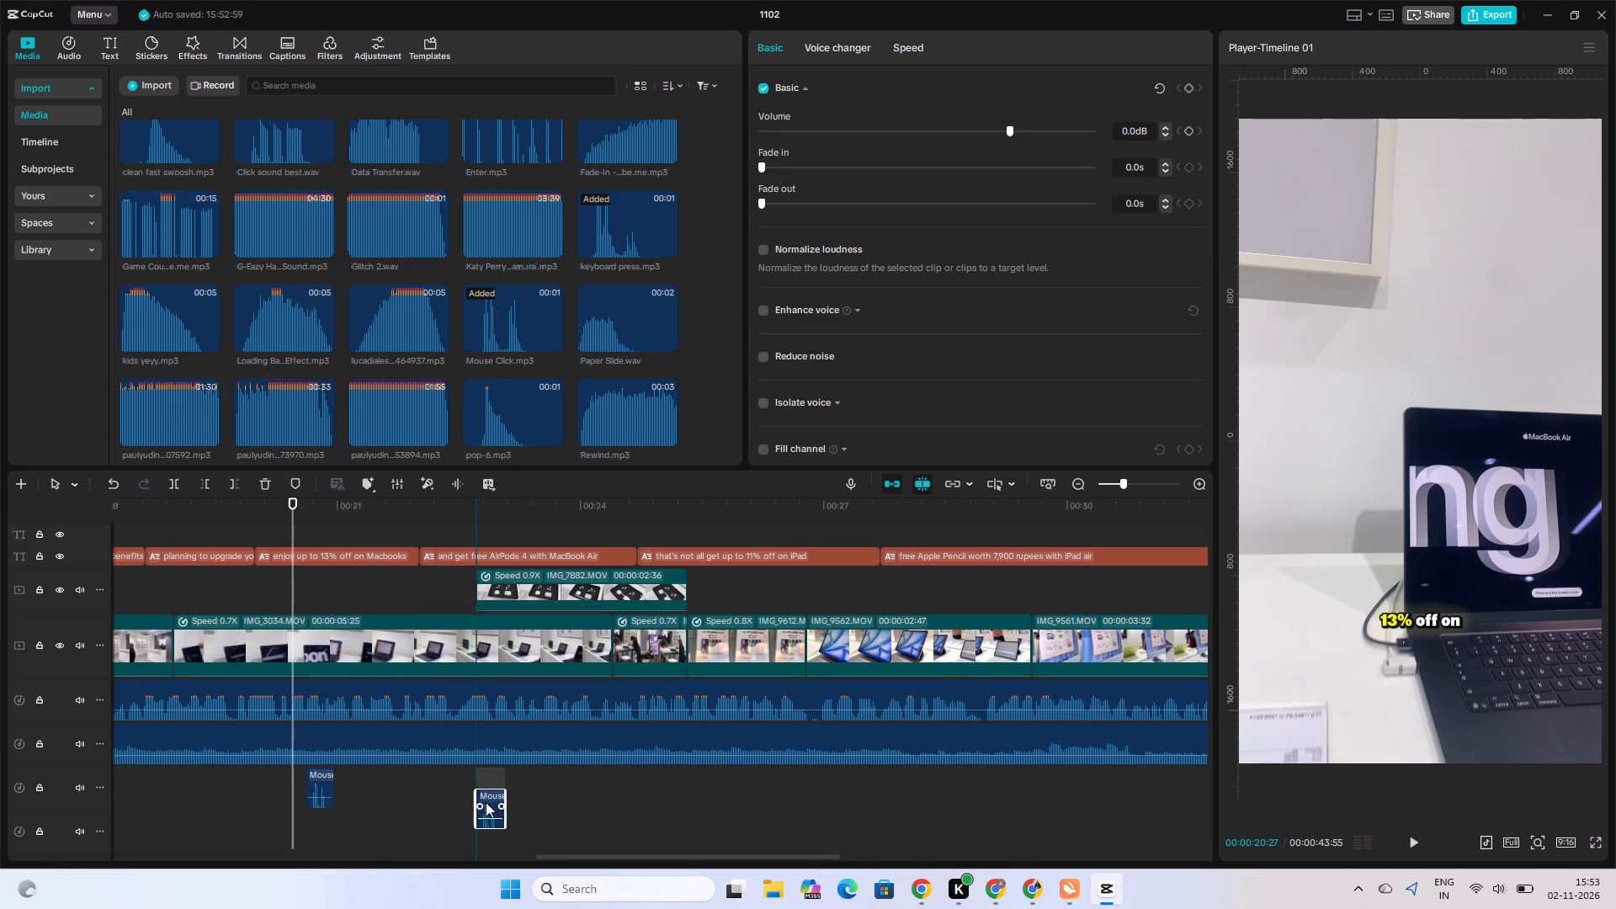
drag(486, 802, 465, 800)
click(434, 802)
key(space)
click(391, 808)
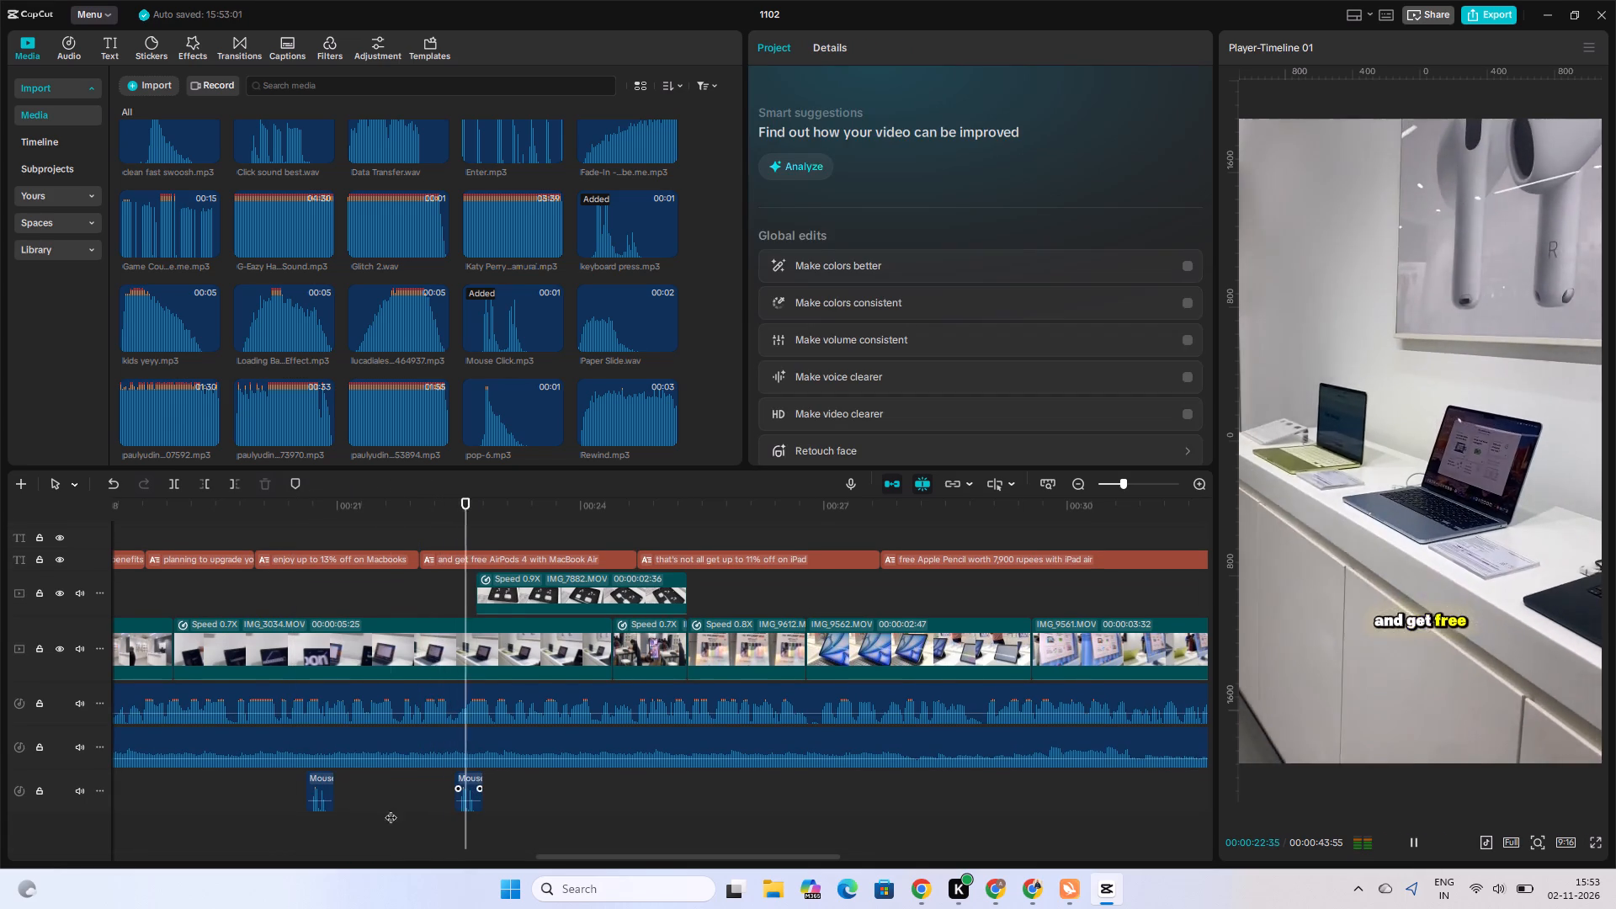
click(174, 804)
key(space)
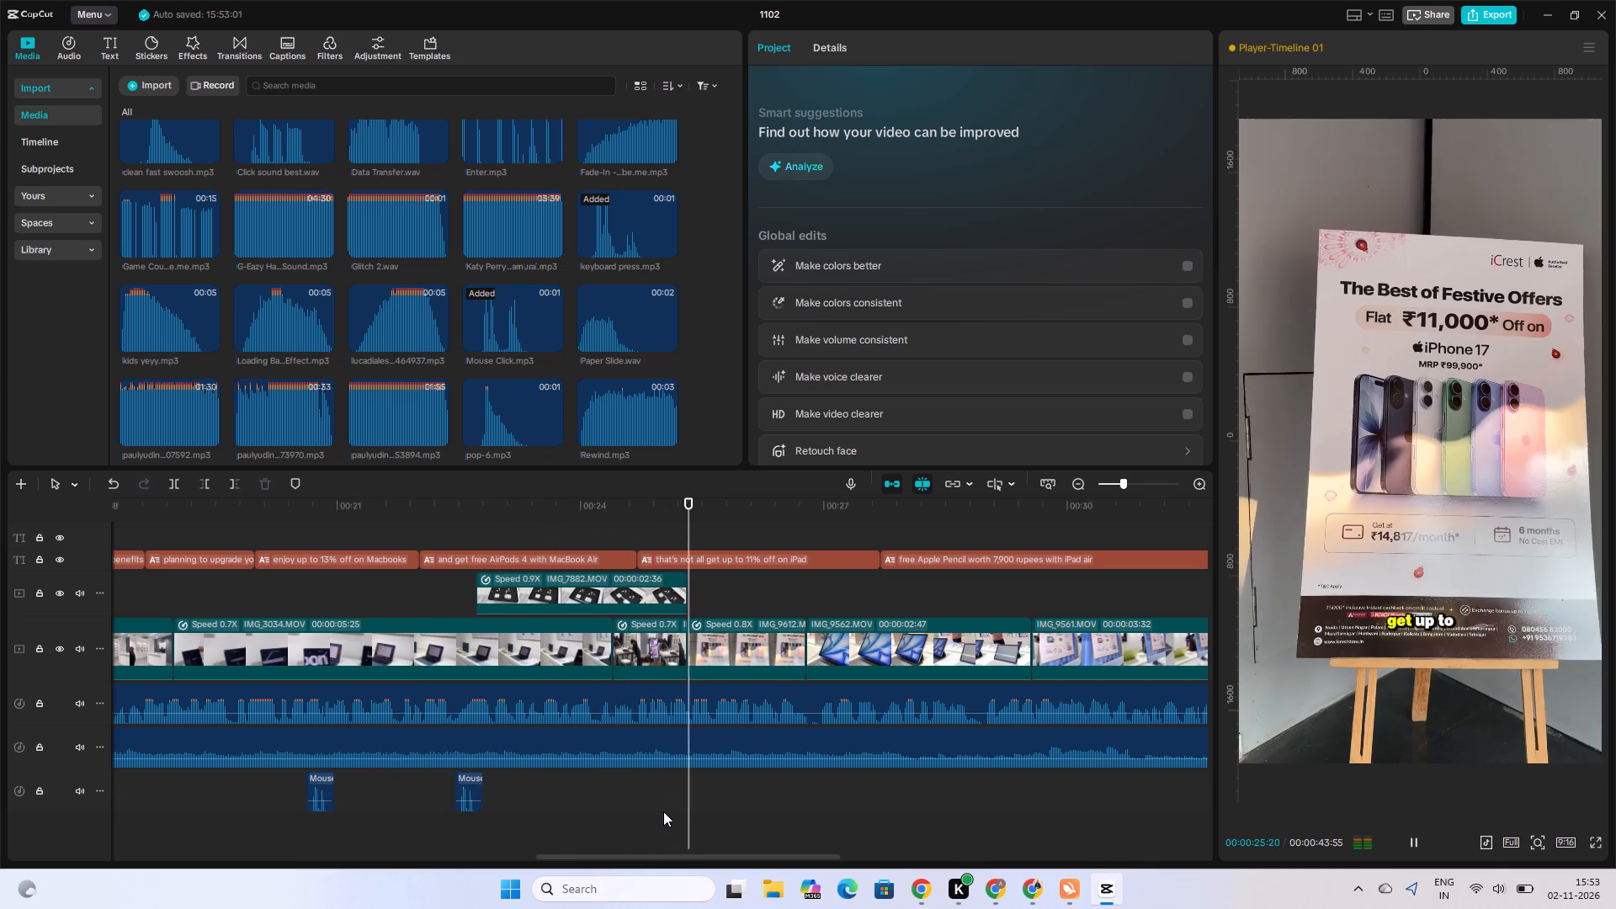
key(space)
Paste another Mouse Click sound where "11% off on" begins in the iPad caption, at about 00:00:26, and play it back.
click(778, 796)
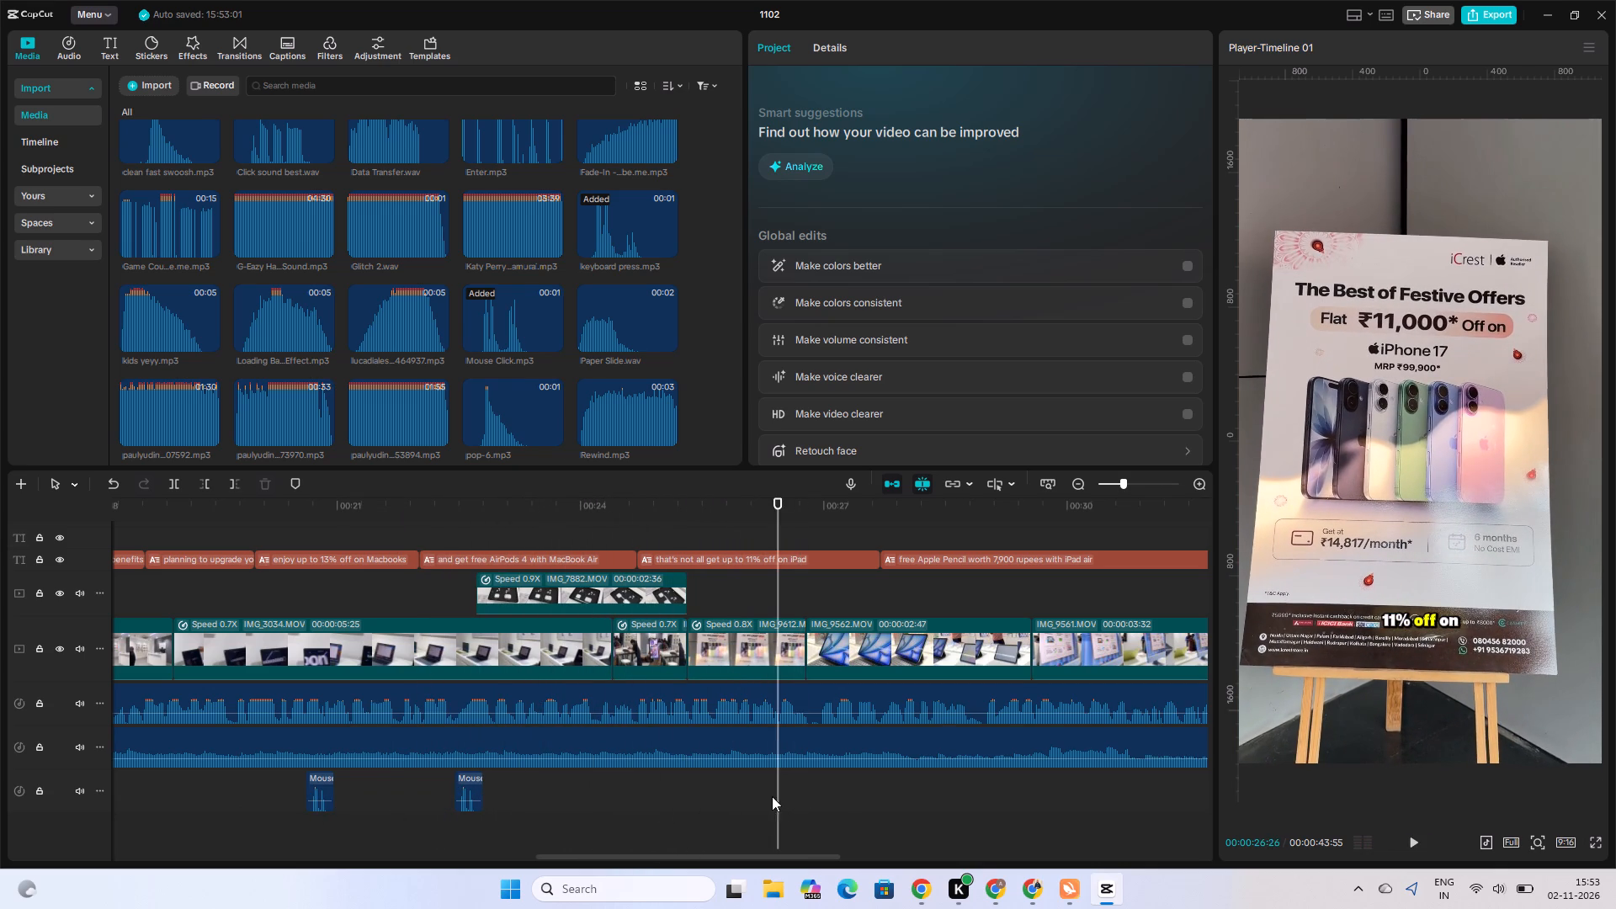
click(747, 800)
key(space)
click(754, 800)
click(747, 801)
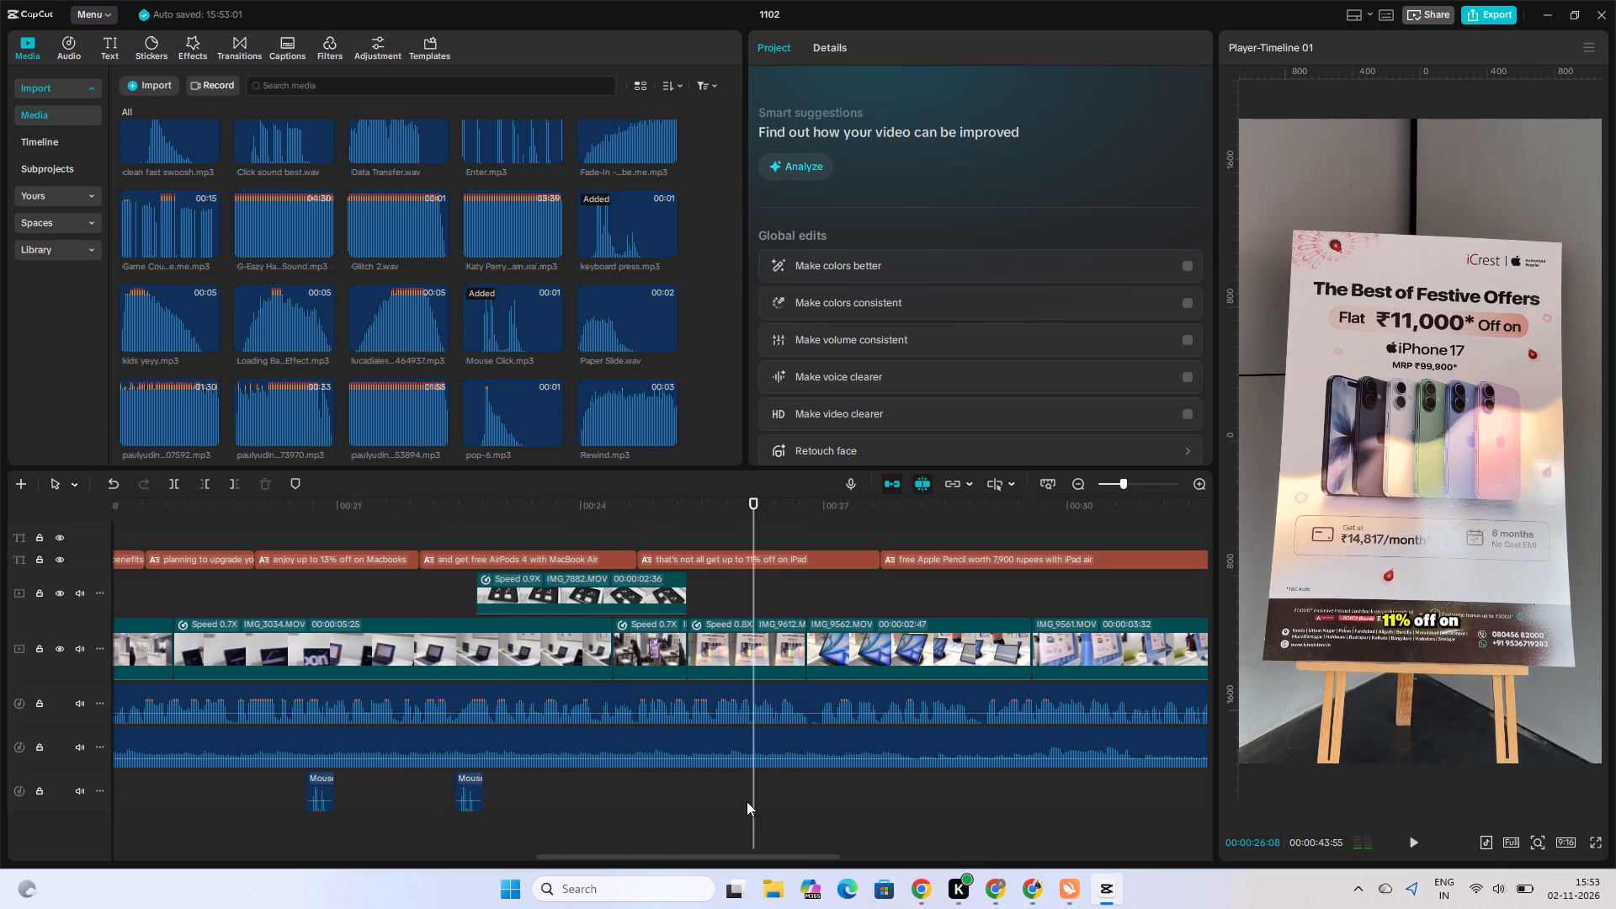
key(ctrl+v)
key(space)
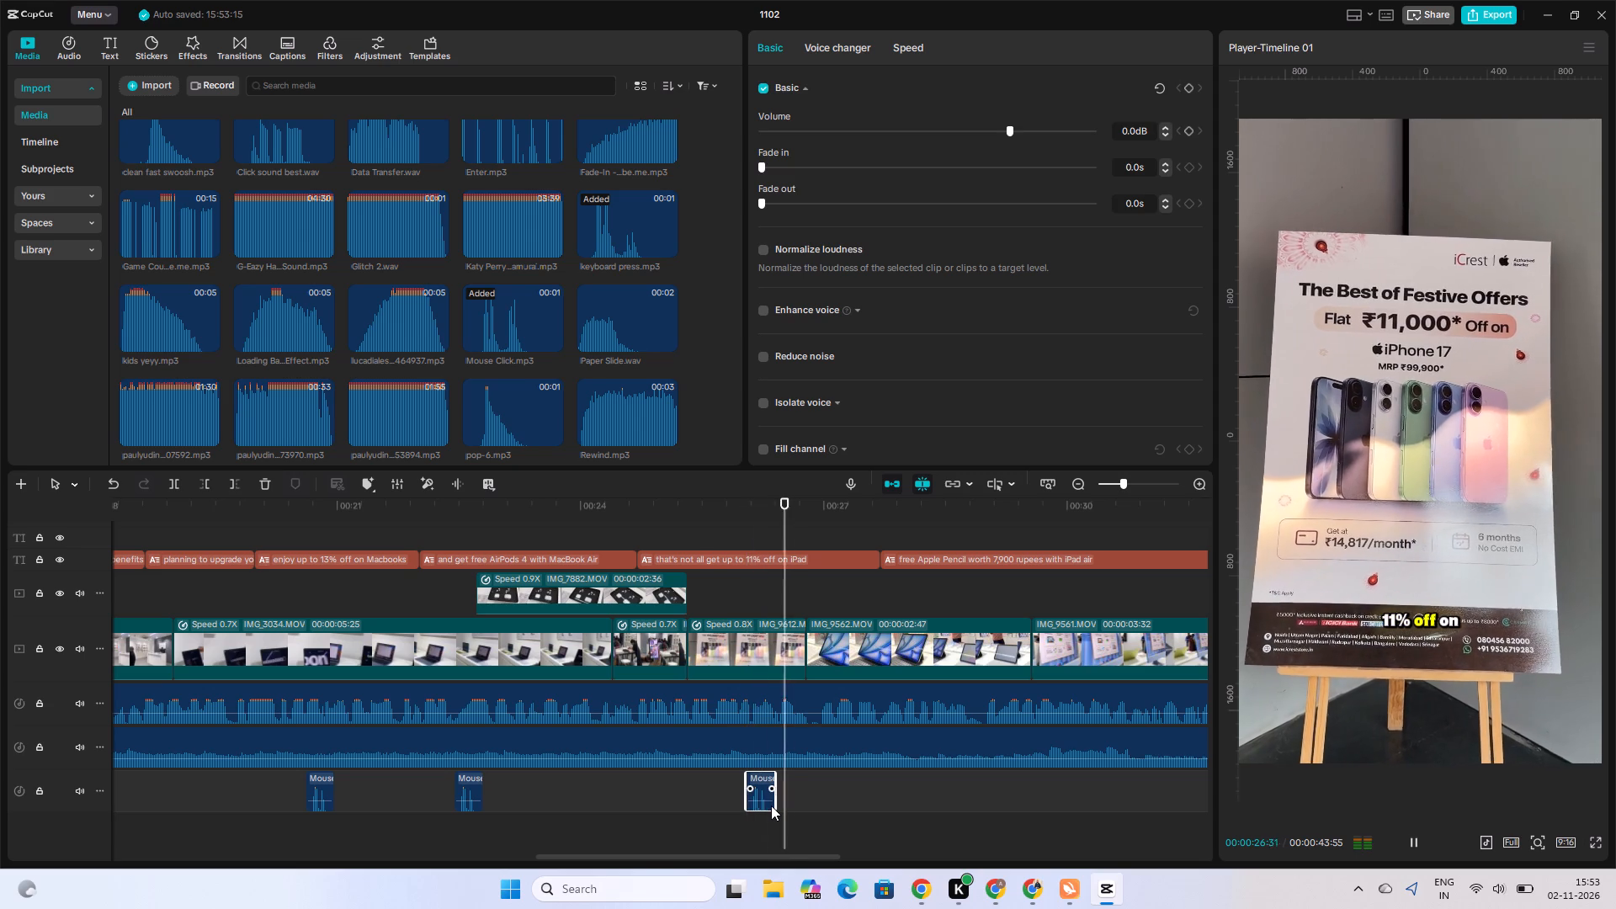
click(699, 808)
key(space)
Play back from the MacBook Air caption to the end of the timeline to examine sound timing and the remaining Apple Pencil, Watch and AirPods lines.
click(602, 796)
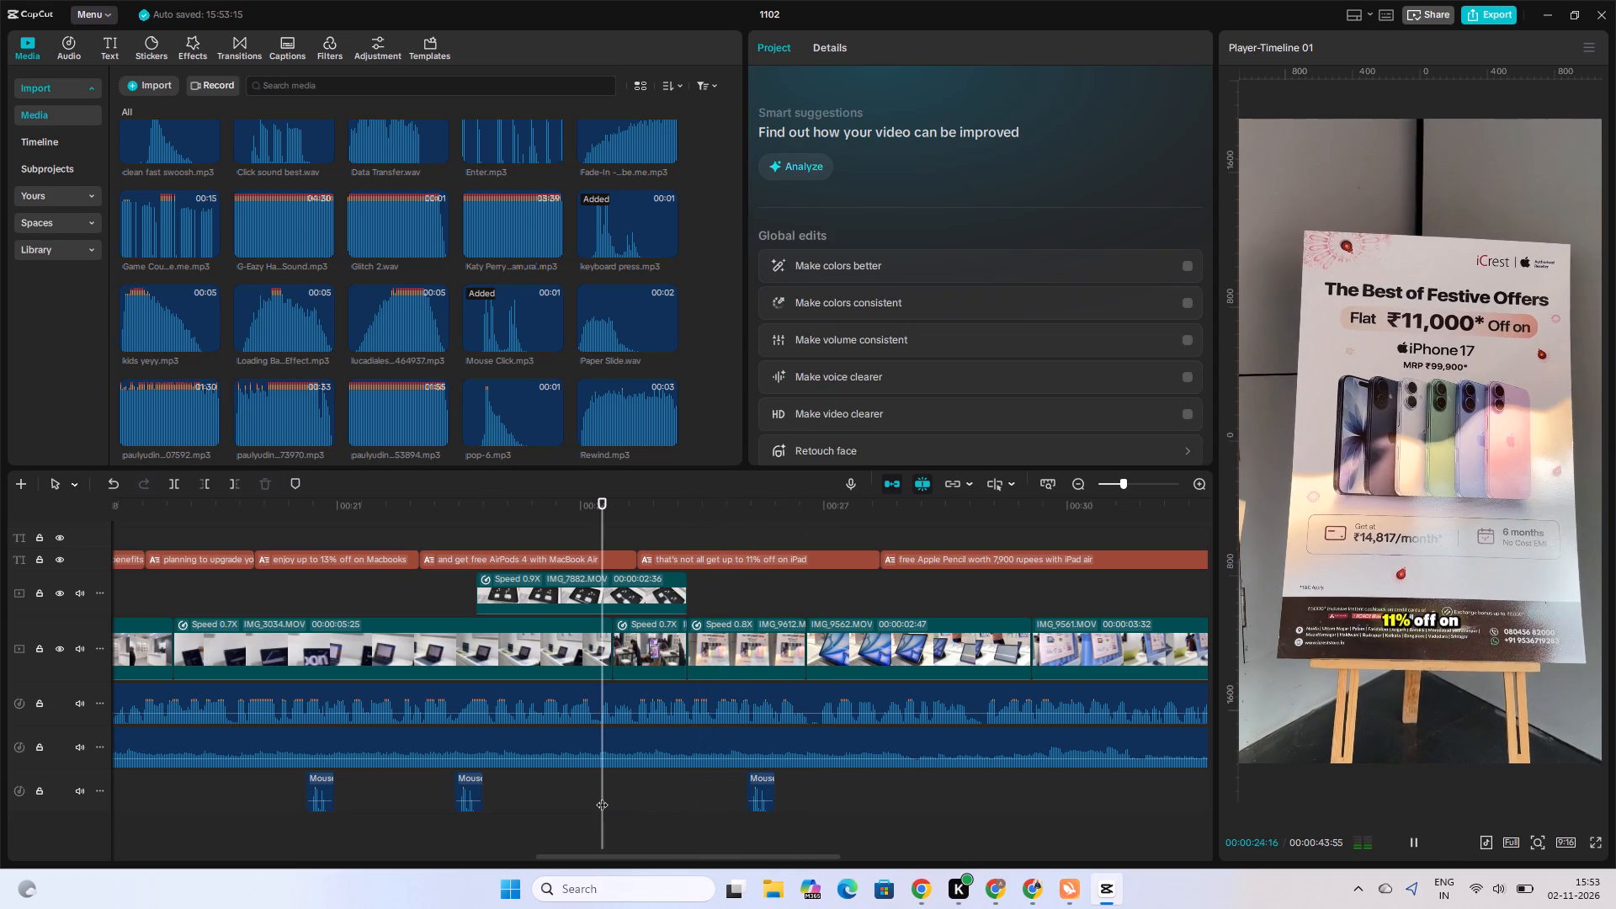
key(space)
key(space)
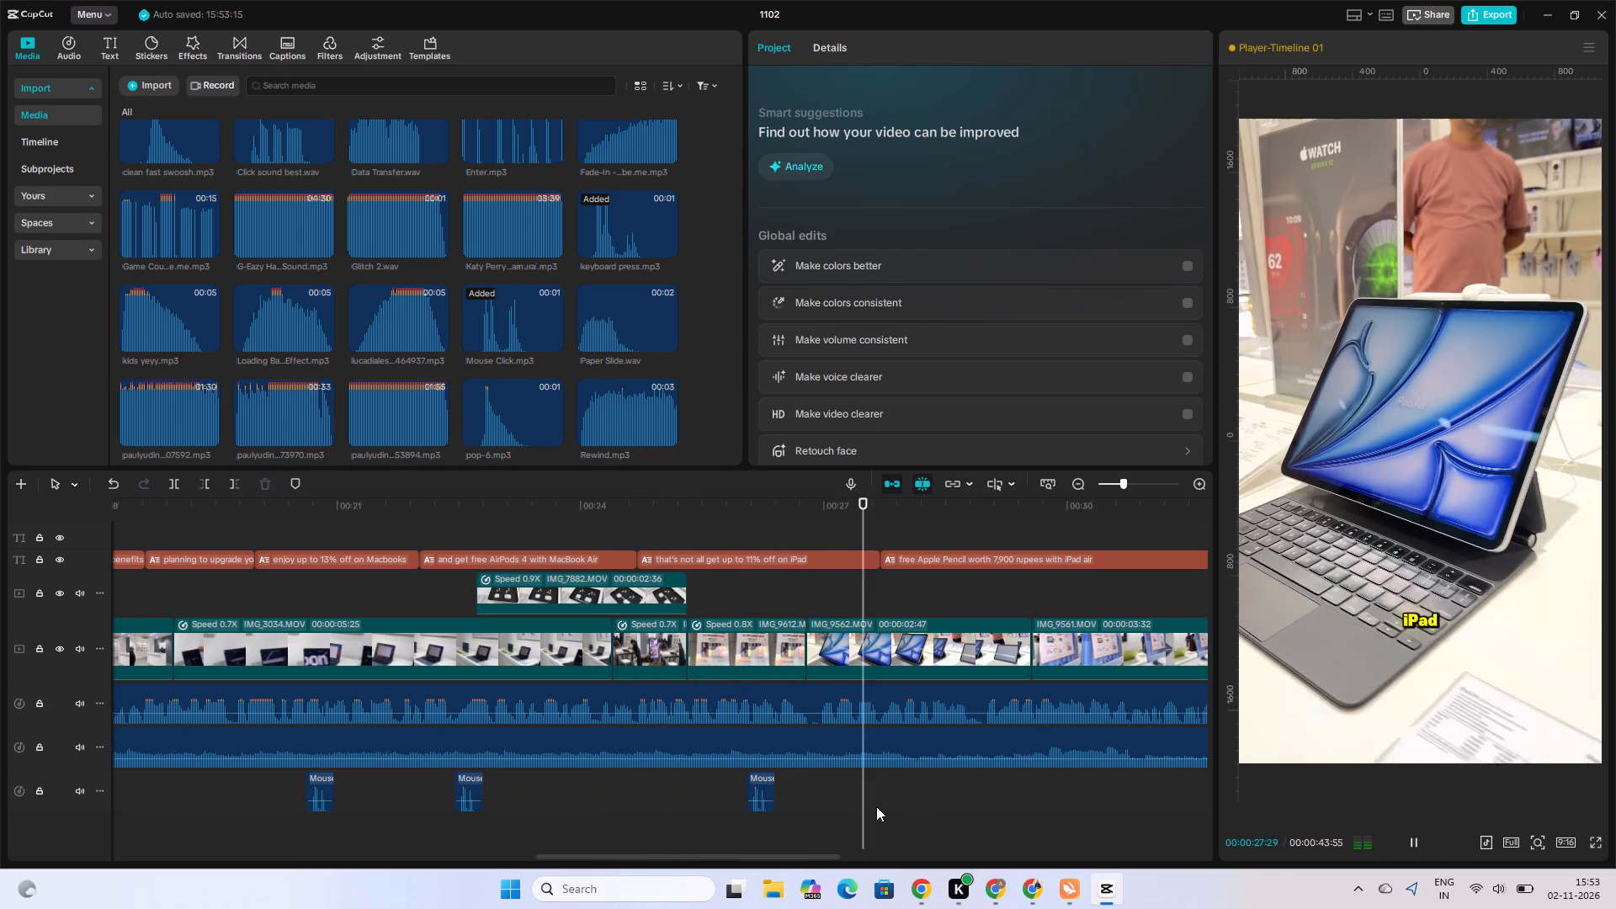
alt+scroll(914, 805, down, 3)
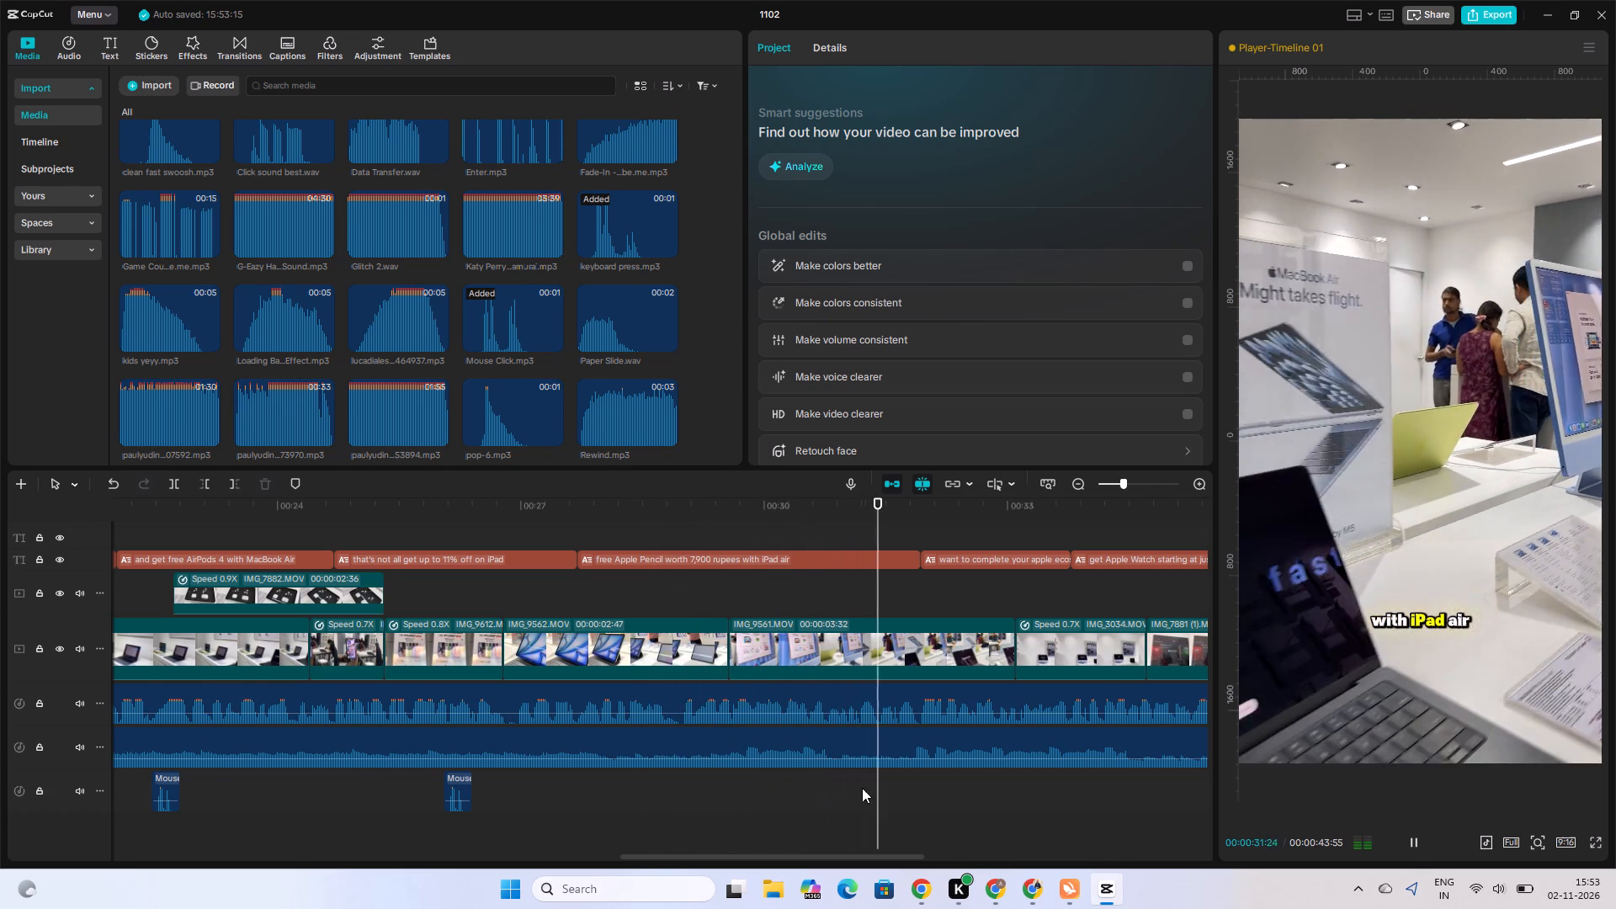
ctrl+scroll(923, 785, down, 1)
alt+scroll(923, 784, down, 3)
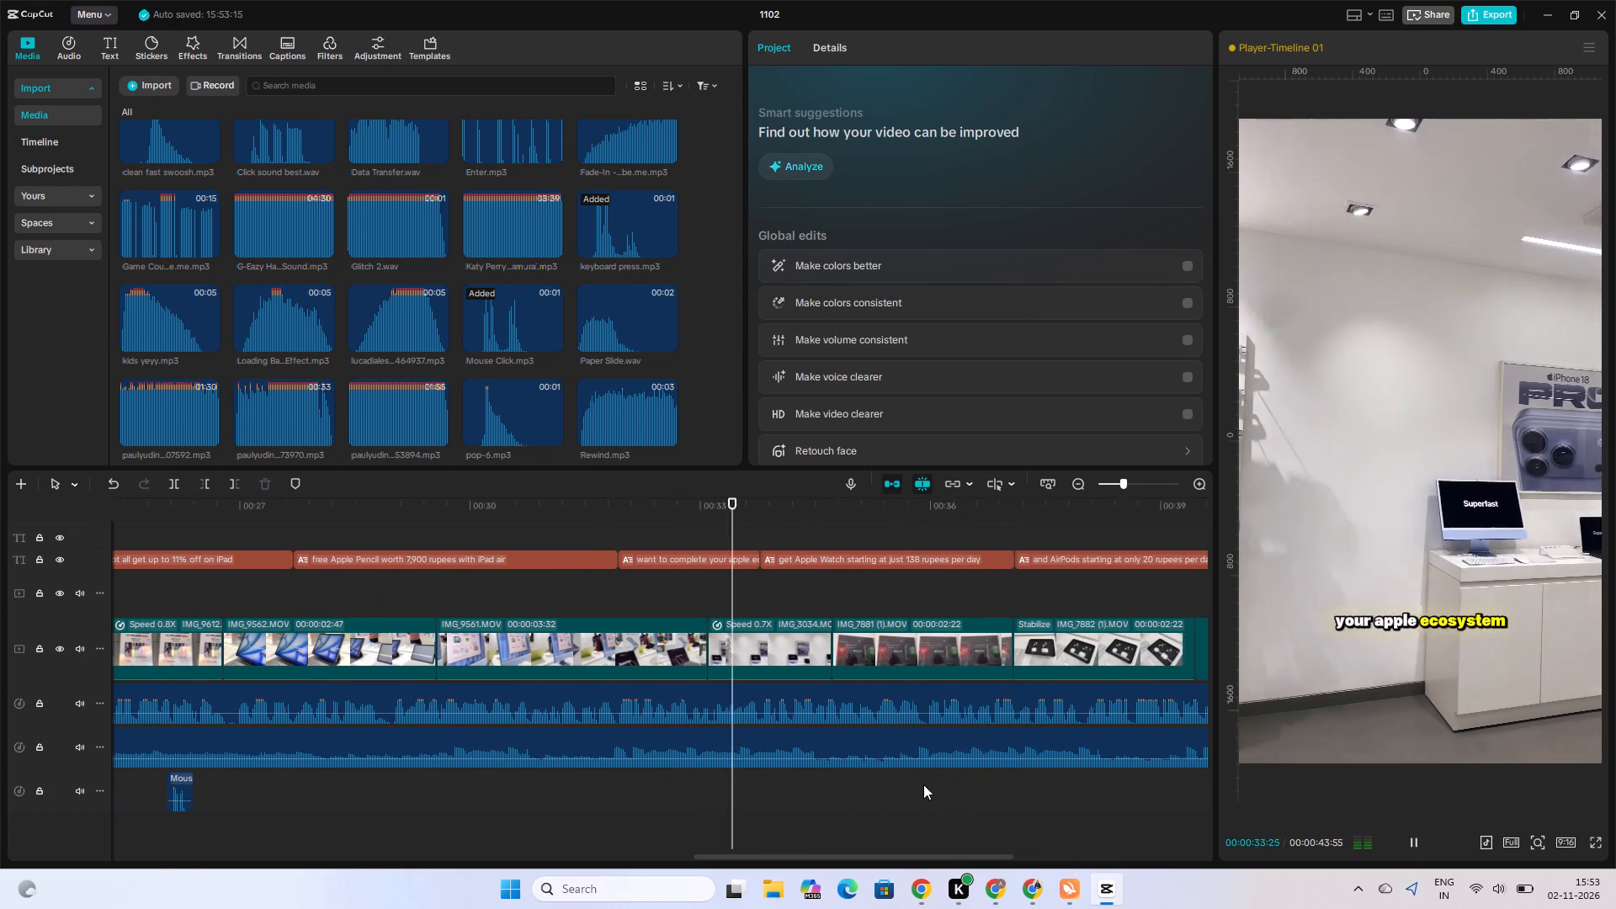
alt+scroll(849, 789, down, 1)
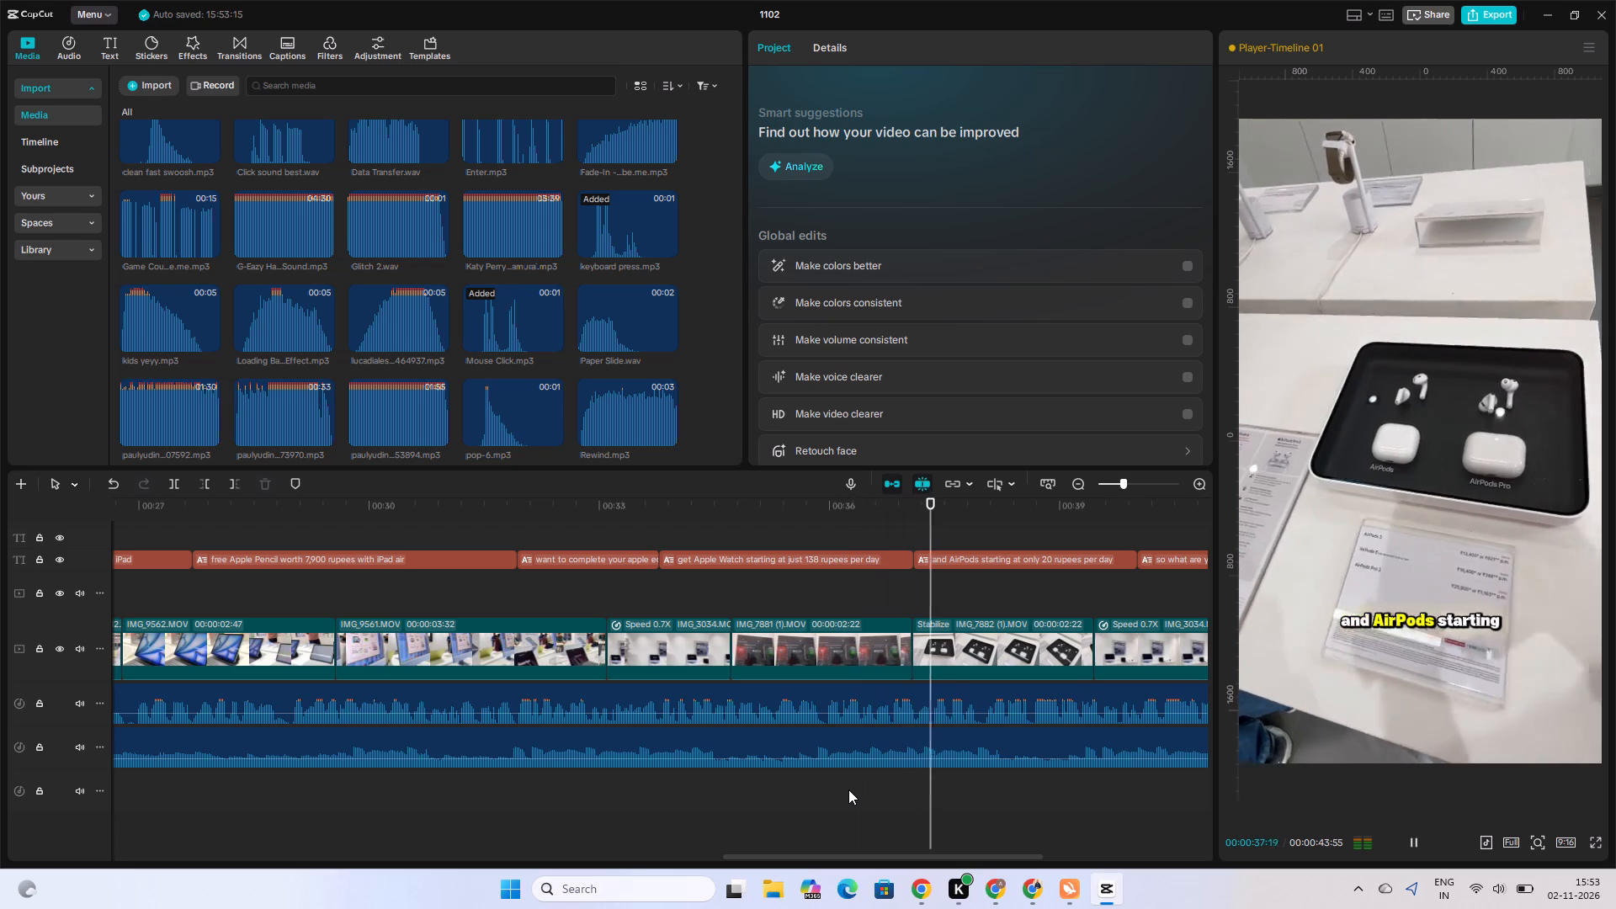
alt+scroll(848, 789, down, 2)
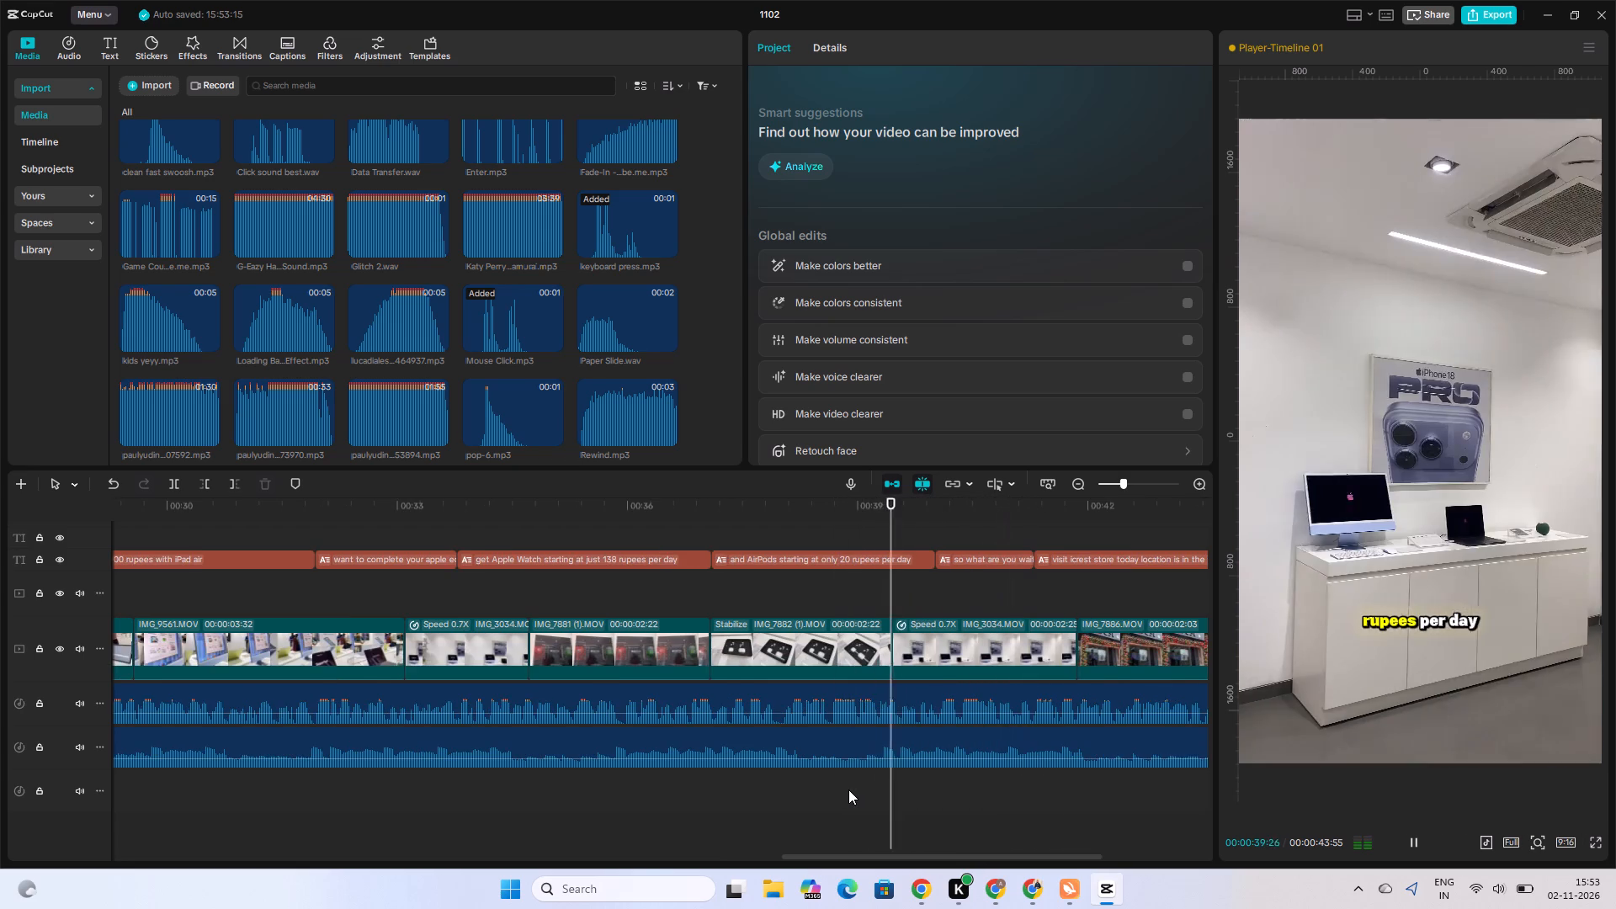
alt+scroll(848, 789, down, 2)
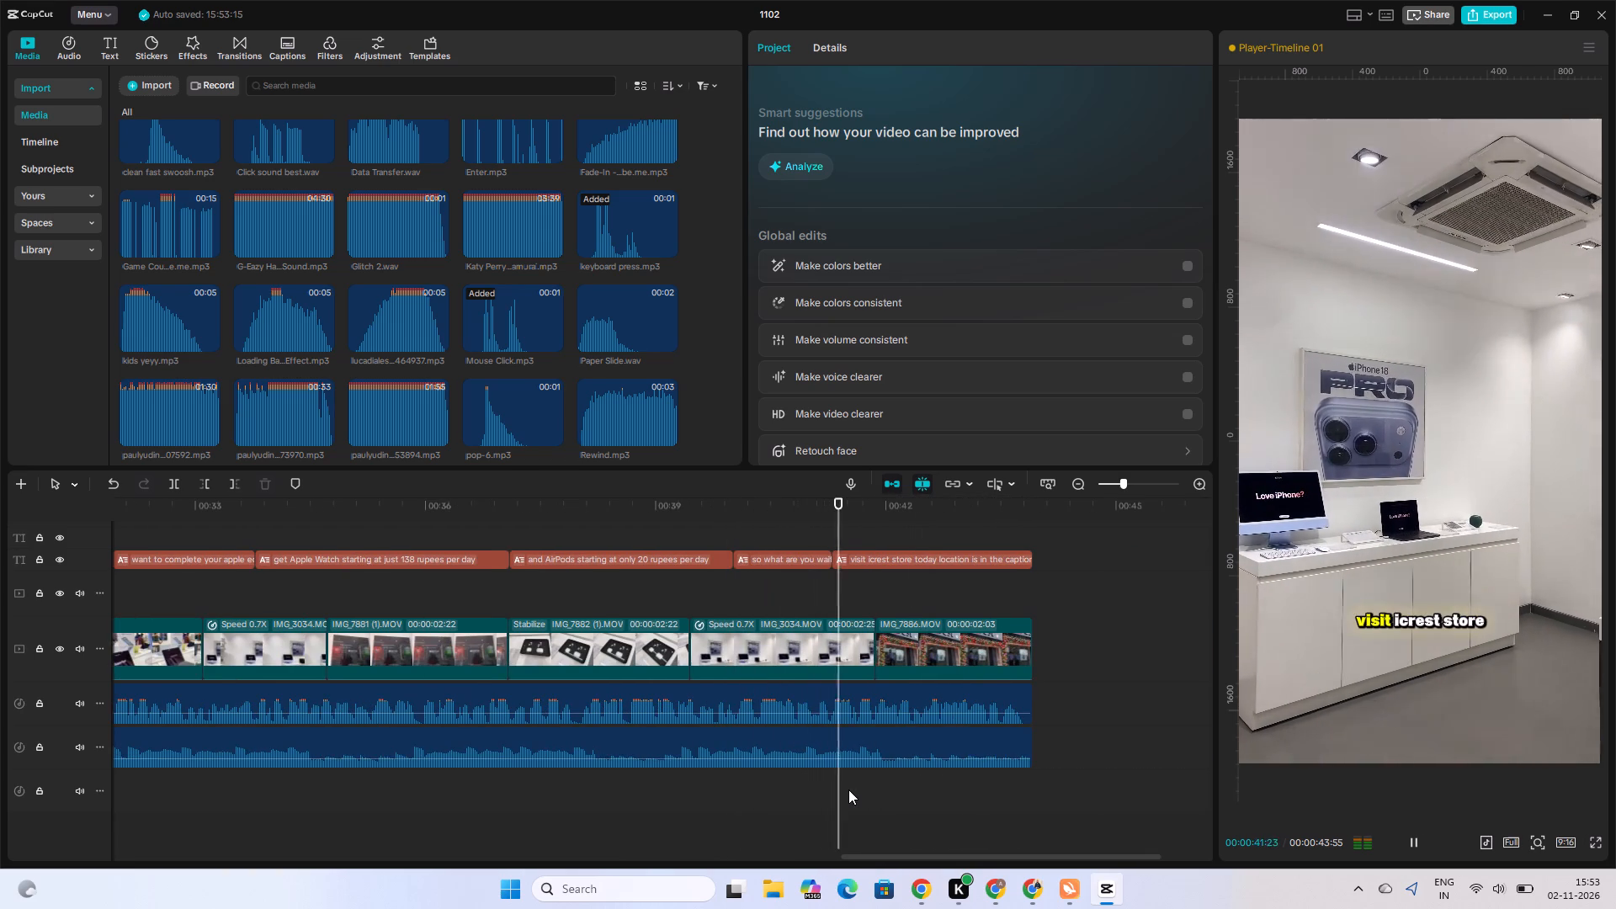
key(space)
key(space)
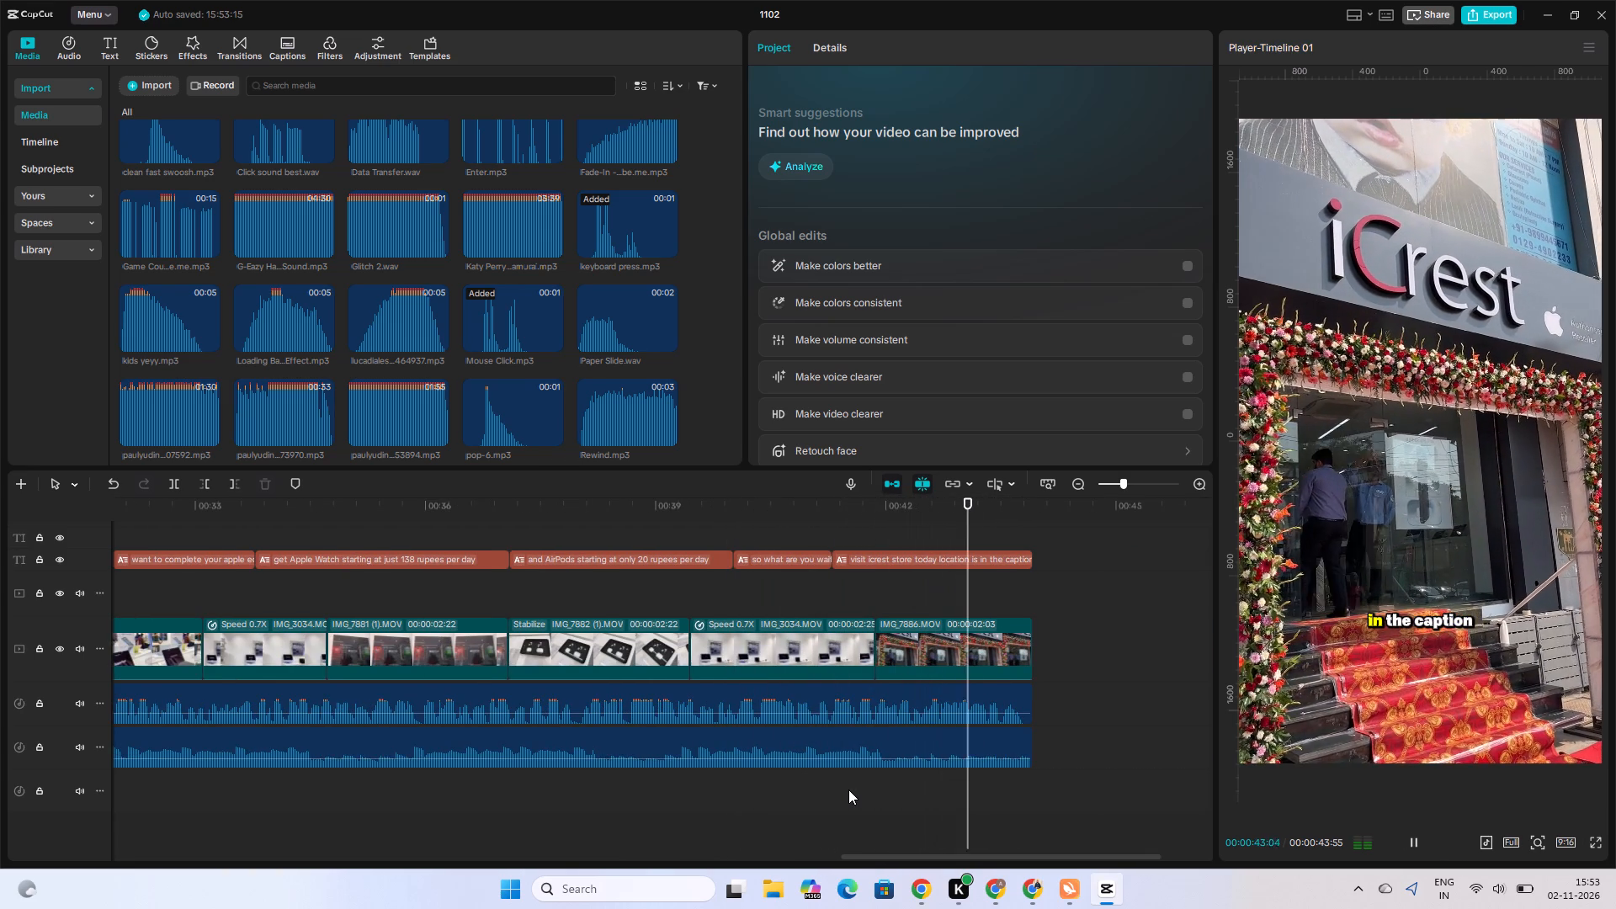
ctrl+scroll(848, 789, down, 3)
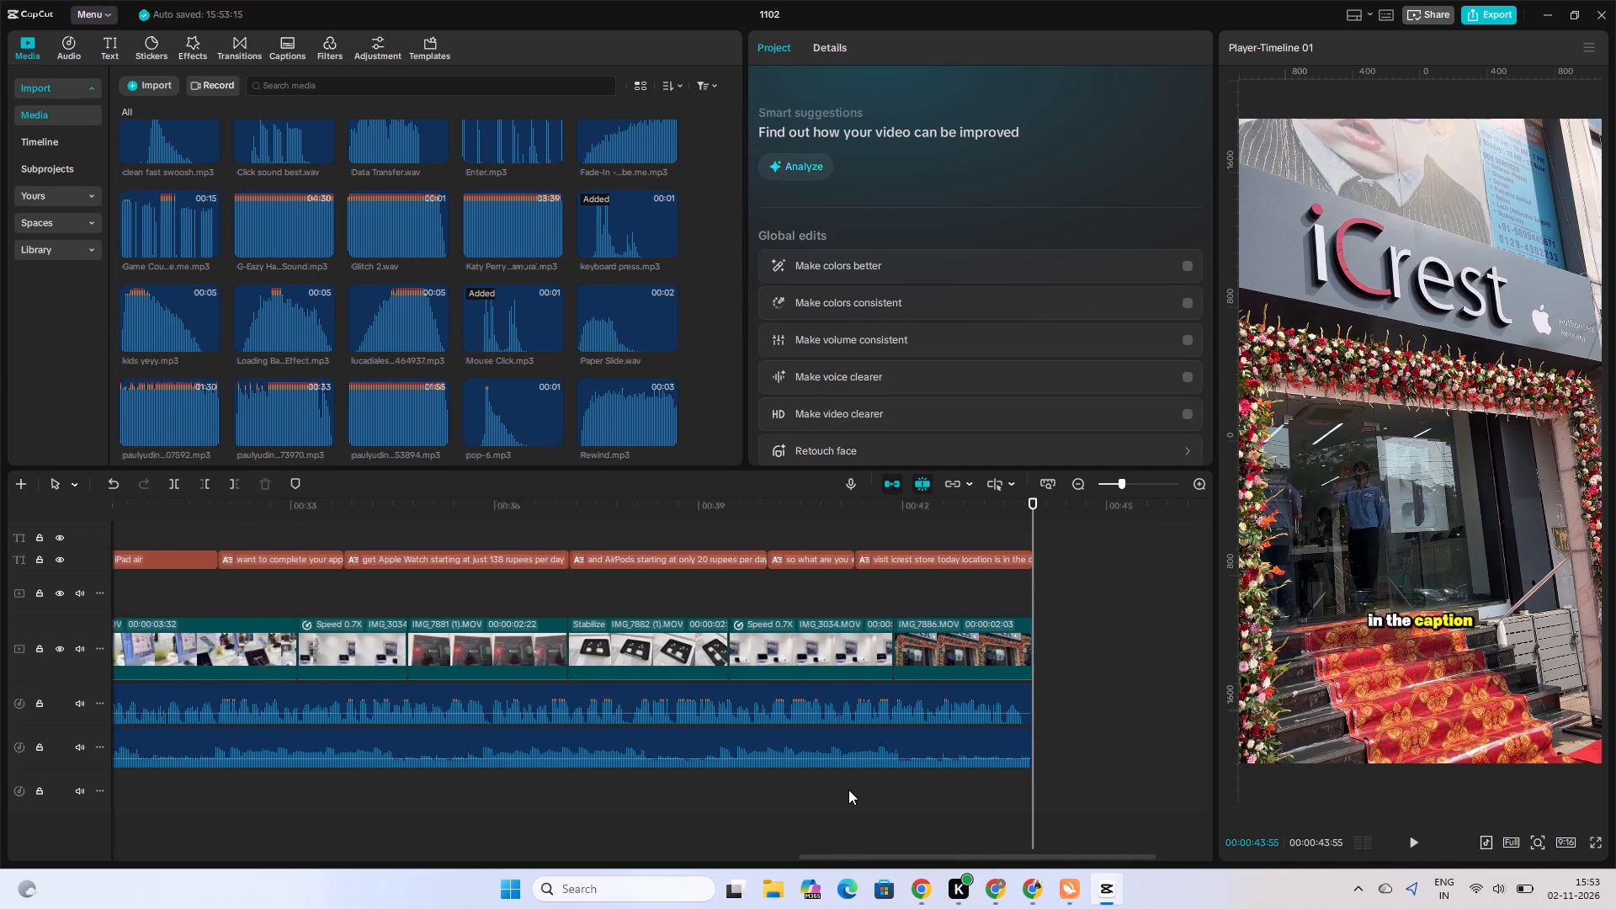
ctrl+scroll(848, 789, down, 3)
drag(852, 853, 310, 867)
drag(301, 867, 294, 867)
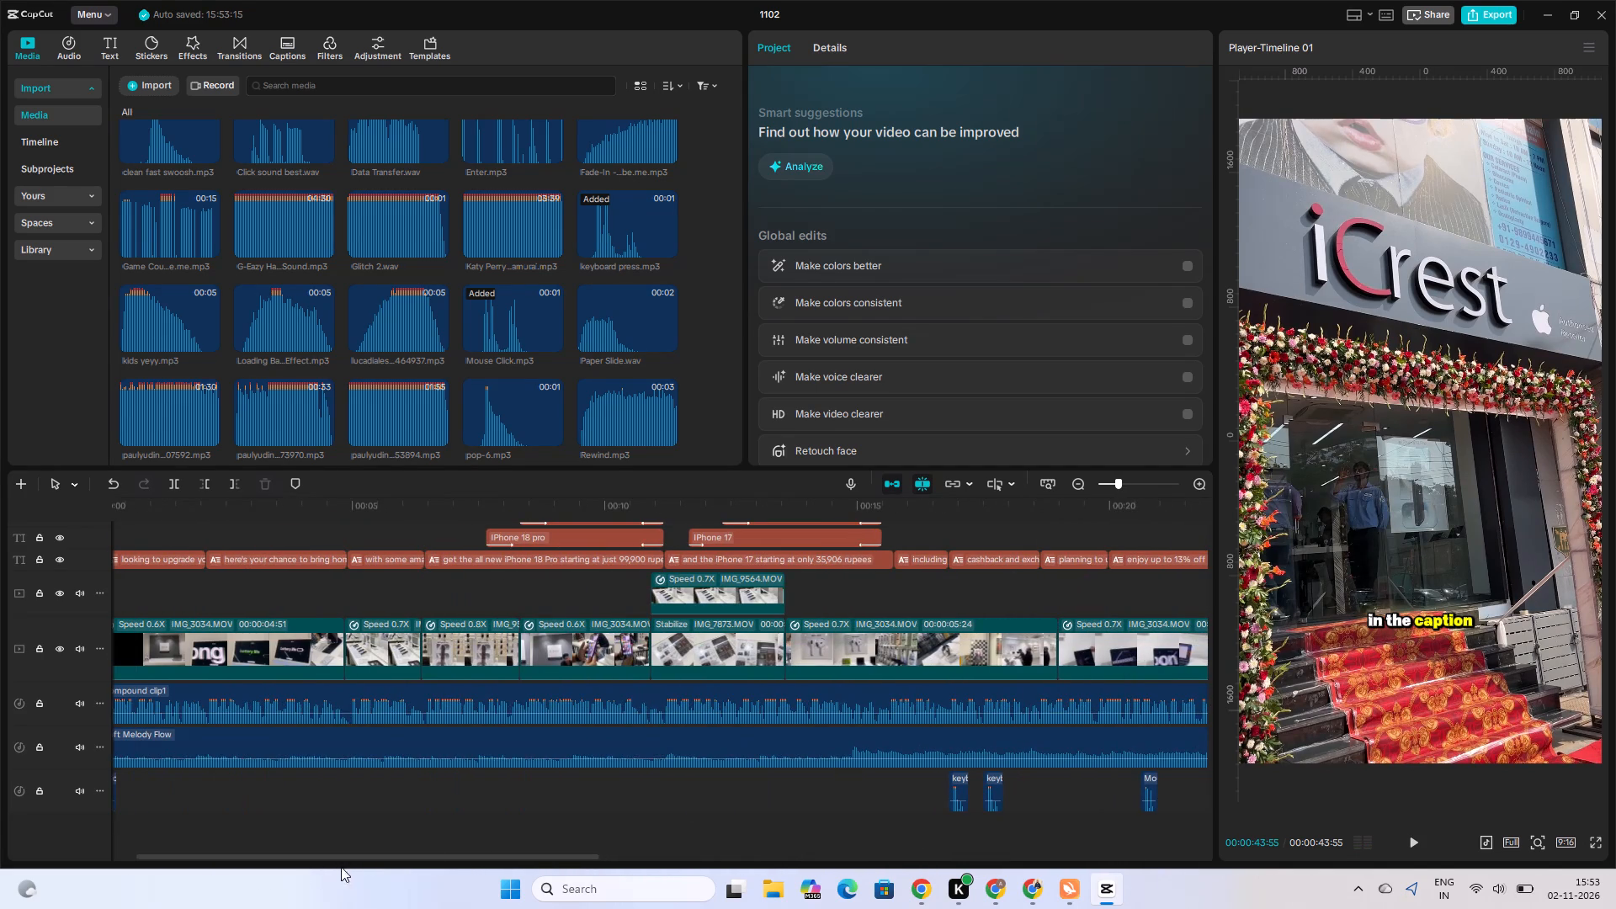
Play the video from the start through the iPhone 18 Pro and iPhone 17 lines, pausing along the way to examine sound and title timing.
drag(352, 855, 153, 859)
click(159, 832)
key(space)
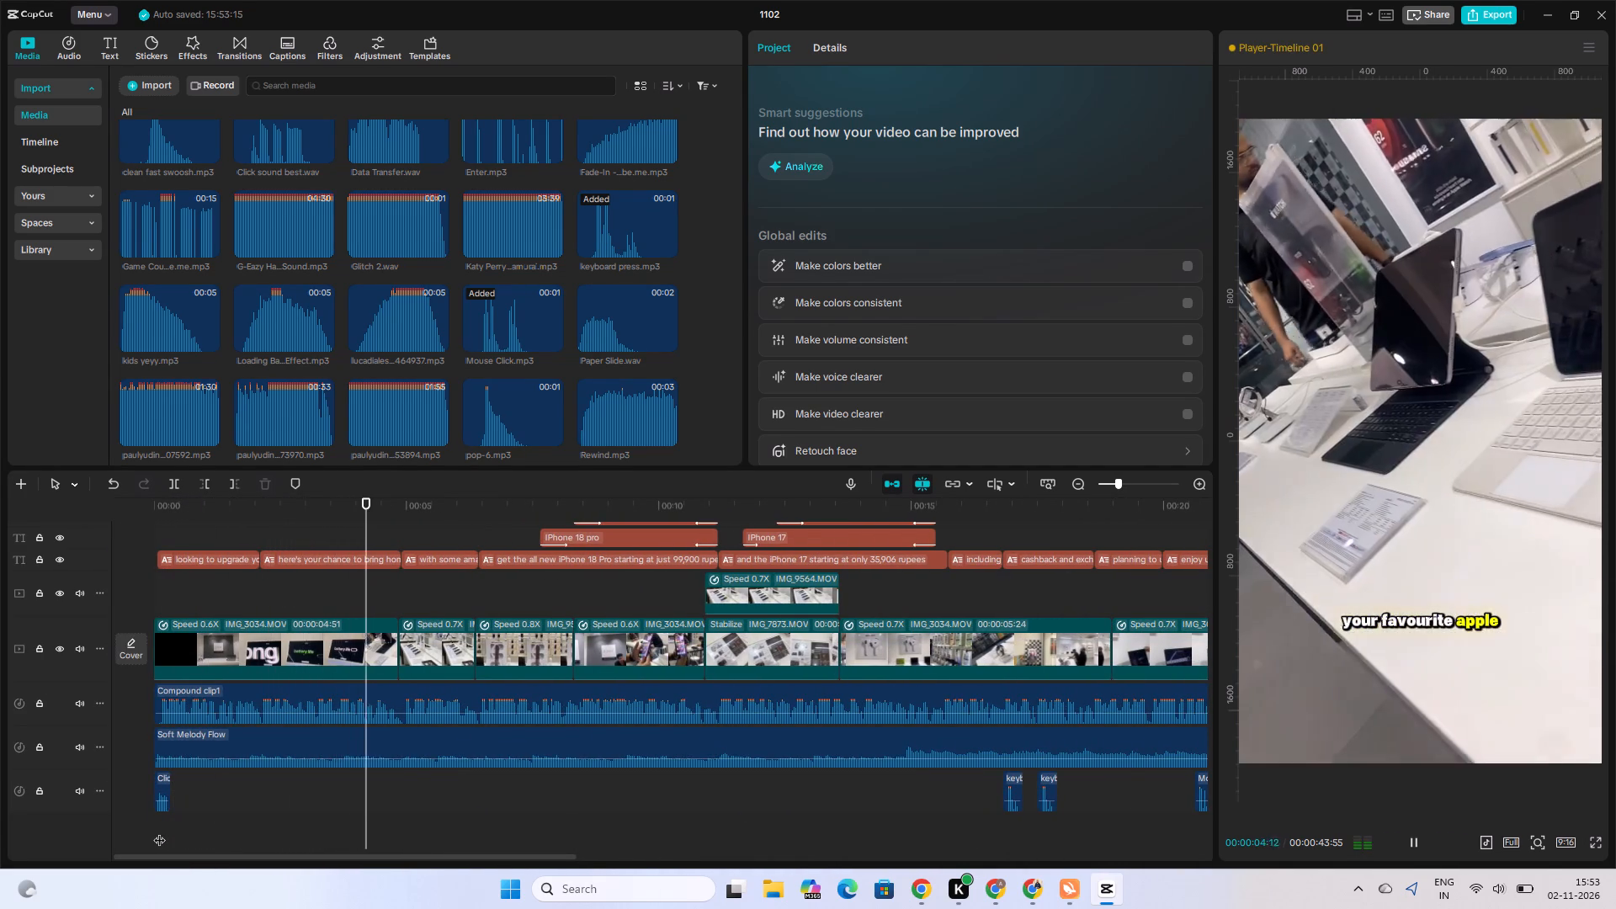
key(space)
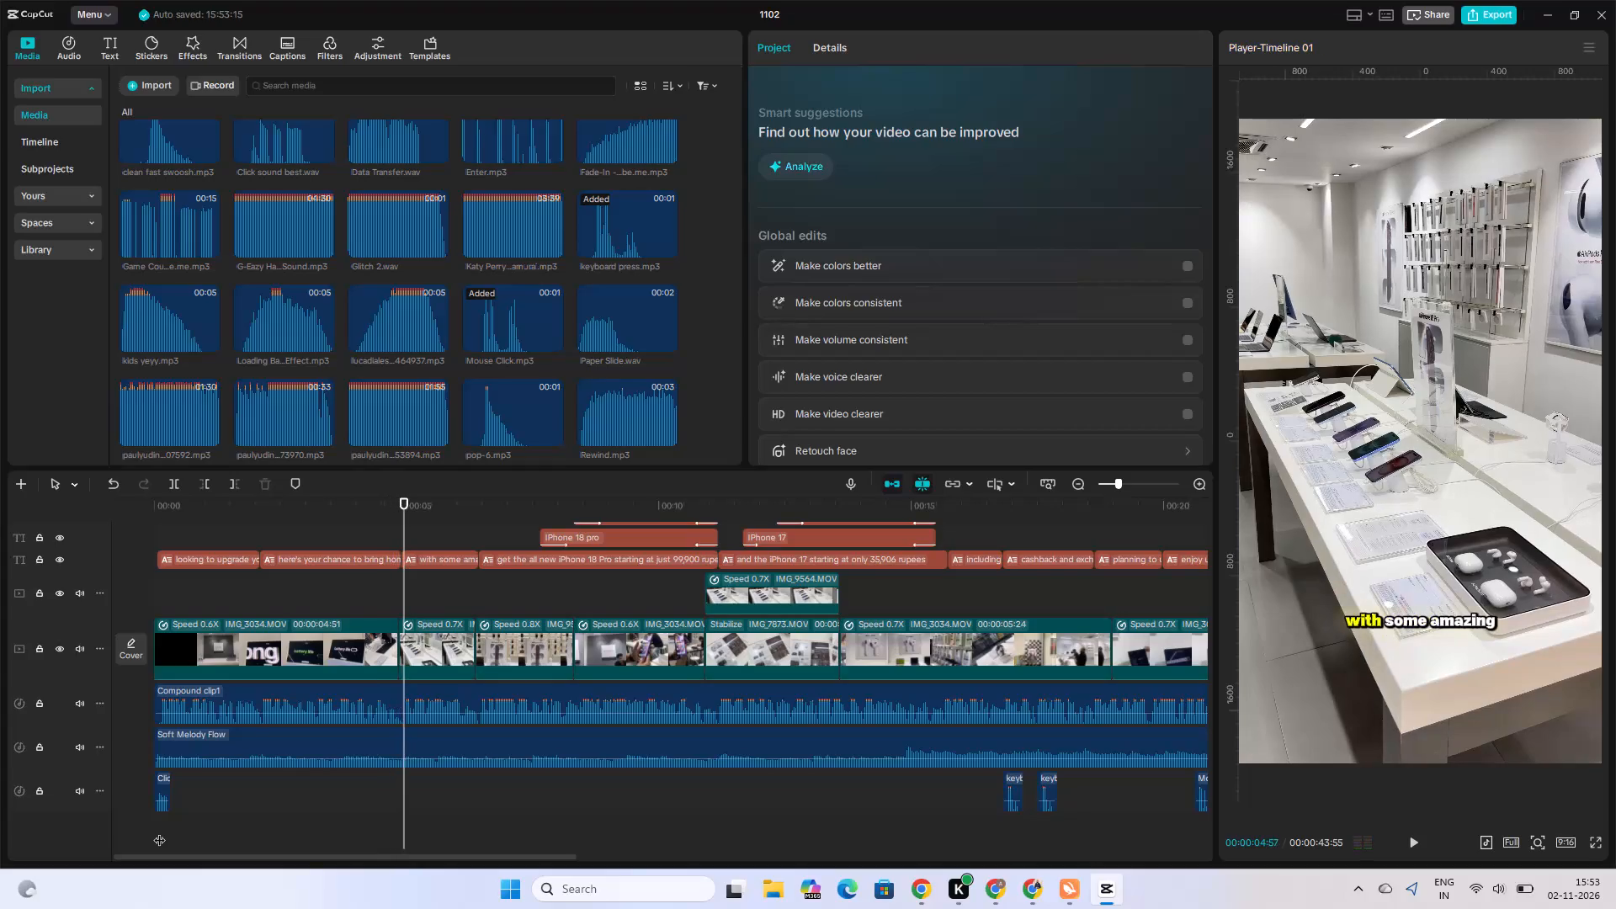
key(space)
key(space)
key(space)
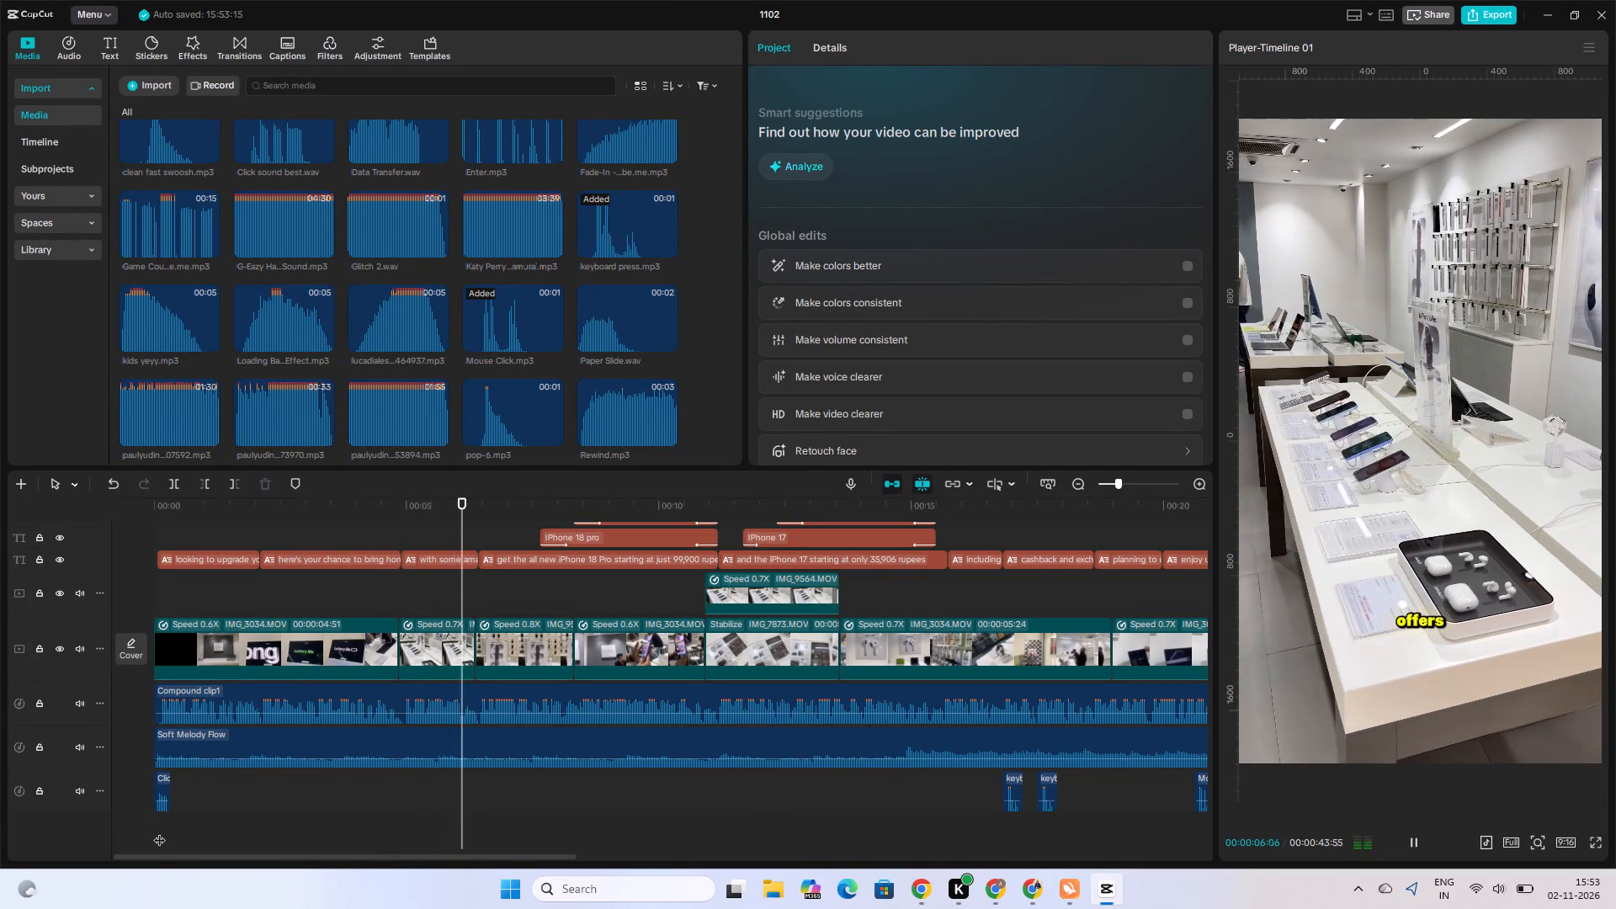
key(space)
key(space)
key(space)
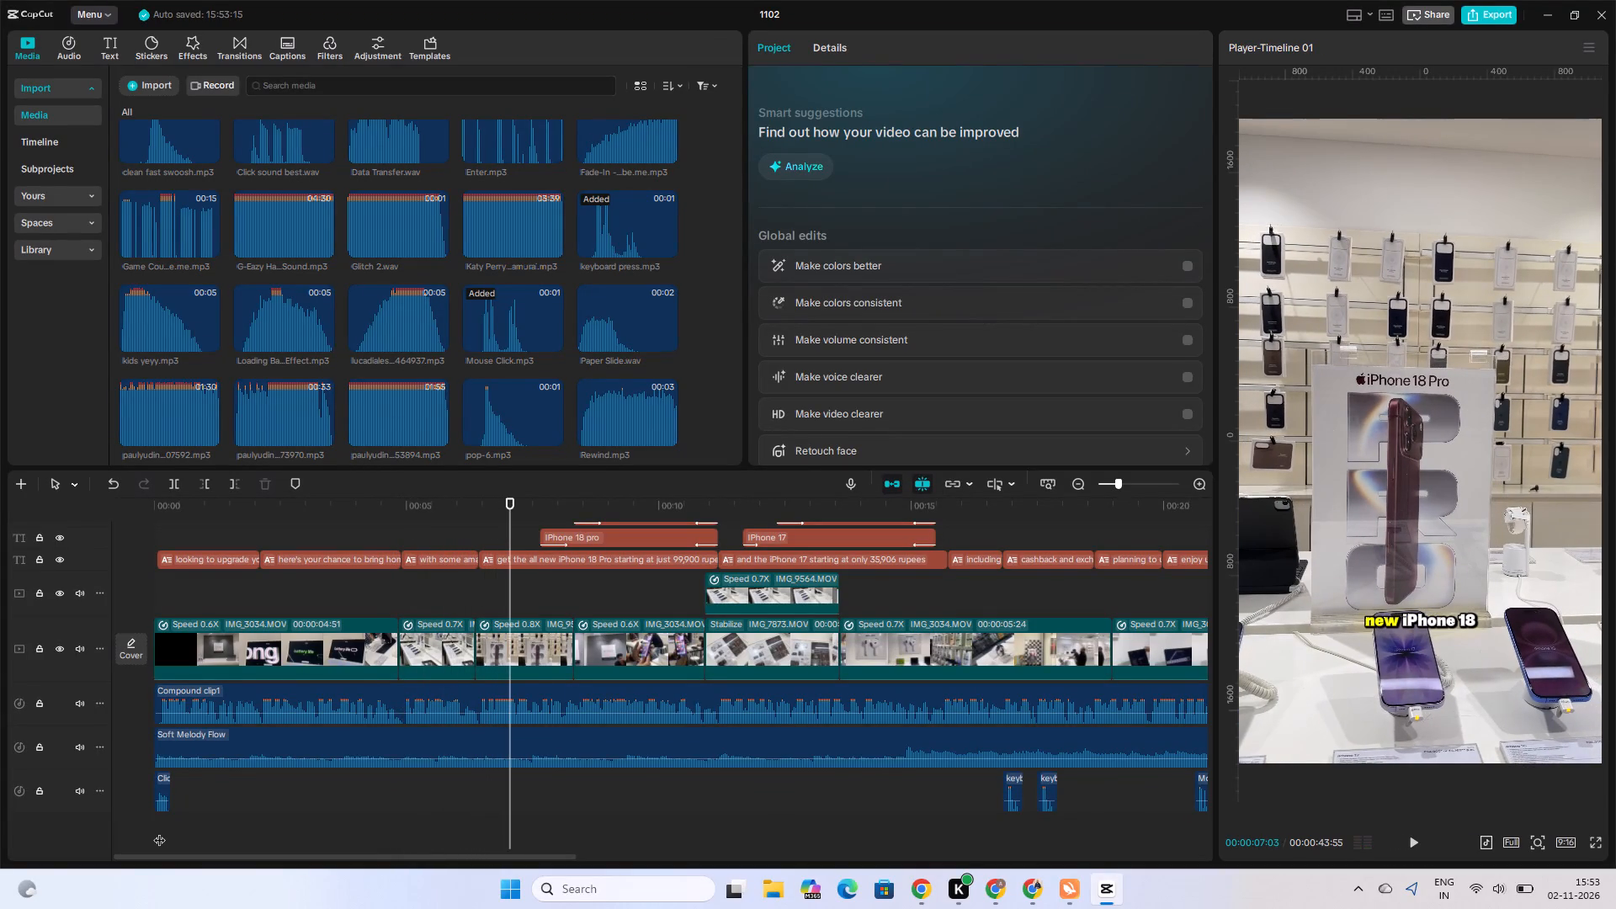
key(space)
key(space)
key(space)
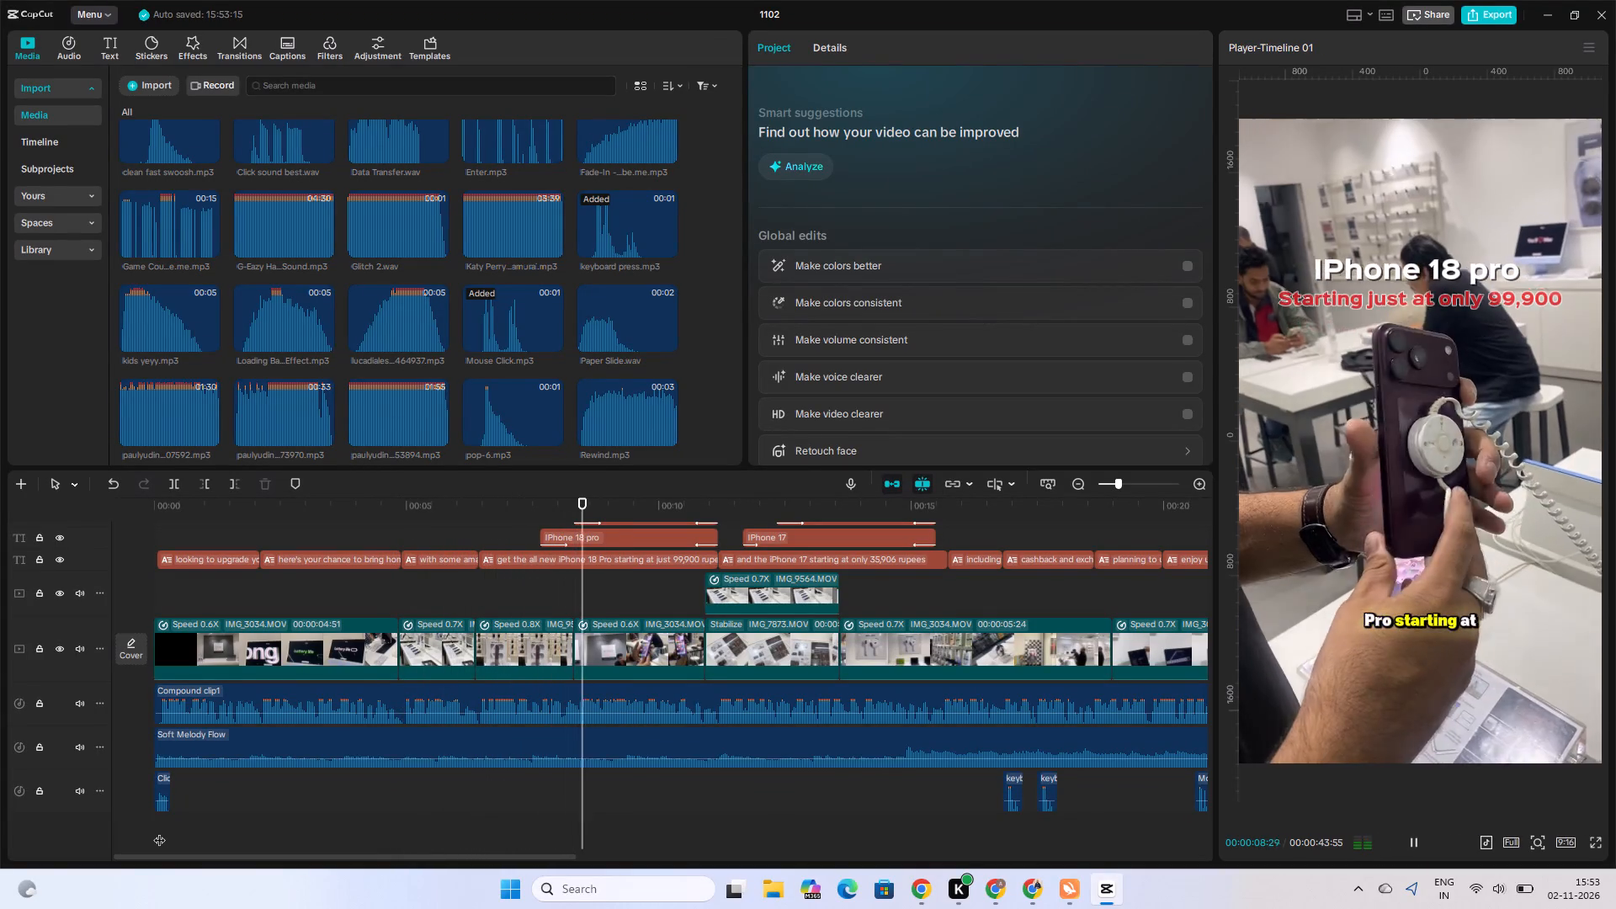
key(space)
key(space)
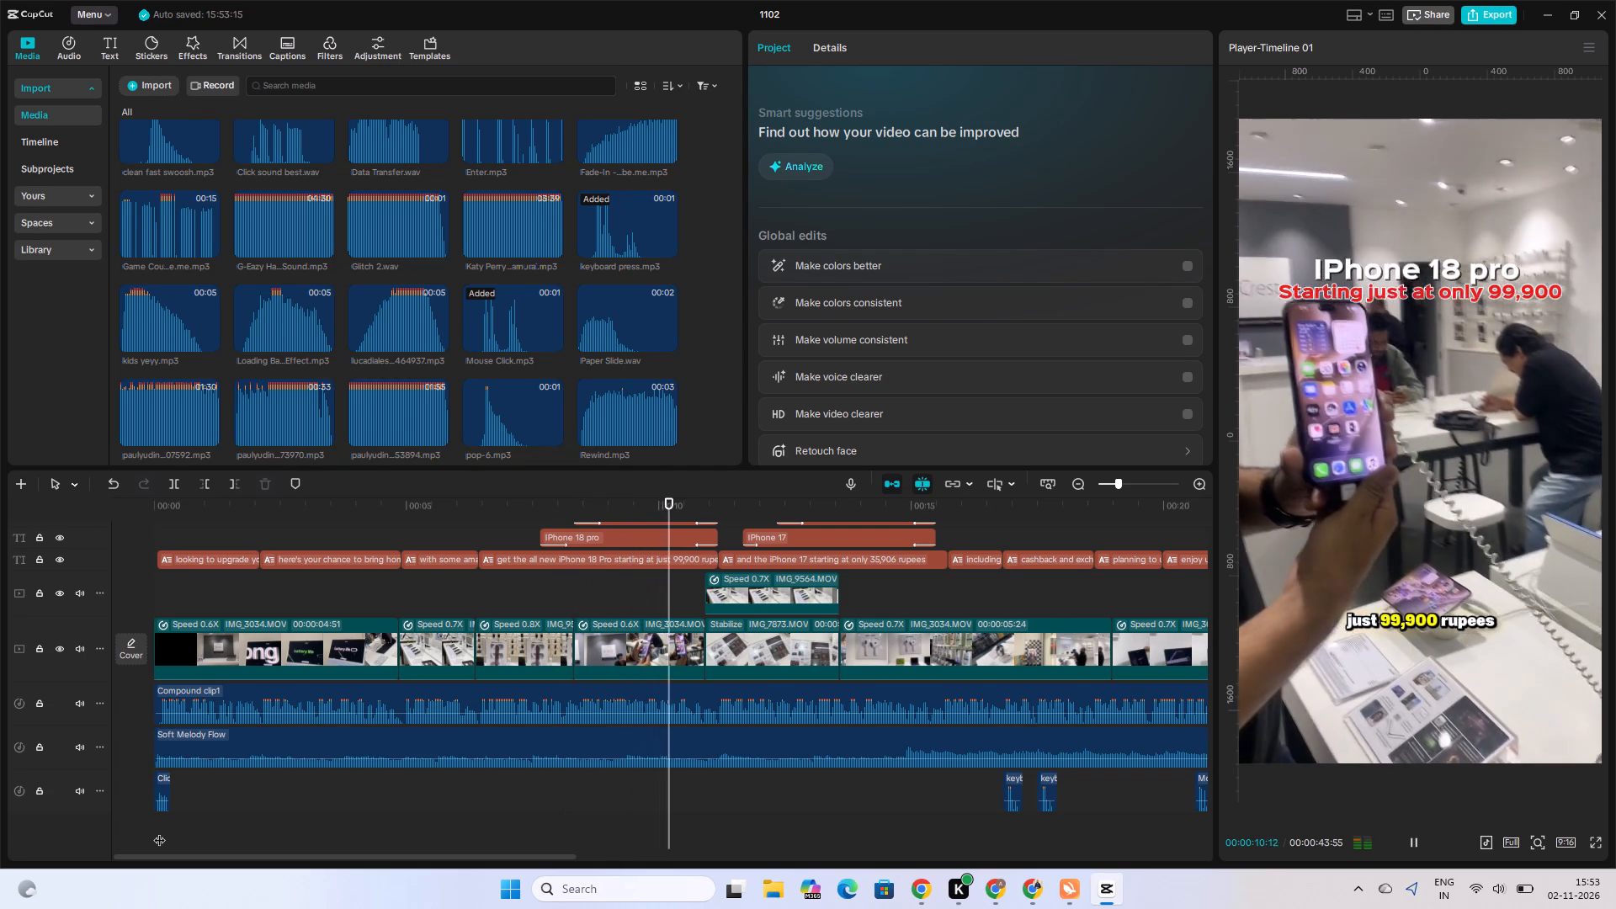
key(space)
key(space)
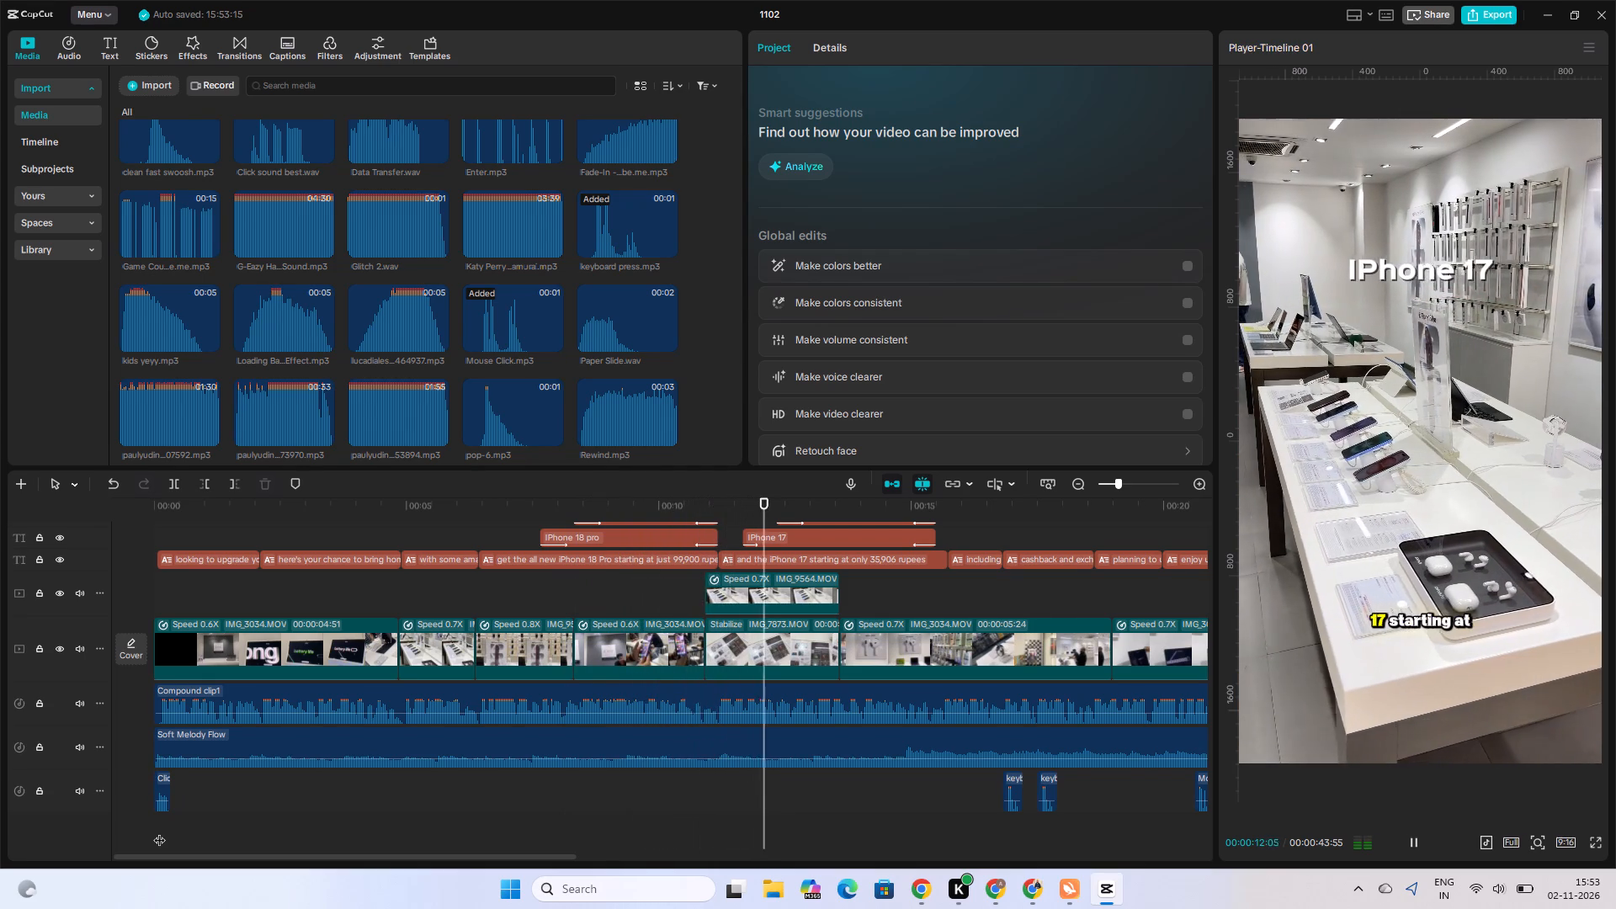
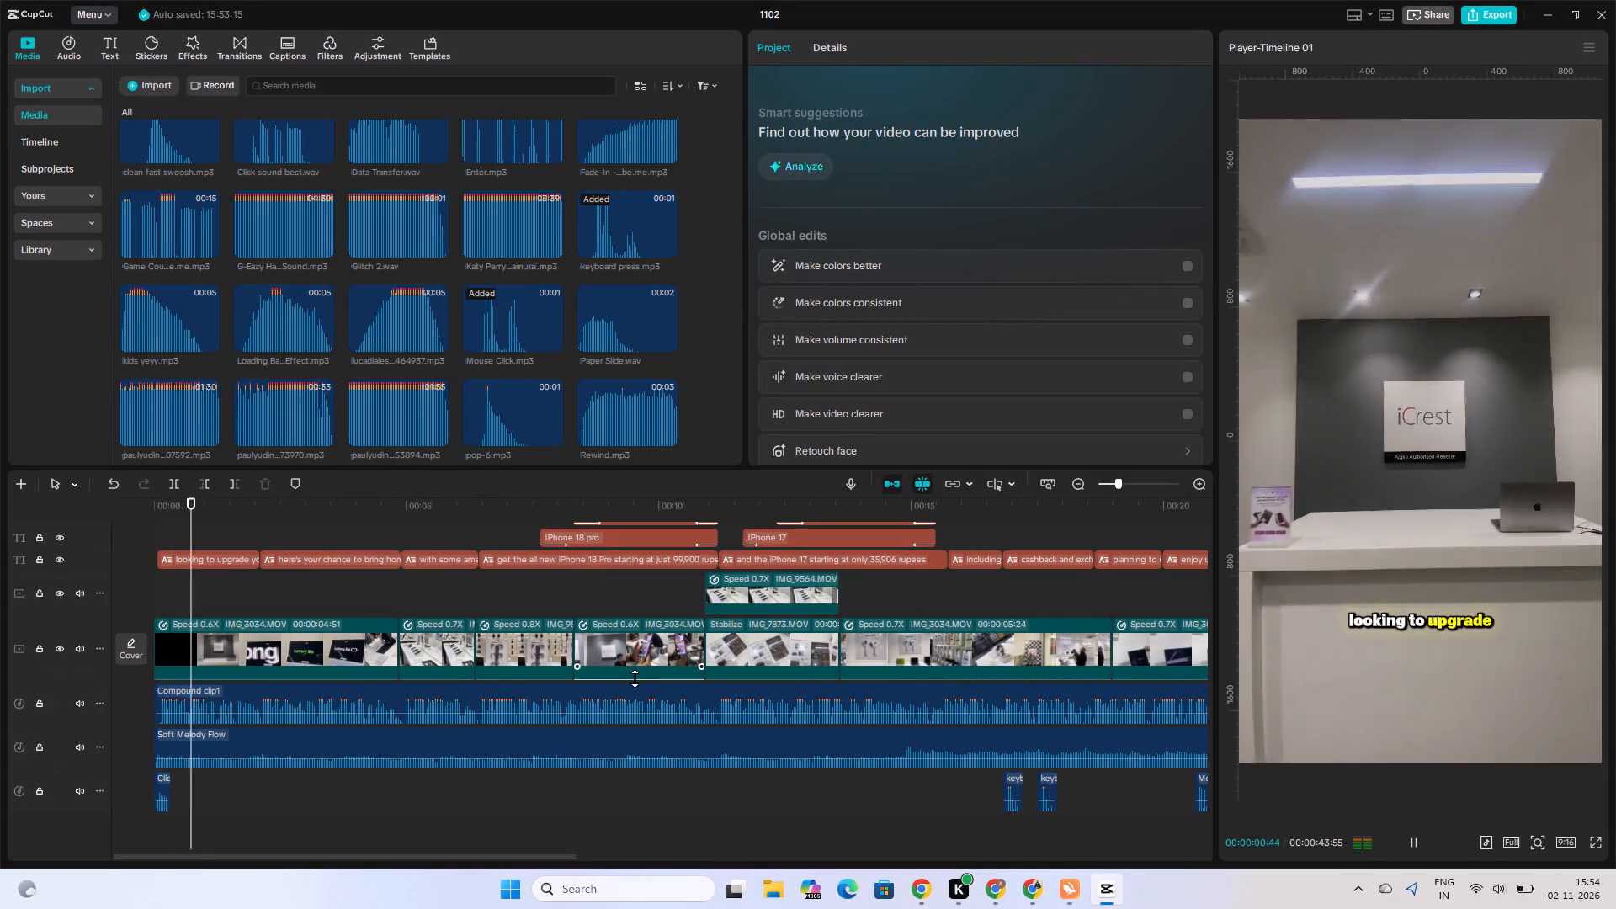
Add the pop-6 sound to the timeline where the "IPhone 18 pro" title begins, at about 00:00:07, and preview it.
scroll(635, 678, down, 4)
key(space)
click(544, 577)
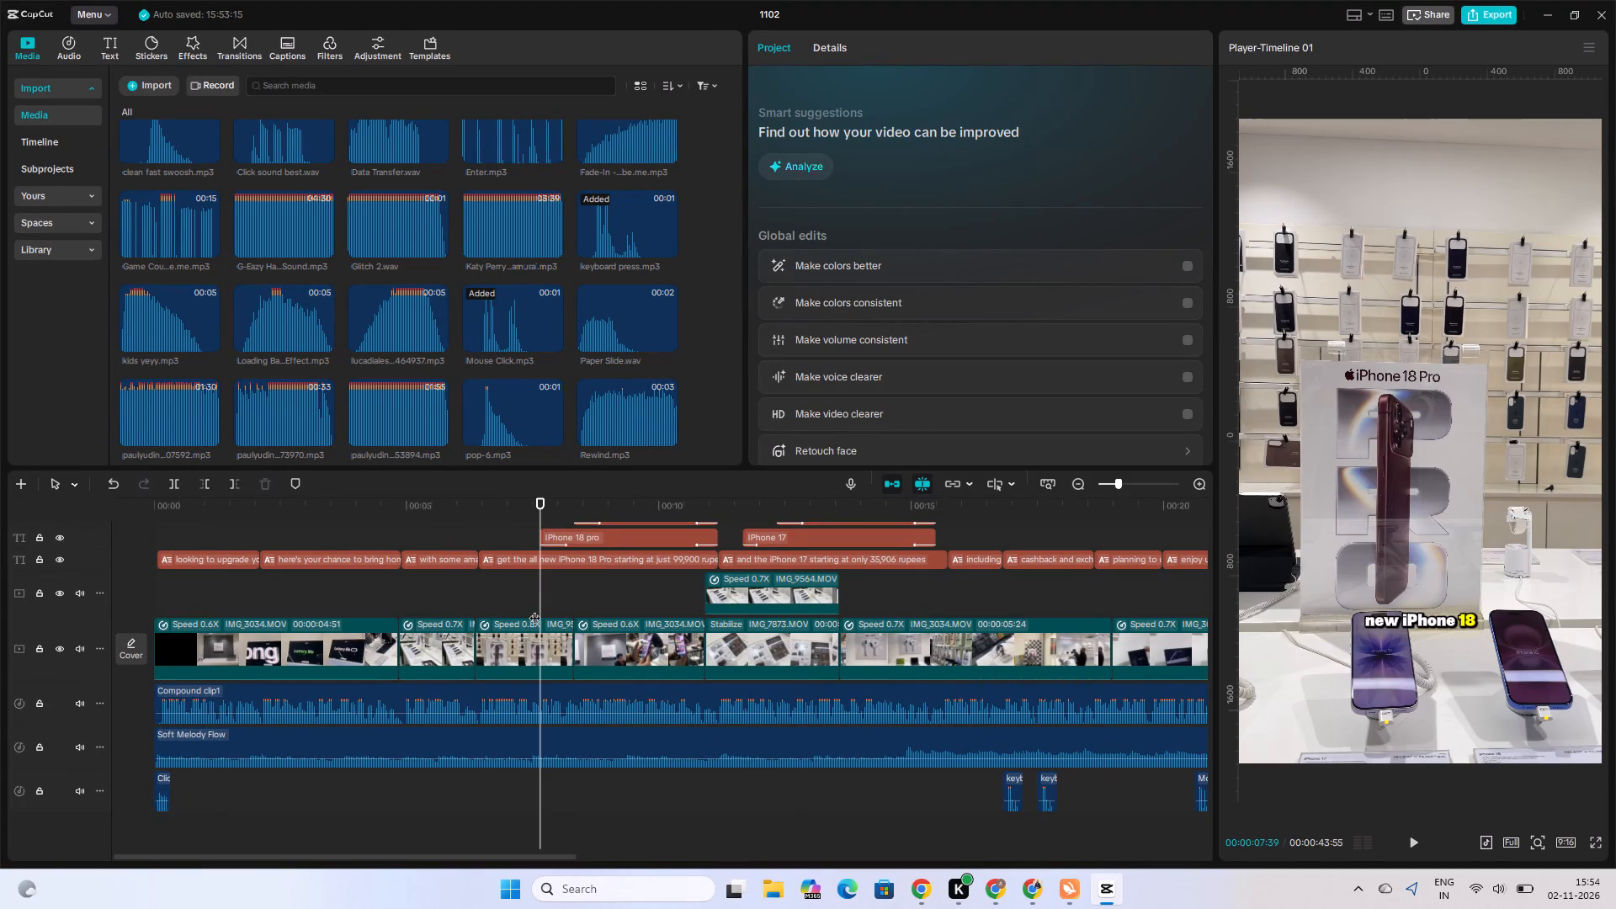
click(510, 382)
click(551, 439)
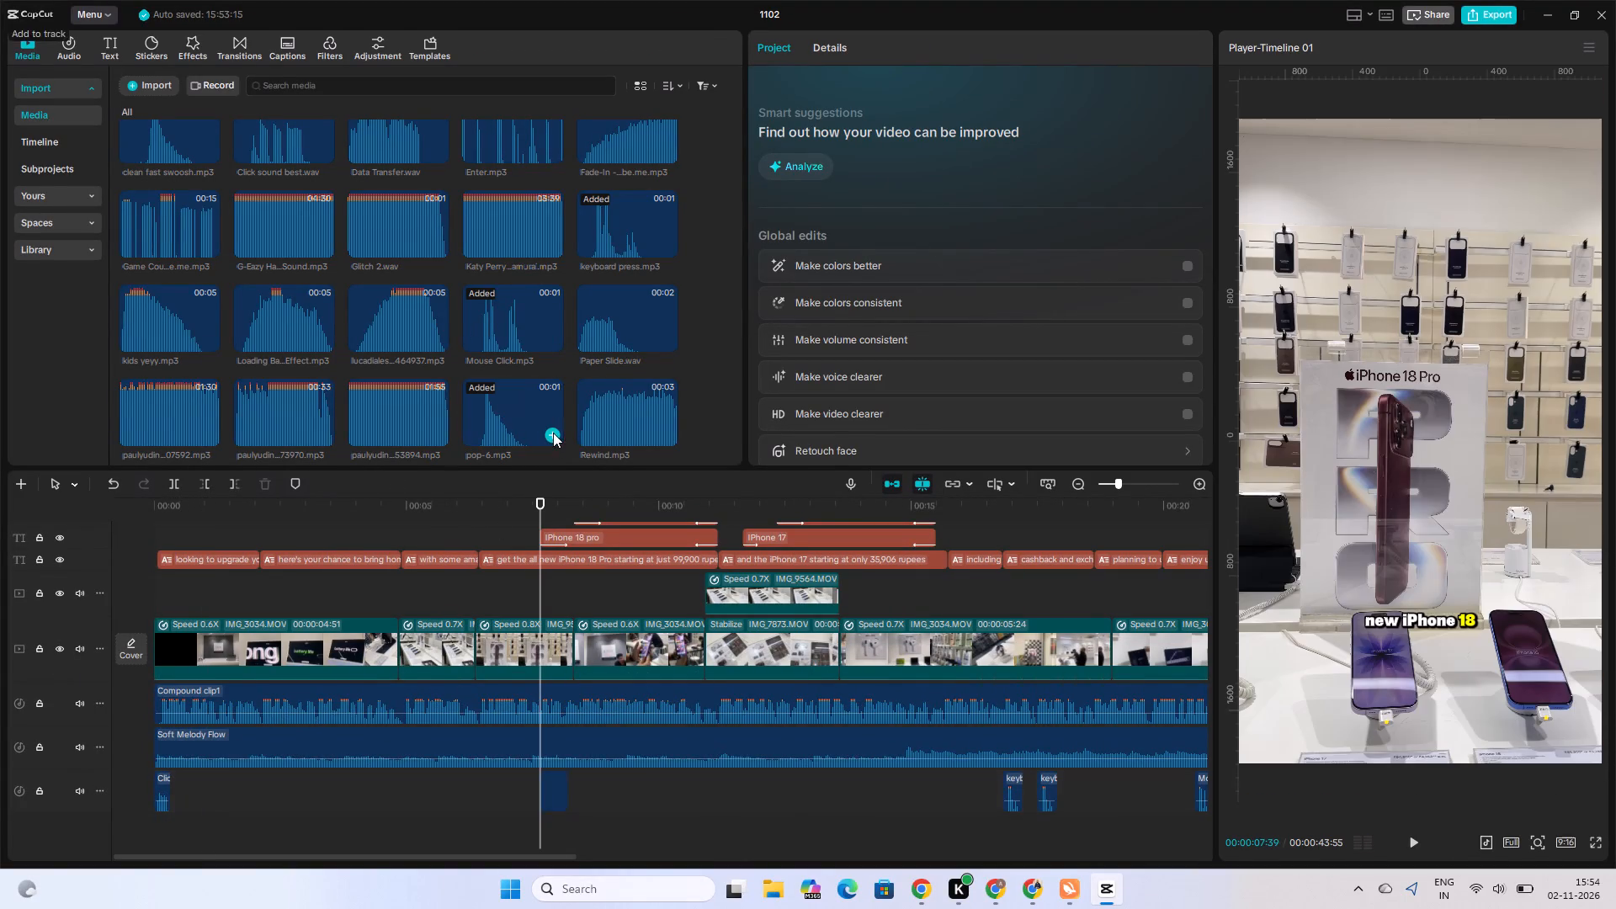
key(space)
key(space)
Shift the pop-6 sound slightly earlier than the "IPhone 18 pro" title's start and play through that section.
ctrl+scroll(556, 803, up, 9)
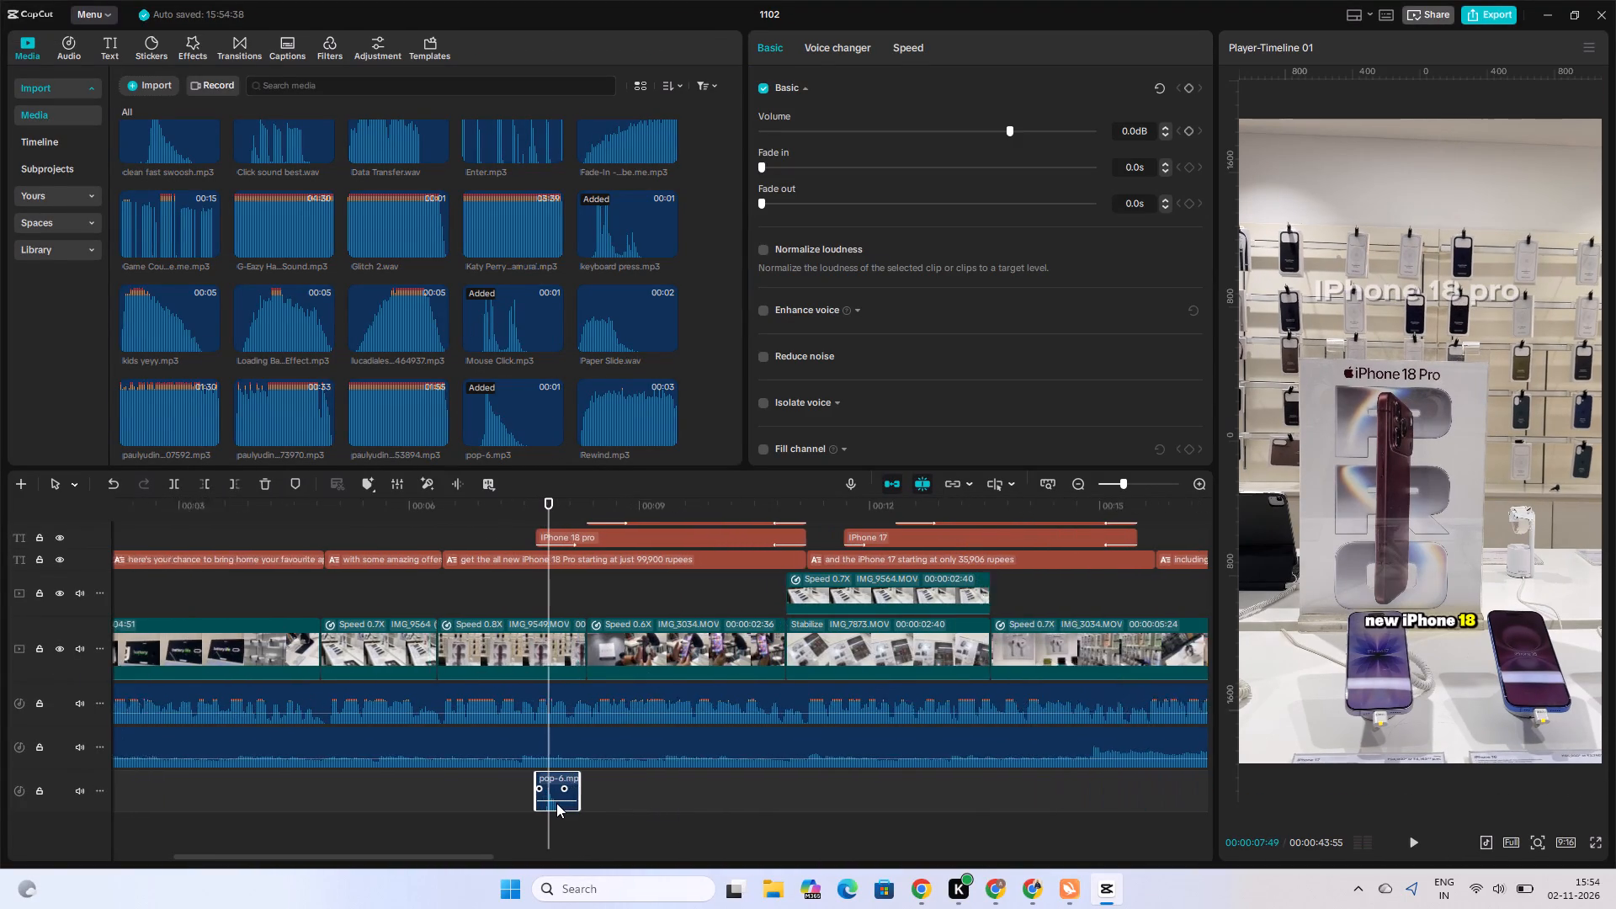
drag(557, 797, 548, 796)
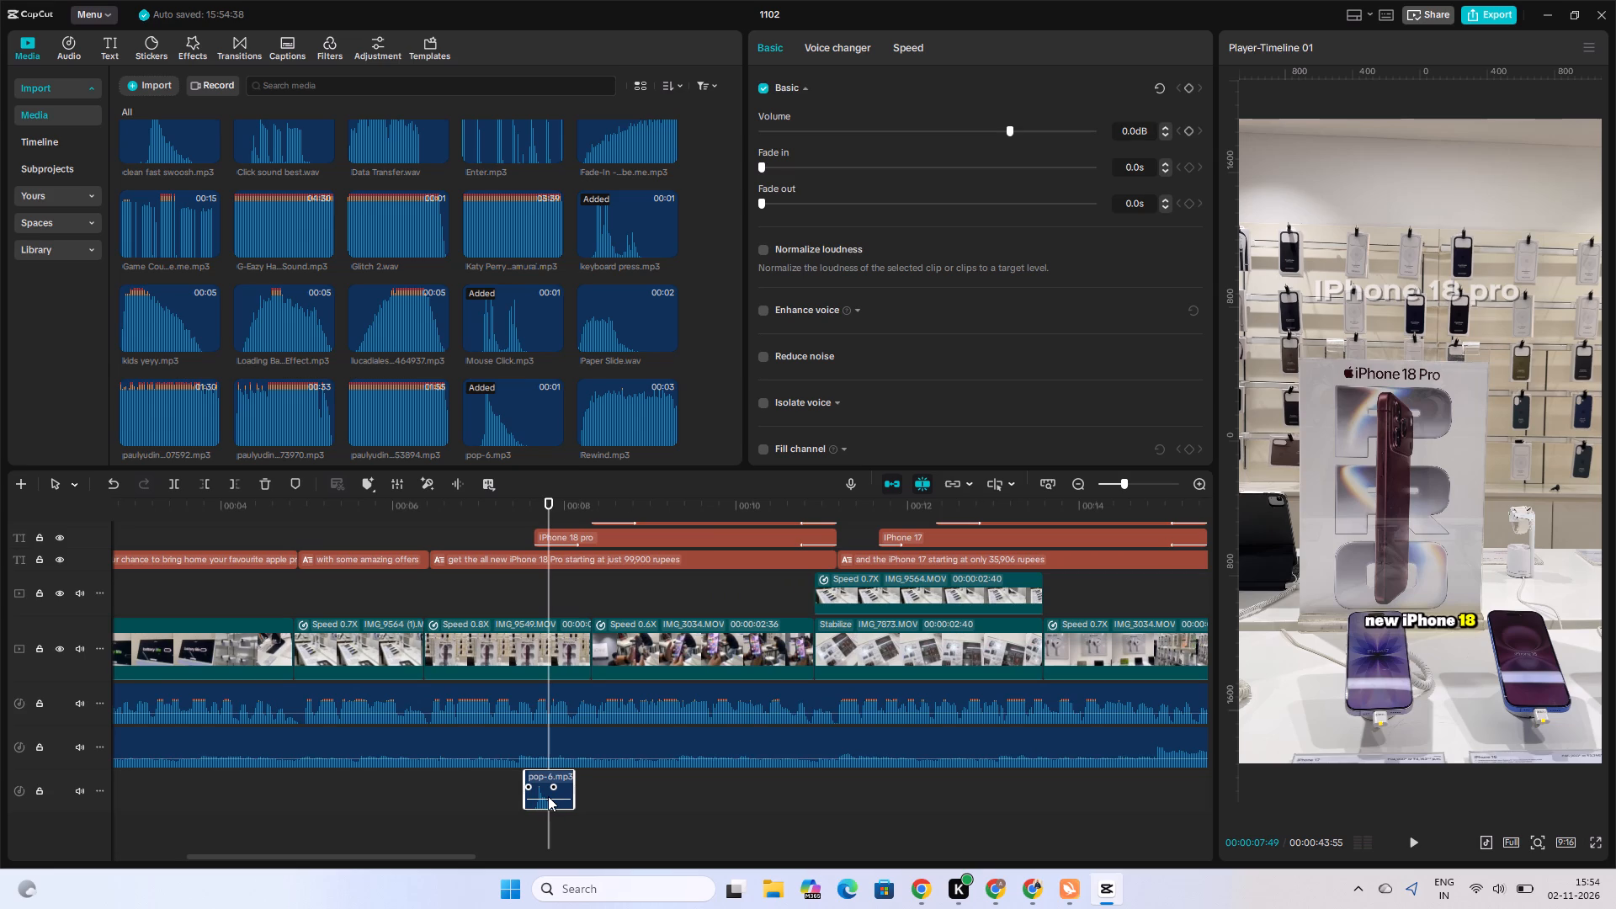
drag(548, 796, 546, 798)
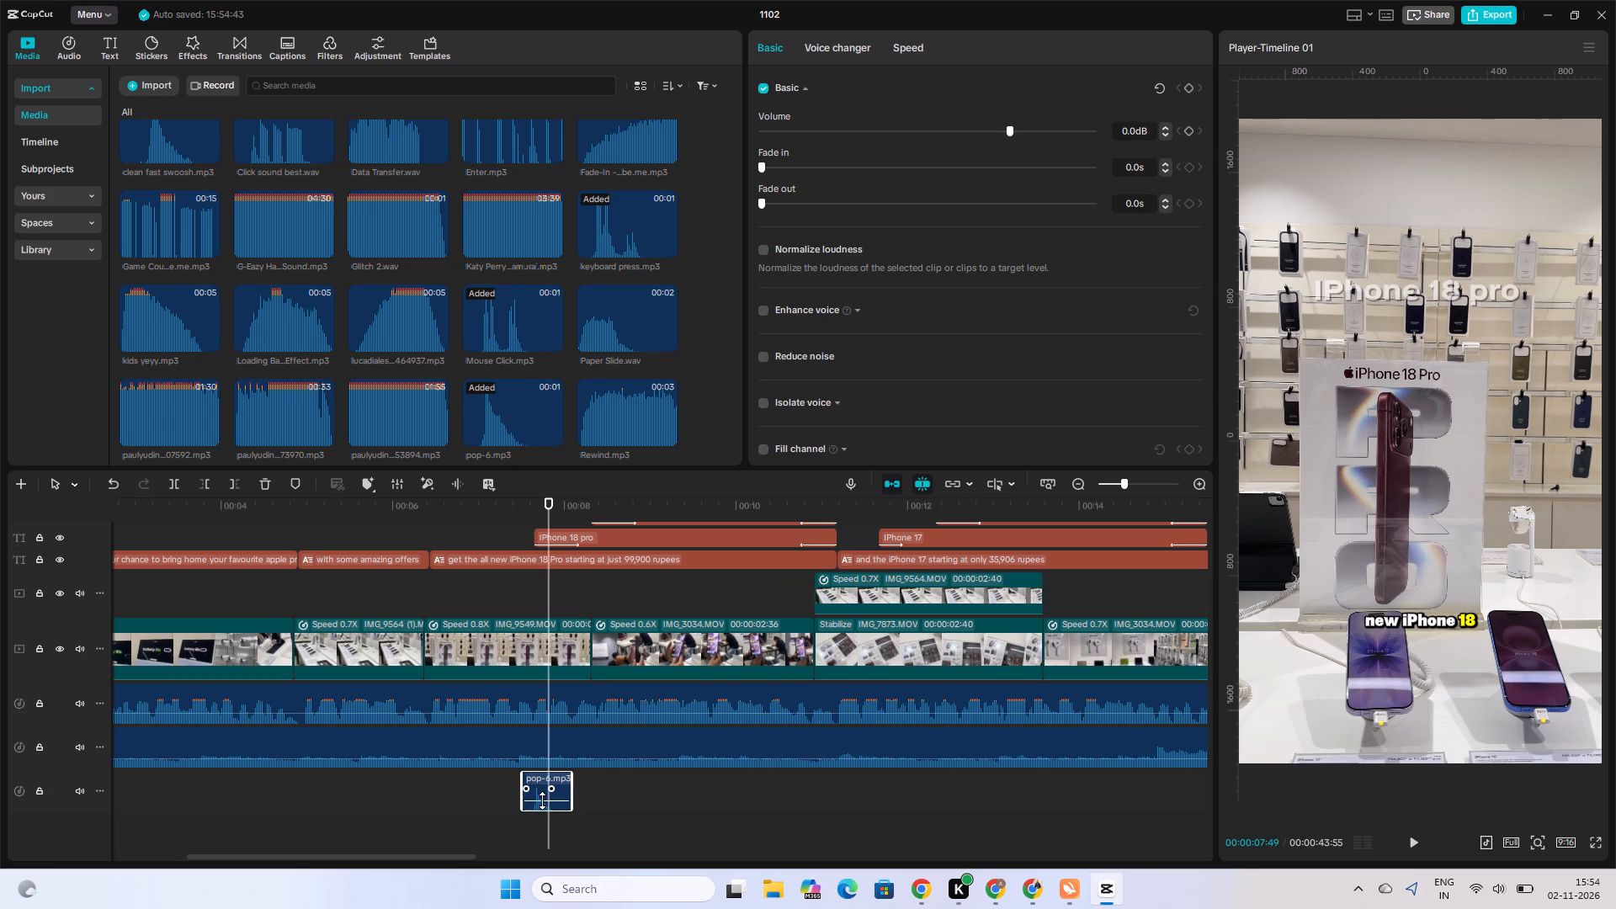
click(542, 800)
click(509, 812)
key(space)
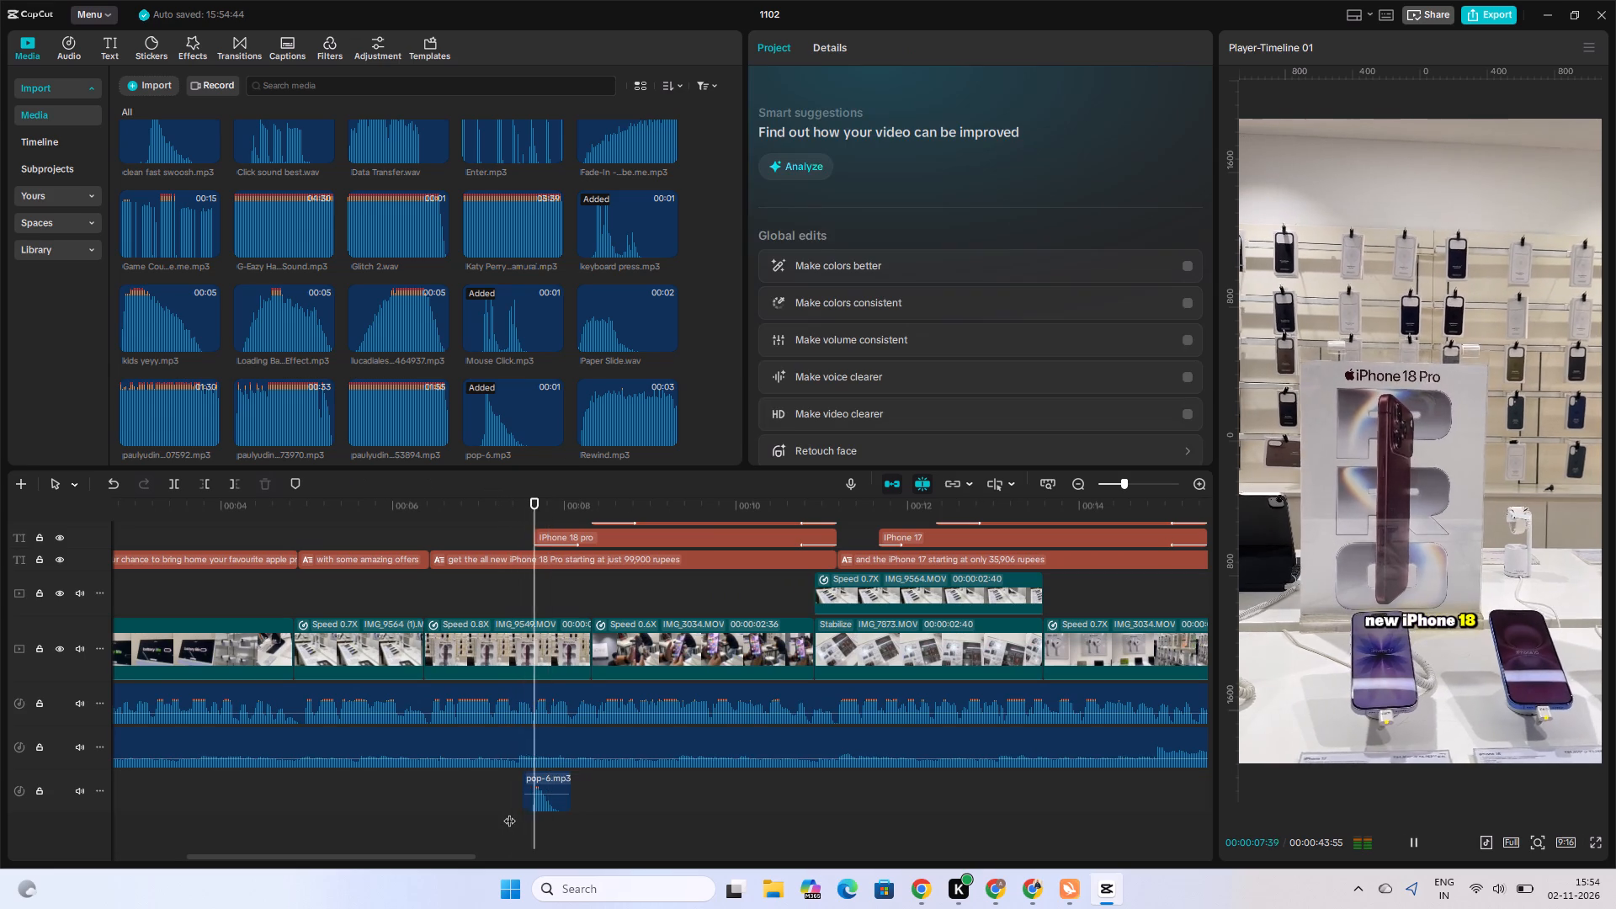
click(406, 816)
key(space)
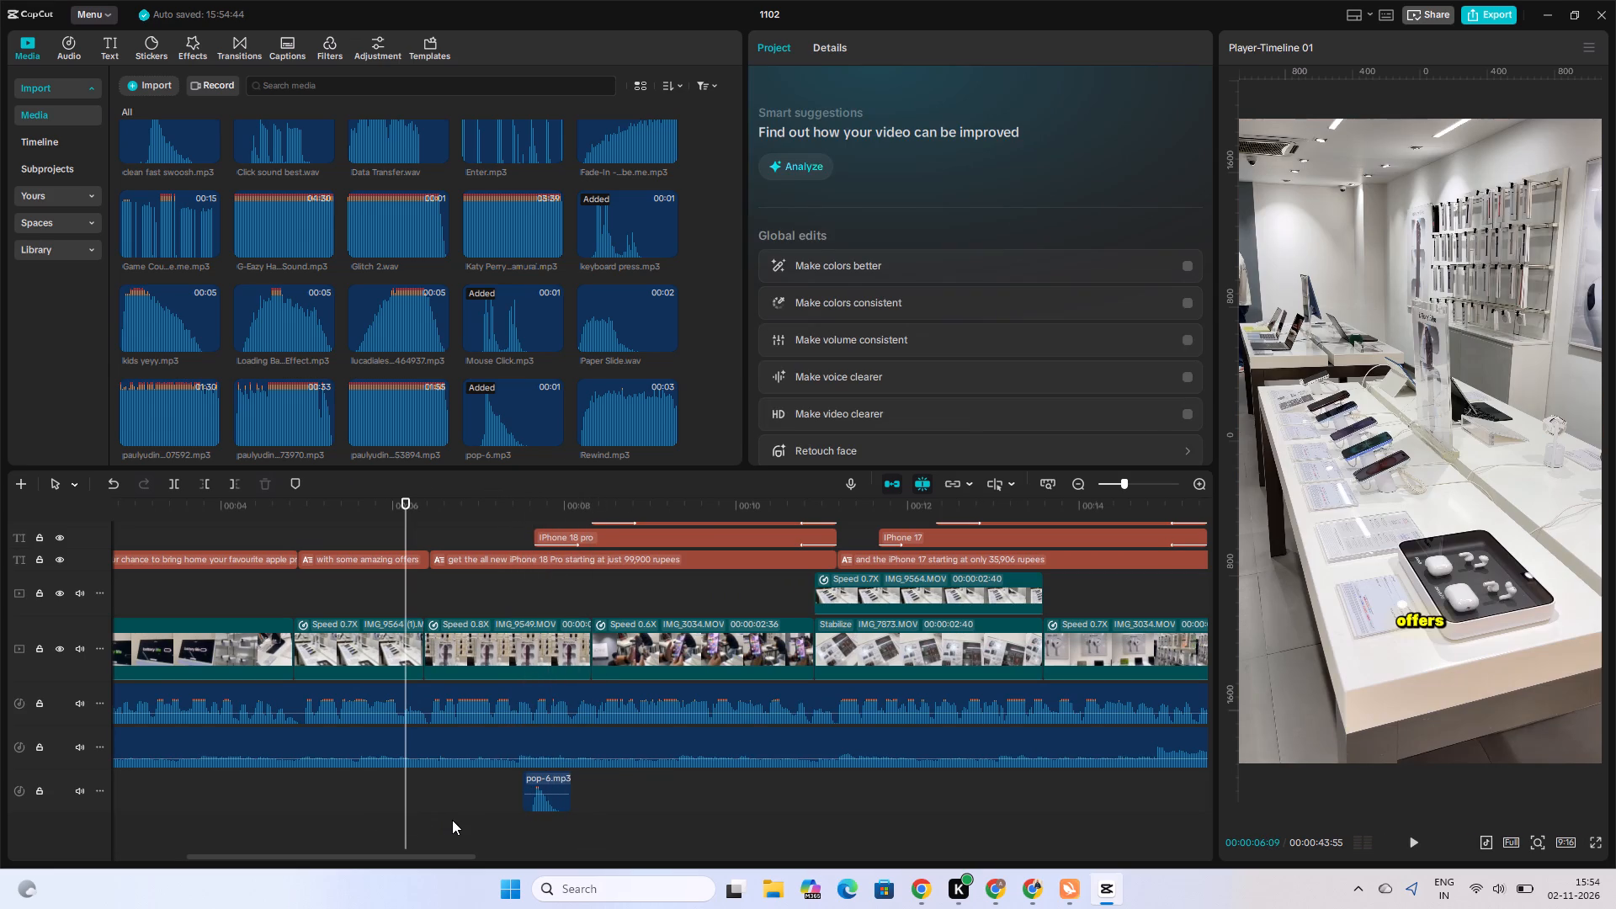
key(space)
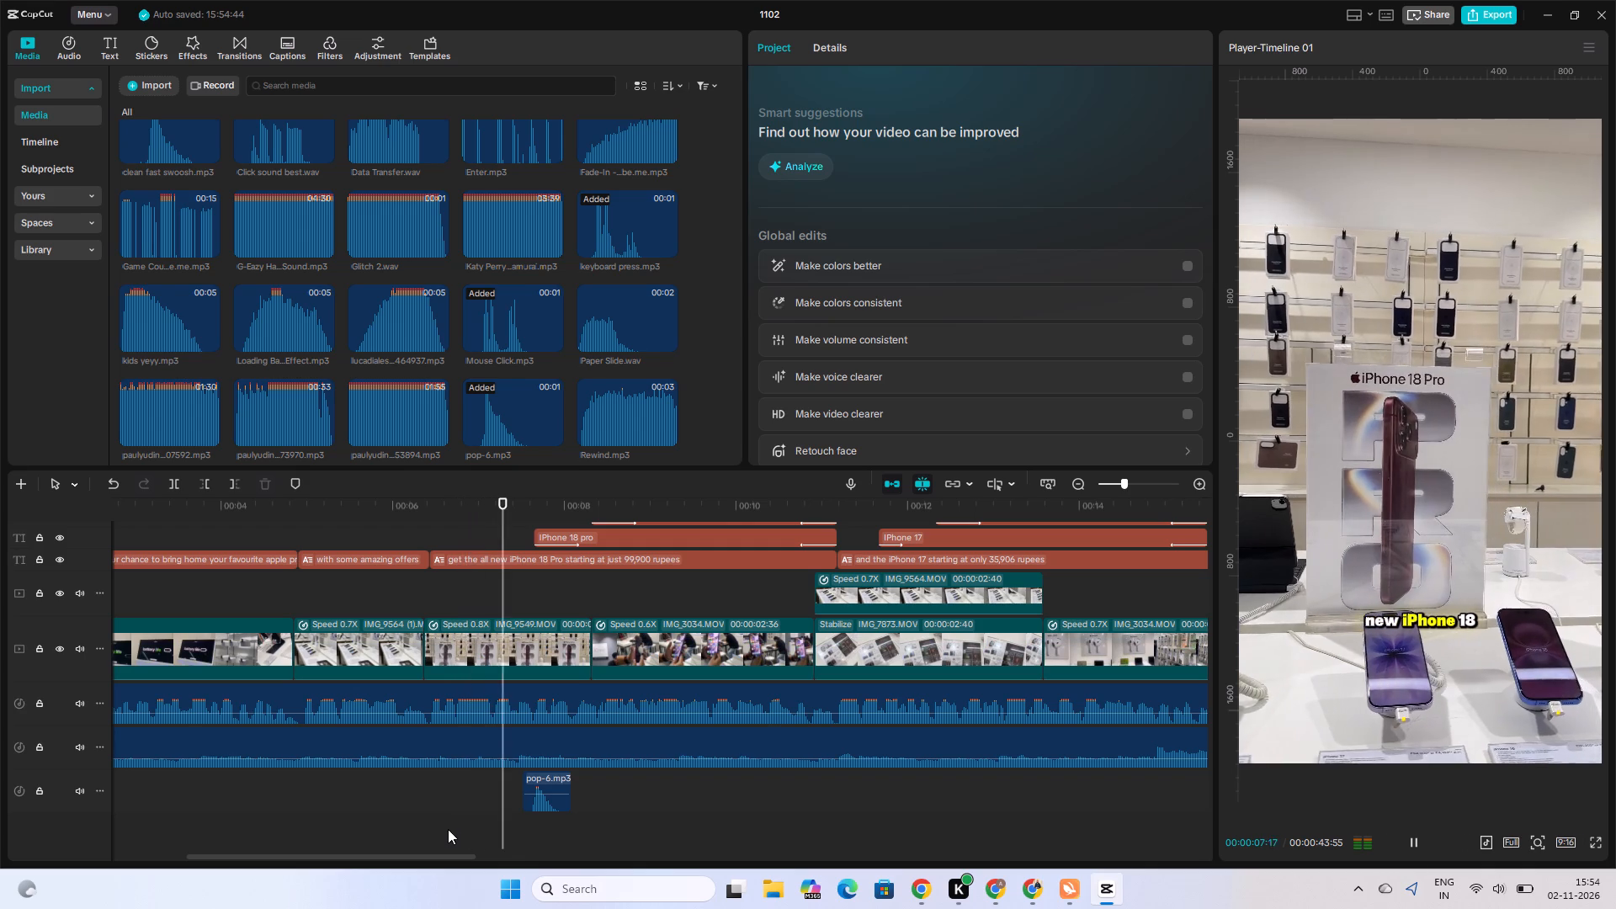
key(space)
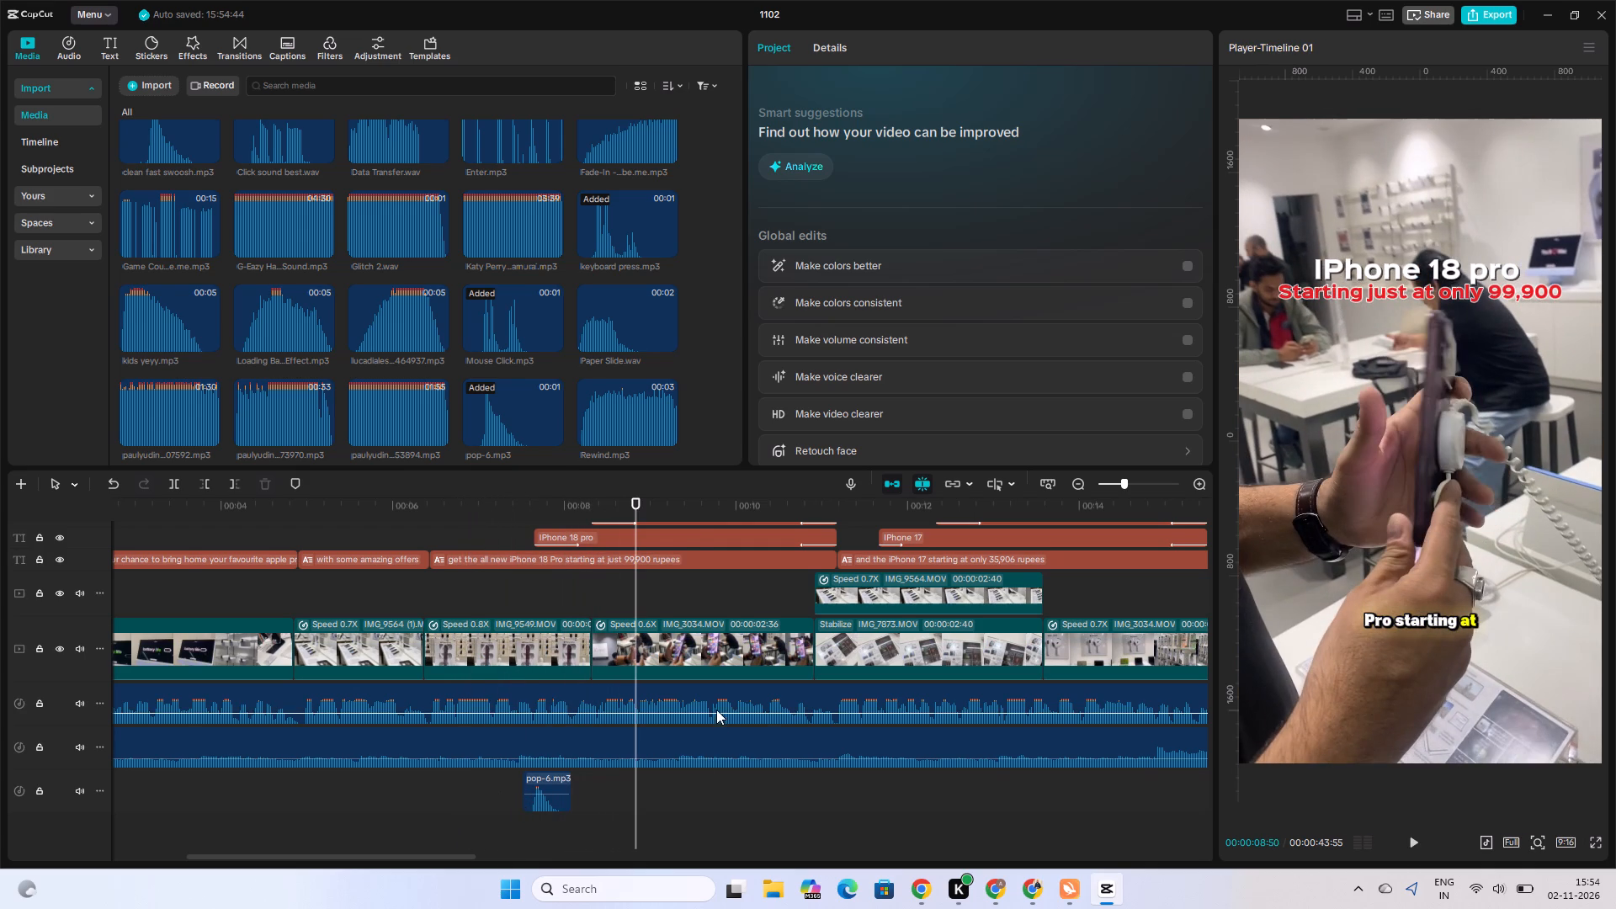
Scale down the red "Starting just at only 99,900" title slightly on the preview, below the "IPhone 18 pro" title.
scroll(715, 710, up, 5)
click(588, 553)
key(space)
ctrl+scroll(859, 600, down, 1)
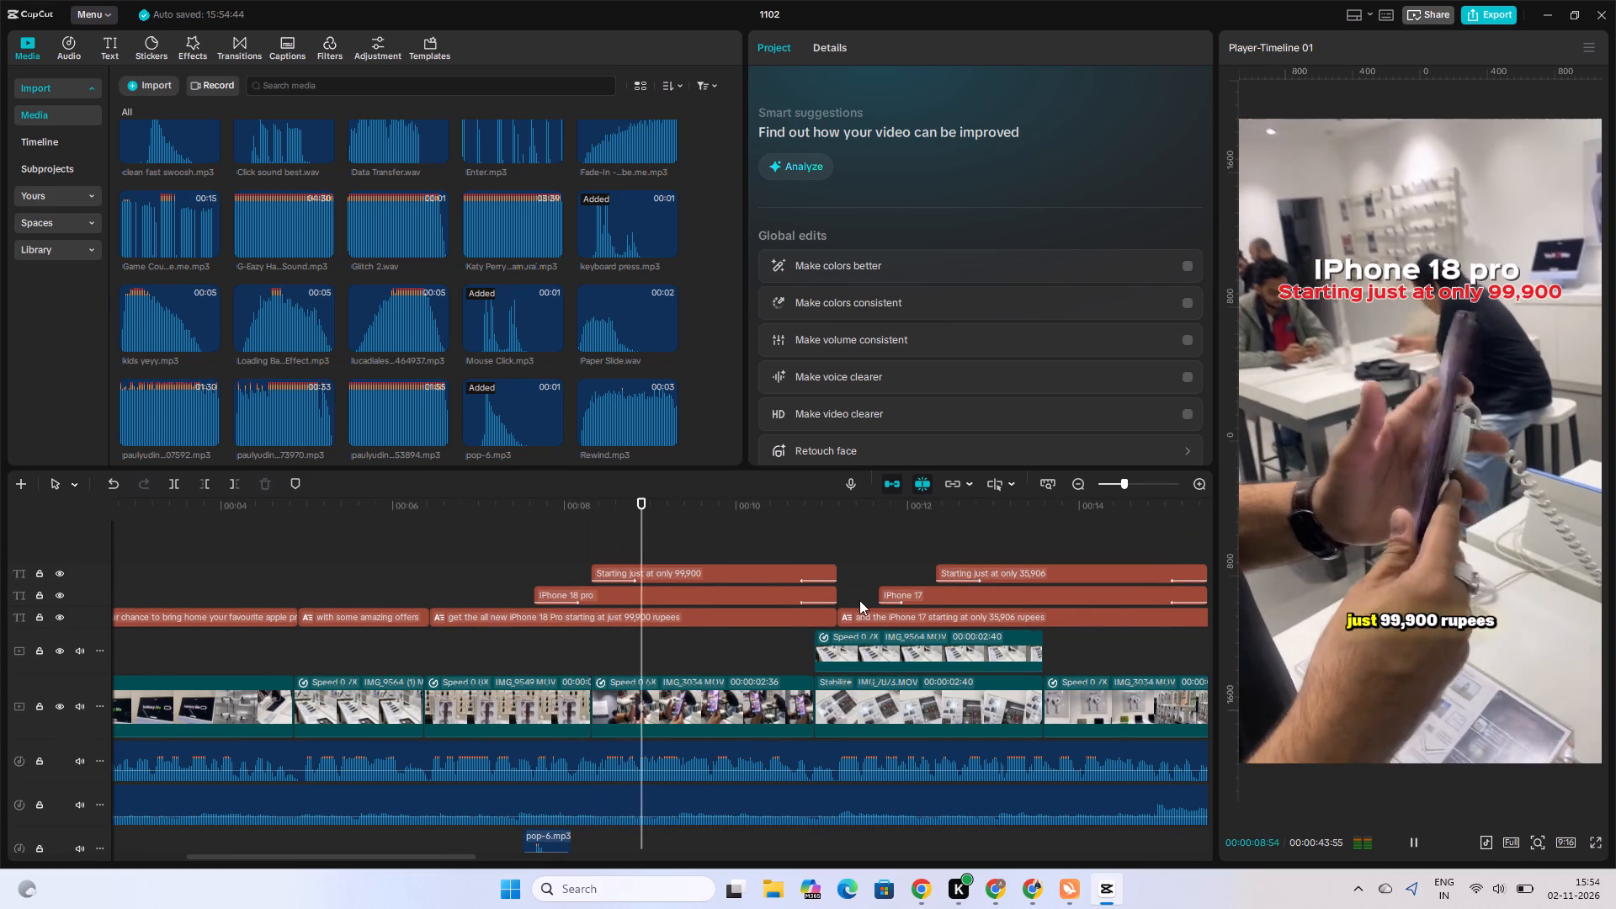
ctrl+scroll(859, 600, down, 4)
key(space)
click(701, 569)
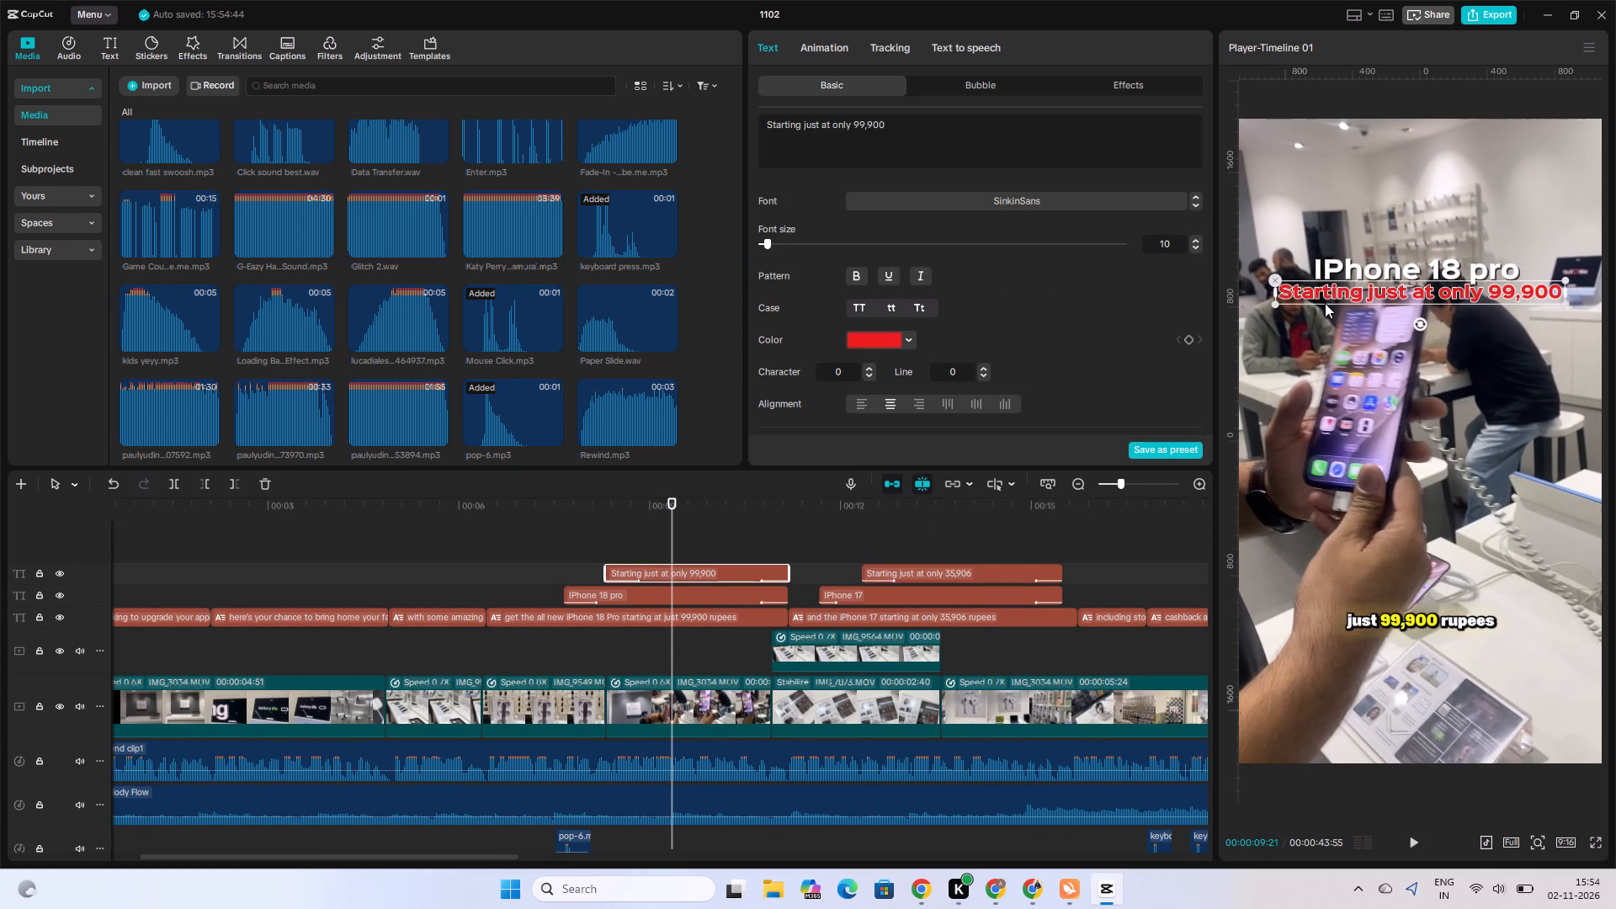
drag(1274, 301, 1297, 298)
click(1313, 273)
click(721, 555)
Play from the iPhone 17 title to the iPad offer line, skipping ahead, to examine title and sound timing.
key(space)
click(799, 556)
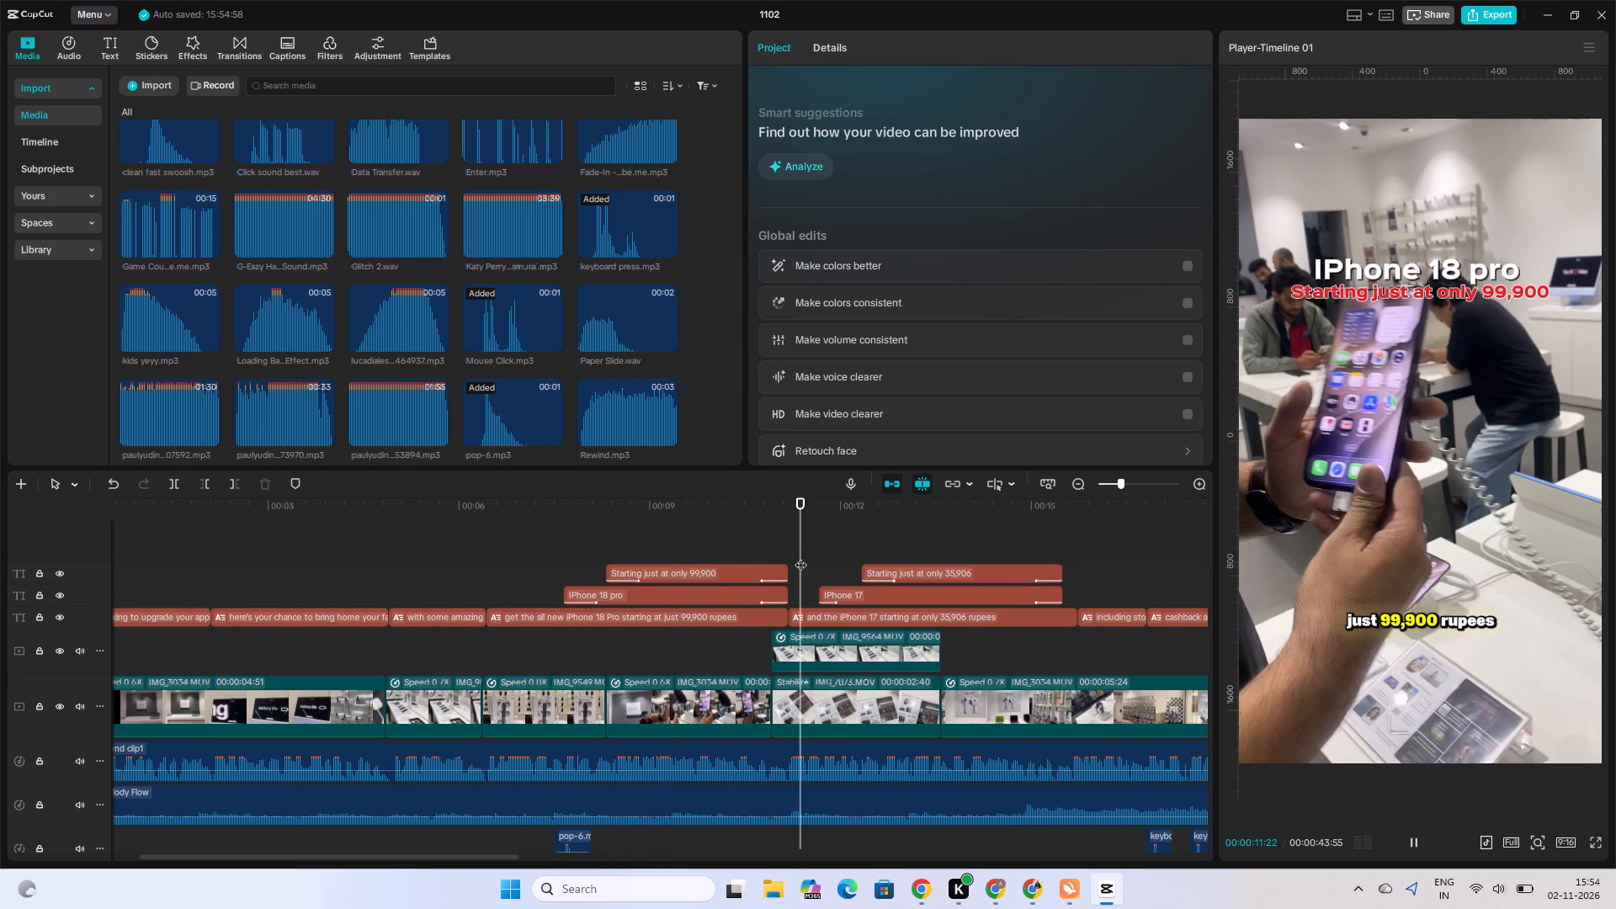
key(space)
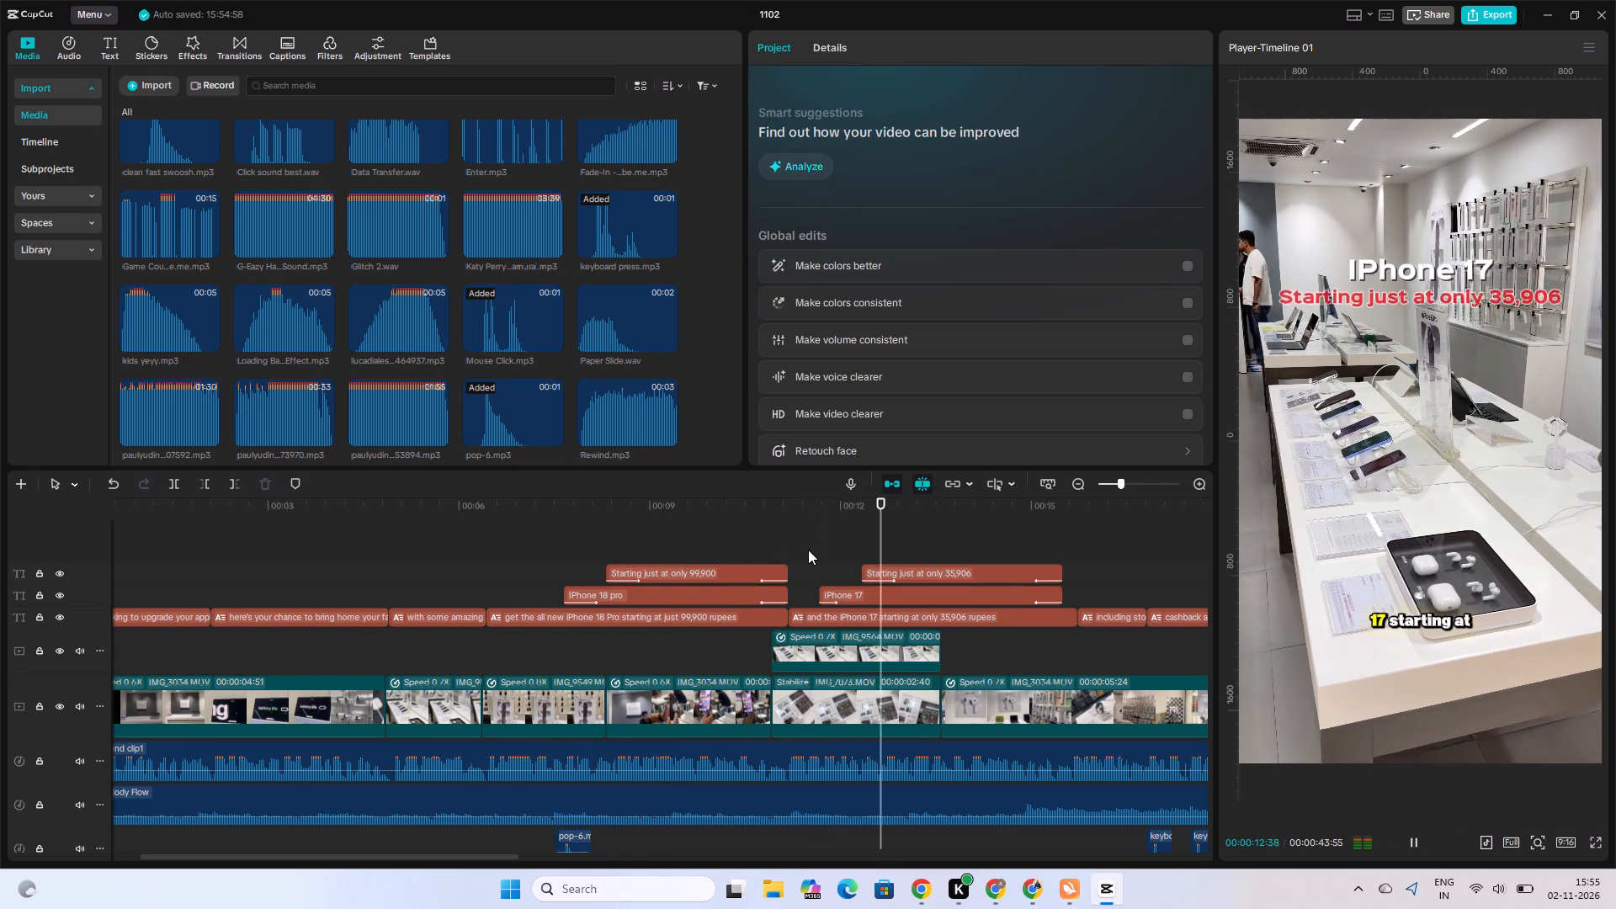
scroll(830, 555, down, 2)
ctrl+scroll(830, 555, down, 4)
key(space)
scroll(827, 561, down, 1)
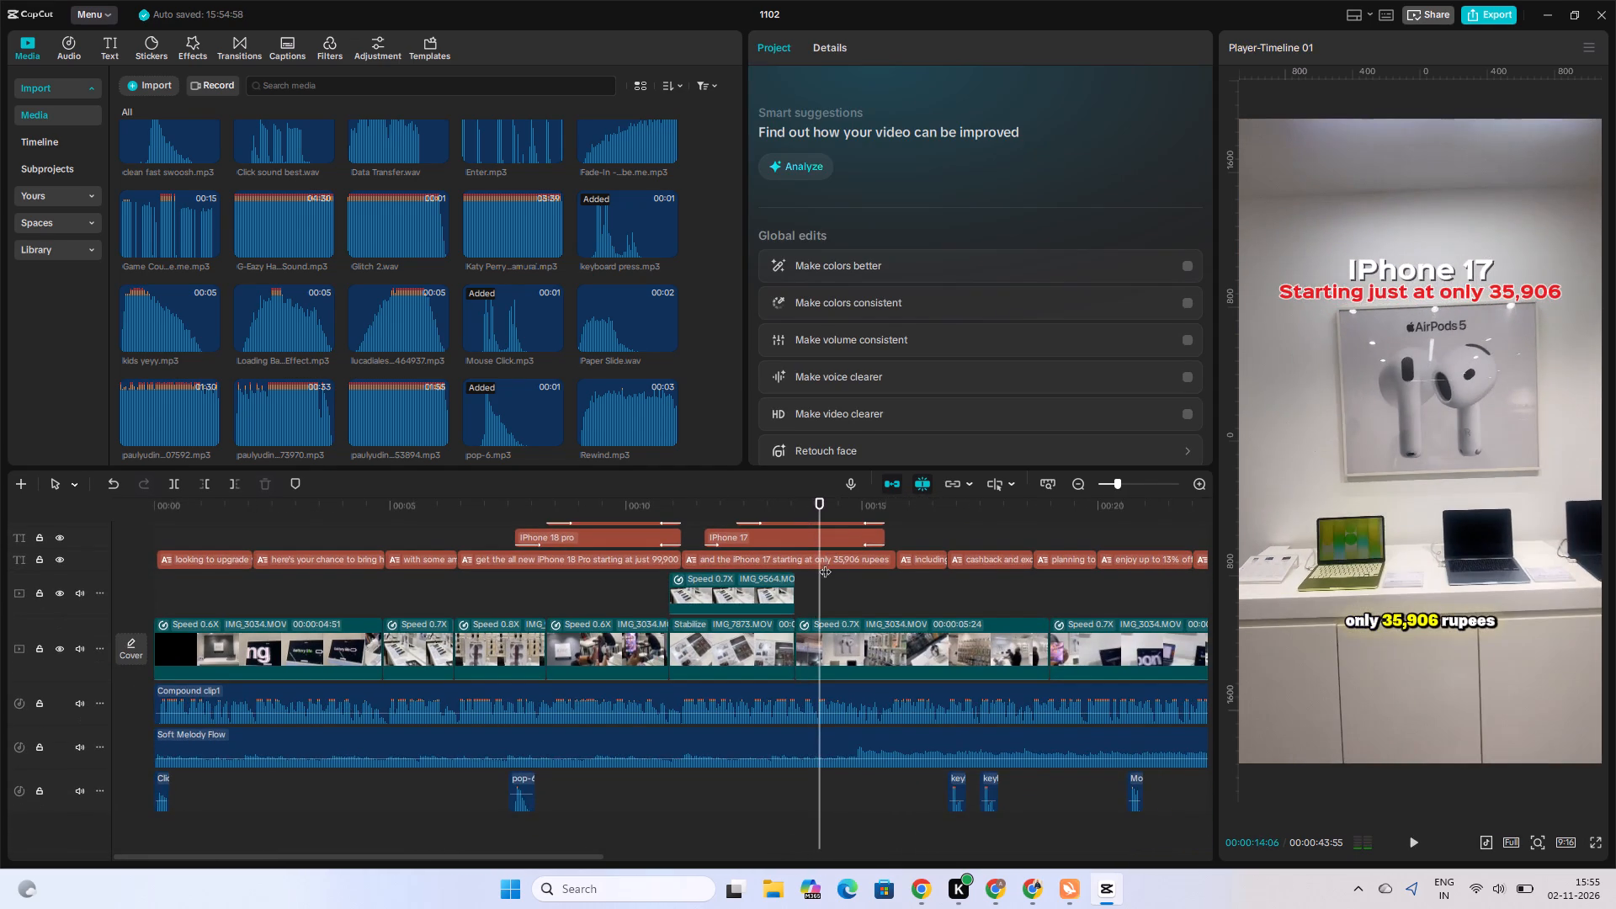
key(space)
scroll(821, 570, up, 5)
key(space)
key(space)
alt+scroll(897, 595, down, 3)
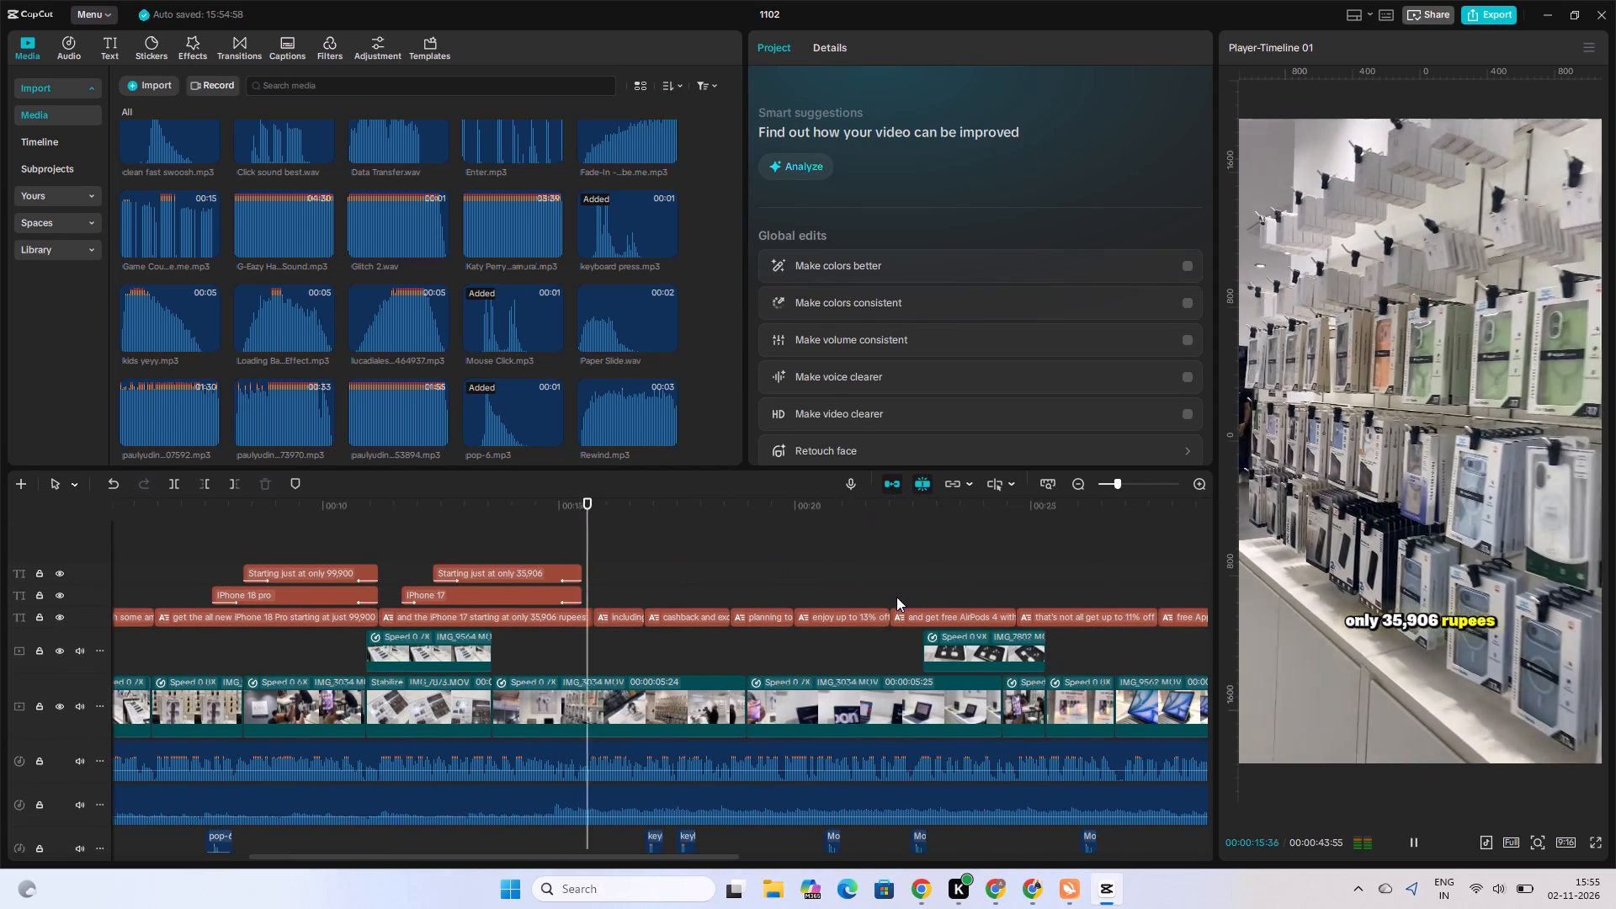
alt+scroll(786, 604, down, 3)
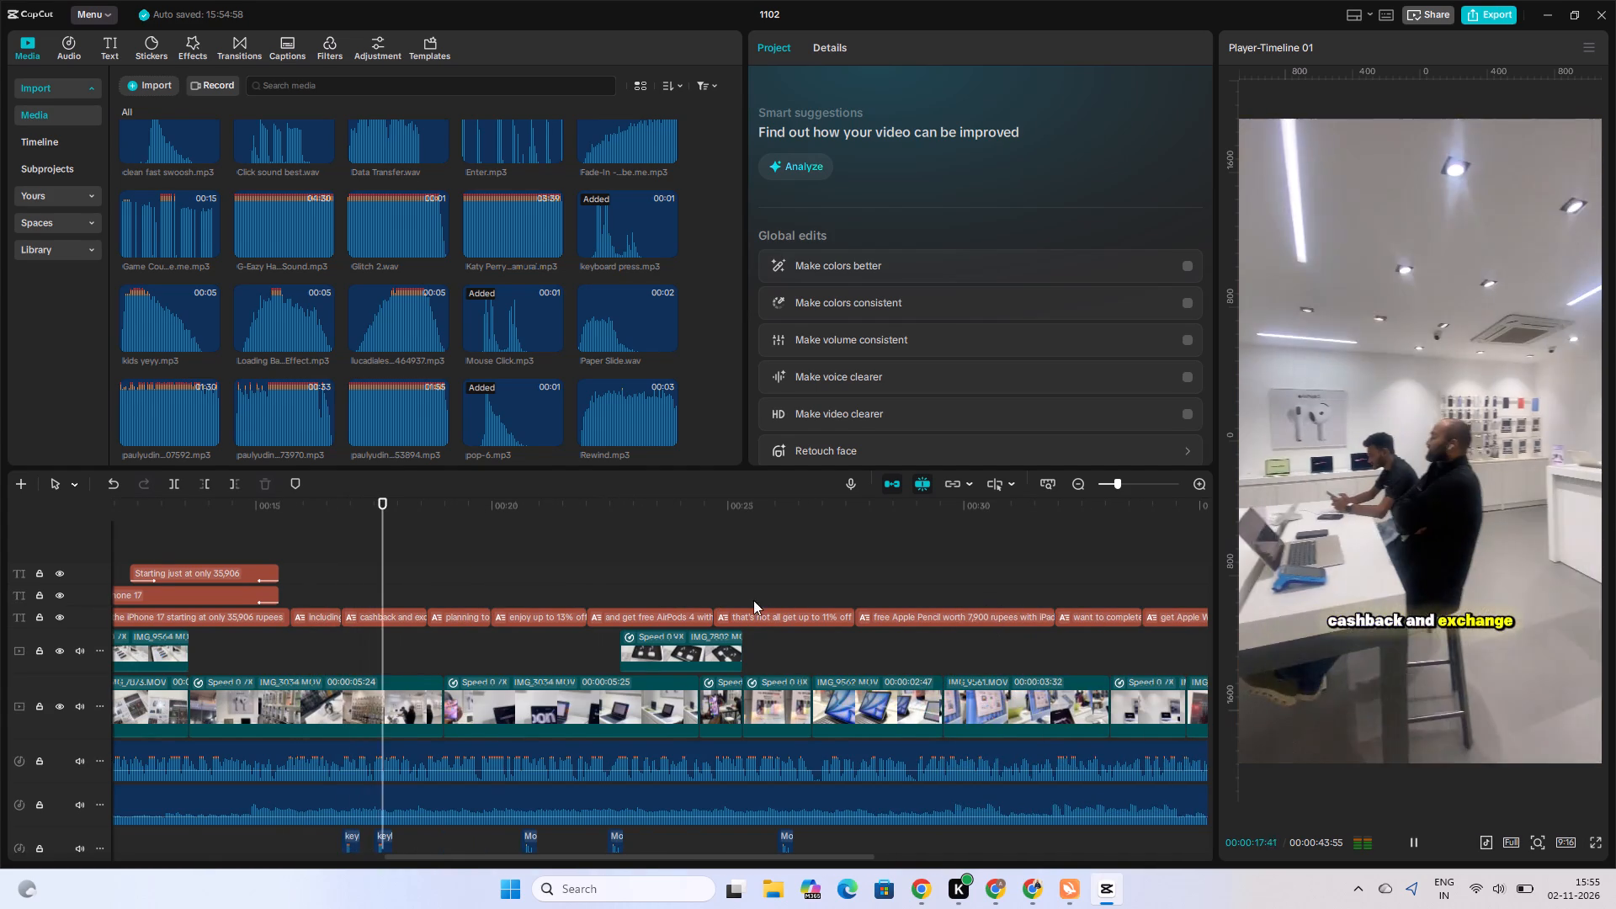
click(689, 577)
key(space)
key(space)
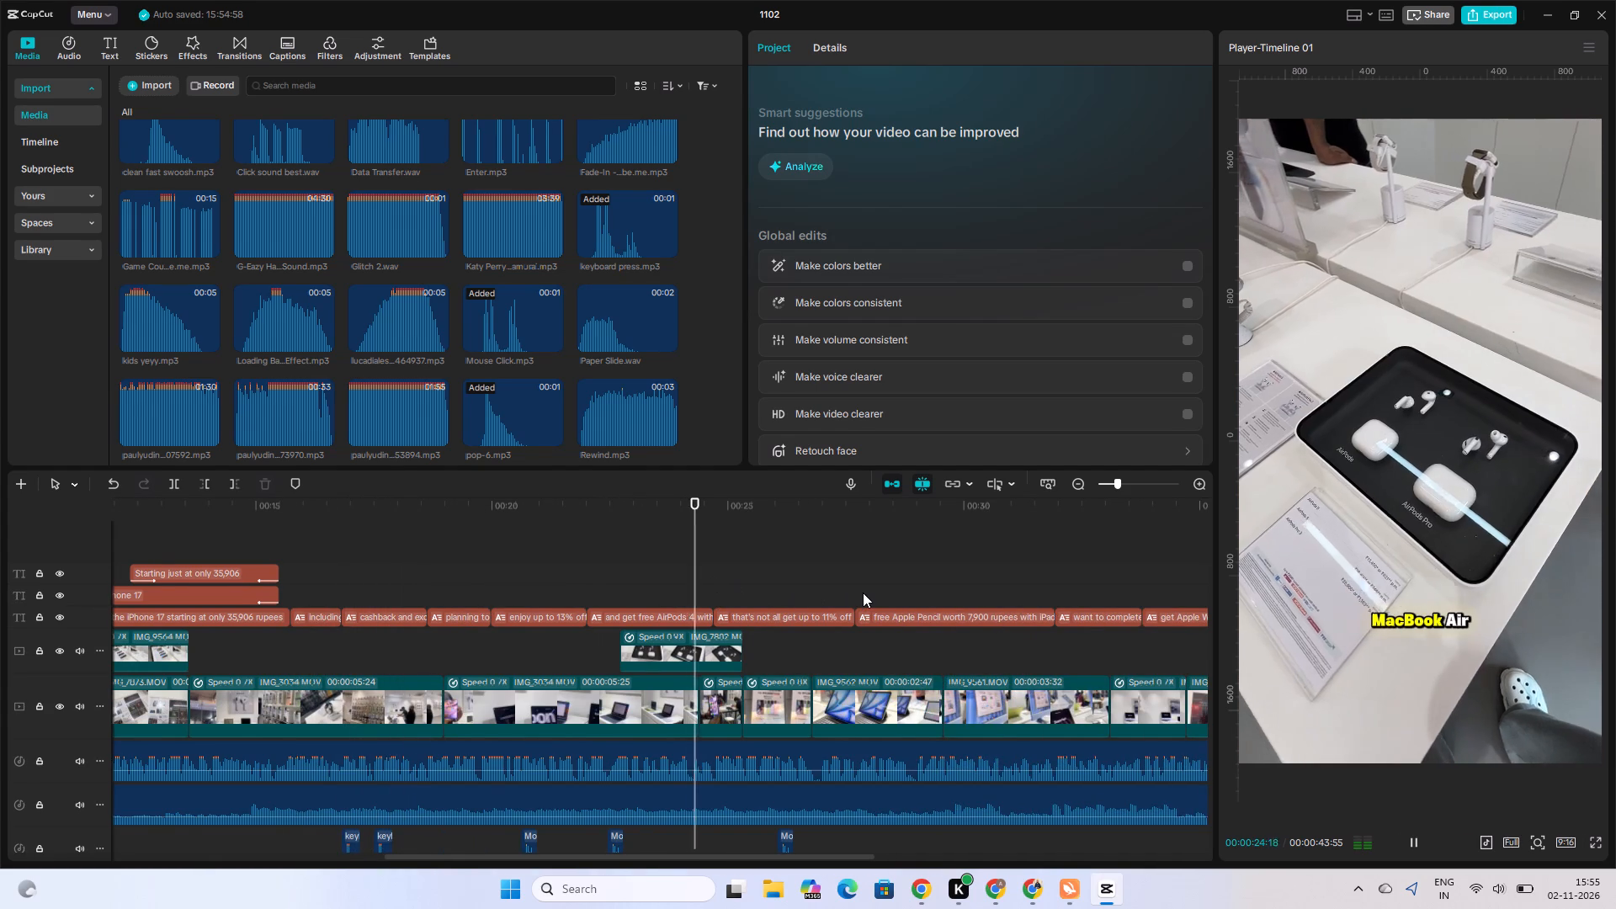
scroll(863, 593, down, 14)
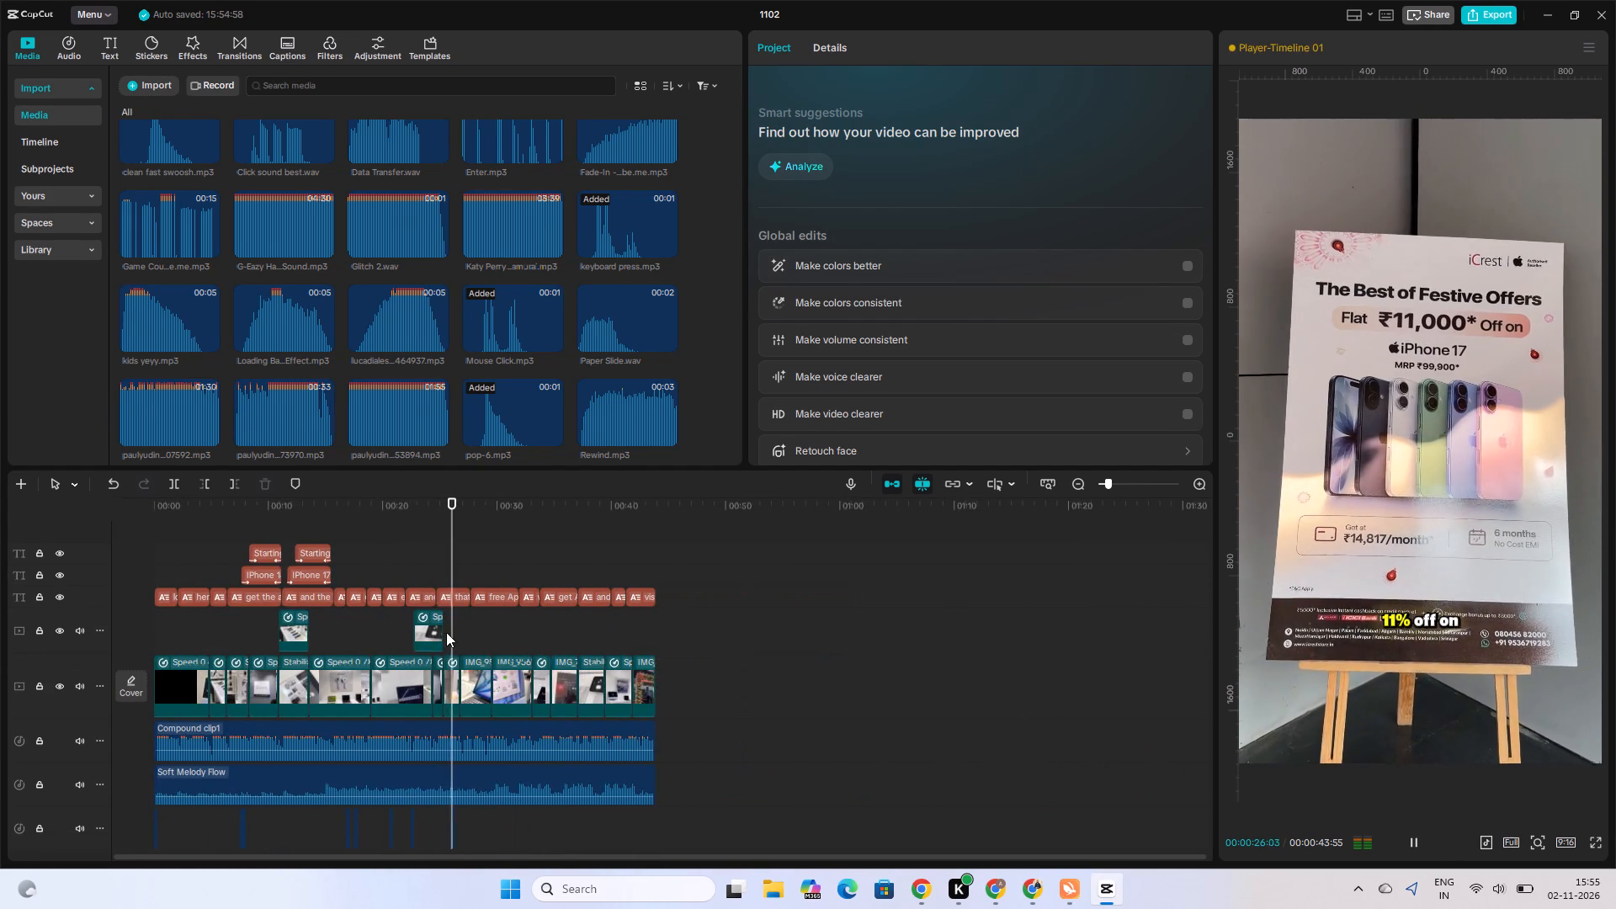
Return to the opening of the timeline and replay the "here's your chance to bring home" line to examine it.
ctrl+scroll(401, 635, up, 6)
click(184, 634)
key(ctrl+space)
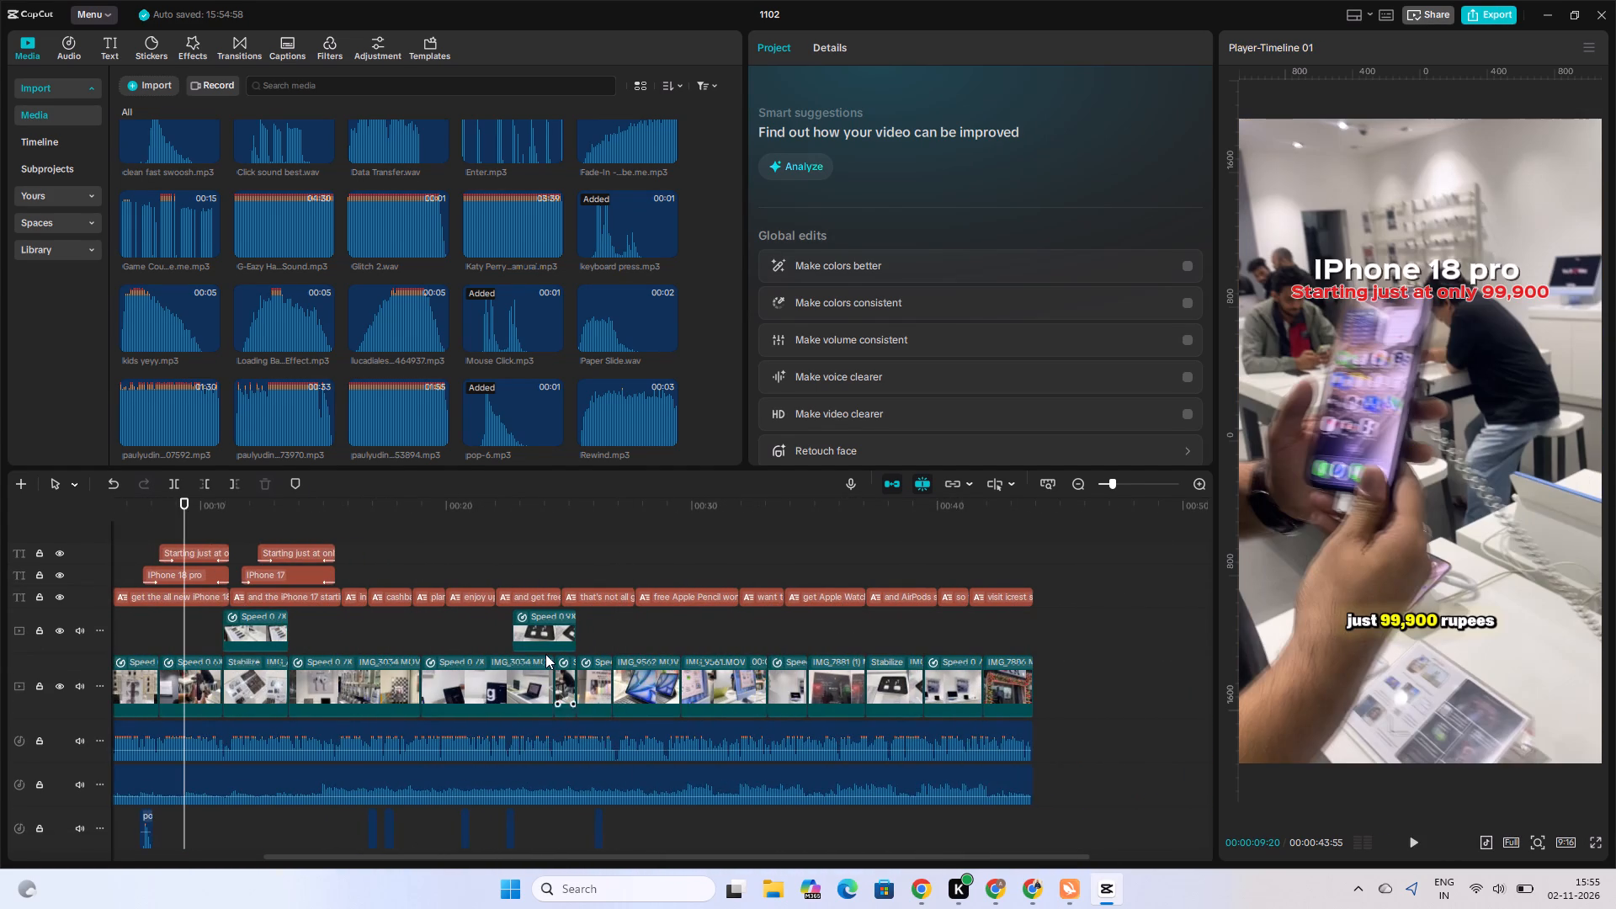
ctrl+scroll(545, 654, up, 2)
key(ctrl+space)
ctrl+scroll(545, 654, down, 6)
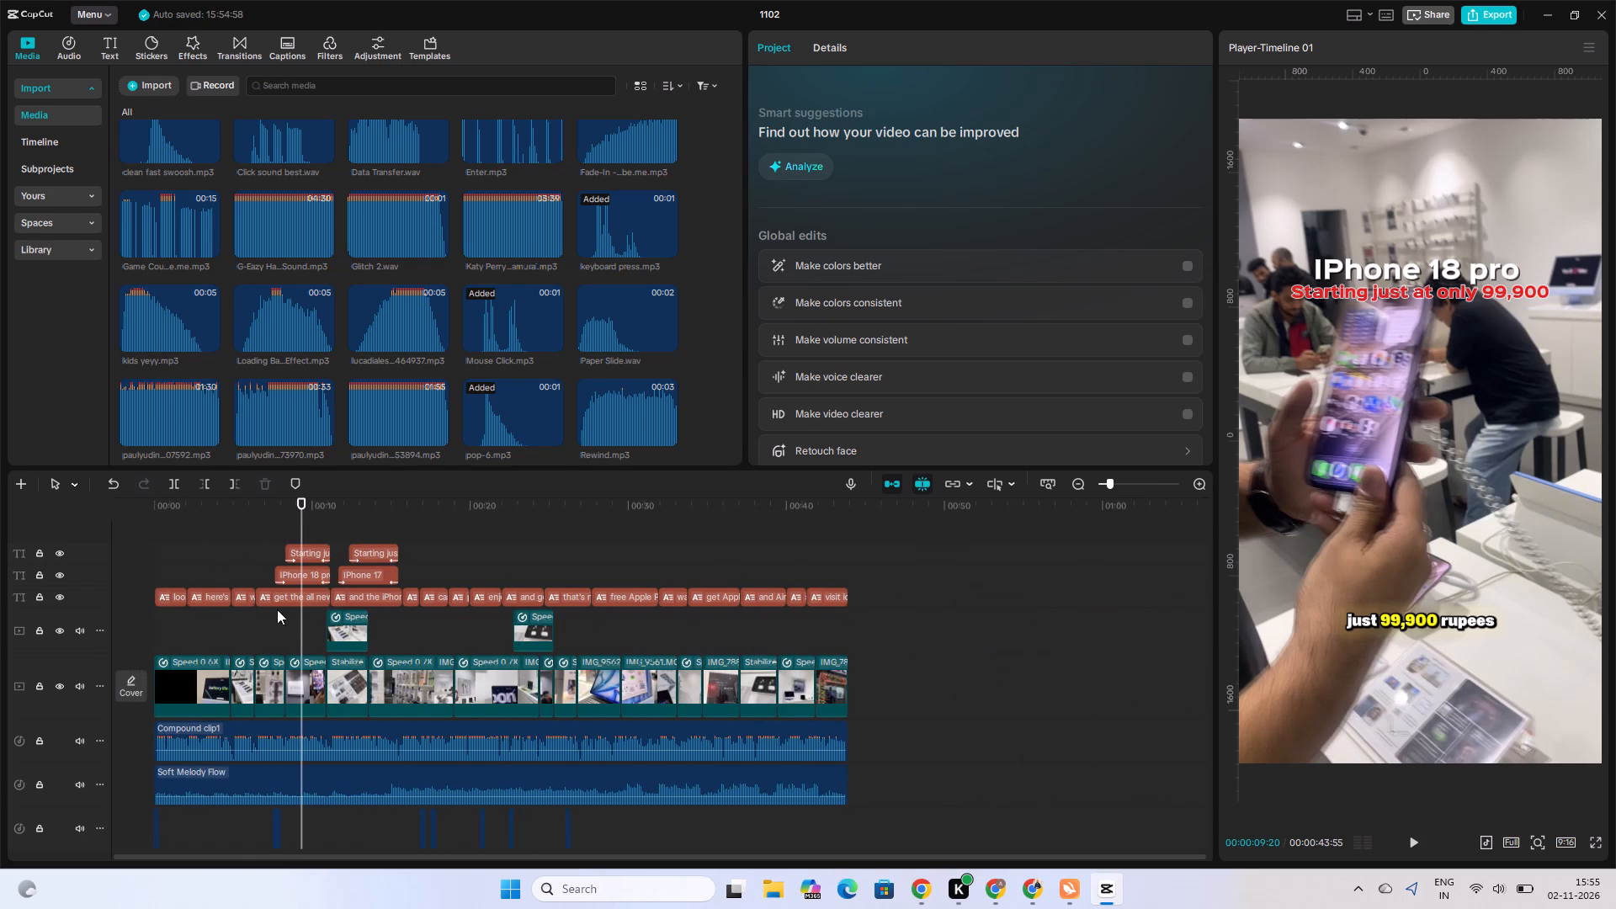
drag(330, 858, 274, 849)
click(146, 635)
ctrl+scroll(261, 634, up, 4)
ctrl+click(125, 619)
drag(215, 857, 130, 846)
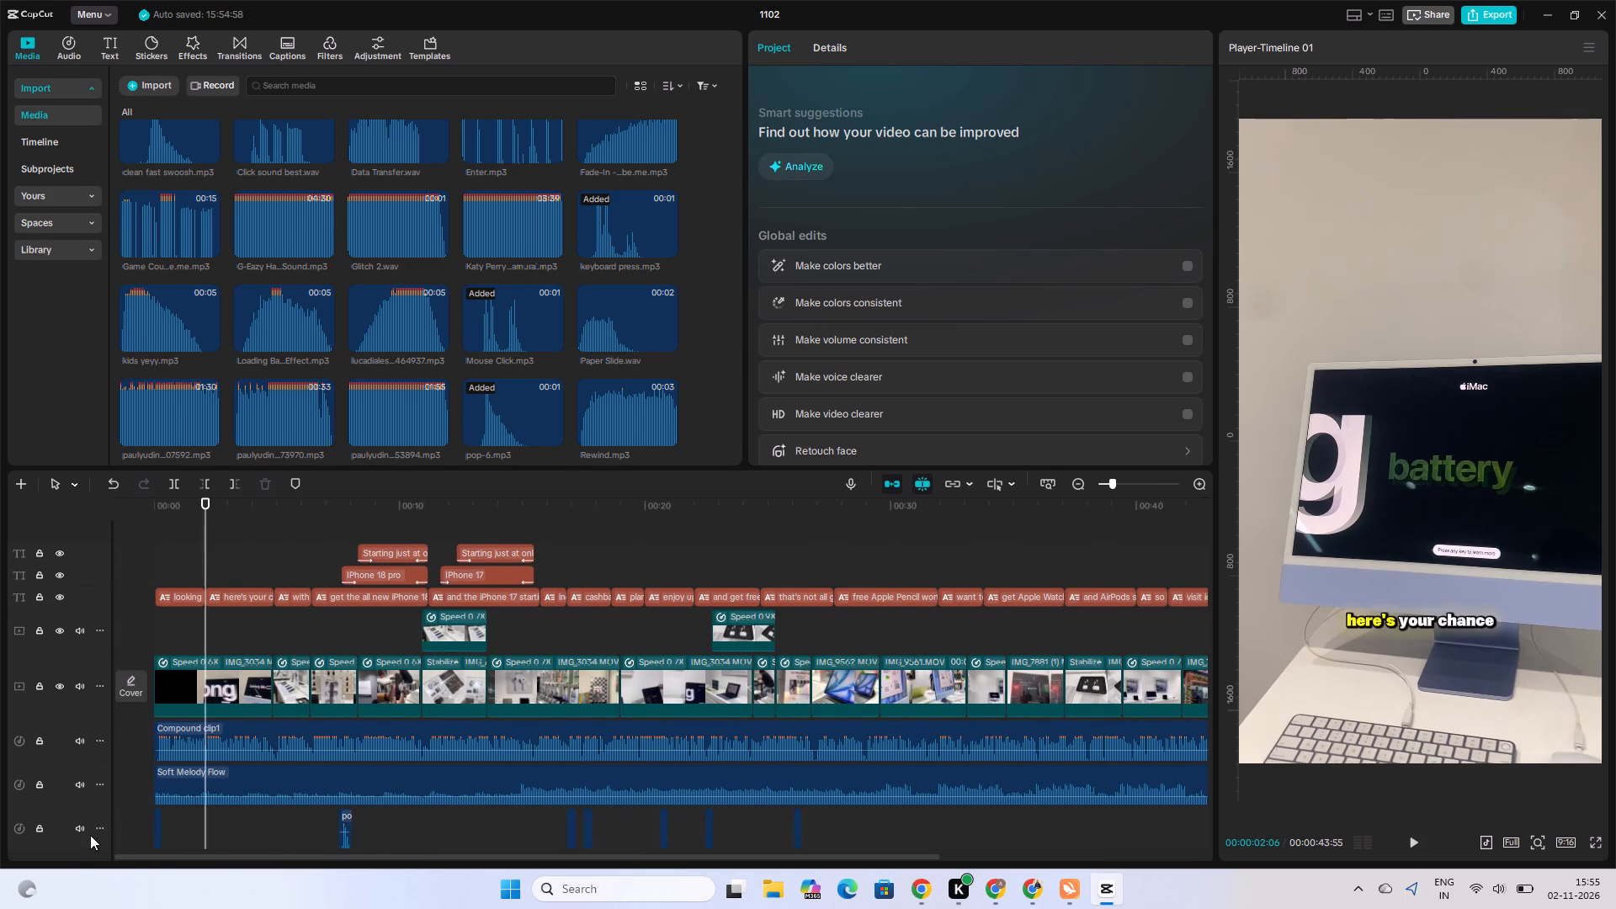
key(space)
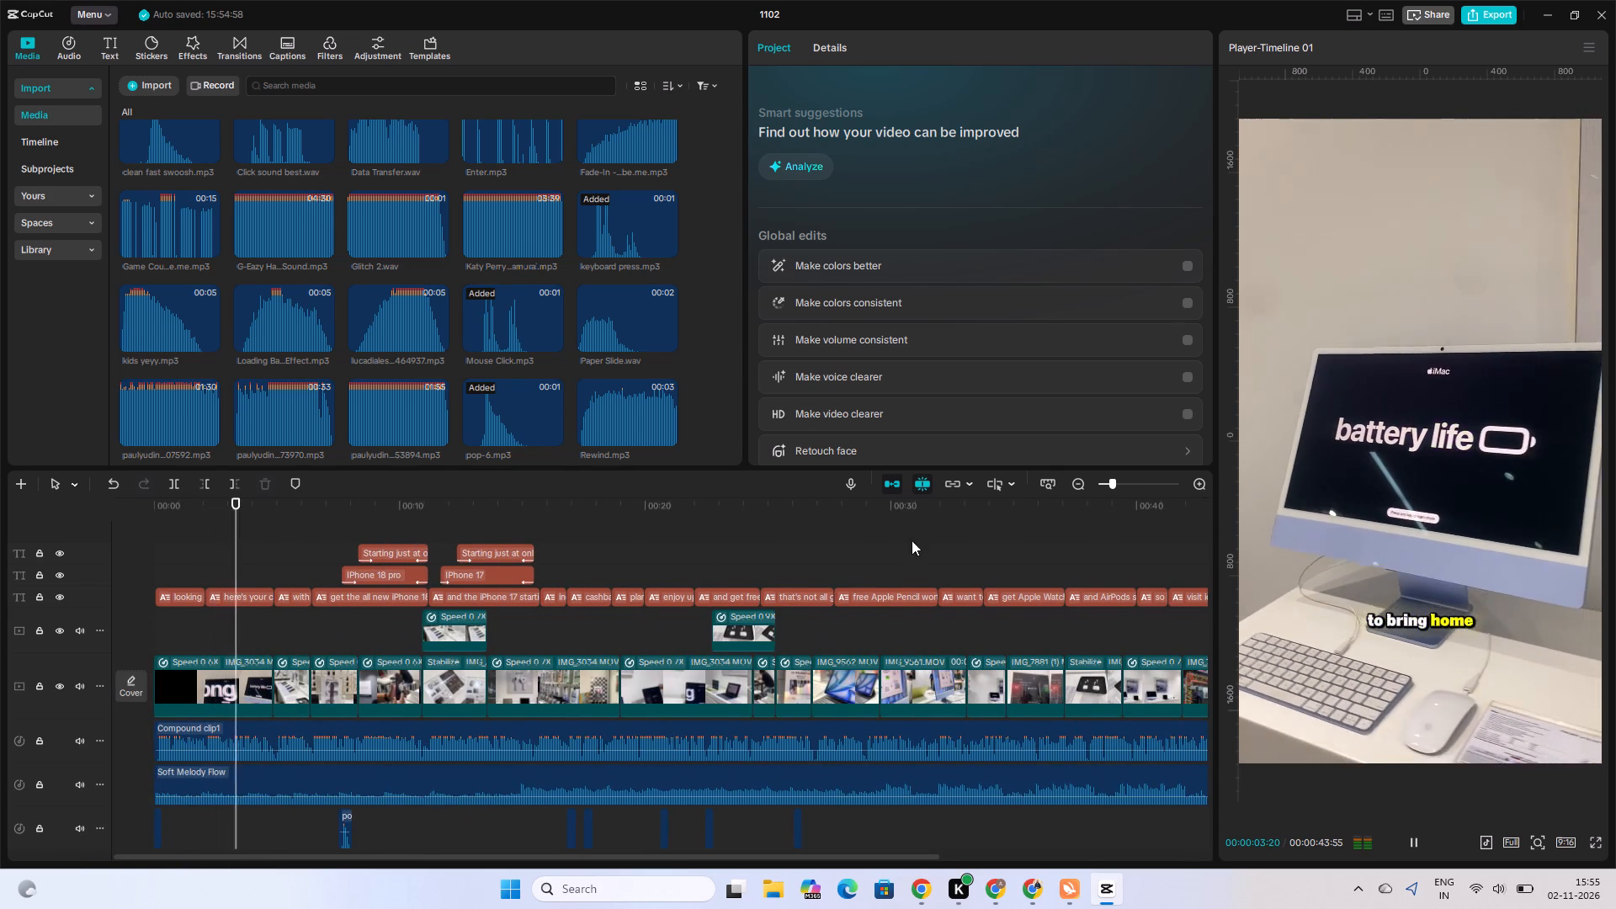
Spot-check playback of the Apple Pencil, Apple Watch and closing "so what are you waiting for" lines.
click(912, 540)
key(space)
ctrl+scroll(913, 544, down, 4)
key(space)
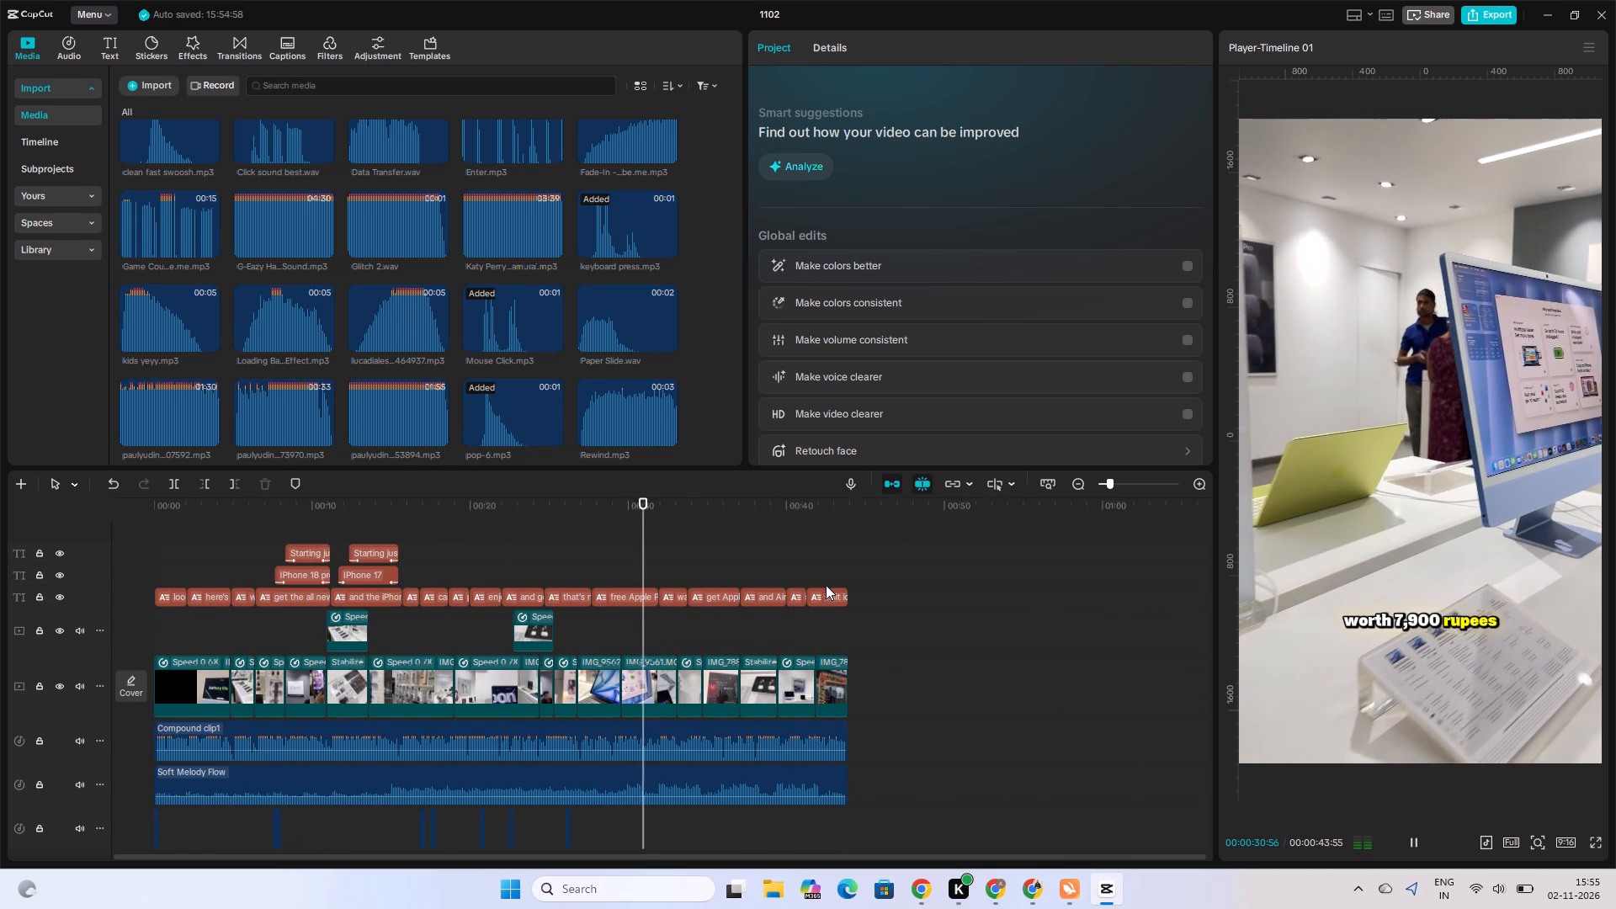
click(661, 569)
key(space)
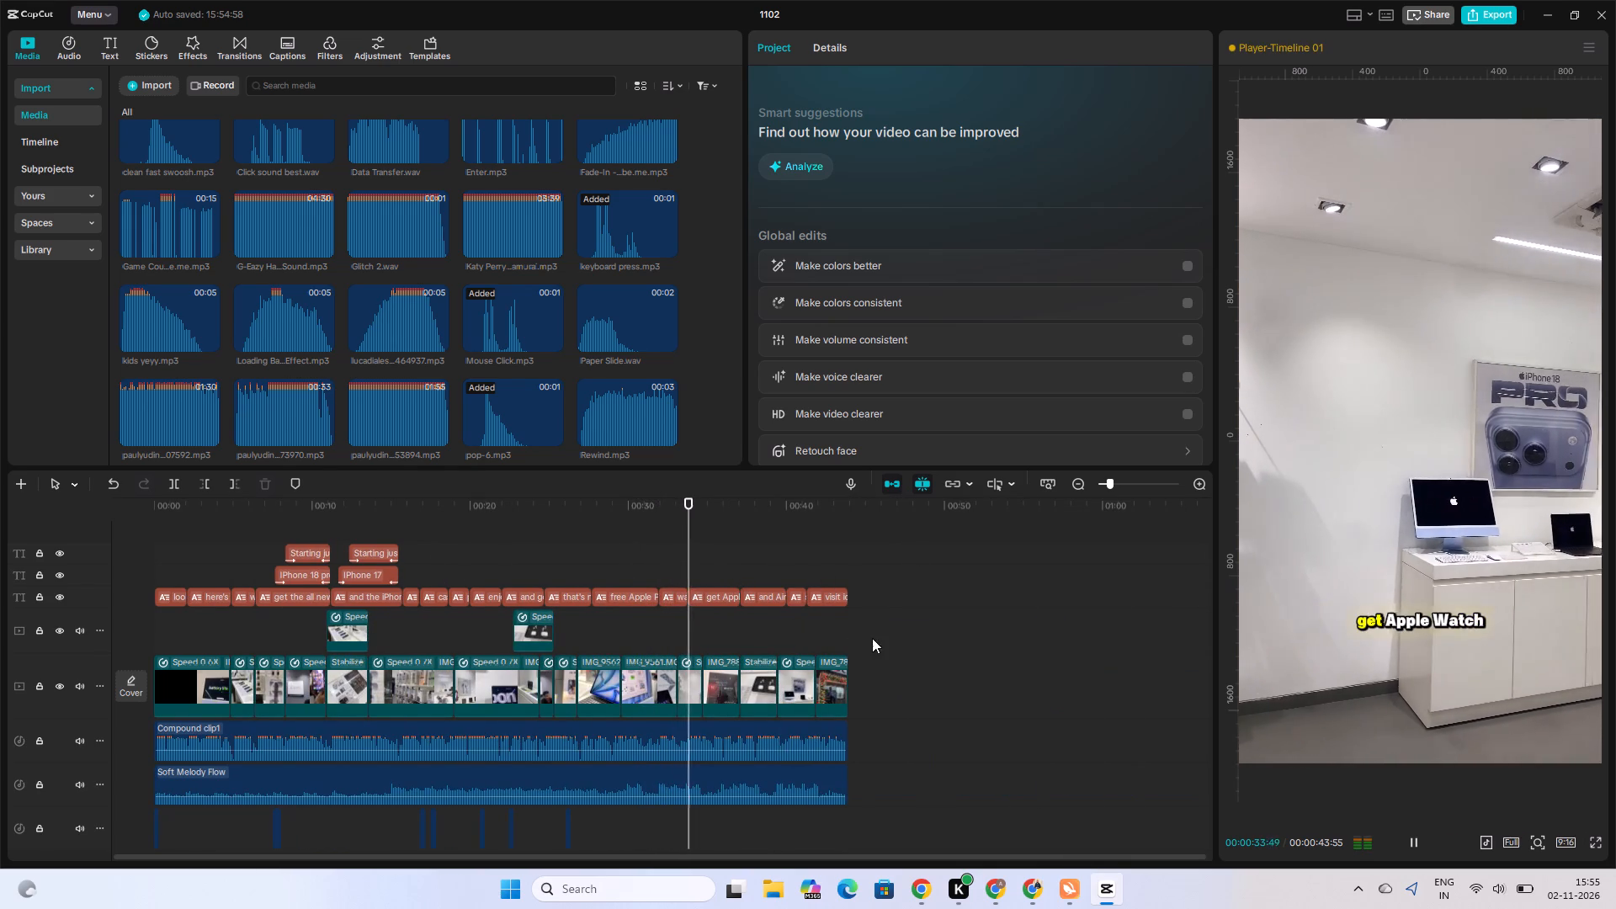
click(729, 573)
key(space)
key(space)
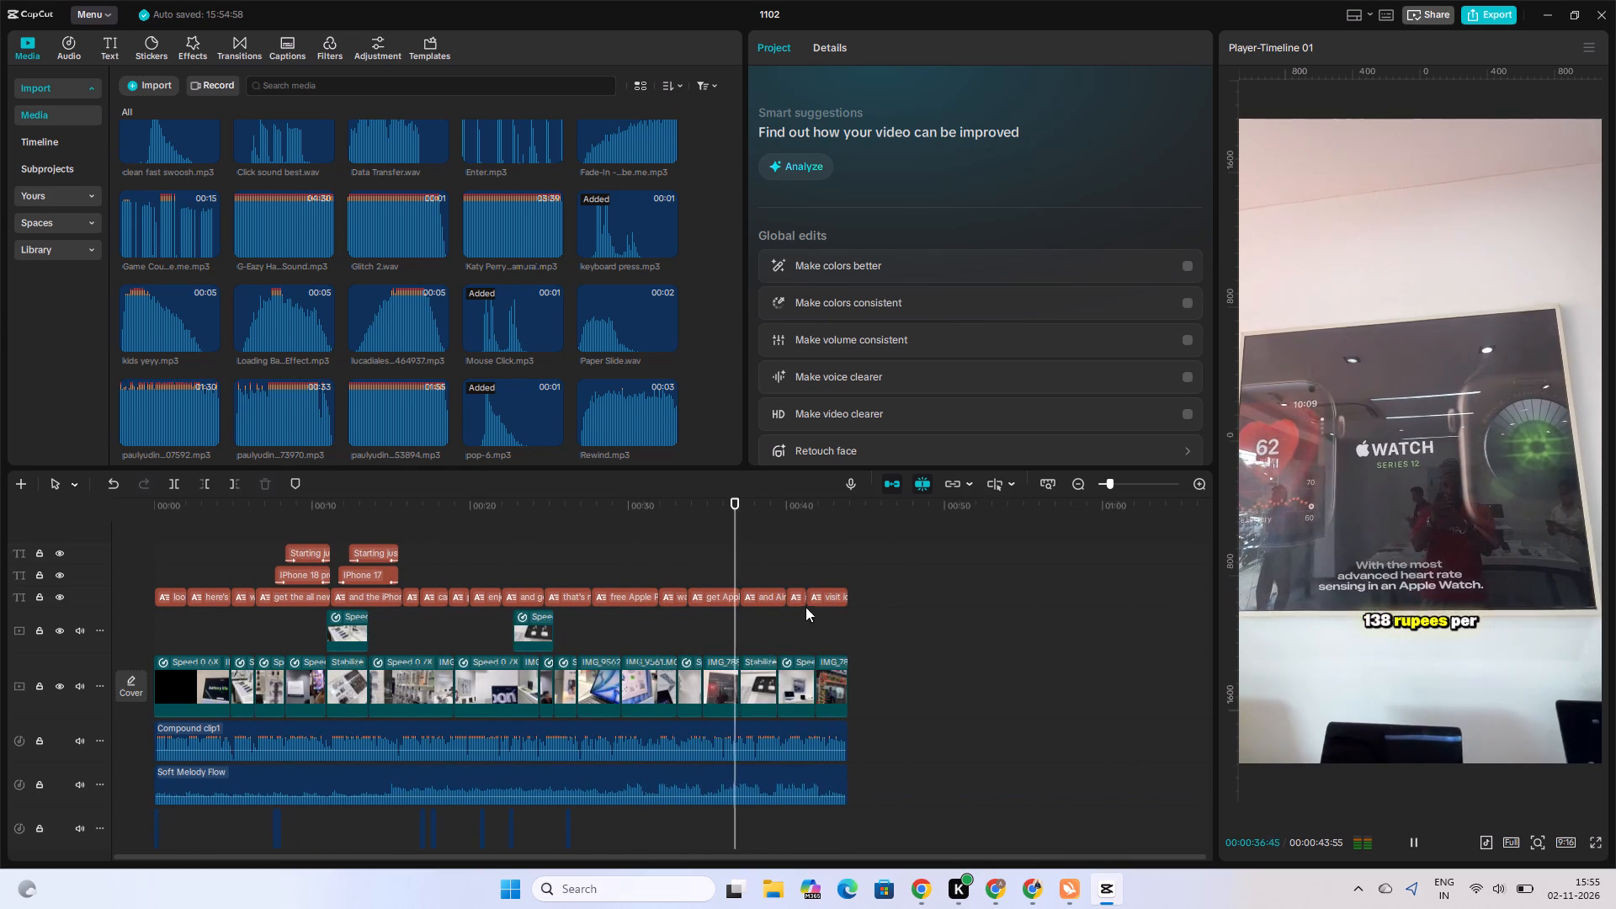
click(773, 632)
click(788, 633)
key(space)
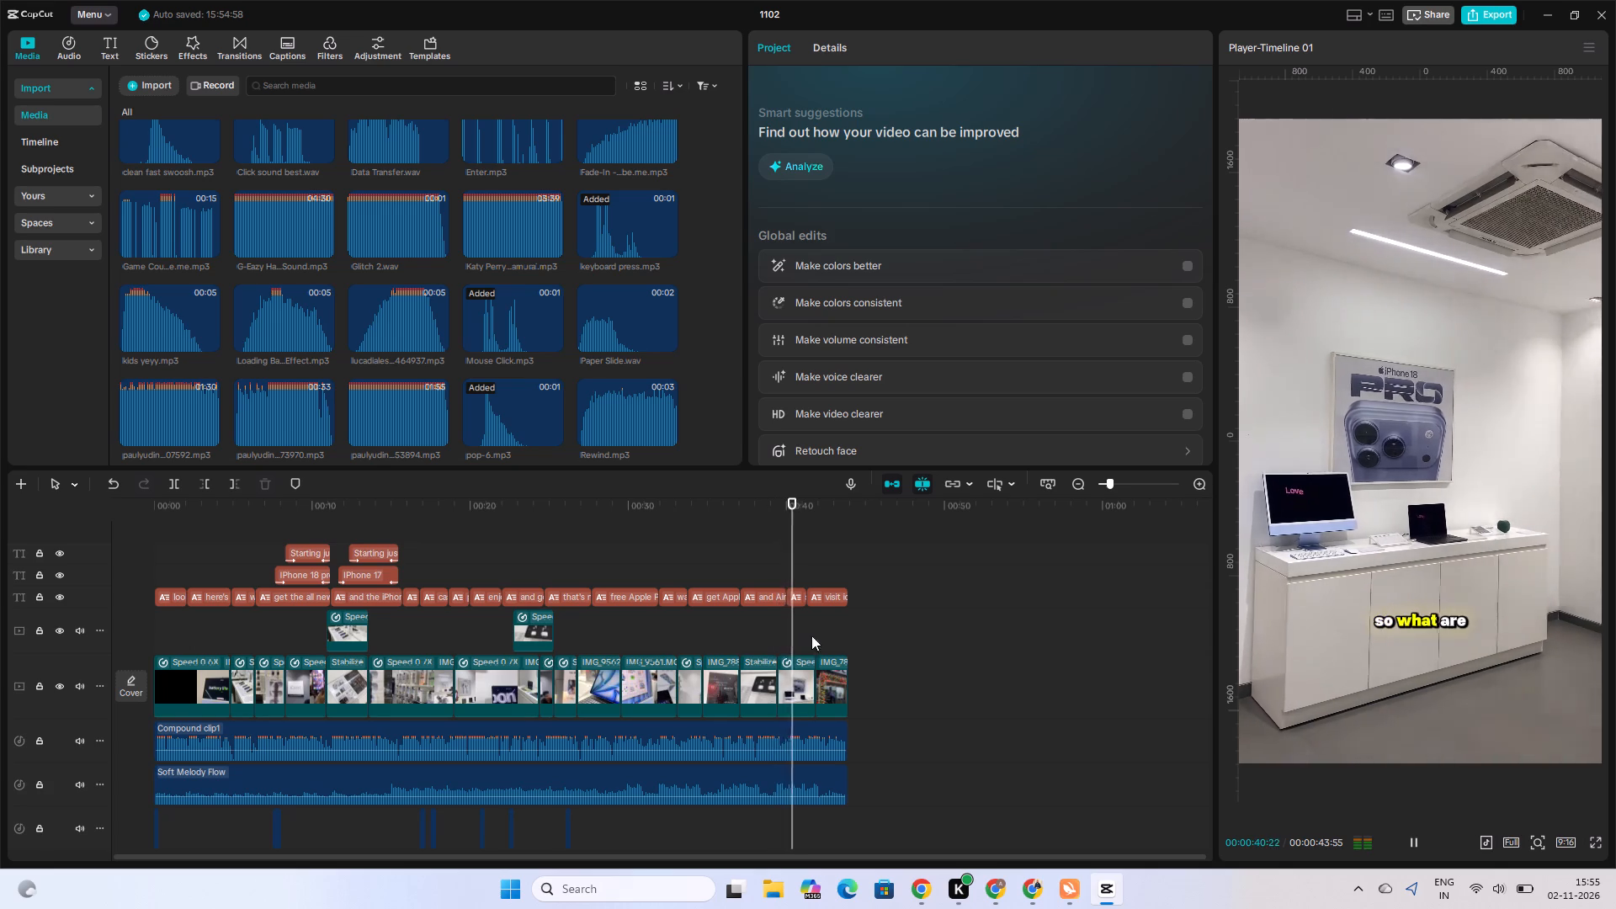
key(space)
Export the video under the name "Iphone 18 pro", keeping the 4K, HEVC, mp4 and 60fps settings.
click(1486, 8)
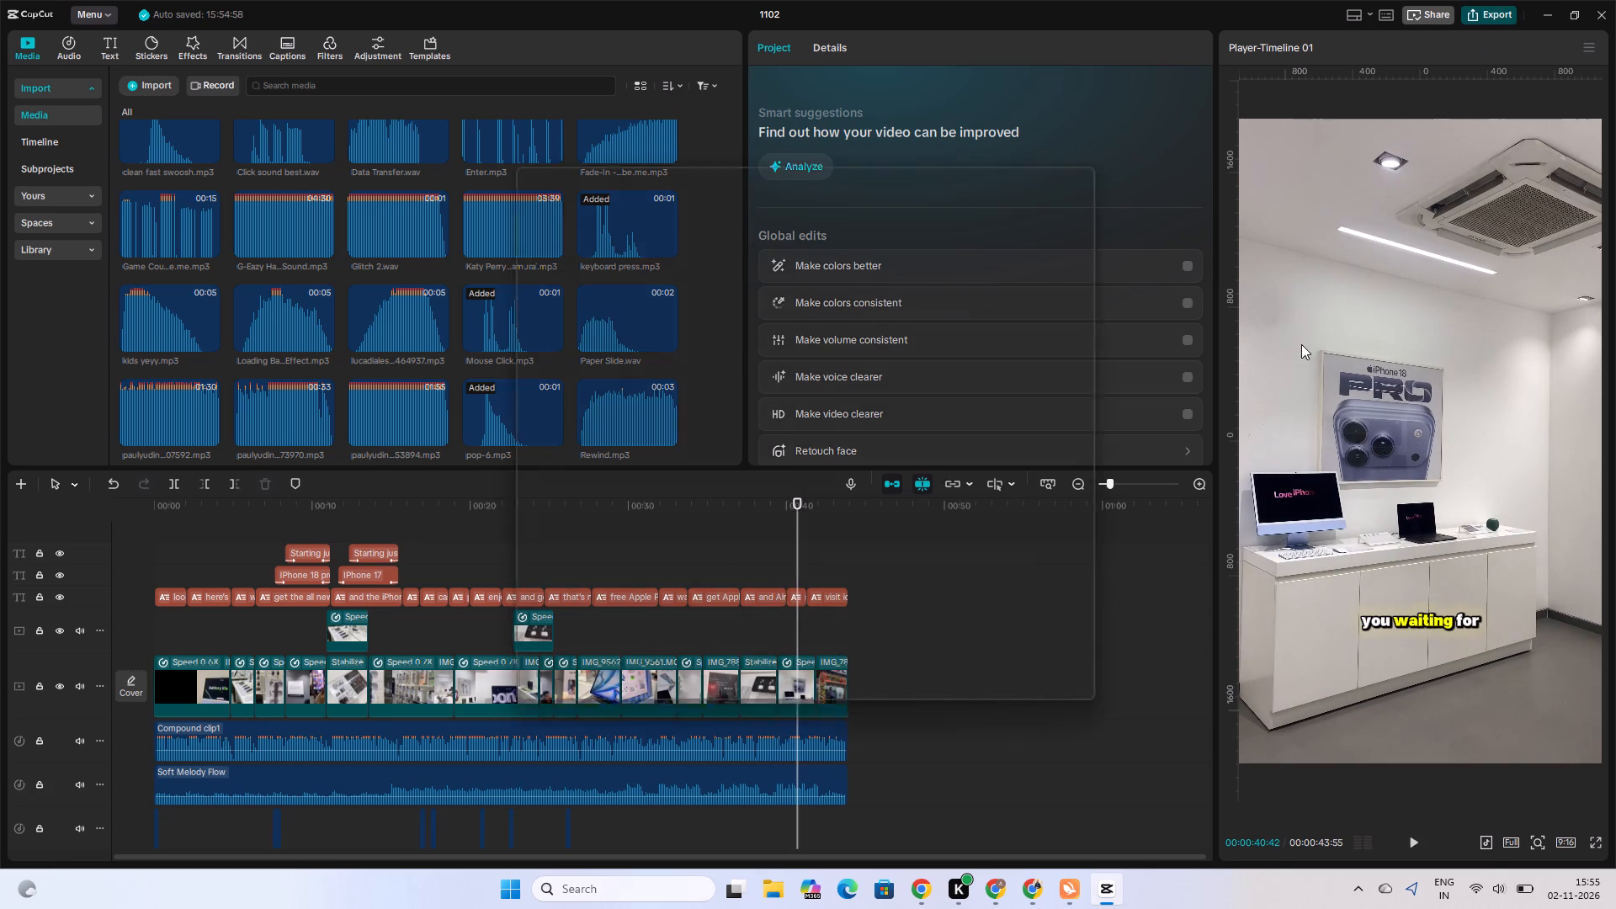
click(978, 235)
key(ctrl+a)
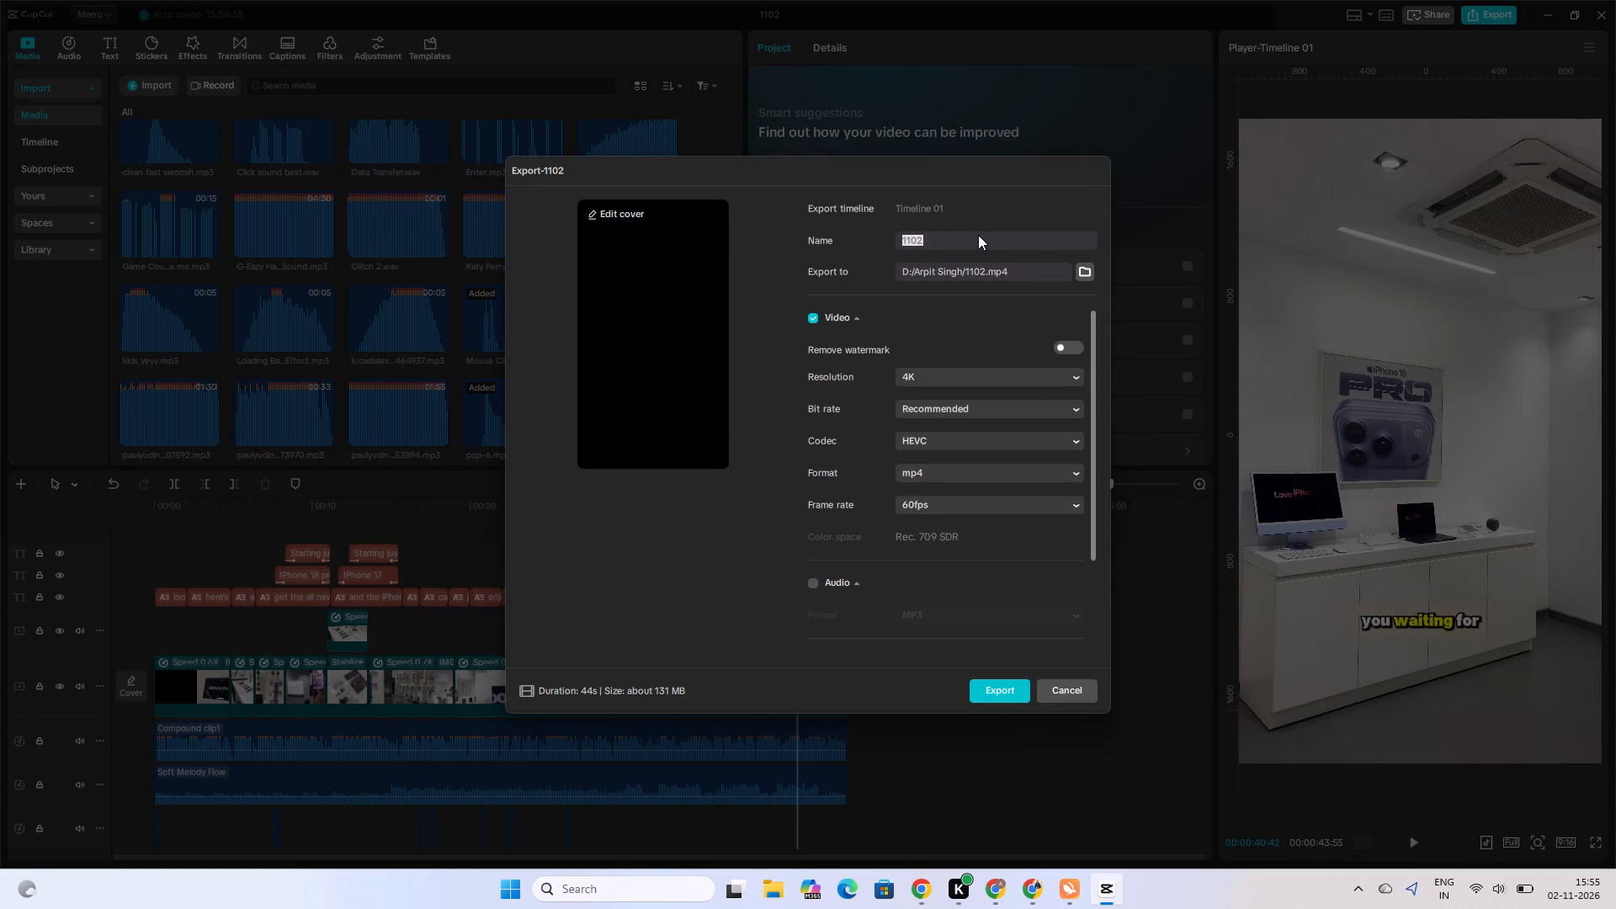
key(shift+i)
text(hpie)
key(BackSpace)
key(BackSpace)
key(BackSpace)
key(BackSpace)
text(phone)
key(space)
text(18 pro)
key(Return)
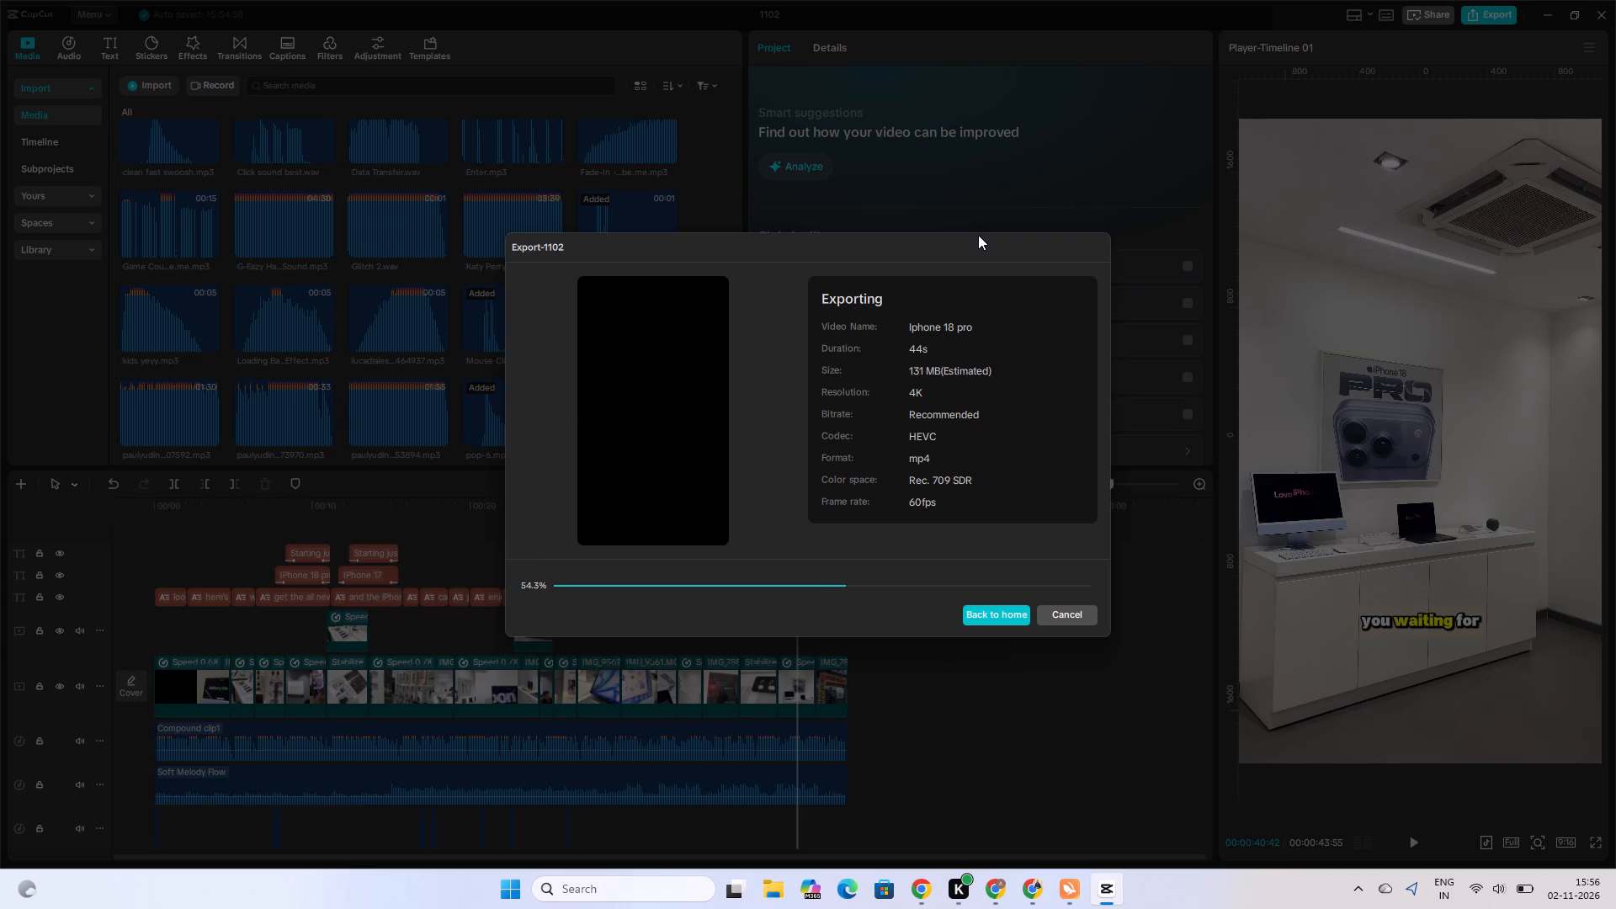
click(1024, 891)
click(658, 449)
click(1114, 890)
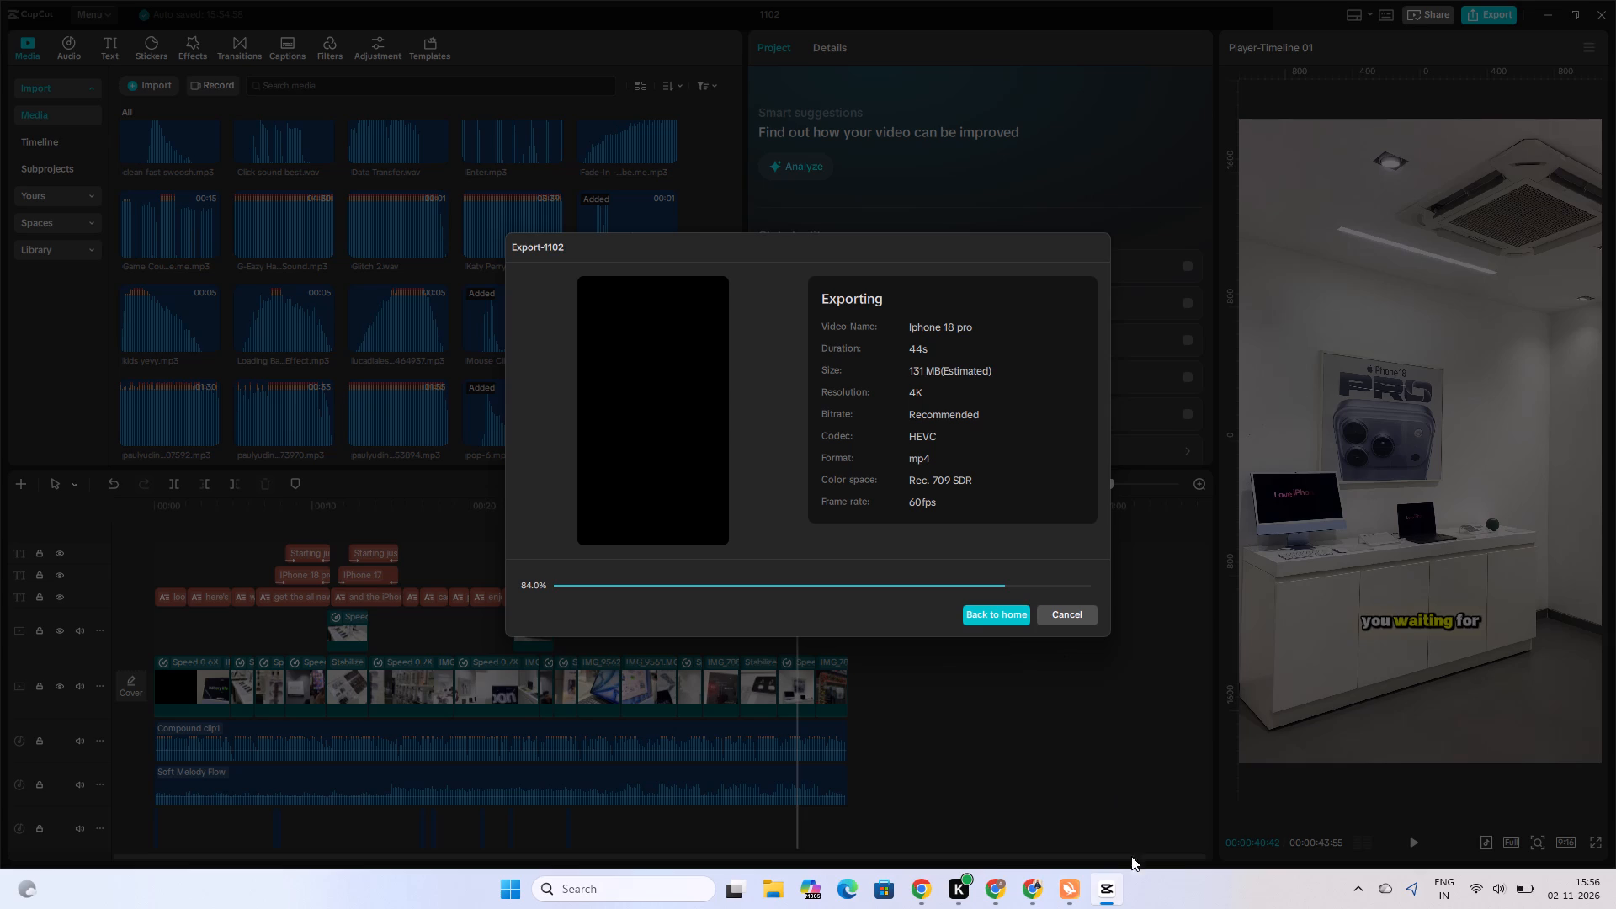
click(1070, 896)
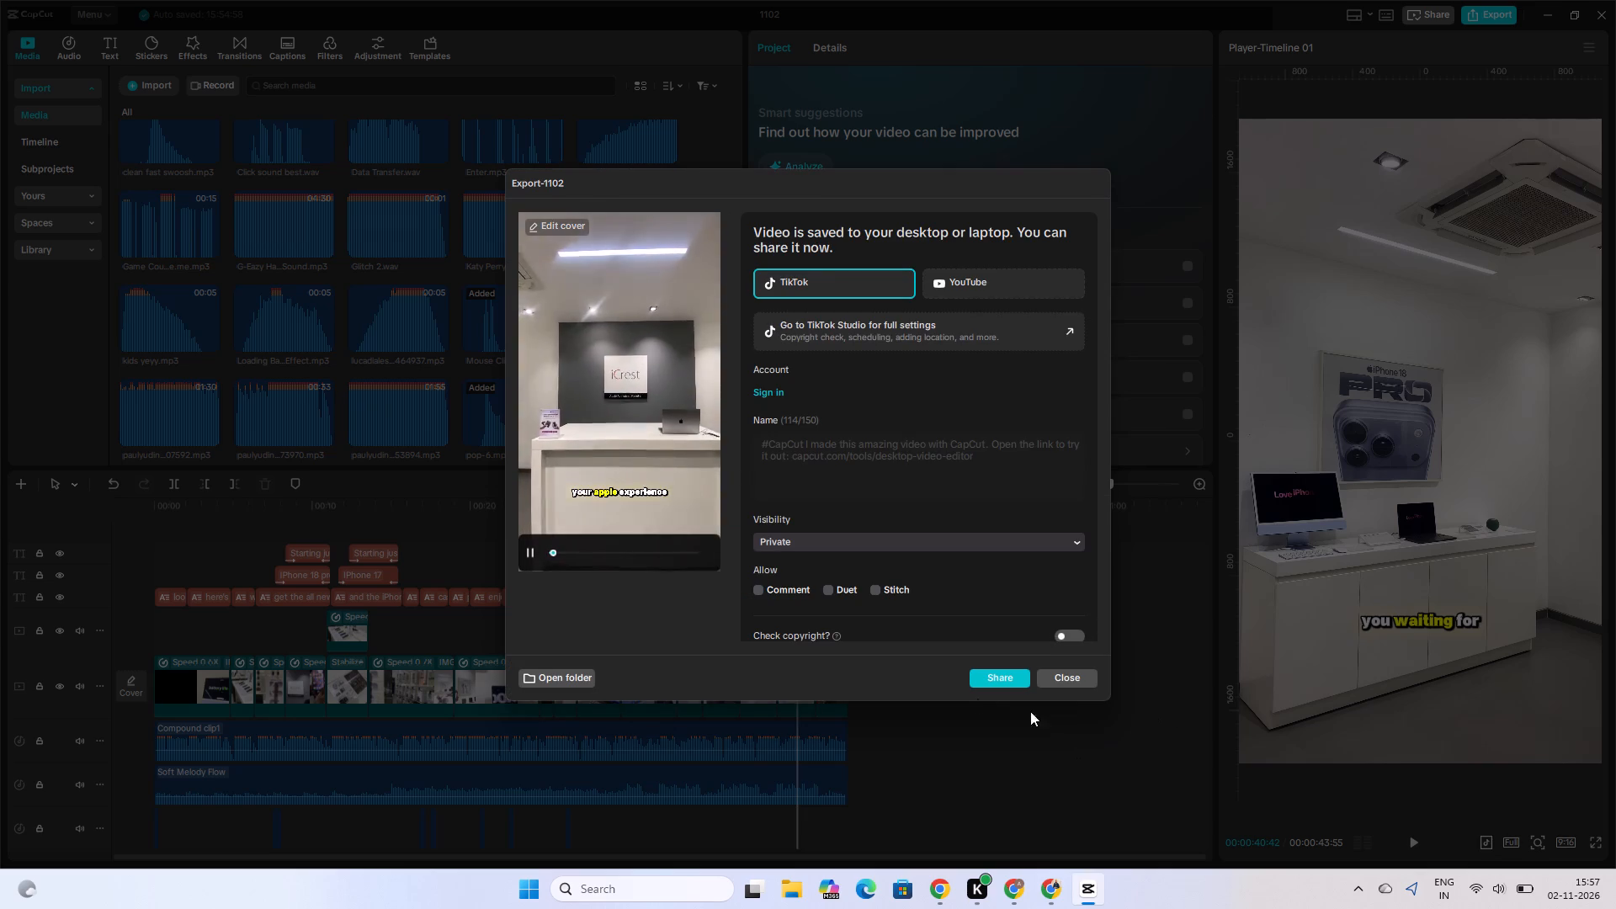
Close the export window without sharing the video.
click(1086, 672)
Switch to the Chrome window with the "Body Language - Mashup" YouTube video.
click(1028, 894)
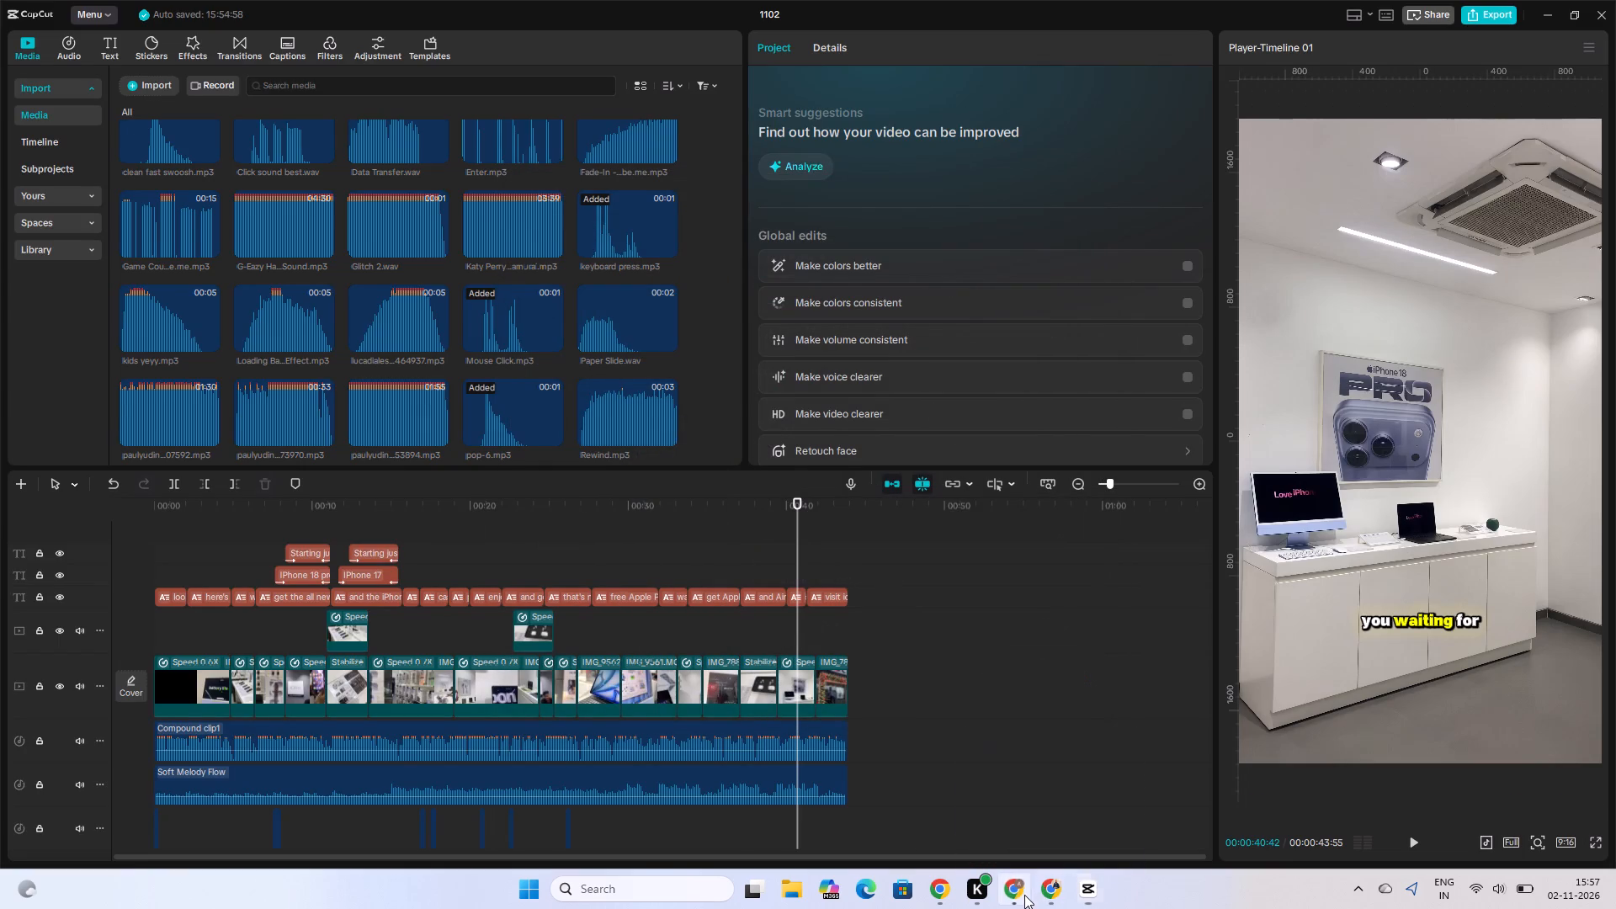
click(1029, 896)
drag(1030, 897, 1038, 897)
click(1040, 896)
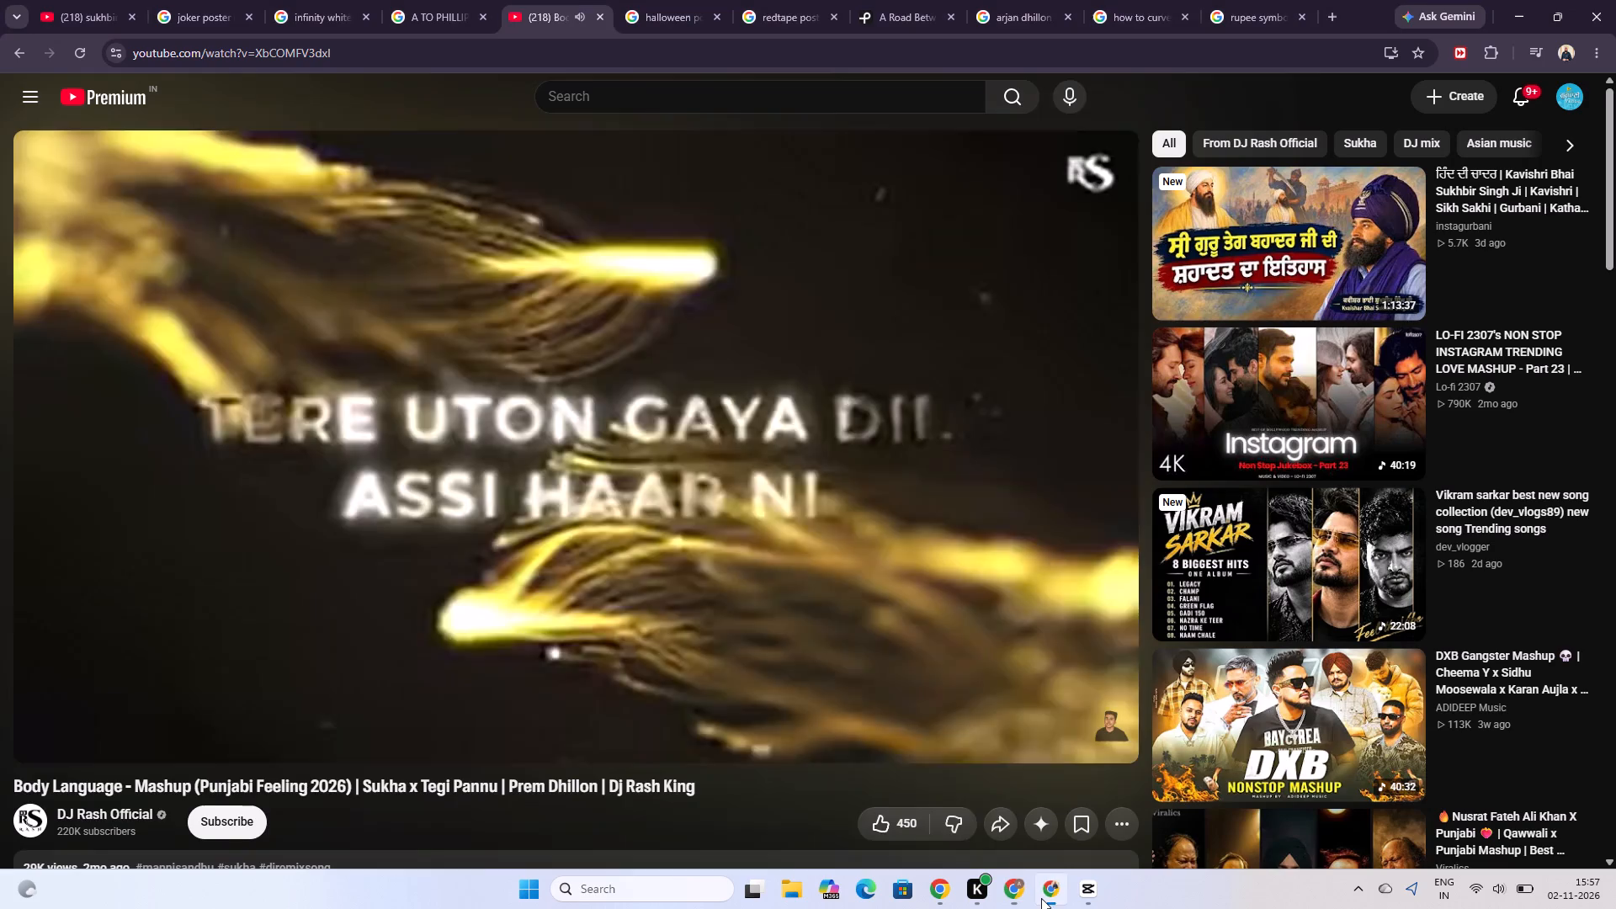